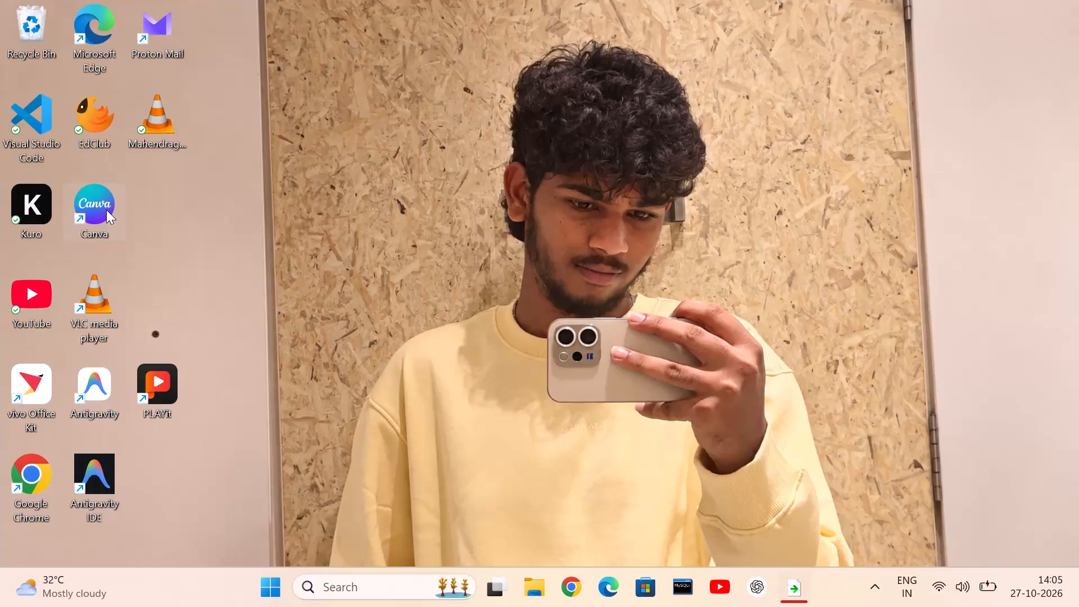
Open Canva from the desktop and bring up the untitled video design.
triple_click(106, 210)
left_click(106, 210)
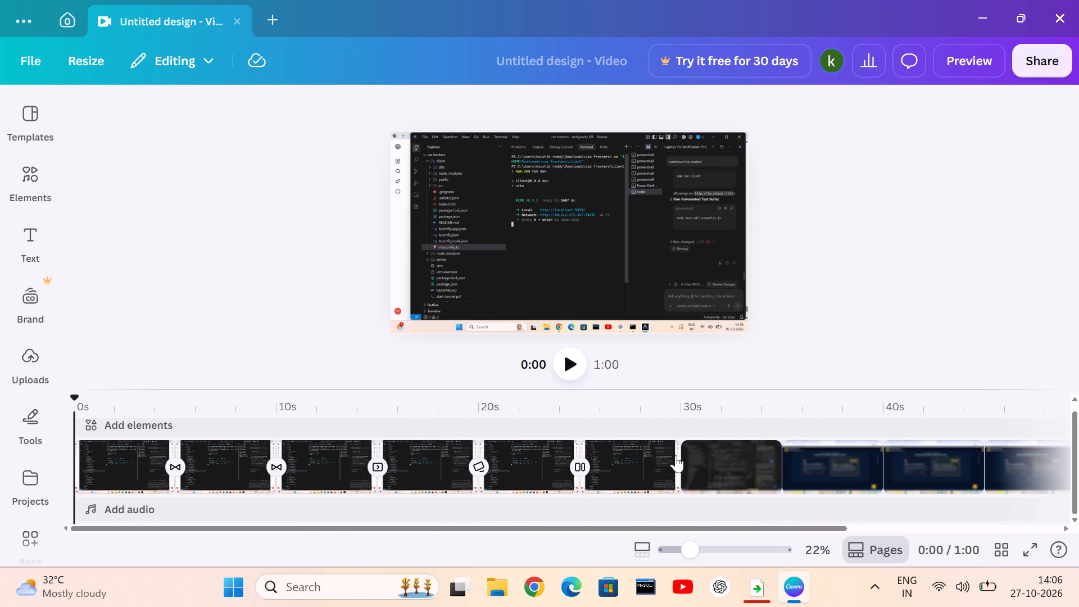
left_click(681, 481)
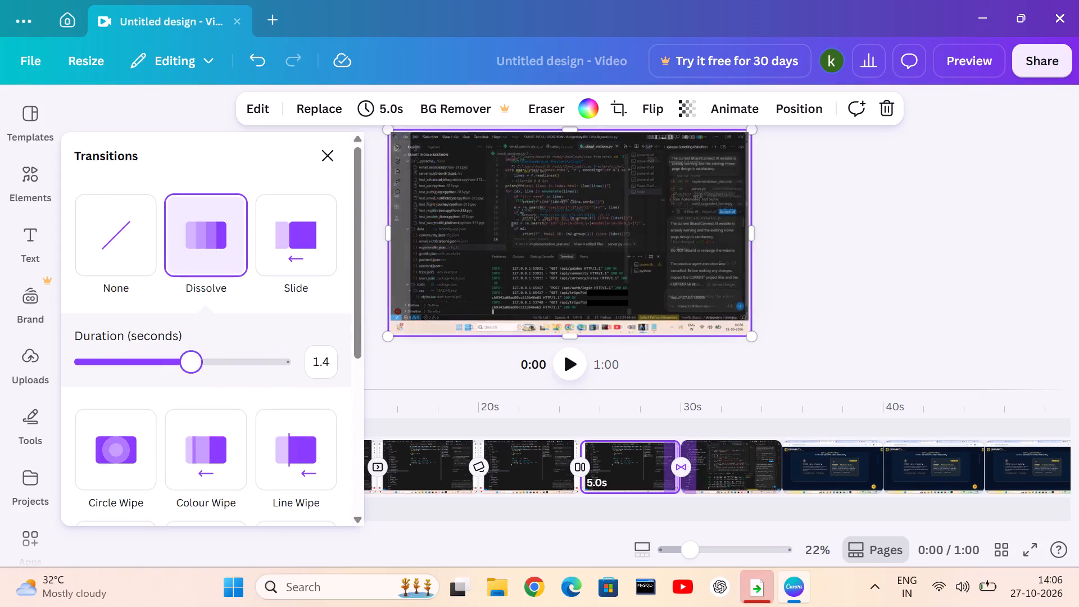
left_click_drag(216, 371, 207, 375)
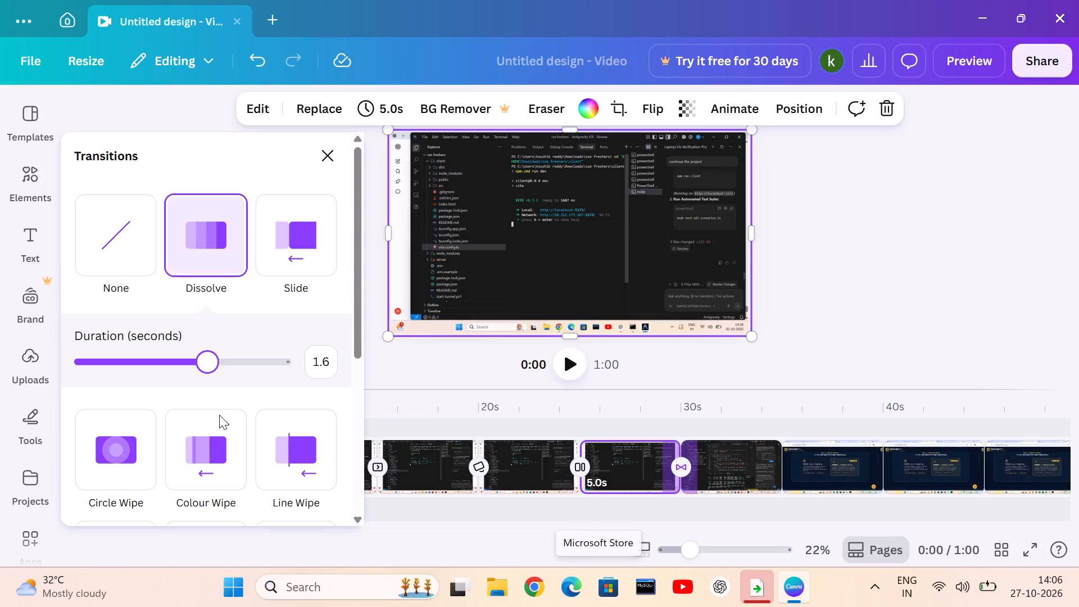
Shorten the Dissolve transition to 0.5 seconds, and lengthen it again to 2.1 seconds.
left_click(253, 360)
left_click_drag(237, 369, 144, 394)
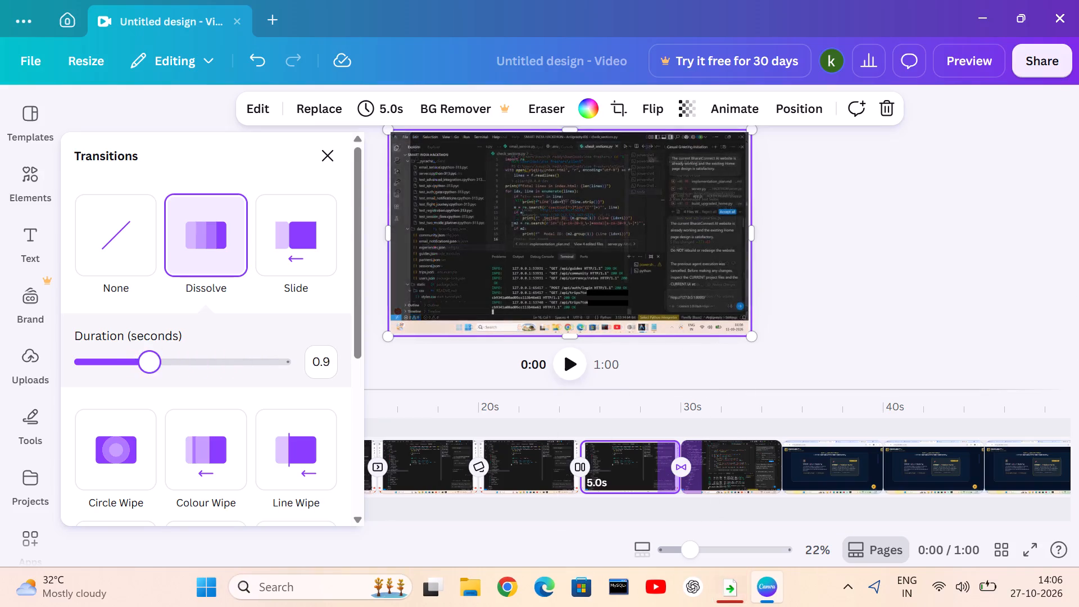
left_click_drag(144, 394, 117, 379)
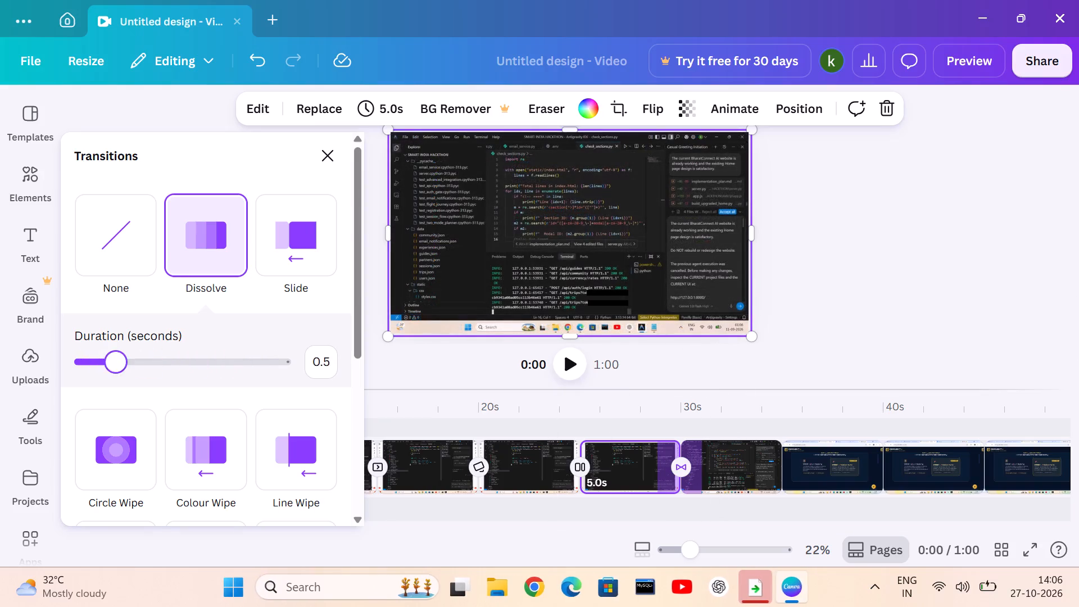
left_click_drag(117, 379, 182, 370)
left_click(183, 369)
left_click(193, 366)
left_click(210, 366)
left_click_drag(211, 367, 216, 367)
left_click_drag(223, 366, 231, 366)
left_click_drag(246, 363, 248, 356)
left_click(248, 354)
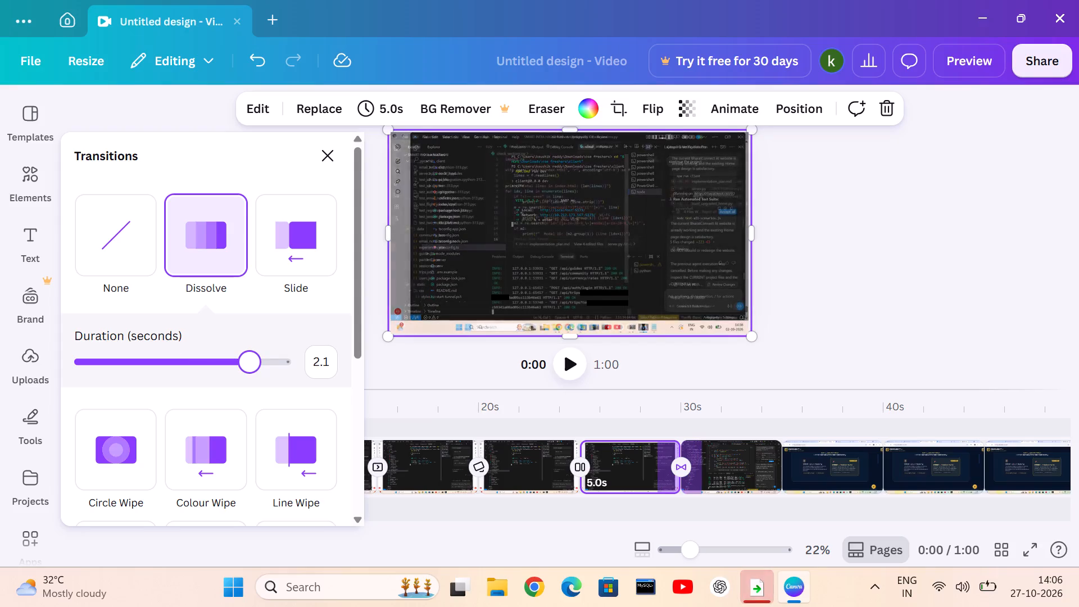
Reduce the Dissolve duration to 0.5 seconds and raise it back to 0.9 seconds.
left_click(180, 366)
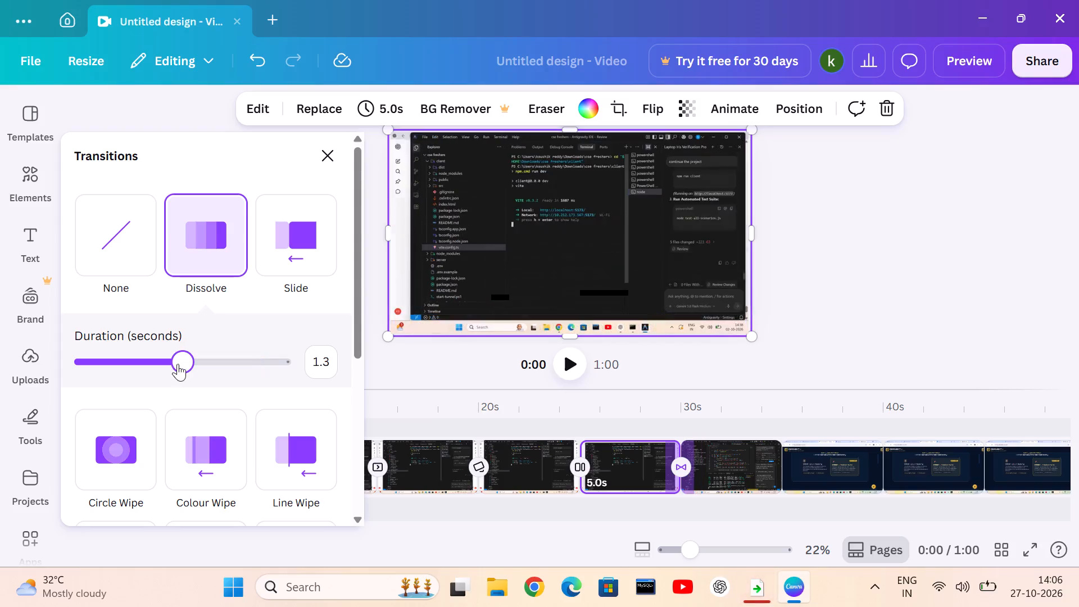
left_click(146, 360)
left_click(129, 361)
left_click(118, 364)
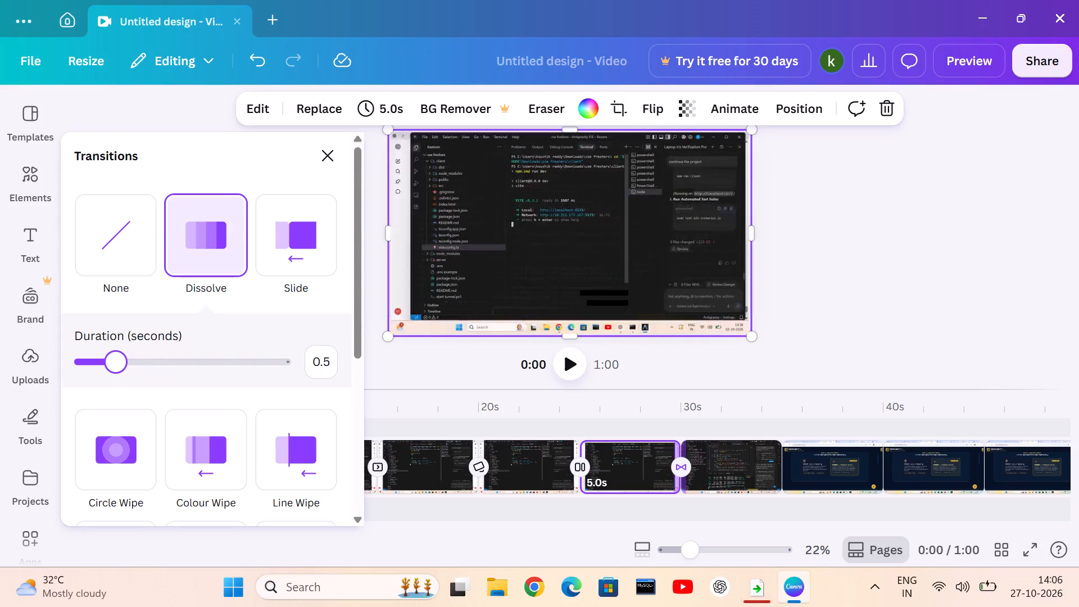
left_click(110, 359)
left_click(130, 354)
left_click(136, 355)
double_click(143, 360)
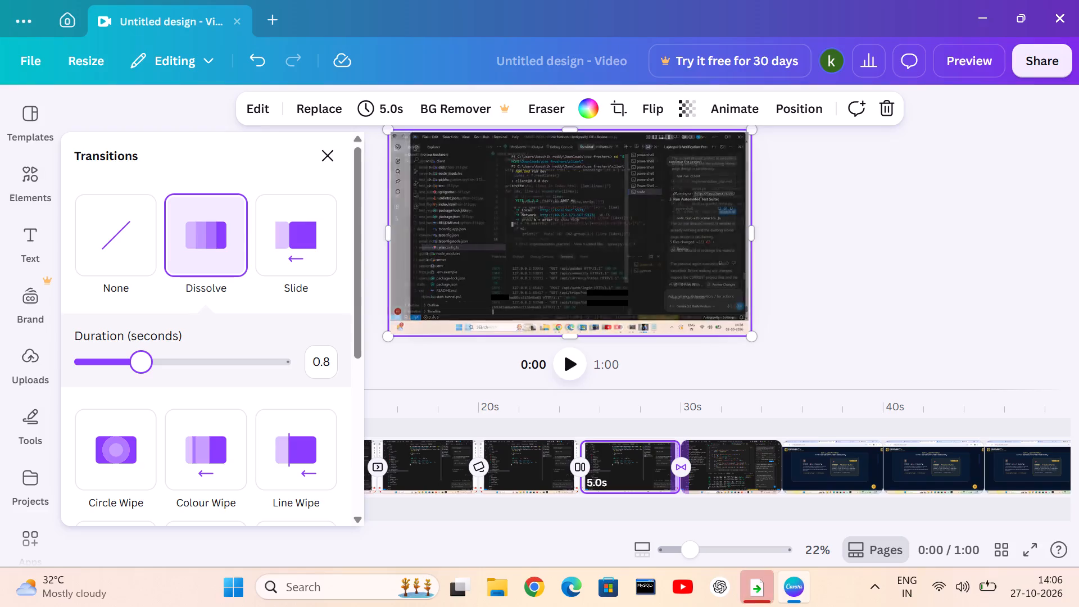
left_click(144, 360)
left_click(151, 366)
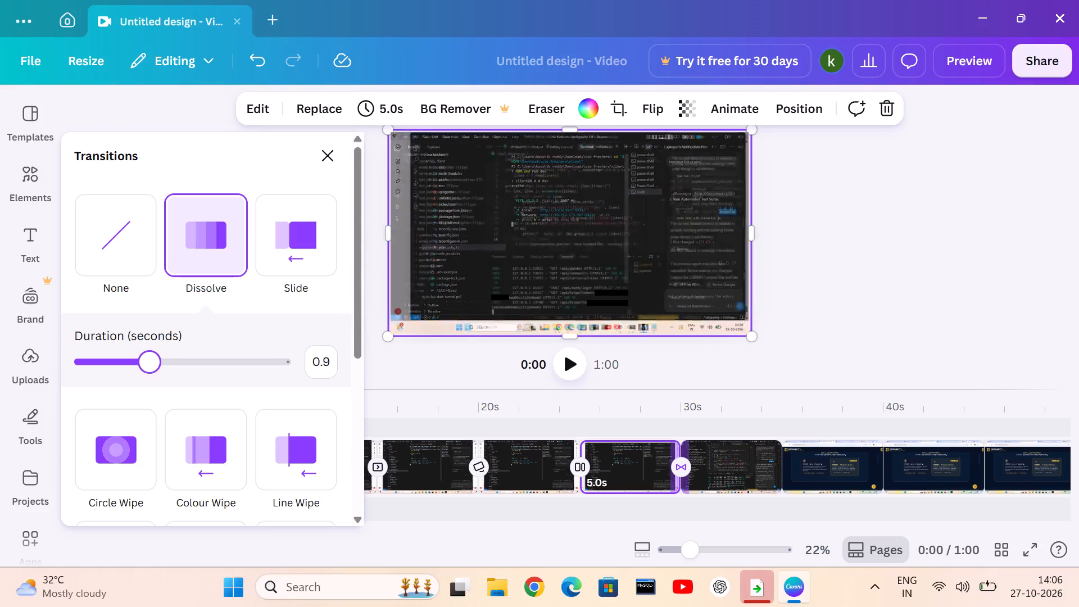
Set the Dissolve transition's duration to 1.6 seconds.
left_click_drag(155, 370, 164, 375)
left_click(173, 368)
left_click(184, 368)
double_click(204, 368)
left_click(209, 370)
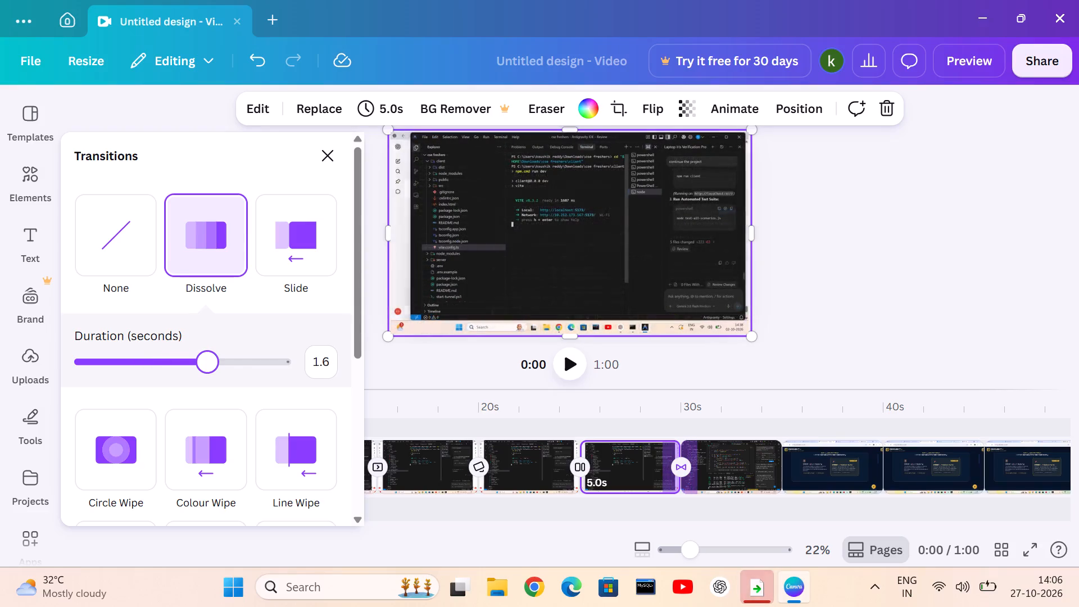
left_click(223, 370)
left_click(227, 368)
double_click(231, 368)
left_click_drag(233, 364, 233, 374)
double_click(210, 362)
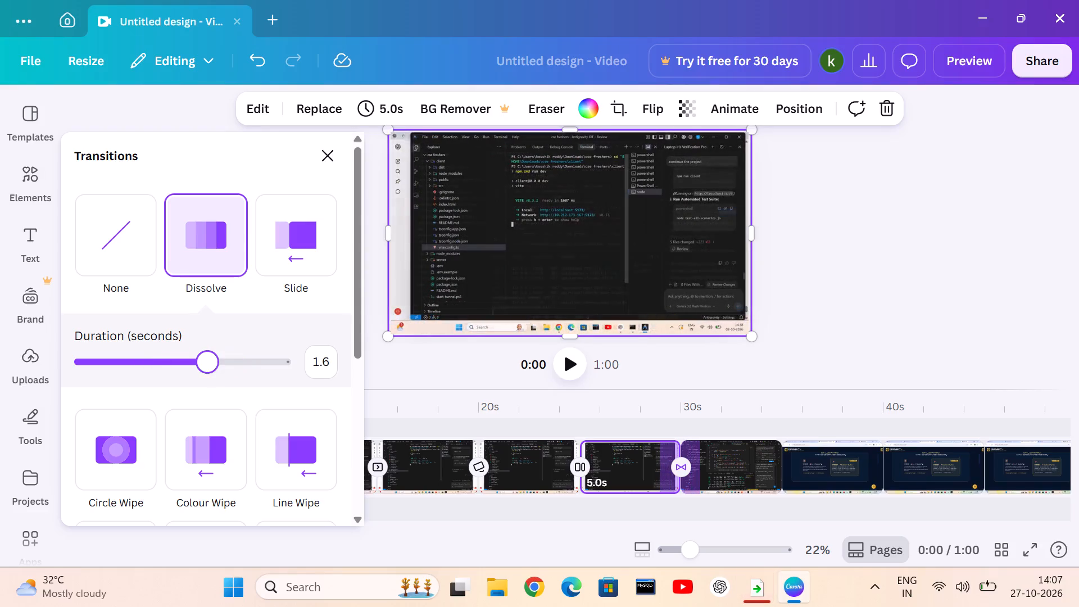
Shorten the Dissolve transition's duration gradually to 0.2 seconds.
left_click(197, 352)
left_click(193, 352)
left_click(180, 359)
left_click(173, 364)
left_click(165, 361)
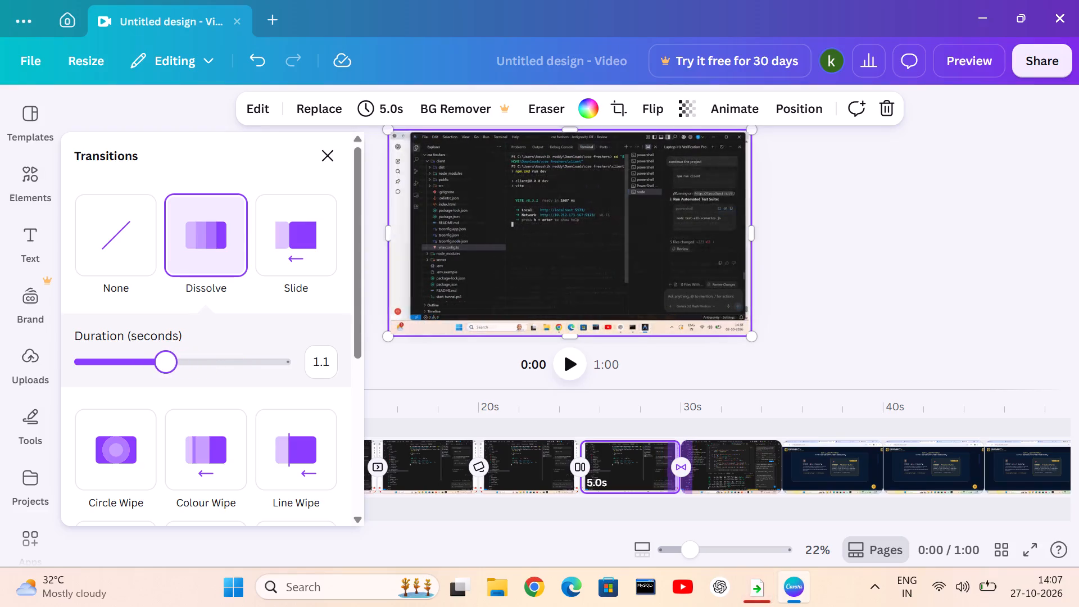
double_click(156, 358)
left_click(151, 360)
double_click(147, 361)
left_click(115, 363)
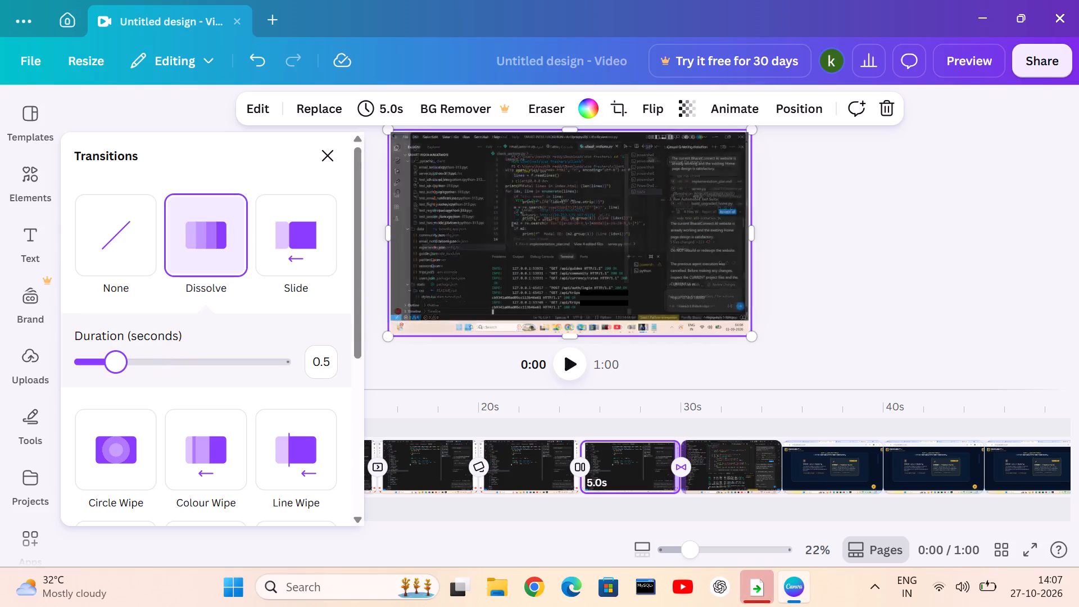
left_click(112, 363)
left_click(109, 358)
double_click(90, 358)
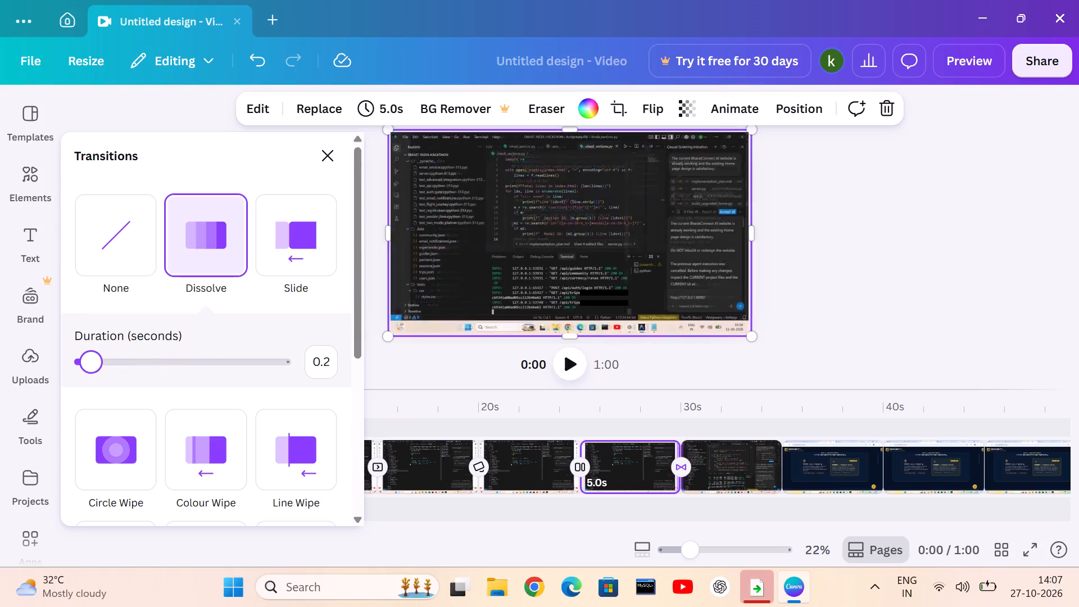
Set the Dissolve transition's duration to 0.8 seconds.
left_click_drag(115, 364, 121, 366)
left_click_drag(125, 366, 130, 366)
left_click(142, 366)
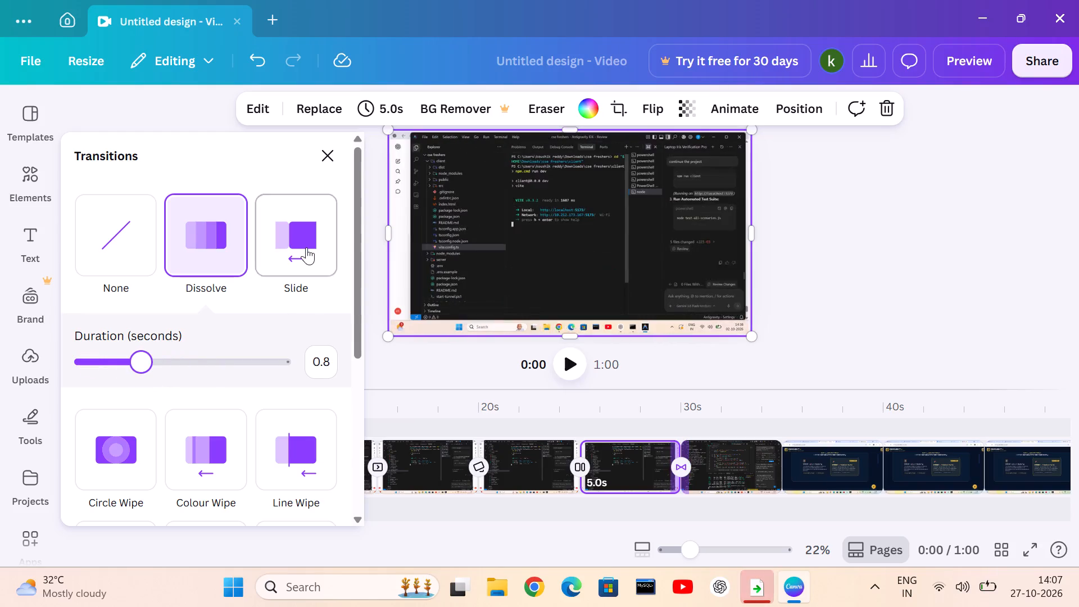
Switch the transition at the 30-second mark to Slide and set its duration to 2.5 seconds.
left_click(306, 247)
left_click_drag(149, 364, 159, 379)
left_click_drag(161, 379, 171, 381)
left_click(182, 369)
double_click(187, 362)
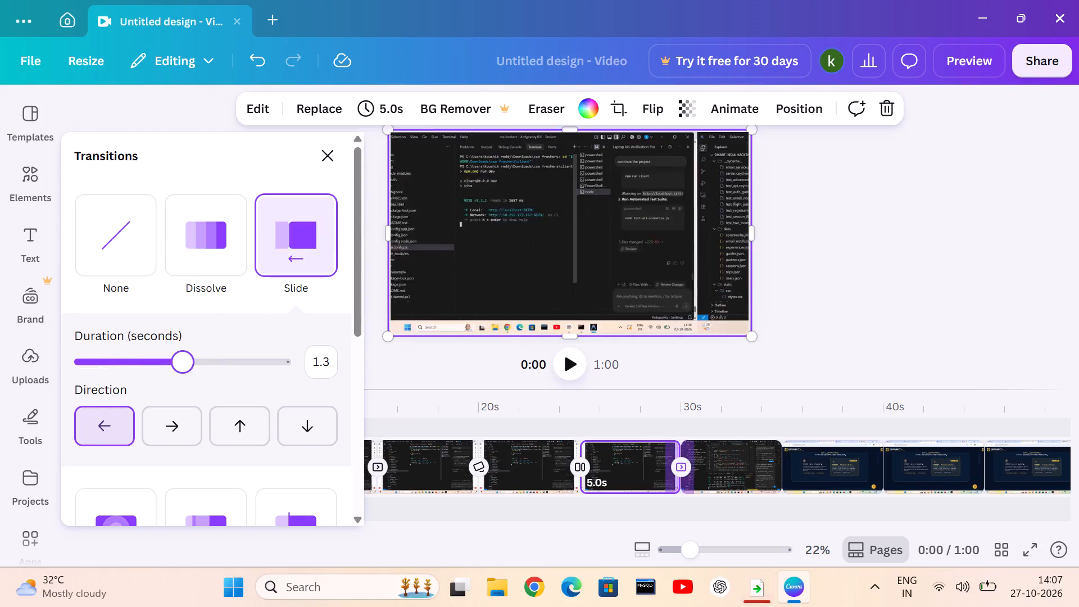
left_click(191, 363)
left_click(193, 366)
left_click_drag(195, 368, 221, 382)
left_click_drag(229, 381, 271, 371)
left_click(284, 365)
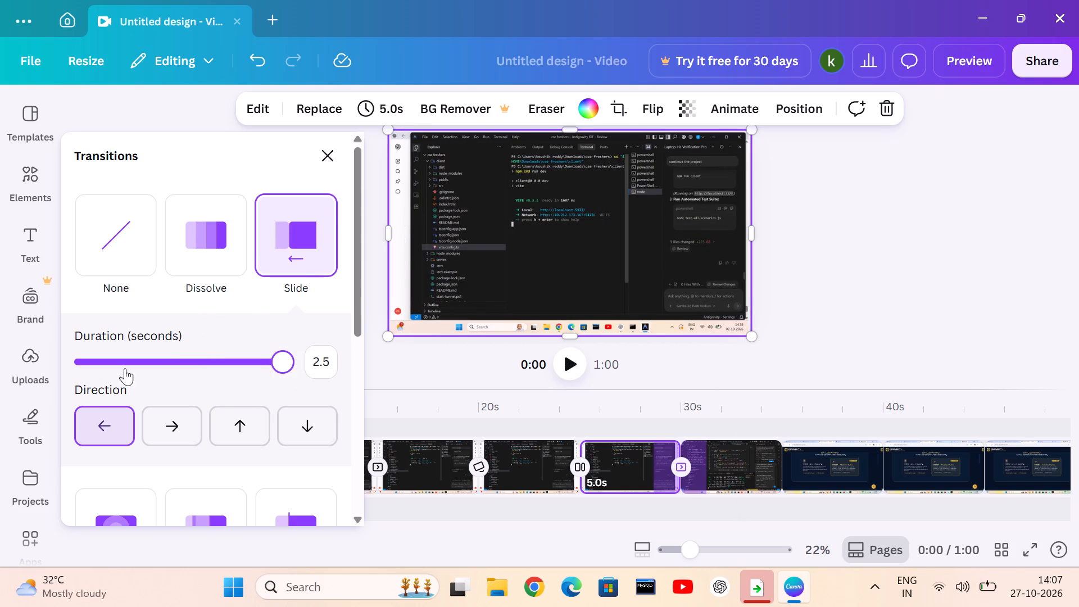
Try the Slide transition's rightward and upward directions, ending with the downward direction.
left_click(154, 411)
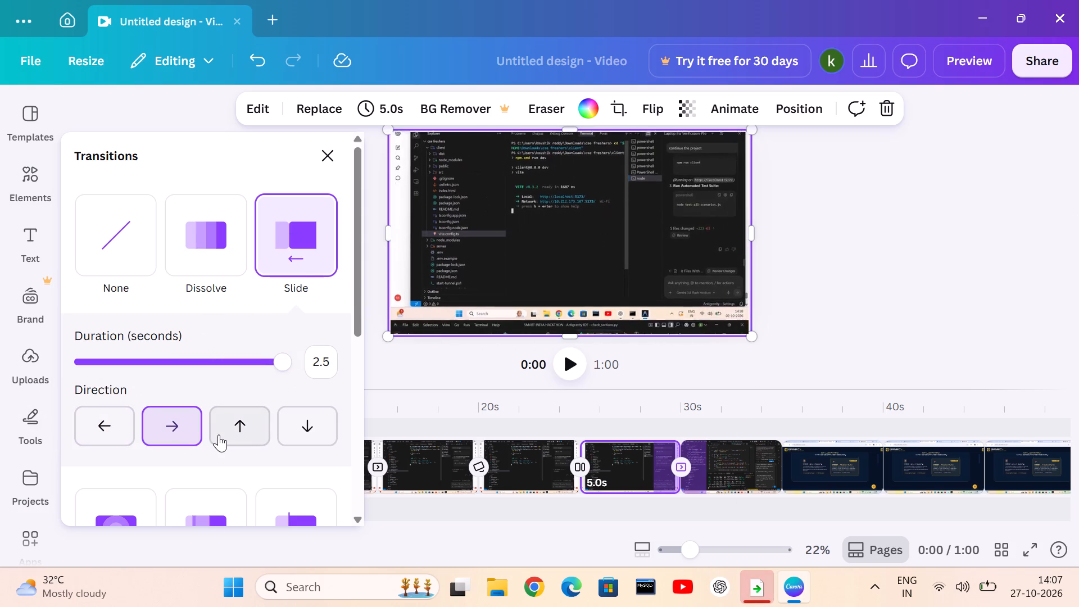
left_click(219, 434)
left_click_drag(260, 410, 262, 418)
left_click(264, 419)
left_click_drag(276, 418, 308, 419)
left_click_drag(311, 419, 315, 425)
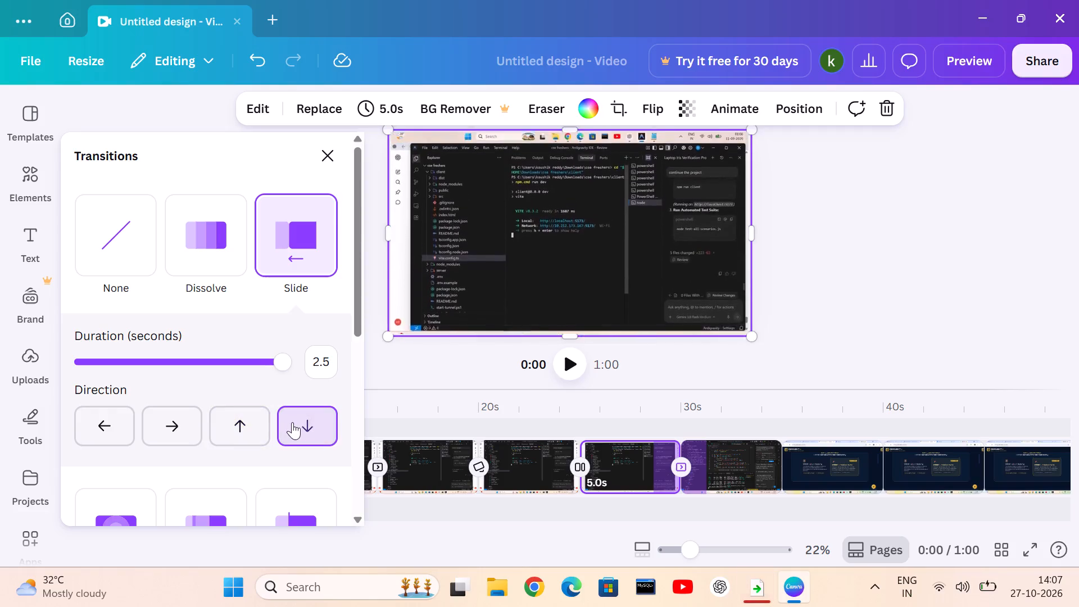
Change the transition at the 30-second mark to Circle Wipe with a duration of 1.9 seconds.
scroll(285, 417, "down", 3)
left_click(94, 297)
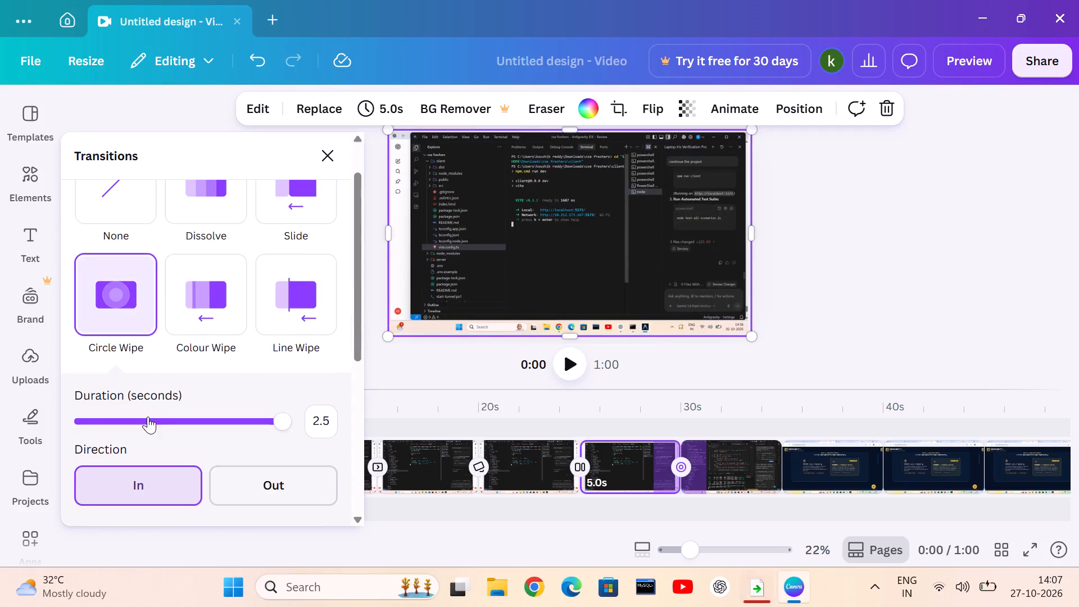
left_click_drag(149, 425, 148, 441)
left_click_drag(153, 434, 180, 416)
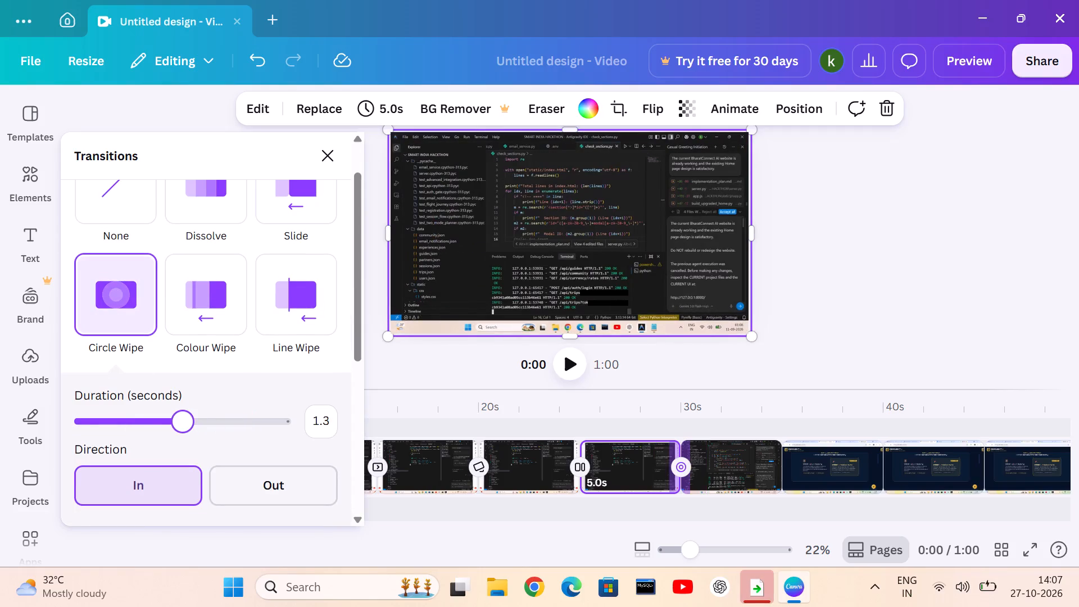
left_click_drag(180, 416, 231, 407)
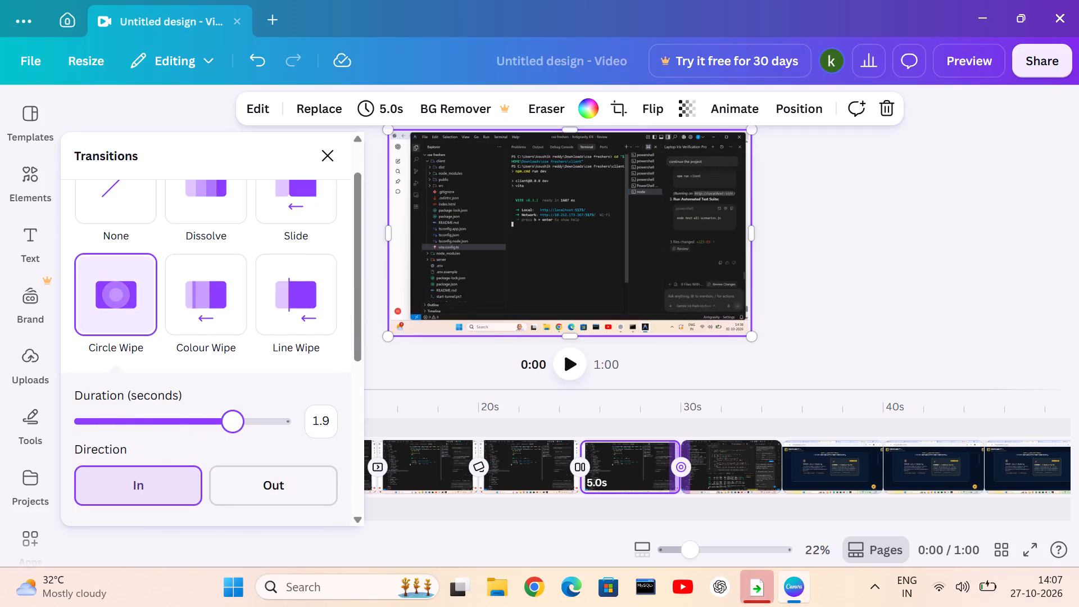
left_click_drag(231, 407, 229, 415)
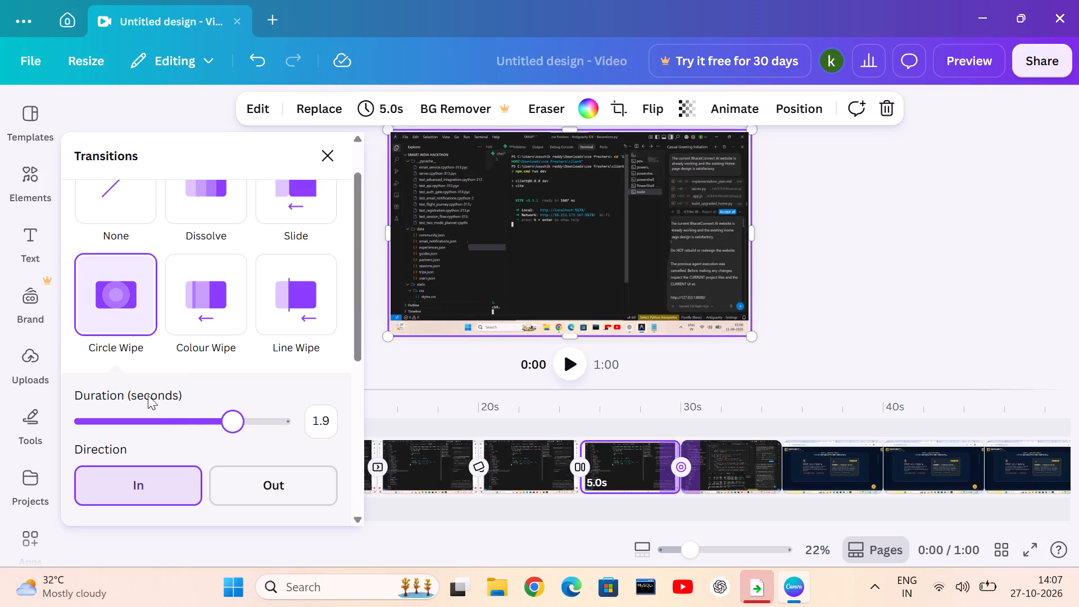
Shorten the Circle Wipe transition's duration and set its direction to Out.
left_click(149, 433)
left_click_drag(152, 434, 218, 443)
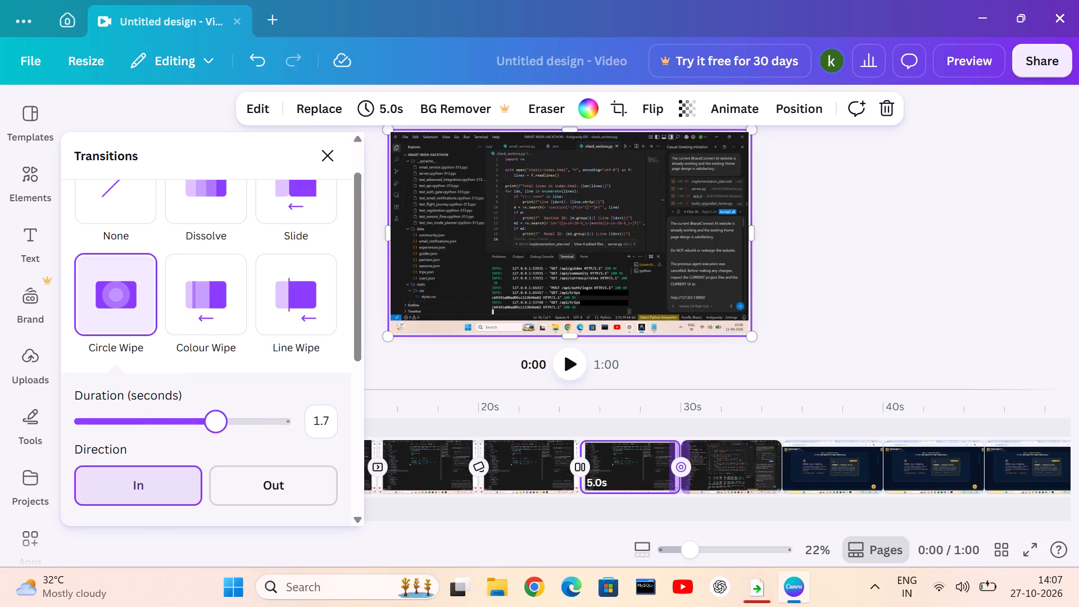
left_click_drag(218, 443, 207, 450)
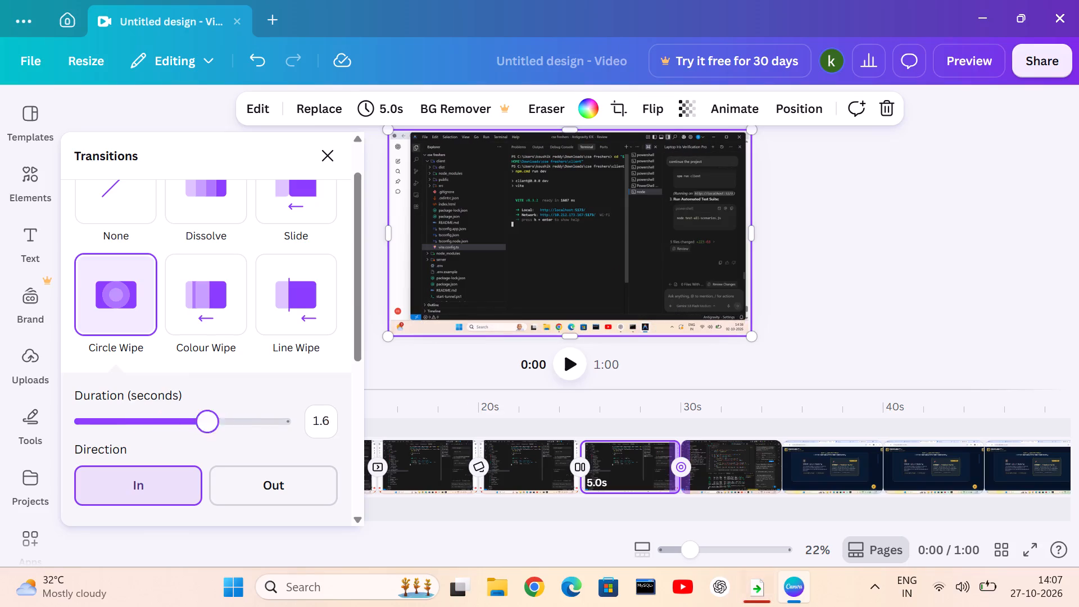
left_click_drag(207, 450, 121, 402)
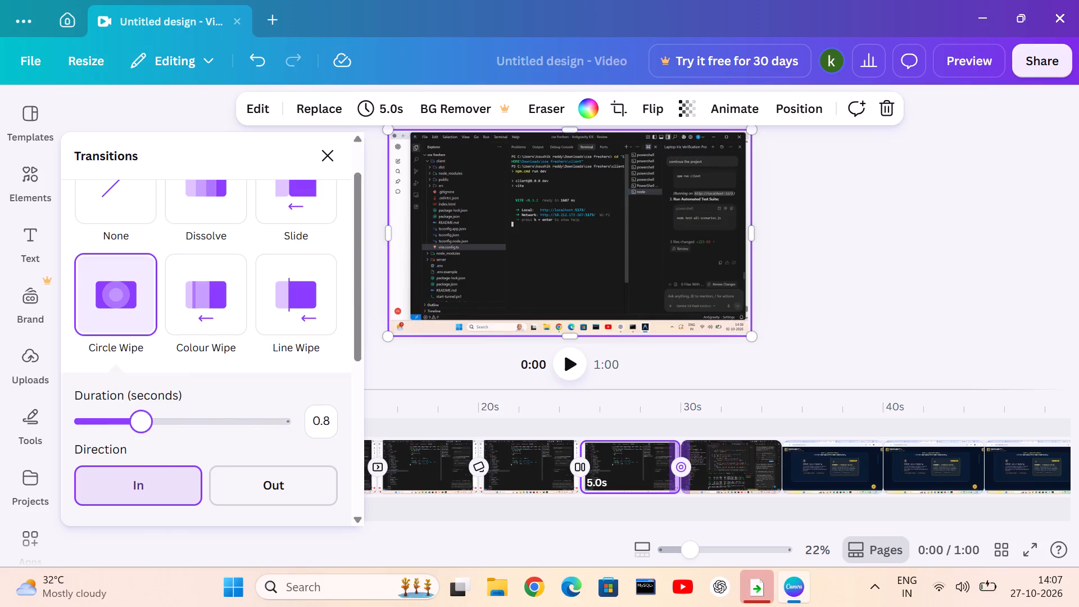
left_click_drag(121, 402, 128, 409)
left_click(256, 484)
Replace the transition at the 30-second mark with Match & Move, lasting 1.9 seconds.
scroll(191, 457, "down", 4)
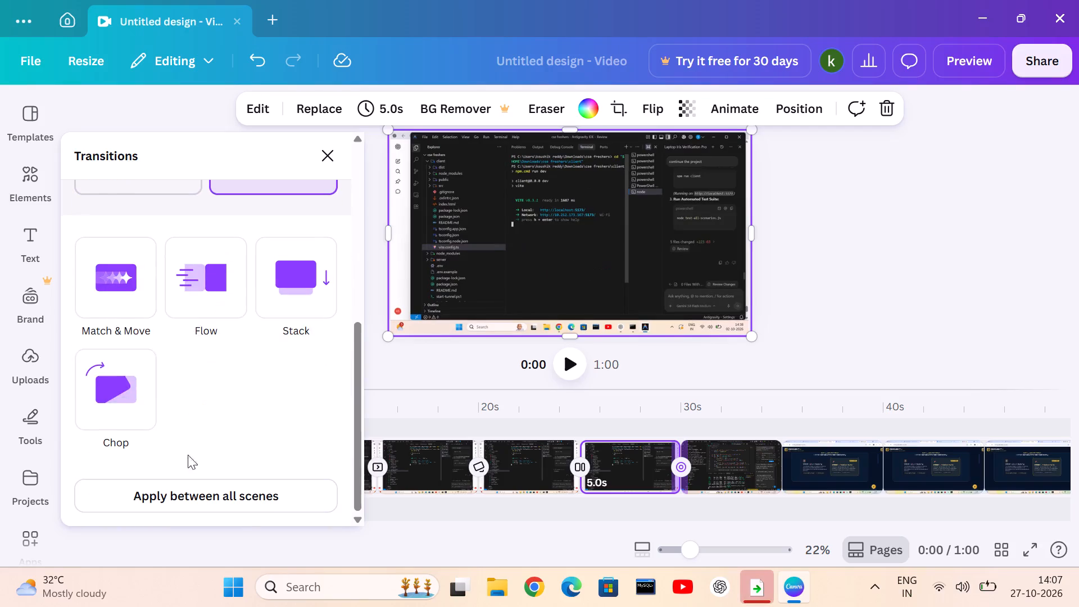
left_click(123, 297)
left_click(145, 427)
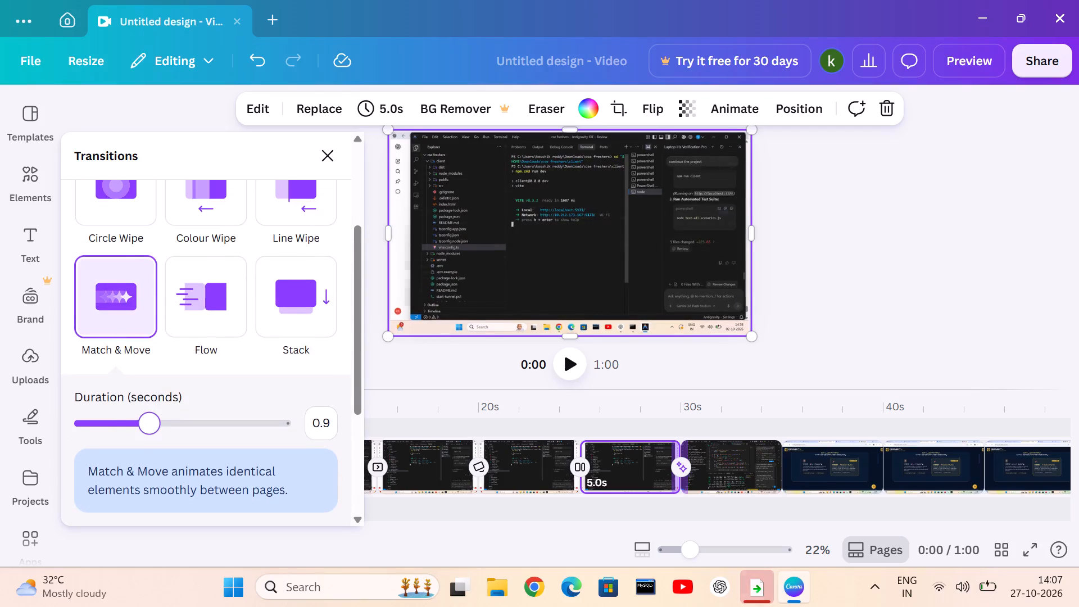
left_click(158, 429)
left_click(177, 428)
double_click(211, 418)
left_click(232, 418)
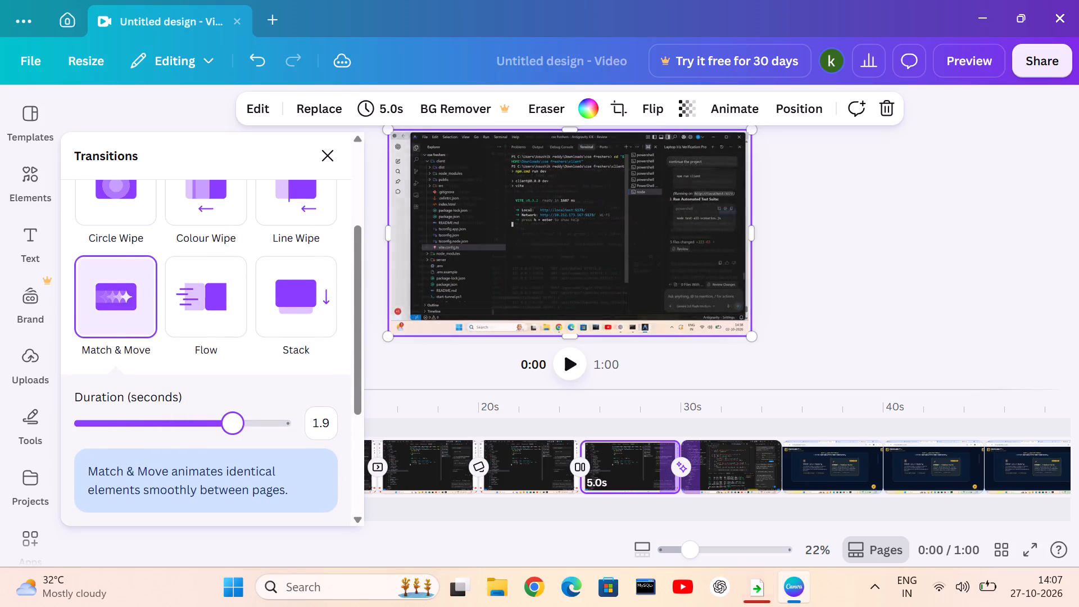
Shorten the Match & Move transition's duration to 0.5 seconds.
left_click(232, 416)
left_click(226, 411)
left_click_drag(179, 416, 180, 420)
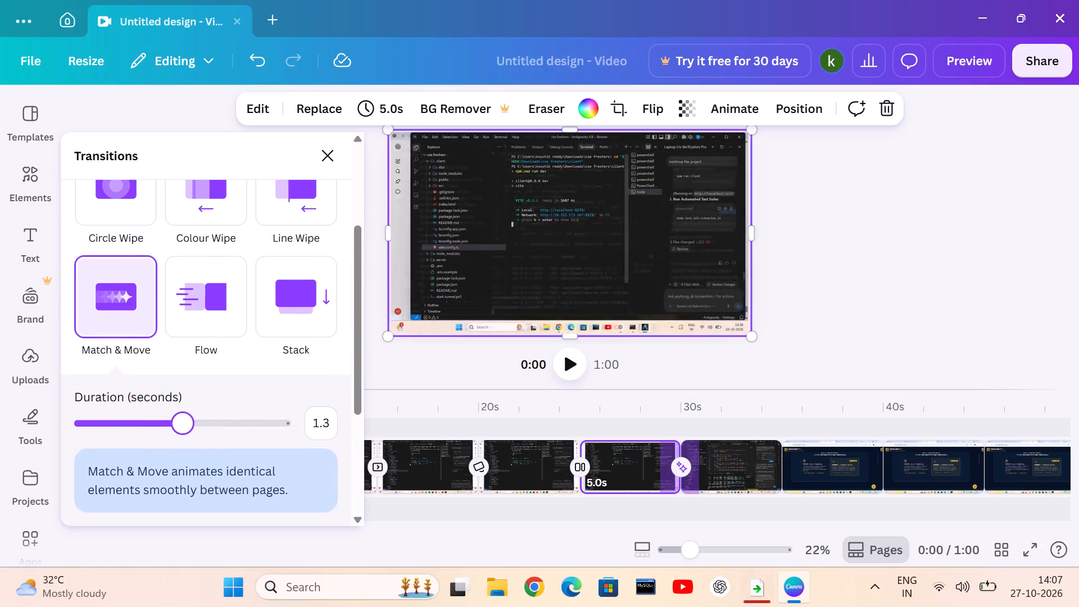
left_click_drag(180, 420, 180, 423)
left_click(165, 420)
left_click(144, 423)
left_click(130, 424)
left_click(117, 422)
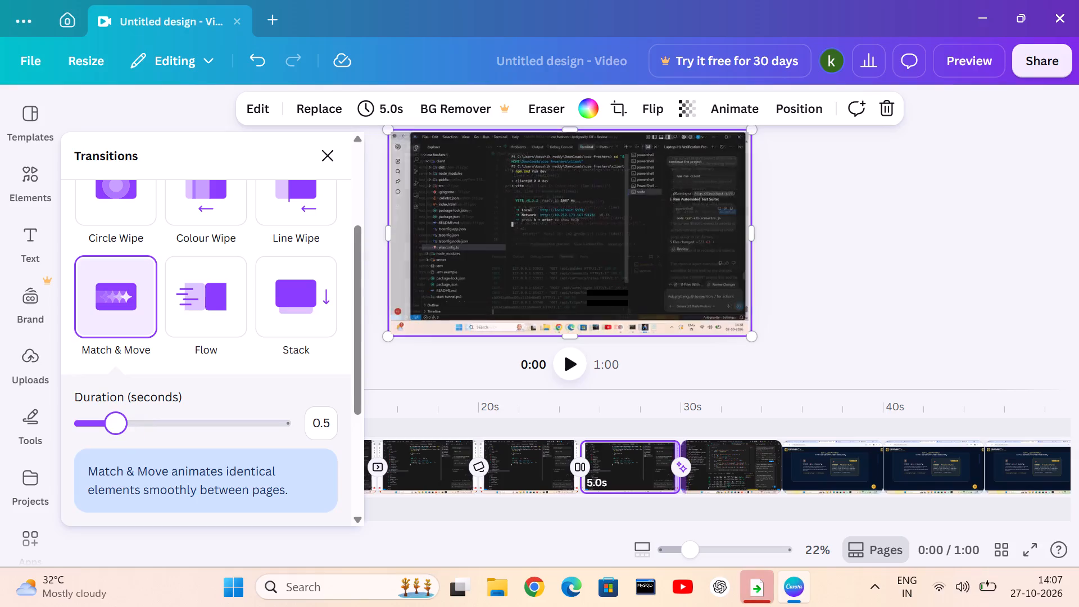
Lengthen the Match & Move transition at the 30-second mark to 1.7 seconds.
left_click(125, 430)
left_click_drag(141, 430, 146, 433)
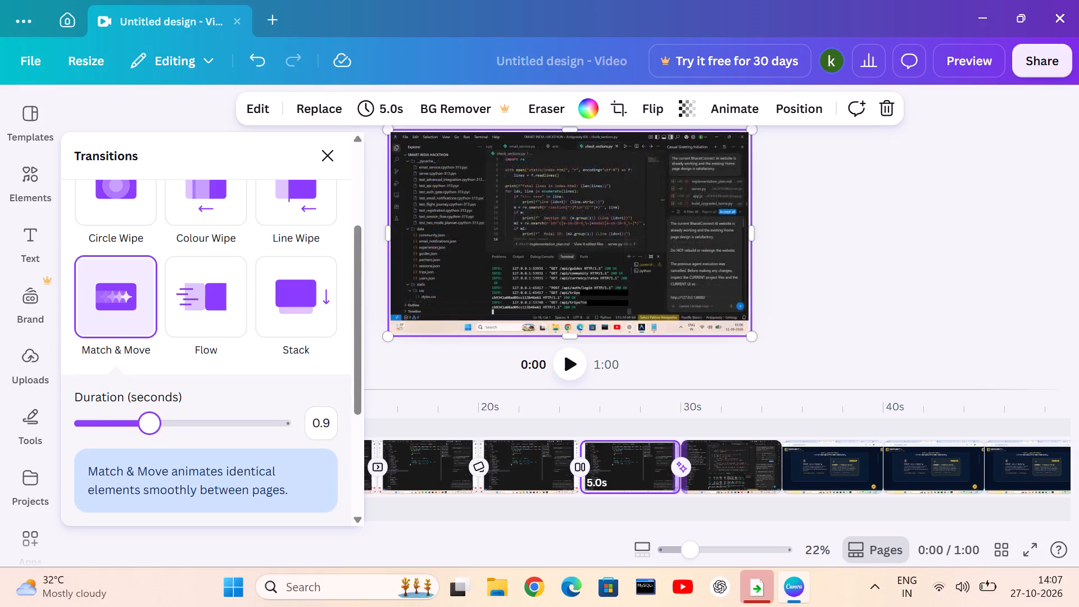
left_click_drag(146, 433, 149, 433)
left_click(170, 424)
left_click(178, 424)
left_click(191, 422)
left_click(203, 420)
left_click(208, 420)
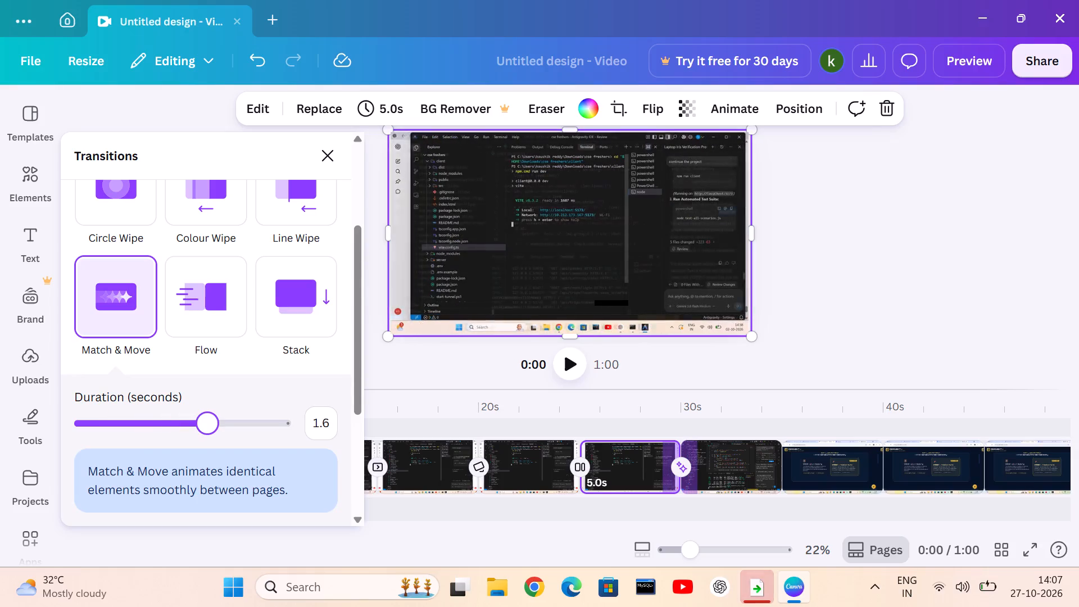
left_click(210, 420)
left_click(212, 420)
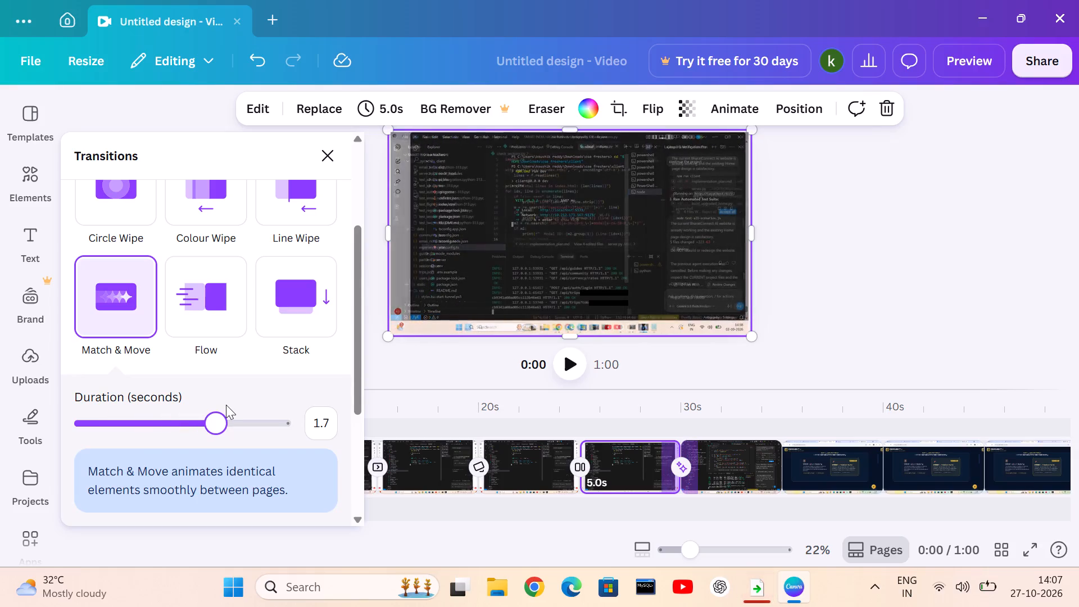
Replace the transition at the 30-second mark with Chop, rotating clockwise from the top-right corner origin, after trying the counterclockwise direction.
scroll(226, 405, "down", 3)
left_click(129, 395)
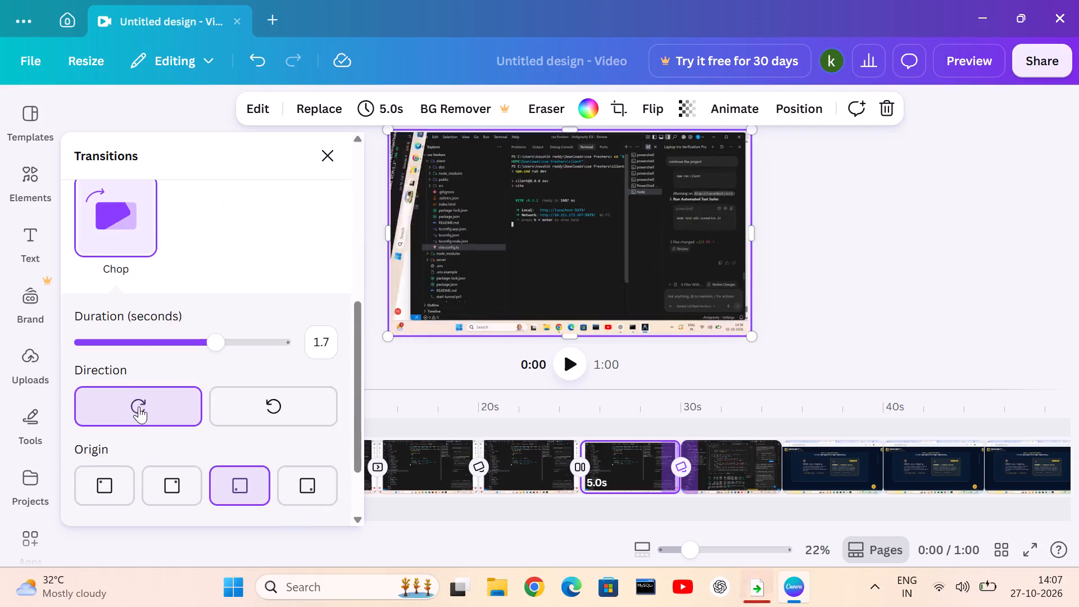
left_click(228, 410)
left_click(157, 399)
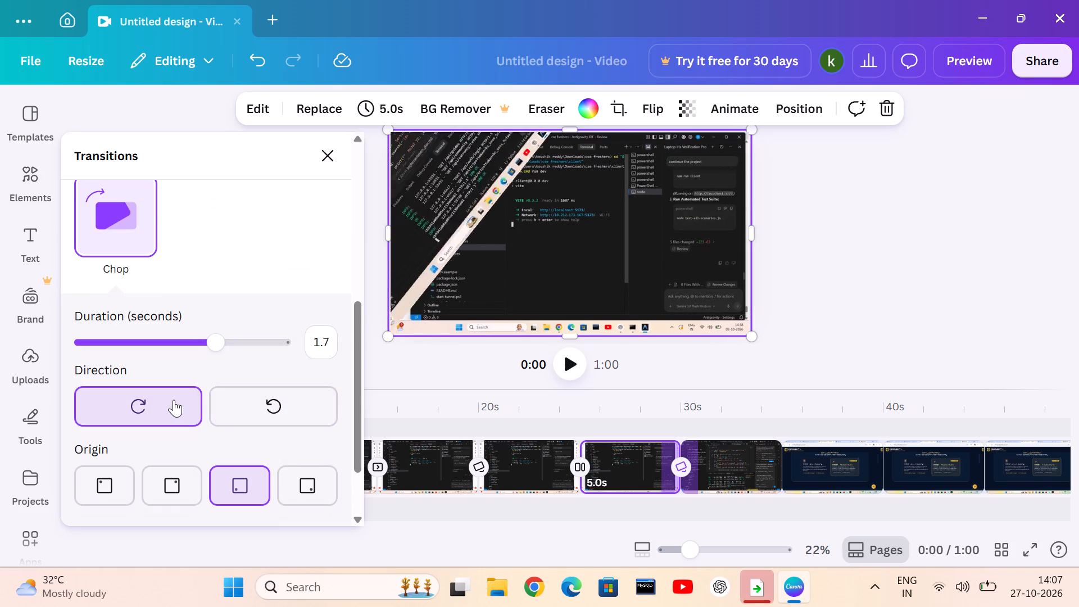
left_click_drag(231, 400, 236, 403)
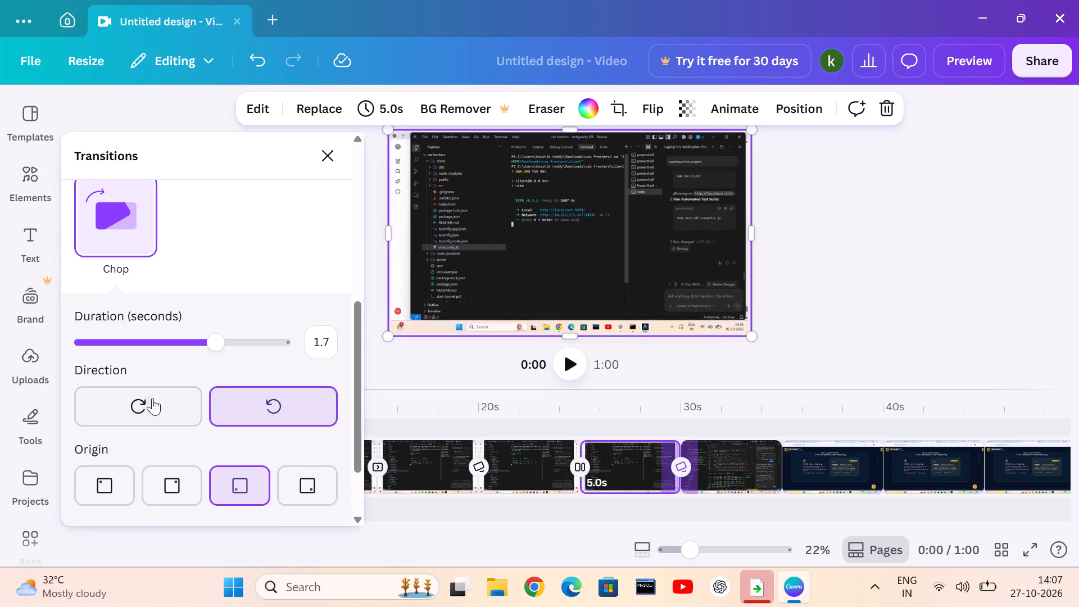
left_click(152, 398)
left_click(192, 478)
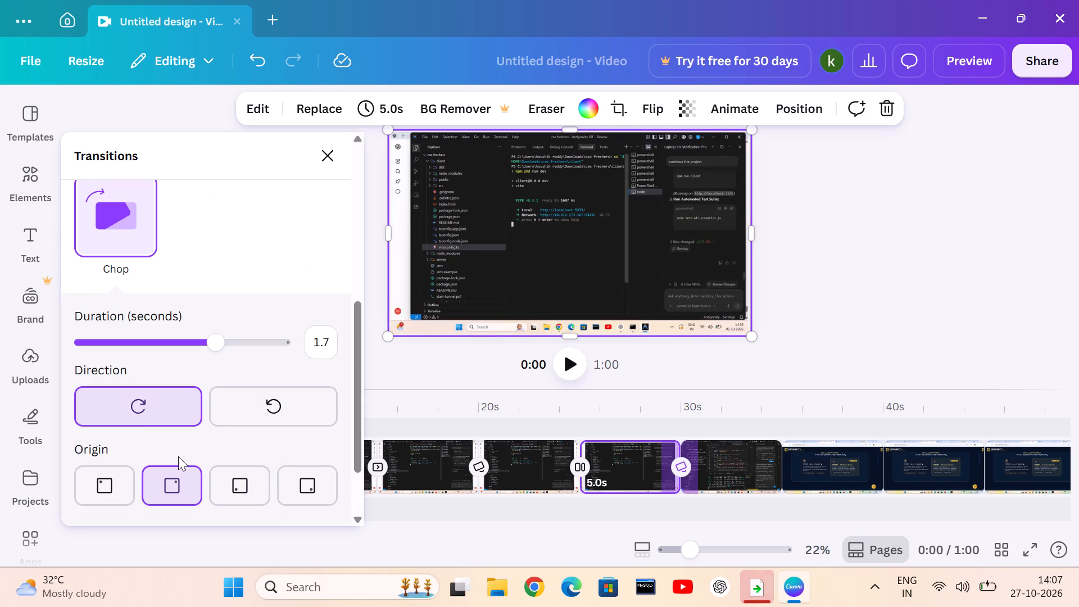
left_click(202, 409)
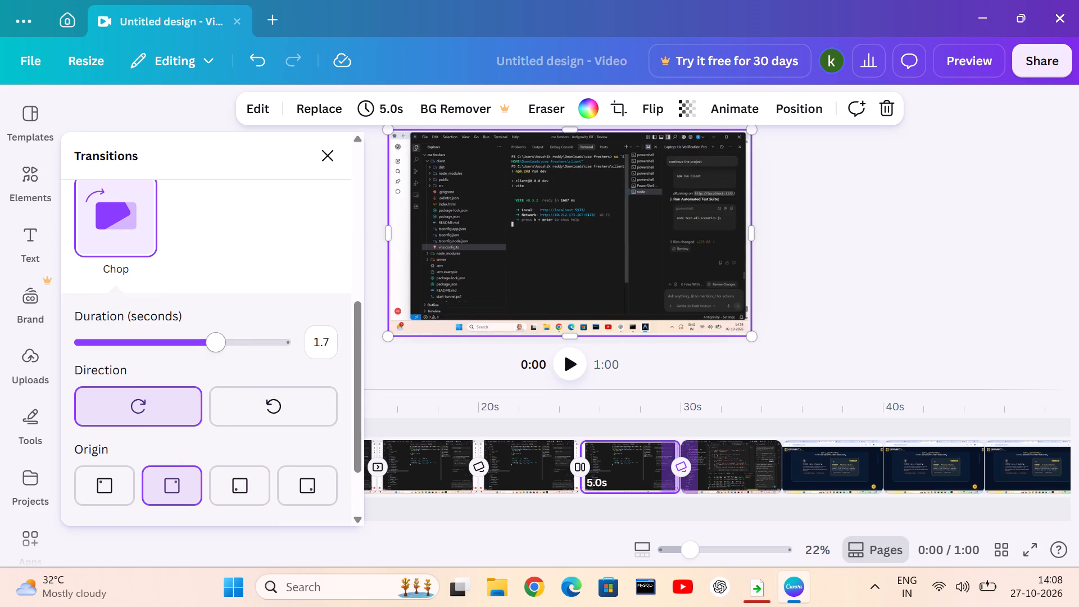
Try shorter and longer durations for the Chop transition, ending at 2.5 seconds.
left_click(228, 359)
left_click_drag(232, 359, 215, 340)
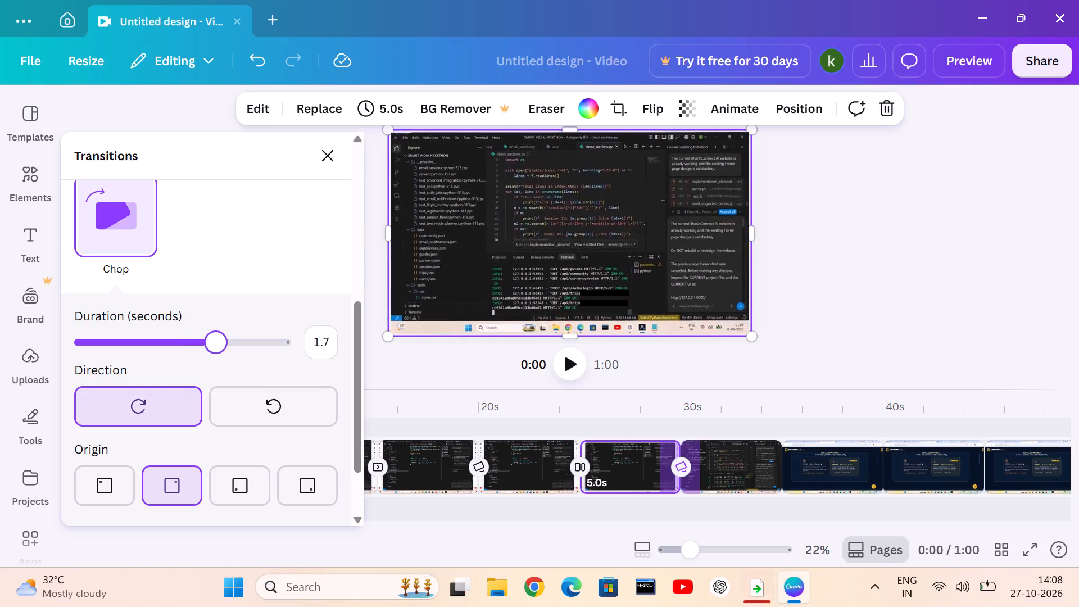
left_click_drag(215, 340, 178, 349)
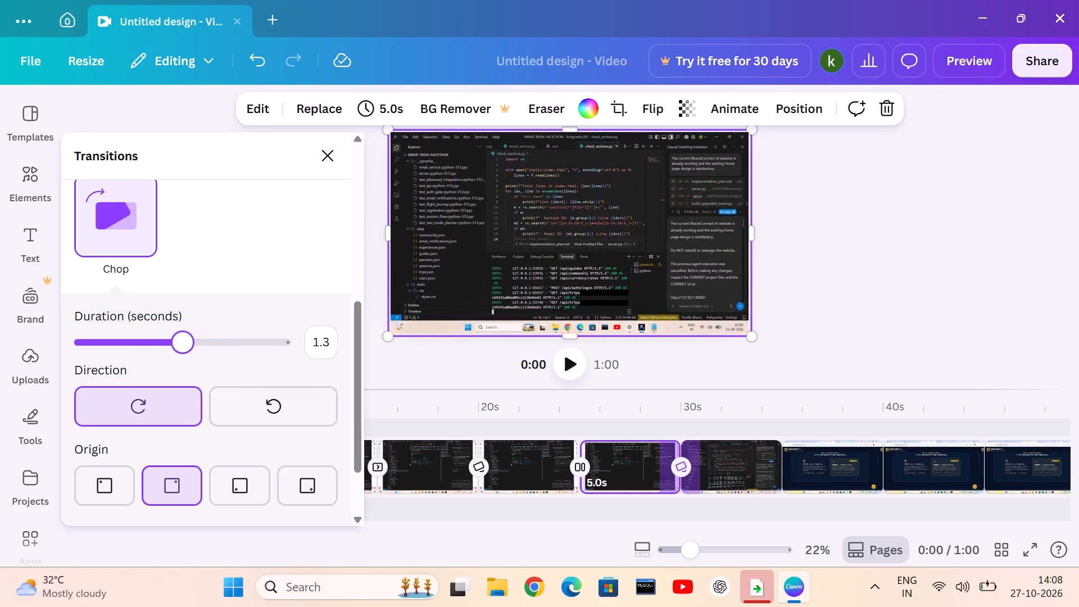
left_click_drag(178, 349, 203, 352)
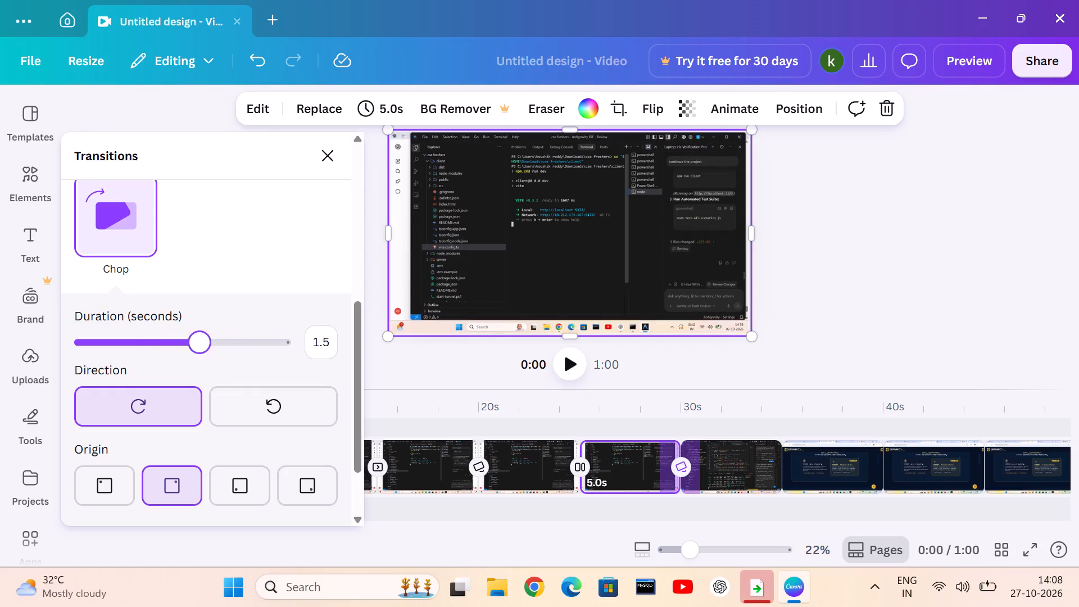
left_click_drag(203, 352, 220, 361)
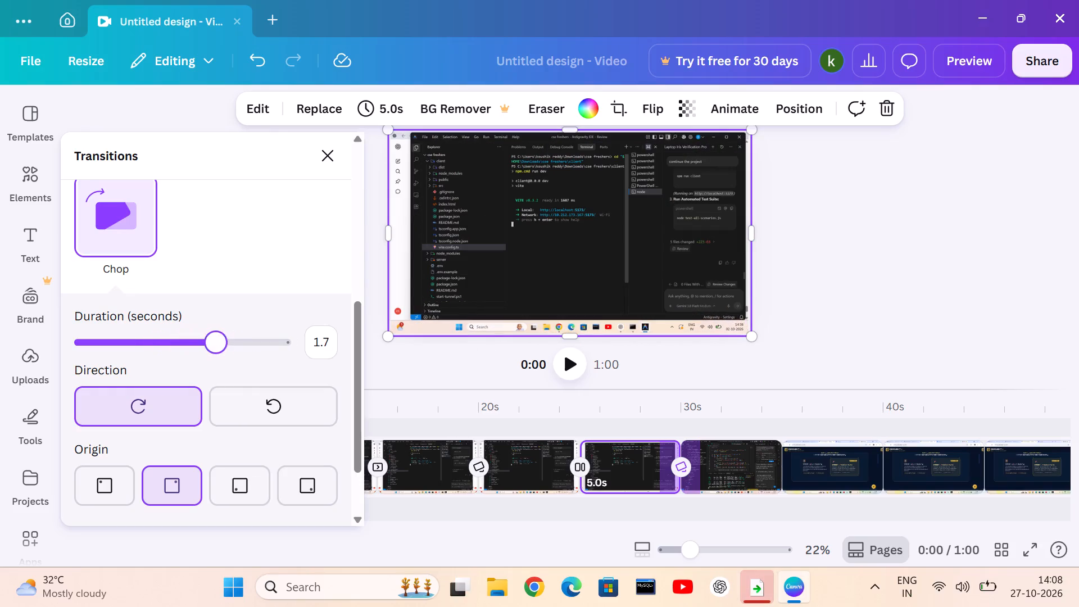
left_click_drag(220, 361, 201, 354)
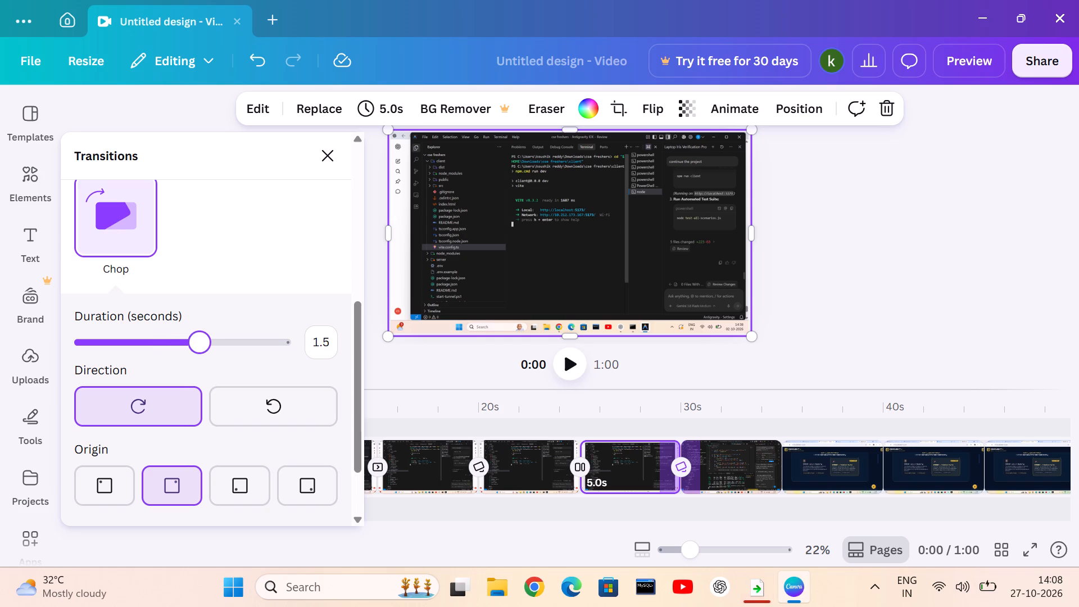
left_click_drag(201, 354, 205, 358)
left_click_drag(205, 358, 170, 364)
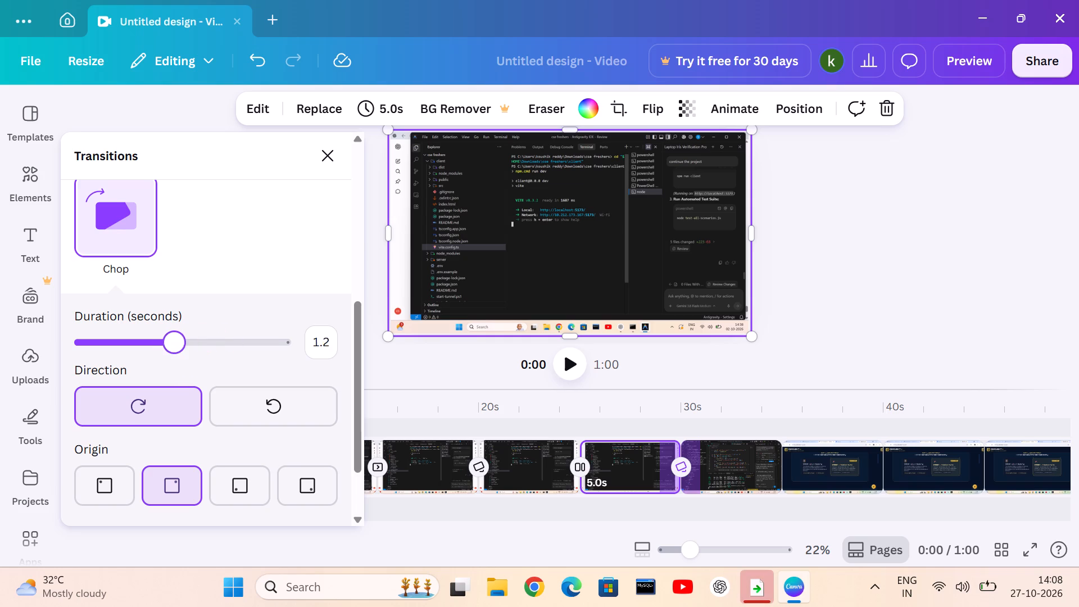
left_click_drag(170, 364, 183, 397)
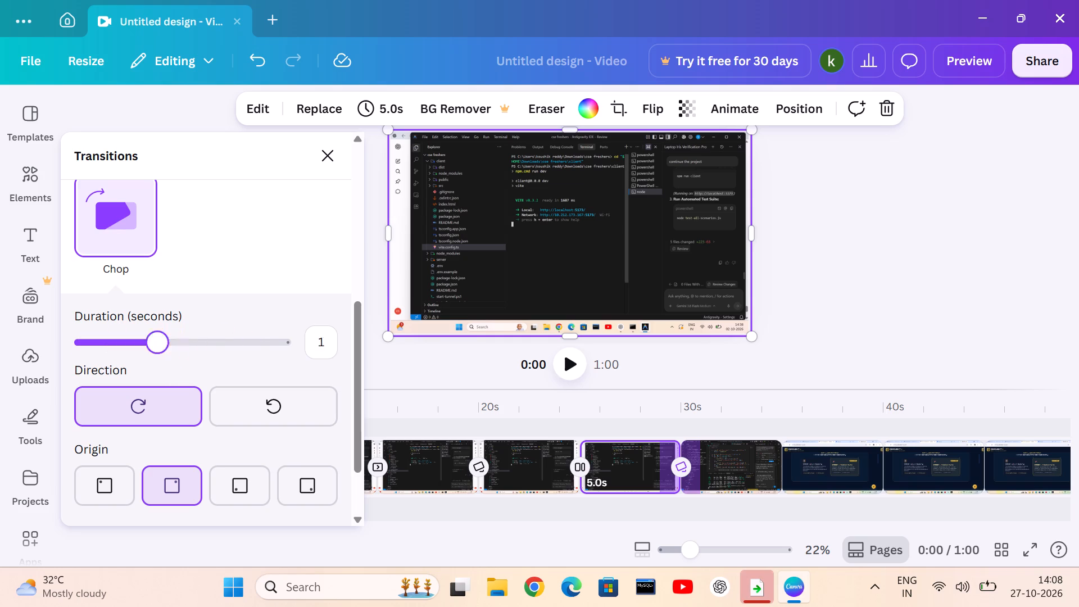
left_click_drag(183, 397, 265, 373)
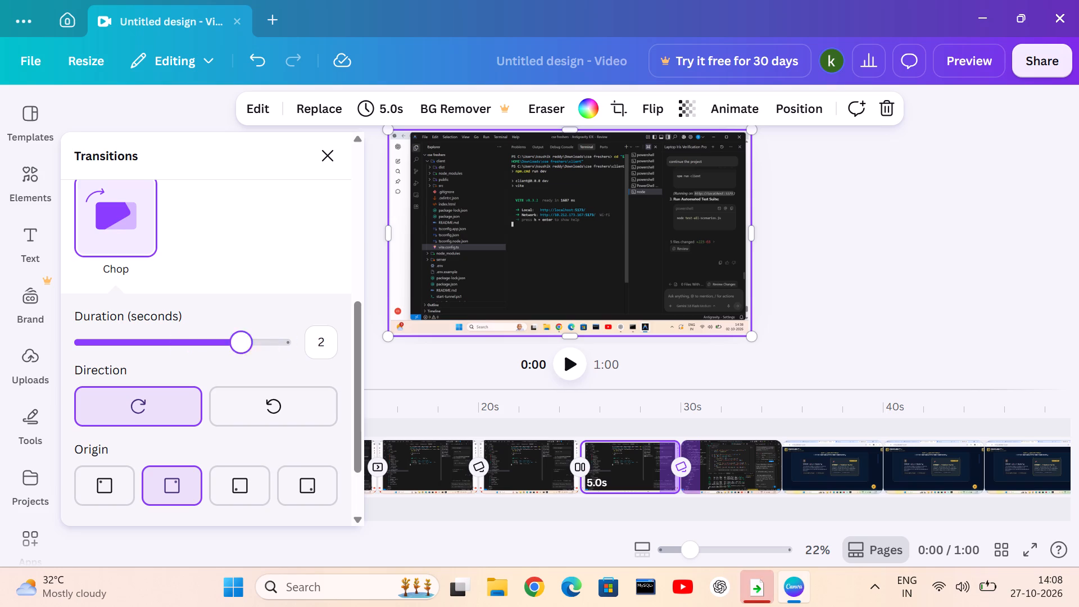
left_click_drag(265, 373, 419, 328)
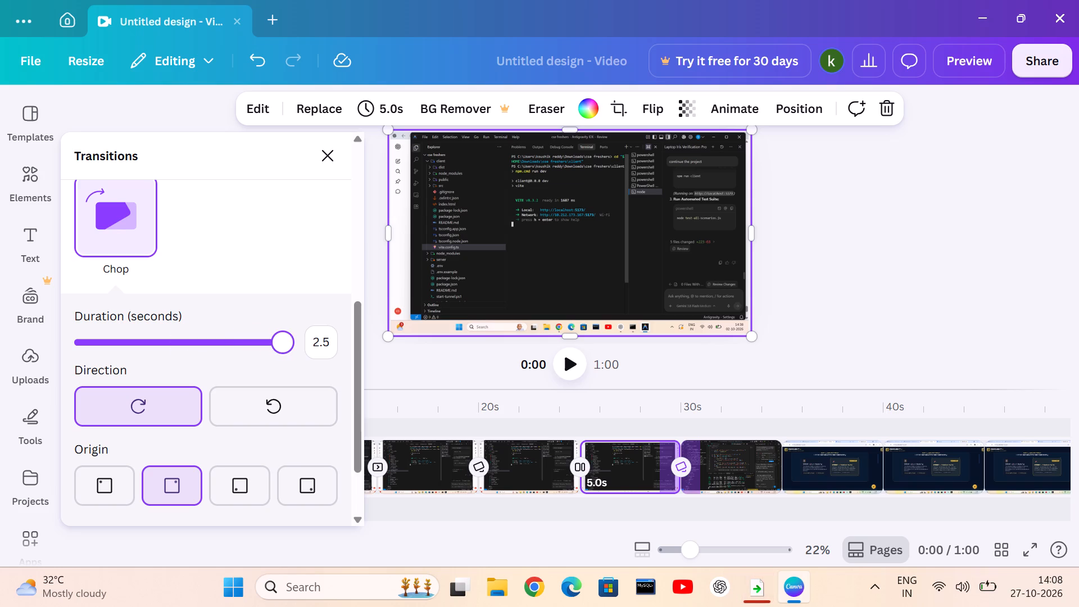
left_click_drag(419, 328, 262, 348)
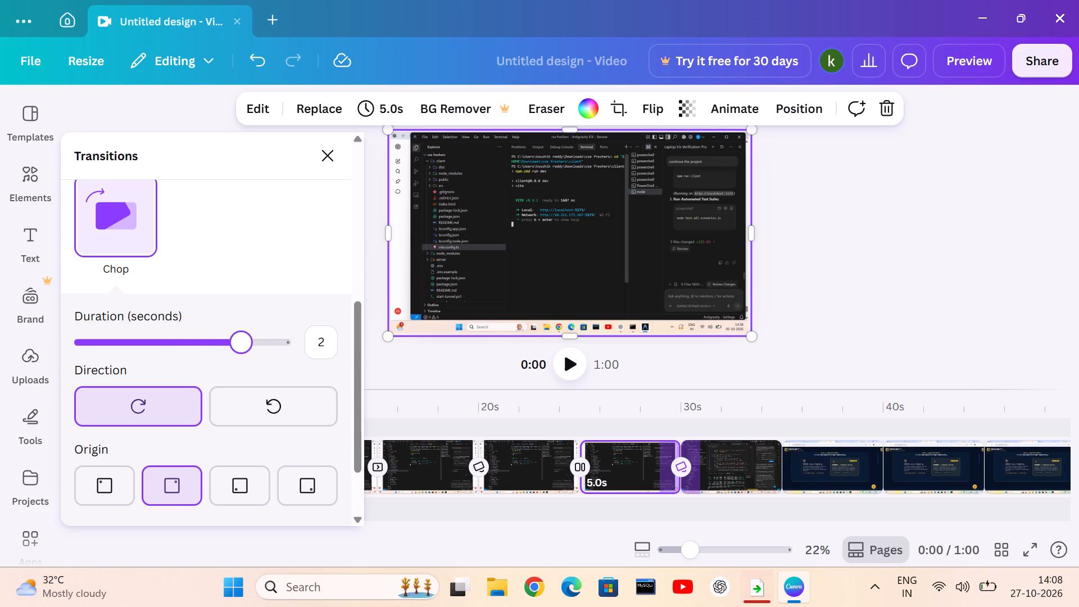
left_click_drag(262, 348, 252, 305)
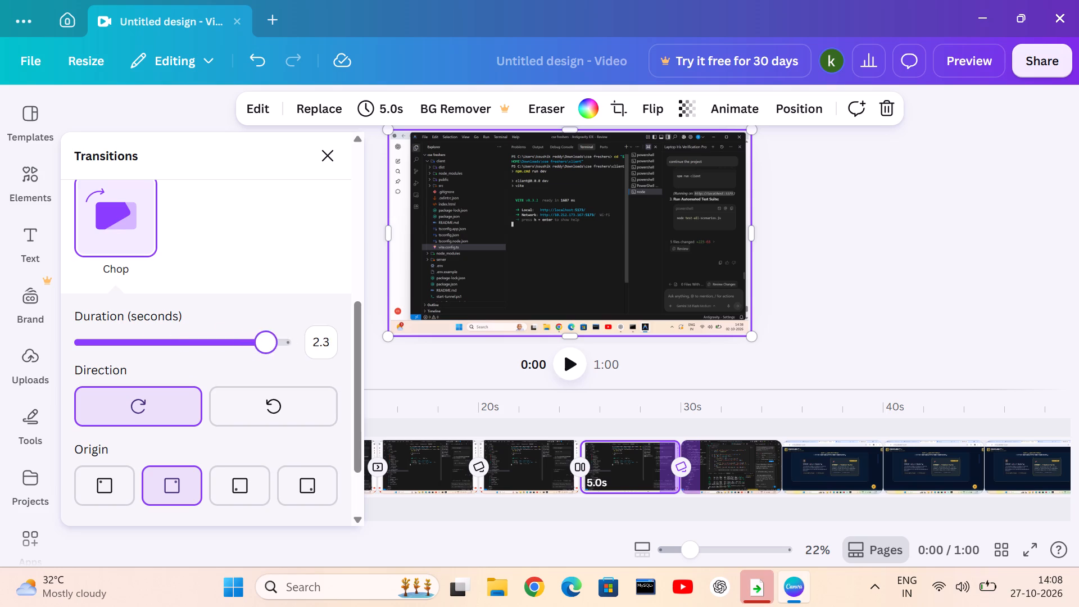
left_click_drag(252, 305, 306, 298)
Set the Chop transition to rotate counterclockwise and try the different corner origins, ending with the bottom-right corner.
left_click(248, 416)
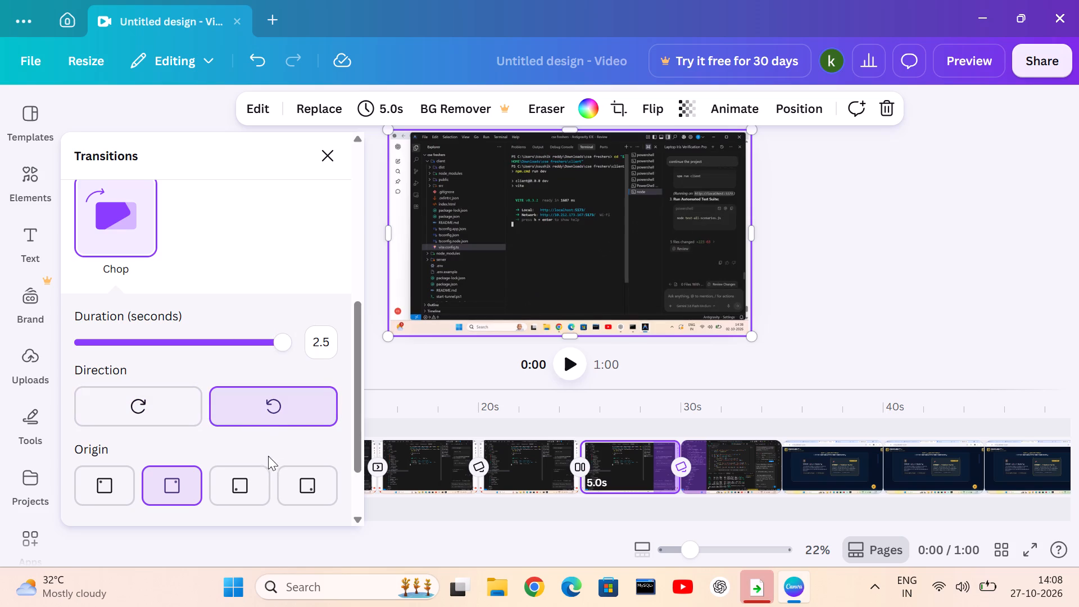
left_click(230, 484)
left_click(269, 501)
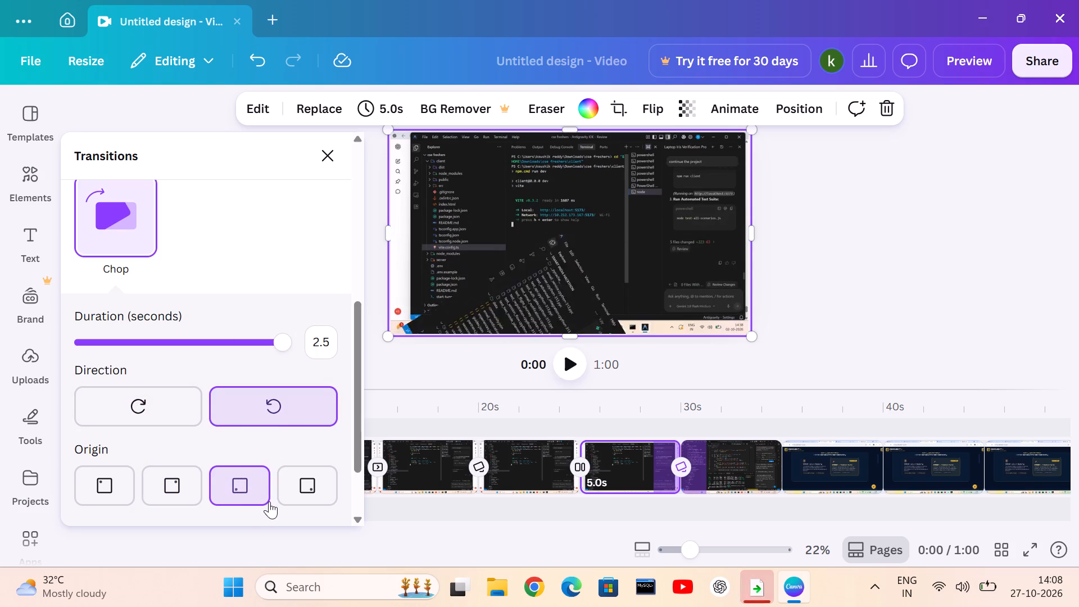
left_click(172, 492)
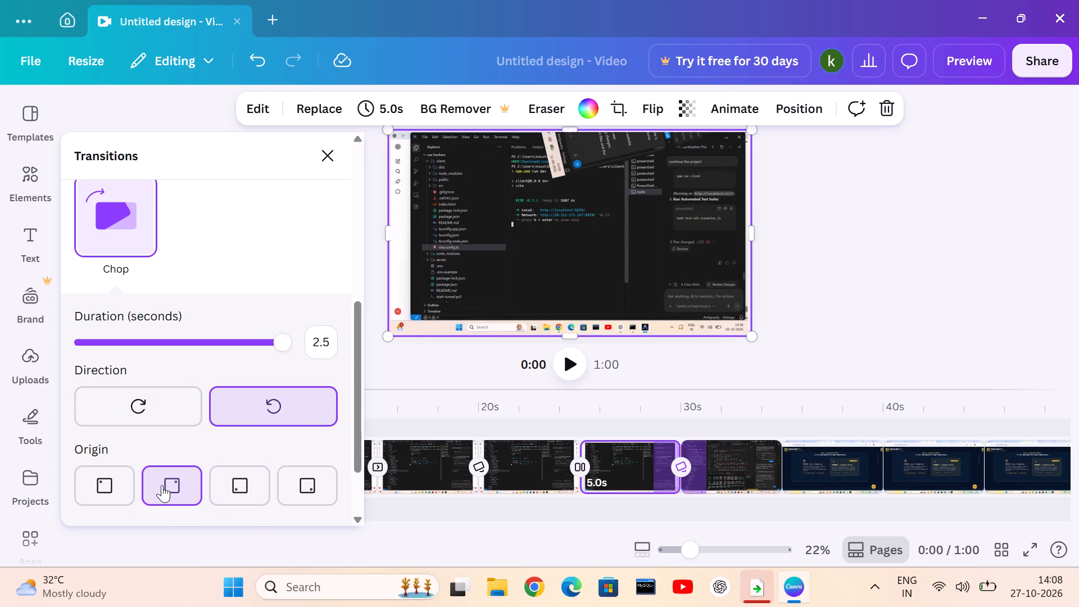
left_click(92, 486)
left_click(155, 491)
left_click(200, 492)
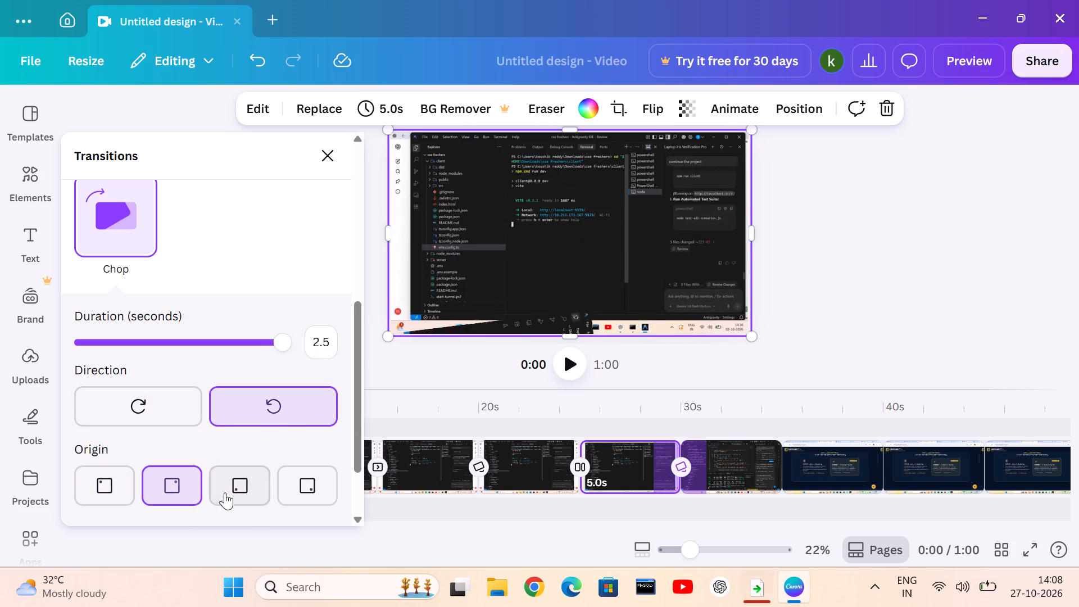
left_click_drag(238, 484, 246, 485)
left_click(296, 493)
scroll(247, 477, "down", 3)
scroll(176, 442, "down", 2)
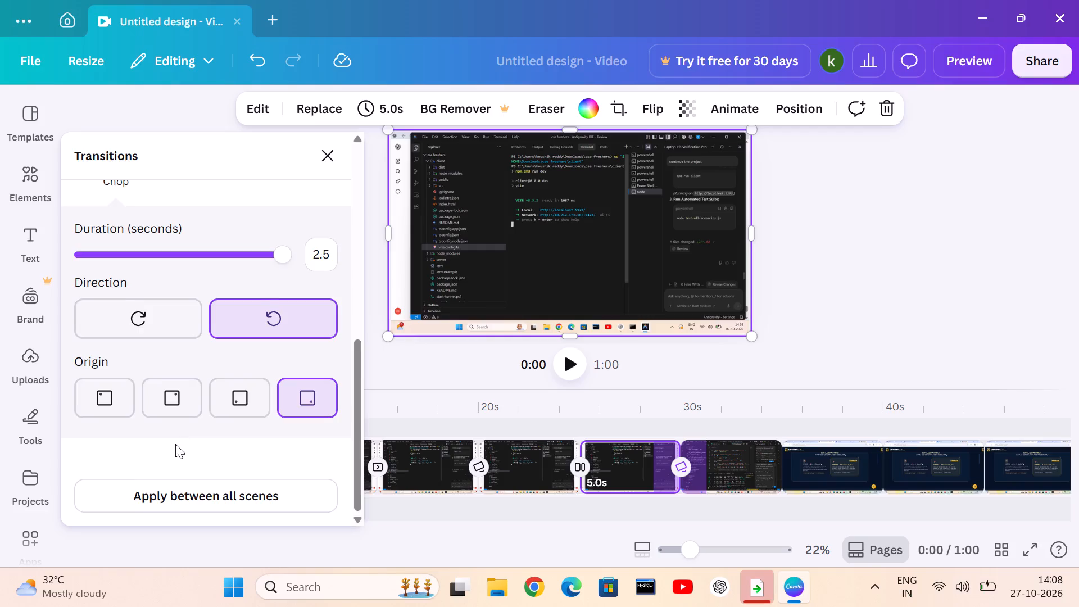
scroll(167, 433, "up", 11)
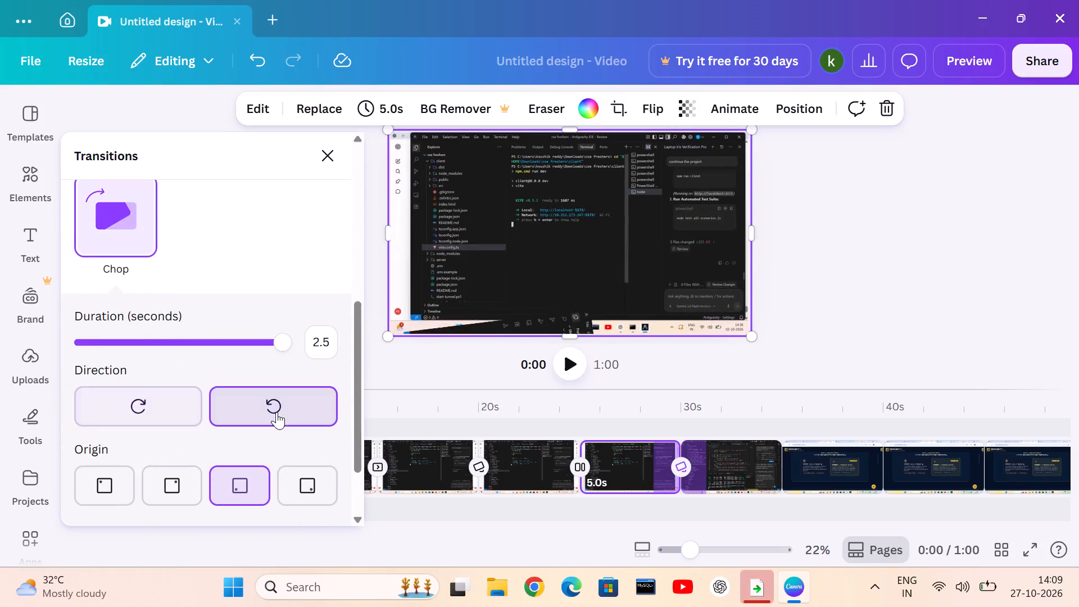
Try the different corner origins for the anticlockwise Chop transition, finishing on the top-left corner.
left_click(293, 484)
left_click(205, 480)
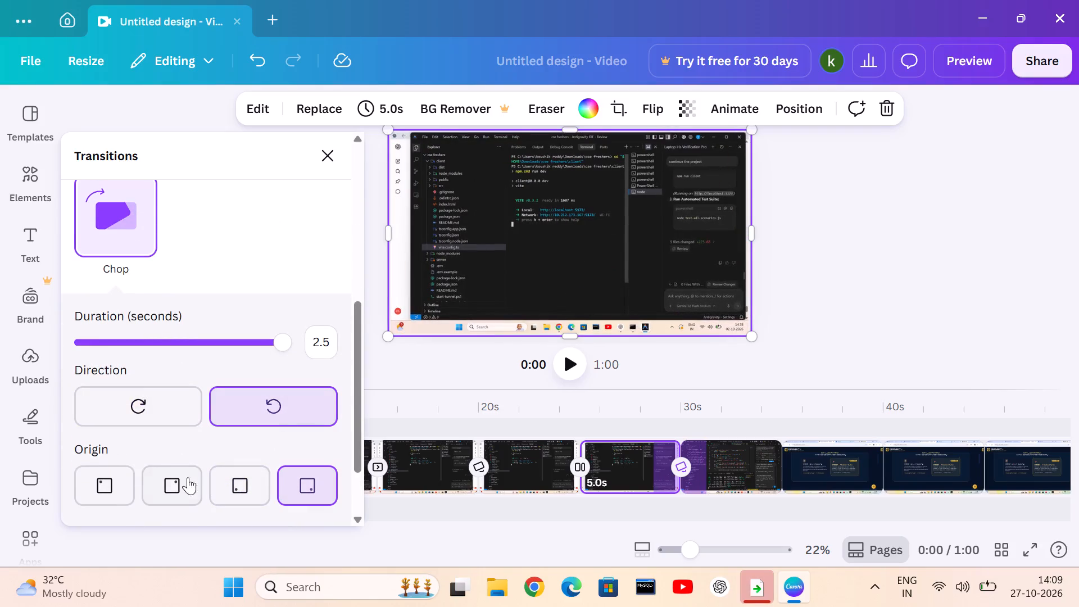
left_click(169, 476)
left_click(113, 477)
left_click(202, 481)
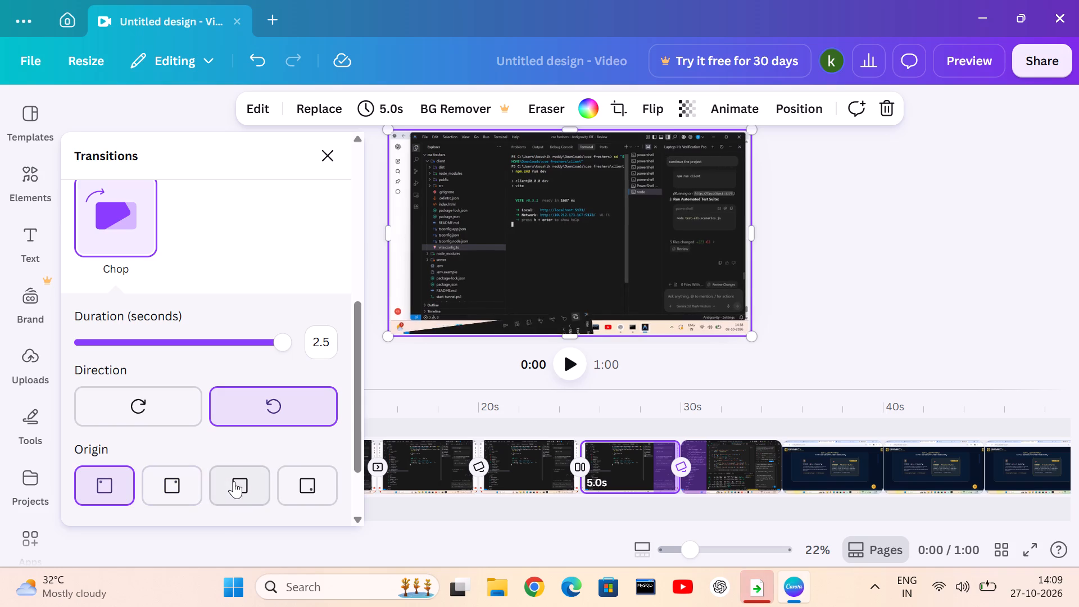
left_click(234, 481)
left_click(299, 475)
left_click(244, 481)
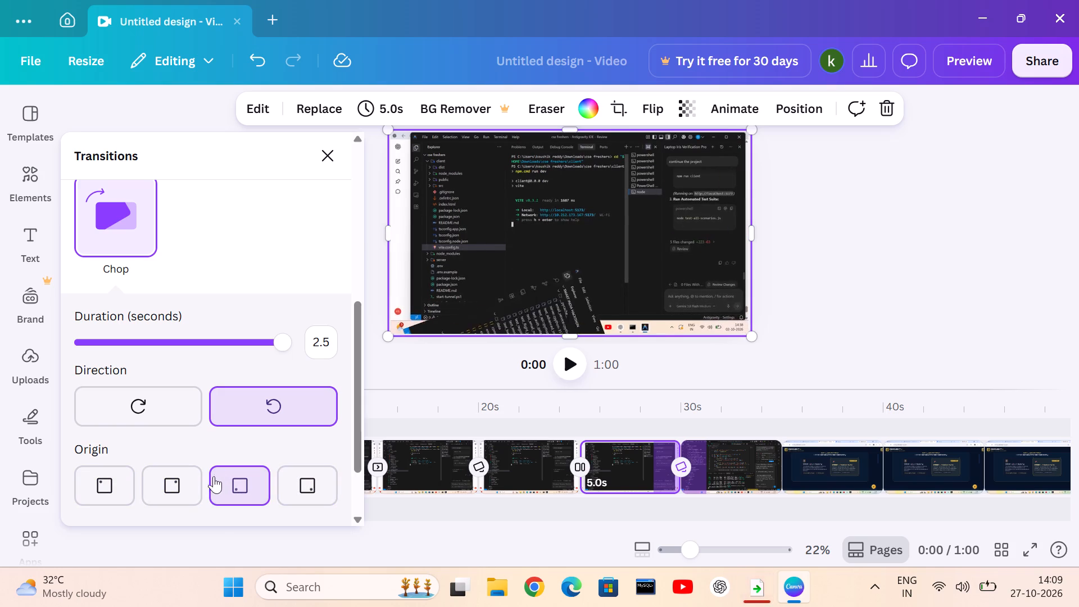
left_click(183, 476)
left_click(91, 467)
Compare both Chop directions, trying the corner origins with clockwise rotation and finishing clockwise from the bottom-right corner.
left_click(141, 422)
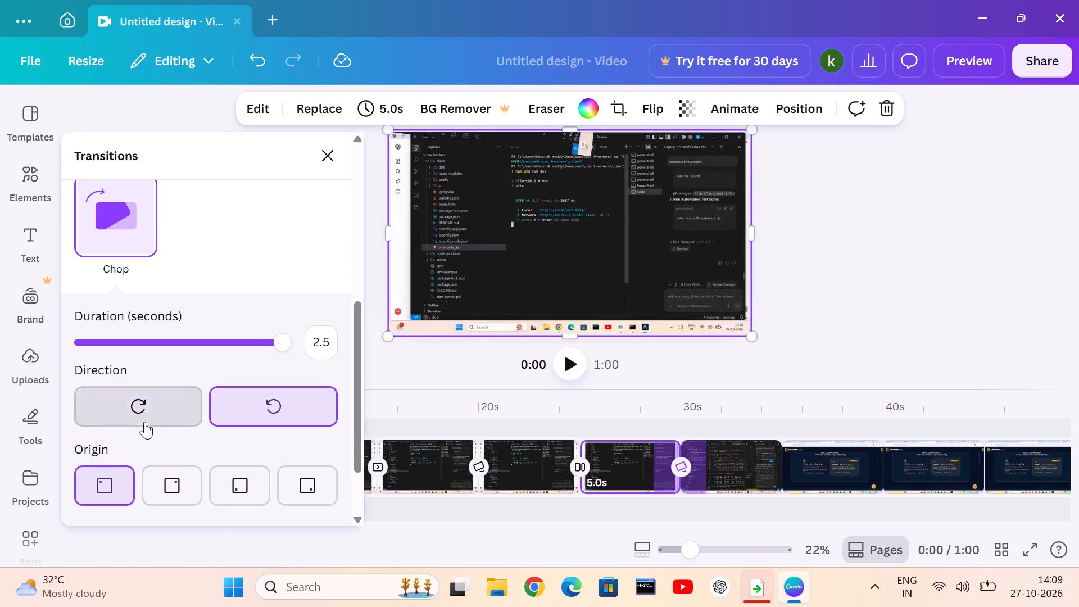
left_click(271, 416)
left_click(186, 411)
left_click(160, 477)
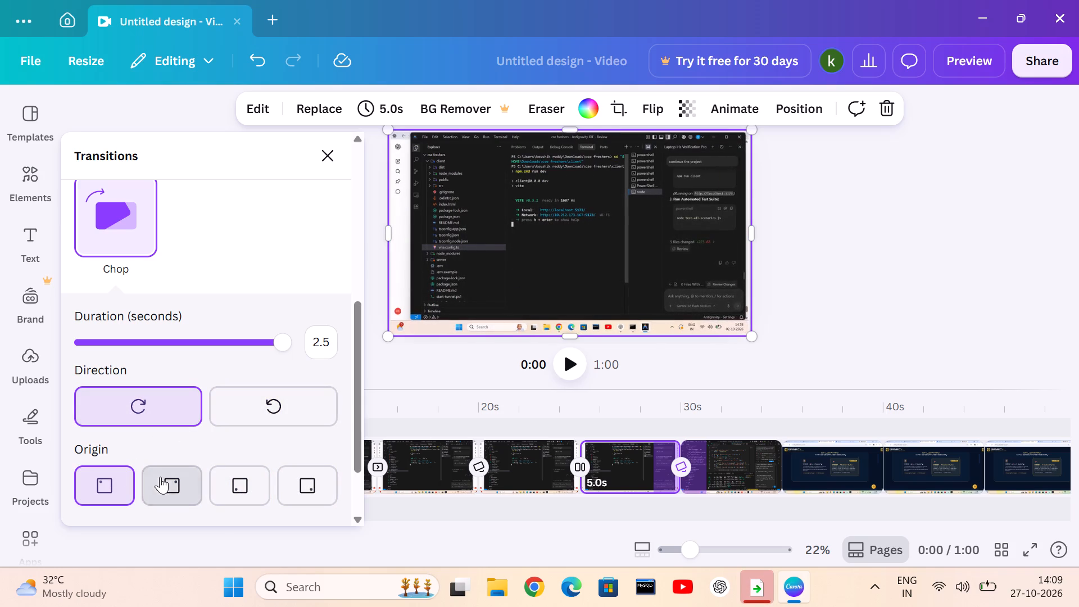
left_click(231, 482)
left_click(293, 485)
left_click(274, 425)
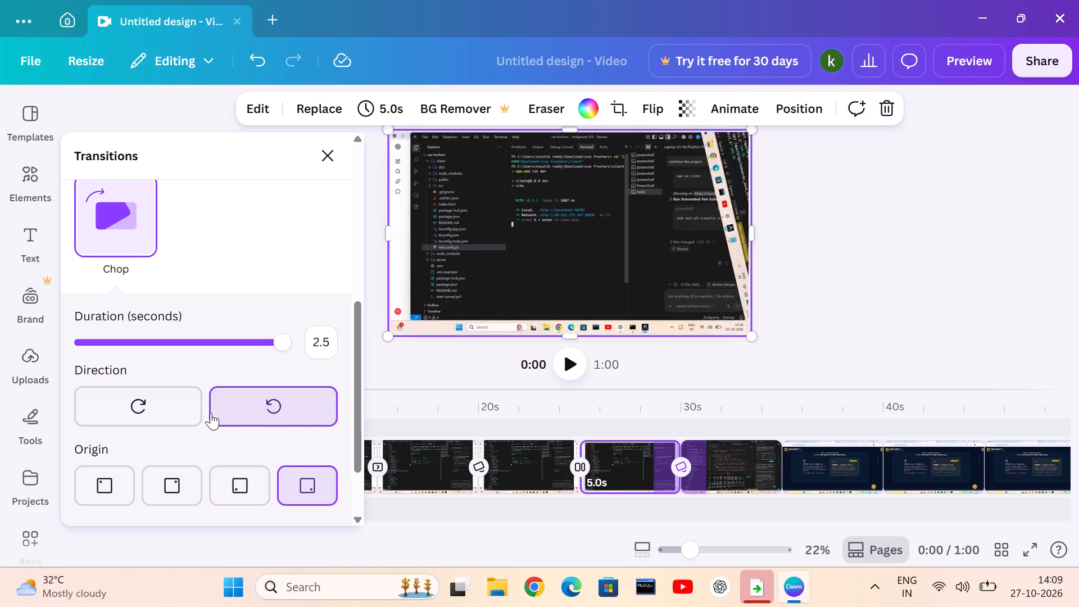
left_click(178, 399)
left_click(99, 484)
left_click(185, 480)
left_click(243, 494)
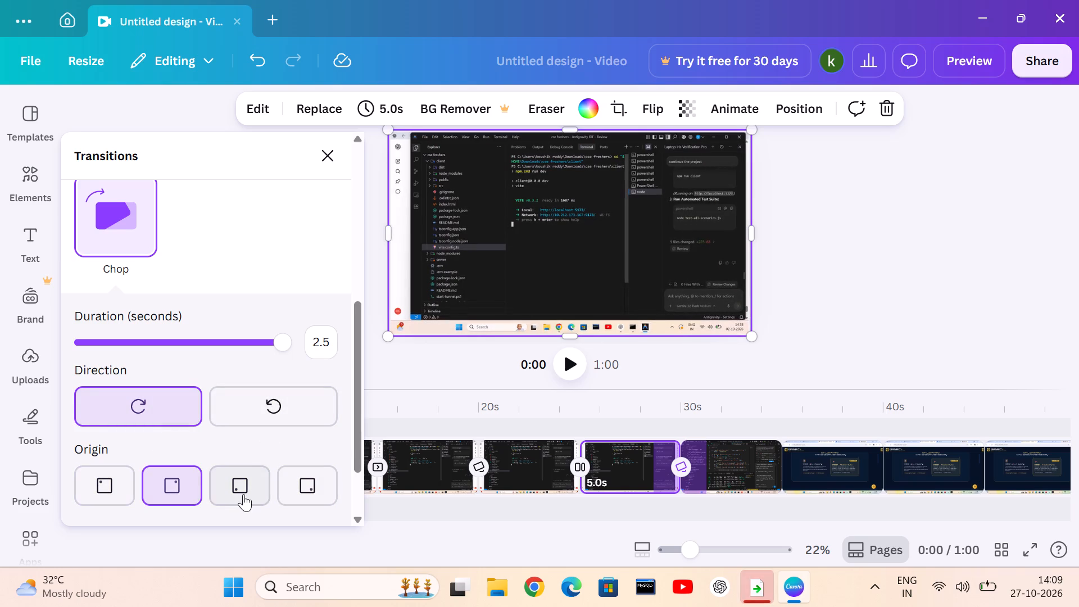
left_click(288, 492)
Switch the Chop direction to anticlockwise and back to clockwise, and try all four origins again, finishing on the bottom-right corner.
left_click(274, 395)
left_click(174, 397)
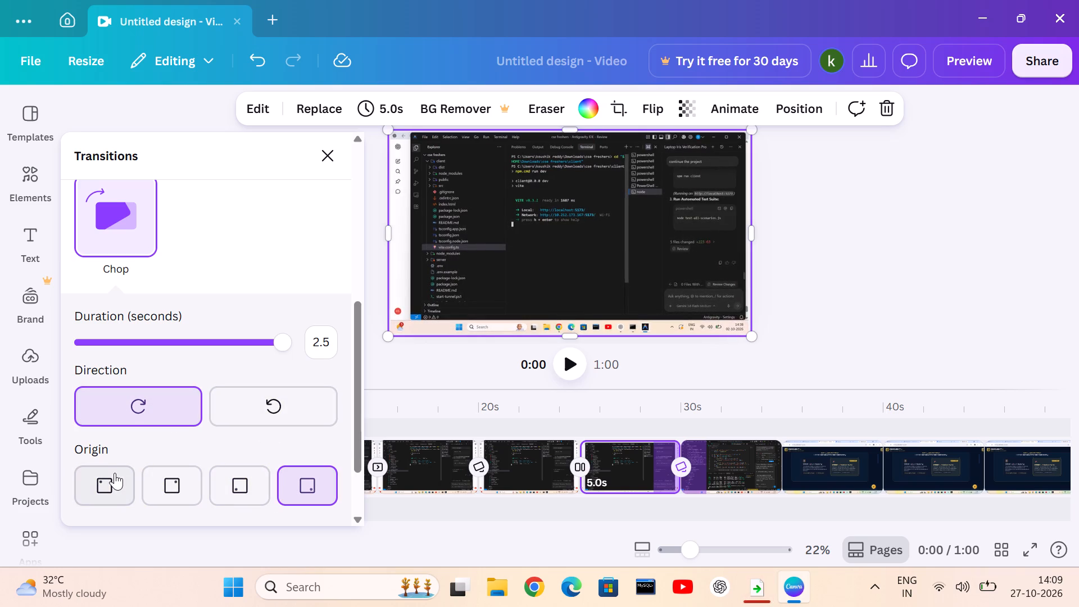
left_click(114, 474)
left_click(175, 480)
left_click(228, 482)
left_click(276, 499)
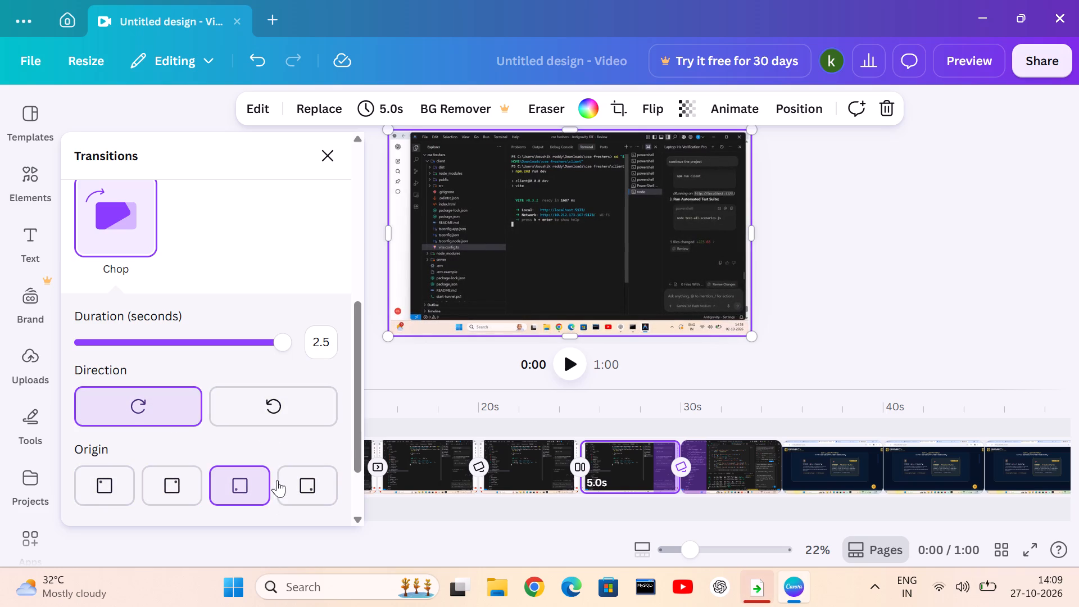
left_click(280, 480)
Try the clockwise Chop from each corner once more, finishing with anticlockwise direction and the bottom-right origin.
left_click(284, 420)
left_click(196, 396)
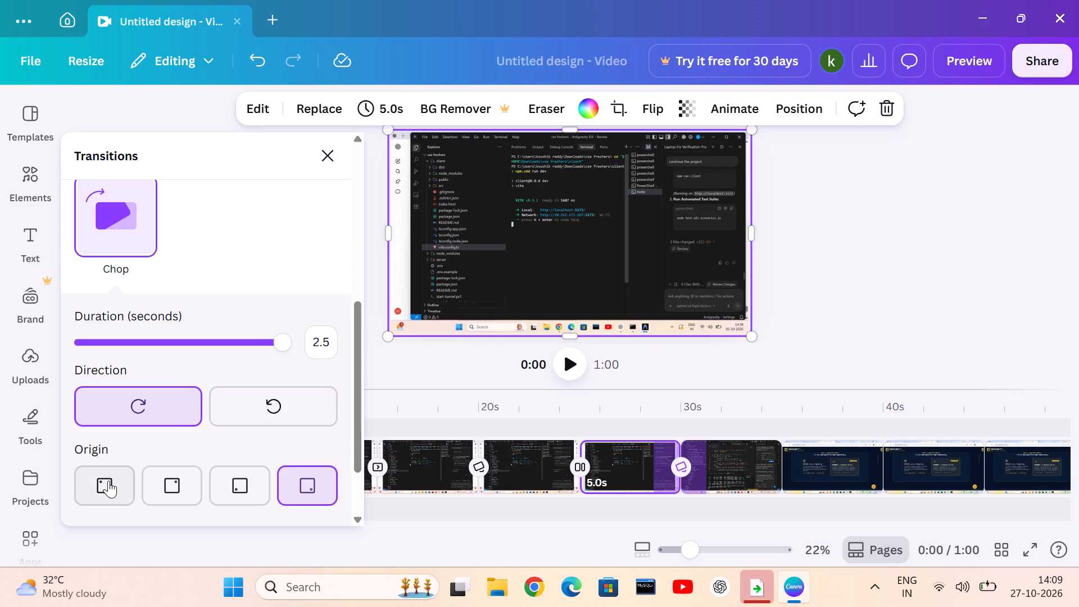
left_click(108, 482)
left_click(168, 474)
left_click(231, 486)
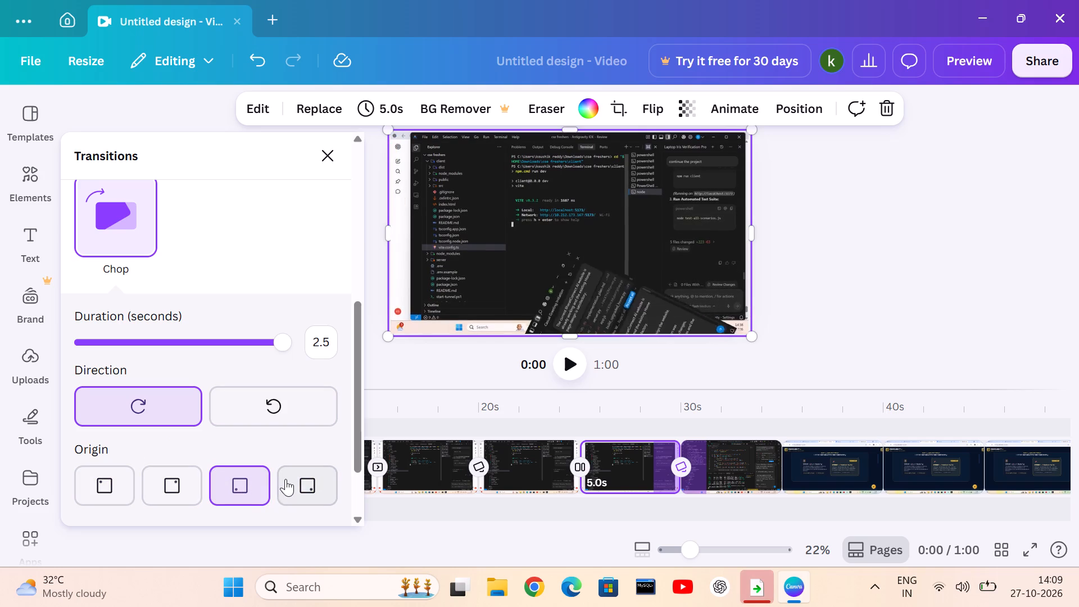
left_click(315, 474)
left_click(316, 416)
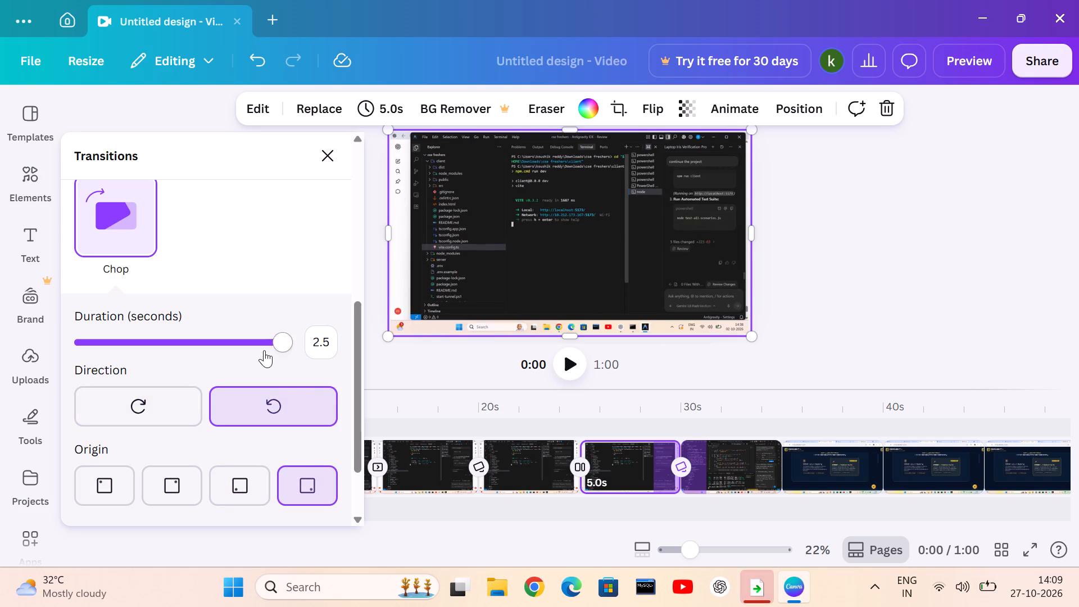
Shorten the Chop transition's duration to 1.1 seconds.
left_click_drag(264, 350, 241, 359)
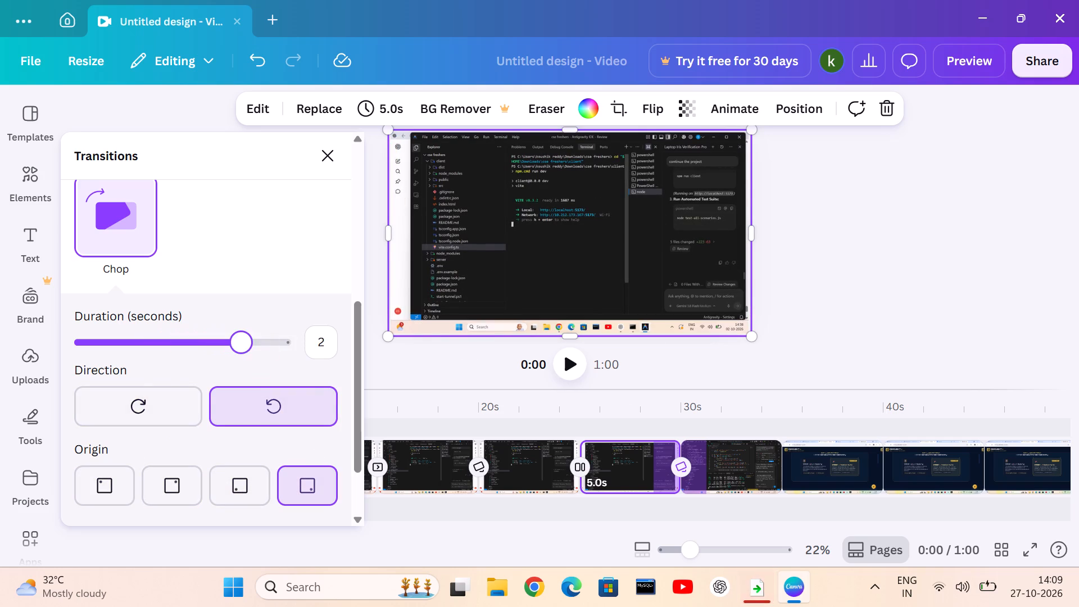
left_click_drag(241, 359, 167, 353)
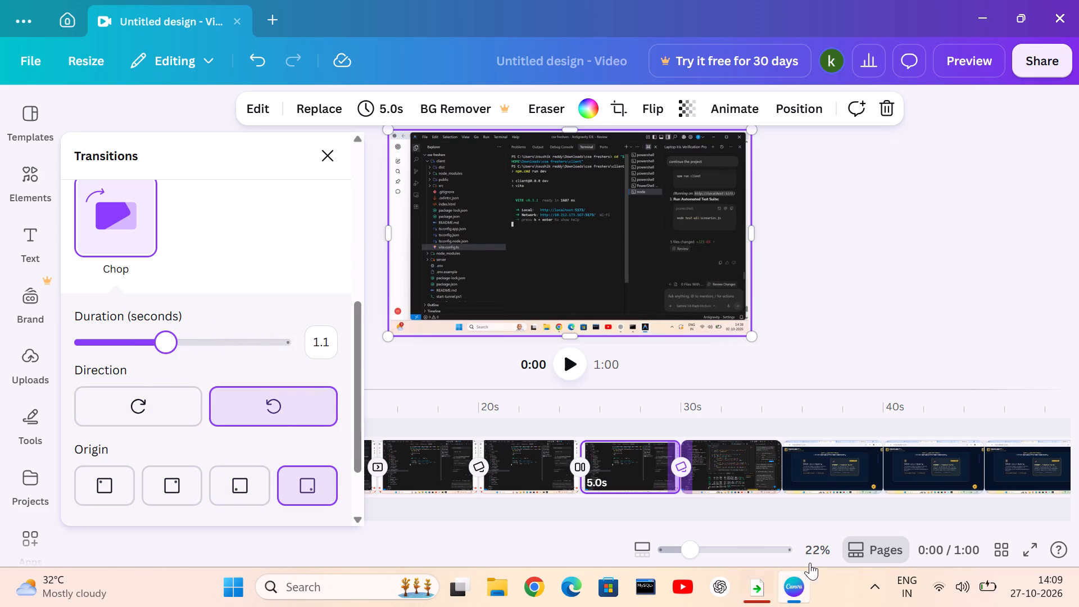
Show the hidden icons in the Windows system tray.
left_click(866, 582)
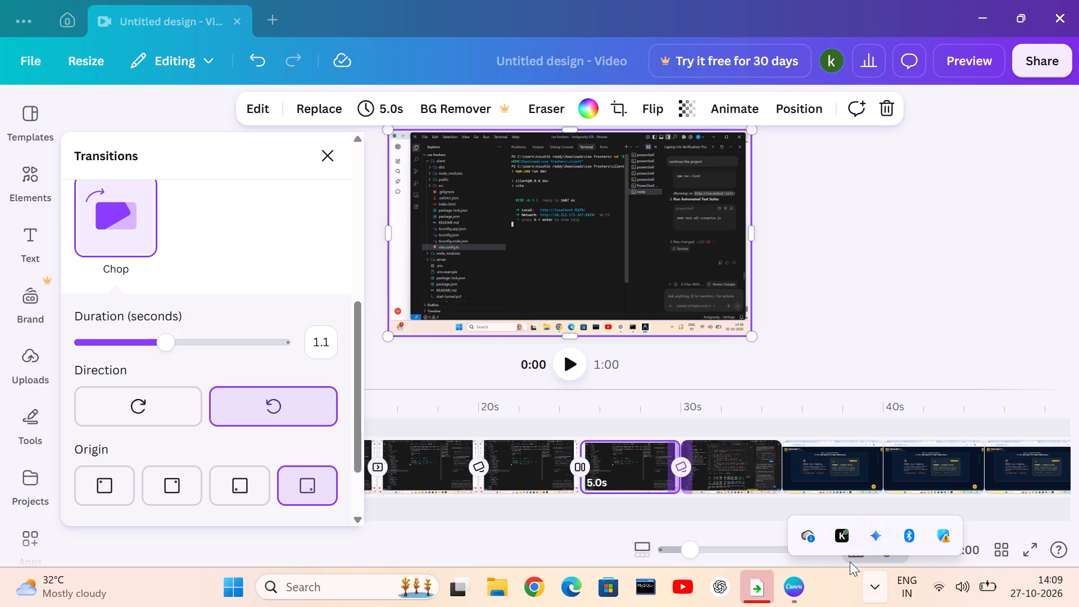
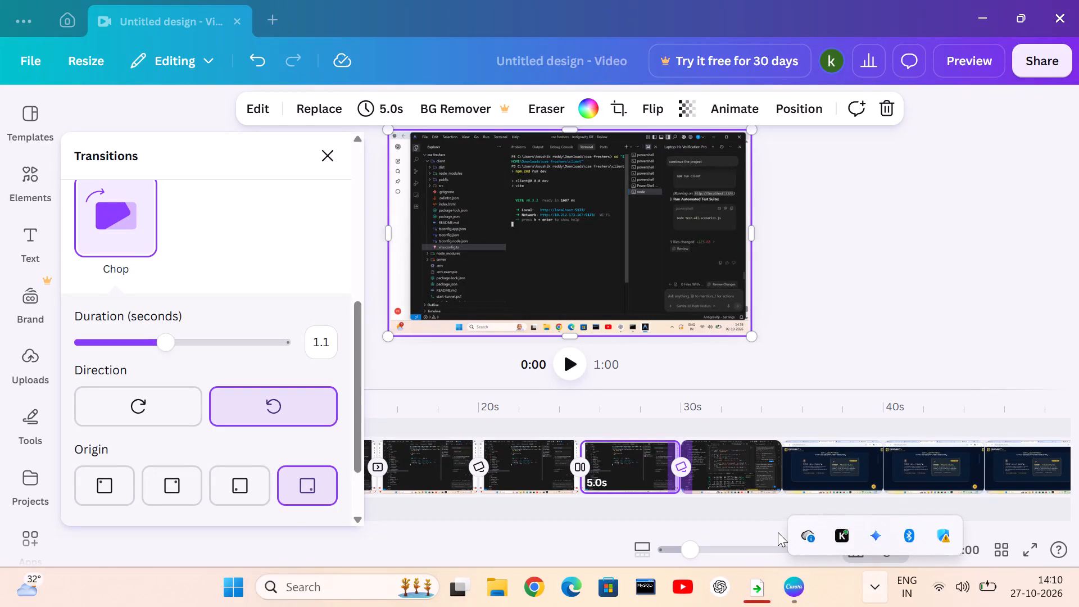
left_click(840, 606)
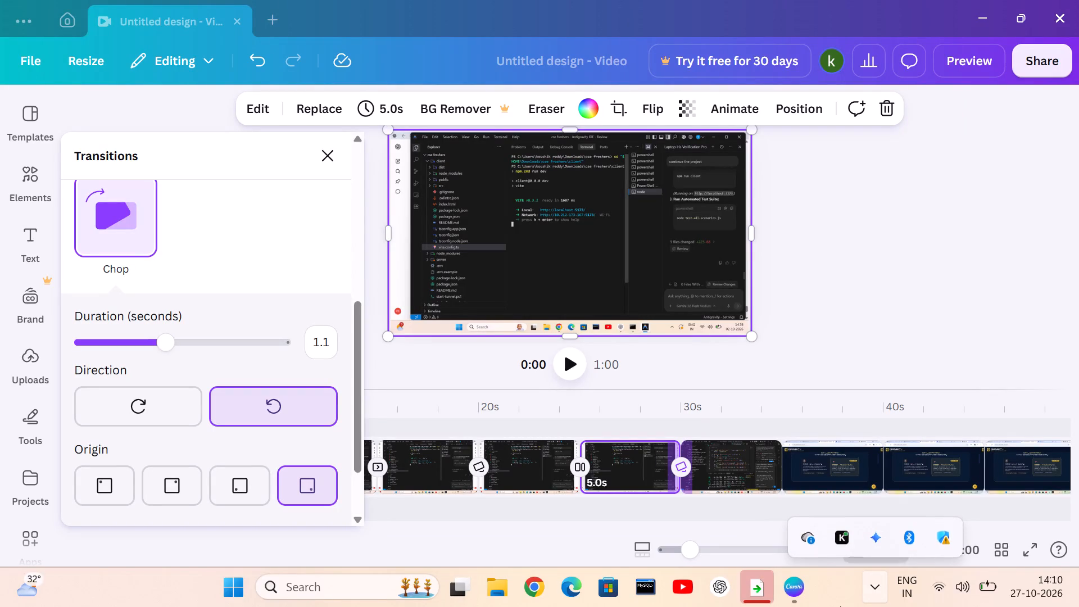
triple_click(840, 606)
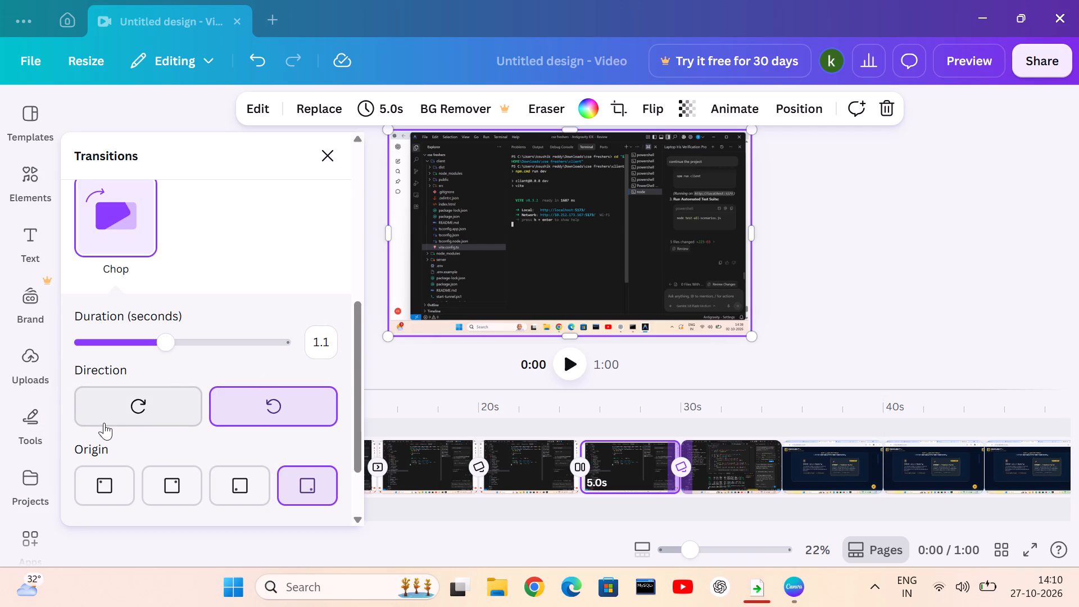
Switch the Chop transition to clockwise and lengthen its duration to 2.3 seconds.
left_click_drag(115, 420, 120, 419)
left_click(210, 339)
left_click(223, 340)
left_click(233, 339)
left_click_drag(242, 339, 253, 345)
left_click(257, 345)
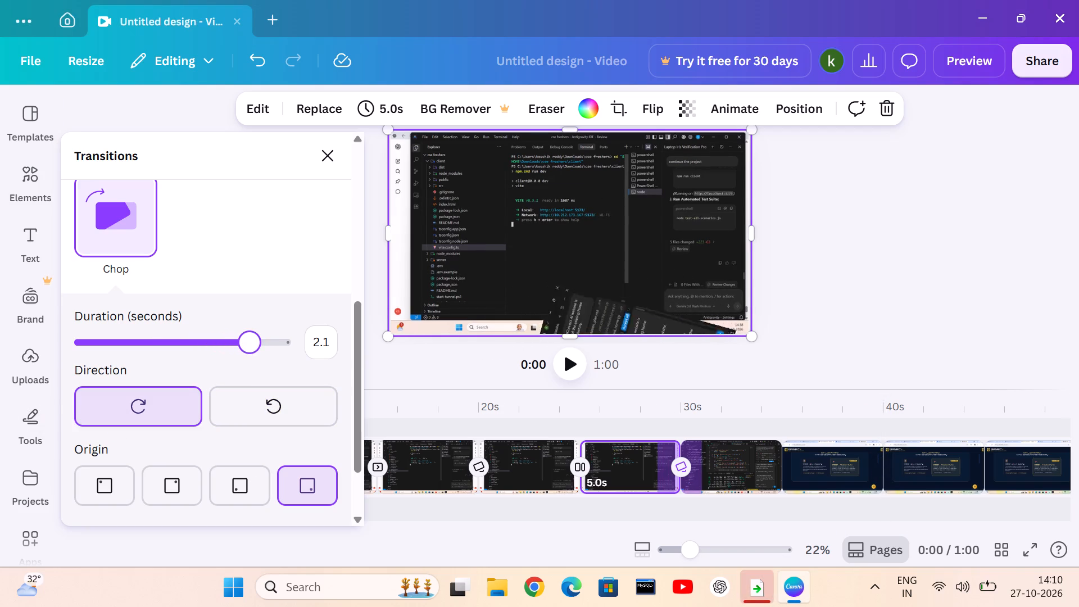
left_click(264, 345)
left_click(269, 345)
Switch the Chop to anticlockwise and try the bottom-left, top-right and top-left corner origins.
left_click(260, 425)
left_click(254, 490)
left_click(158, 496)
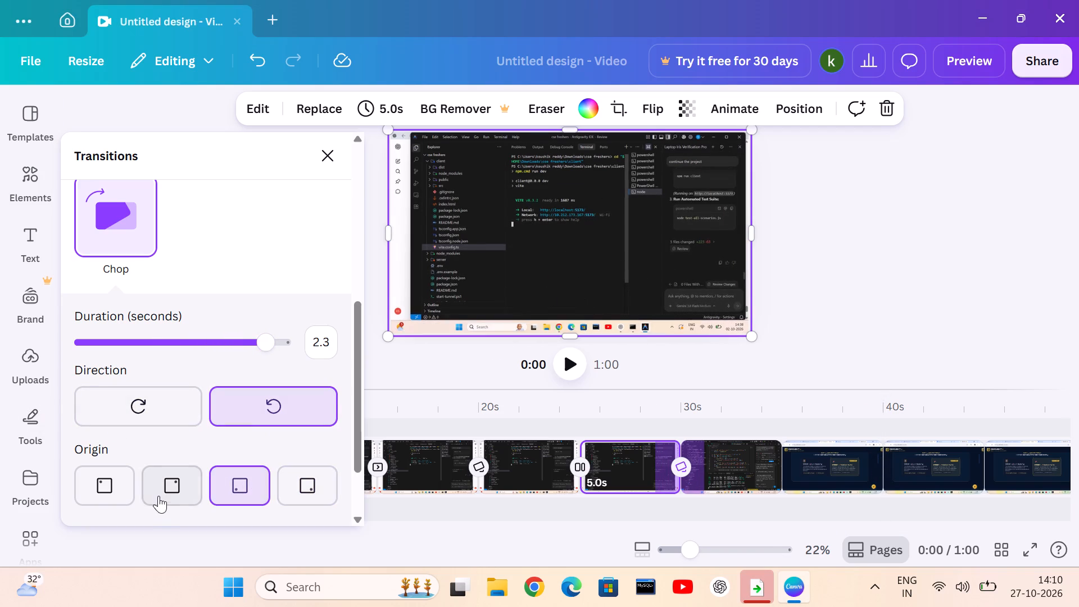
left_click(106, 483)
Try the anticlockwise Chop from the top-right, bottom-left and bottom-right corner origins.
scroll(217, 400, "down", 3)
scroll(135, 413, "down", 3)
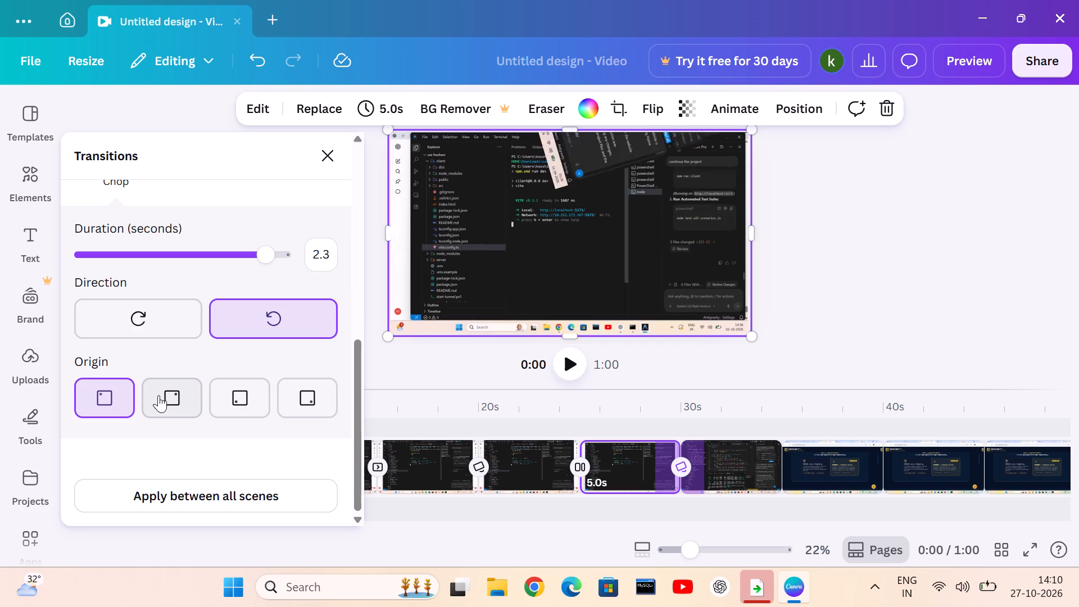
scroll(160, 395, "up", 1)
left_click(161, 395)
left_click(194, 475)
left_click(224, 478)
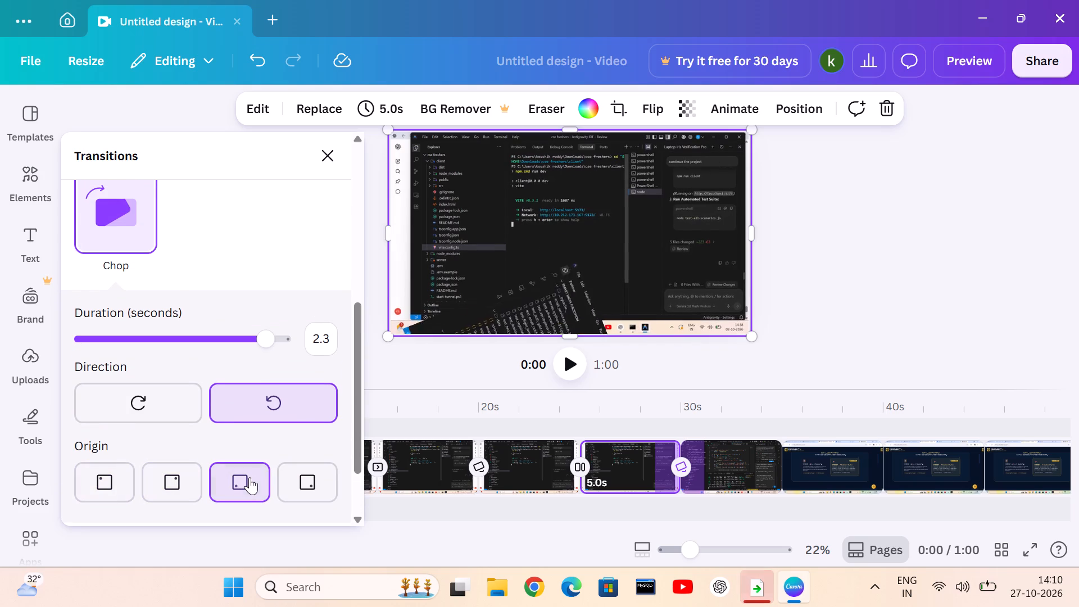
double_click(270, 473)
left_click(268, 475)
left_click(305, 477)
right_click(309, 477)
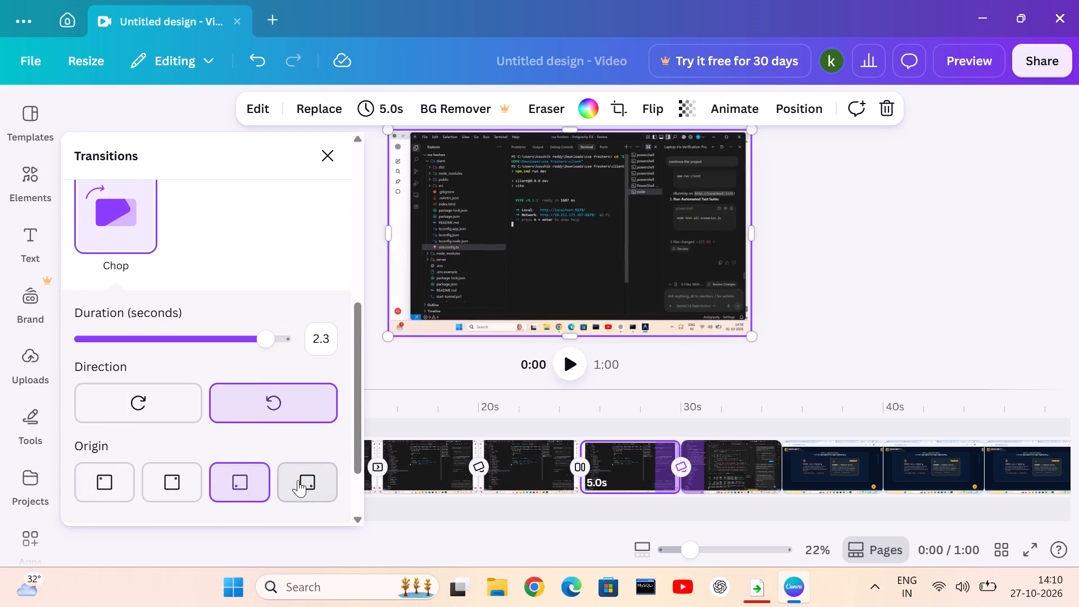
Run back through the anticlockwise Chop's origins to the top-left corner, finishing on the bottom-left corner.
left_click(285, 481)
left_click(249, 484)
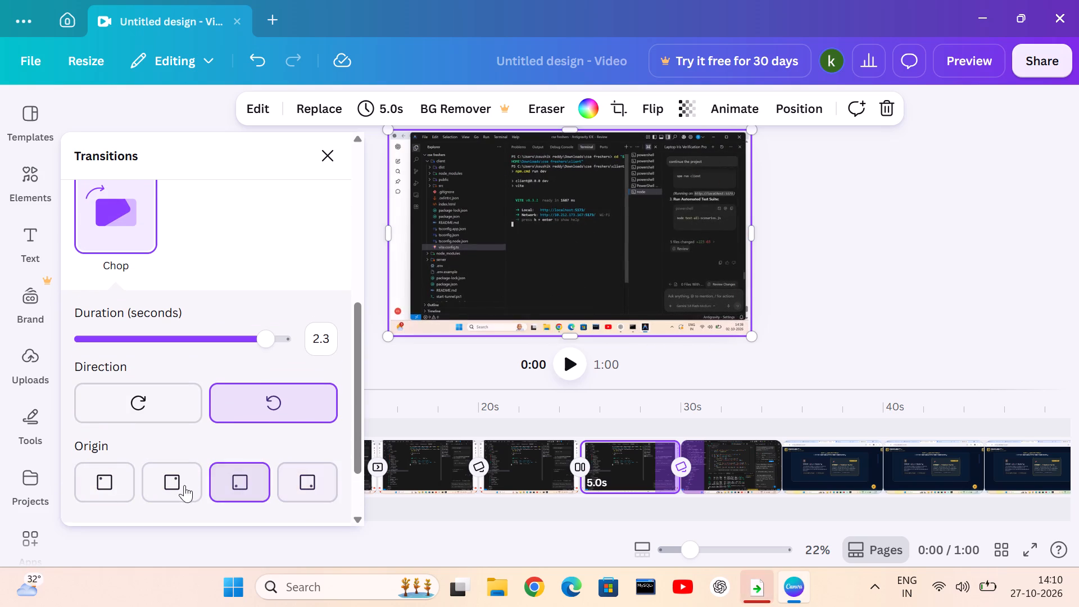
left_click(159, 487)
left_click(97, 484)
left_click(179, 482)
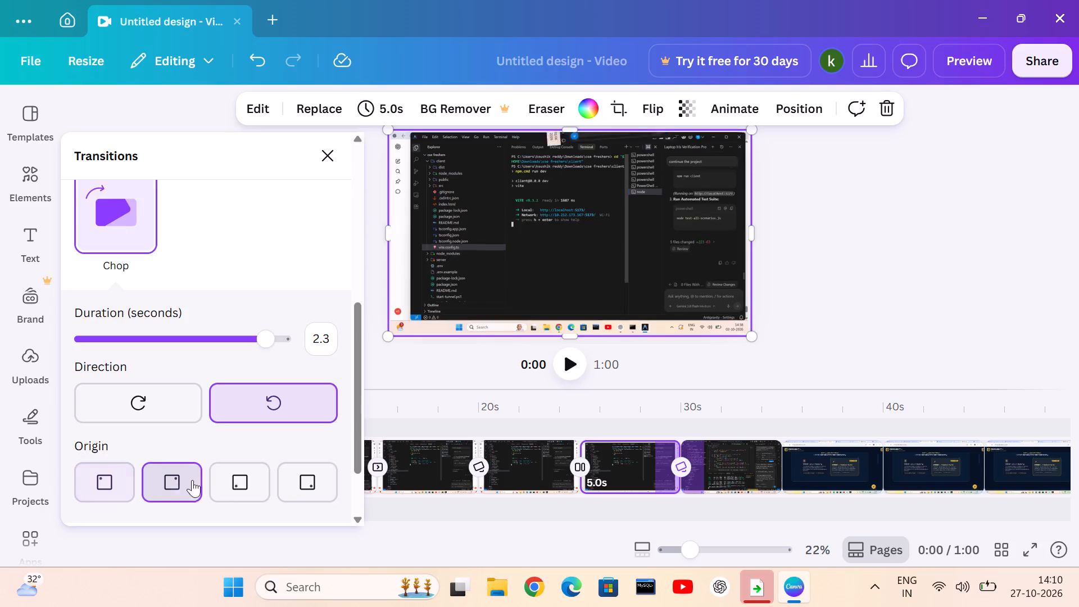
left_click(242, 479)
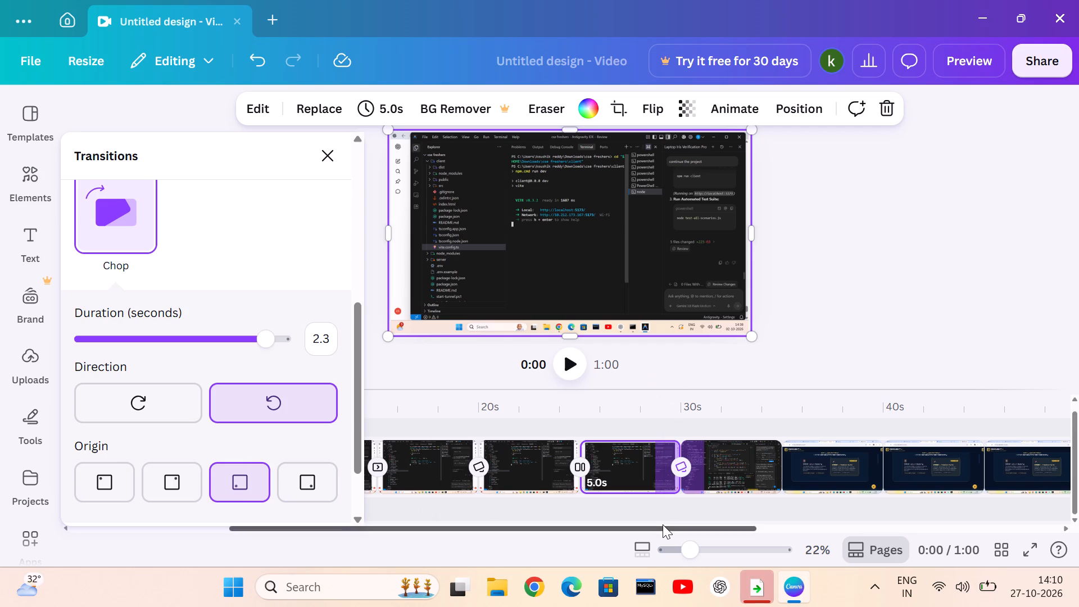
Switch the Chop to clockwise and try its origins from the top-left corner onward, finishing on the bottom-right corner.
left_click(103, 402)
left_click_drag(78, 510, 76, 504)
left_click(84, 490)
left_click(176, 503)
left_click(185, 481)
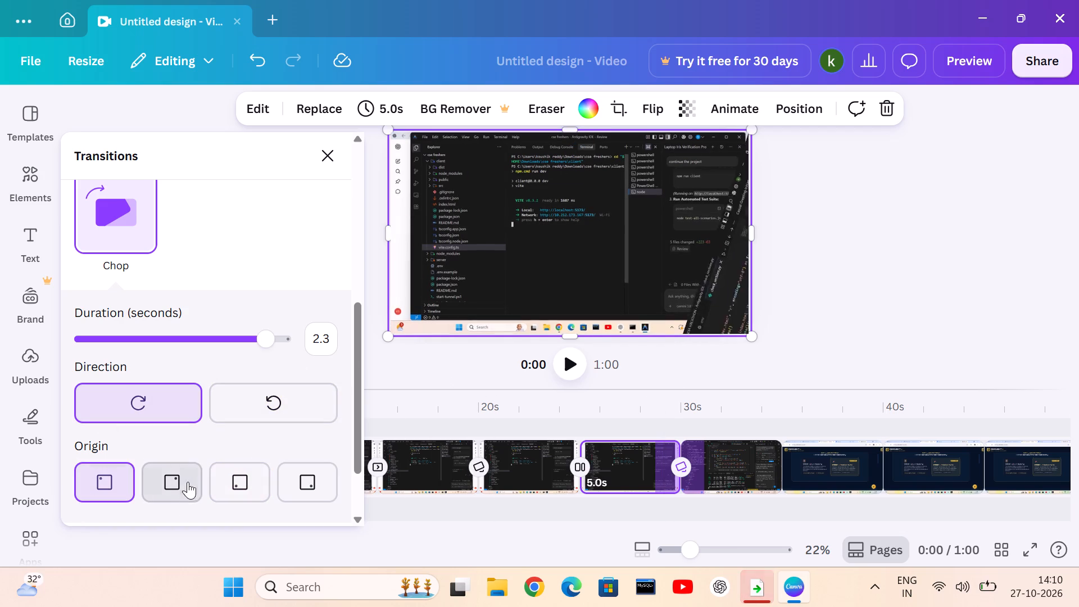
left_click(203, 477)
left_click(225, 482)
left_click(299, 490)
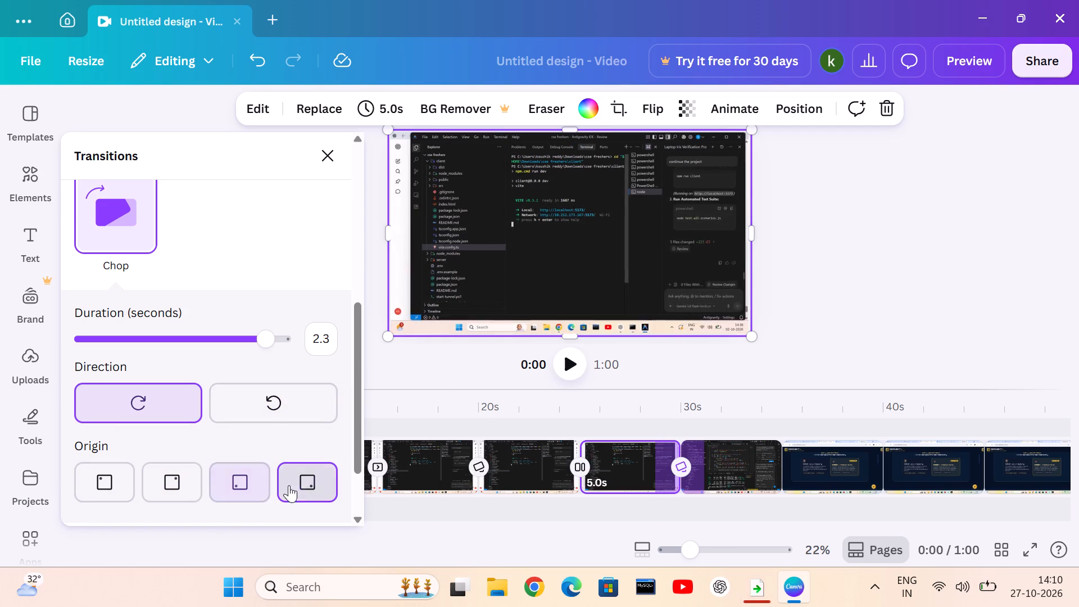
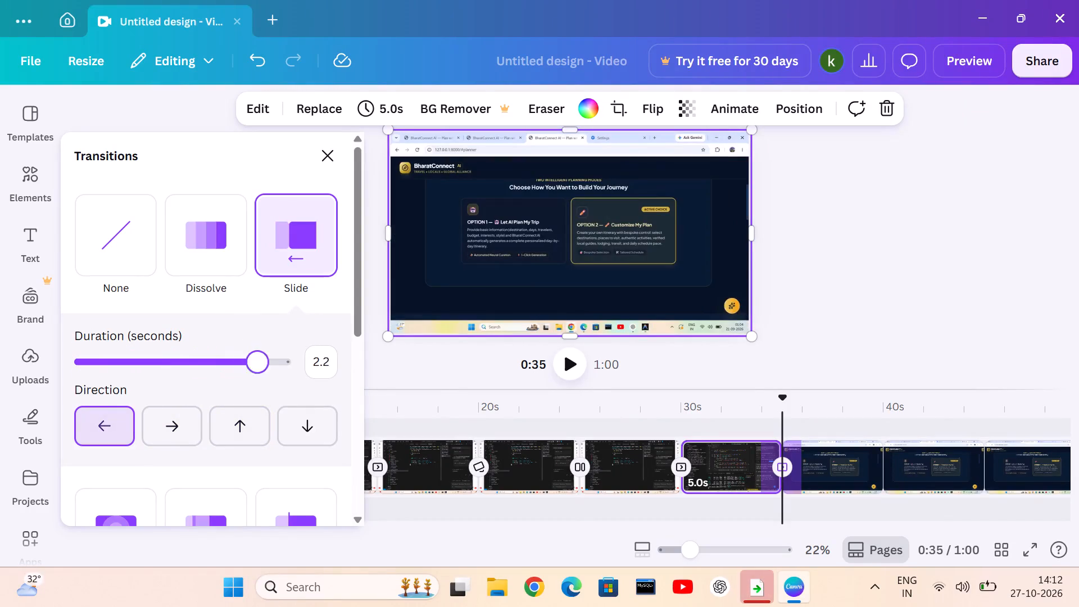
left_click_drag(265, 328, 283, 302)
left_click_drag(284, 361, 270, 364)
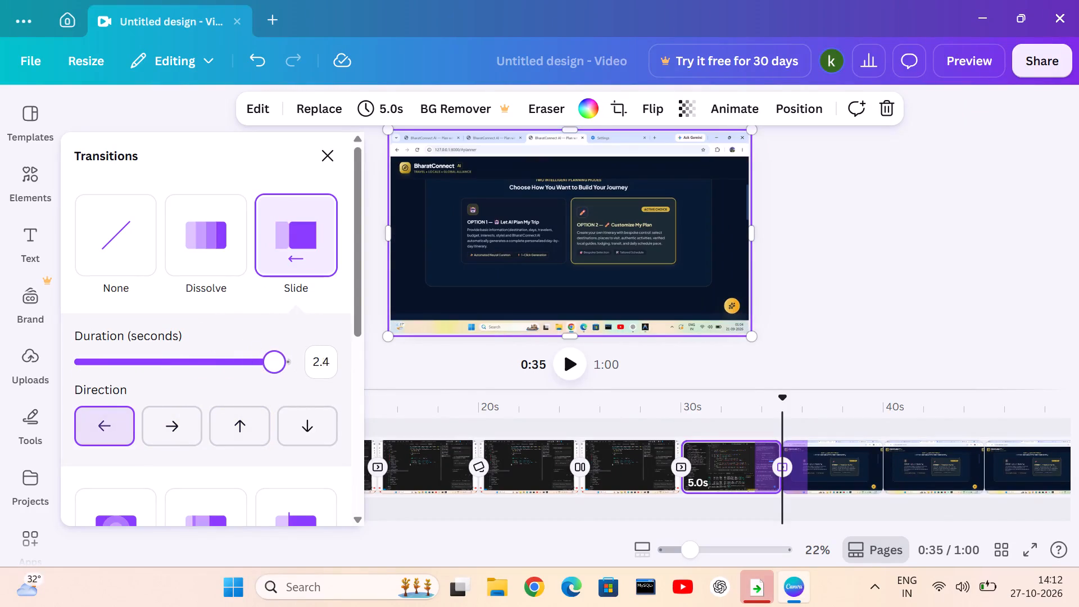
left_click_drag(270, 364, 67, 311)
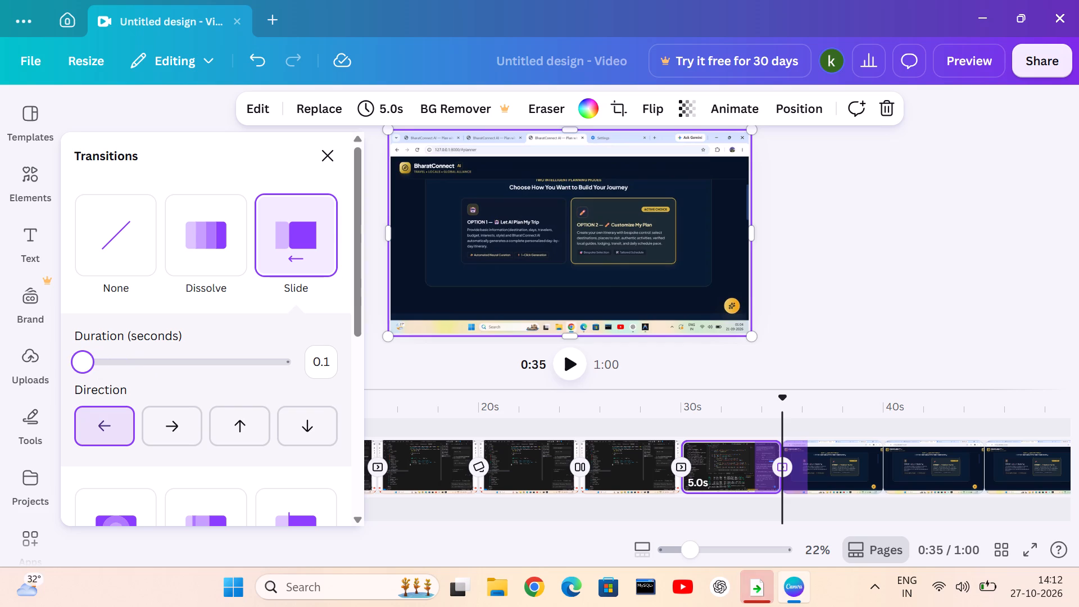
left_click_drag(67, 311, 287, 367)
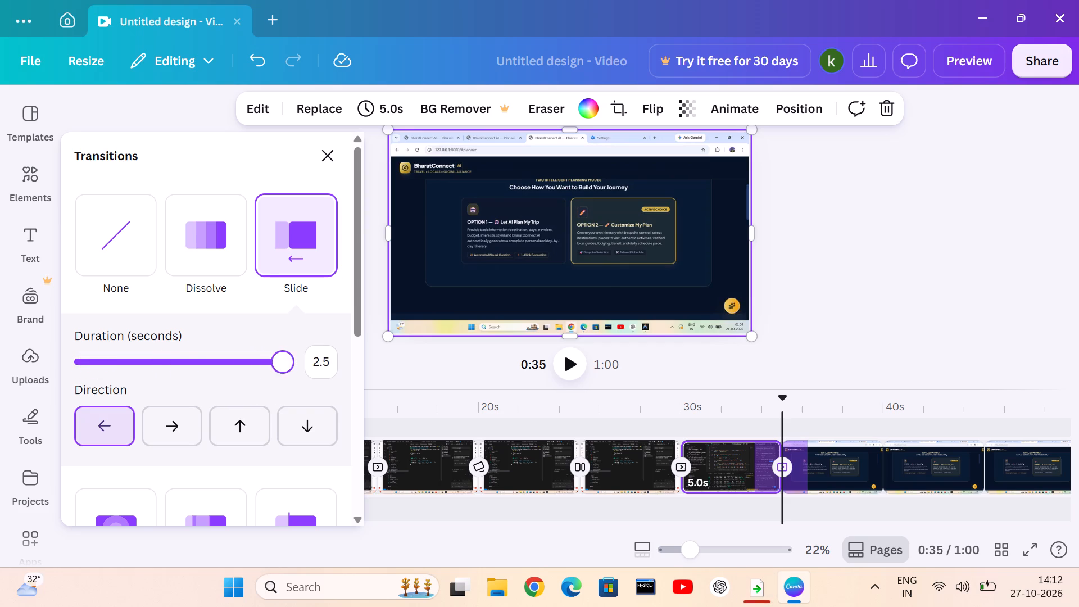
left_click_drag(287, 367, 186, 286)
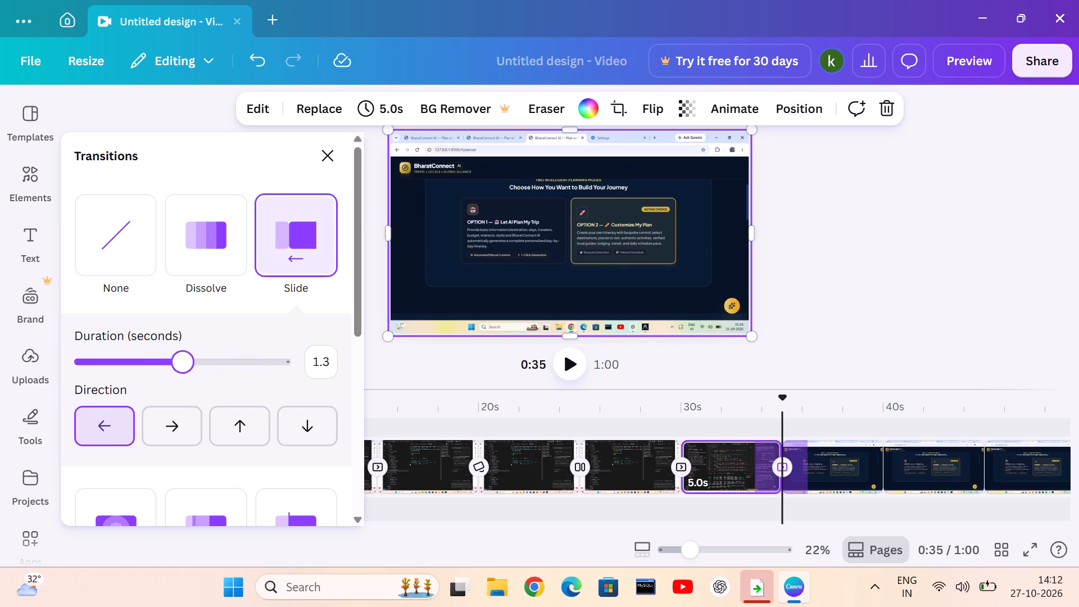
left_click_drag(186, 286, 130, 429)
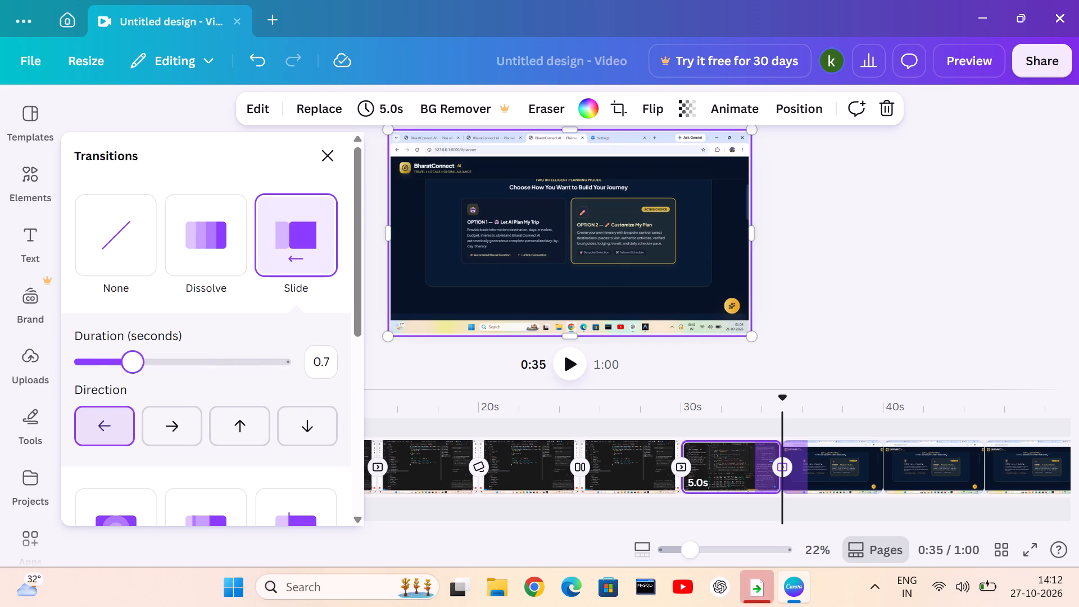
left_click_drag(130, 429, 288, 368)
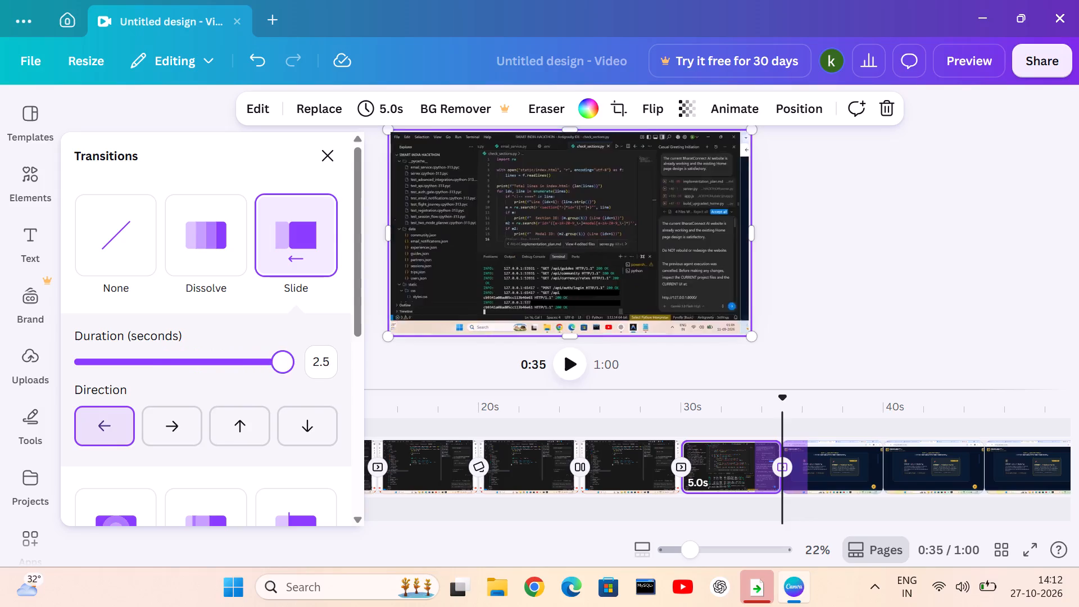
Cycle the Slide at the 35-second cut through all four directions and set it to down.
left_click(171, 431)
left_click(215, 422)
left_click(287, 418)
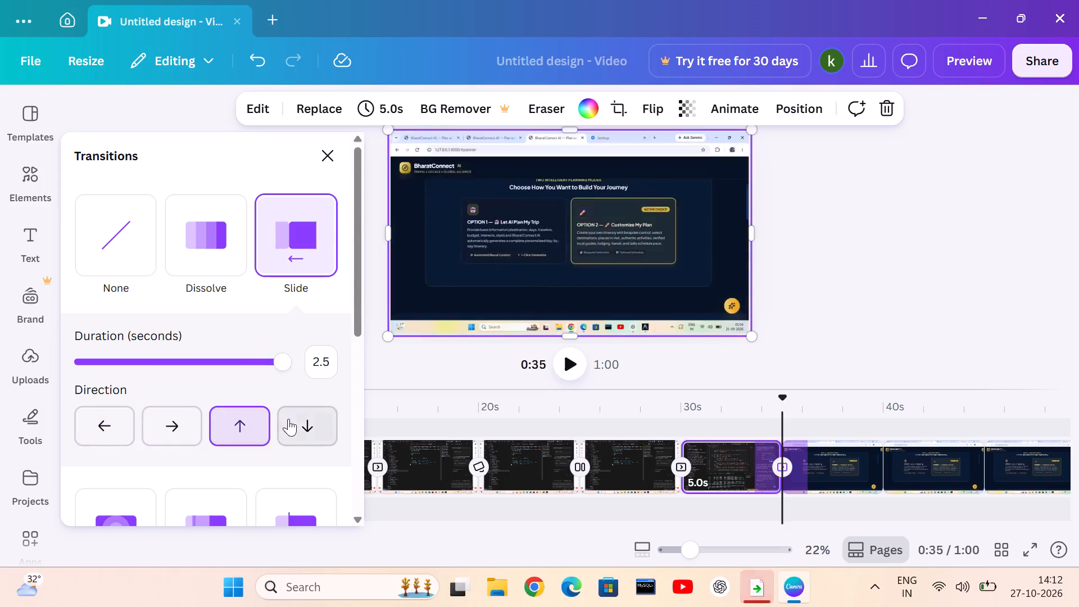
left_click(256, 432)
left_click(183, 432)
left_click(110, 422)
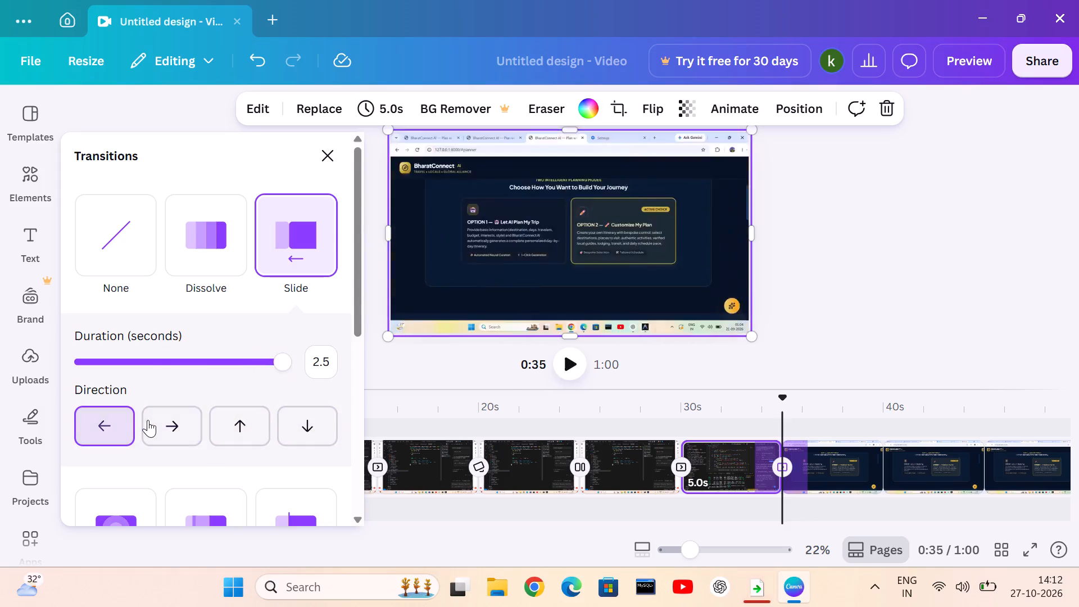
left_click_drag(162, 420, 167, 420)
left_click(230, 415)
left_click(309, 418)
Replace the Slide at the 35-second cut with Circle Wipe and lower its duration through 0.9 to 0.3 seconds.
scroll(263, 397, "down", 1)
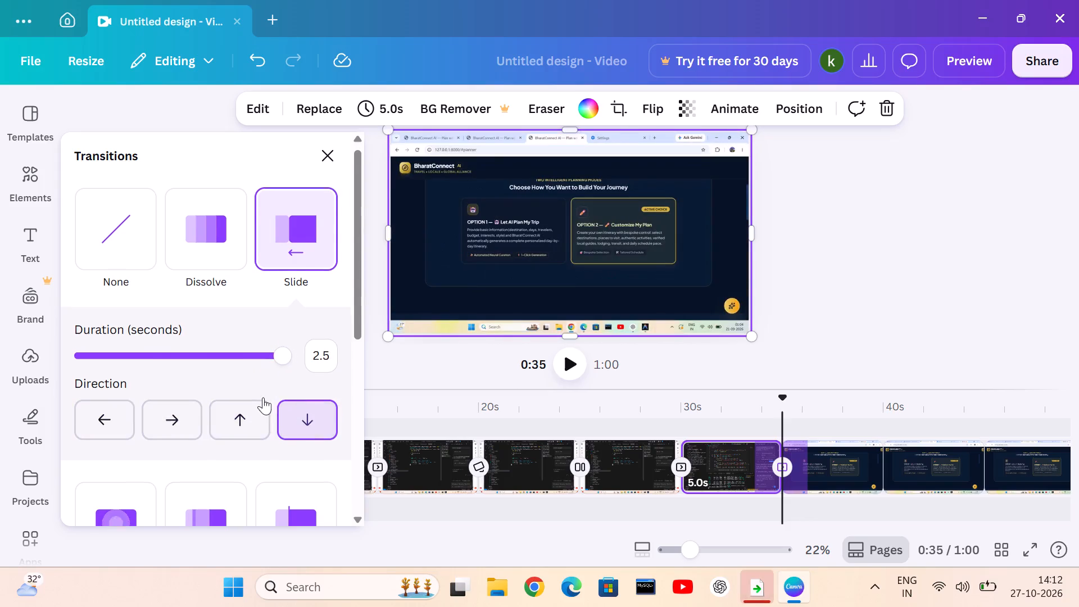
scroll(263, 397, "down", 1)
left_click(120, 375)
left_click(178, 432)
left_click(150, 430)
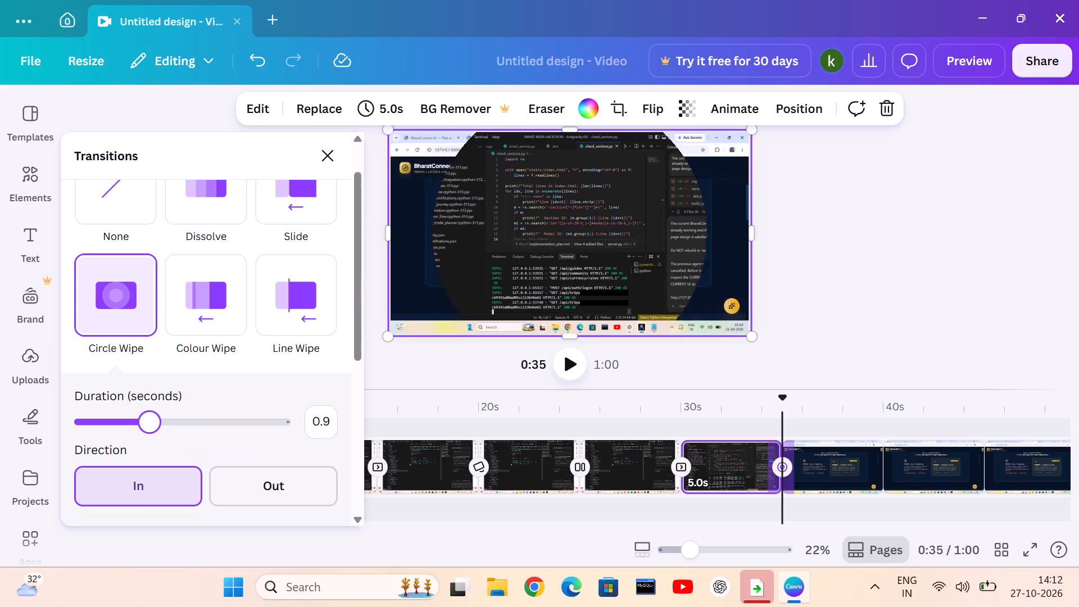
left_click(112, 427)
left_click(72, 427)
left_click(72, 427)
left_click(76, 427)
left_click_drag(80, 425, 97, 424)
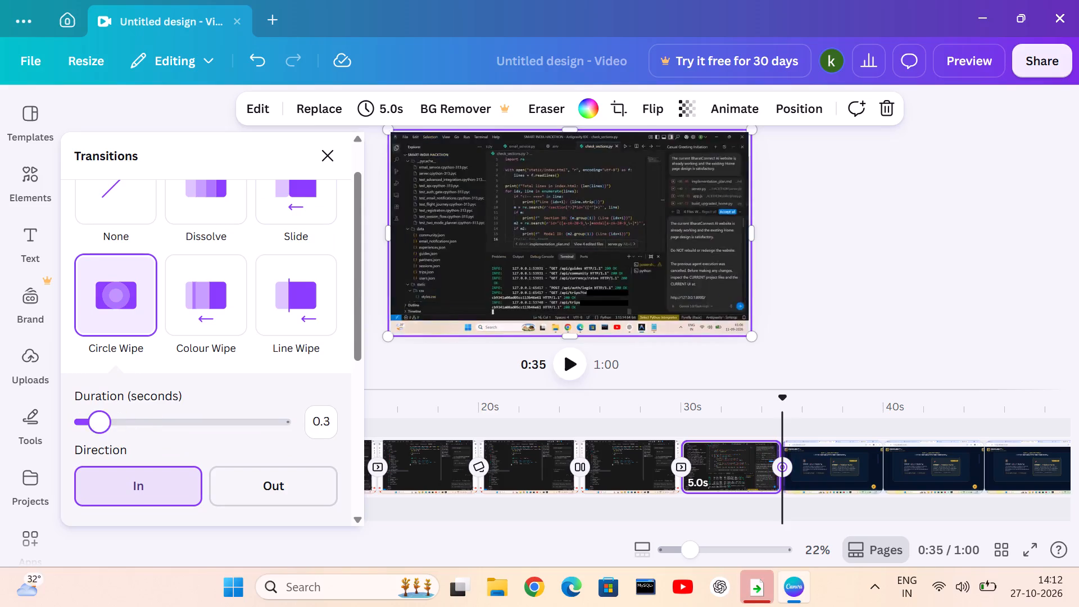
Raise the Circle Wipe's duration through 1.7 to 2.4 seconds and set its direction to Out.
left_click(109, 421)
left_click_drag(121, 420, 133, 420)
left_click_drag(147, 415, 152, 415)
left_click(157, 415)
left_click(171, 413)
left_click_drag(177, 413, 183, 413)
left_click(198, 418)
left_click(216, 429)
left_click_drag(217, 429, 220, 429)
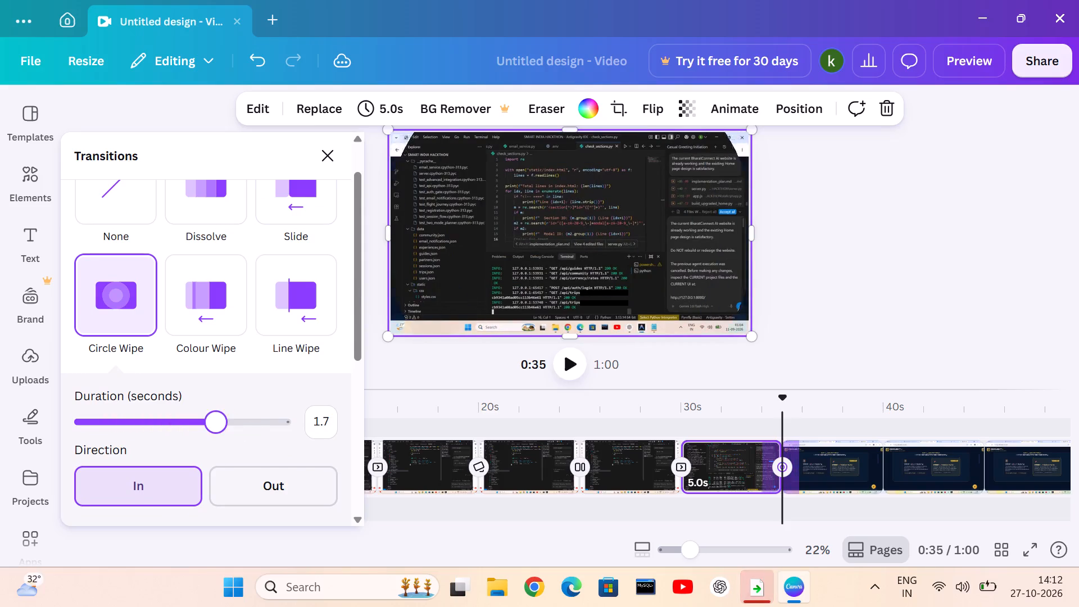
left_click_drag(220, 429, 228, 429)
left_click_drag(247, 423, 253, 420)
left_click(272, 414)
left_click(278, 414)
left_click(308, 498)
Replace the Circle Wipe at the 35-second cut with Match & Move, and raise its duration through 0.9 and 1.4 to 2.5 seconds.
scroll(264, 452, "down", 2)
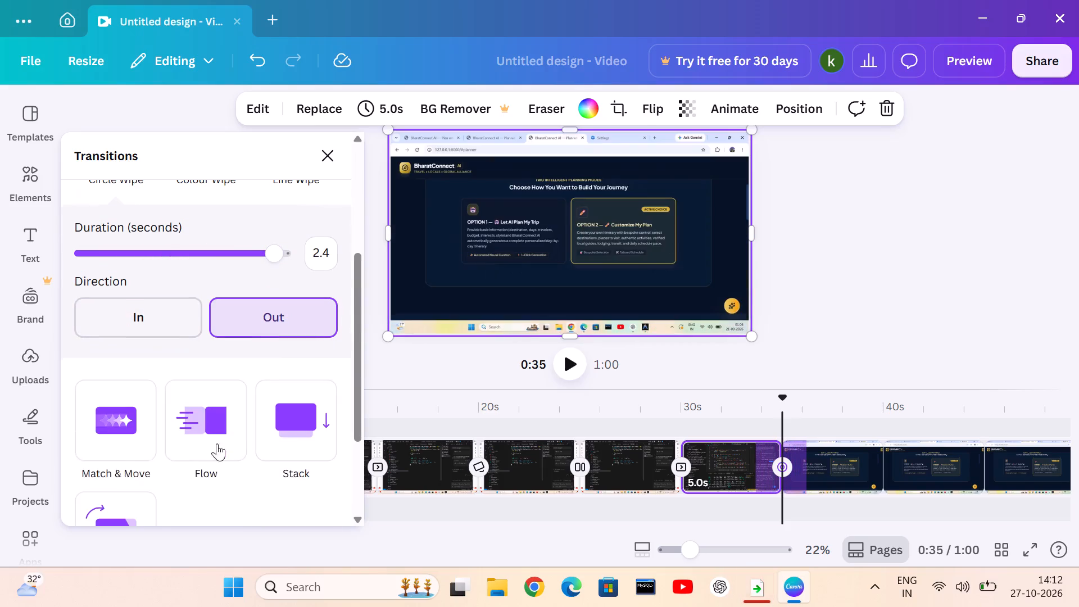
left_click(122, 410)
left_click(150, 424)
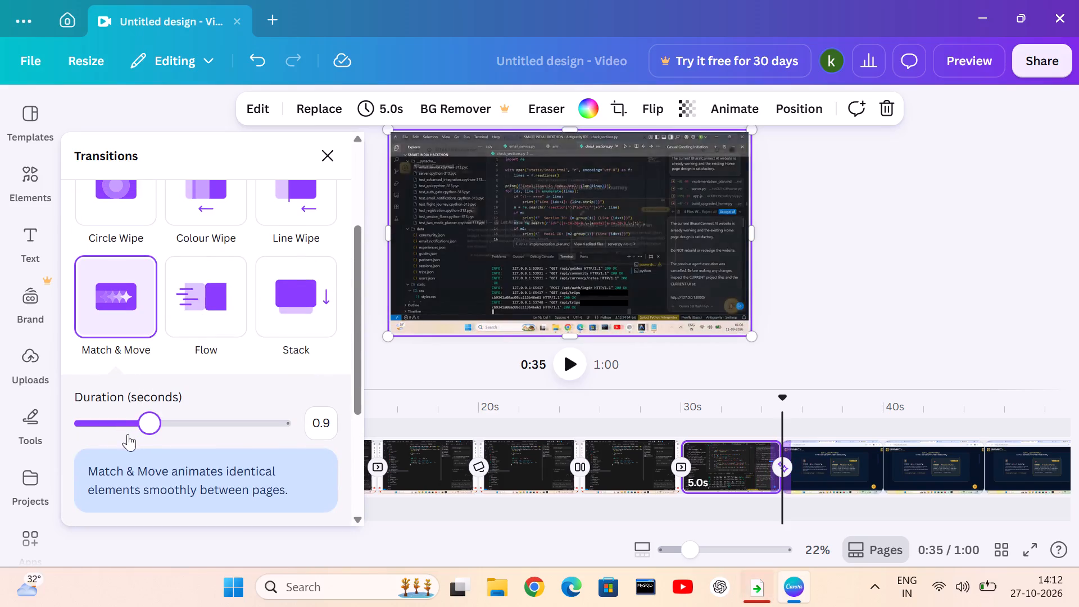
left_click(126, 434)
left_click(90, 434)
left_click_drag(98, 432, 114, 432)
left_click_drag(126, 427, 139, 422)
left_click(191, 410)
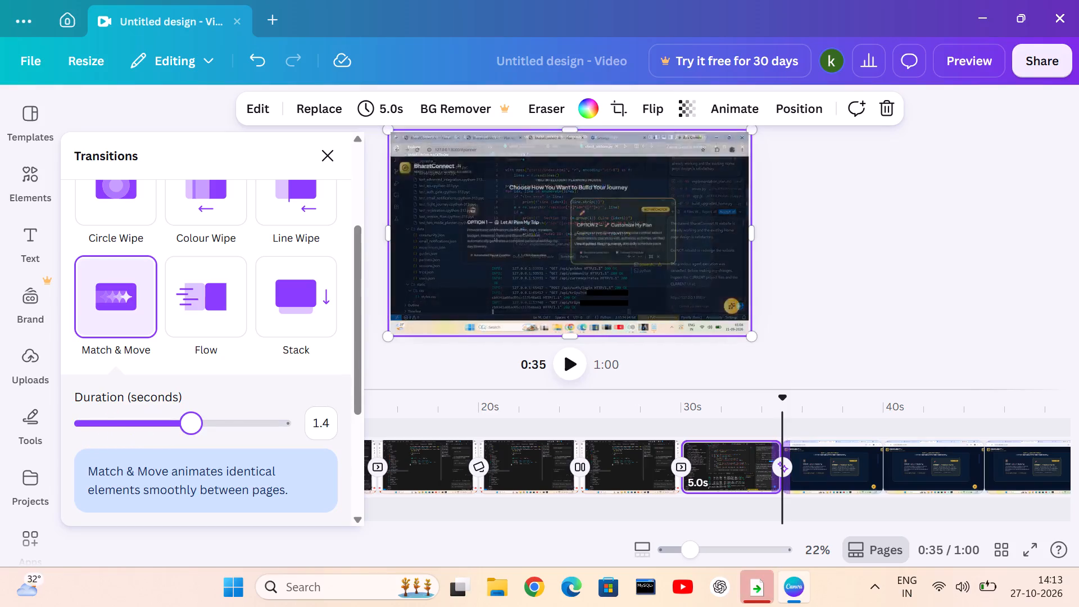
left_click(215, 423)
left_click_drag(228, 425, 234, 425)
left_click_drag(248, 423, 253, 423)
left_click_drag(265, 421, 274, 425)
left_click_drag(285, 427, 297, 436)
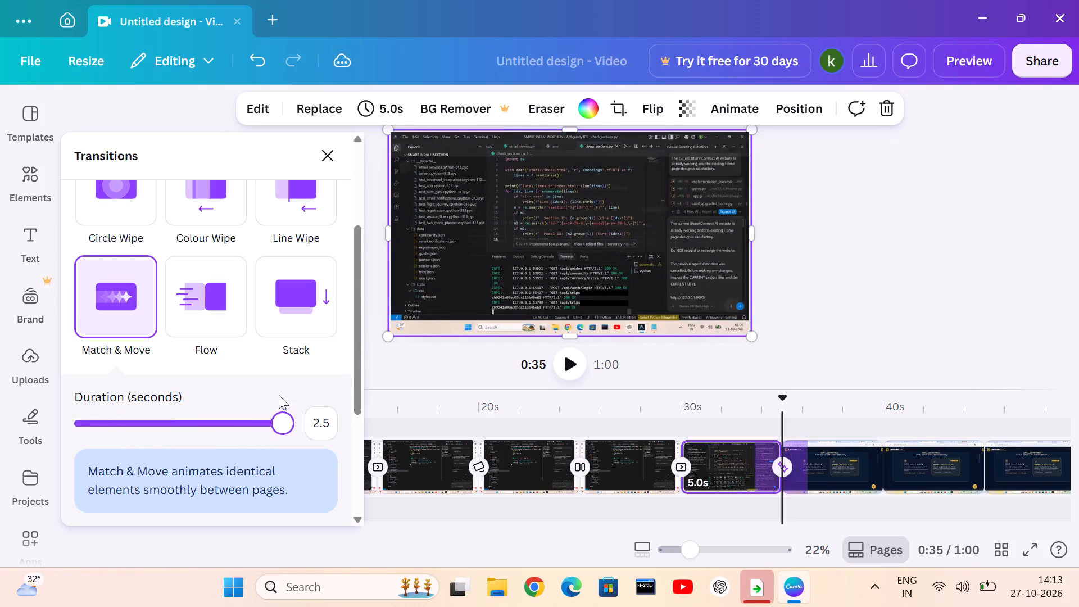
Replace the Match & Move at the 35-second cut with Flow, try the right and up directions, and set it to down.
left_click(202, 338)
left_click(182, 468)
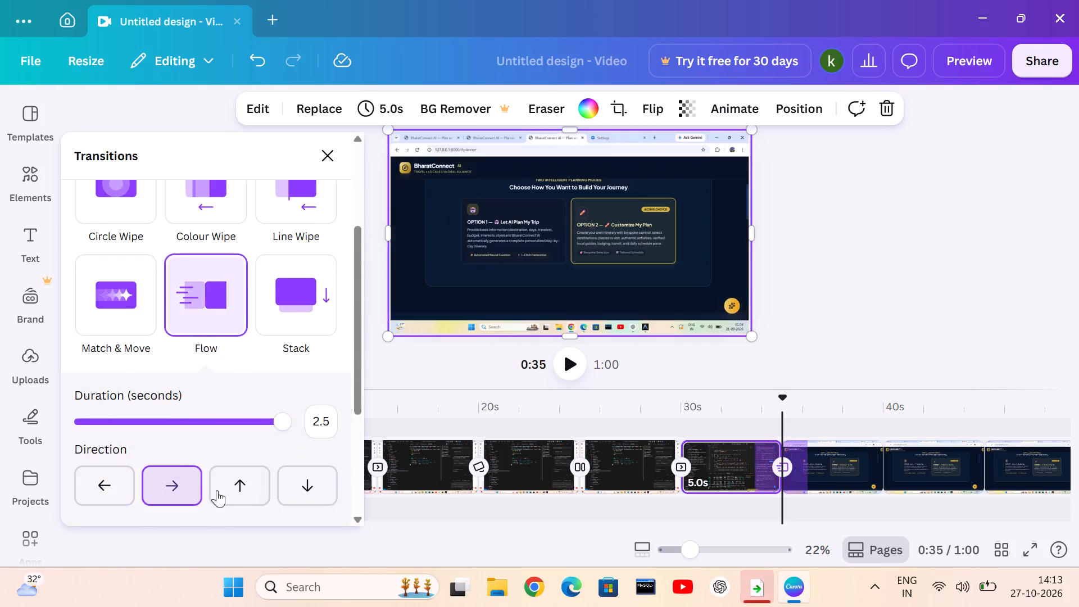
left_click(240, 476)
left_click(298, 491)
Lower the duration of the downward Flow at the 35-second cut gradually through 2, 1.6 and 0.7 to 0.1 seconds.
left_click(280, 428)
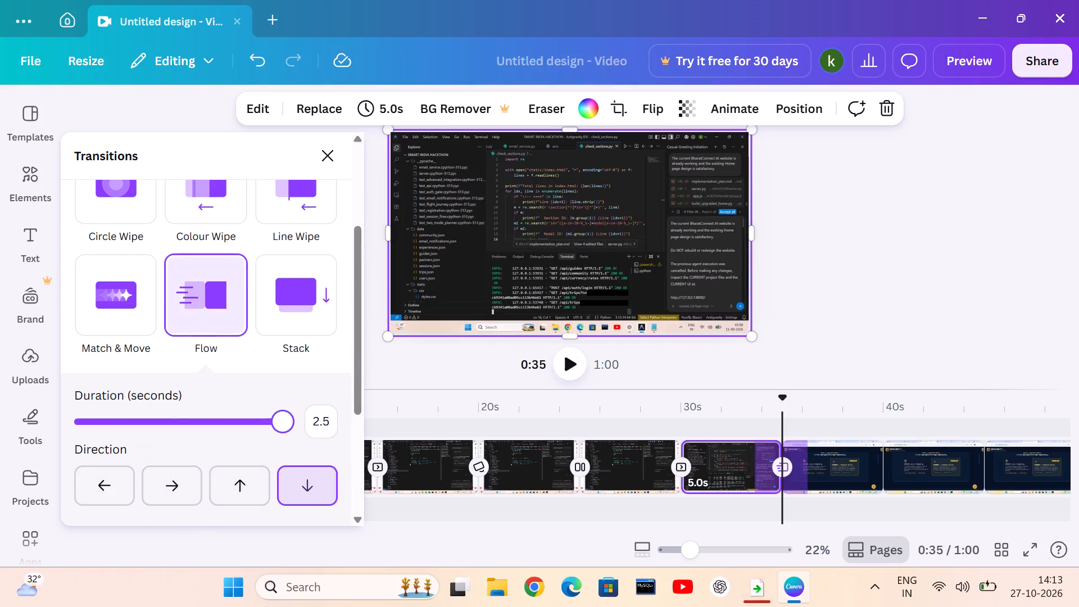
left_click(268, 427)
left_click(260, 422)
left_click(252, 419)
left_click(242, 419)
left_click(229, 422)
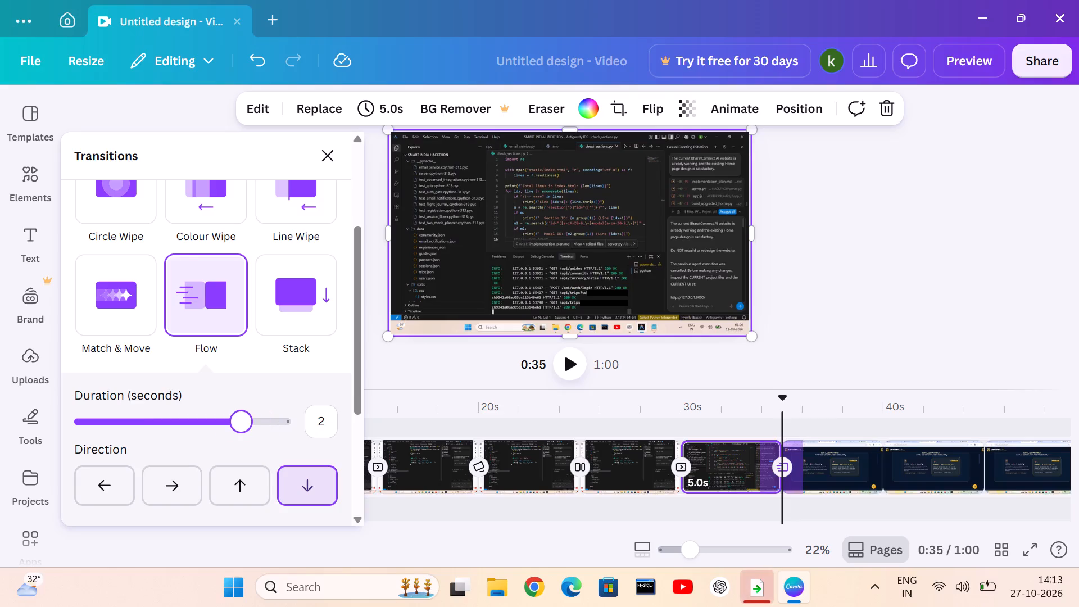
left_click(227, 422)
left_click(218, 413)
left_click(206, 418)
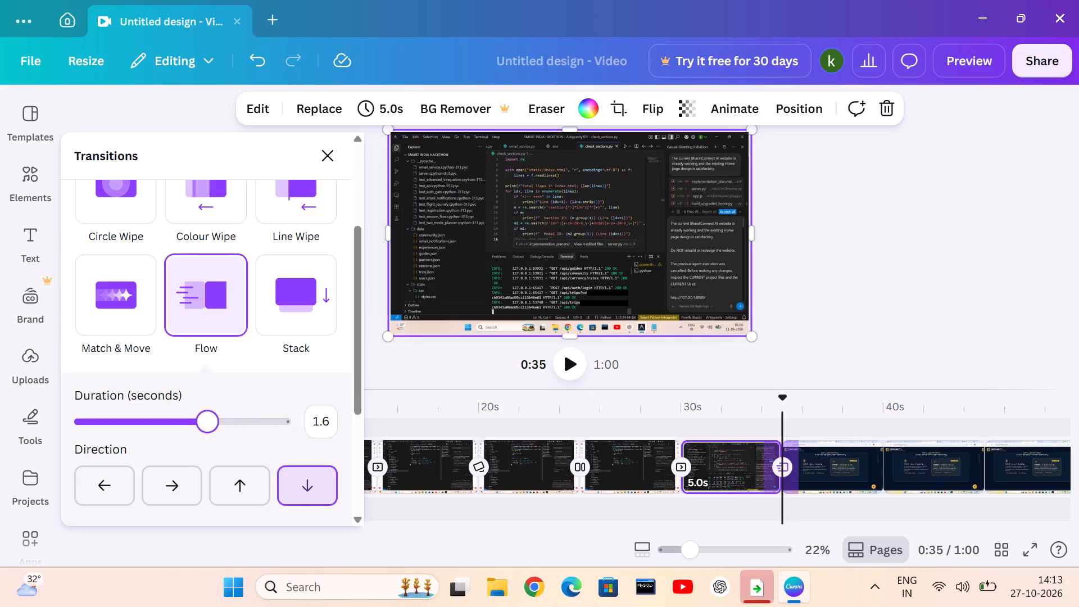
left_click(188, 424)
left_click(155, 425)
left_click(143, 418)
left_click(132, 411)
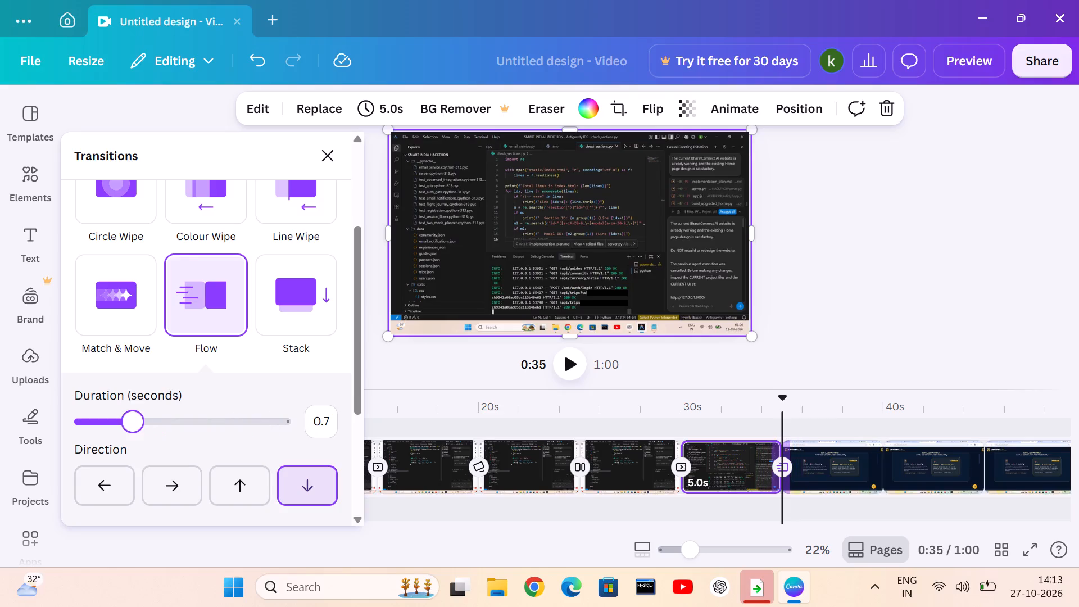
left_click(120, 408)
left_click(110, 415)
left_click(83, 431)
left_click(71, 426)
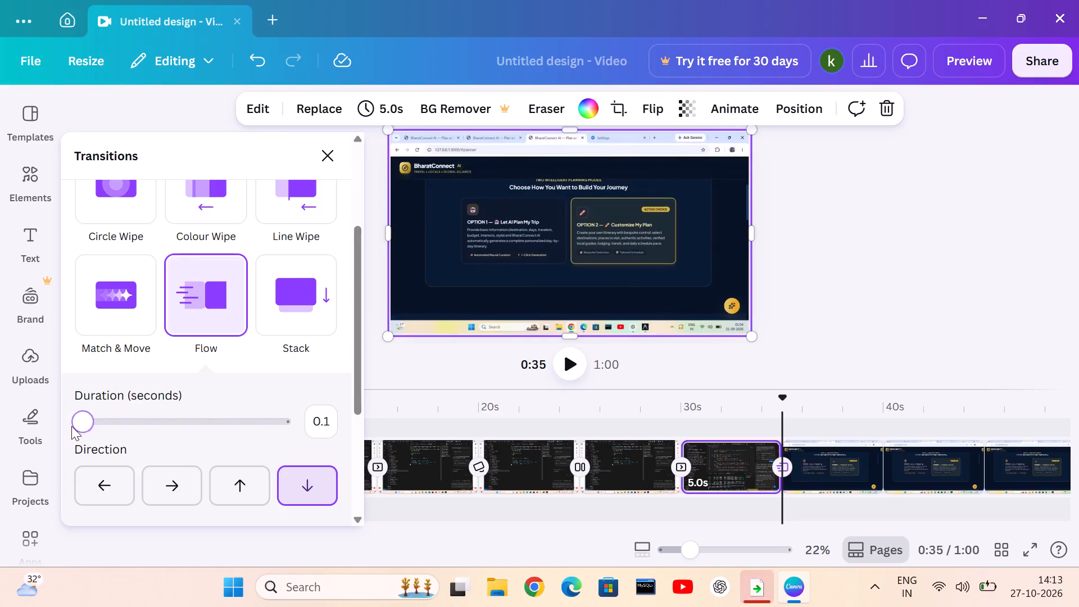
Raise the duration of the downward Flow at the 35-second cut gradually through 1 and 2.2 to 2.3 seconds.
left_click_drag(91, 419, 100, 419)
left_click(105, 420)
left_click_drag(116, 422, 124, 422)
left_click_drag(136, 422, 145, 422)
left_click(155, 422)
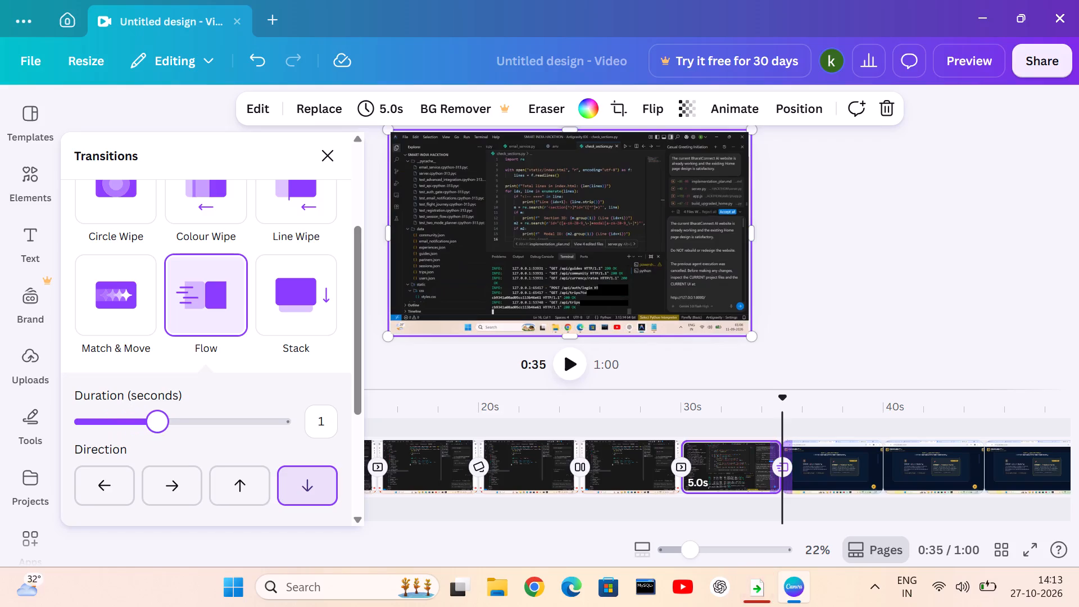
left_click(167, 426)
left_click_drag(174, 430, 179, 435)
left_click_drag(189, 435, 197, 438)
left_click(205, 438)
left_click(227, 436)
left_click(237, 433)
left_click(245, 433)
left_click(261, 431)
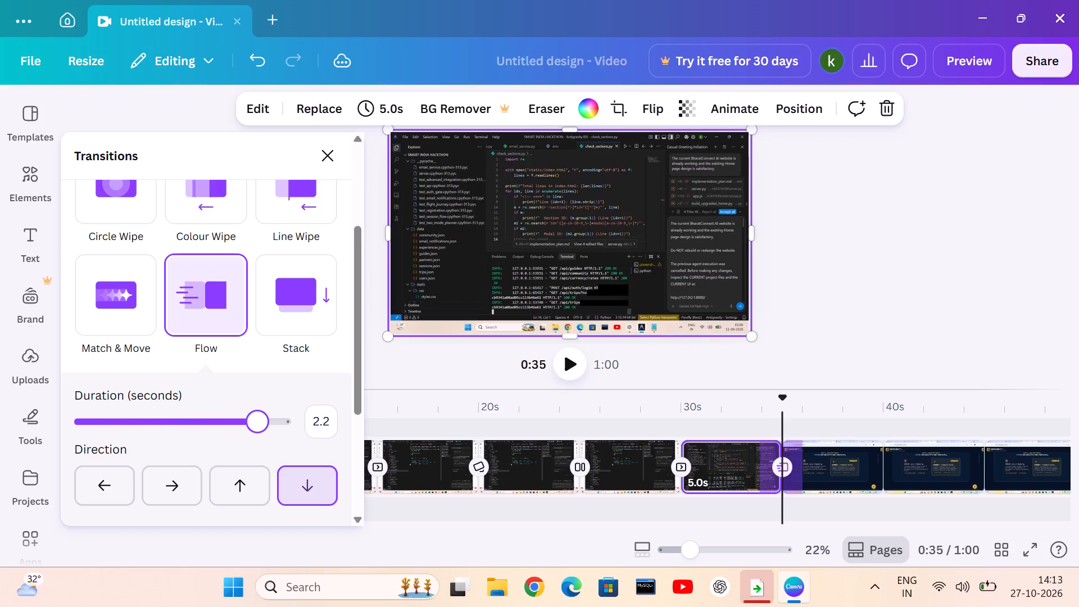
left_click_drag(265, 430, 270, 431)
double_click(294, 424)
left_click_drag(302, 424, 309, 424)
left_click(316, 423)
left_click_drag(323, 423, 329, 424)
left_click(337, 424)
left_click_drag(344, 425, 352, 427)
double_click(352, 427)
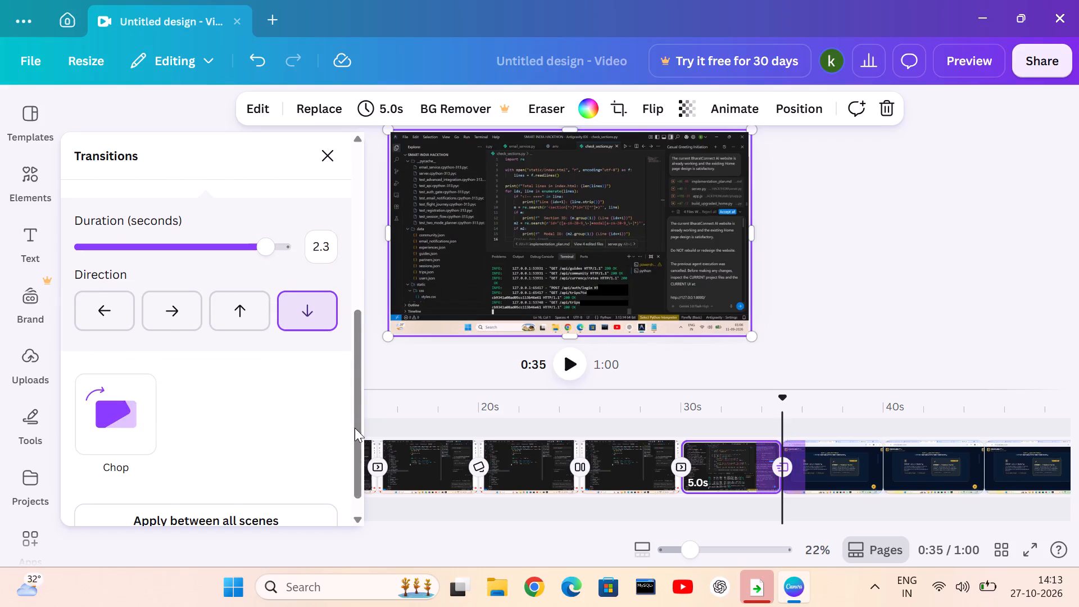
Try the up and right directions on the Flow at the 35-second cut, and set it to left.
left_click(227, 300)
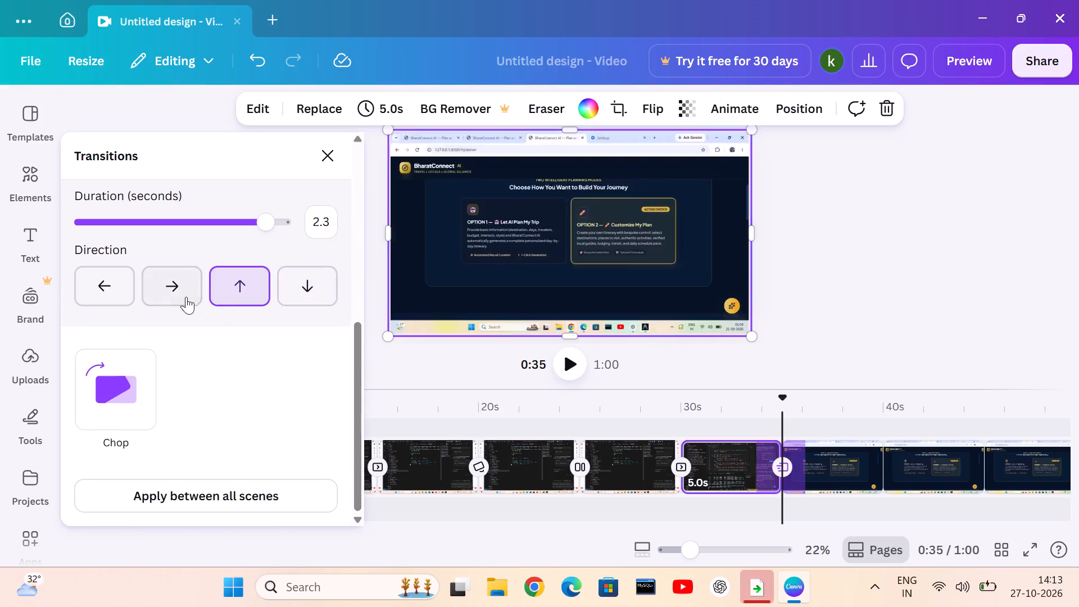
left_click(164, 297)
left_click(115, 283)
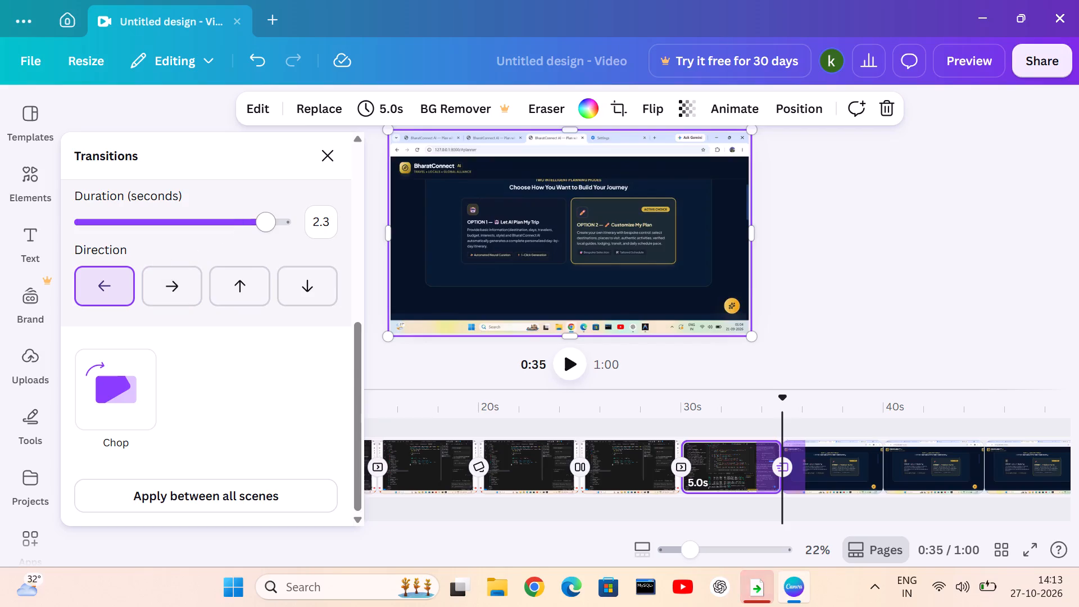
left_click(271, 211)
left_click(240, 232)
left_click(219, 223)
left_click(193, 223)
left_click(159, 227)
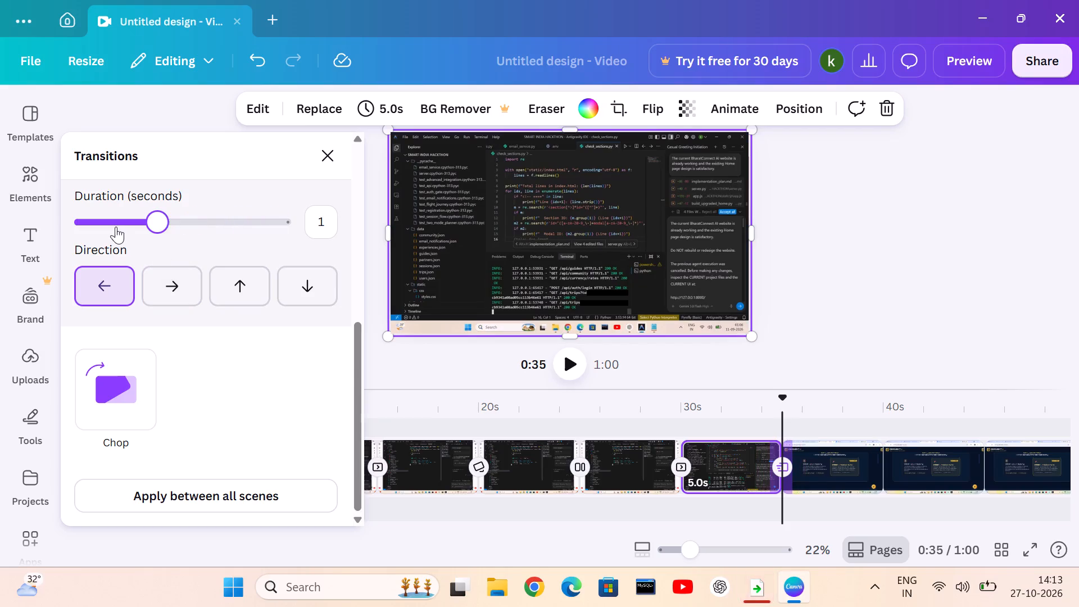
left_click(116, 227)
left_click(104, 224)
left_click(83, 219)
left_click_drag(73, 219, 83, 219)
left_click_drag(89, 219, 94, 219)
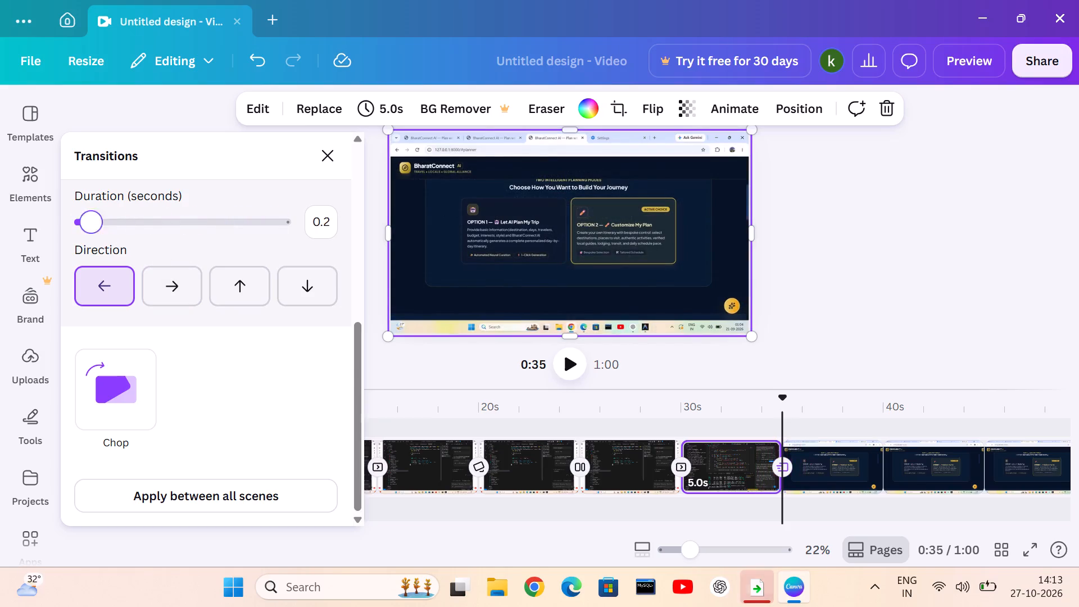
left_click_drag(94, 219, 270, 202)
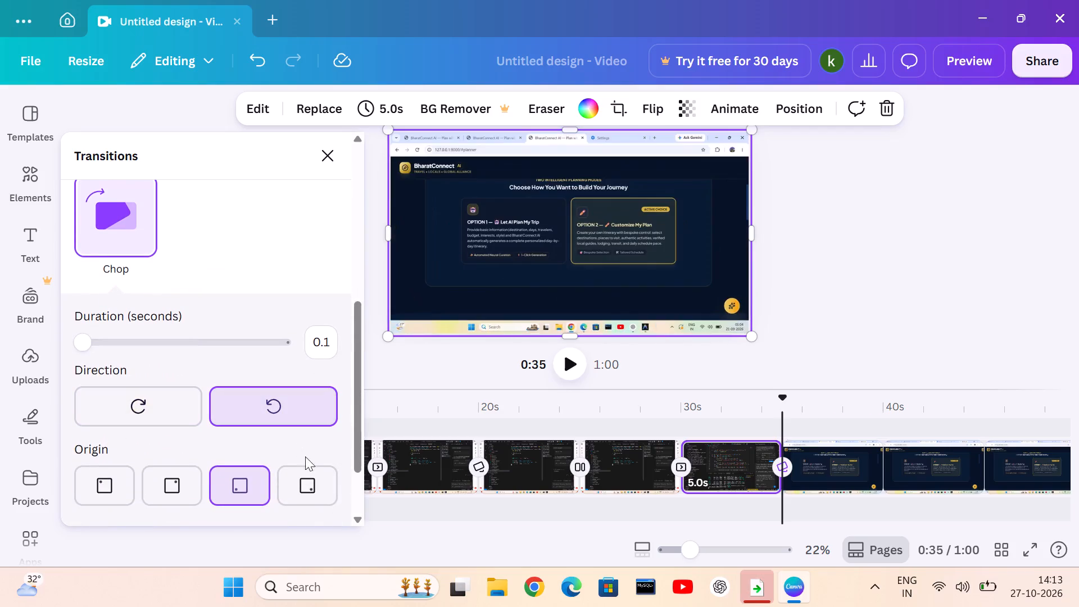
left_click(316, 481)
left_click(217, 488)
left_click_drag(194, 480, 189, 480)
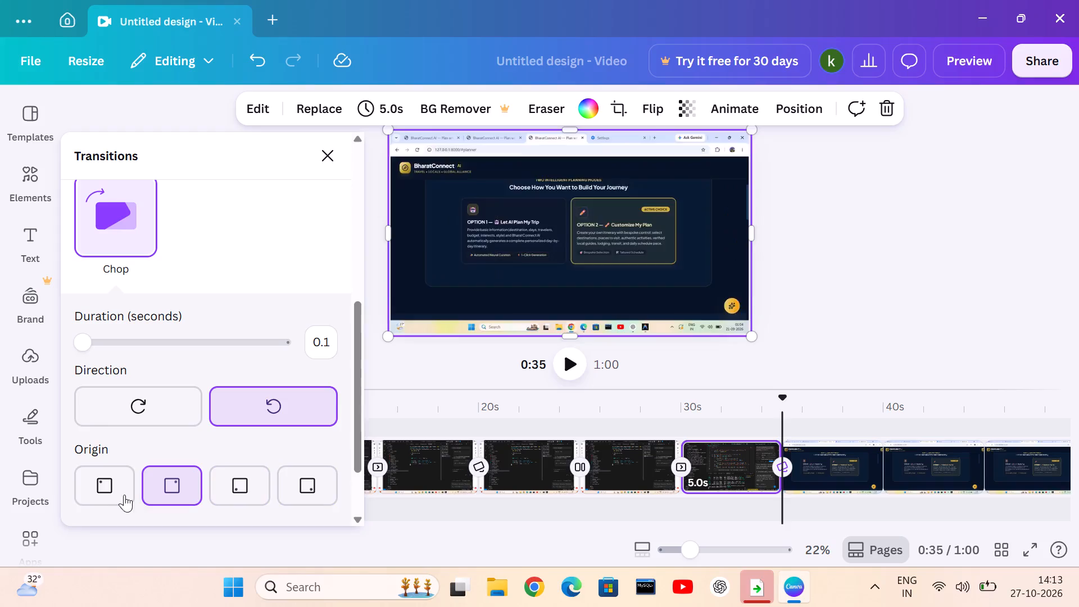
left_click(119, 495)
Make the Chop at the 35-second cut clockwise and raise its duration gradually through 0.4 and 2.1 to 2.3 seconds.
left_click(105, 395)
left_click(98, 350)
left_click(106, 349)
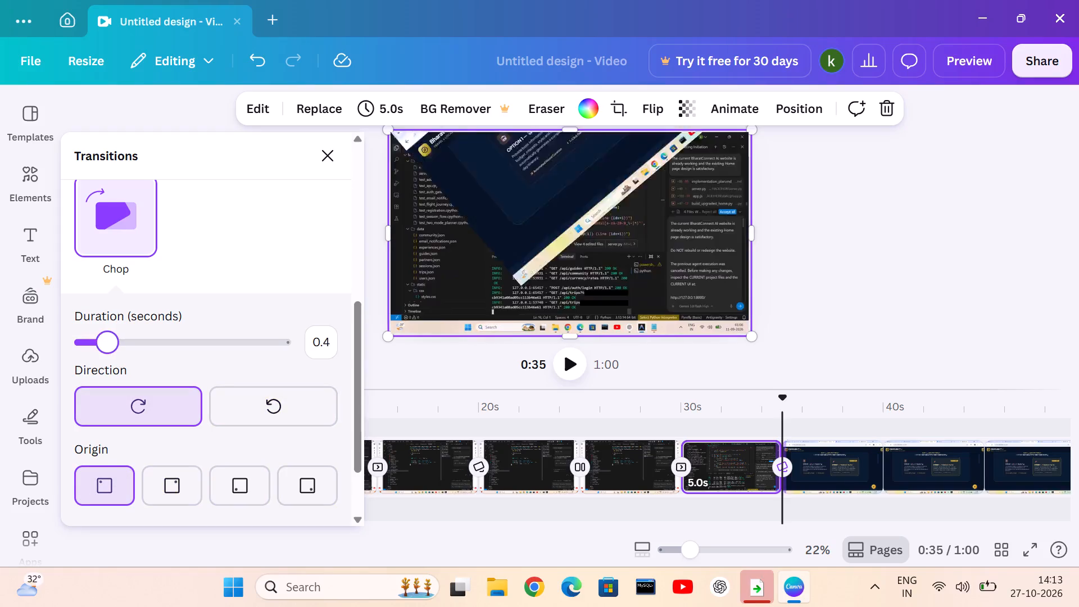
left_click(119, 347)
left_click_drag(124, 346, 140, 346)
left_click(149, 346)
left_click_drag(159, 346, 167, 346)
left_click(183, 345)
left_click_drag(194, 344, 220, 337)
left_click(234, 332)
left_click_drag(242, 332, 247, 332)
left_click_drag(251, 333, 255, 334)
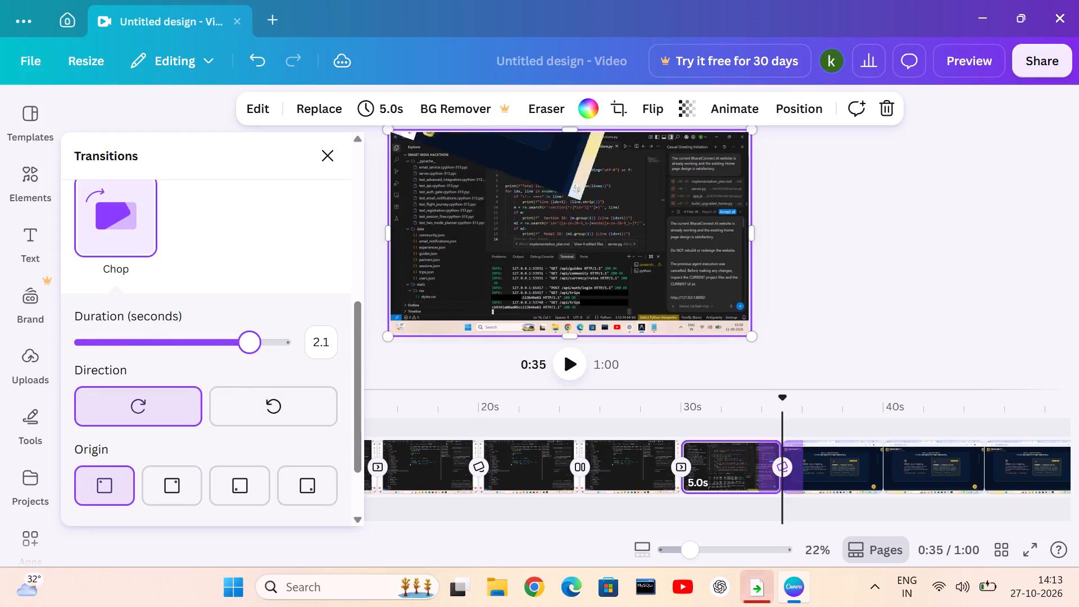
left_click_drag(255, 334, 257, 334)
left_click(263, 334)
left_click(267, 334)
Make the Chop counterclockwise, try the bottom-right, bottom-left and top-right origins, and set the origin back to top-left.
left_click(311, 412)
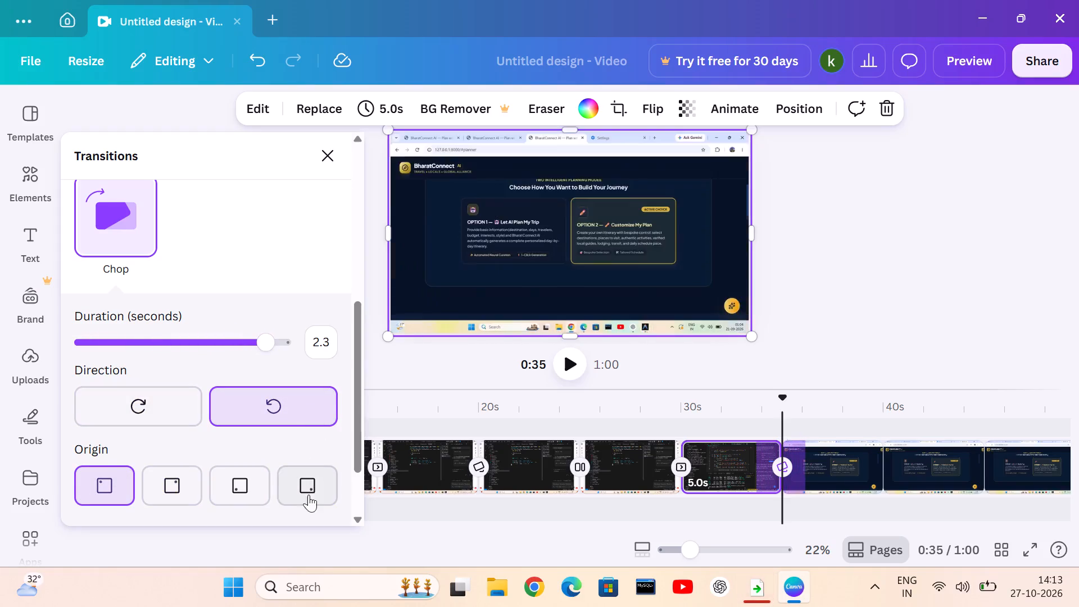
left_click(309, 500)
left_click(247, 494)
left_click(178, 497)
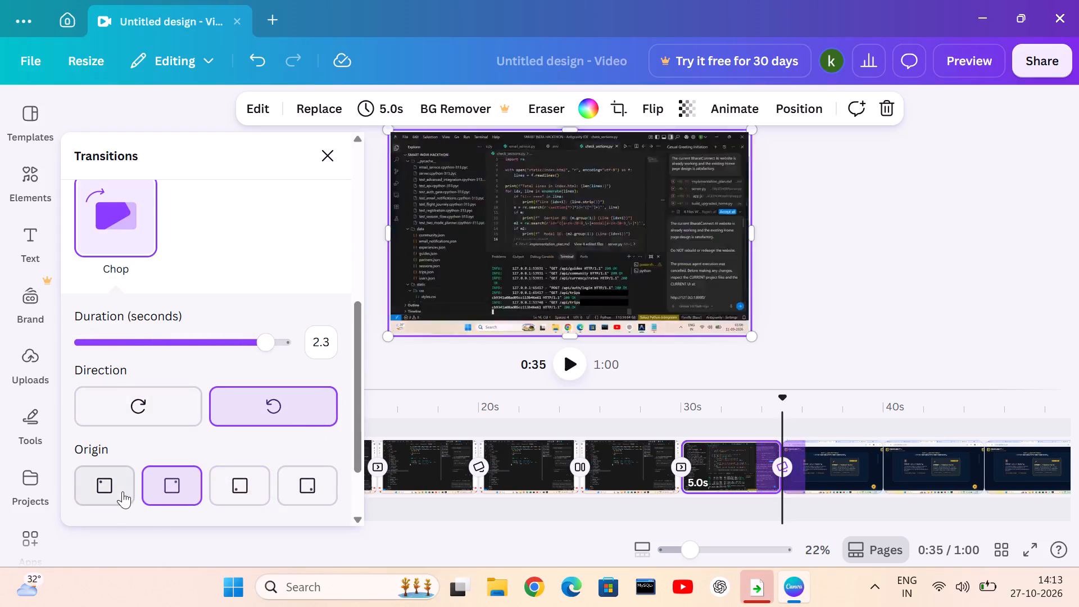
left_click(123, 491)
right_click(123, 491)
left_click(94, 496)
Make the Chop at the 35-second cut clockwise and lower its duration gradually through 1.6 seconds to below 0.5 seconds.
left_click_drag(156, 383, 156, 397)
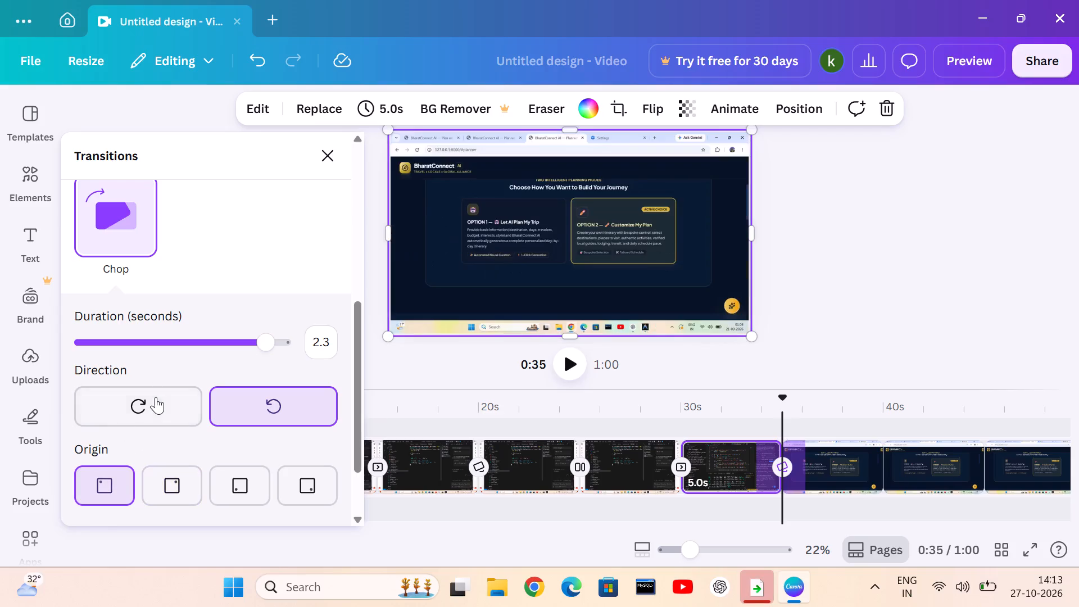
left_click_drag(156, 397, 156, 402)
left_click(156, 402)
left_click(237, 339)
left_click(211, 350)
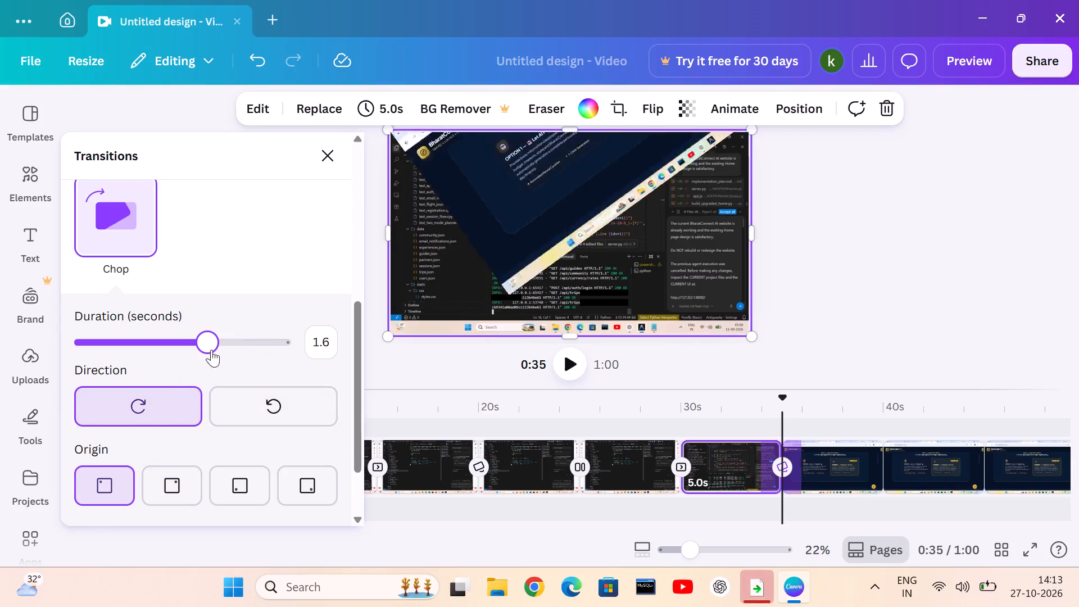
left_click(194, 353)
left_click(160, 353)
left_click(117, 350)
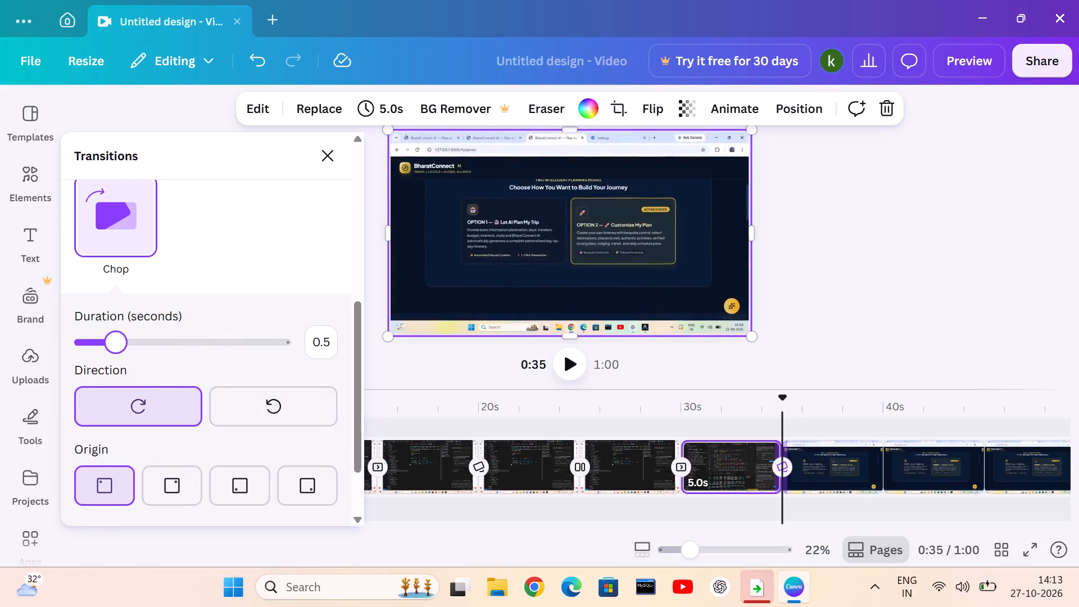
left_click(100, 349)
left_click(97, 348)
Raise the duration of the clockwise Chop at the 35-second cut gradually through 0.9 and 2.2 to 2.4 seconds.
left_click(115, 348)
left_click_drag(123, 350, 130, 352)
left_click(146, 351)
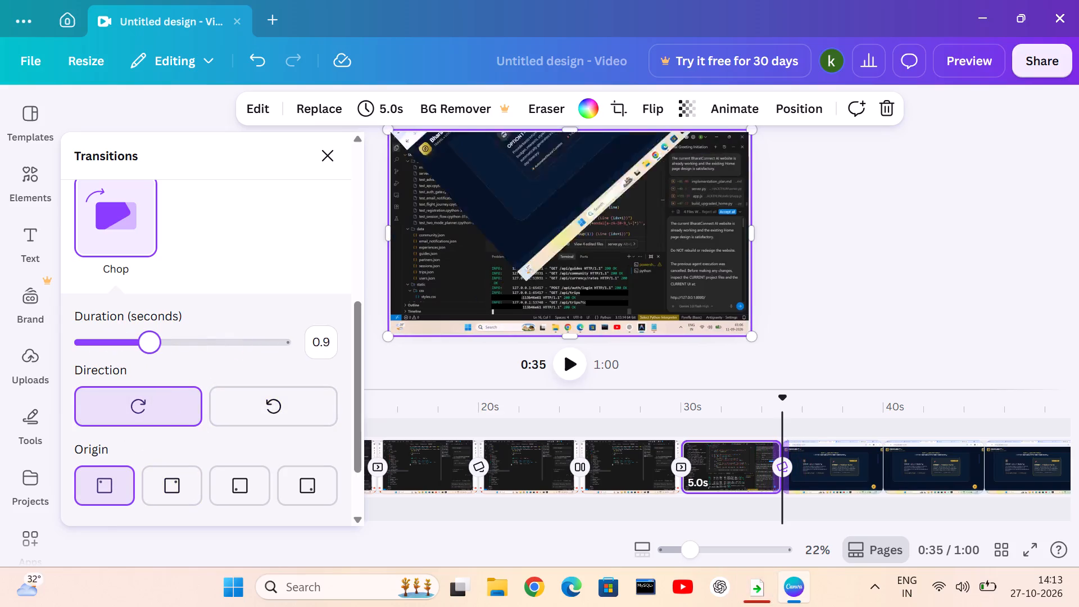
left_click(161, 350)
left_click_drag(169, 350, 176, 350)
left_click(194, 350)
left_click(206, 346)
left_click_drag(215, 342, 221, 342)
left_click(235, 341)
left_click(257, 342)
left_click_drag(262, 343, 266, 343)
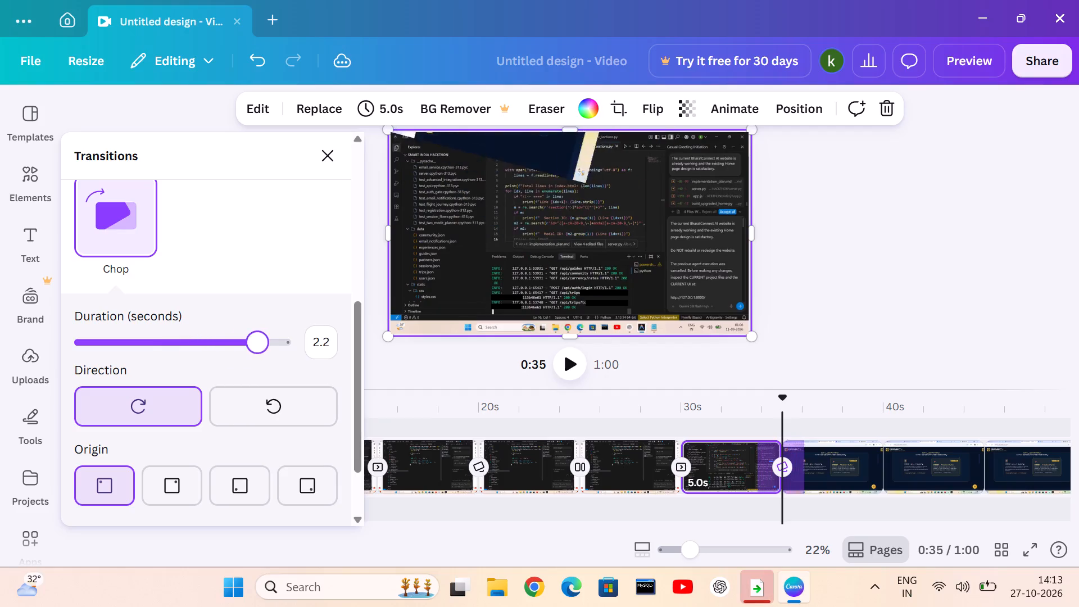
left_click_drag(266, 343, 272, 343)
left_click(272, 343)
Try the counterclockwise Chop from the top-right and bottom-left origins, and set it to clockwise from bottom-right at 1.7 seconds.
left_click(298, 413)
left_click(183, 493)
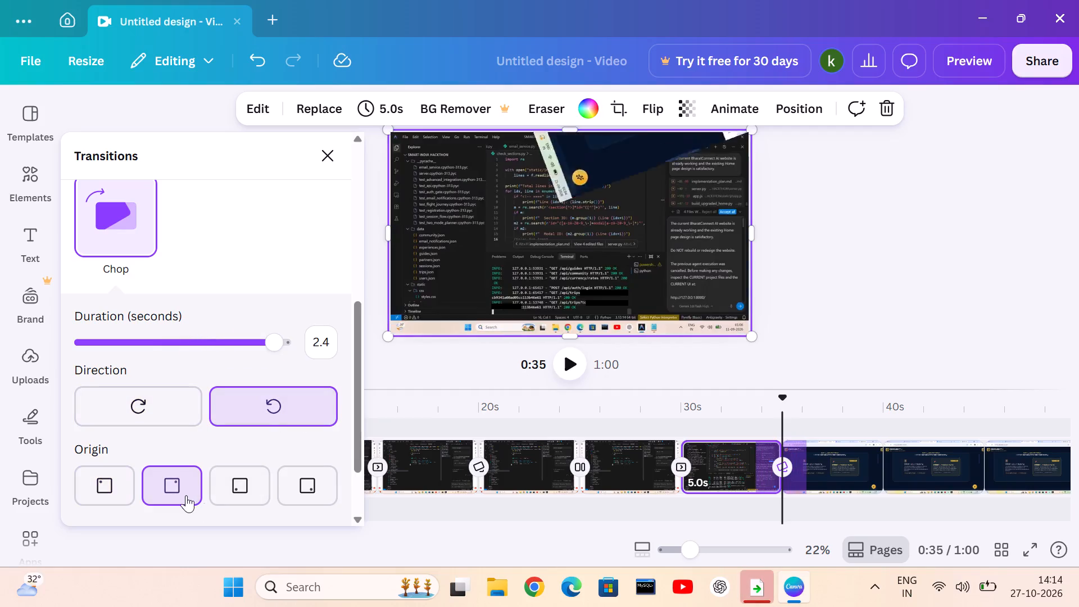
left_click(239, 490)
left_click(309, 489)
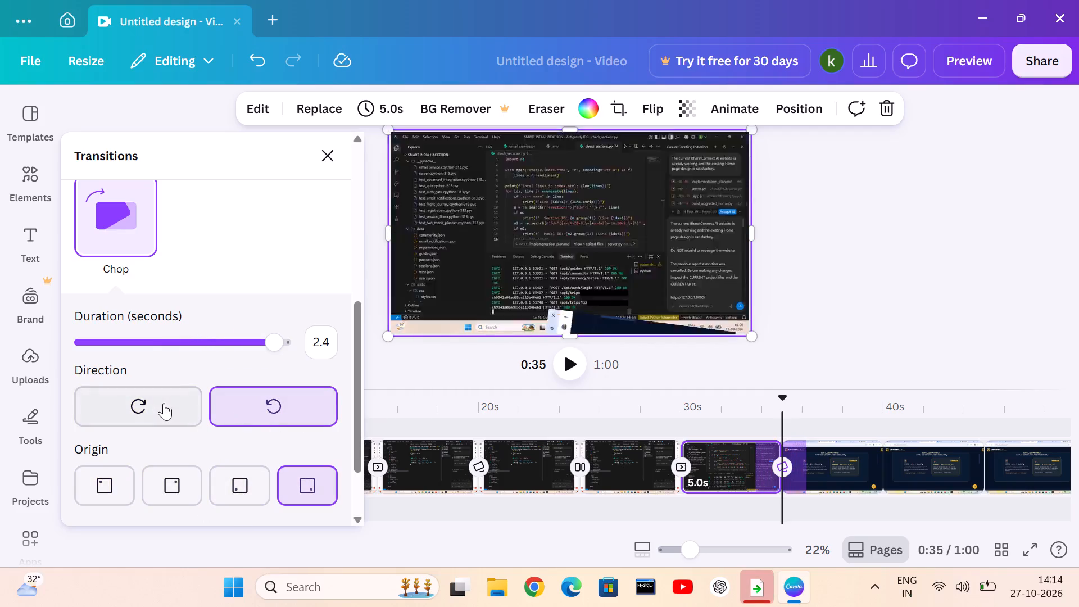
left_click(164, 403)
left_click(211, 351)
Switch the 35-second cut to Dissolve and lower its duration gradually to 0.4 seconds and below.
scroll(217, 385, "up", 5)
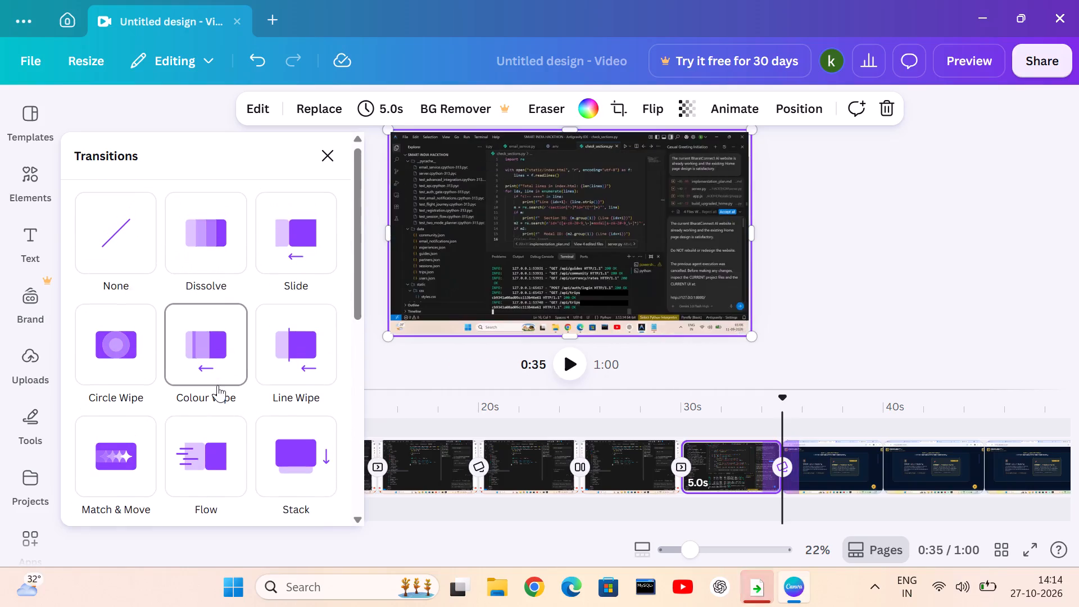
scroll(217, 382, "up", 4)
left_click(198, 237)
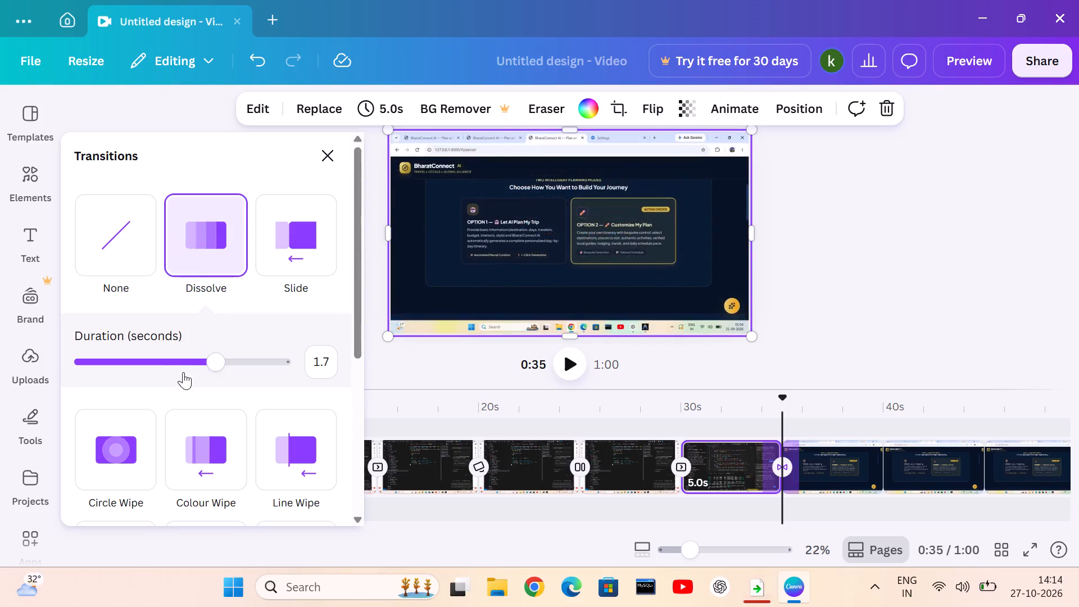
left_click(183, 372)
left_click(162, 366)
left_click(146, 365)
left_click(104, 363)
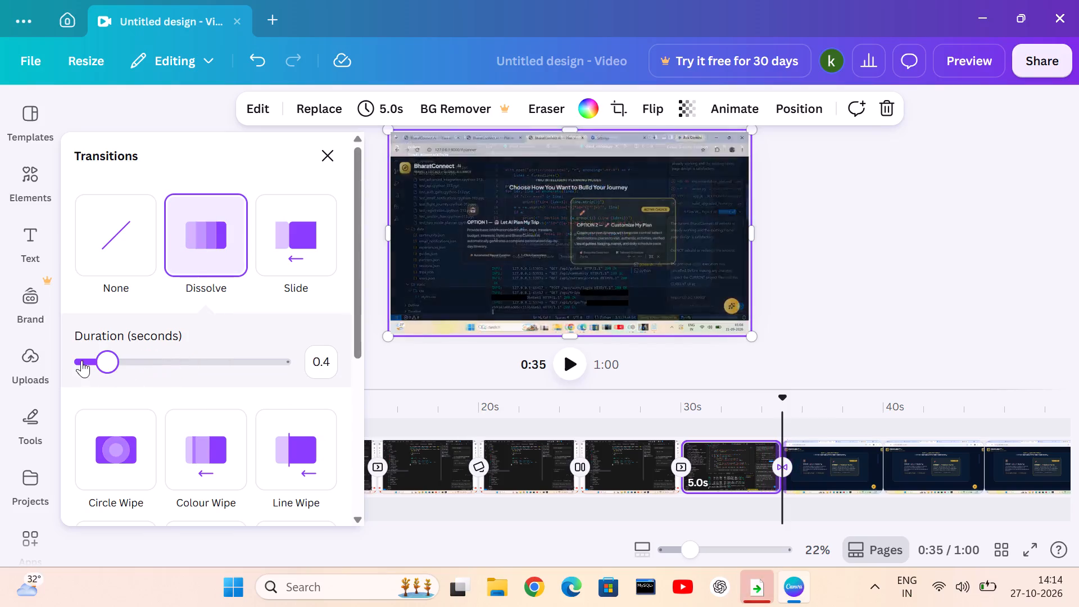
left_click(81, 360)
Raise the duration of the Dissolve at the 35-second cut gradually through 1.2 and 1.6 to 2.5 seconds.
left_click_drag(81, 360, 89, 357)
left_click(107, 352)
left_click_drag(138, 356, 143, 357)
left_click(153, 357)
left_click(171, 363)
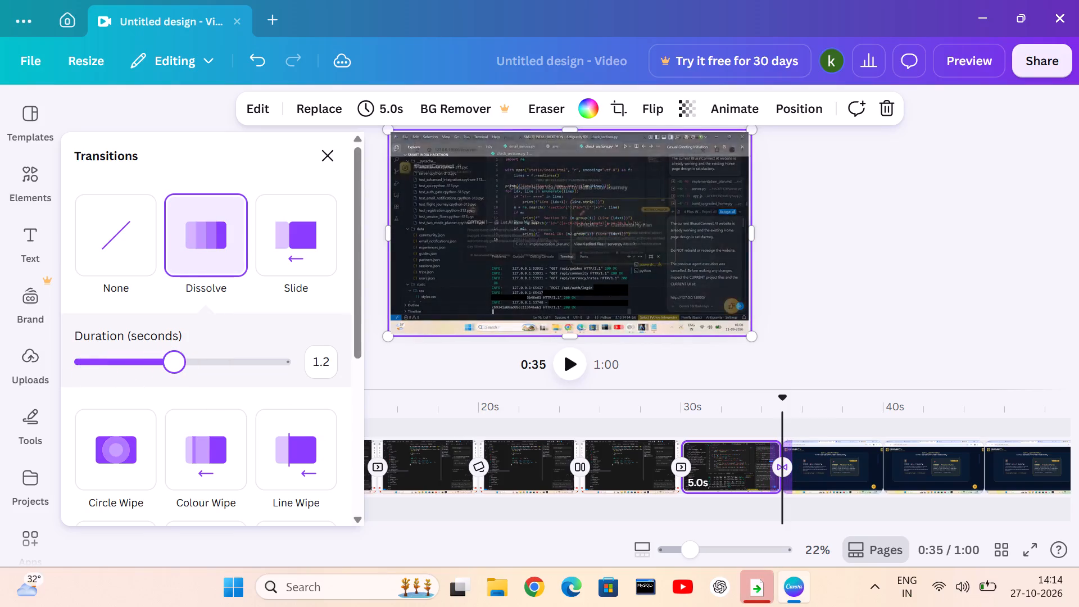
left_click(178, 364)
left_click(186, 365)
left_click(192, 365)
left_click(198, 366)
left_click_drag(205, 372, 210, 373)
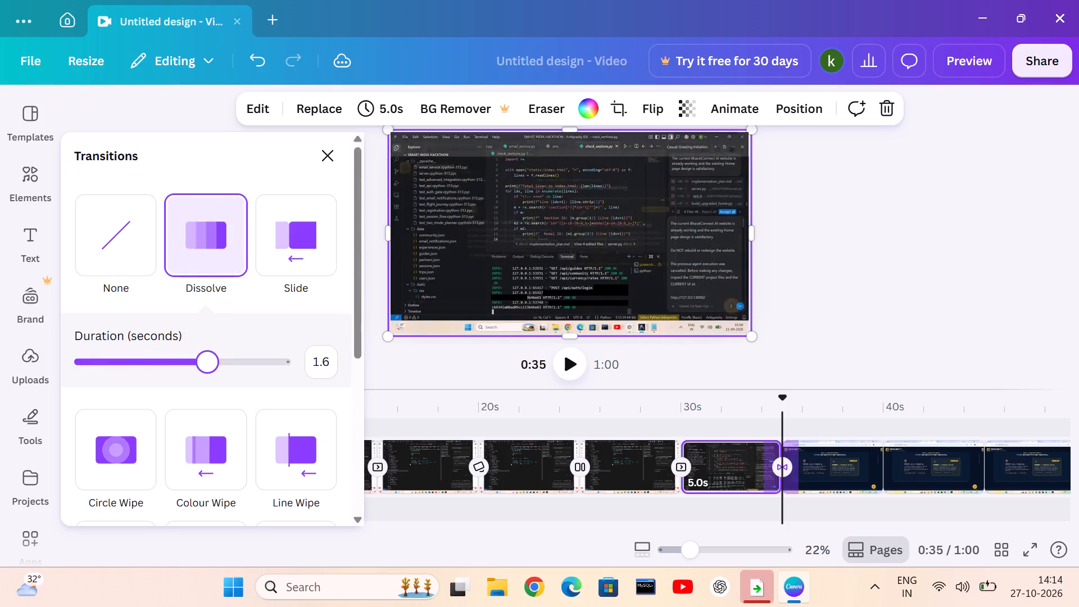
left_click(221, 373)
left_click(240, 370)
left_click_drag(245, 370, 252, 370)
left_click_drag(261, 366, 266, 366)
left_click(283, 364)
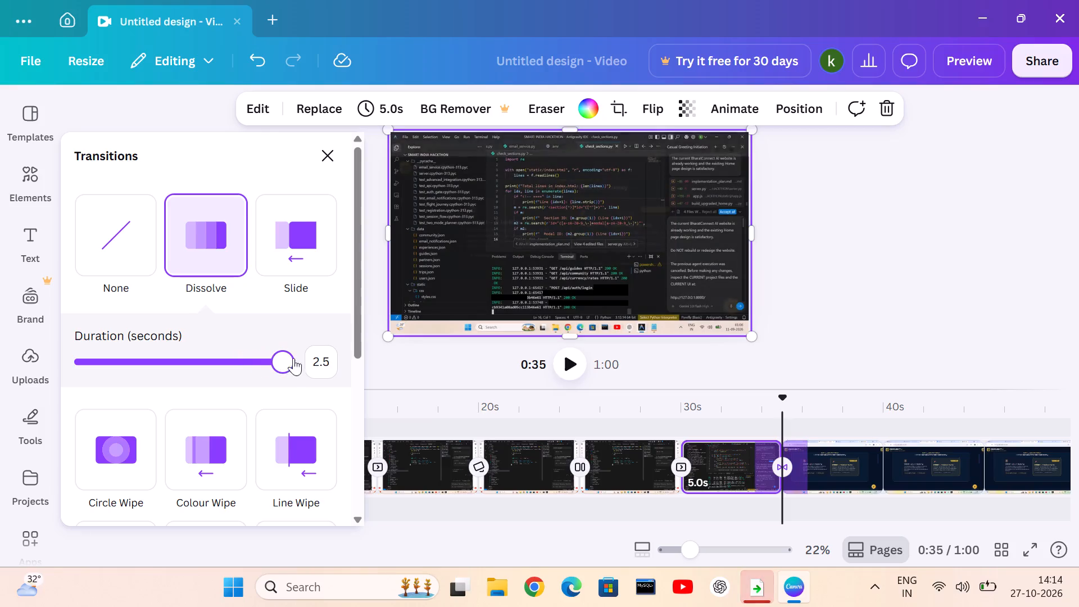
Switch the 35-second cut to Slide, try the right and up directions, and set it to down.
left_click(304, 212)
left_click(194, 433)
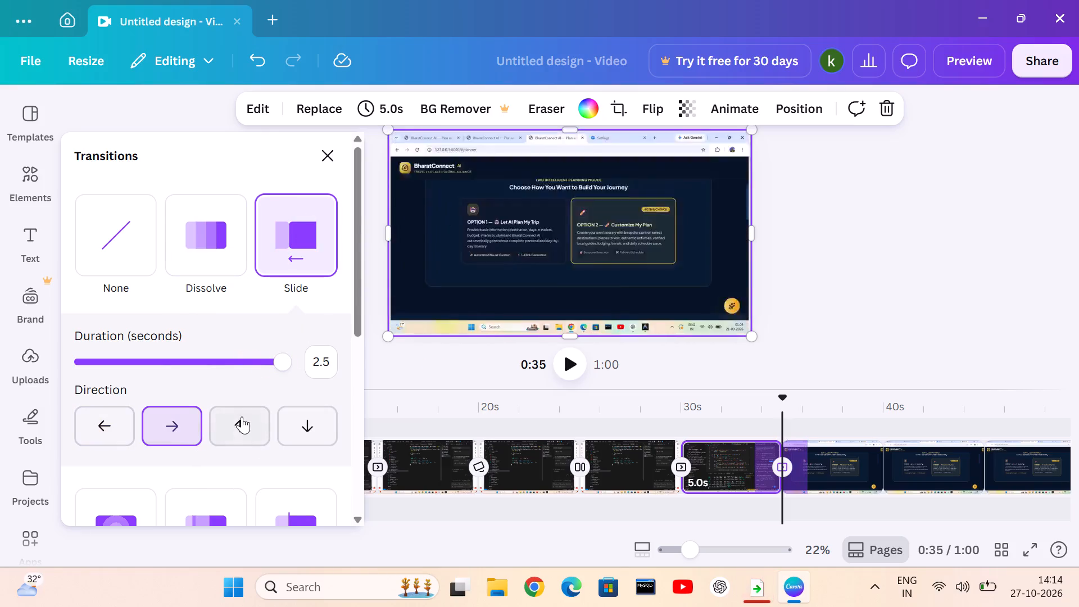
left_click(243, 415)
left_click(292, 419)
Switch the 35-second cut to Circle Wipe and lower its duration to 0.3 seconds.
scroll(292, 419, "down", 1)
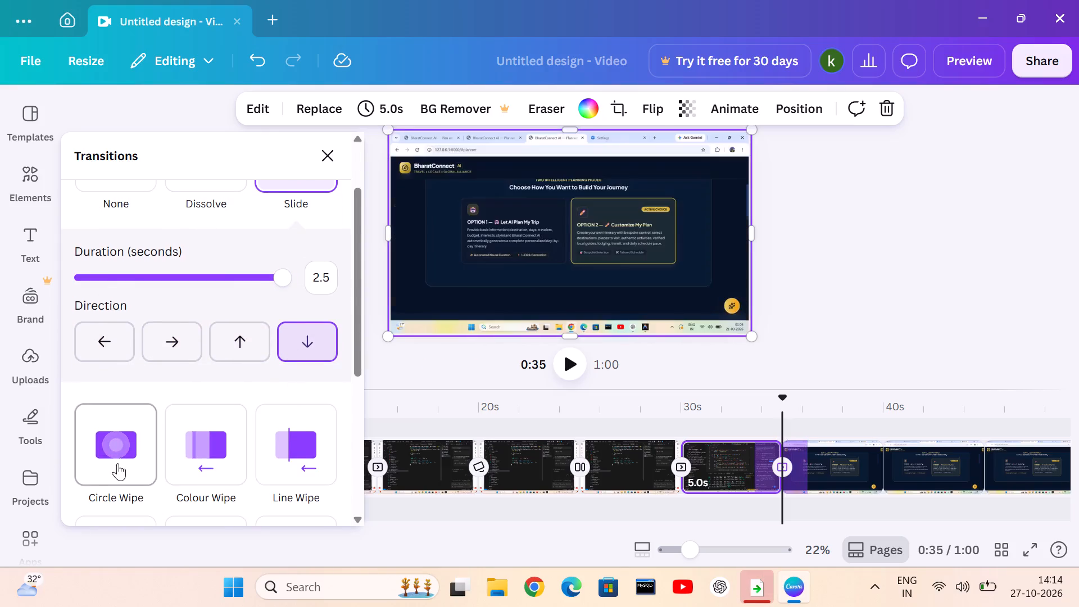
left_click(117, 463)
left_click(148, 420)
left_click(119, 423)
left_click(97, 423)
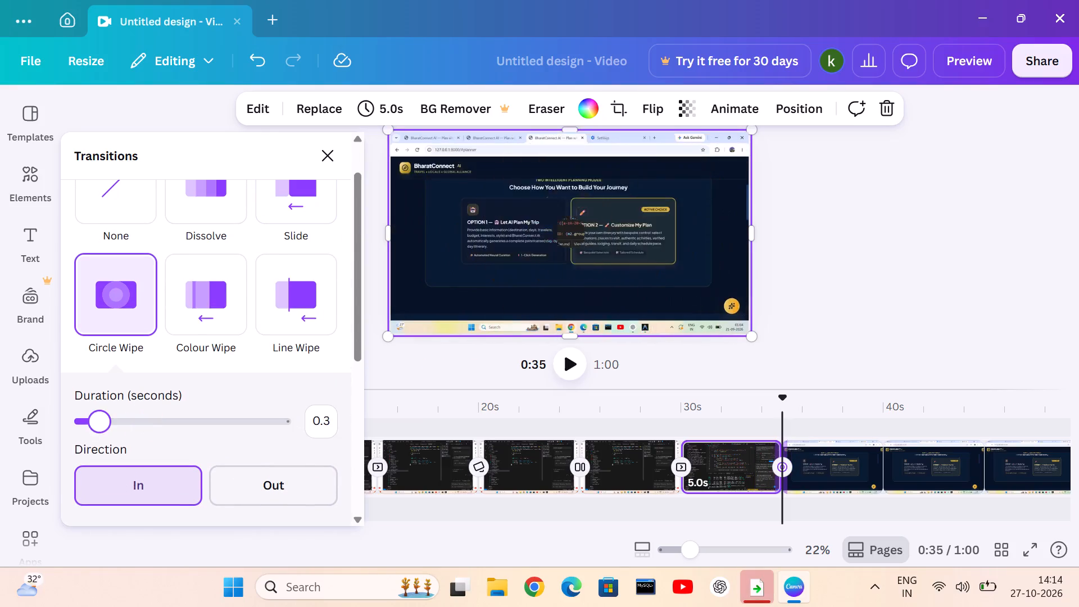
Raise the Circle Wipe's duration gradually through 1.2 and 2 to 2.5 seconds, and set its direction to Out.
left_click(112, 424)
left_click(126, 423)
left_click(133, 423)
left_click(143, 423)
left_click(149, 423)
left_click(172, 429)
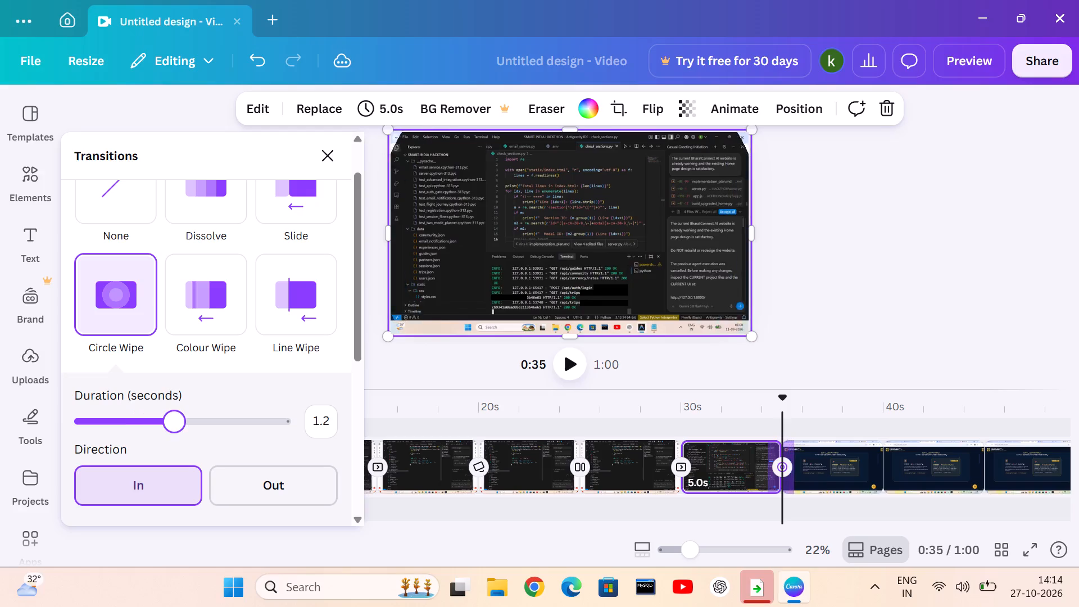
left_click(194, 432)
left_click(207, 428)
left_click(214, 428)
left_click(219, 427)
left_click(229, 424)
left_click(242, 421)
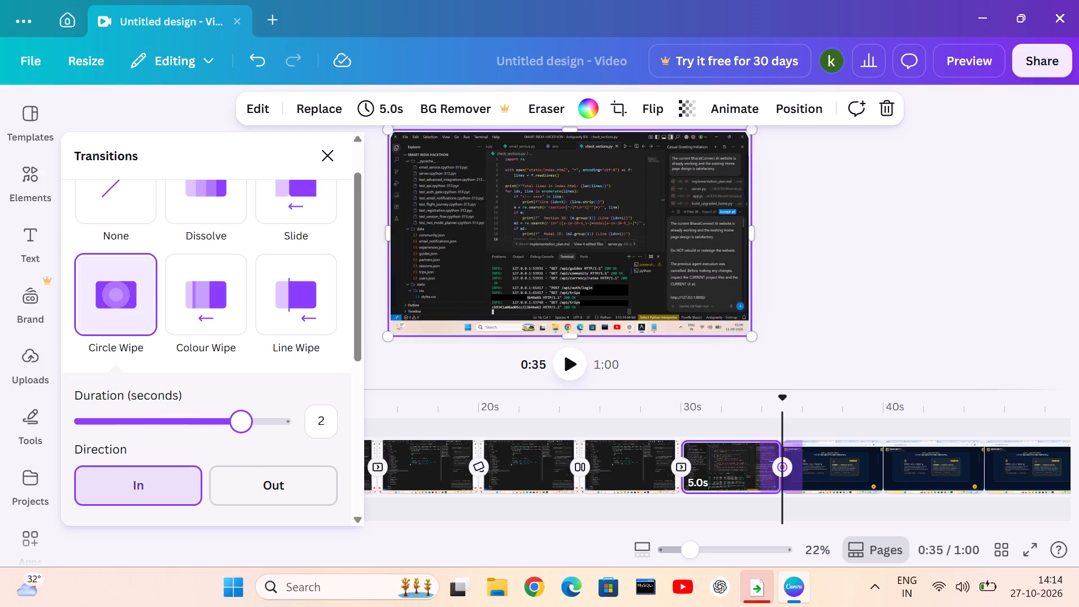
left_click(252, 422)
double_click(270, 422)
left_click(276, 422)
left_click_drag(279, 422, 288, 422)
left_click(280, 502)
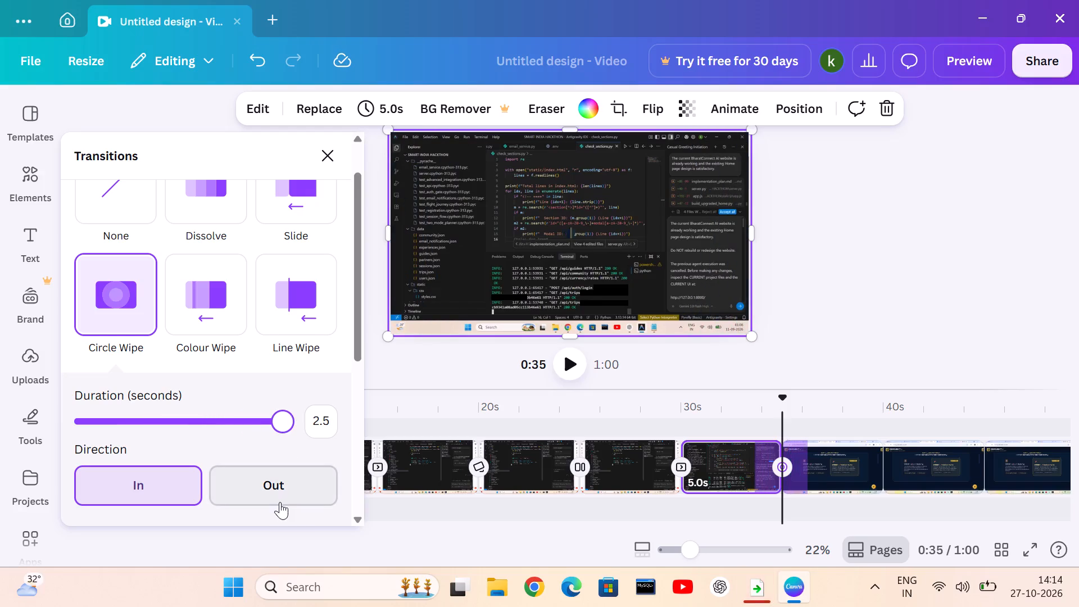
Switch the 35-second cut to Match & Move and raise its duration gradually through 1.4 to 2.5 seconds.
scroll(279, 484, "down", 2)
left_click(106, 445)
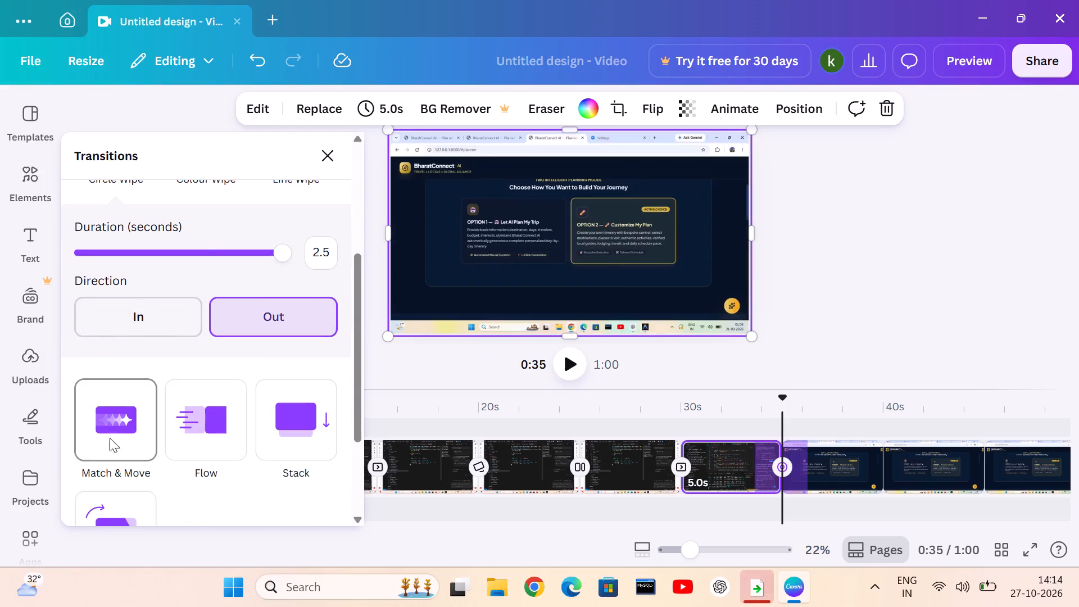
left_click(115, 416)
left_click_drag(129, 415, 140, 428)
left_click(147, 429)
left_click_drag(166, 425, 173, 425)
left_click(195, 420)
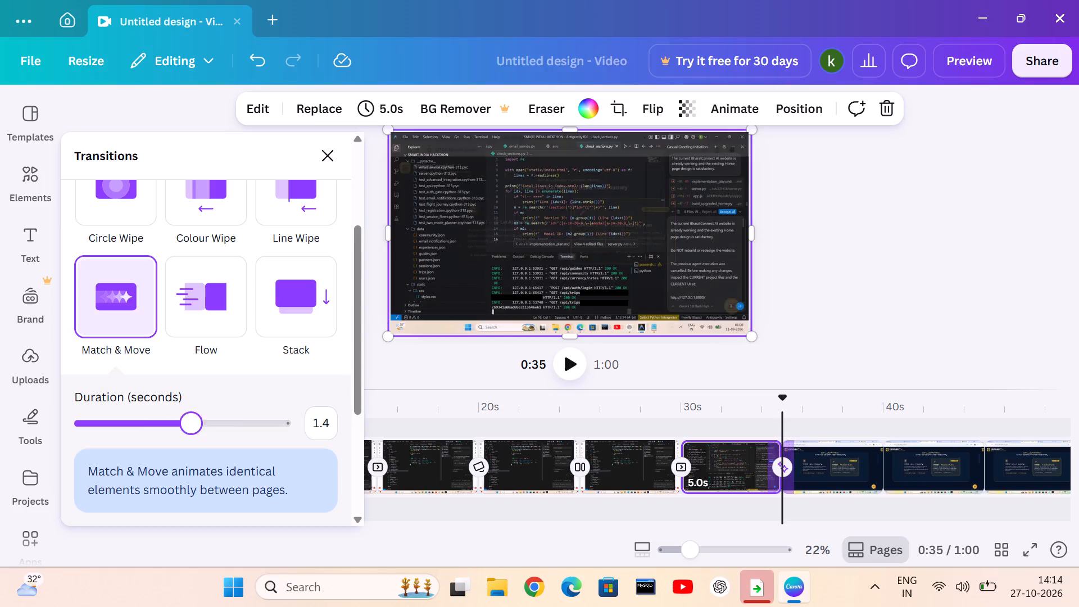
left_click(217, 418)
left_click(233, 418)
left_click(269, 422)
left_click_drag(272, 422, 276, 427)
left_click(282, 433)
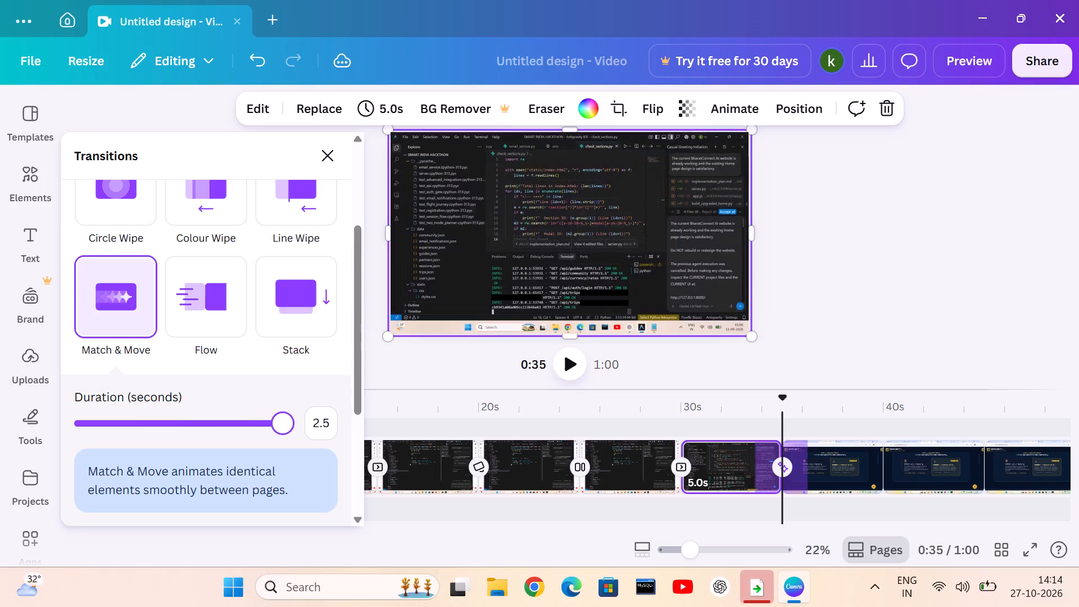
Switch the 35-second cut to a counterclockwise Chop, try the bottom-right, bottom-left and top-right origins, and set the origin to top-left.
scroll(283, 435, "down", 2)
left_click(115, 433)
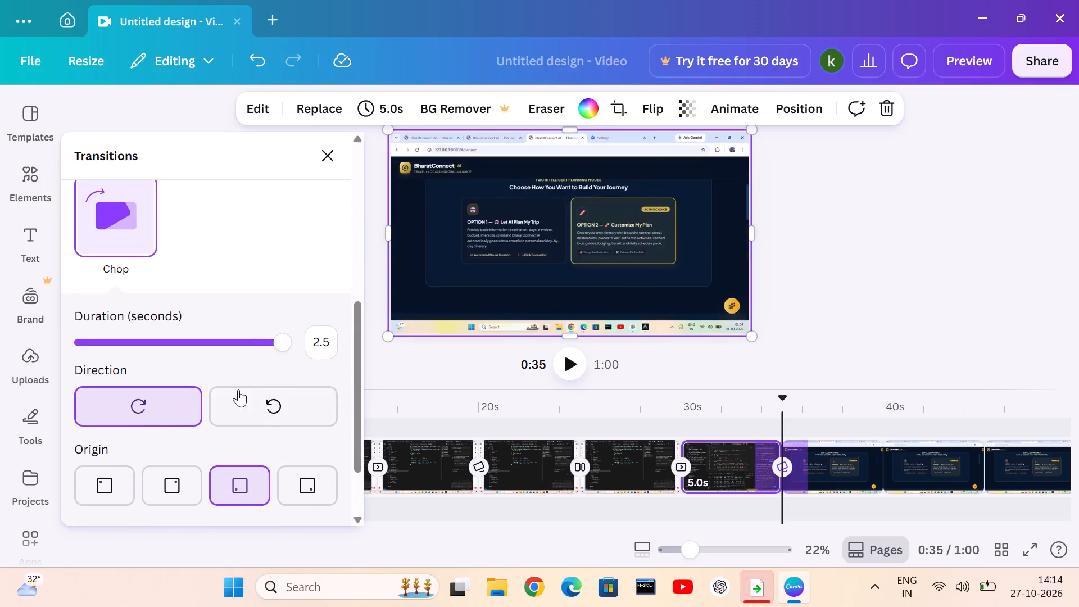
left_click(239, 387)
left_click(320, 491)
left_click(209, 498)
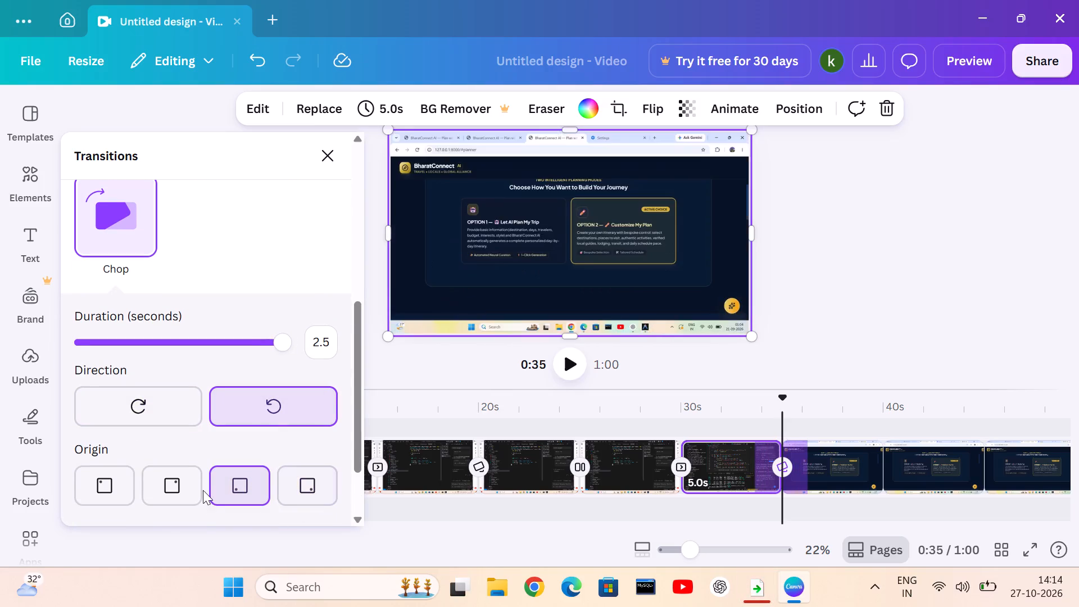
left_click(193, 485)
left_click(112, 495)
left_click(120, 409)
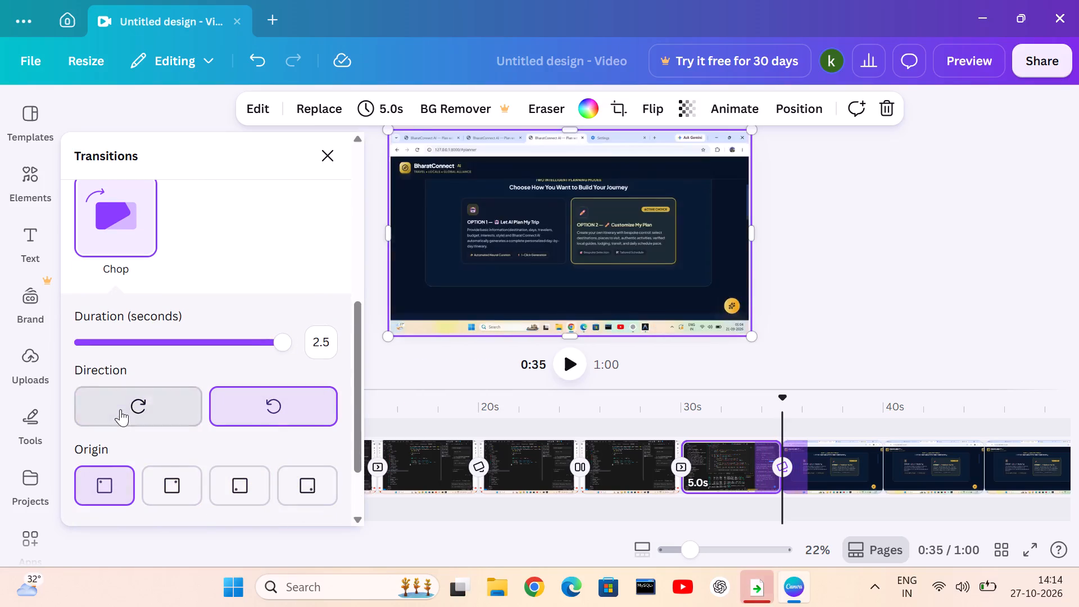
left_click(174, 467)
left_click(230, 407)
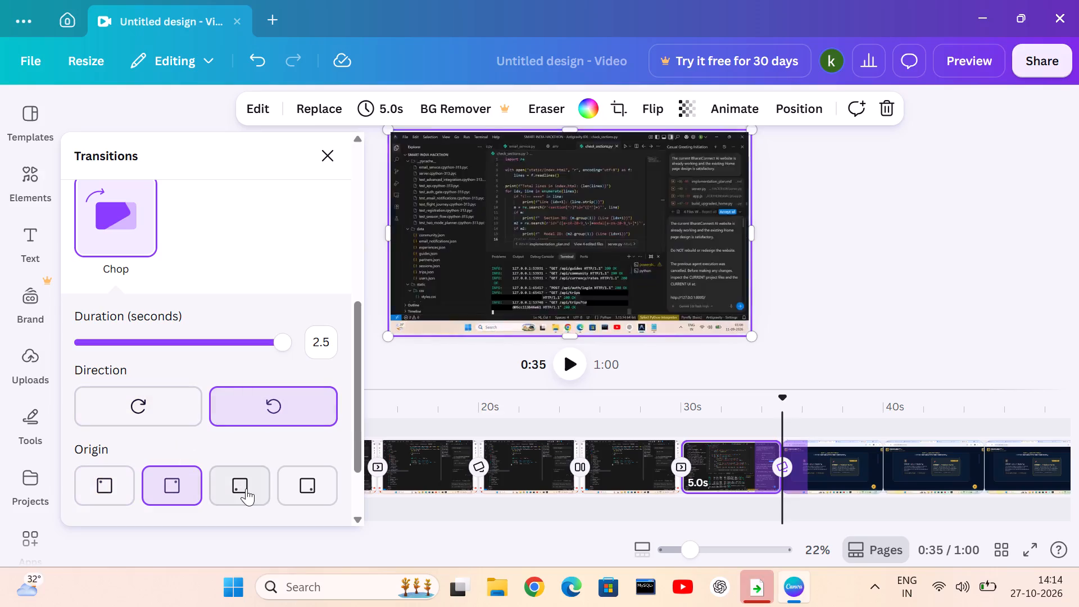
left_click(246, 488)
left_click(288, 475)
left_click(247, 484)
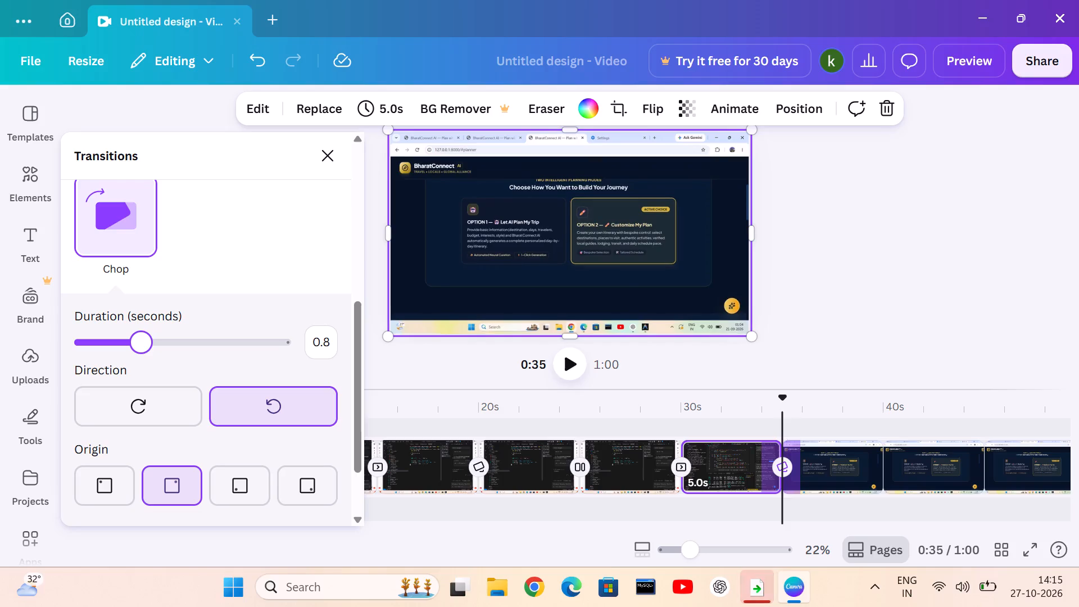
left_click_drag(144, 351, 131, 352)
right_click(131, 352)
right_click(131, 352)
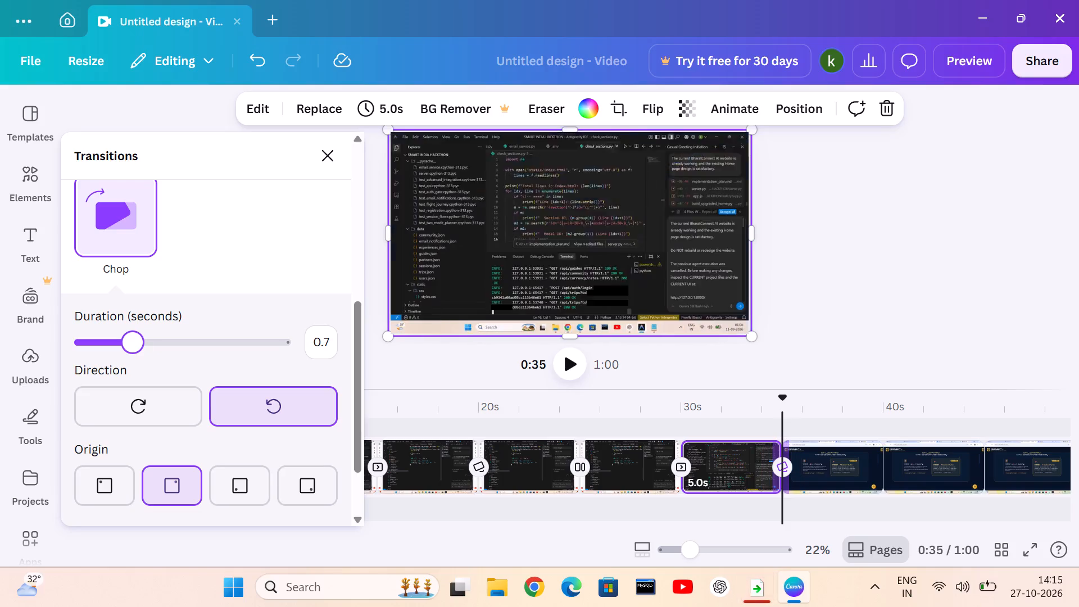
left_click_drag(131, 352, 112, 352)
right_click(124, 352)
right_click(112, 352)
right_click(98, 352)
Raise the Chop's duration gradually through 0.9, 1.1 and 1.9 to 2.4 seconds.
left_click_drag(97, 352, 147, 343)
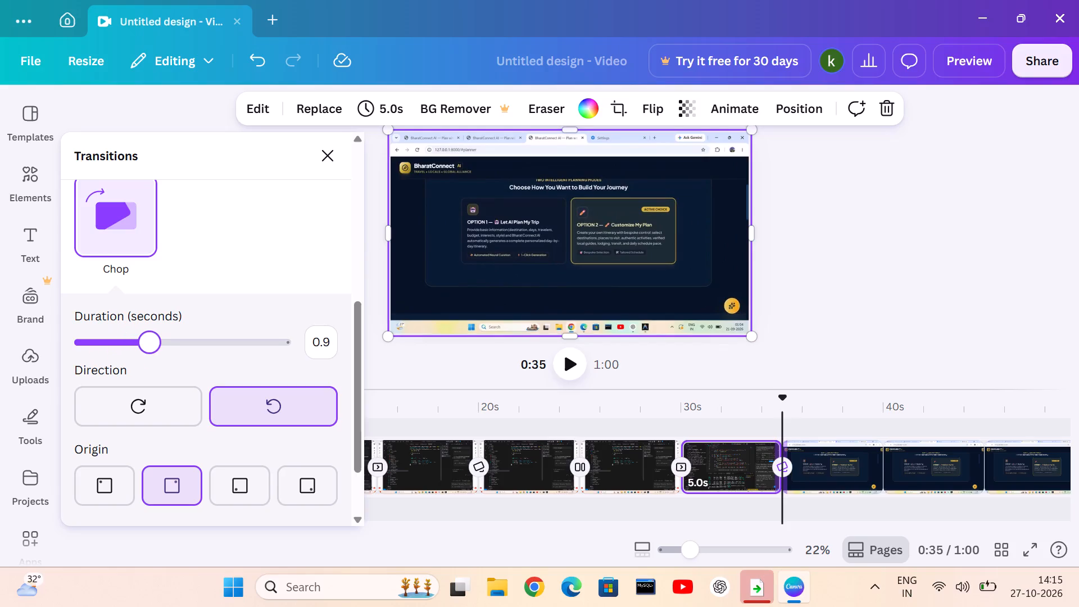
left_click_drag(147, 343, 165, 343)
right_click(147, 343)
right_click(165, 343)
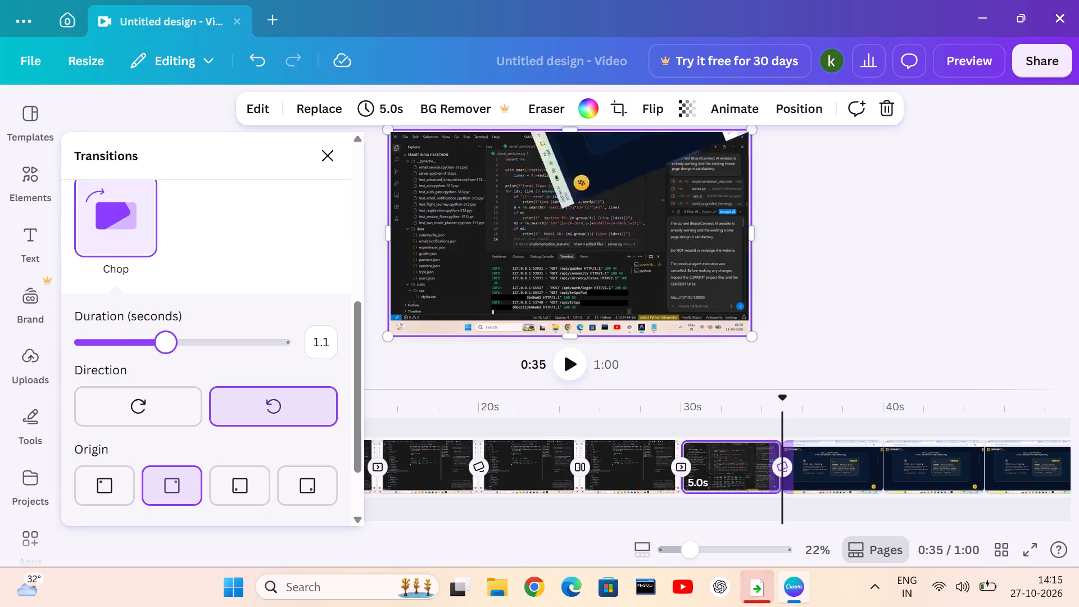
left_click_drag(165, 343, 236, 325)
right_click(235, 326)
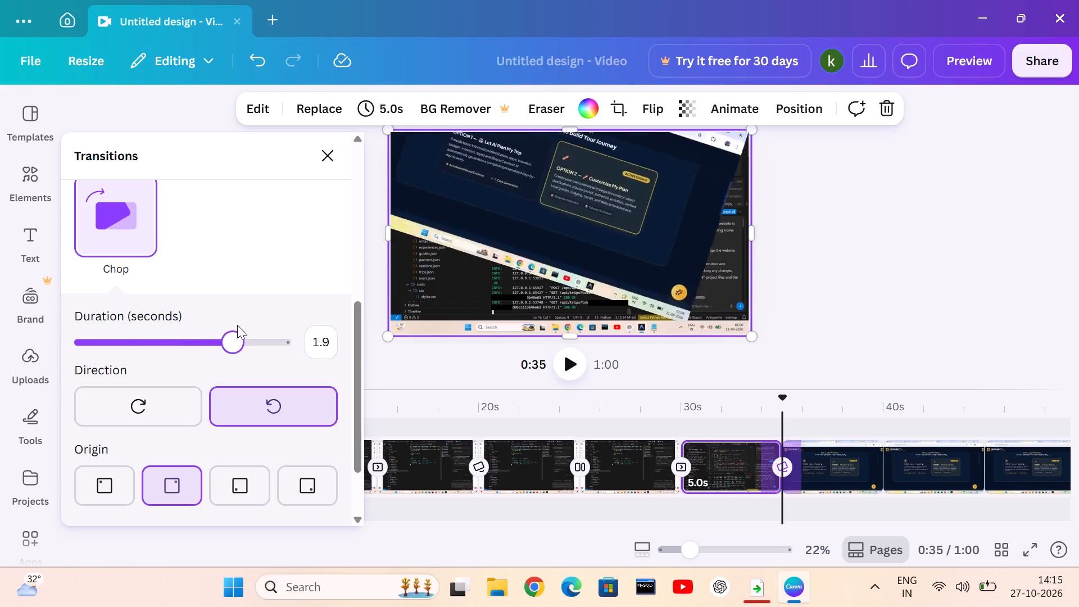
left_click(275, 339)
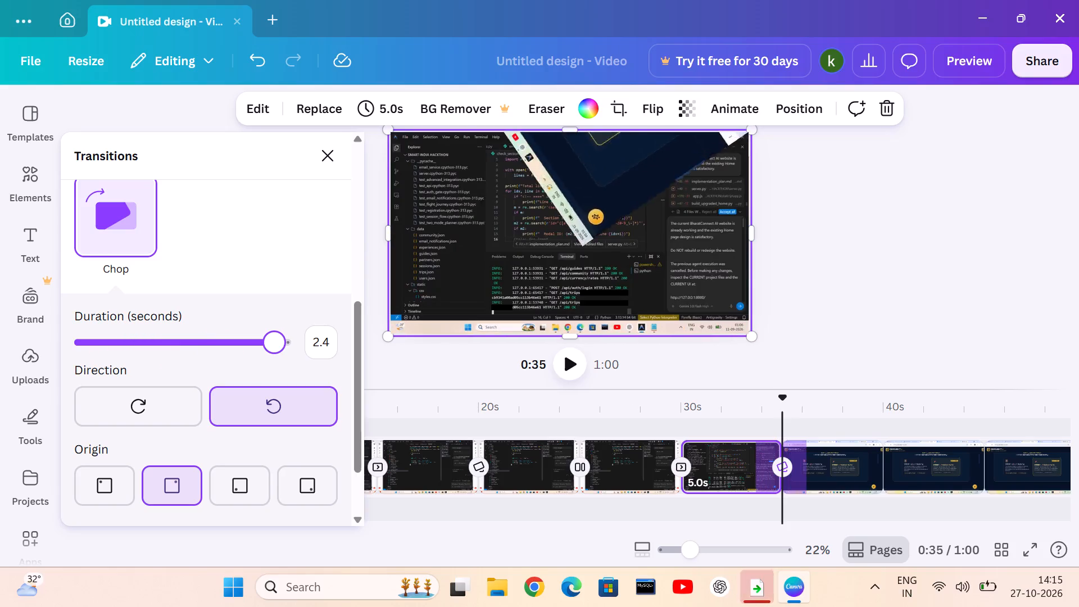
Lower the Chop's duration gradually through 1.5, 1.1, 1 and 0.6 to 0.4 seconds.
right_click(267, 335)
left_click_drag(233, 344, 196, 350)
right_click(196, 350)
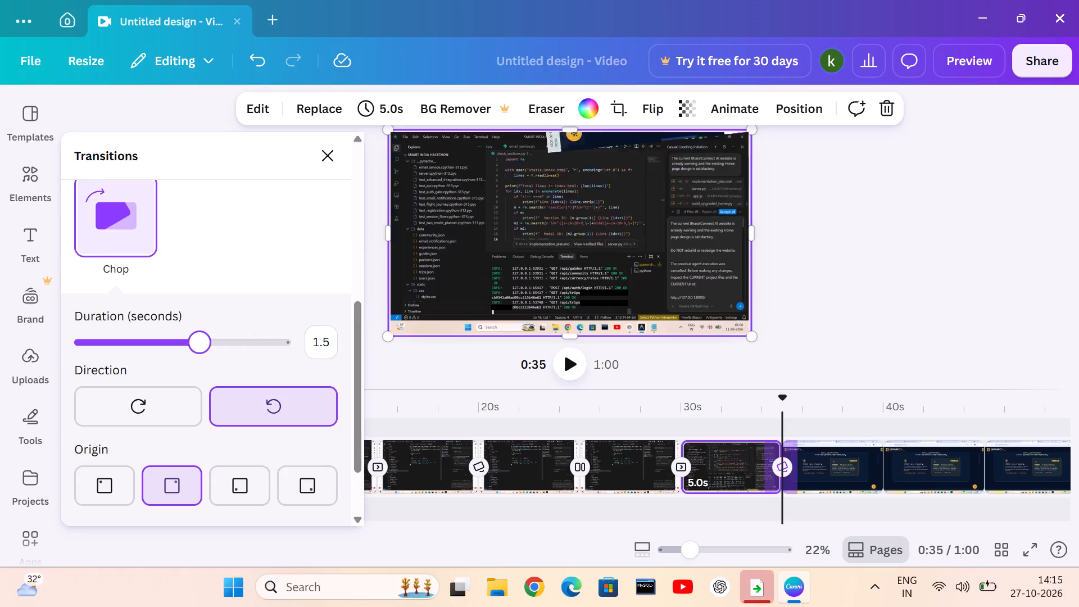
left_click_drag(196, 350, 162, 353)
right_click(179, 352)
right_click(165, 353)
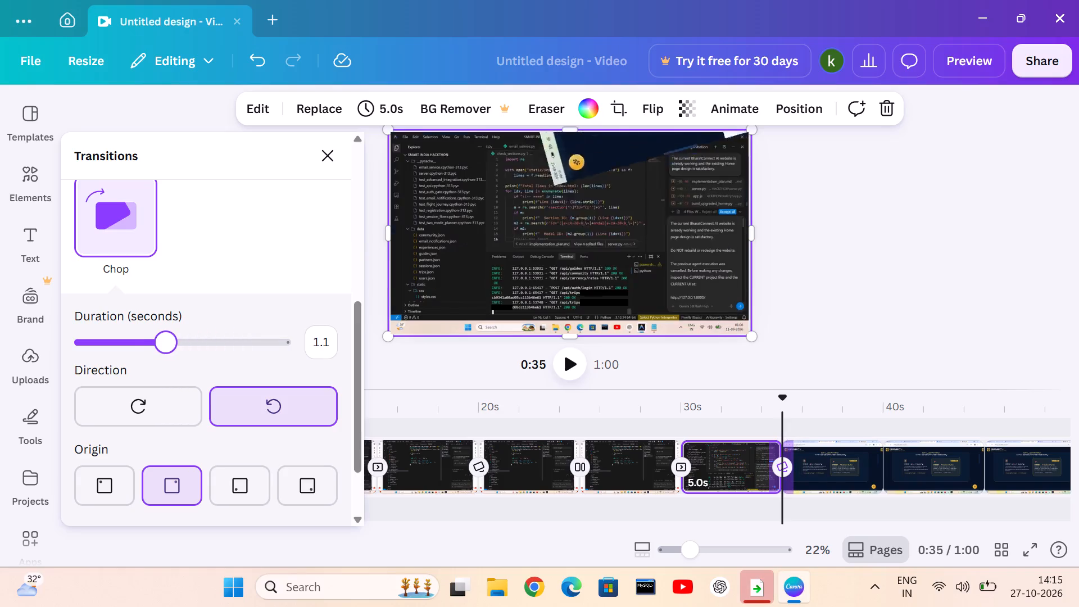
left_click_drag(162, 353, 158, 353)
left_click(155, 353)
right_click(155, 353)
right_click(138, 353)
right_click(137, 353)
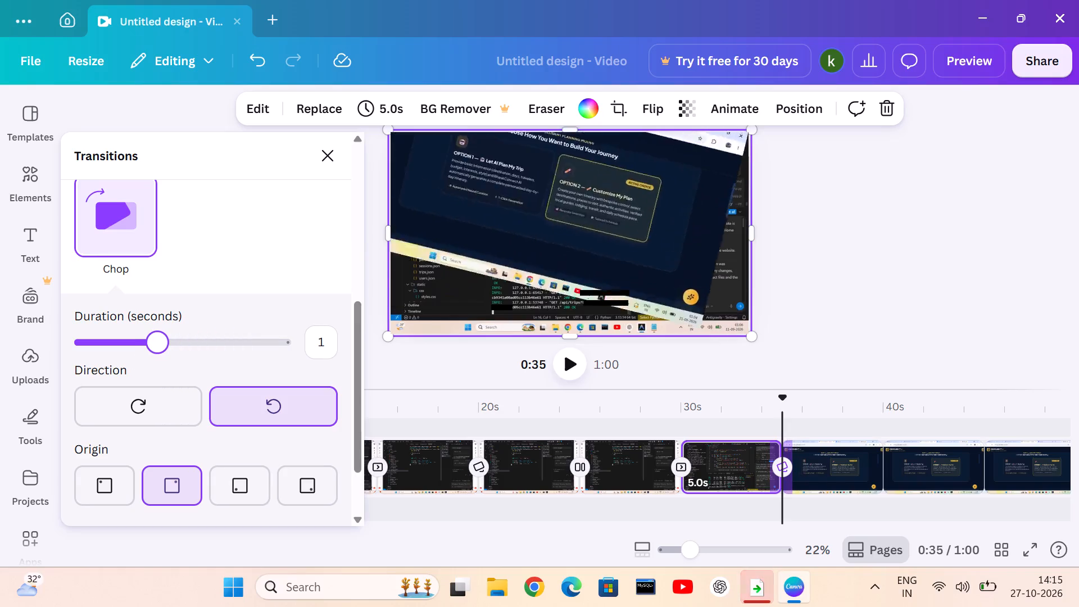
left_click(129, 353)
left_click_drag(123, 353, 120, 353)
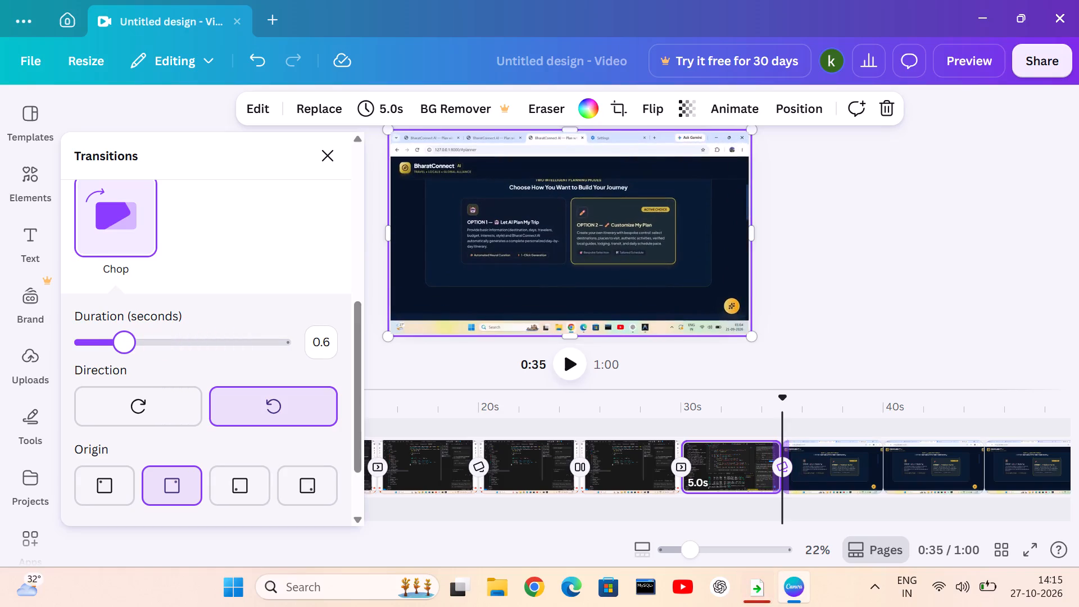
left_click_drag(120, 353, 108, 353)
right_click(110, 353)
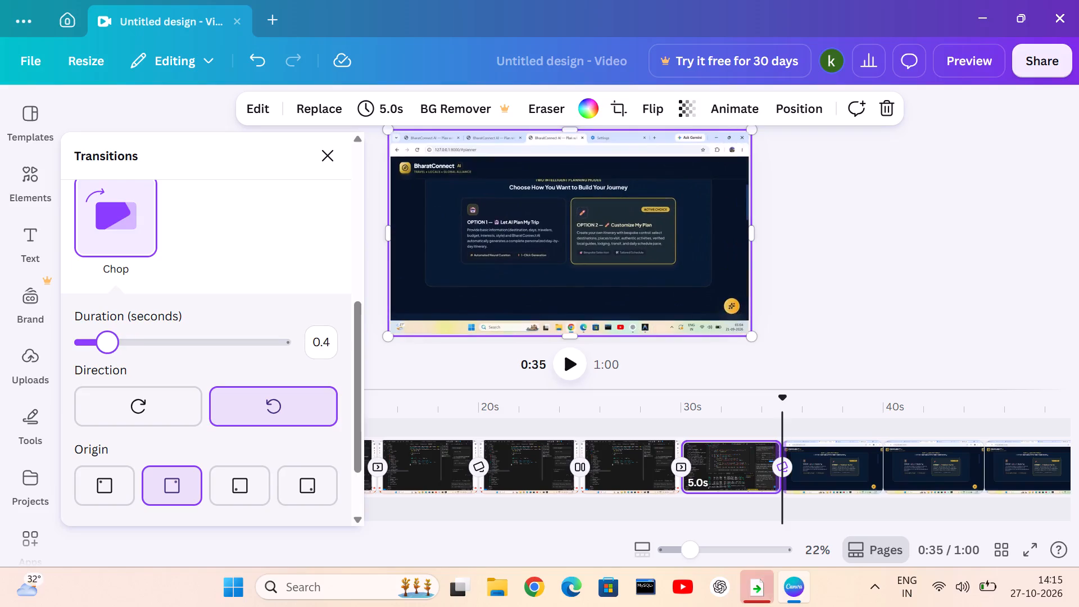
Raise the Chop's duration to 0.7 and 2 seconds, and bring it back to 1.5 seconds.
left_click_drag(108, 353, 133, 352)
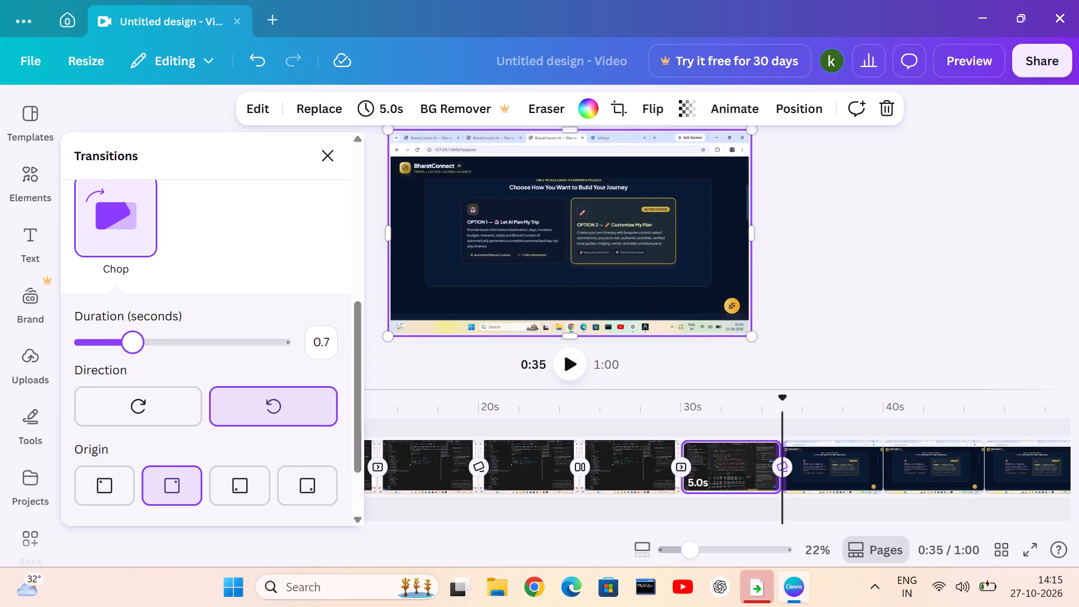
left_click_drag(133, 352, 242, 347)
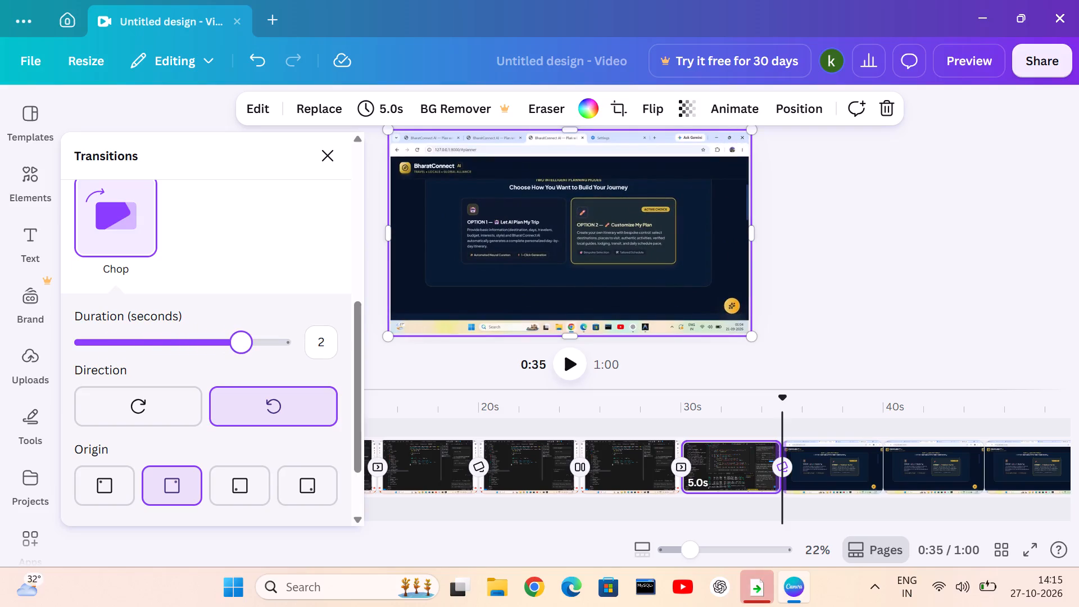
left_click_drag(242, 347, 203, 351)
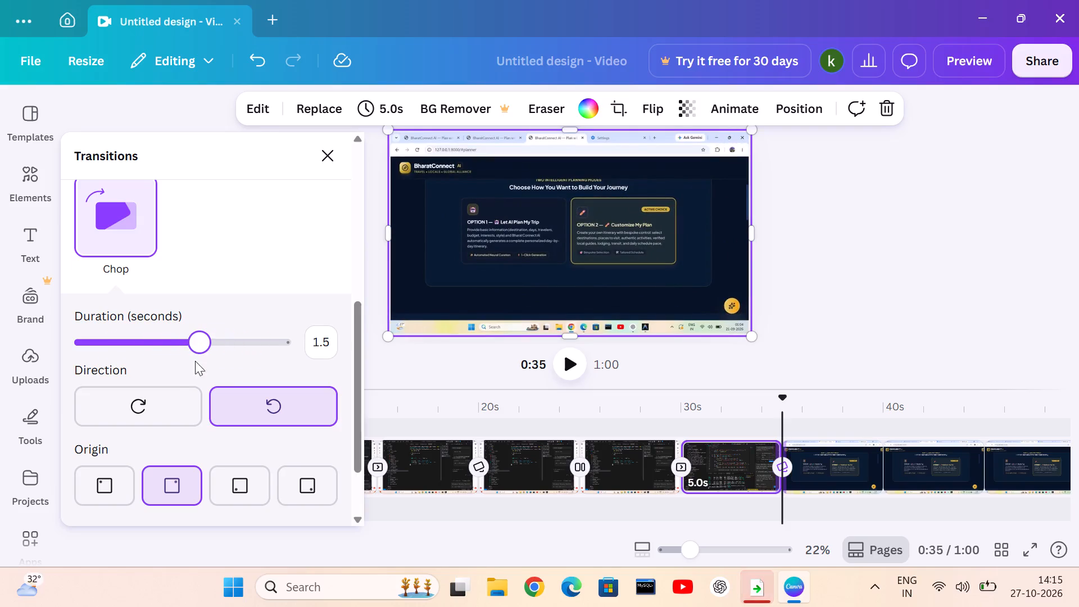
Try the Chop clockwise from the top-left, top-right and bottom-left origins, and set it to counterclockwise from bottom-right.
left_click(169, 400)
left_click(101, 482)
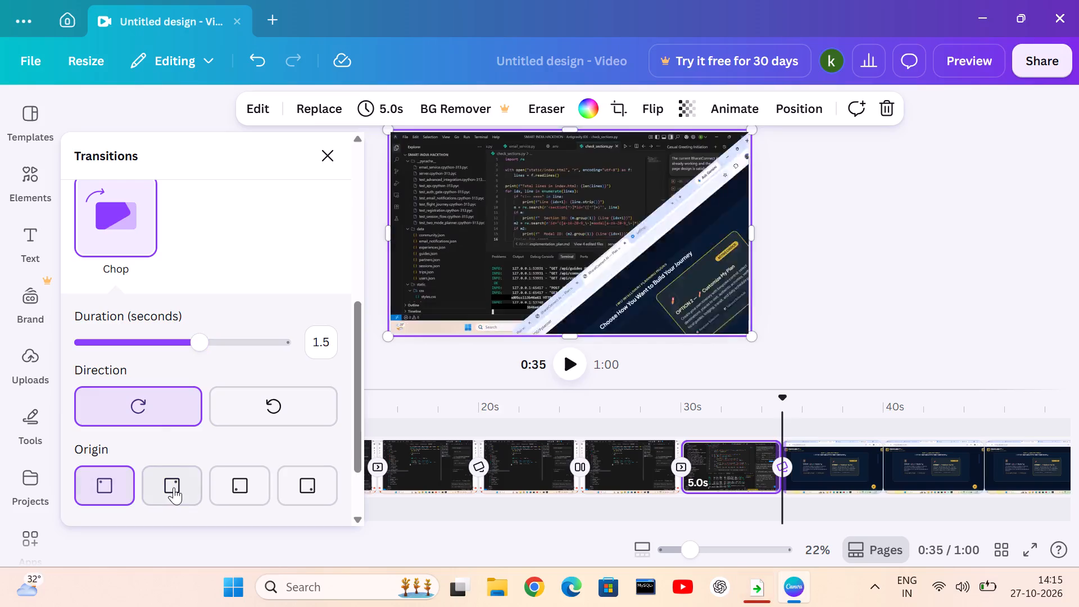
left_click(174, 487)
left_click(239, 488)
left_click(294, 479)
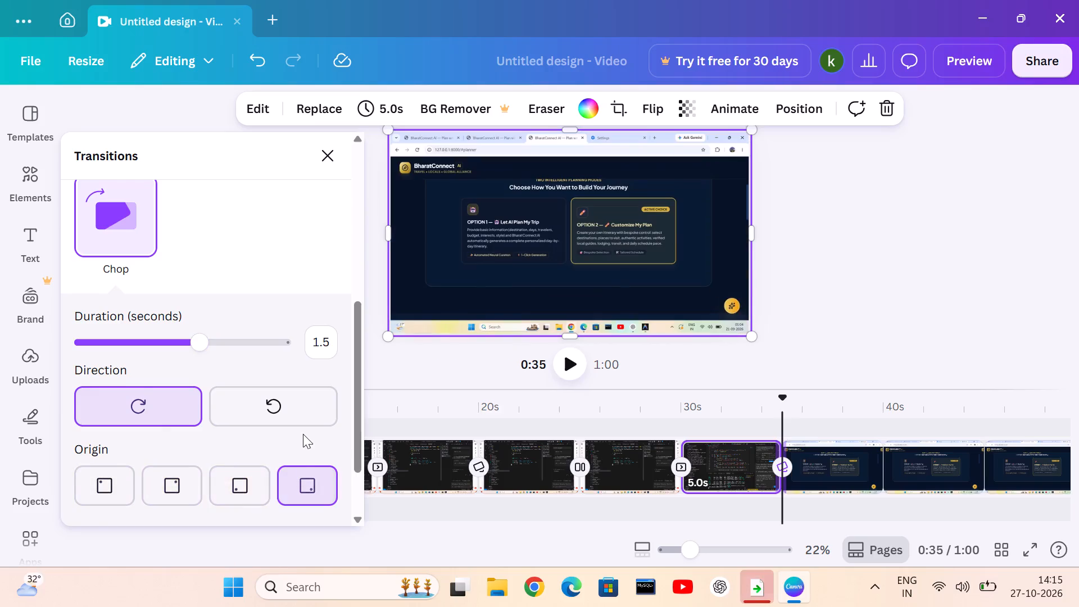
scroll(303, 434, "down", 5)
scroll(279, 442, "up", 1)
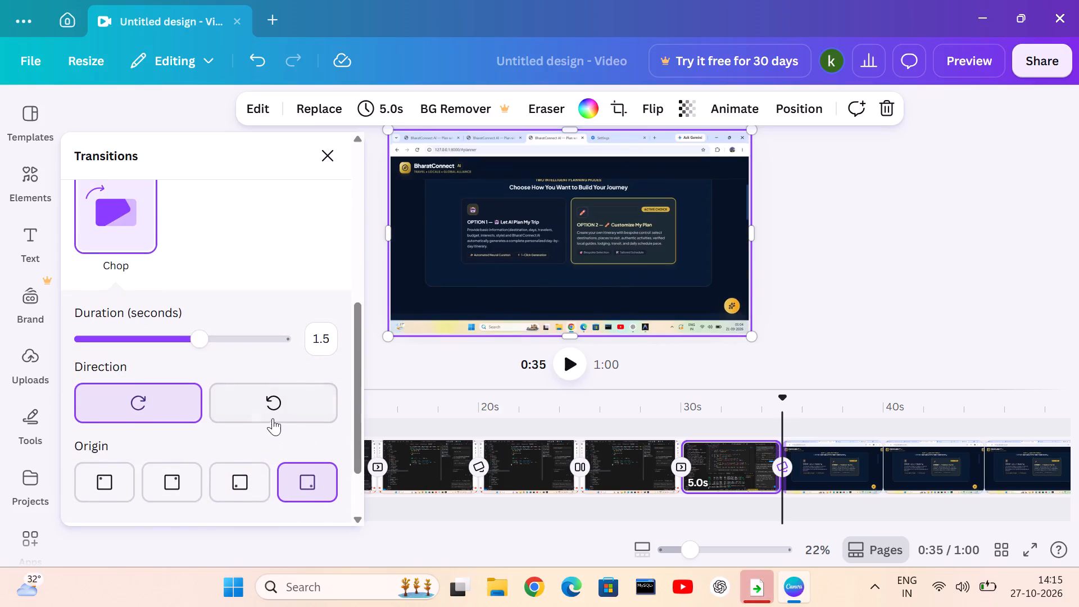
left_click(271, 411)
Set the duration of the Chop at the 35-second cut to 2.5 seconds.
left_click(237, 359)
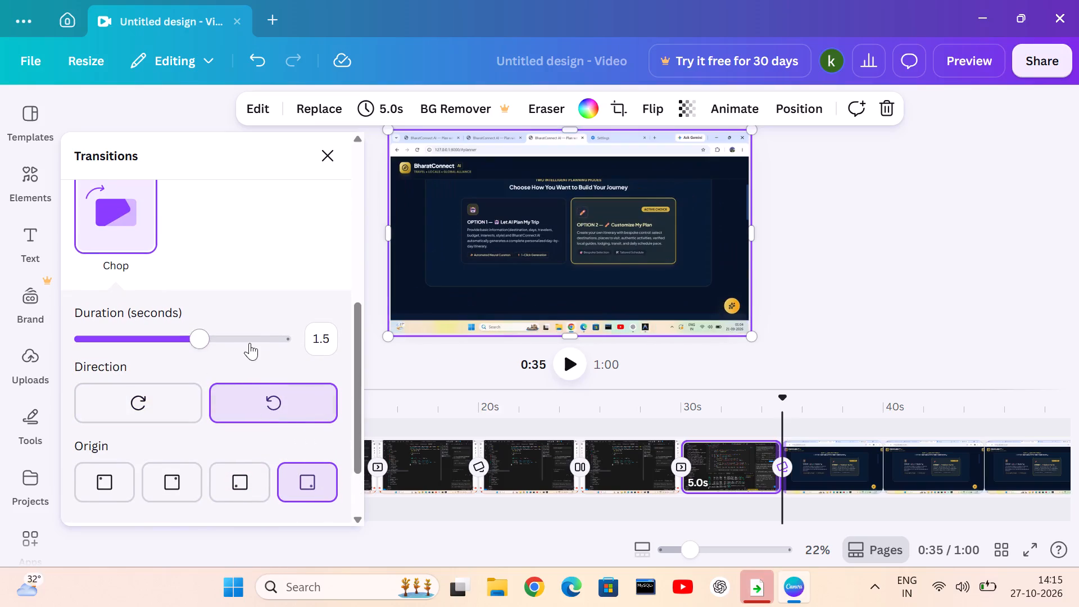
left_click(250, 341)
left_click(266, 341)
left_click_drag(273, 341, 291, 341)
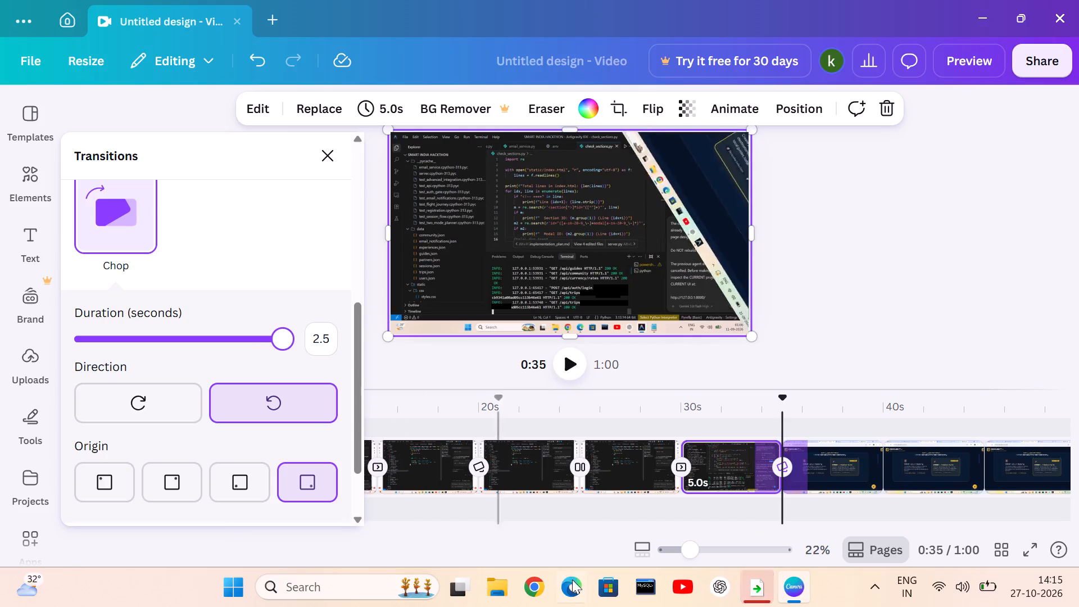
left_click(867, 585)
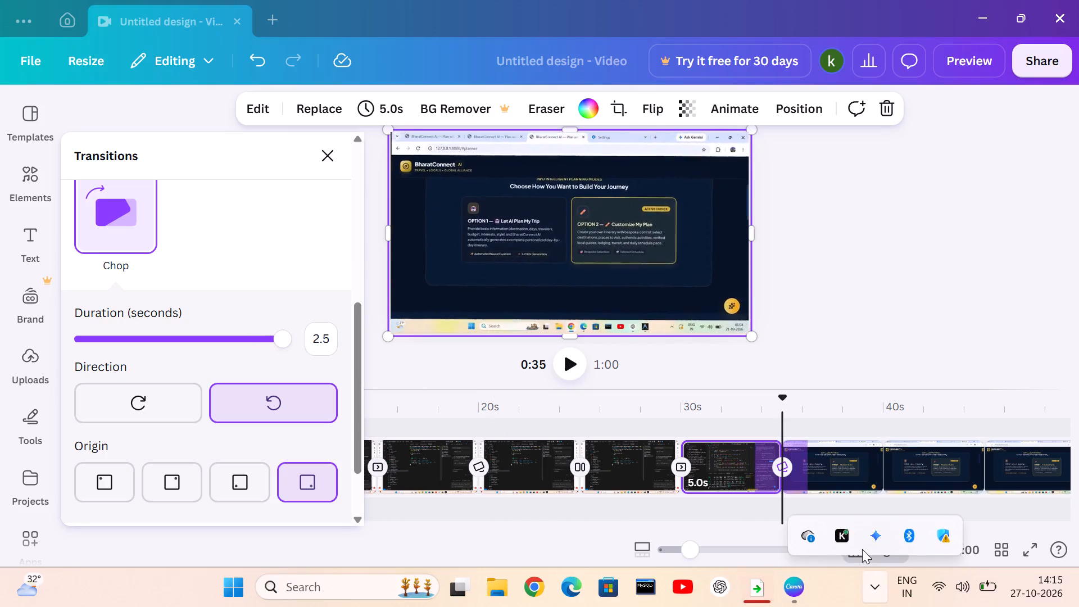
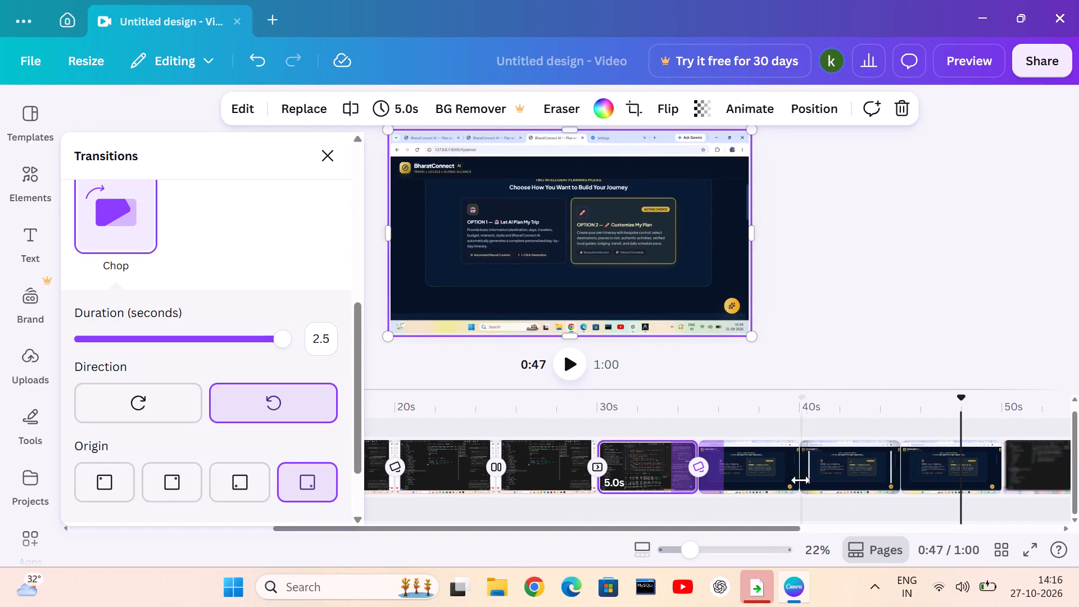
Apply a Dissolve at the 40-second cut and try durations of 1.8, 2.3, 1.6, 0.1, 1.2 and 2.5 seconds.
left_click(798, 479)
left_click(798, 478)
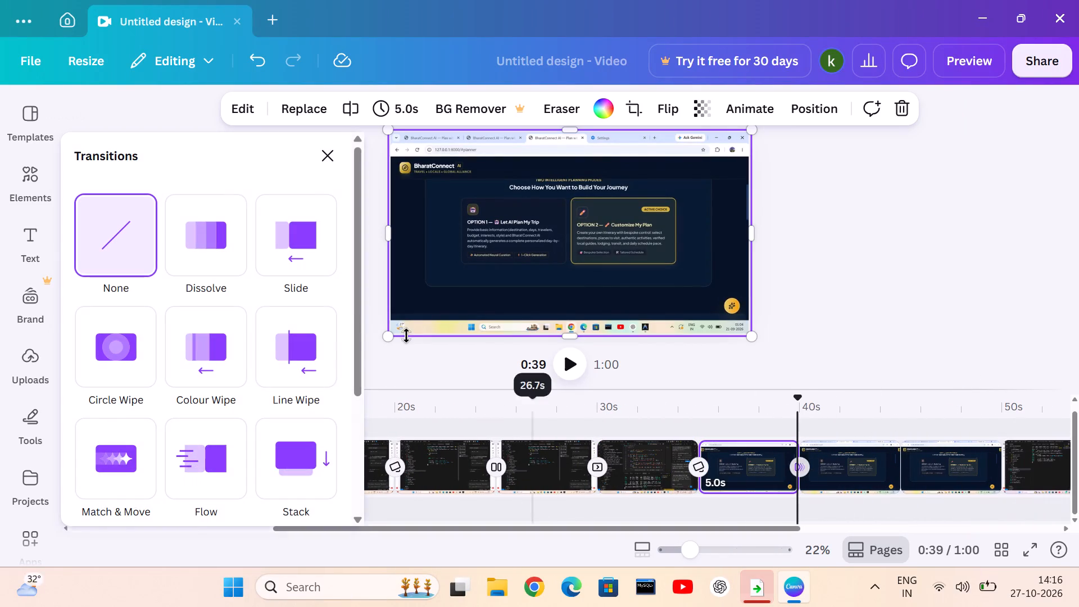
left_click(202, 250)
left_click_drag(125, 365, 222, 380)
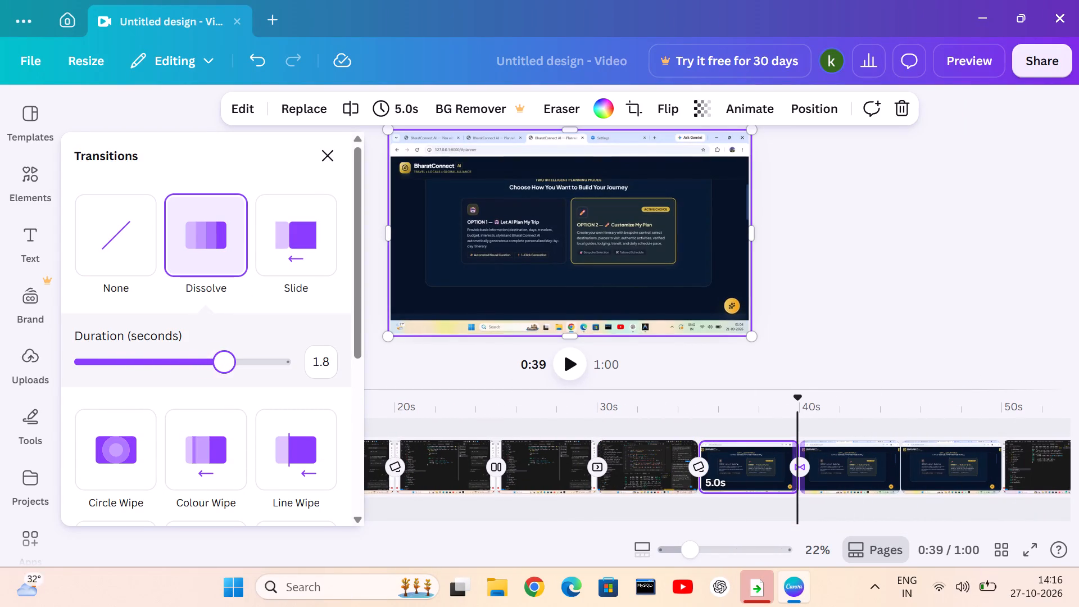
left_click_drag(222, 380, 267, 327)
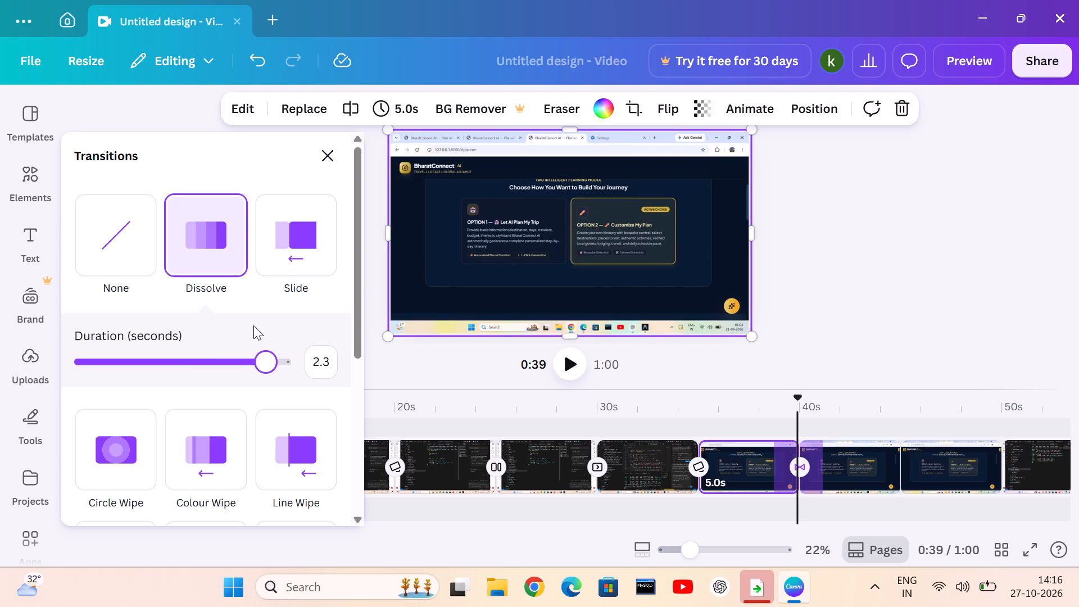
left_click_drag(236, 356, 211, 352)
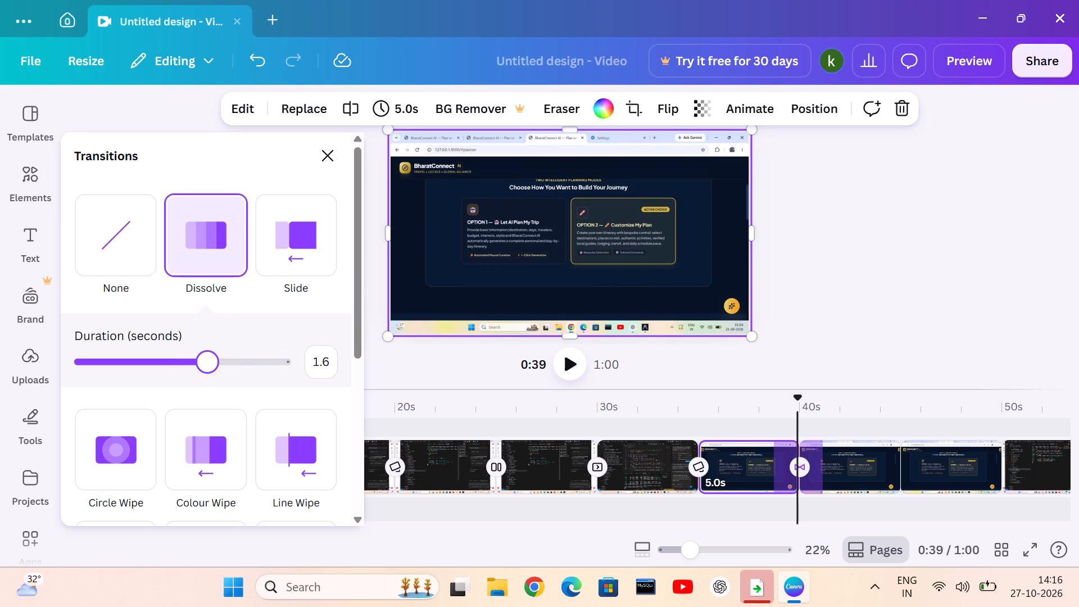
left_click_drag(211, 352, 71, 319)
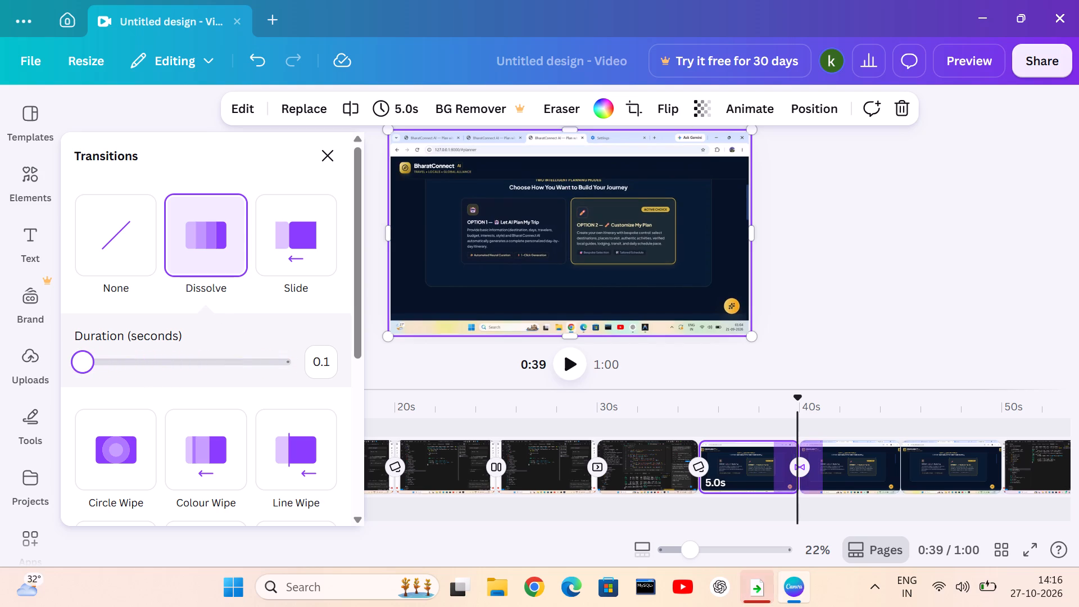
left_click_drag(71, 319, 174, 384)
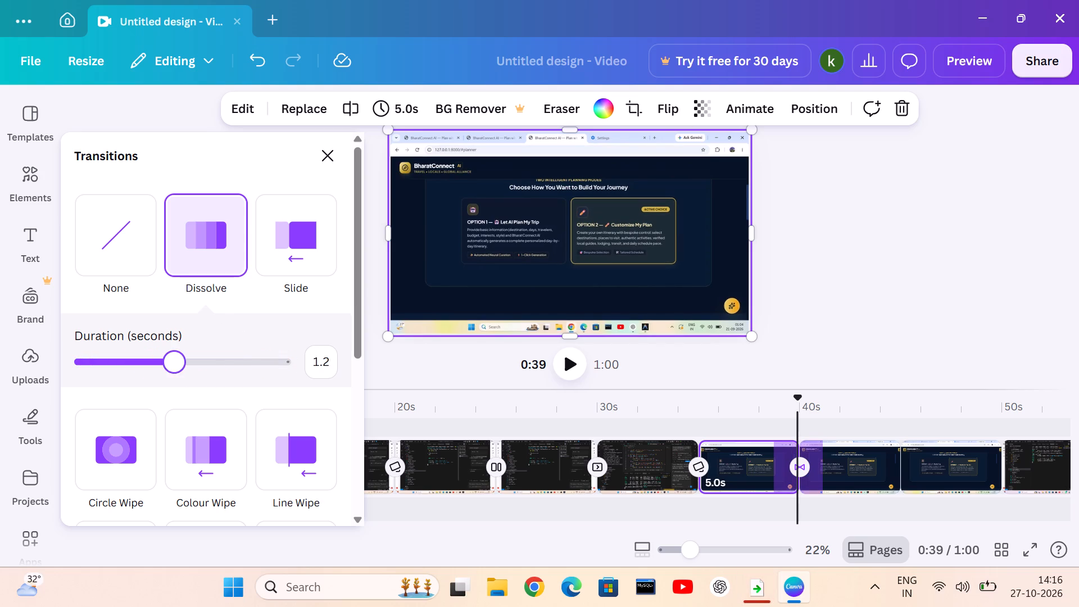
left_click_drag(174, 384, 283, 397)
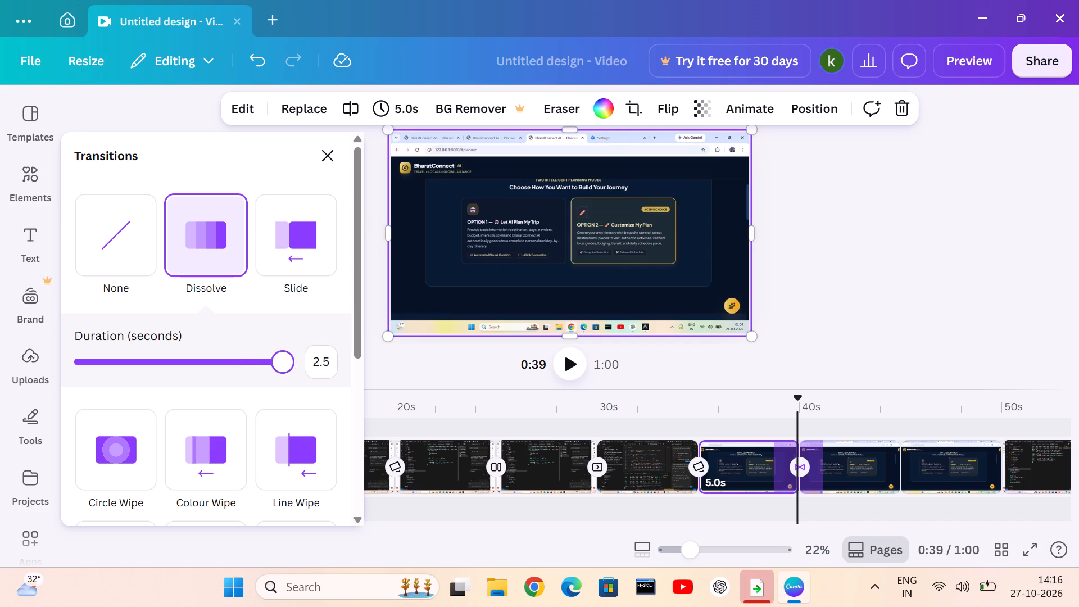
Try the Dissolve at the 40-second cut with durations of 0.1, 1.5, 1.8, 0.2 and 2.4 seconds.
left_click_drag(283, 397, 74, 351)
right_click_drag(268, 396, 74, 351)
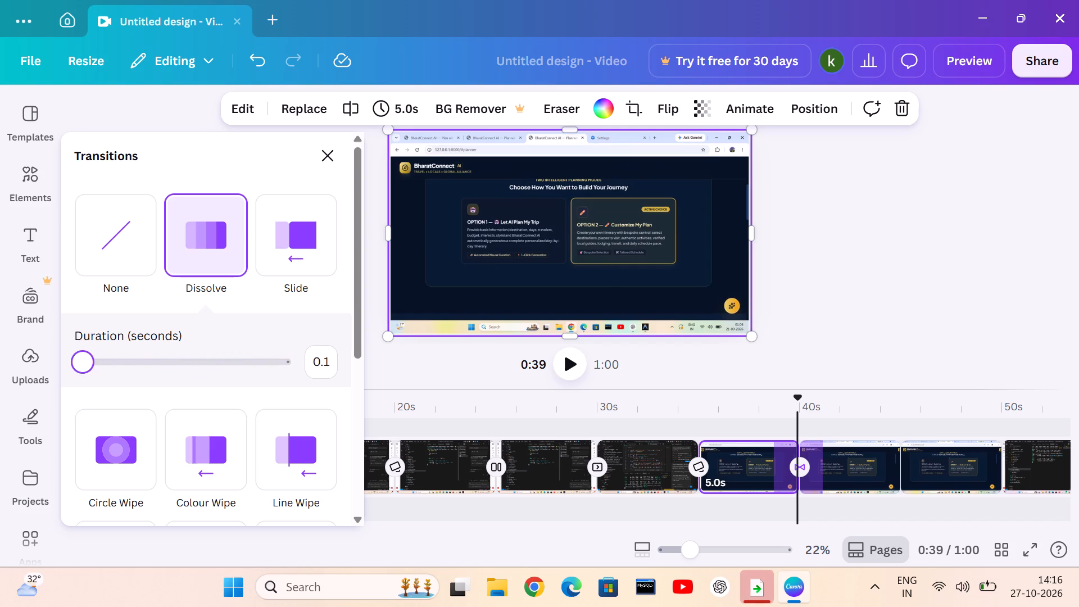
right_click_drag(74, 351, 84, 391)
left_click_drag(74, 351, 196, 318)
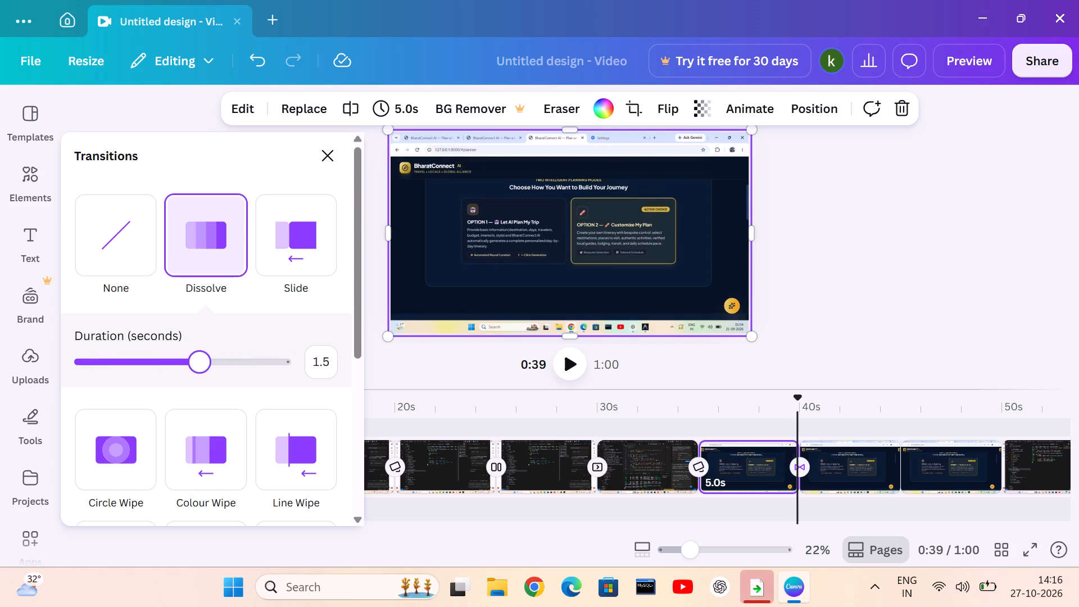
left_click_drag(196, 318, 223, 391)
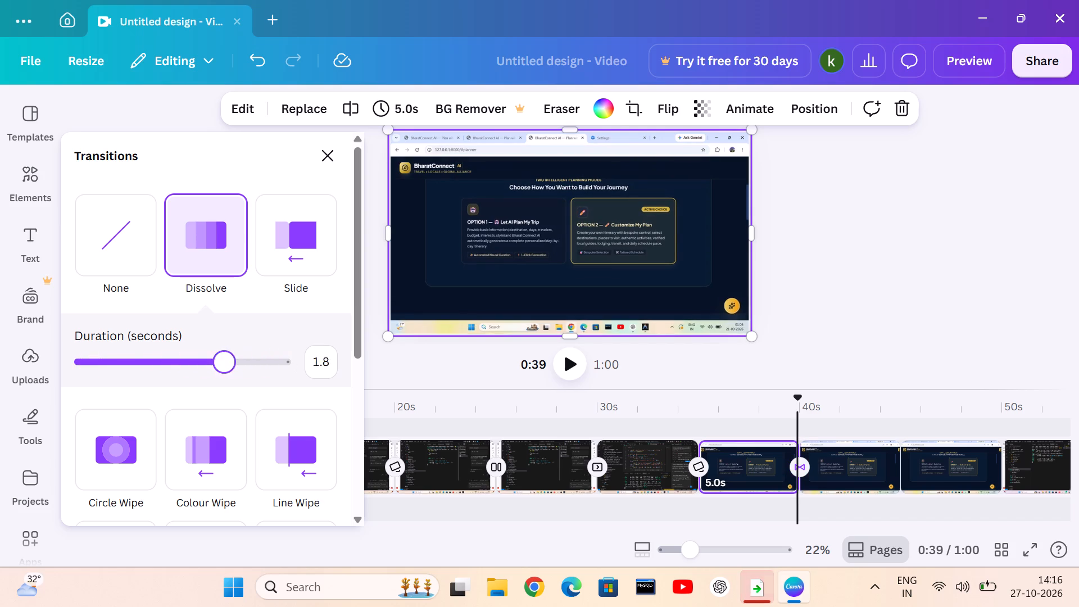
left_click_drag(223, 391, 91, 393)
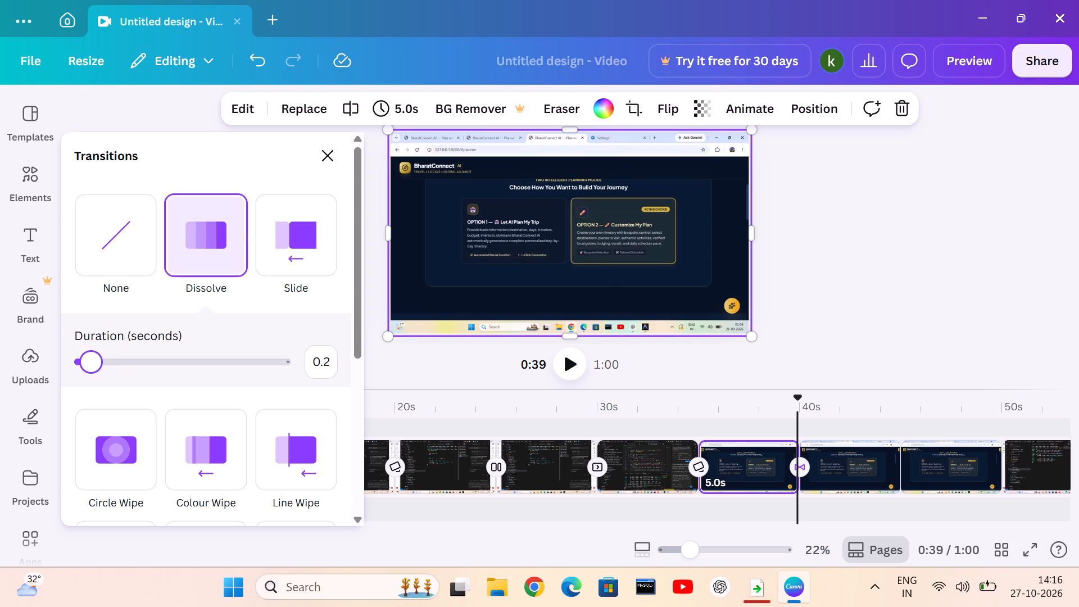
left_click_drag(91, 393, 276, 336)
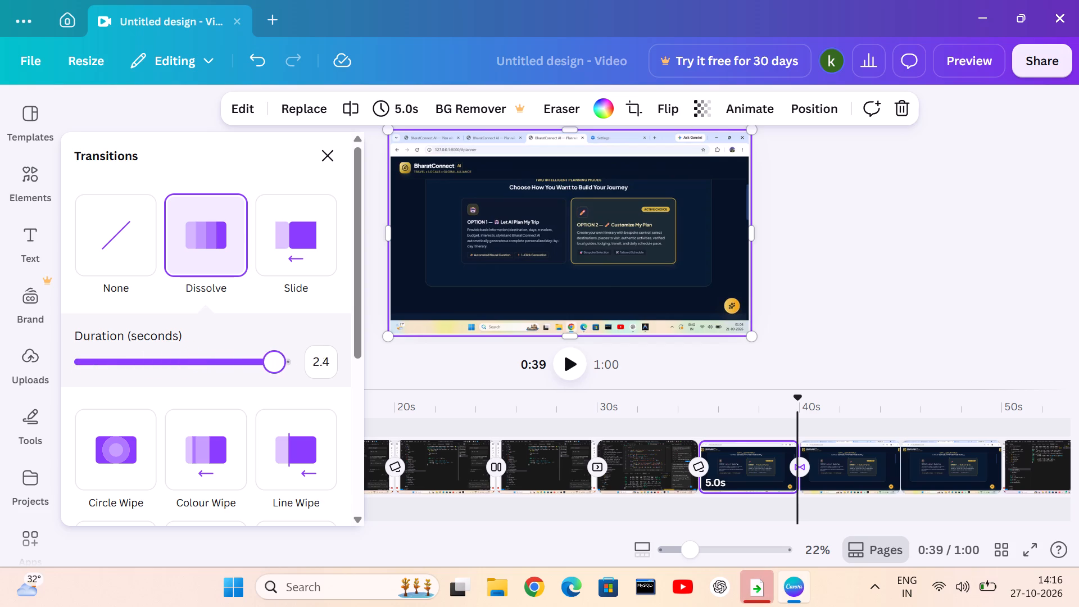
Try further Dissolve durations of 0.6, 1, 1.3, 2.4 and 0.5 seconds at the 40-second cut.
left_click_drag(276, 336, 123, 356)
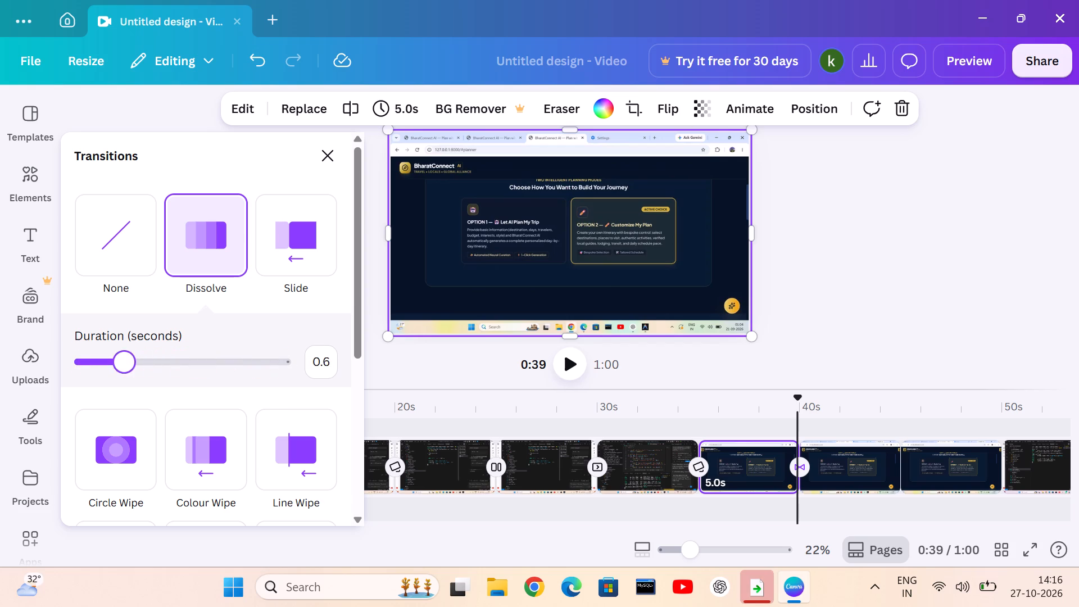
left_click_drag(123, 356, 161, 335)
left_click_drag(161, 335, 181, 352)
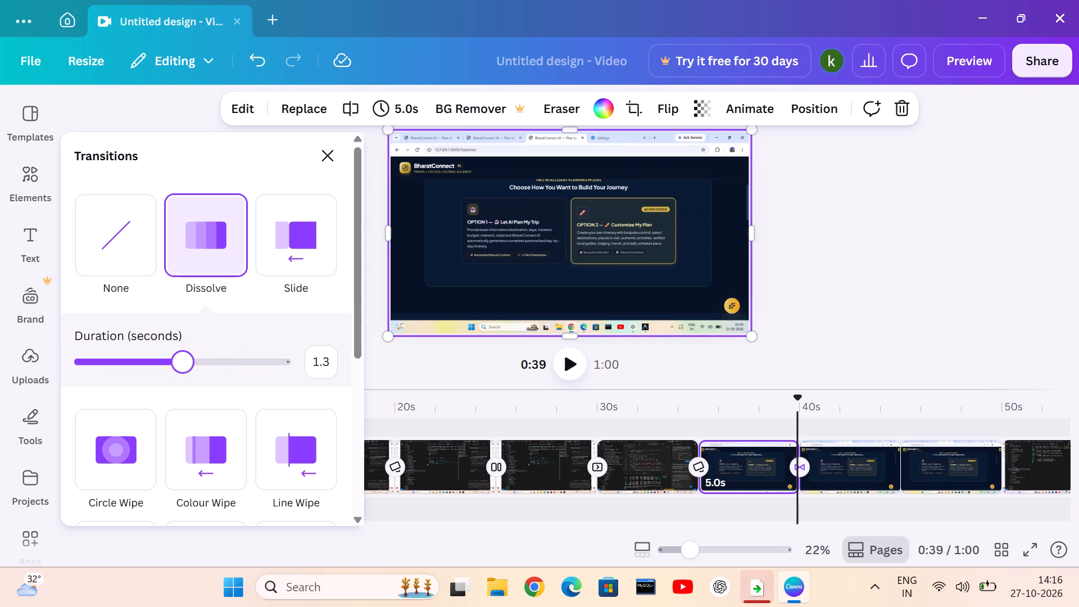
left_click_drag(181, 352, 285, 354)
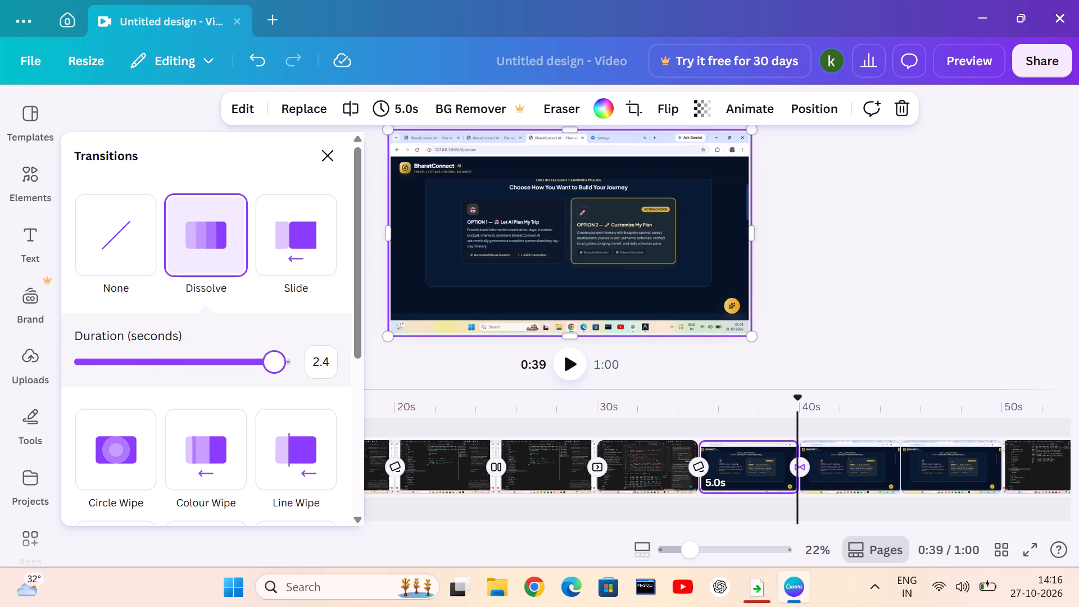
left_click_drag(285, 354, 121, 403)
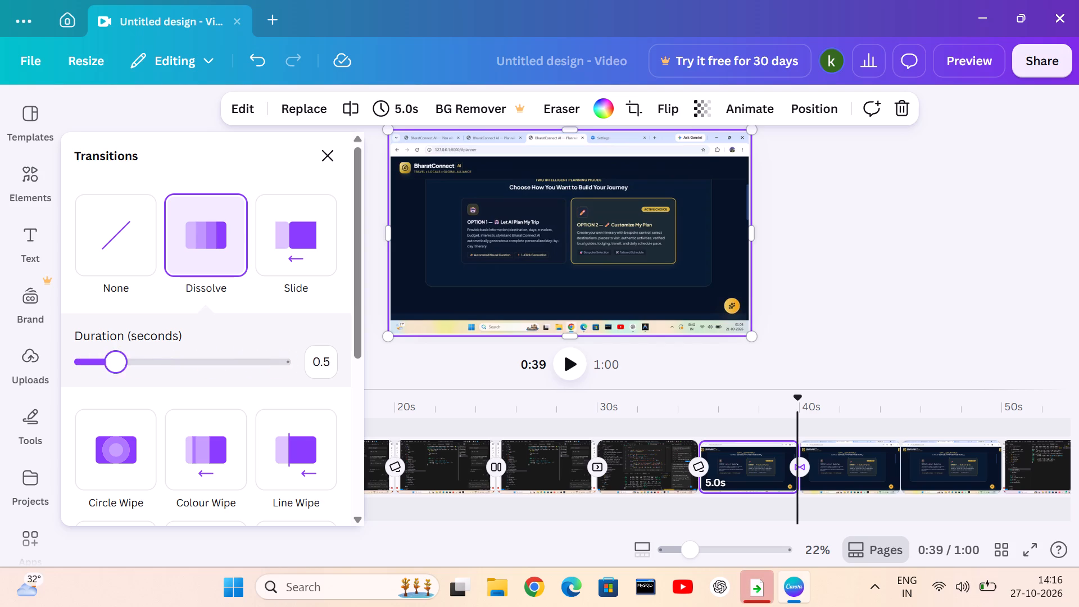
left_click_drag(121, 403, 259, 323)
Apply a Slide transition at the 40-second cut, try the upward and downward directions, and set it to slide rightward.
left_click(287, 227)
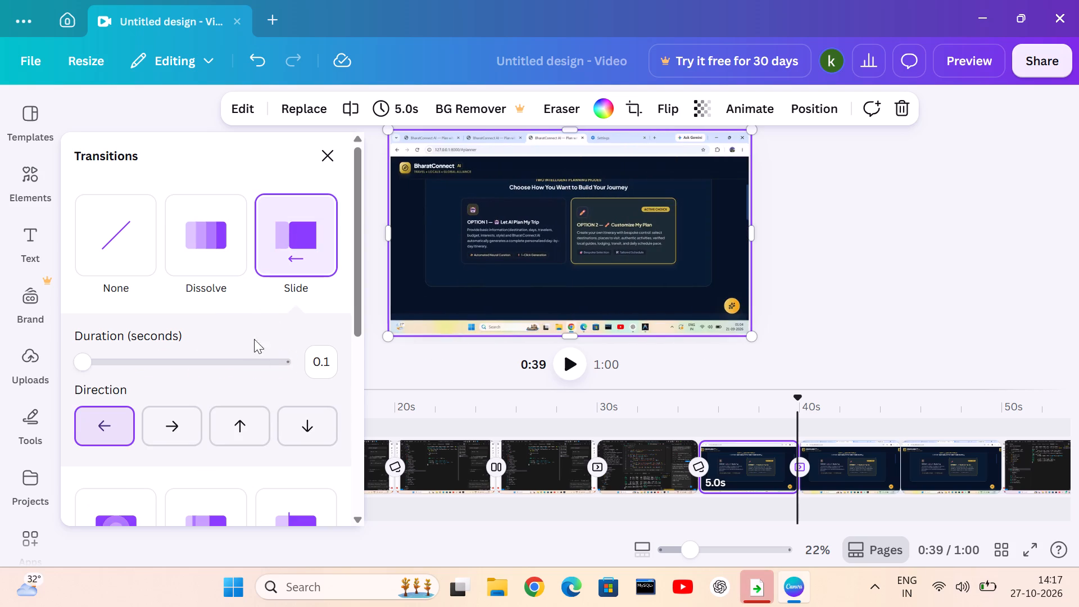
left_click(183, 436)
left_click_drag(234, 426, 240, 426)
left_click_drag(300, 461, 318, 484)
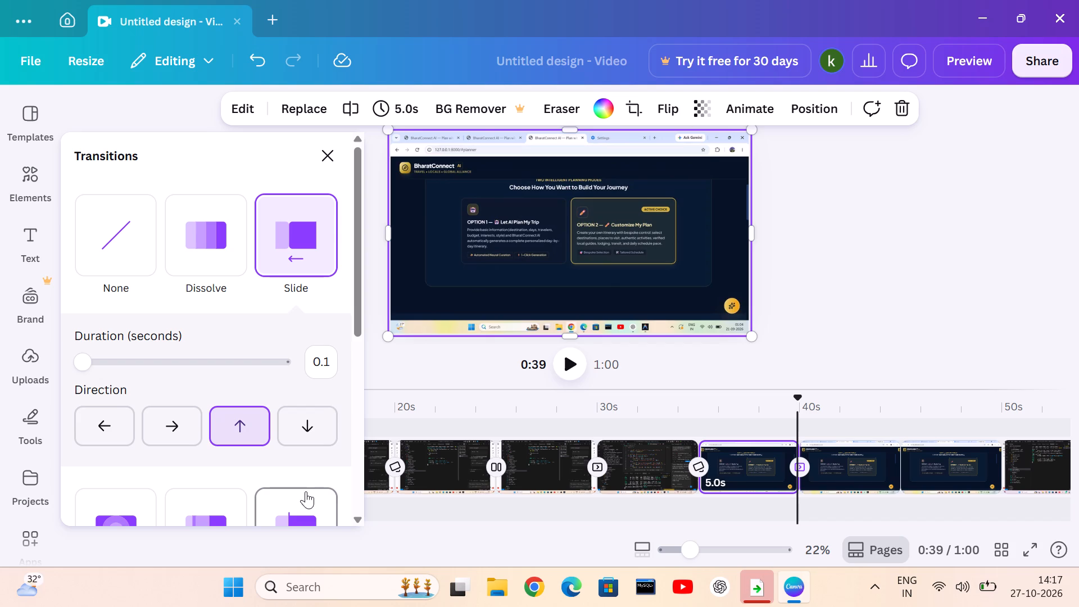
left_click(152, 428)
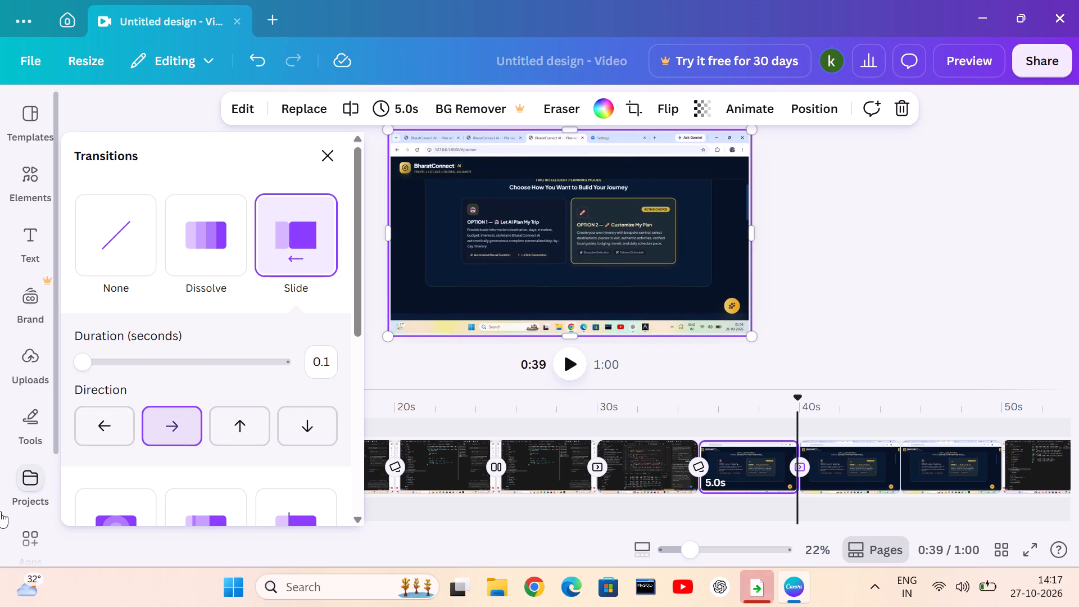
left_click(293, 429)
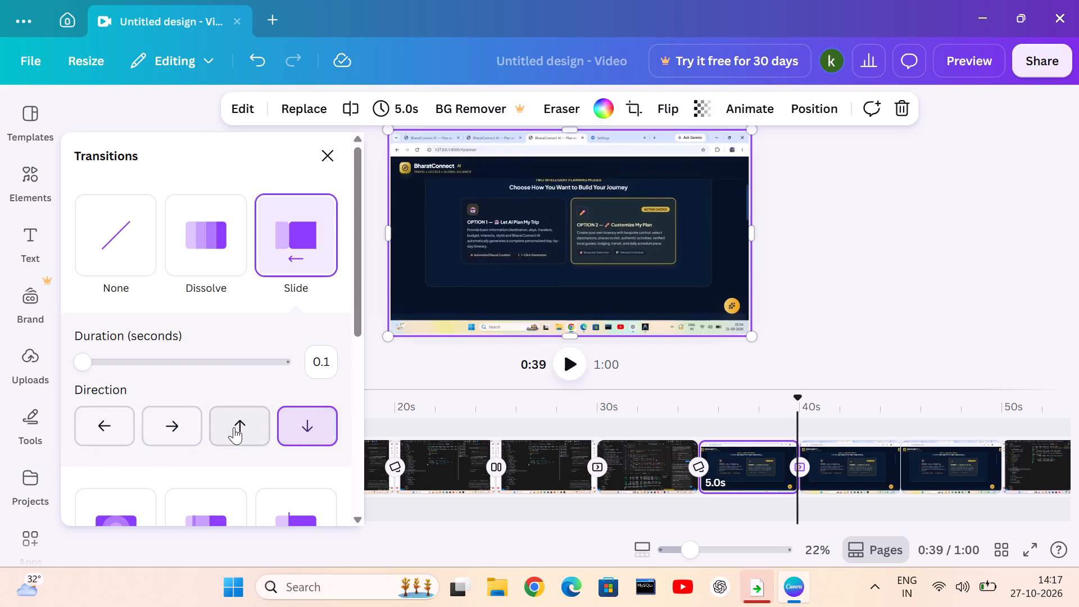
left_click(234, 427)
left_click(196, 429)
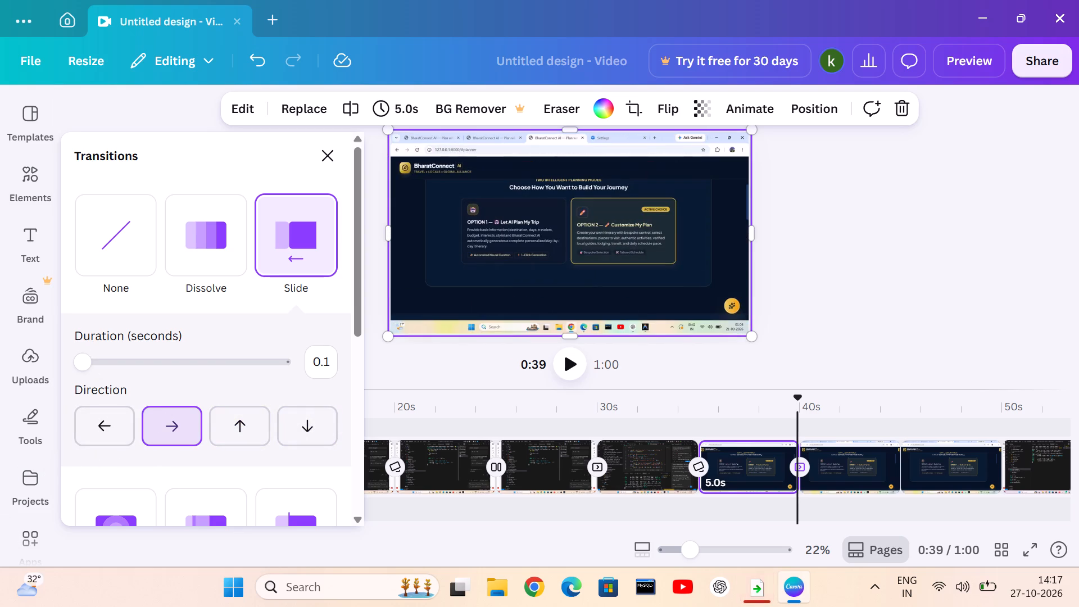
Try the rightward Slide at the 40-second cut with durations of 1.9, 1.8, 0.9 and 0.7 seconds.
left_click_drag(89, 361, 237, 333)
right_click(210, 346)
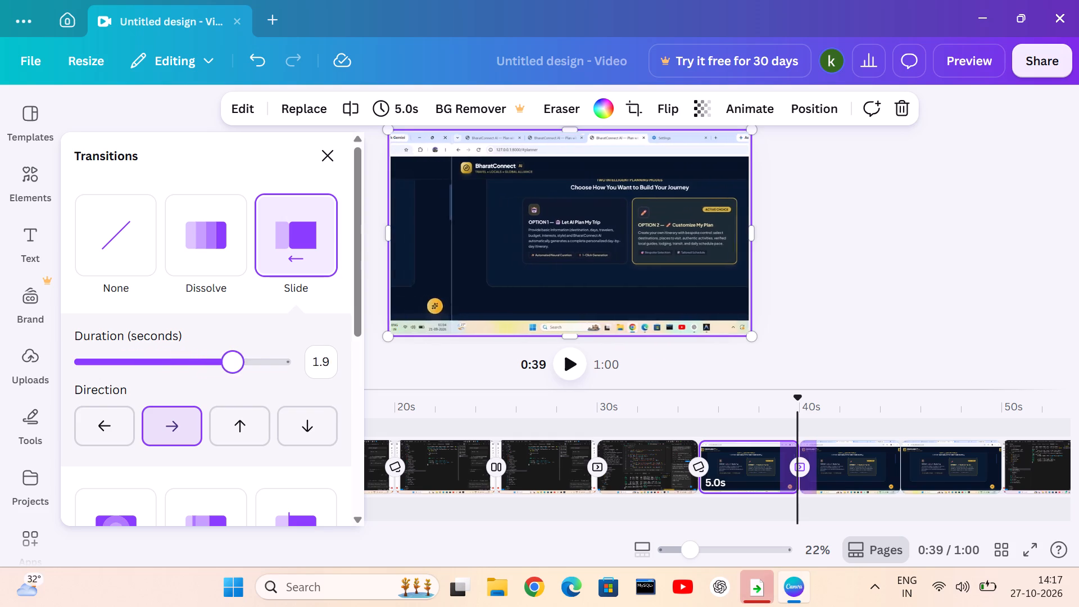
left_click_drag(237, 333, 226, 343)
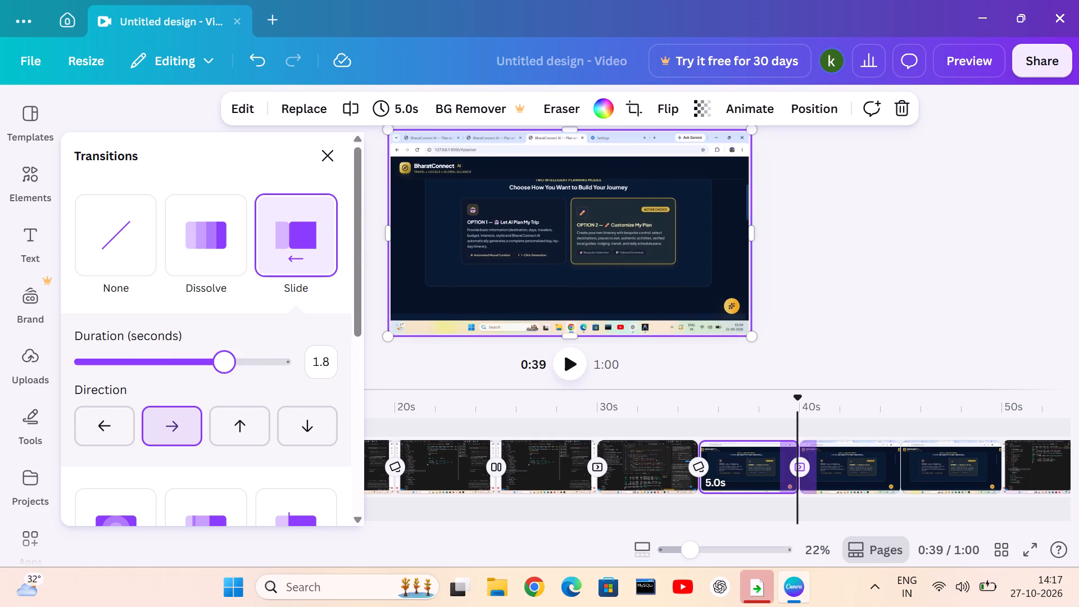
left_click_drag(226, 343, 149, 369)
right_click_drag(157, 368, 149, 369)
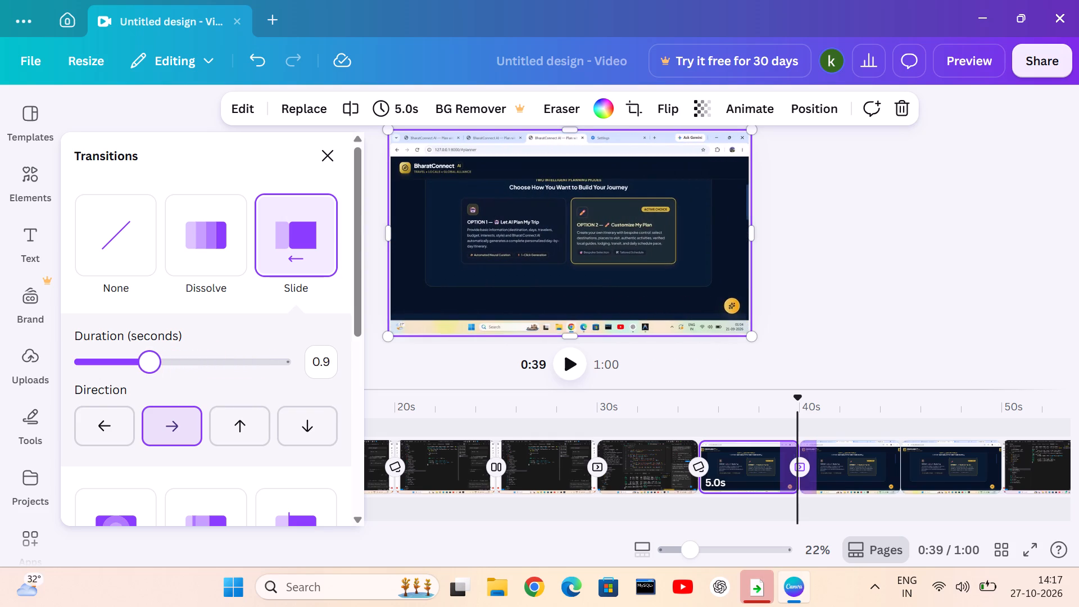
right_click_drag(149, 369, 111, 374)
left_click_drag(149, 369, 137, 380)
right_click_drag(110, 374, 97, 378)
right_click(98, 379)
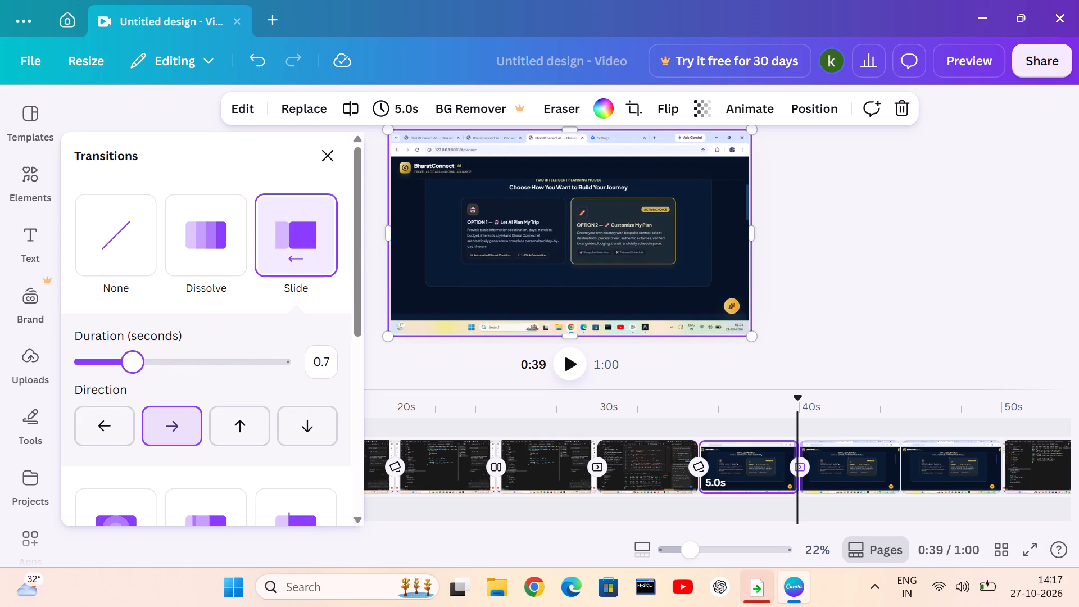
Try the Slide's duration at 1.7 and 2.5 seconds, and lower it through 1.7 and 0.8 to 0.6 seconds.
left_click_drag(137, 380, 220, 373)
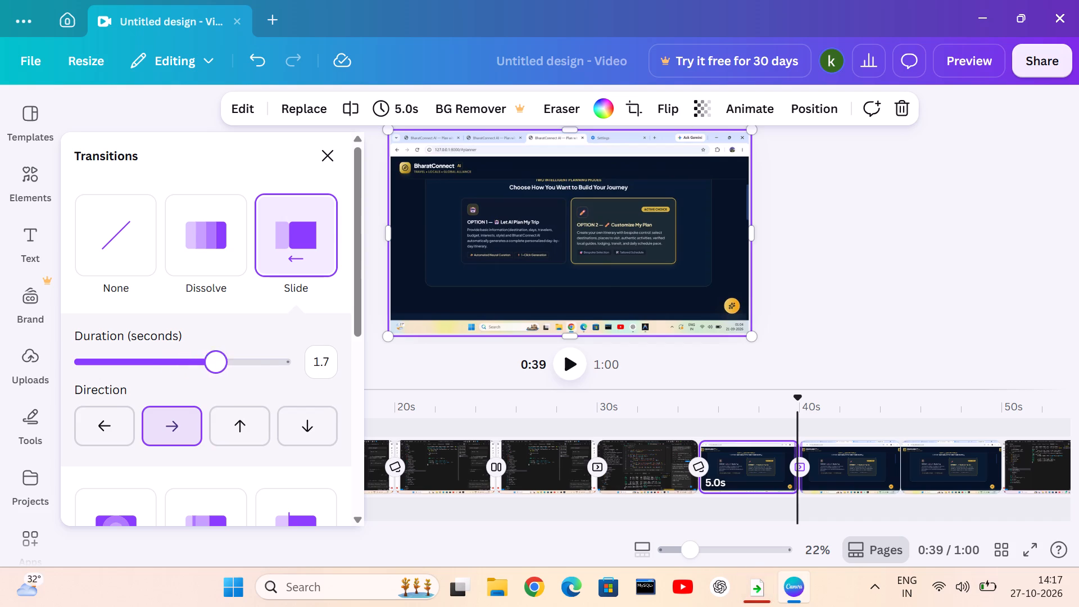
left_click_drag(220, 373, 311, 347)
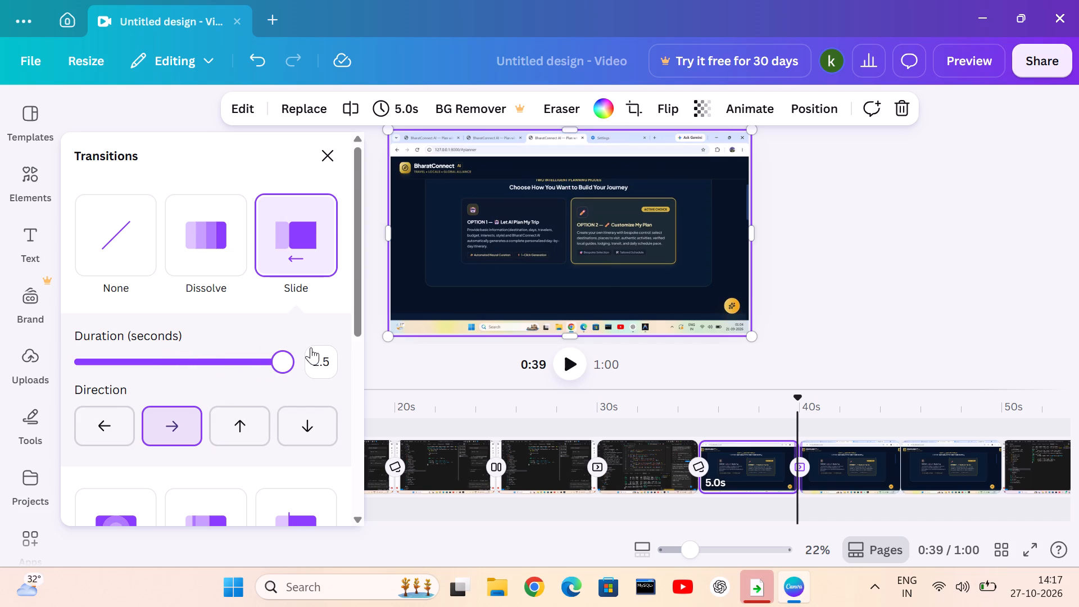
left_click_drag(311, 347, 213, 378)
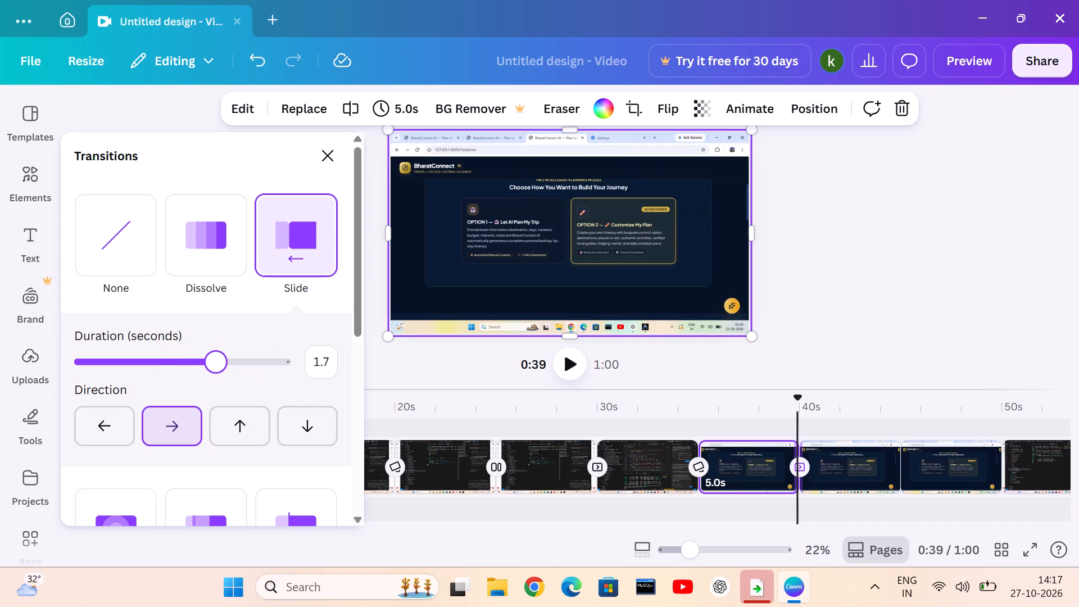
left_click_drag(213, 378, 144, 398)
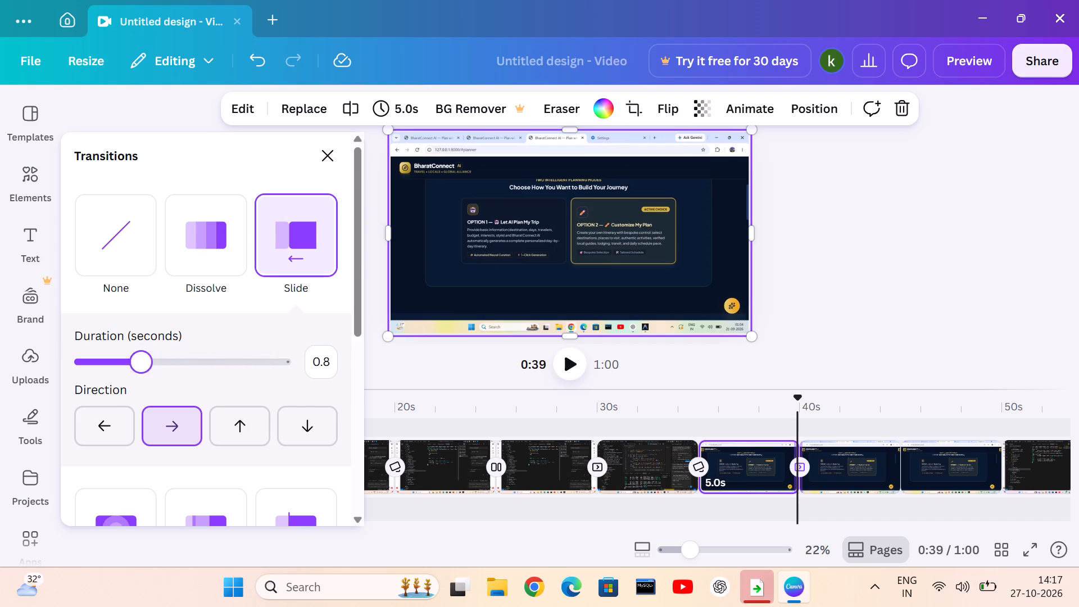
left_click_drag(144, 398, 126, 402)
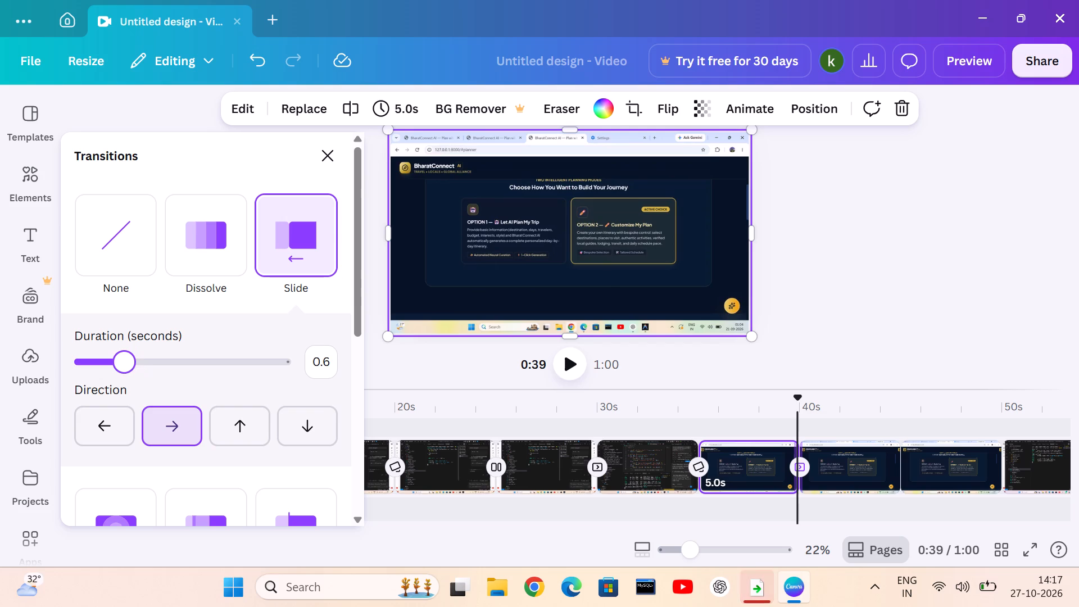
Set the duration of the Slide at the 40-second cut to 2.5 seconds.
left_click_drag(126, 402, 303, 374)
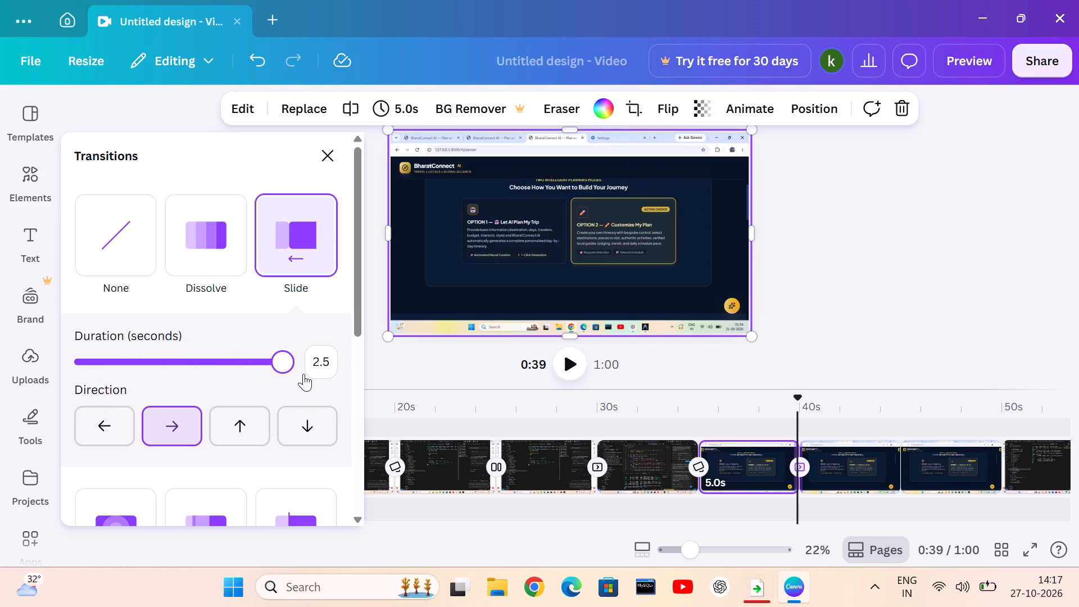
left_click_drag(303, 374, 354, 360)
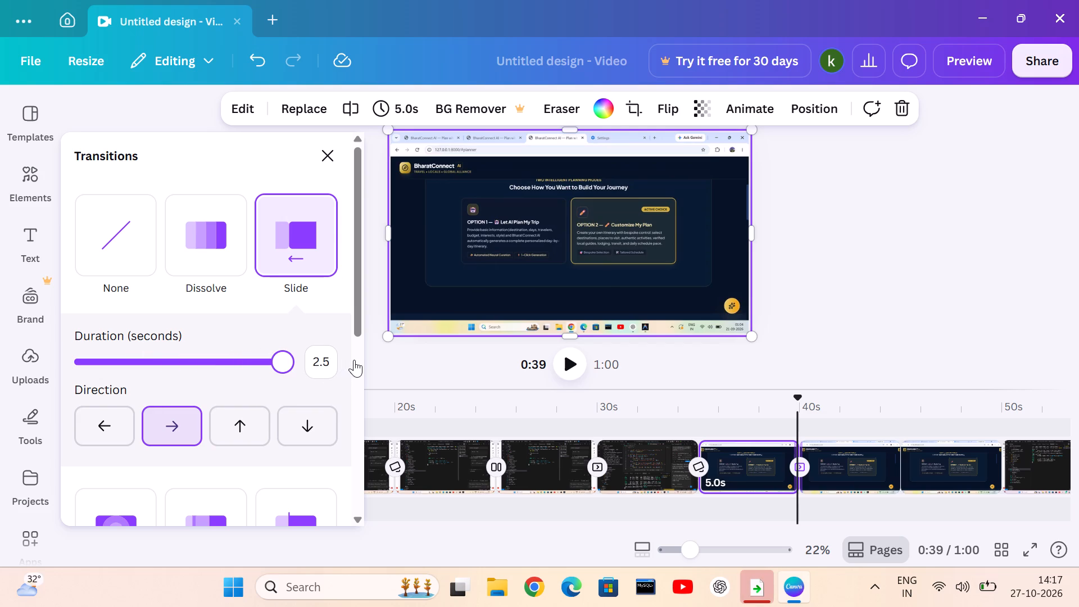
left_click_drag(354, 360, 551, 277)
left_click_drag(551, 277, 682, 218)
right_click(679, 218)
right_click(679, 218)
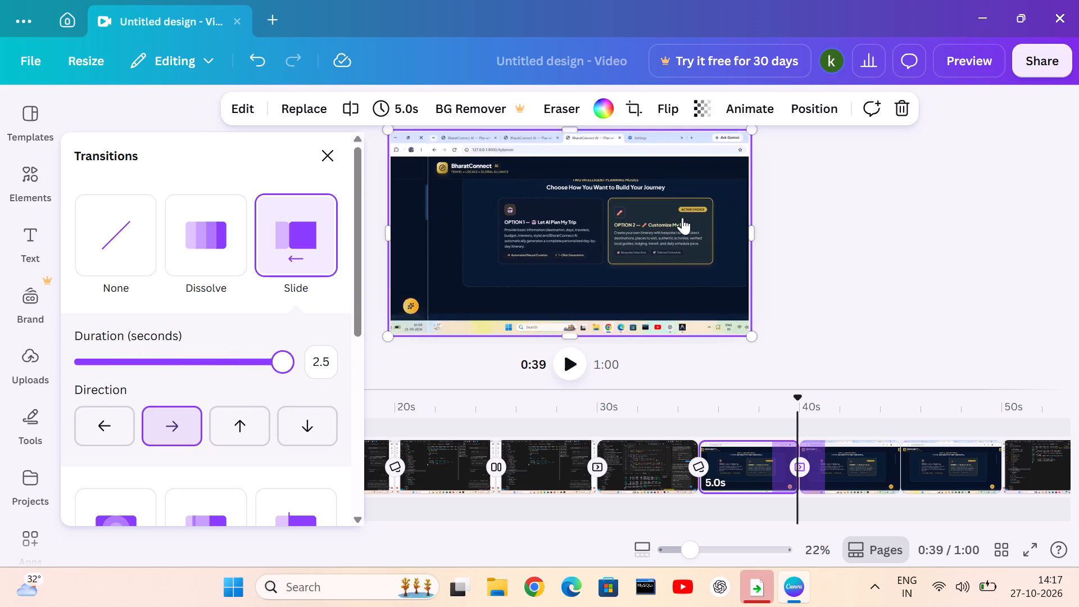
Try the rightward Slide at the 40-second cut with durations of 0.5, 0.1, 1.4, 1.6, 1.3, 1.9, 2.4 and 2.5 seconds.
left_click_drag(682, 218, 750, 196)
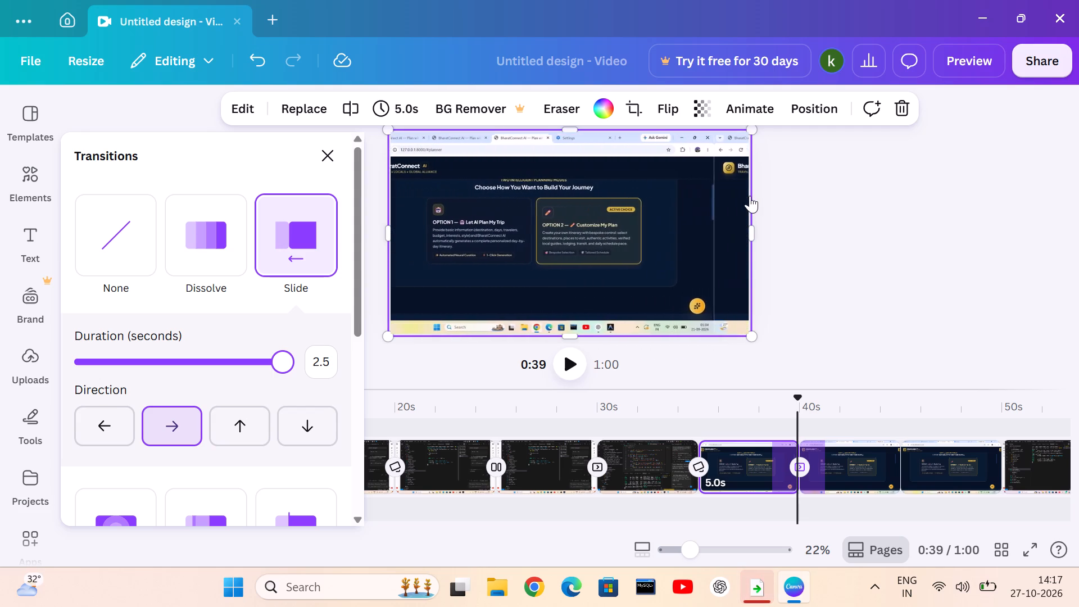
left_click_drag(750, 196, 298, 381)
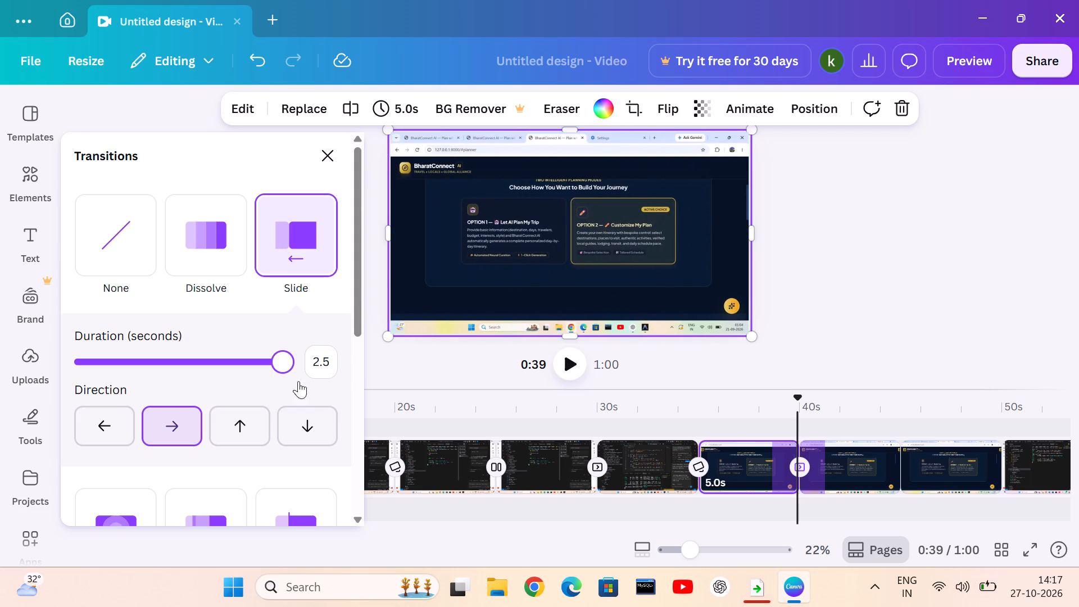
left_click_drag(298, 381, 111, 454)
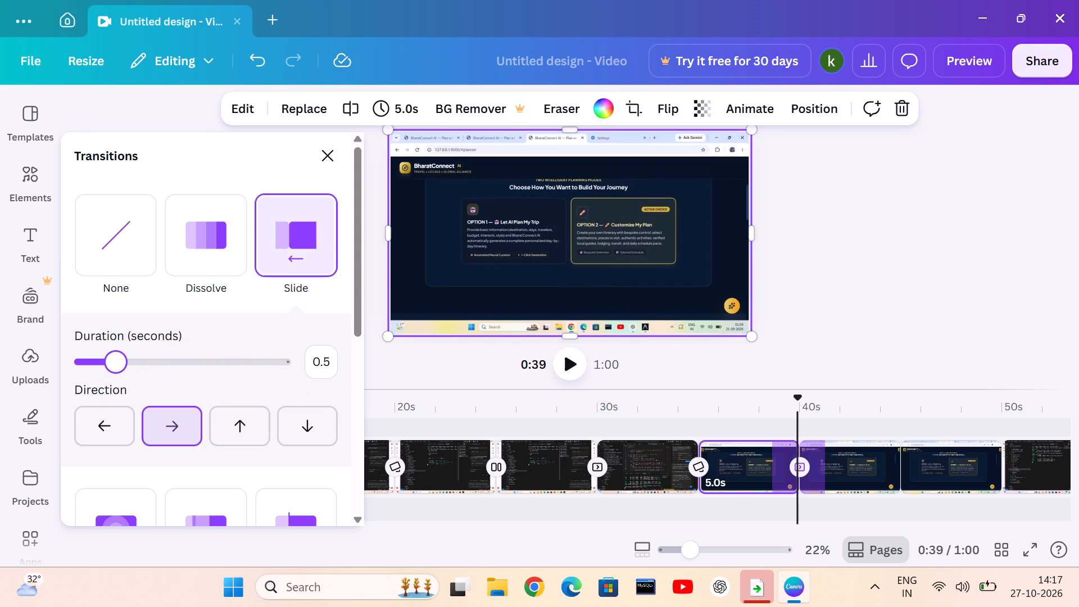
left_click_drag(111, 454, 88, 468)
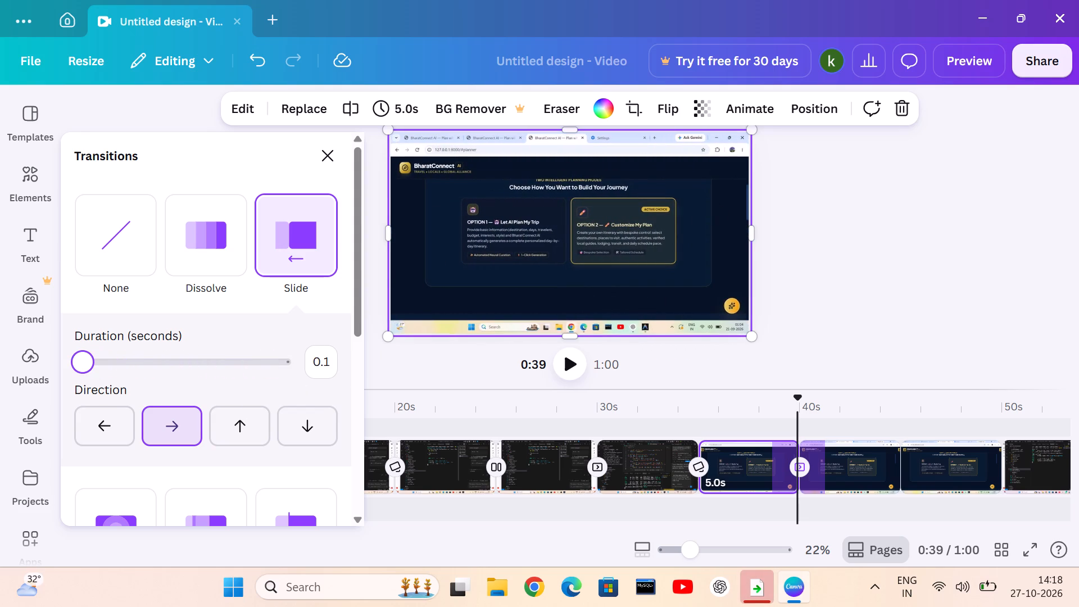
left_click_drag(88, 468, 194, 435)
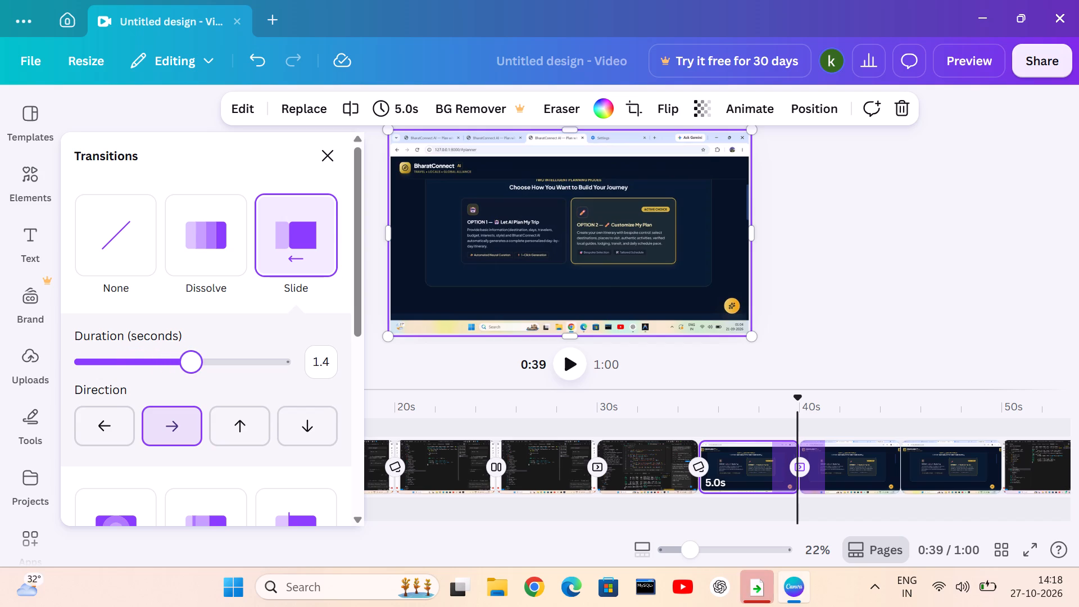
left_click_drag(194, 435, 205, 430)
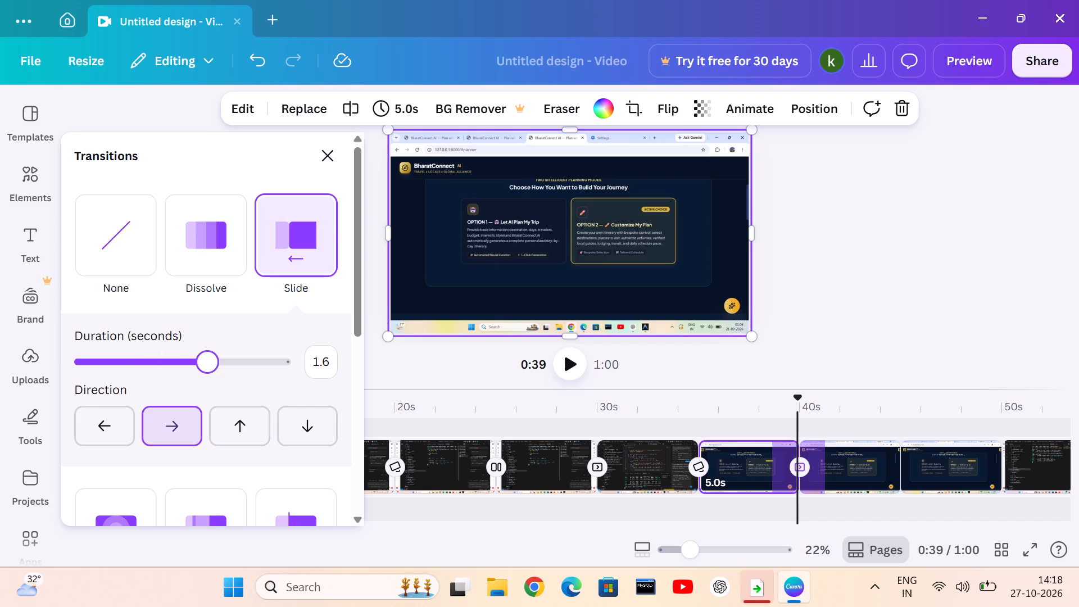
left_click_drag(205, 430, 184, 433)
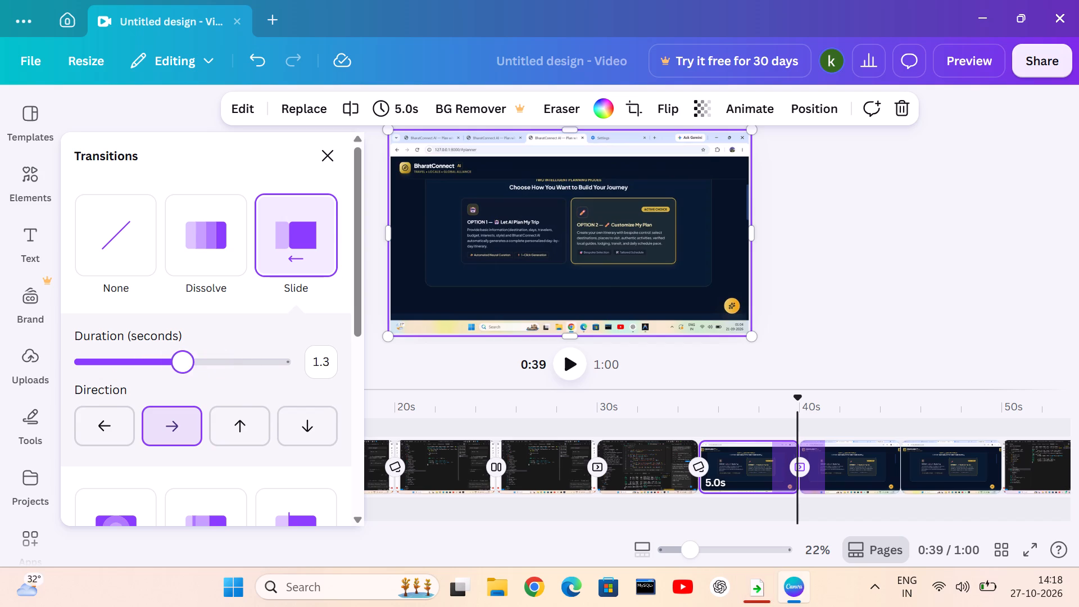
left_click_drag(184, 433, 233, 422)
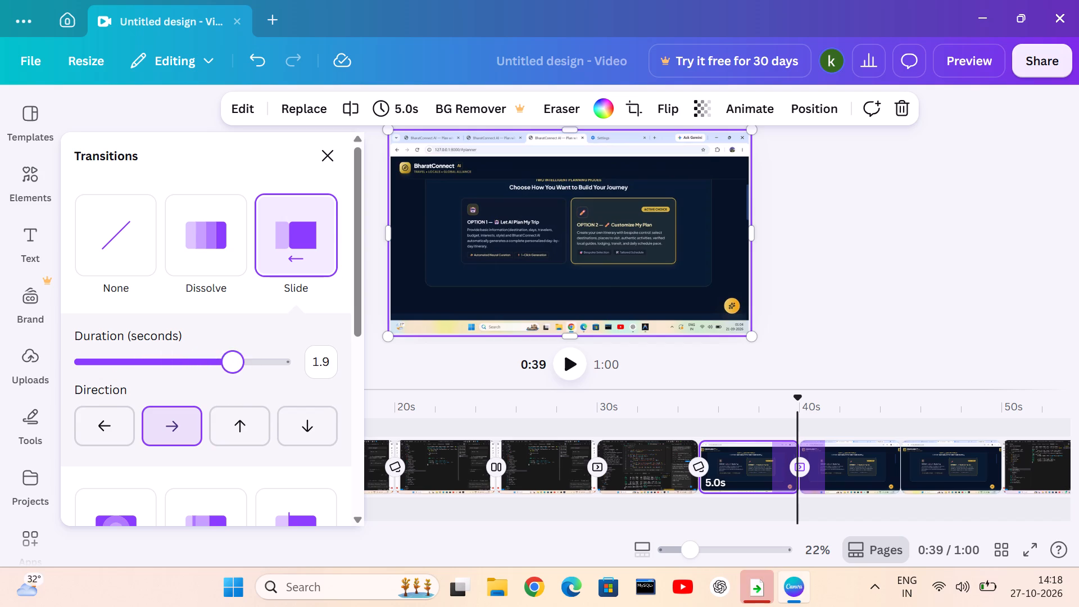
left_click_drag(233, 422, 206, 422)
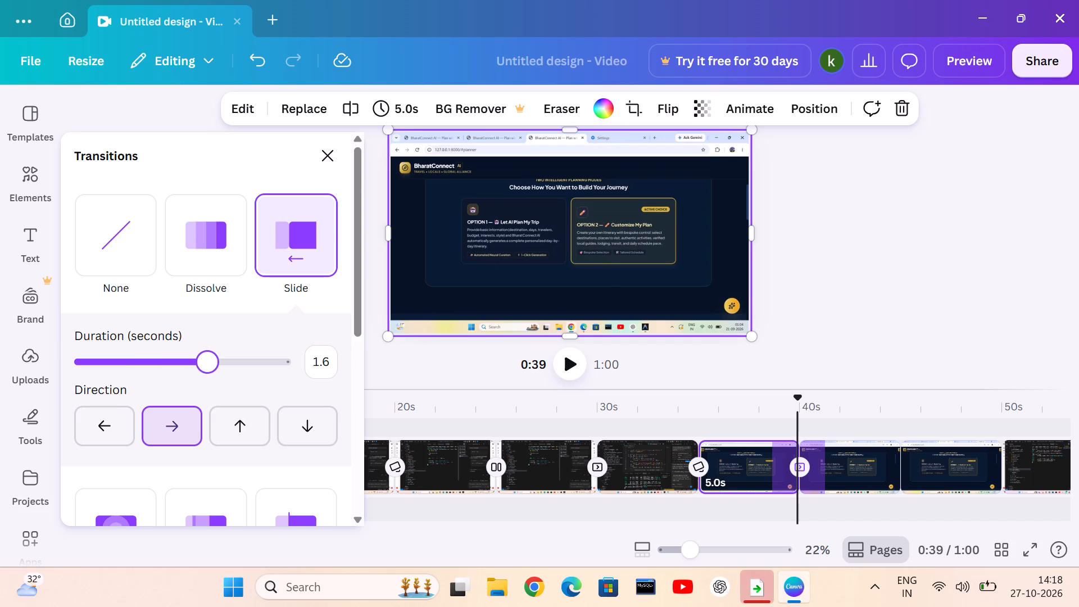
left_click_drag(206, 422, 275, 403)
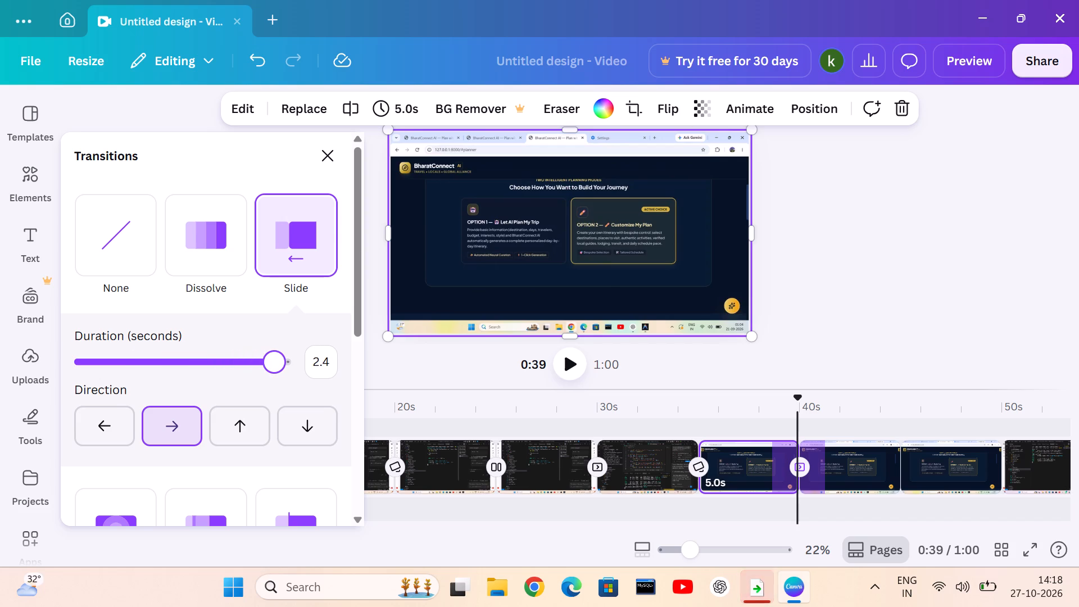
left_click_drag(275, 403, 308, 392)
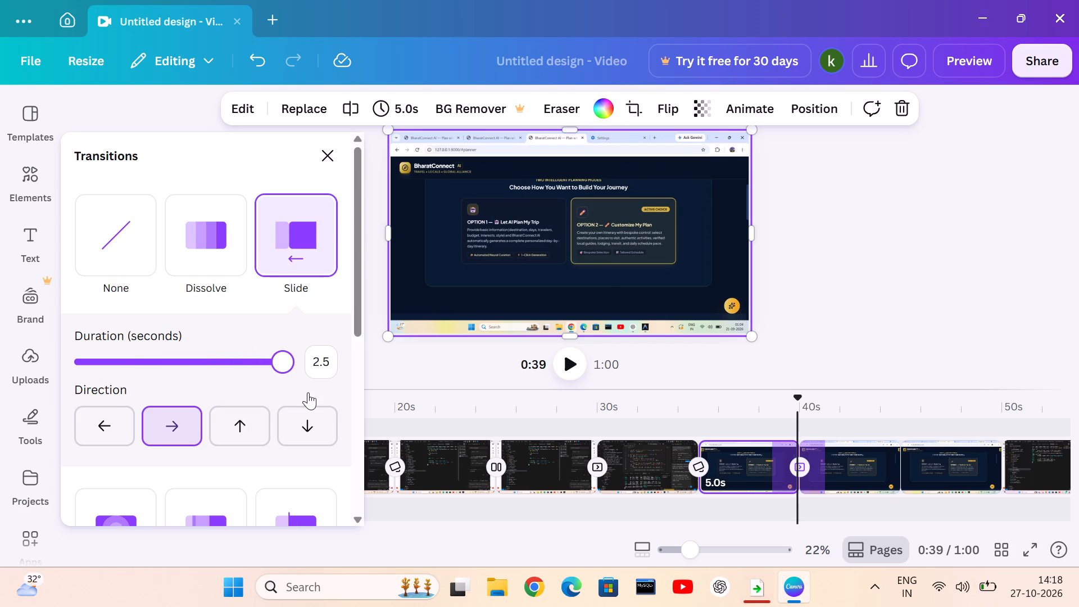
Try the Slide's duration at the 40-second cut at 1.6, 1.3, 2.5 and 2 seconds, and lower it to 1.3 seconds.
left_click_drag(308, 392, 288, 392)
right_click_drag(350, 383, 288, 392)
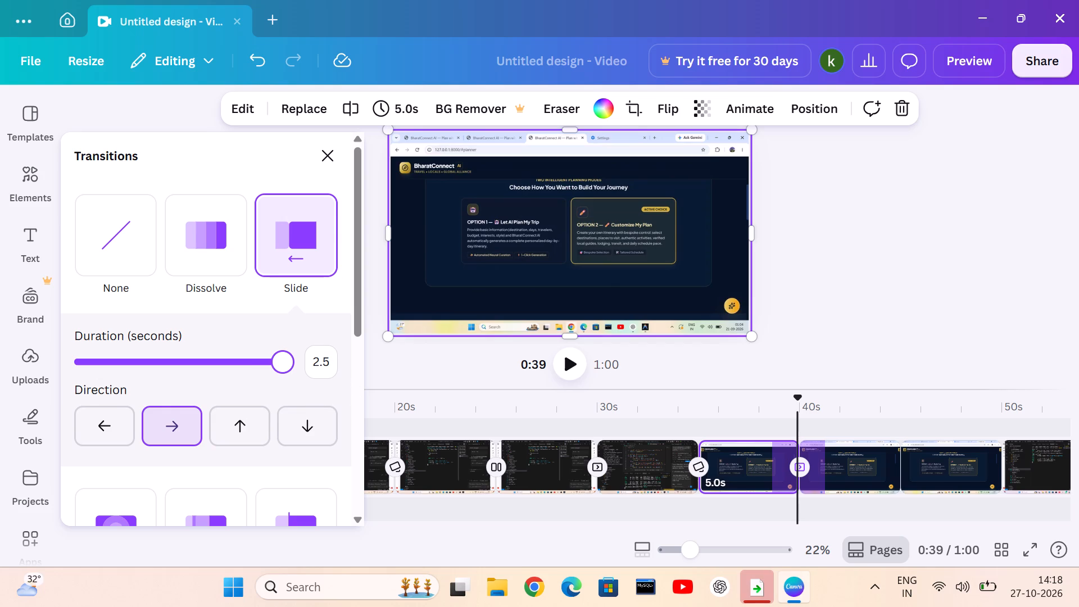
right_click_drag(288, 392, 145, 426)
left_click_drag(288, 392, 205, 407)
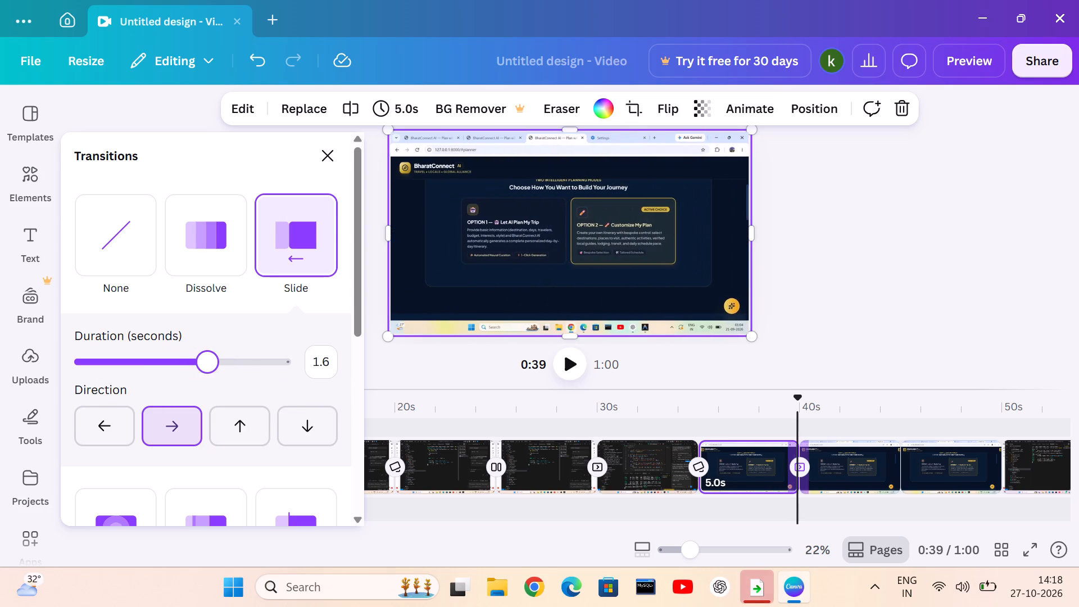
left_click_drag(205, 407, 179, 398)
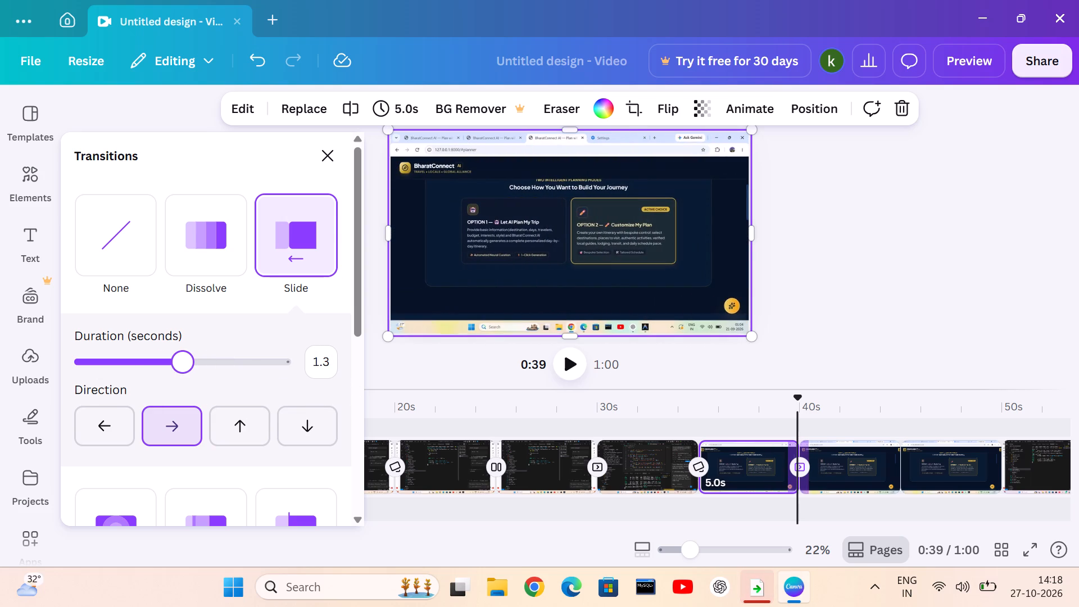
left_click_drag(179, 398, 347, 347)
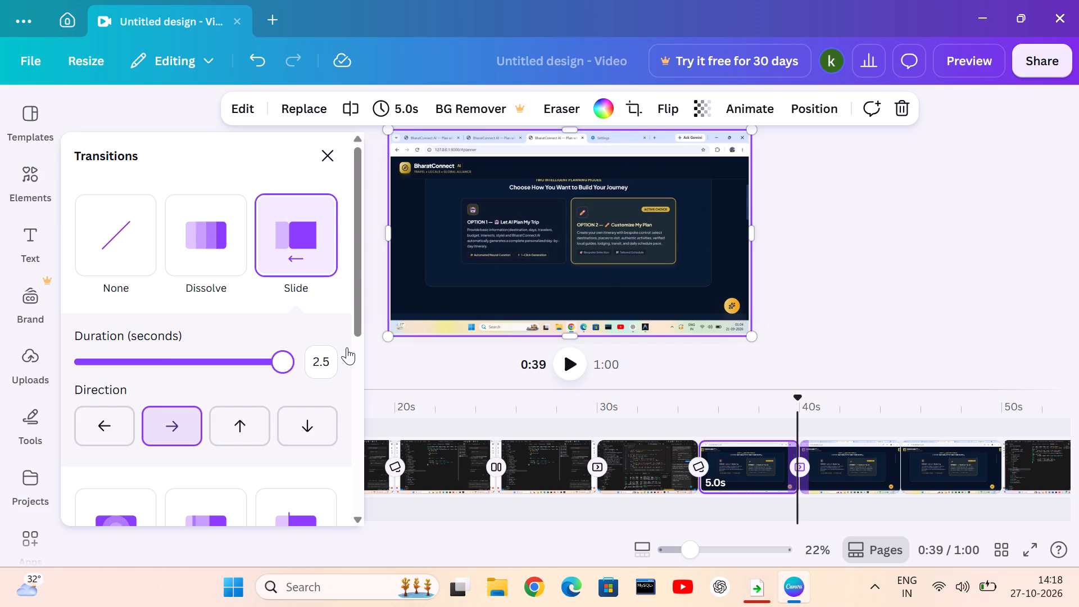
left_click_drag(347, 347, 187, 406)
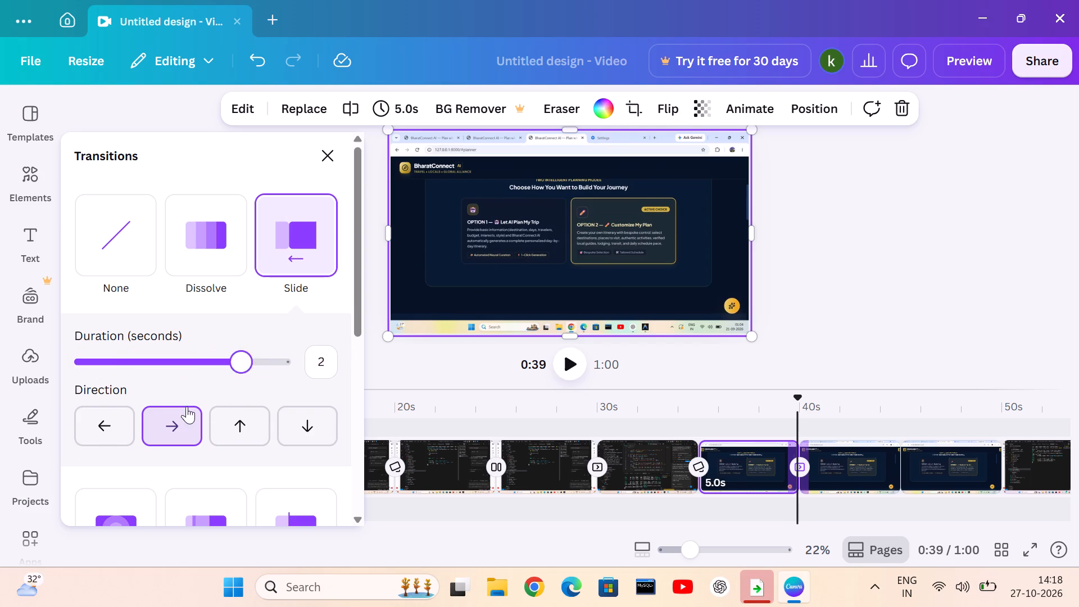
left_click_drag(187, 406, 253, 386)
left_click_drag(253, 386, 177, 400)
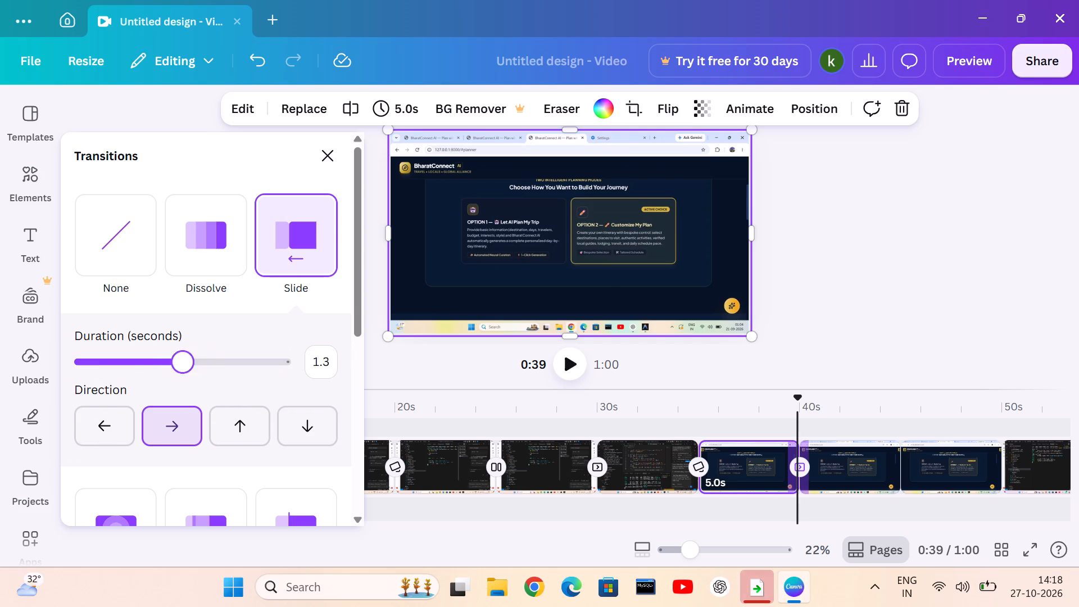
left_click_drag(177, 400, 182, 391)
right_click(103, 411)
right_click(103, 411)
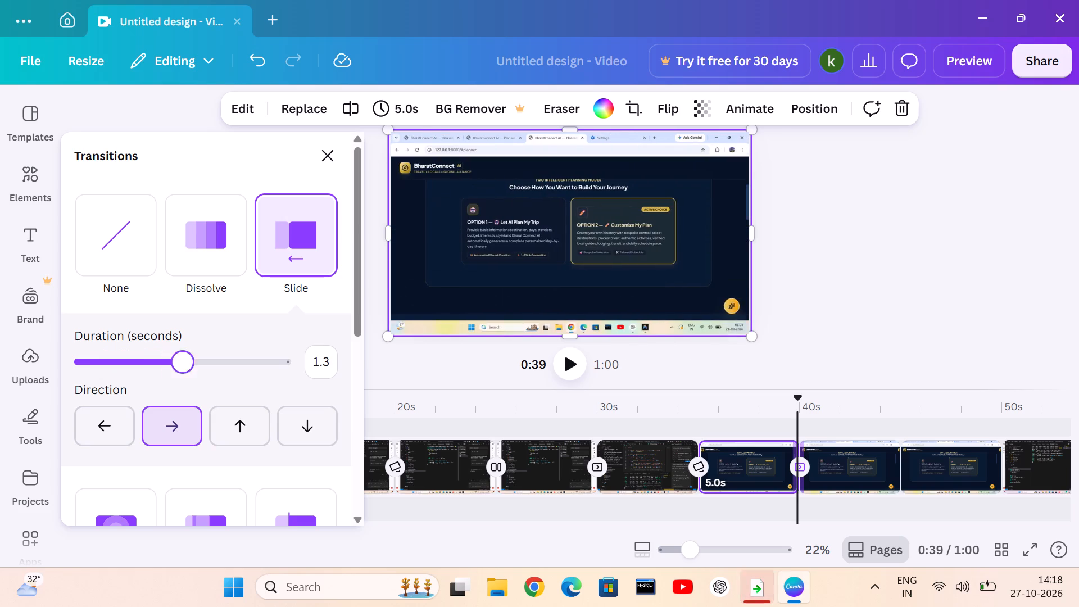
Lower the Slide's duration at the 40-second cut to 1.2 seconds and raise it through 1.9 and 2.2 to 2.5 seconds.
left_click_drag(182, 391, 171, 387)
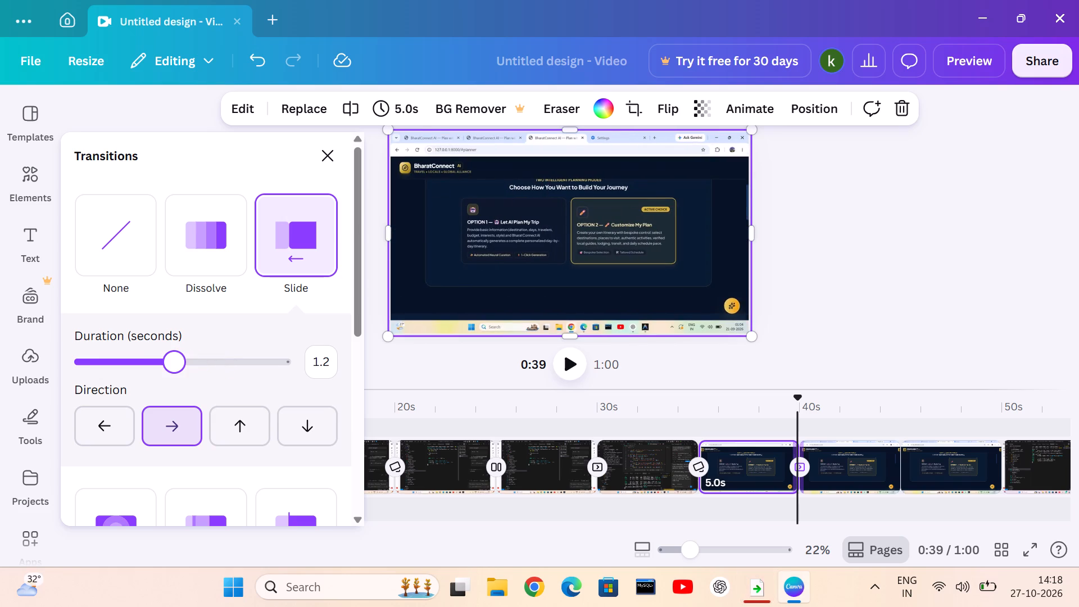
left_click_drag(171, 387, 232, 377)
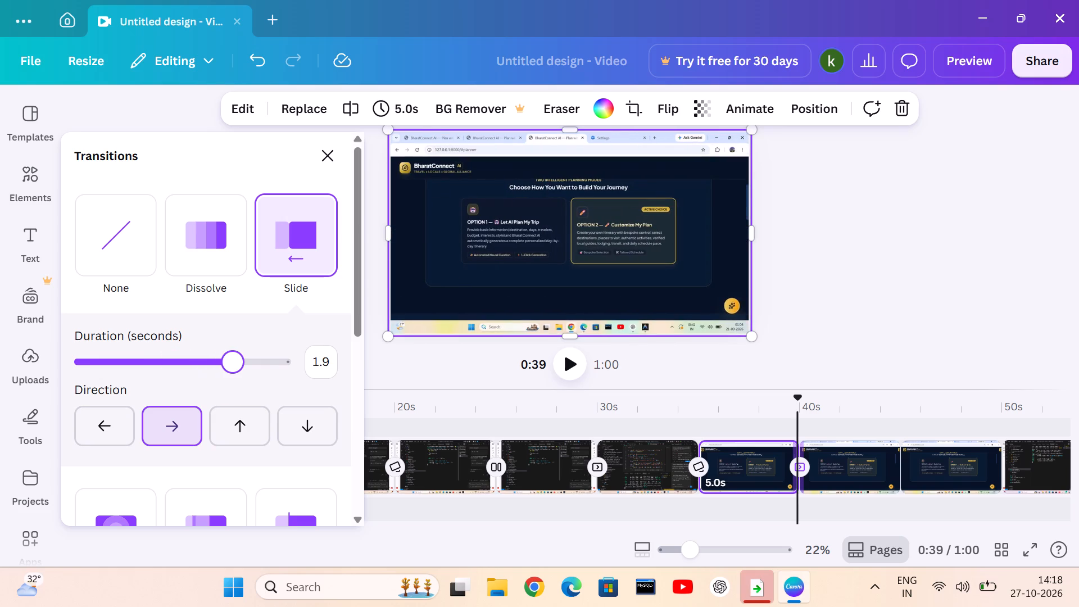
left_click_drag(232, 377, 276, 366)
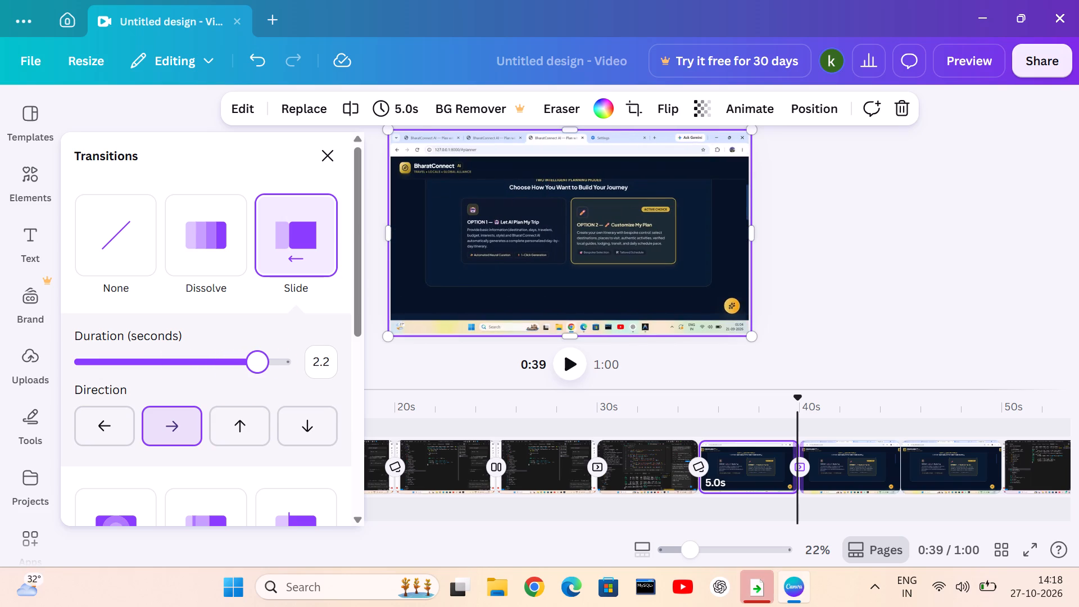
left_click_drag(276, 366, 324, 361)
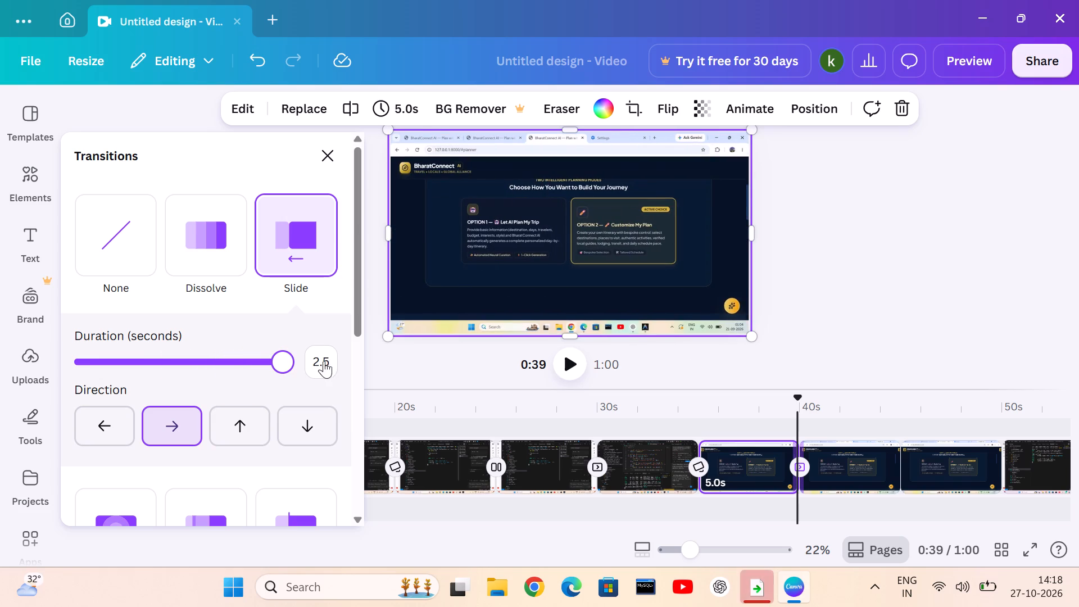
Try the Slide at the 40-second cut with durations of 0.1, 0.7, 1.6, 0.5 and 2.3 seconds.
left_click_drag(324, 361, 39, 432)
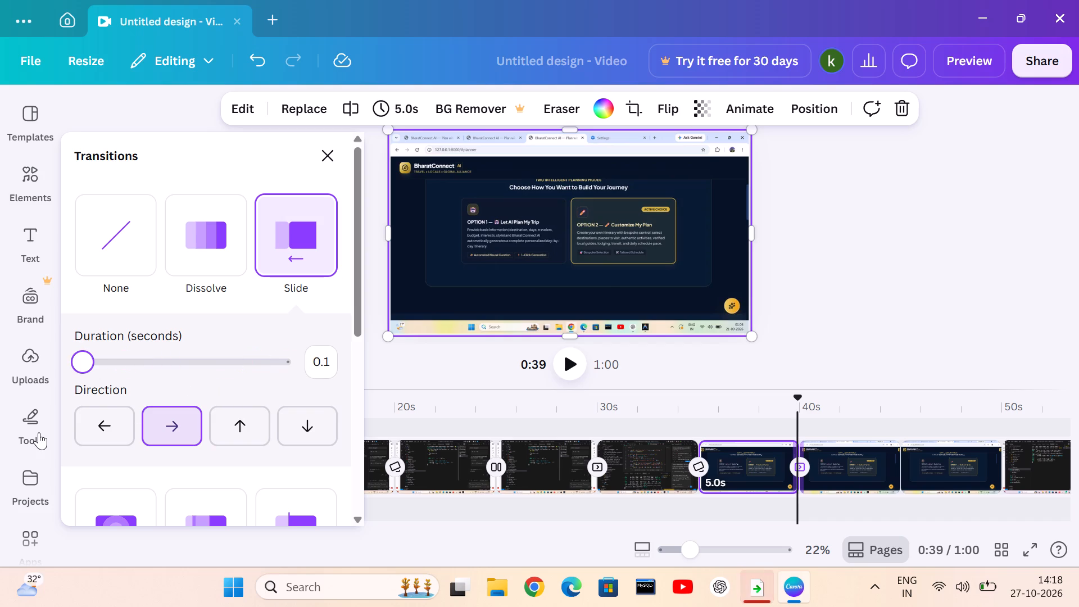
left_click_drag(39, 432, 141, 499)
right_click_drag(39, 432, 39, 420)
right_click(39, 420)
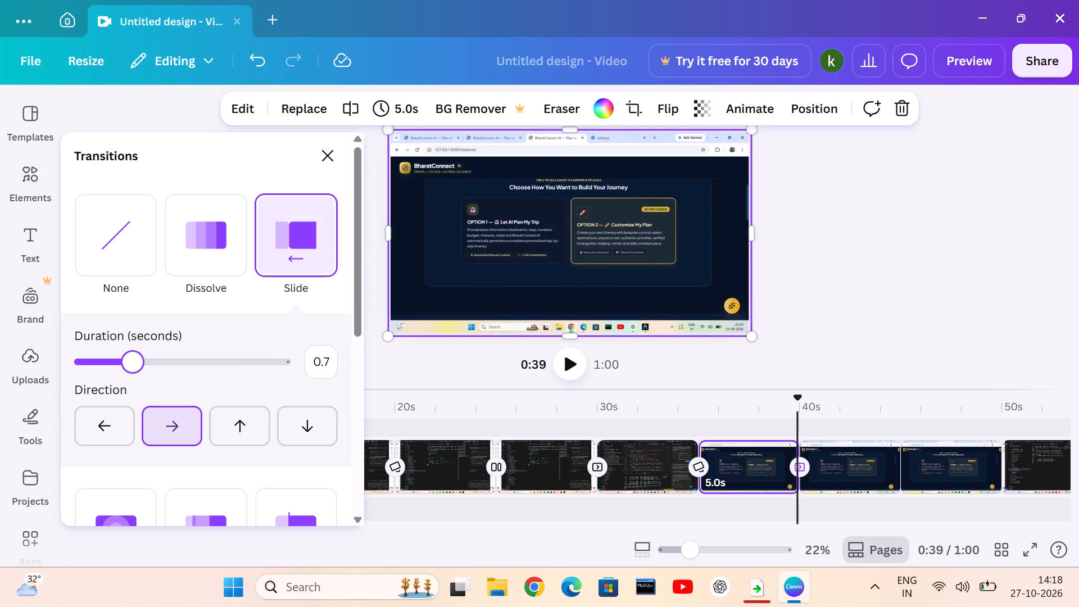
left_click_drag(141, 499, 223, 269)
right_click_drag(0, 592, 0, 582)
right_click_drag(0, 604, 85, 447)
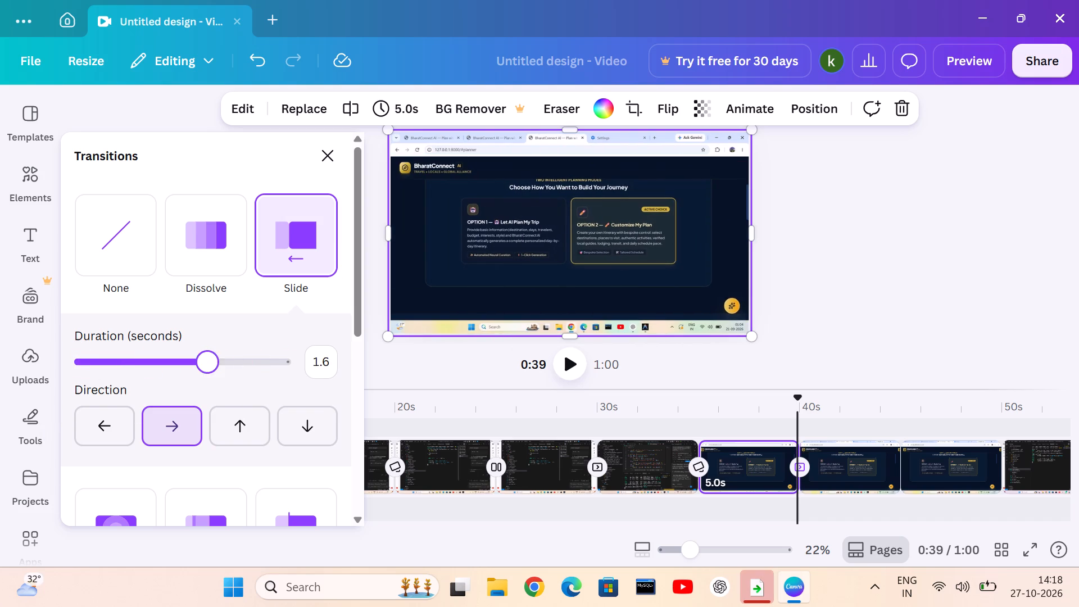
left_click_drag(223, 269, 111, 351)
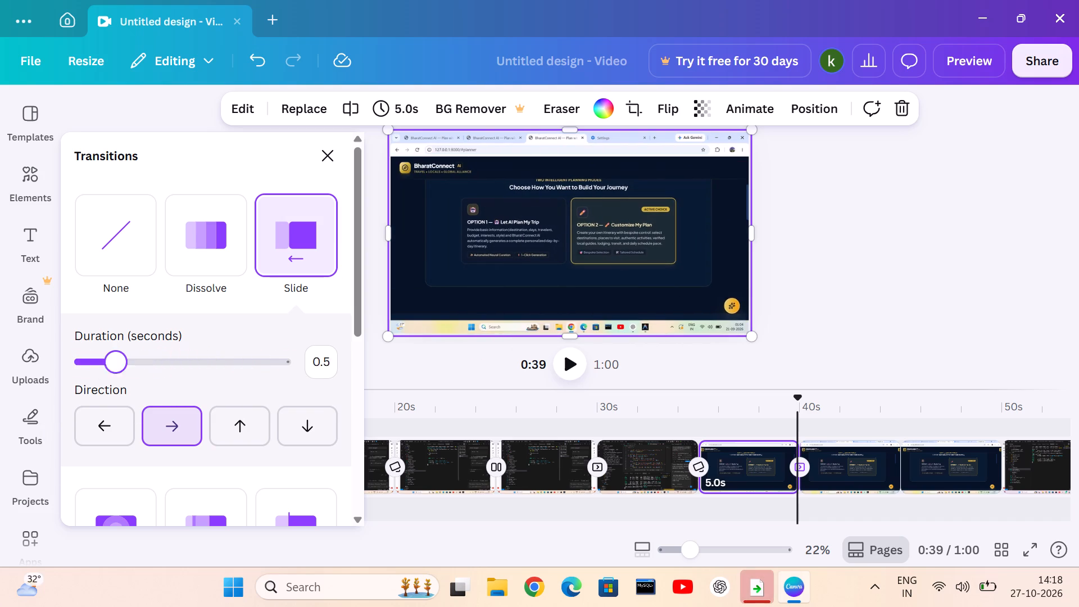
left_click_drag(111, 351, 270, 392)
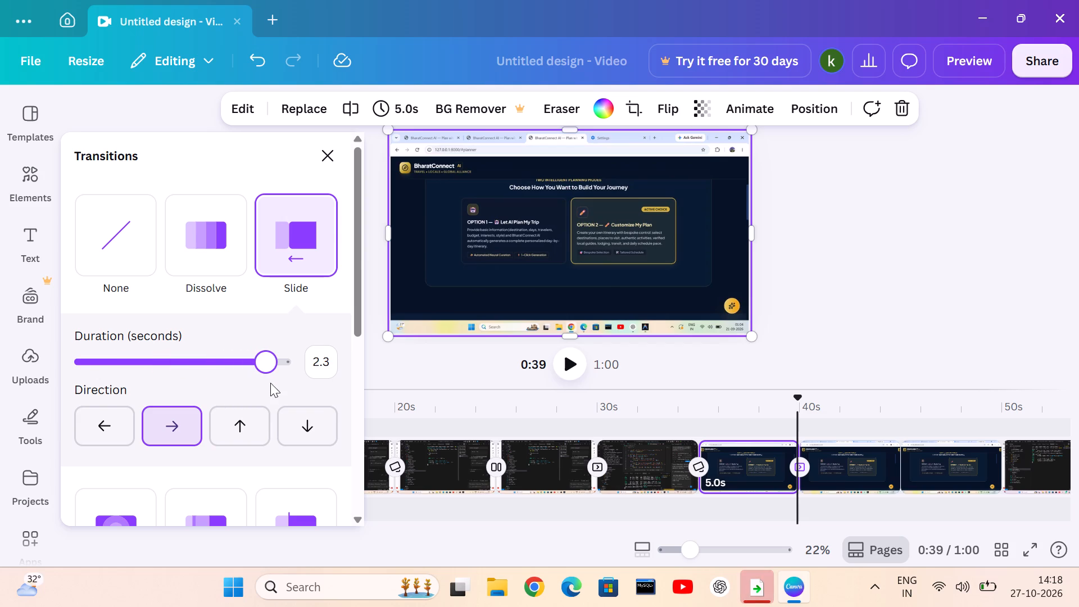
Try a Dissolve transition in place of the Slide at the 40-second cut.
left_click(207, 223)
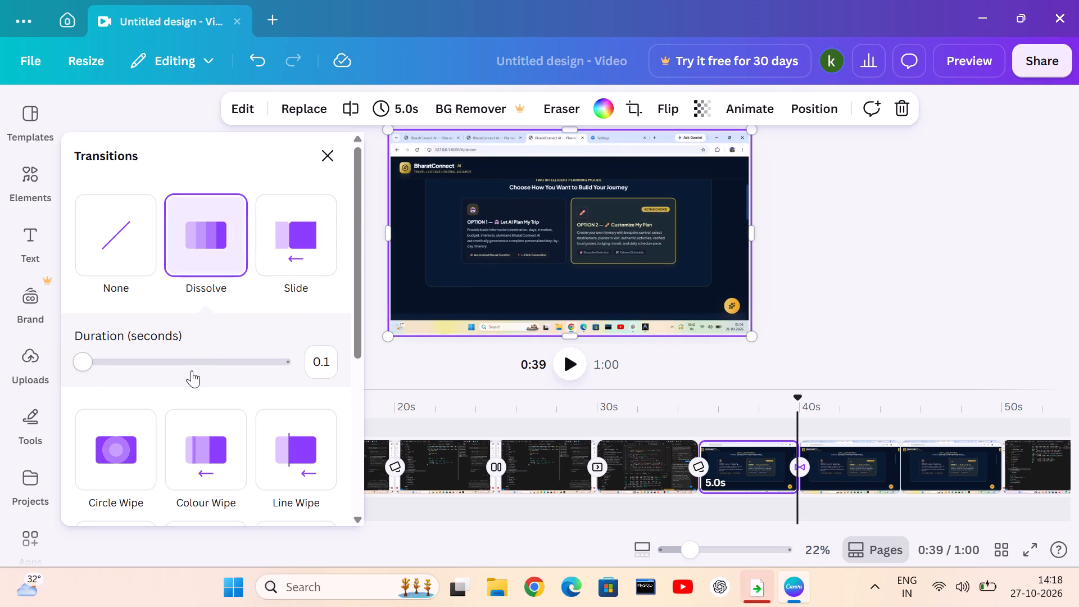
Apply a Chop transition at the 40-second cut, try the counter-clockwise direction and other origins, and set it clockwise from the top-left corner.
scroll(199, 360, "down", 2)
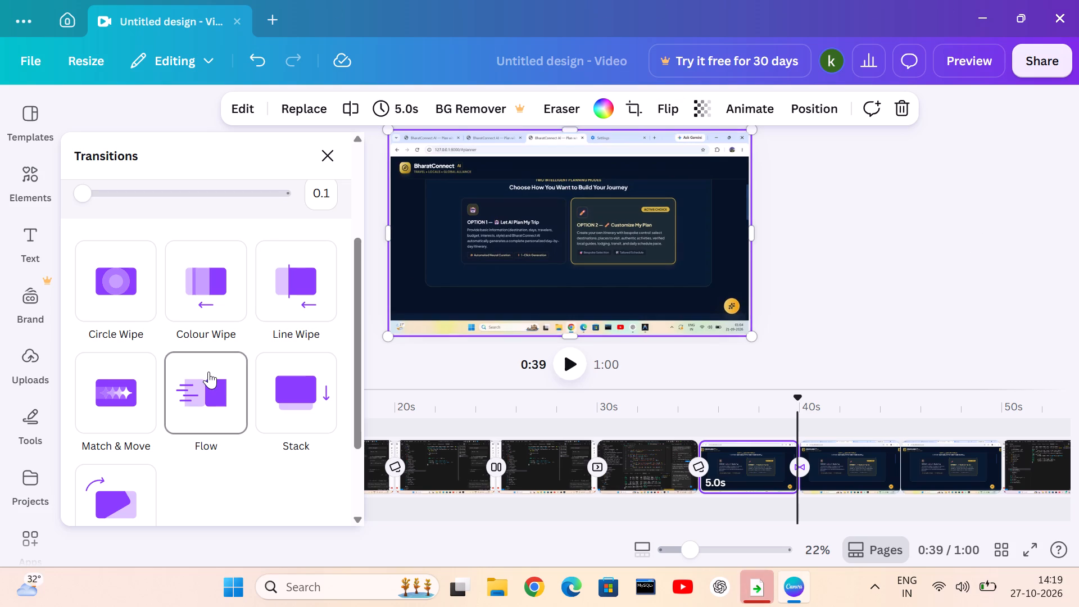
scroll(216, 359, "down", 3)
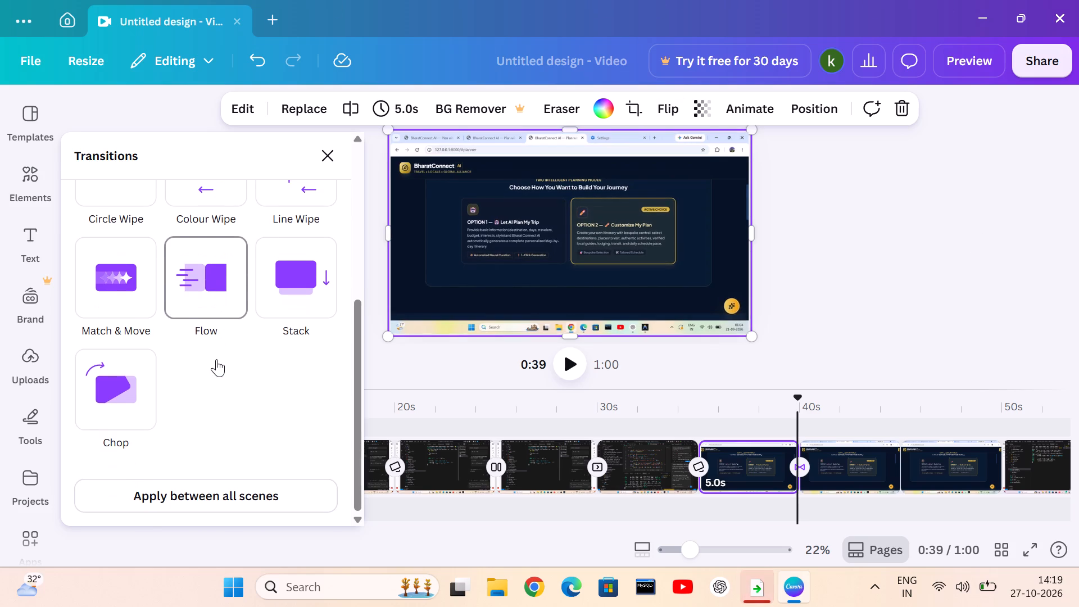
left_click(95, 404)
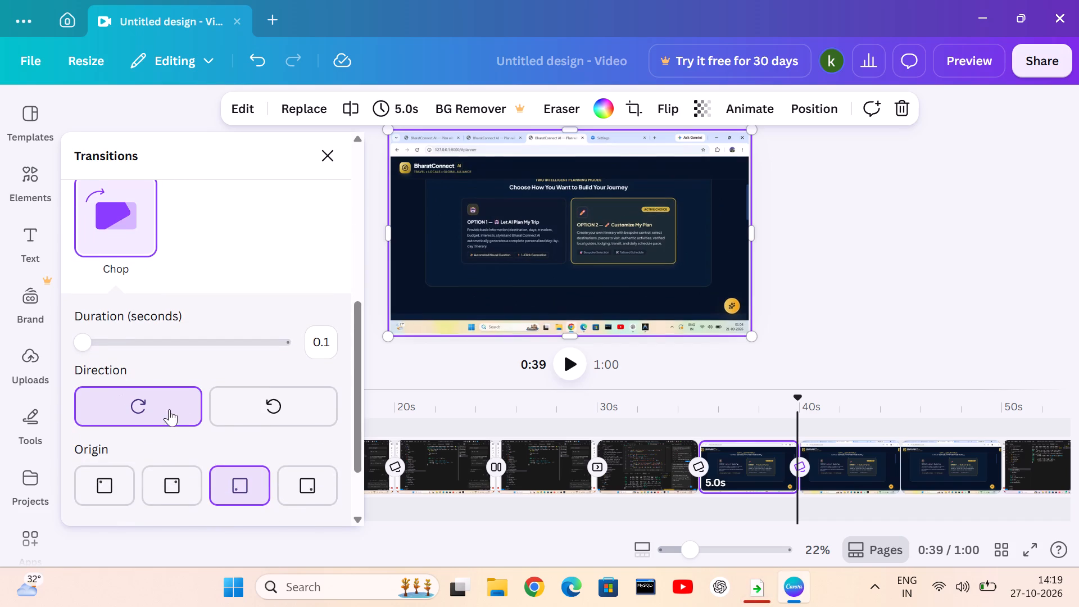
left_click(242, 425)
left_click(289, 488)
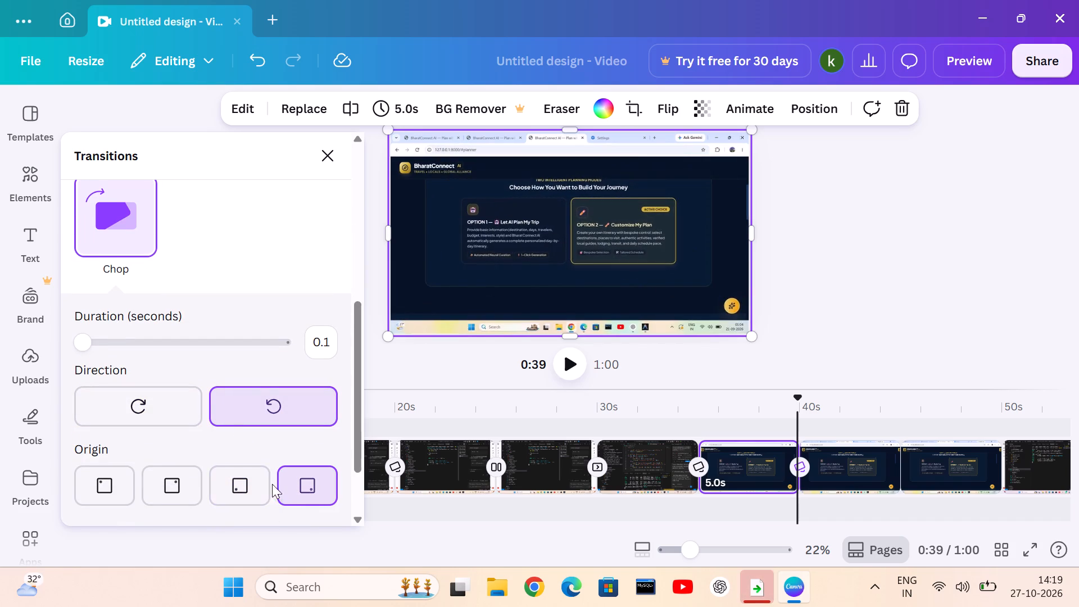
left_click(256, 481)
left_click(186, 481)
left_click(130, 485)
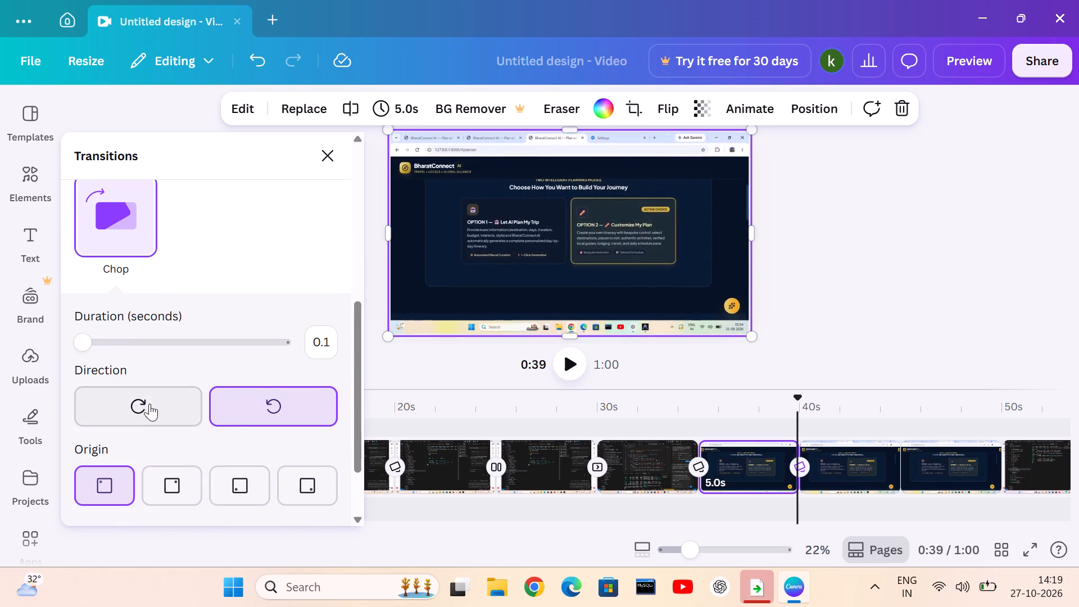
left_click(149, 402)
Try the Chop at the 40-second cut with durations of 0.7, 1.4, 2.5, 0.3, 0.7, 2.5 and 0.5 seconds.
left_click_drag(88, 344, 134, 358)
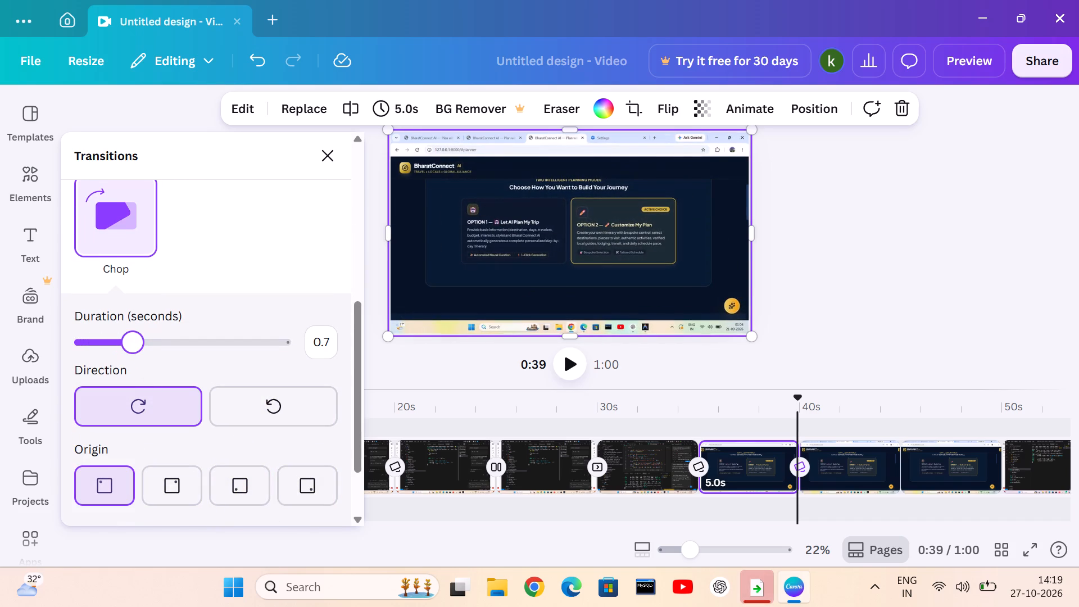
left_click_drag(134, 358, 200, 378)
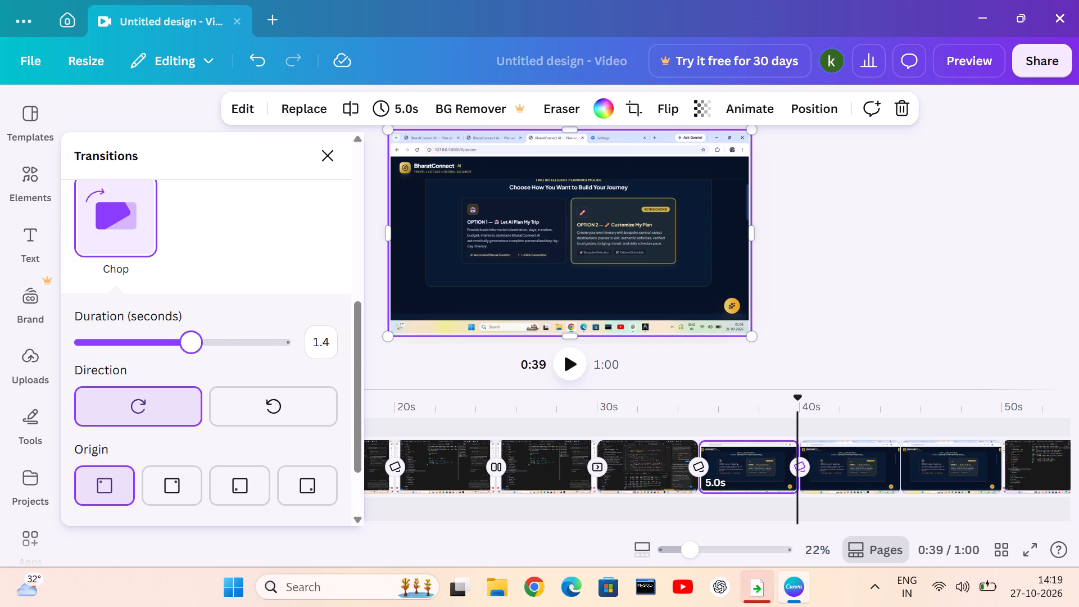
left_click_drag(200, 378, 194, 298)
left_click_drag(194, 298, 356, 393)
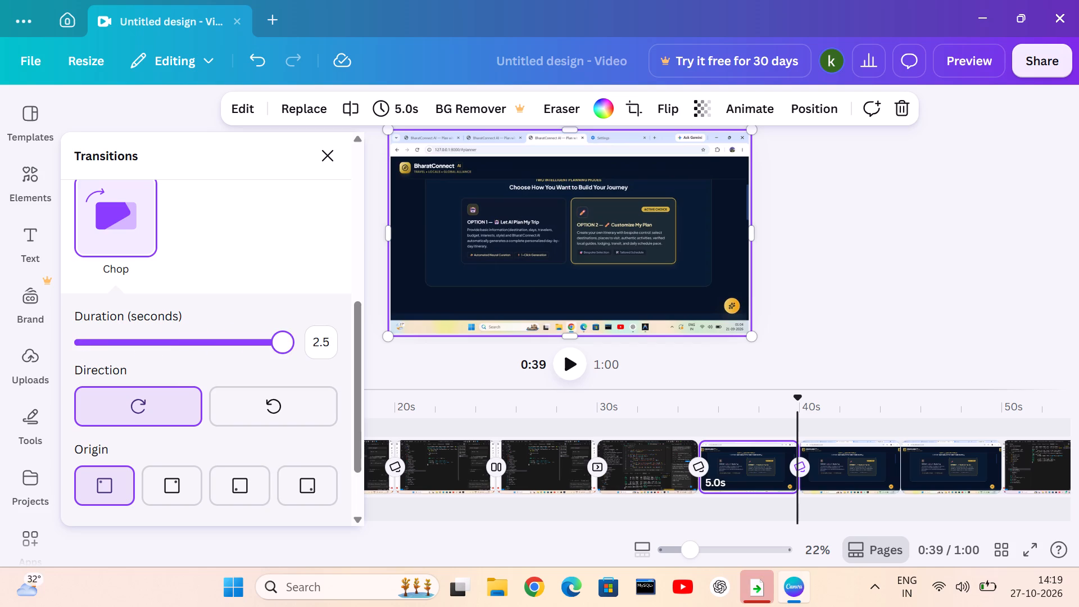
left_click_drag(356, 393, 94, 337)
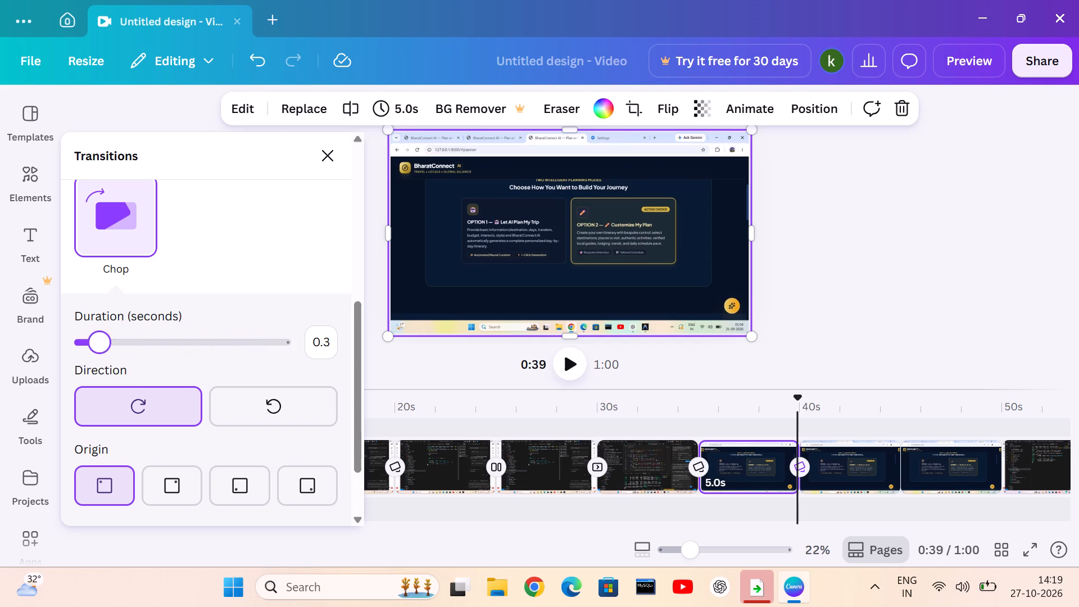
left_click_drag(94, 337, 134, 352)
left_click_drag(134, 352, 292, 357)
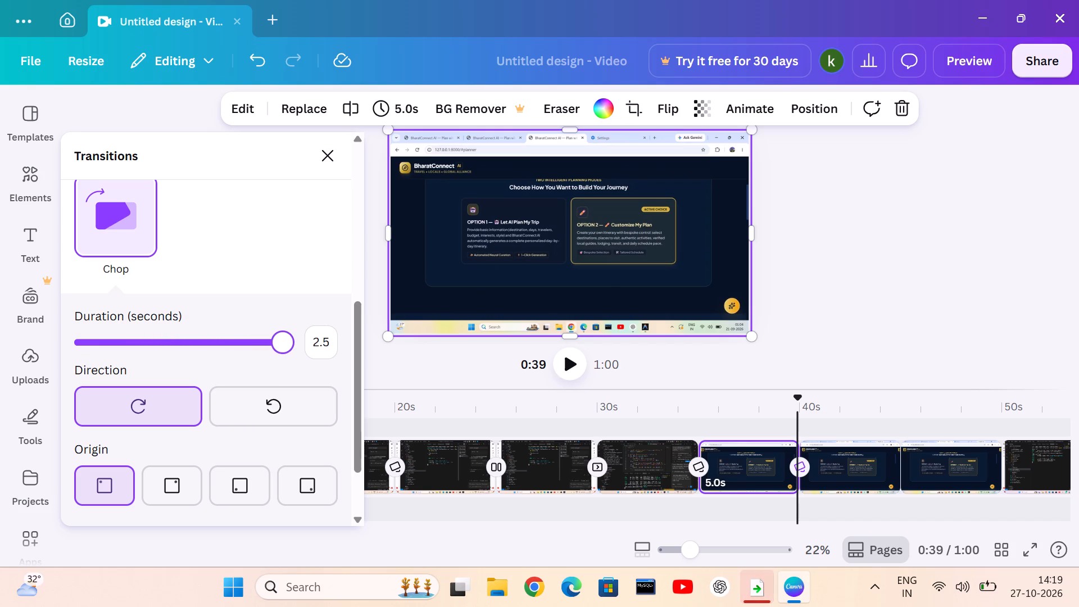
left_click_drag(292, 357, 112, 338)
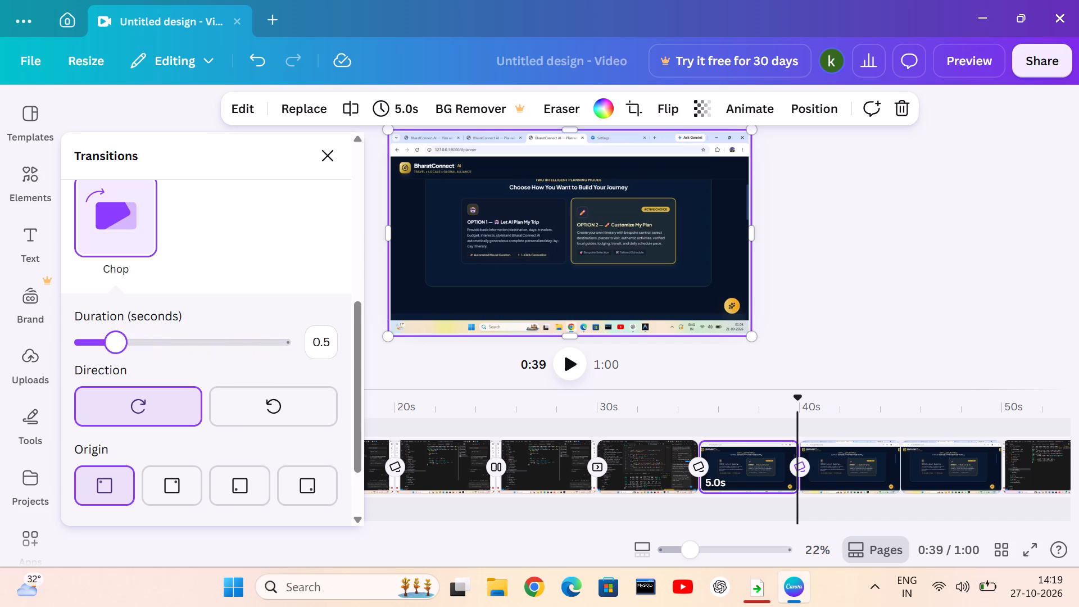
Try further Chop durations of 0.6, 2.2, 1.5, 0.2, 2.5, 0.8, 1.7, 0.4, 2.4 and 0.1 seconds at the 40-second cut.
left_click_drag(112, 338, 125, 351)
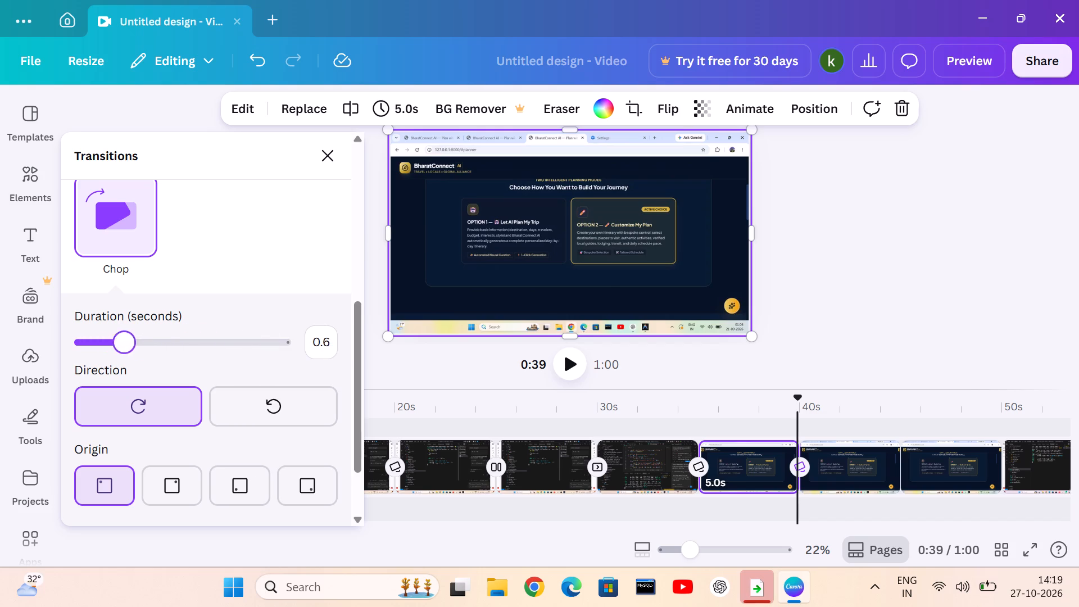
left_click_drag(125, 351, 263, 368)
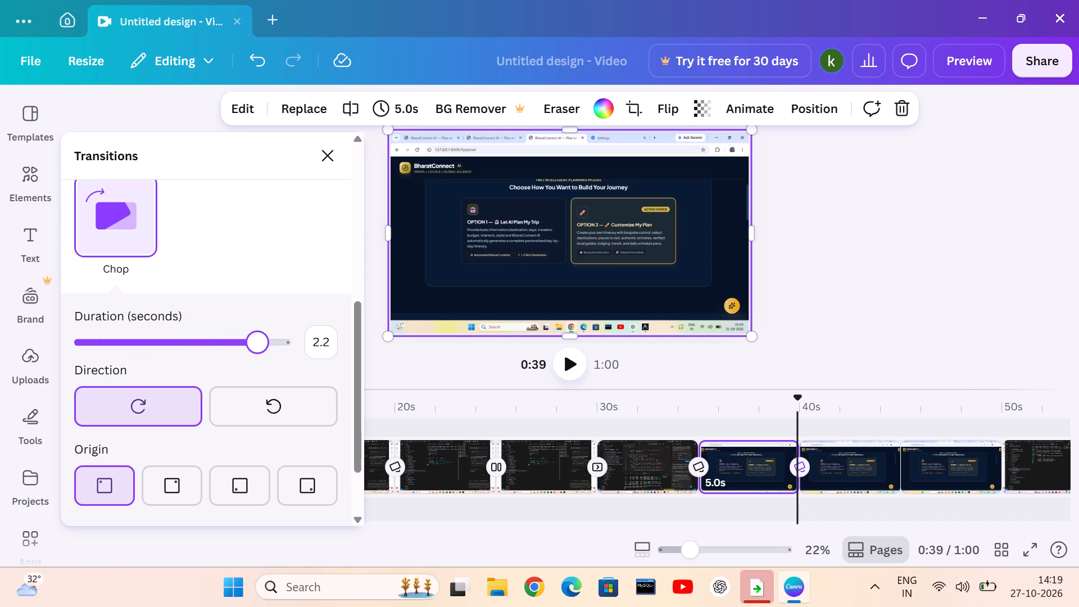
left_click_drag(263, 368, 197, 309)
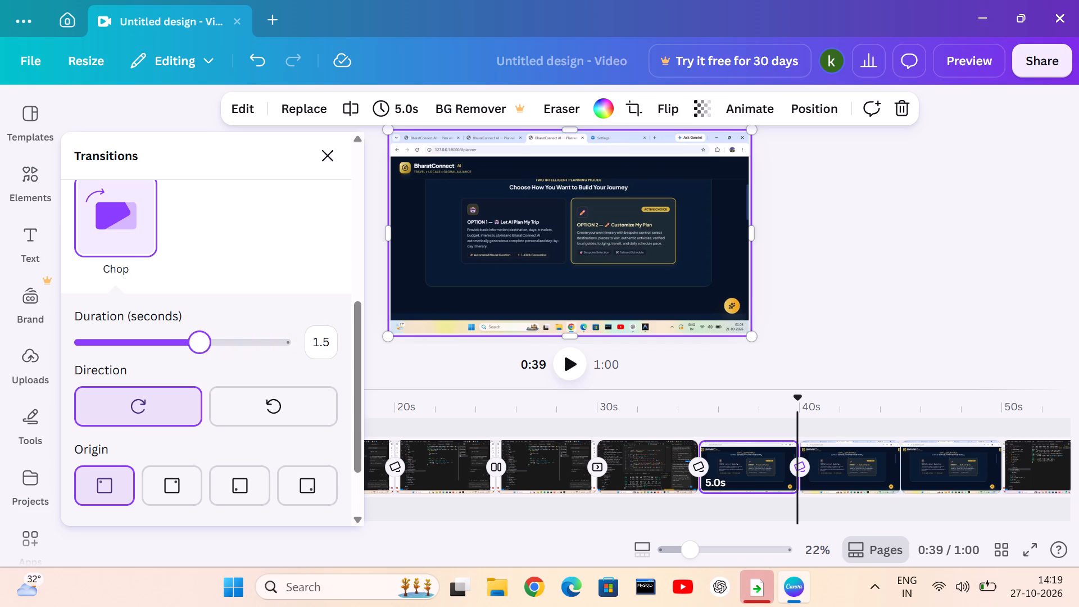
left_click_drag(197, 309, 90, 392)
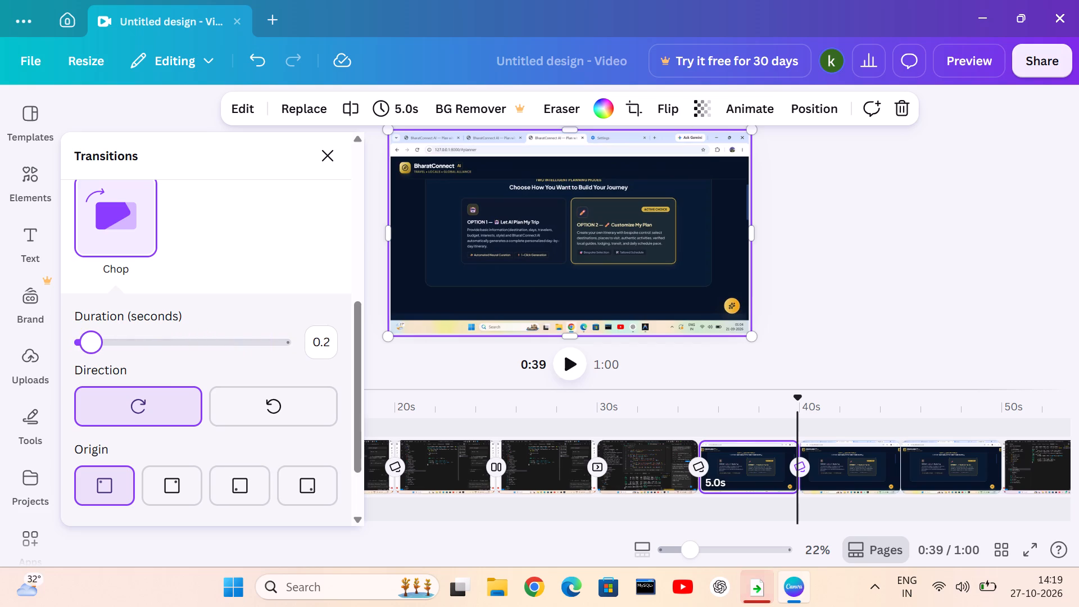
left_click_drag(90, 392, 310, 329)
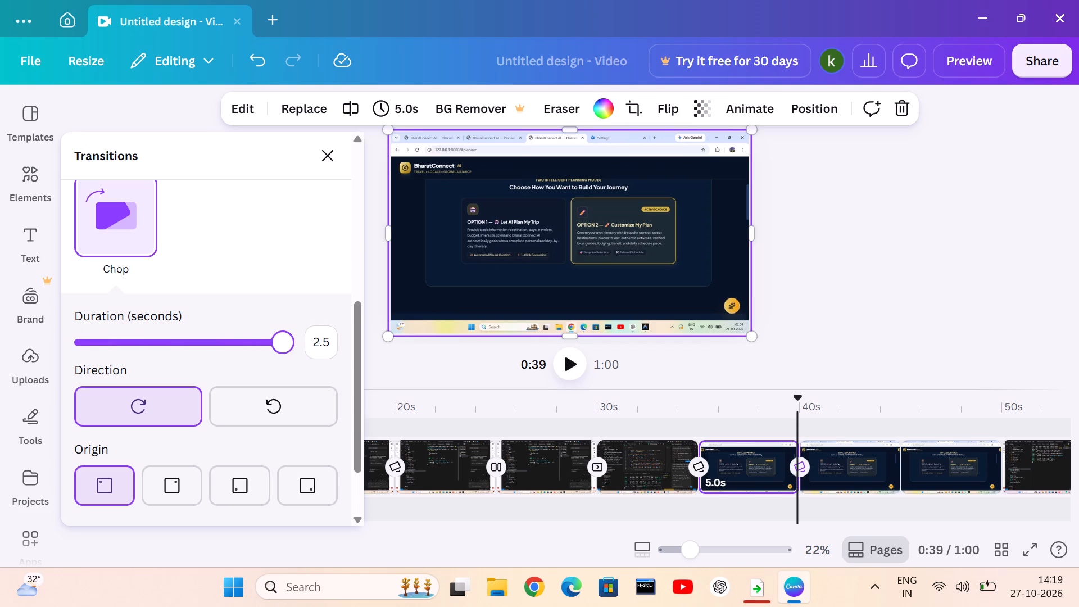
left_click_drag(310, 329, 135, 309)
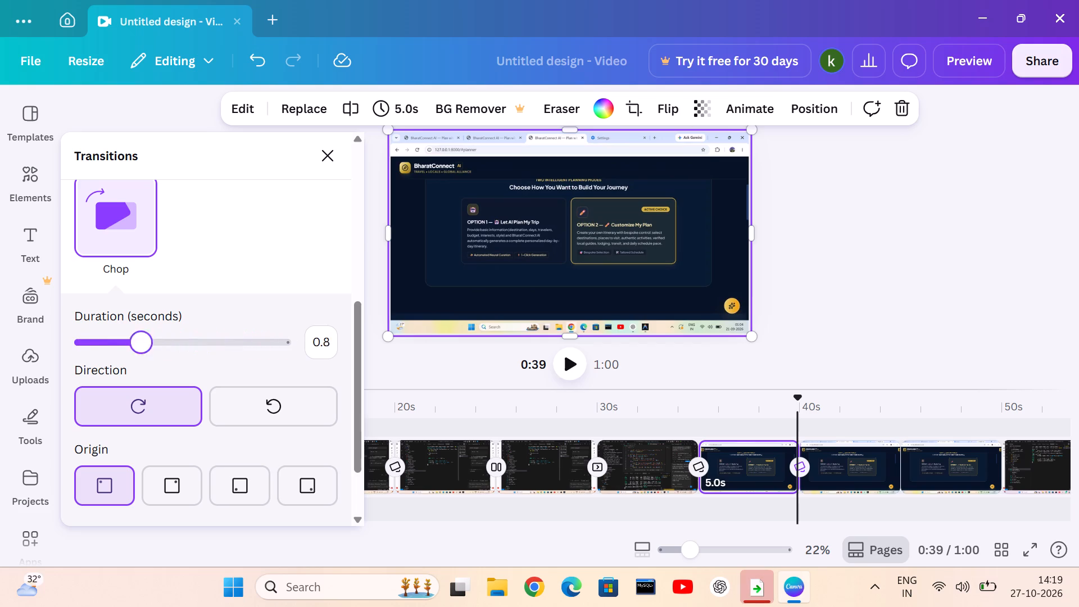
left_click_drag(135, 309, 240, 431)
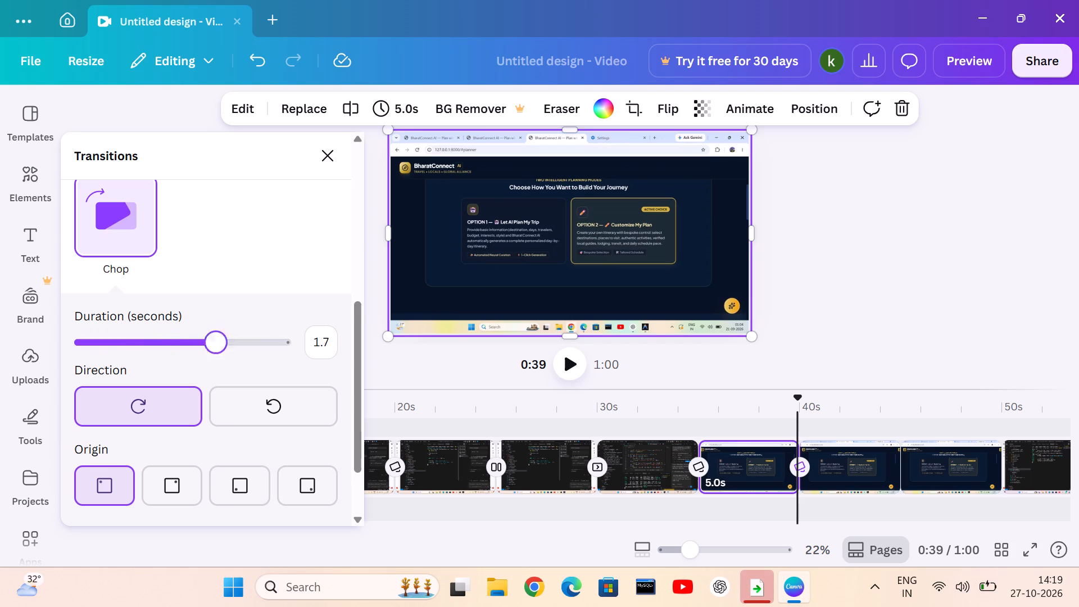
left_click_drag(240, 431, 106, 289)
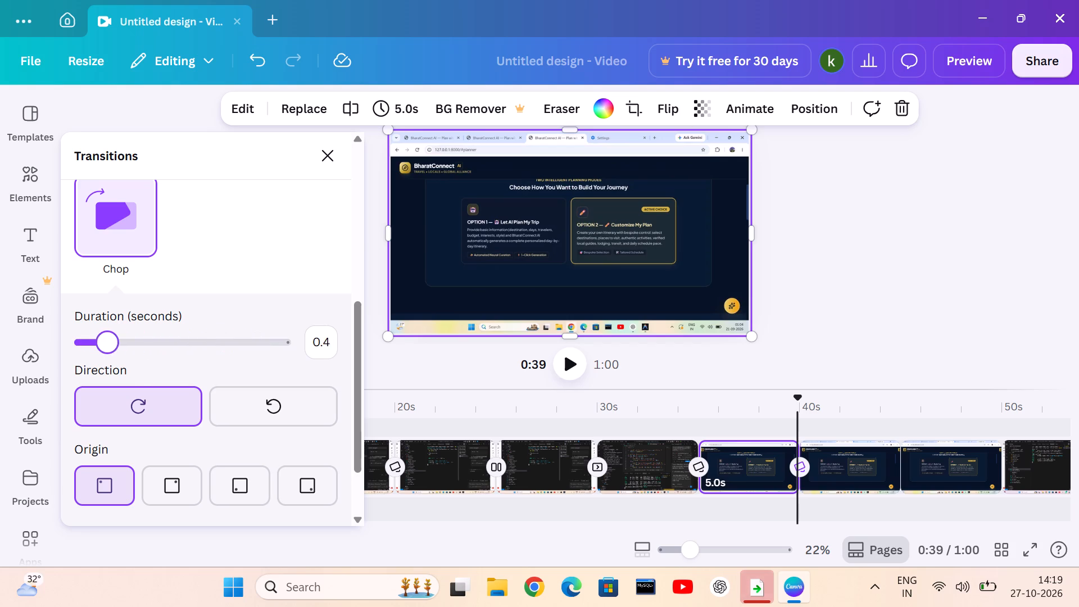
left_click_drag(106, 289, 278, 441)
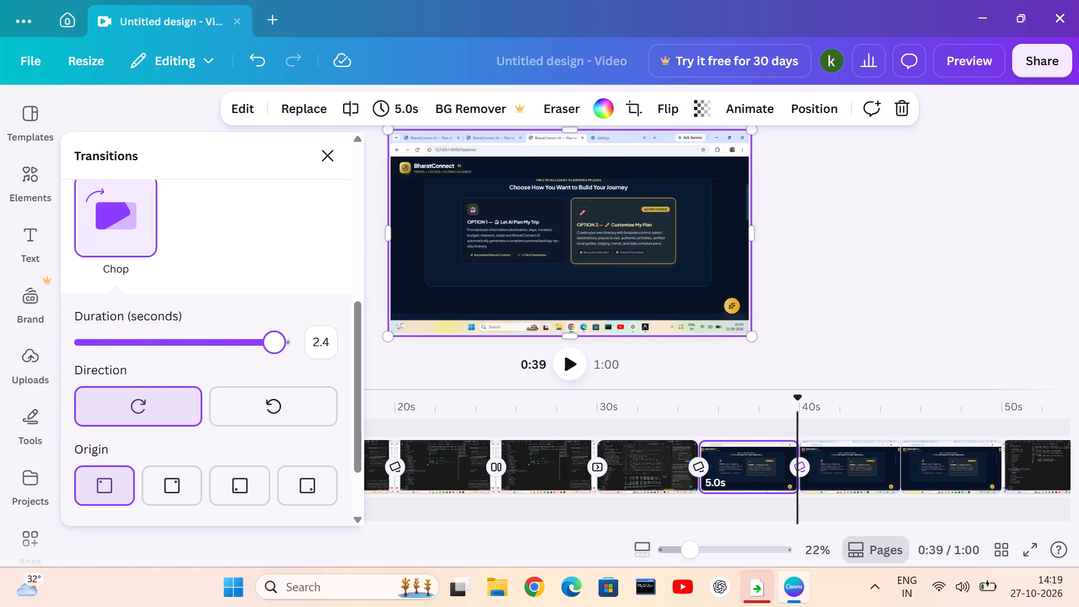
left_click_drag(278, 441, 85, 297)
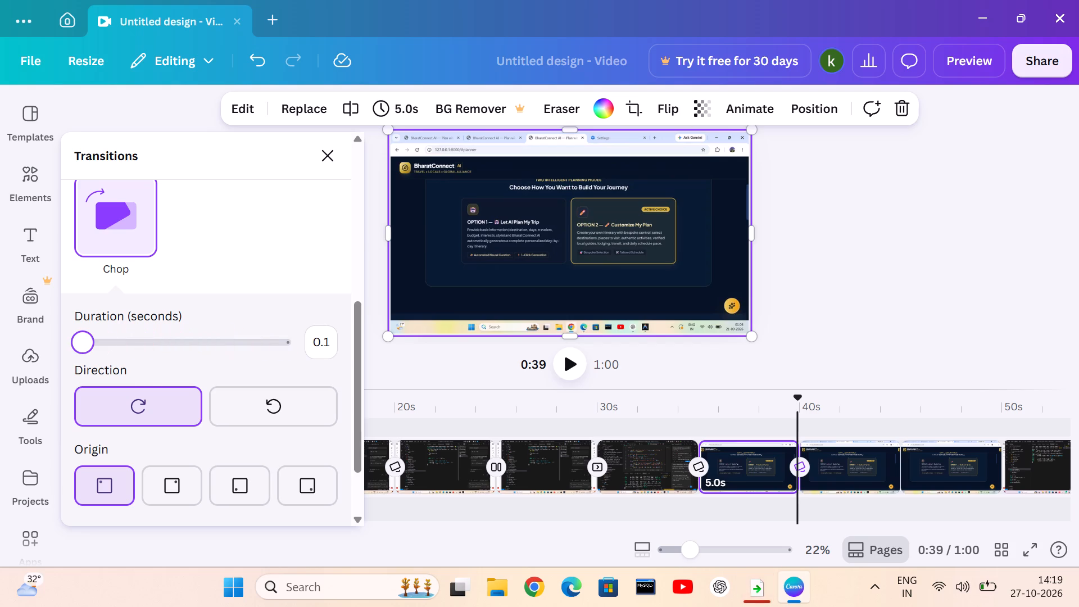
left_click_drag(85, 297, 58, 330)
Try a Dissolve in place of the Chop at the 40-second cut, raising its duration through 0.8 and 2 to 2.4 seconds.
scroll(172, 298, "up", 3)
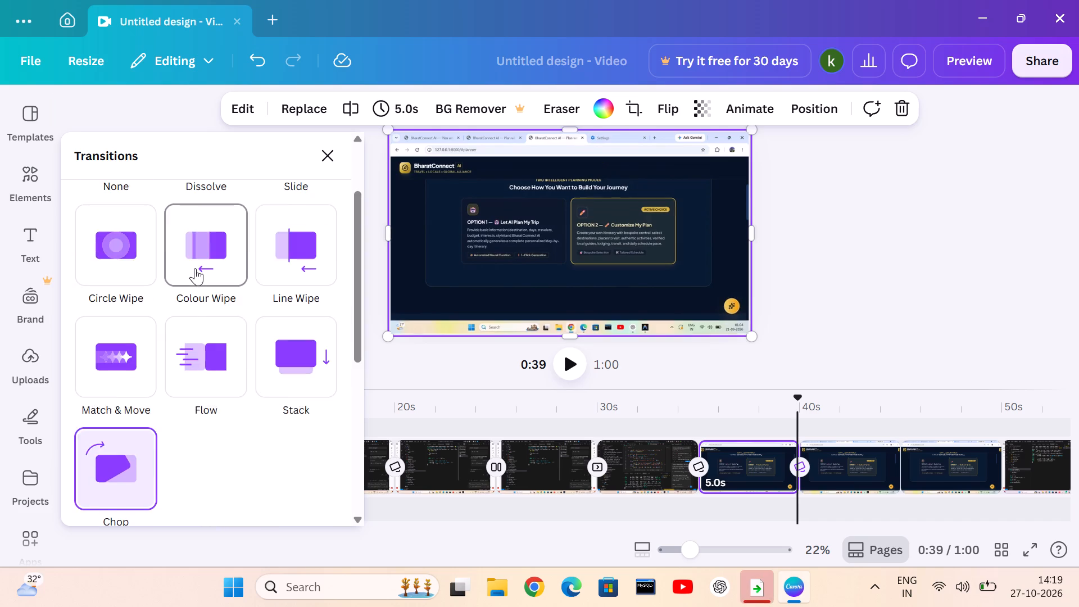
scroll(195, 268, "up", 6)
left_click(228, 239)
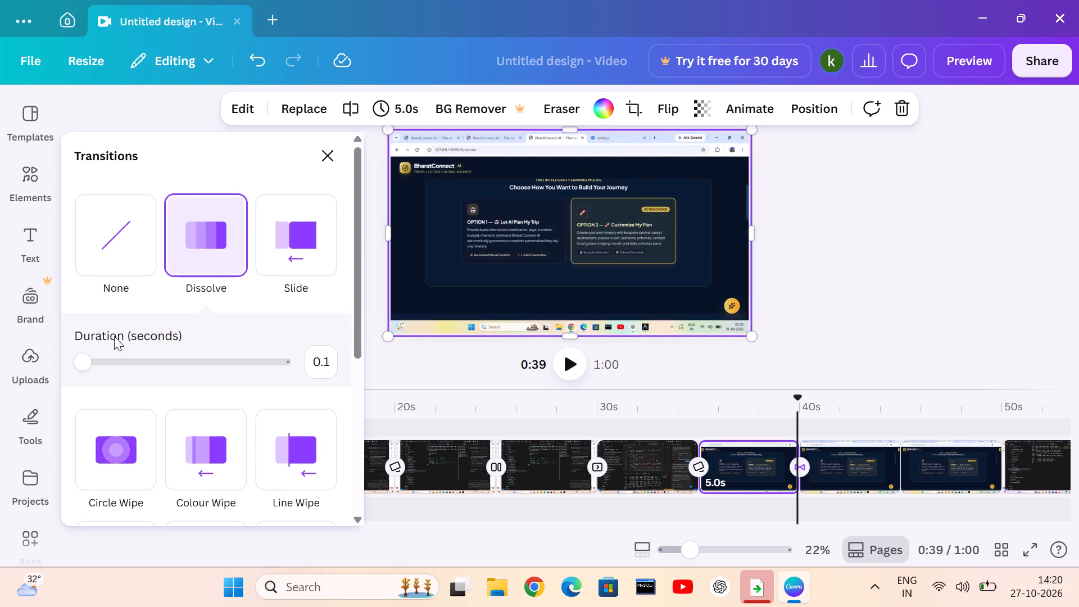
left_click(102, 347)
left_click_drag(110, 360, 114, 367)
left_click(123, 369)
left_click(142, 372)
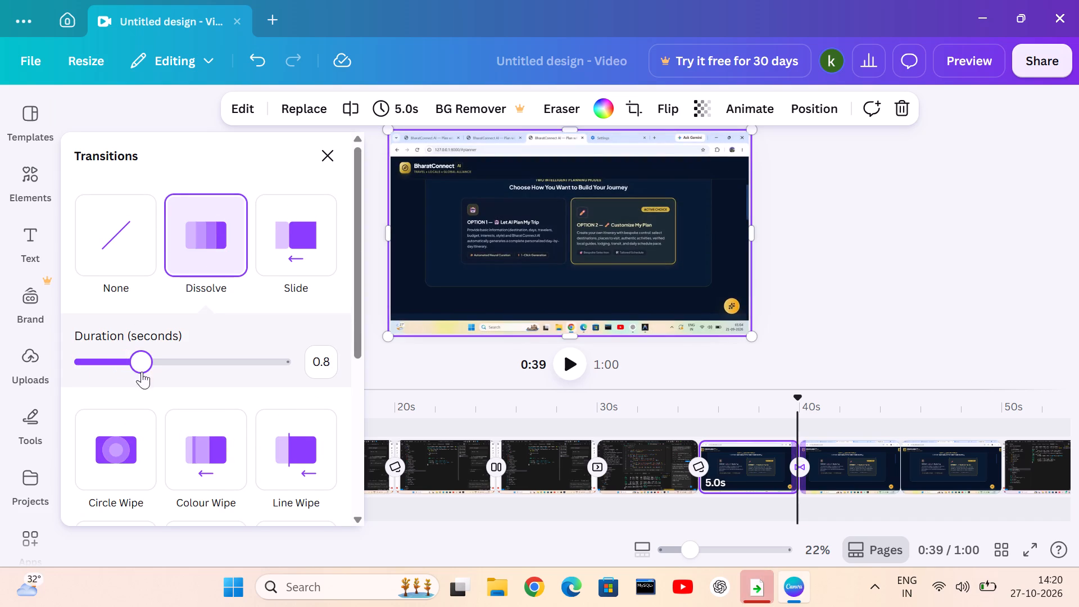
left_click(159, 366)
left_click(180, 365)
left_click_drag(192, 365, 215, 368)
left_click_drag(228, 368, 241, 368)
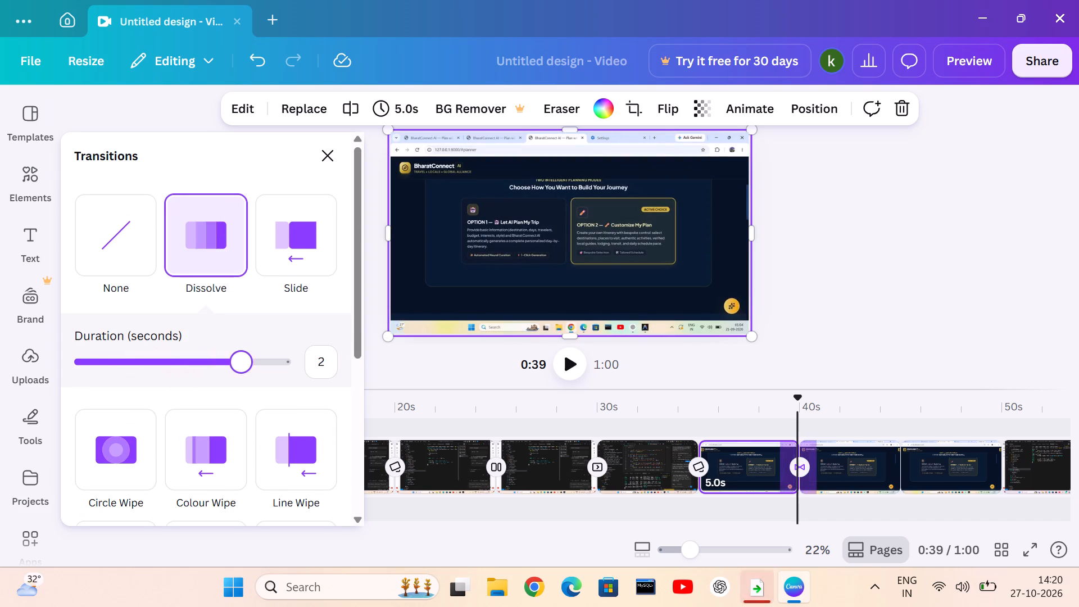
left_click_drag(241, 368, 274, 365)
Replace the Dissolve at the 40-second cut with a Slide, try the rightward and upward directions, and set it to slide down.
left_click(318, 248)
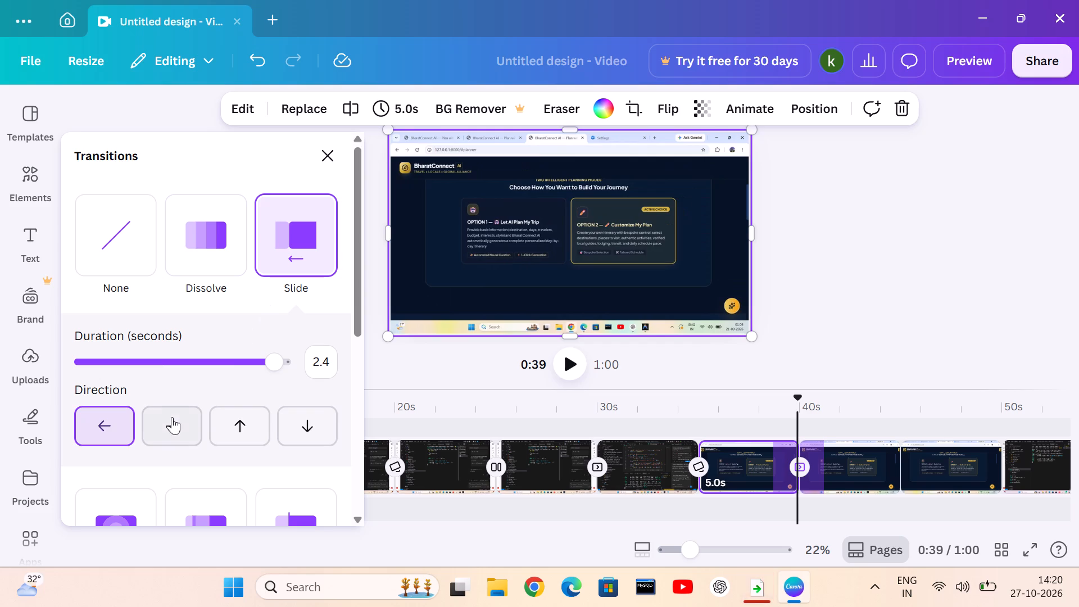
left_click(172, 417)
left_click(260, 428)
left_click(312, 421)
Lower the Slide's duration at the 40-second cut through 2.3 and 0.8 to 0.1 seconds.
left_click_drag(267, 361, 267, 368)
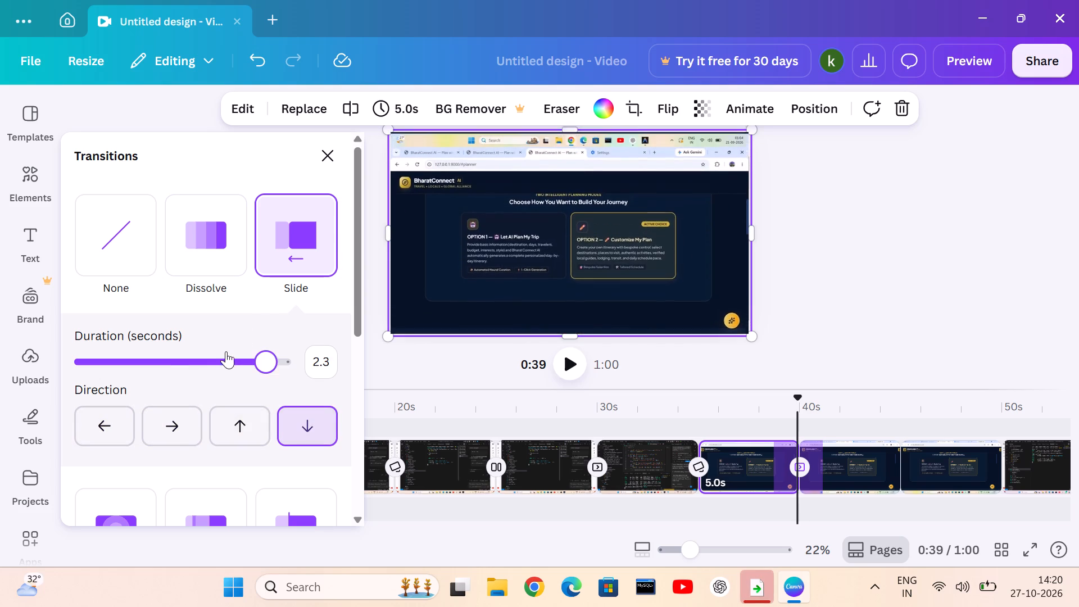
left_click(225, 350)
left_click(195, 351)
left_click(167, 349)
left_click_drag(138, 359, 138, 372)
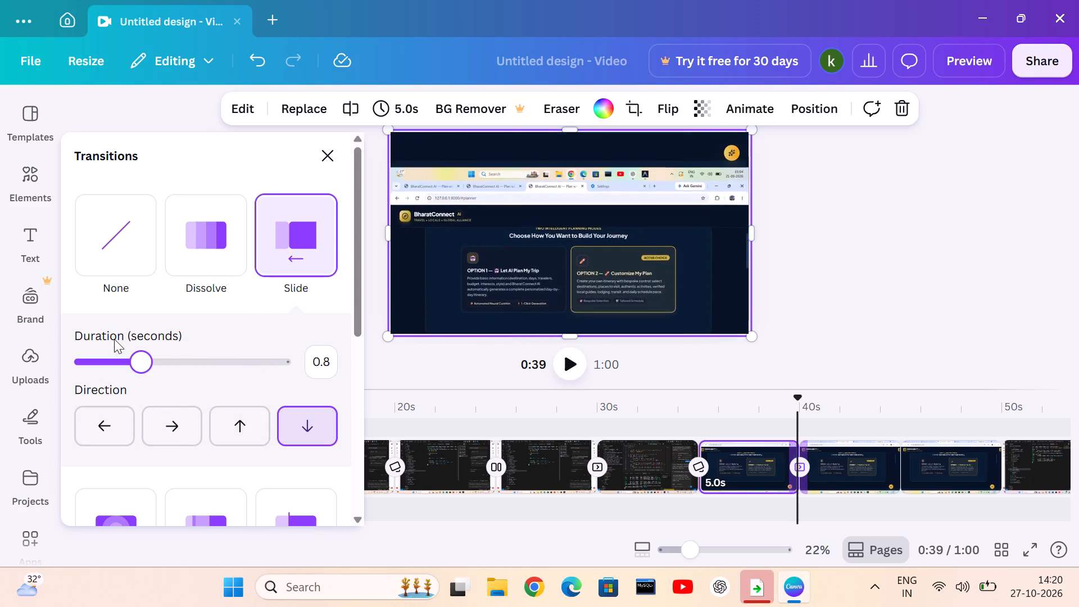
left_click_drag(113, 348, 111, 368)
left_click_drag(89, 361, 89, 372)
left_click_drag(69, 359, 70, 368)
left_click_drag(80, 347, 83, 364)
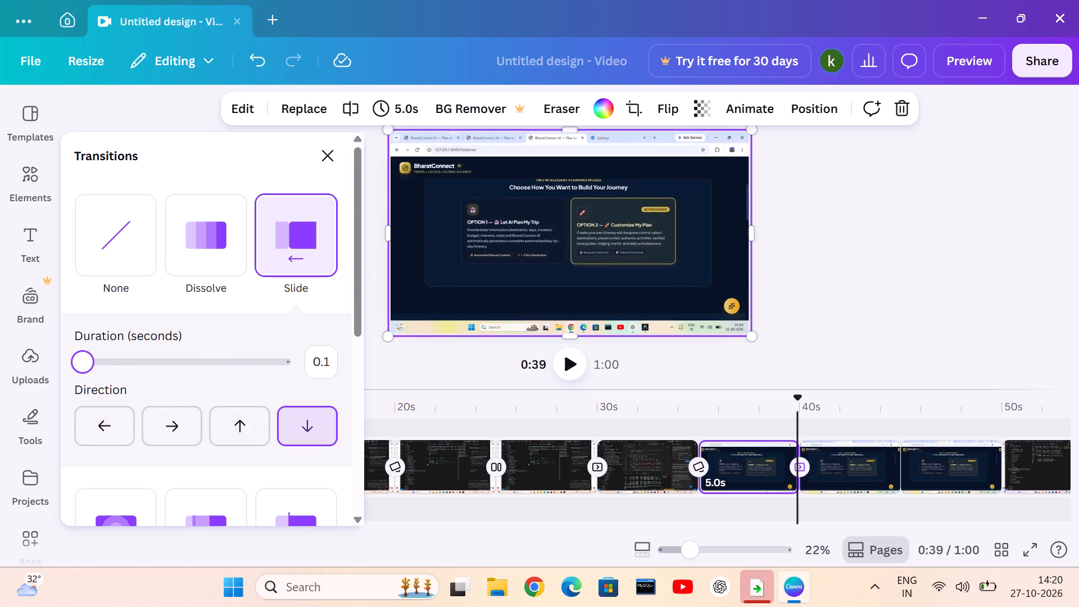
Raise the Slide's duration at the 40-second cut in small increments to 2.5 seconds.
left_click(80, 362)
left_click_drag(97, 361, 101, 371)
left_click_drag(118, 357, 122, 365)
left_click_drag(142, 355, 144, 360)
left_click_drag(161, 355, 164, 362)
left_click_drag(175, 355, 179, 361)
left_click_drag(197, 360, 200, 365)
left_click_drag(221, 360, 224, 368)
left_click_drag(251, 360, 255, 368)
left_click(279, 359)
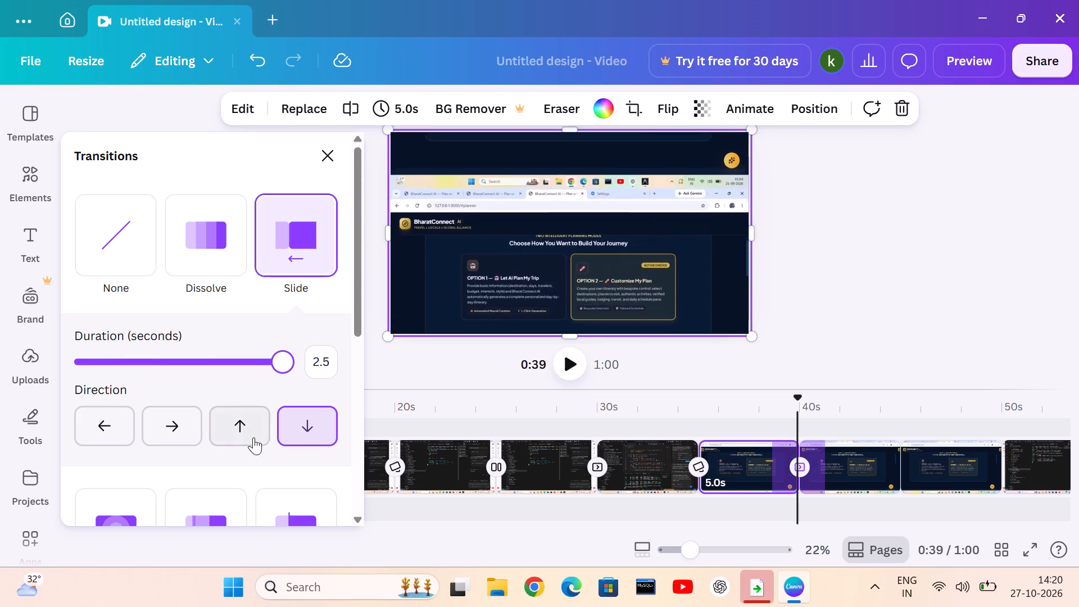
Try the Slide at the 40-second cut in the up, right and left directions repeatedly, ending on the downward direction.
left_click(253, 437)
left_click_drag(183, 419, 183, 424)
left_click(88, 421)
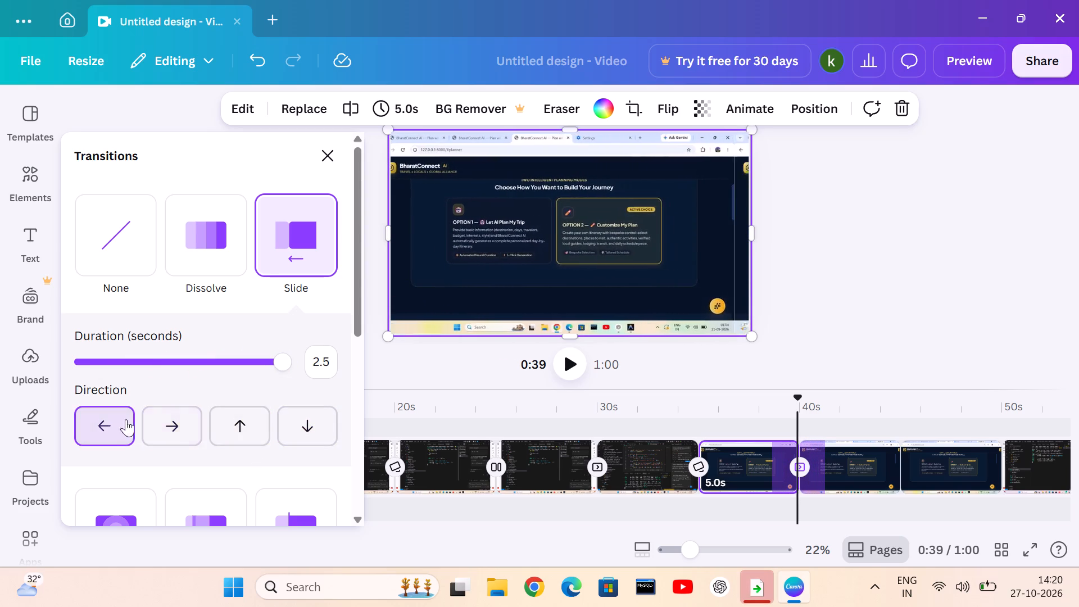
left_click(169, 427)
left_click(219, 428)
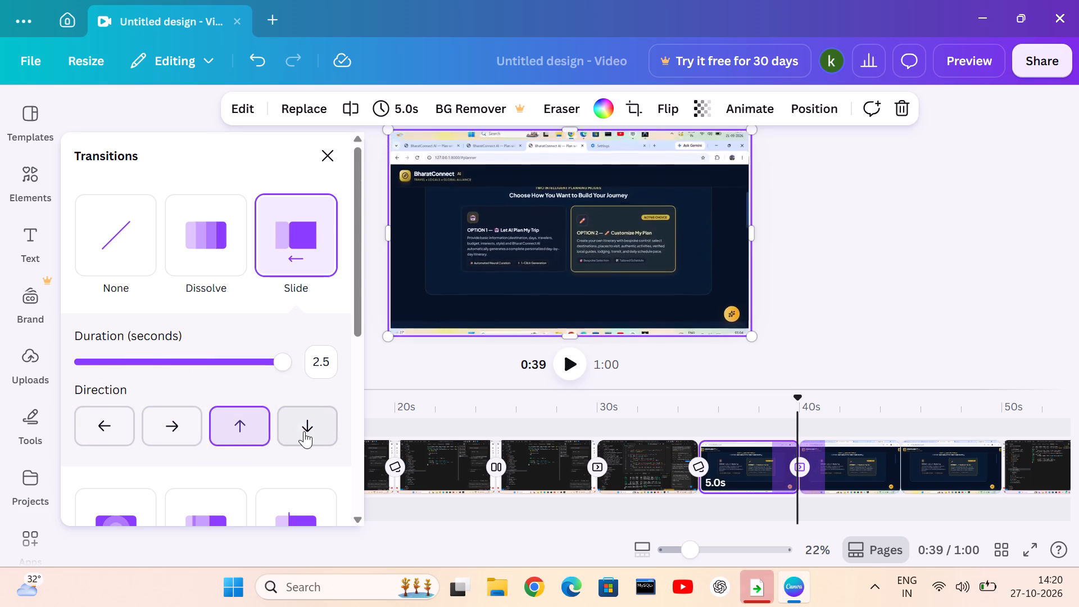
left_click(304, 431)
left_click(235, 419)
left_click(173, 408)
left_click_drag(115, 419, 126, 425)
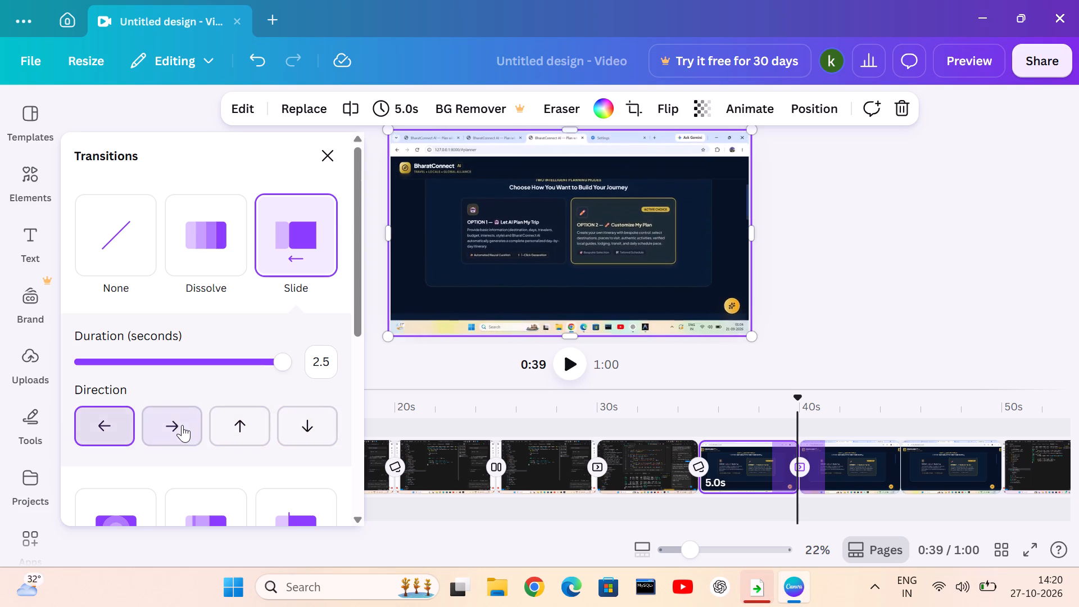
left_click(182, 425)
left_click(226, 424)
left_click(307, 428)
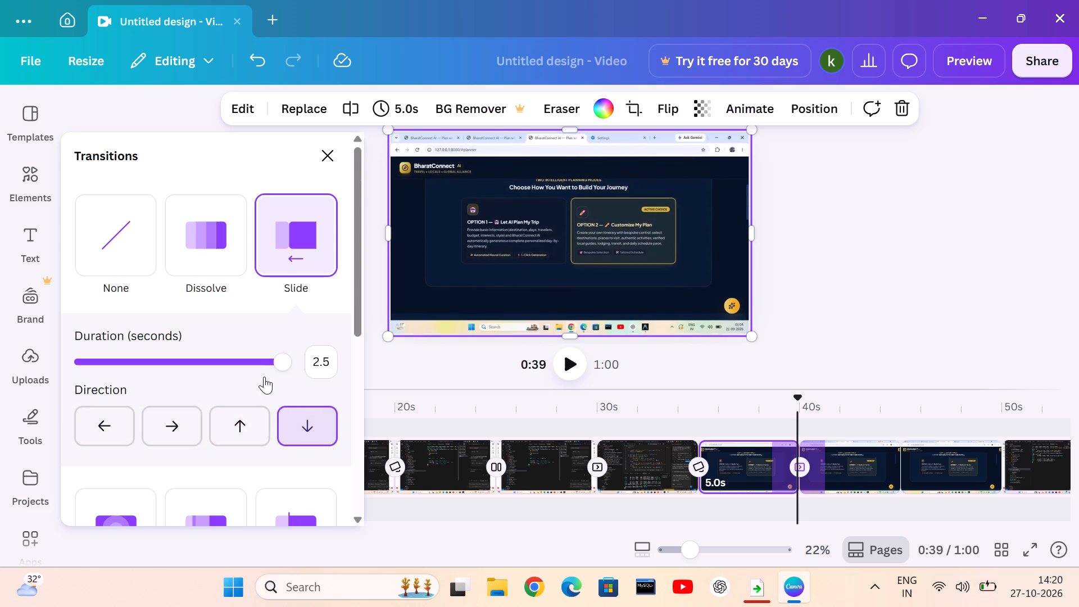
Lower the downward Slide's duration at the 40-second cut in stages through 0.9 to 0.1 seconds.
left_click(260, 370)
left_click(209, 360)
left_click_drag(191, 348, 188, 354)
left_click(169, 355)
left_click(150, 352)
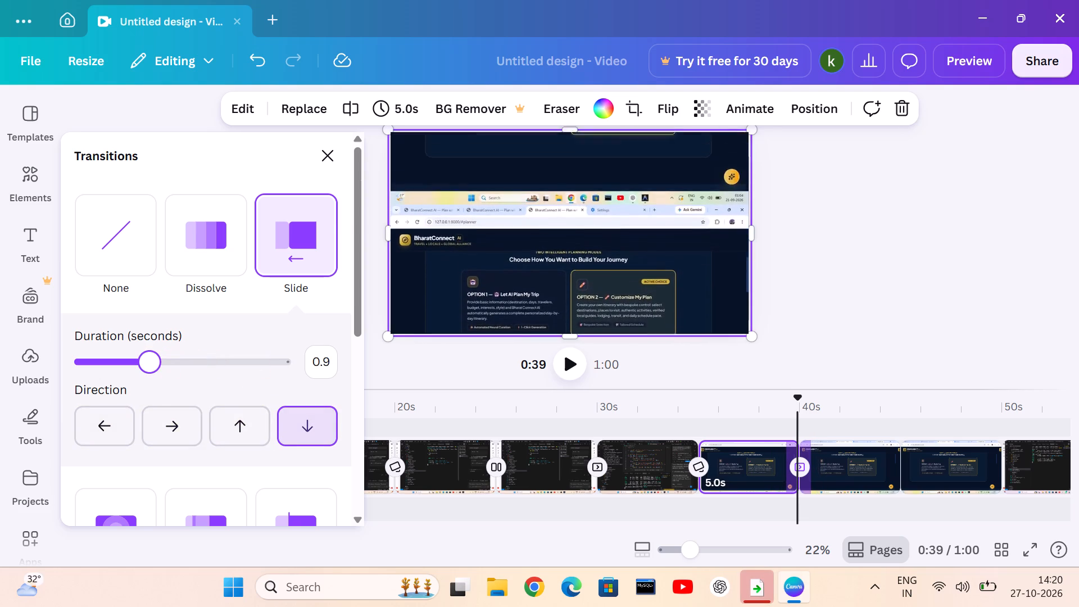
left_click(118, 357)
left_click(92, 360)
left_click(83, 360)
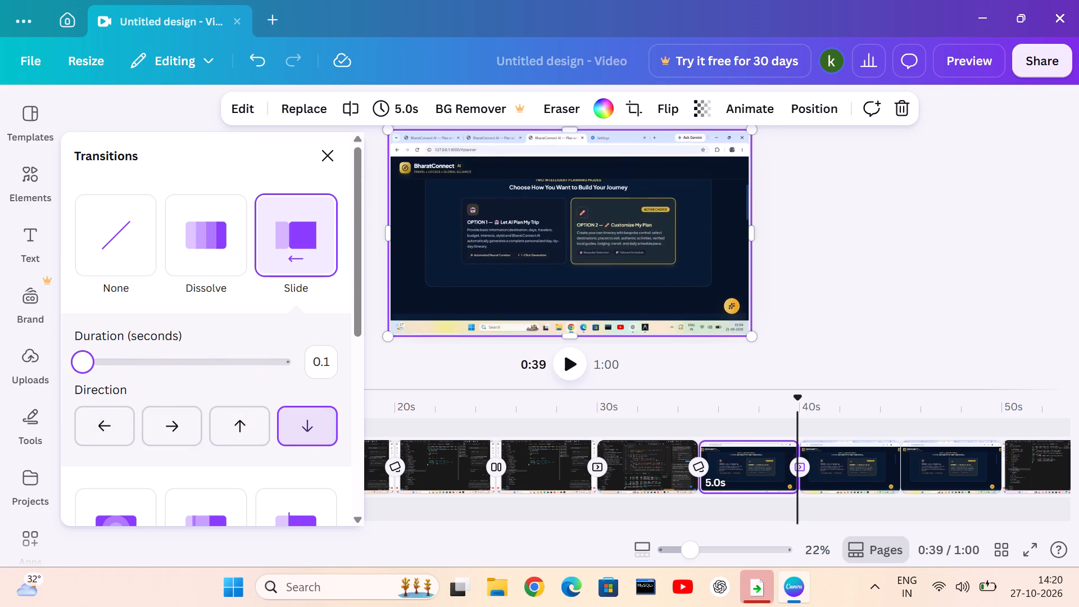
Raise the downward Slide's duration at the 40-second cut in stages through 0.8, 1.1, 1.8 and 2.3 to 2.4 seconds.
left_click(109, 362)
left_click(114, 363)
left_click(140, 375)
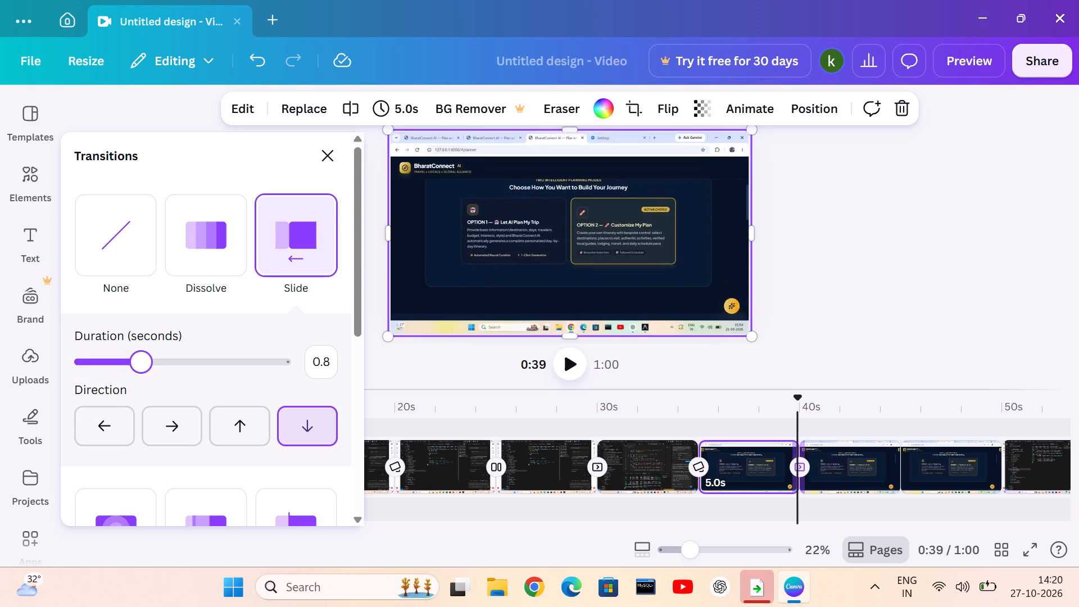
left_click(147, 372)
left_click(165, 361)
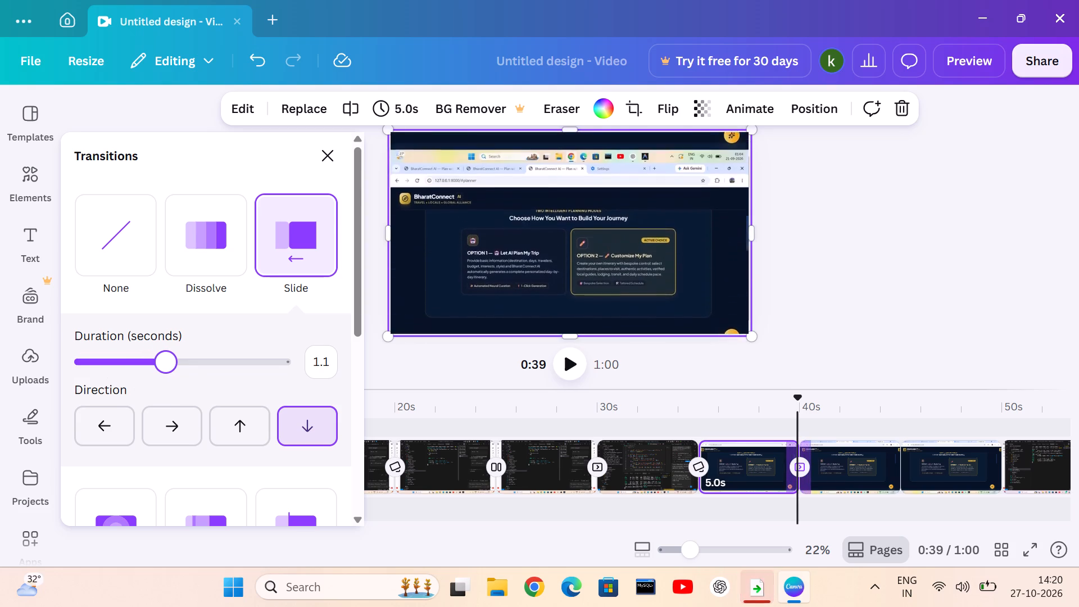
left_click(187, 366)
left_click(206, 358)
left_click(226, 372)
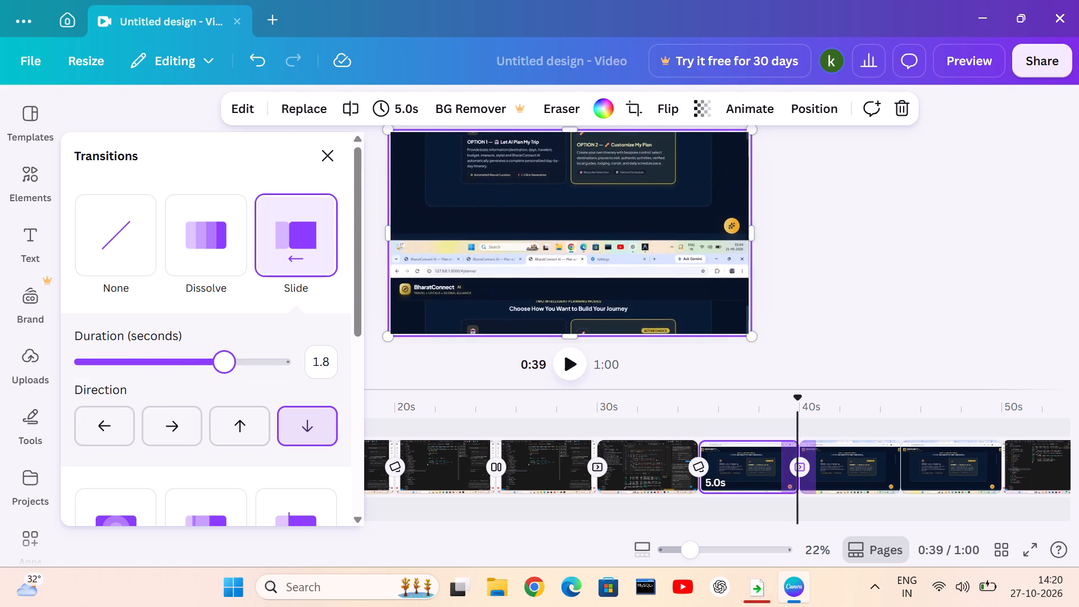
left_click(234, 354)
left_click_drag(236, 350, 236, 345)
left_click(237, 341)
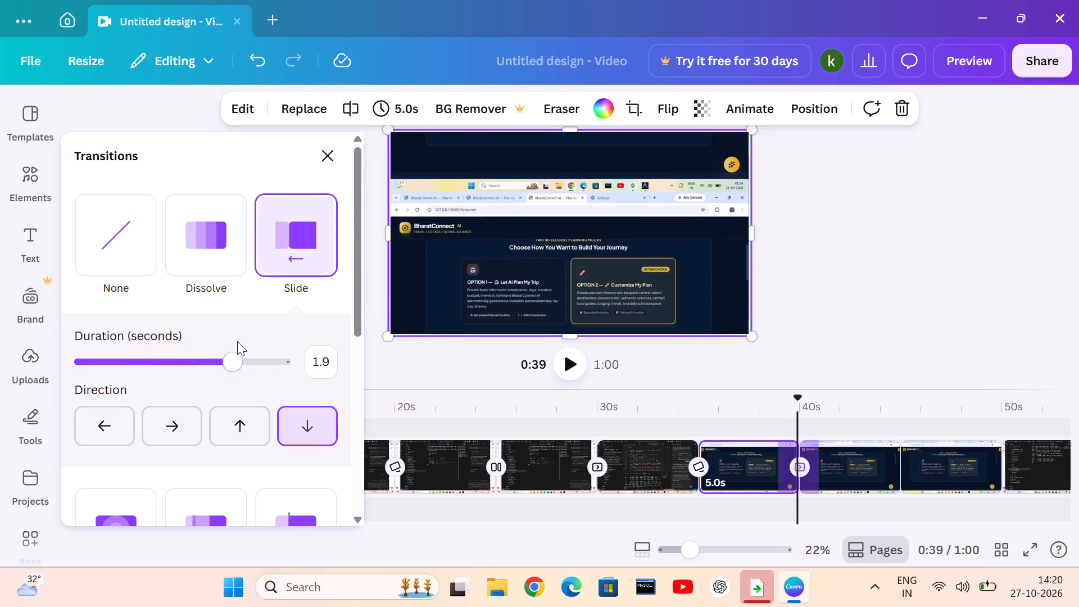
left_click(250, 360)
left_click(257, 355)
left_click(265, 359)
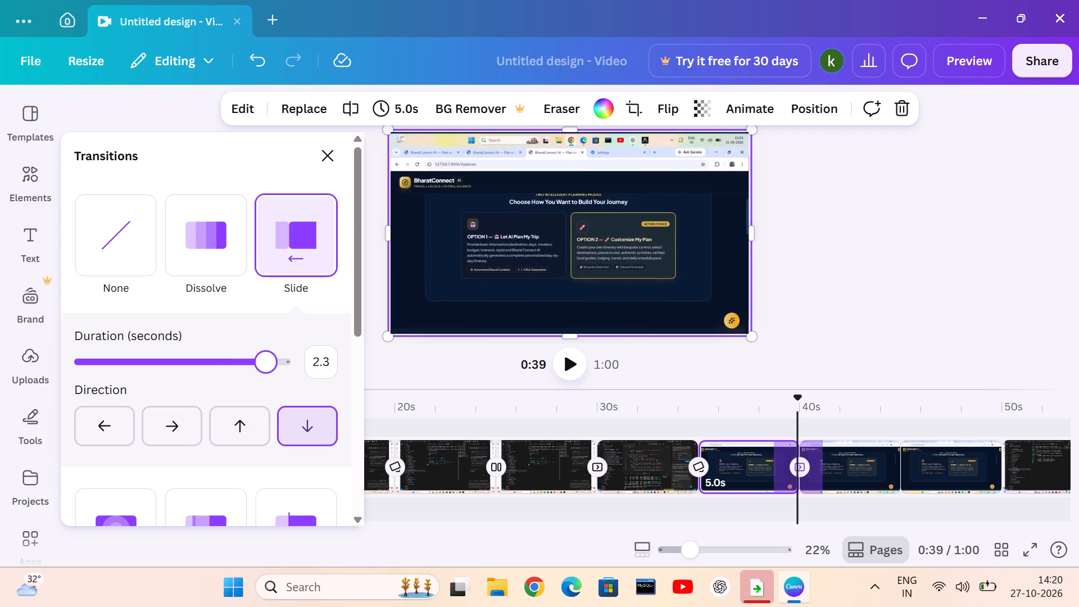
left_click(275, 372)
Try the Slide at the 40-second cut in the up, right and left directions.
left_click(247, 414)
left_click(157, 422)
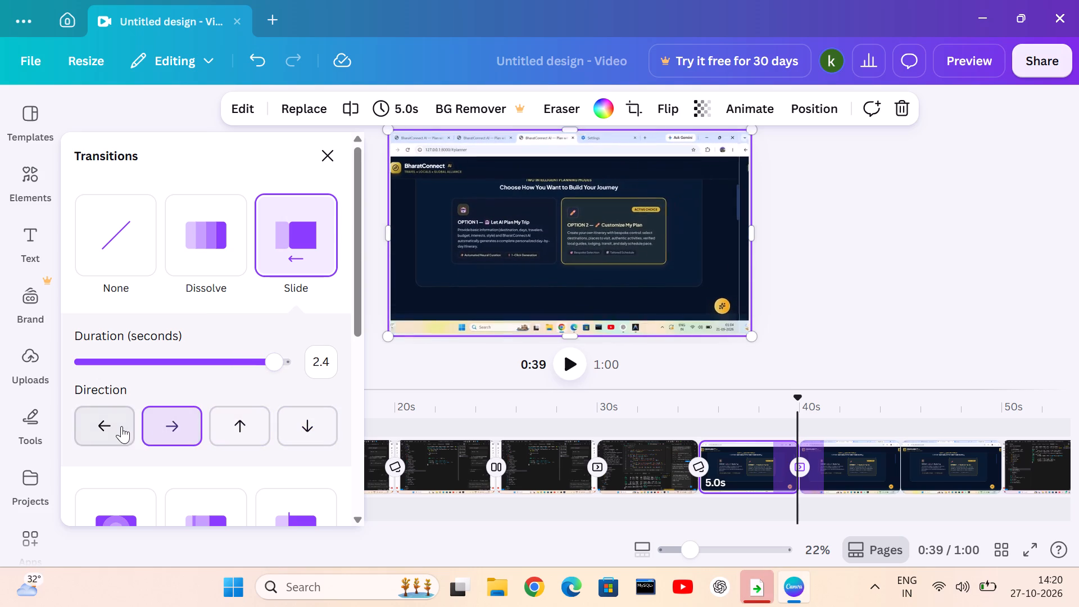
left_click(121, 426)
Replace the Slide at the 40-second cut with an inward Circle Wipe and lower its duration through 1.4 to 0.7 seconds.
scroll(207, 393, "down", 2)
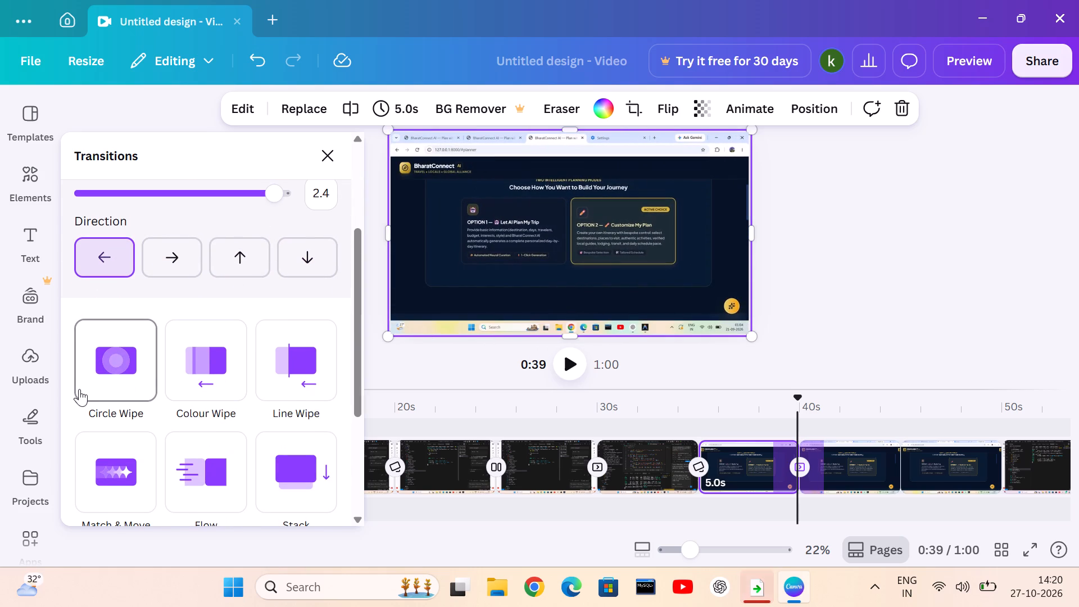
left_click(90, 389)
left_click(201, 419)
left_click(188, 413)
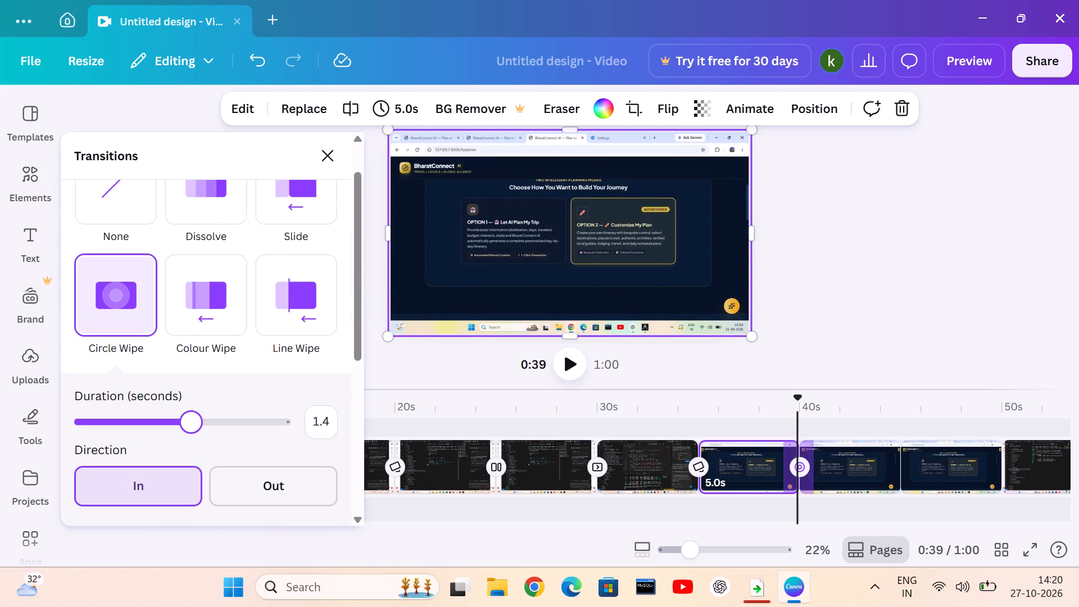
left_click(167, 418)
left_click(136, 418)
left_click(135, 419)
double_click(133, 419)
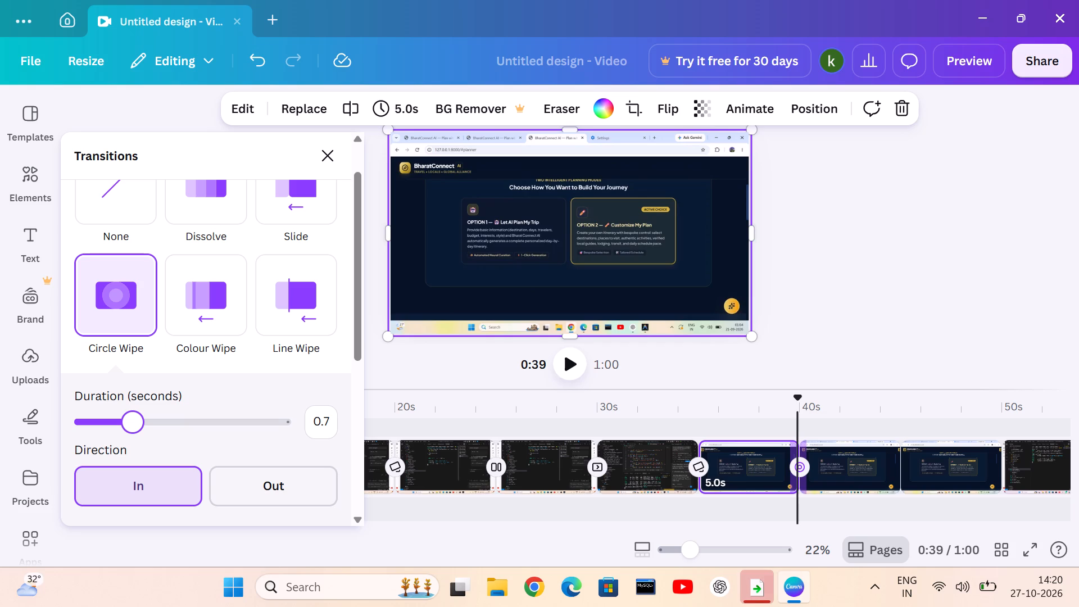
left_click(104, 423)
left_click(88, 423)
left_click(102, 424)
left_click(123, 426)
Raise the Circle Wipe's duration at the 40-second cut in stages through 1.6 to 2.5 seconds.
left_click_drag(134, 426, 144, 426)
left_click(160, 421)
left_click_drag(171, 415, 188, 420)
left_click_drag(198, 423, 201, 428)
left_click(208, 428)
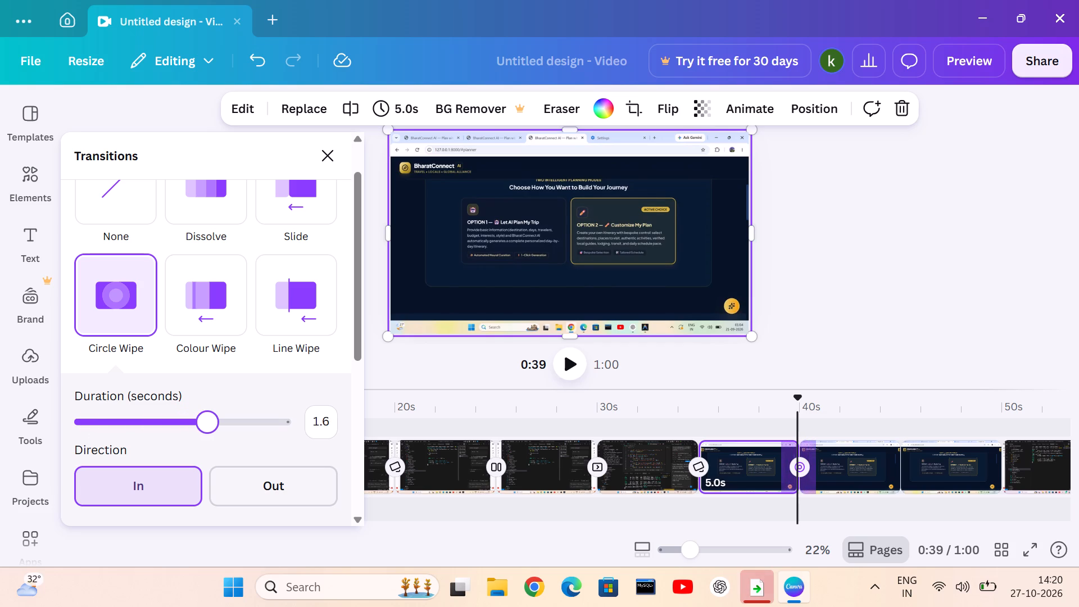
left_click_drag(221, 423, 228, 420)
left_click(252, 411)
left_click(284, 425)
Replace the Circle Wipe at the 40-second cut with Chop and try it counterclockwise from several origins, ending clockwise from the top-left corner.
scroll(248, 384, "down", 3)
left_click(117, 433)
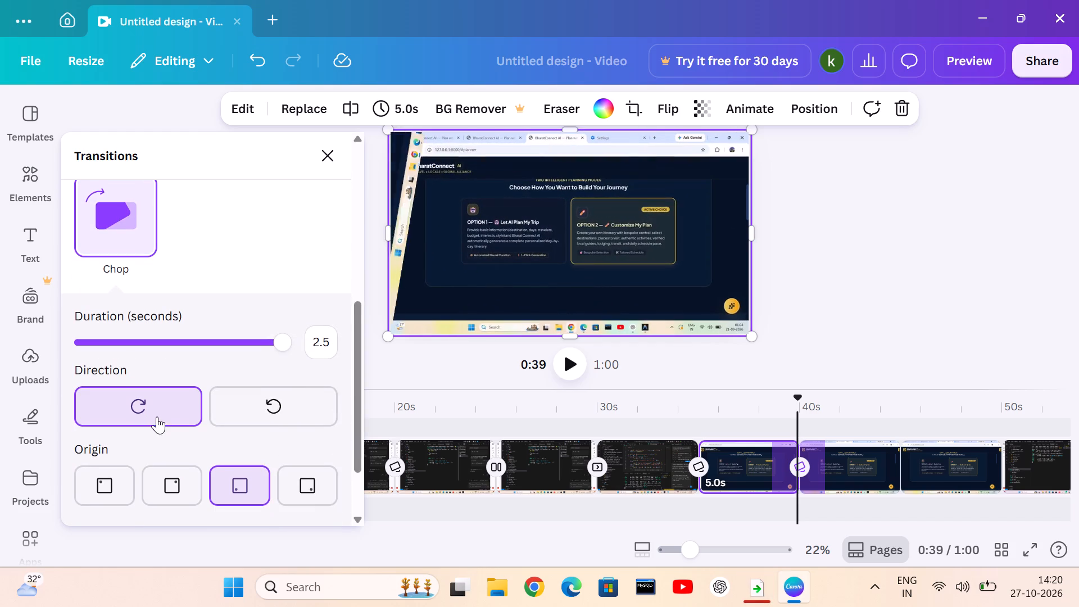
left_click(255, 409)
left_click(279, 486)
left_click(238, 484)
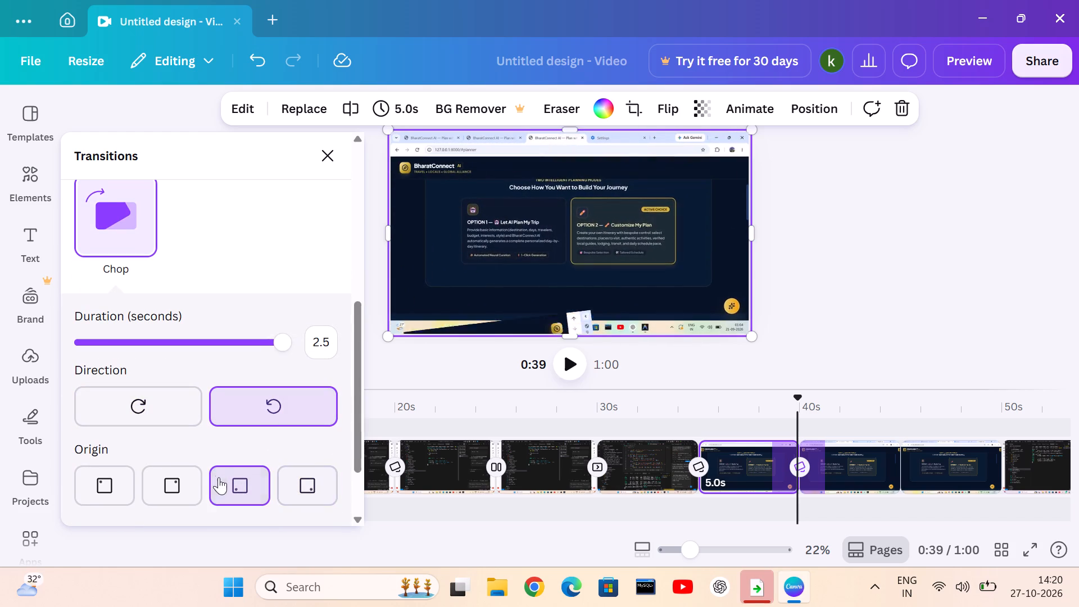
left_click(187, 477)
left_click(143, 486)
left_click(132, 471)
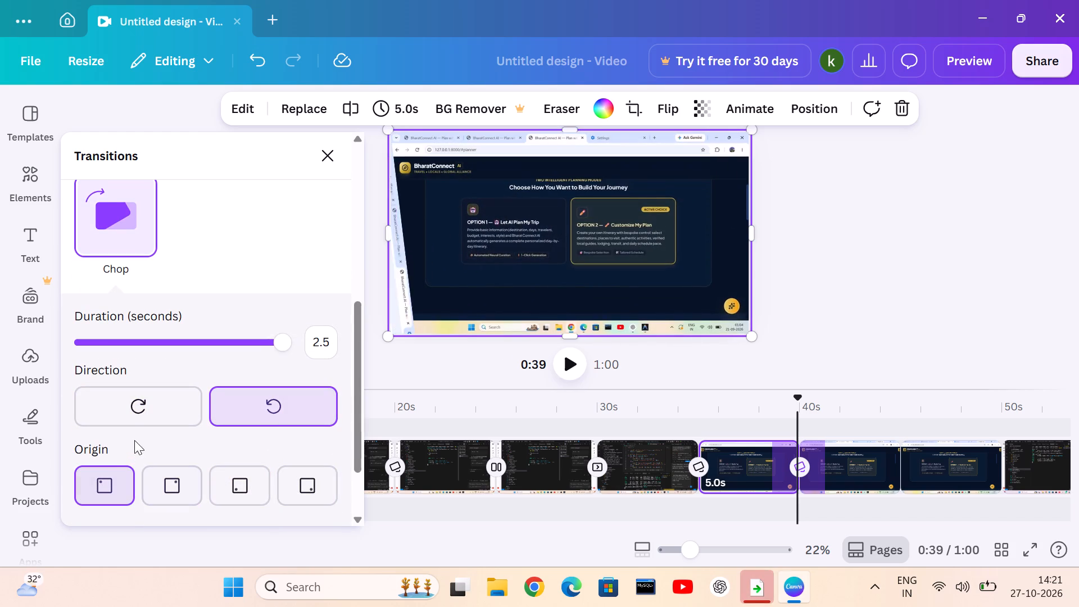
left_click(135, 414)
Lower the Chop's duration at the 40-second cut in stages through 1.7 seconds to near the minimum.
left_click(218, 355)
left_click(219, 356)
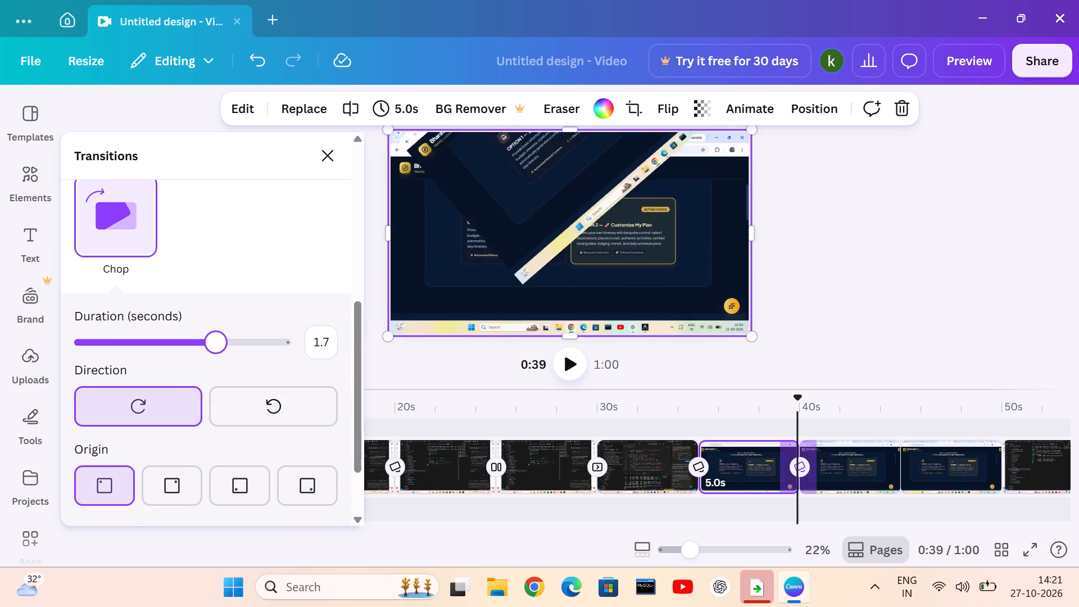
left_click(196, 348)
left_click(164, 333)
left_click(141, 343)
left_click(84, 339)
Raise the Chop's duration at the 40-second cut in stages through 1.2 and 2.1 to 2.4 seconds.
left_click_drag(89, 338, 117, 345)
left_click_drag(127, 345, 149, 352)
left_click(174, 343)
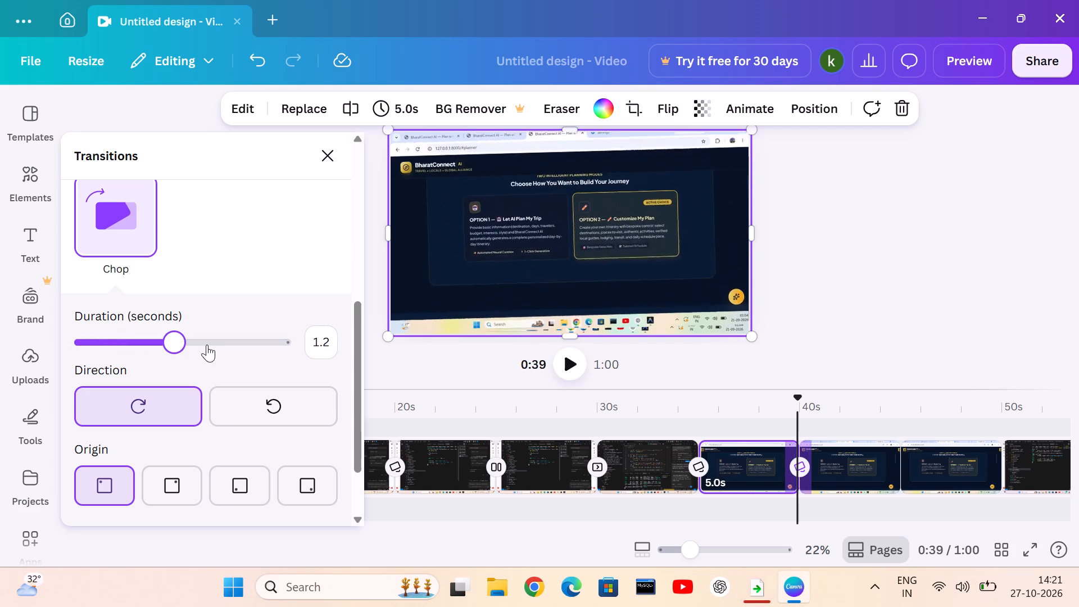
left_click(212, 347)
left_click(224, 348)
left_click_drag(245, 342, 248, 348)
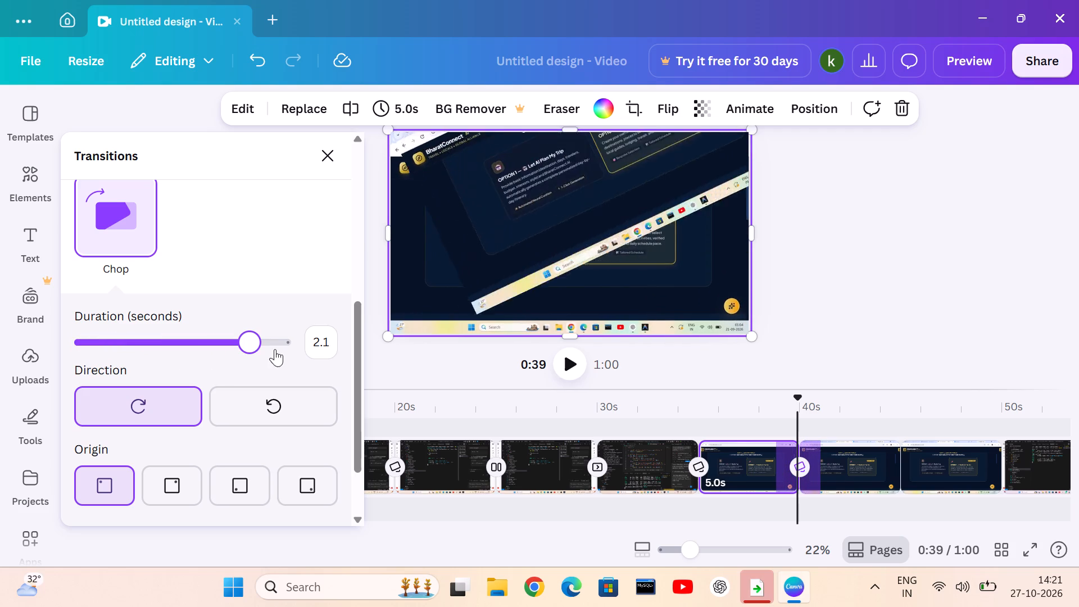
left_click(275, 347)
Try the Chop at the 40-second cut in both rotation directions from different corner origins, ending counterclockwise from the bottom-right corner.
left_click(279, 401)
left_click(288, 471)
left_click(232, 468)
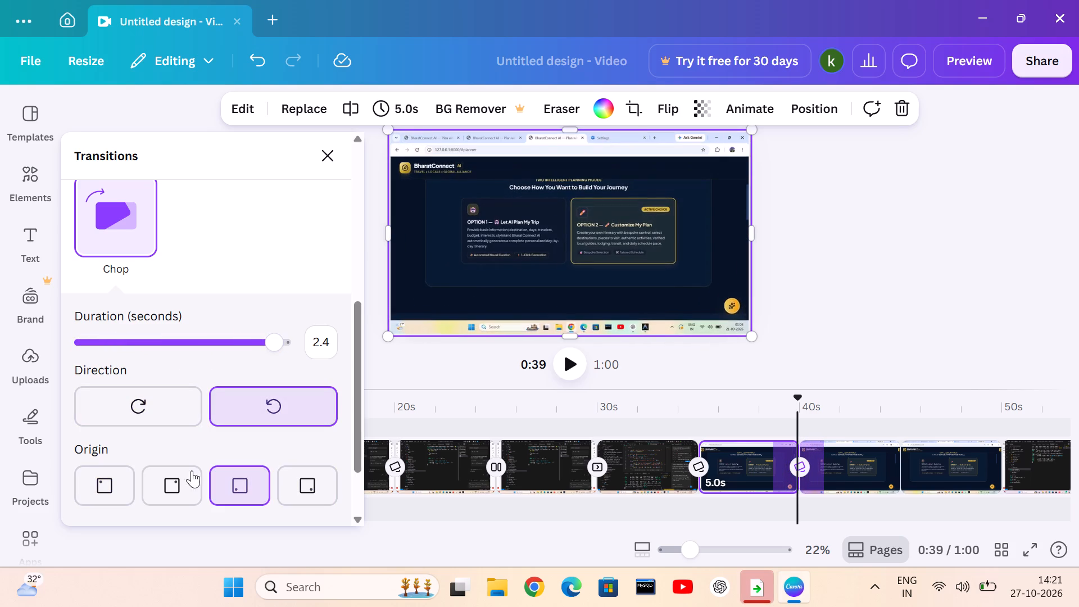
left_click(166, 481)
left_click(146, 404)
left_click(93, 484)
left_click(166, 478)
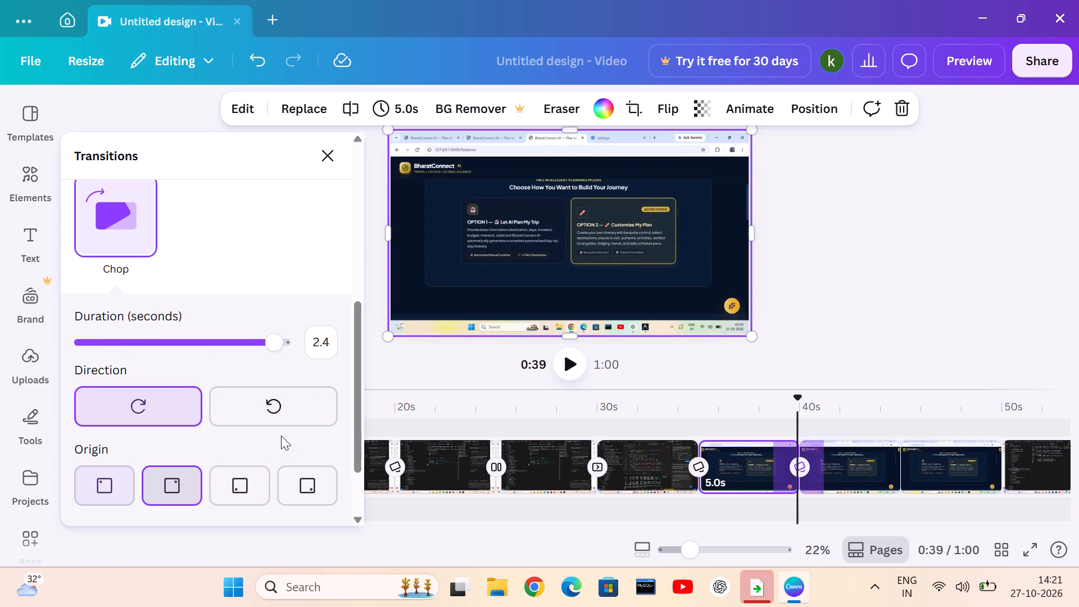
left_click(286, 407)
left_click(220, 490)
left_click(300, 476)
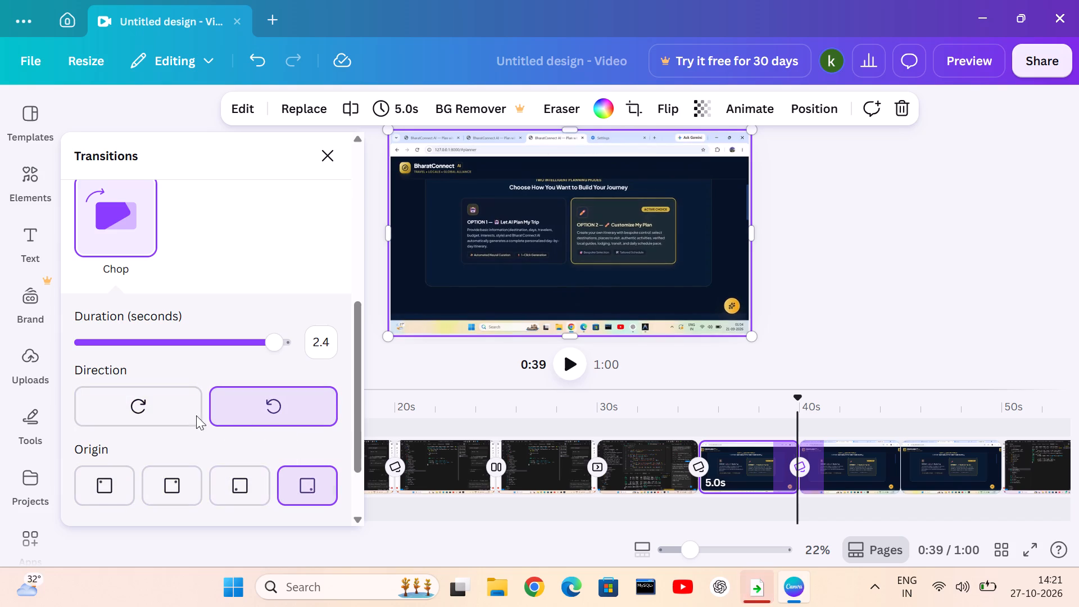
Alternate the Chop's rotation and corner origins at the 40-second cut, ending counterclockwise from the bottom-left corner.
left_click(193, 410)
left_click(89, 488)
left_click(161, 472)
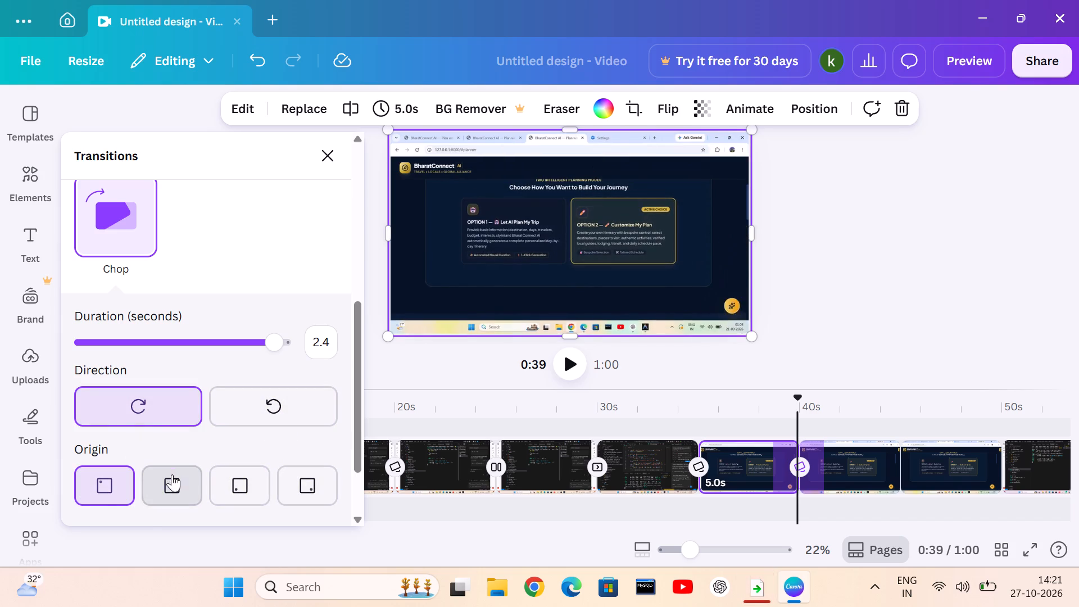
left_click(273, 384)
left_click(262, 414)
left_click(222, 487)
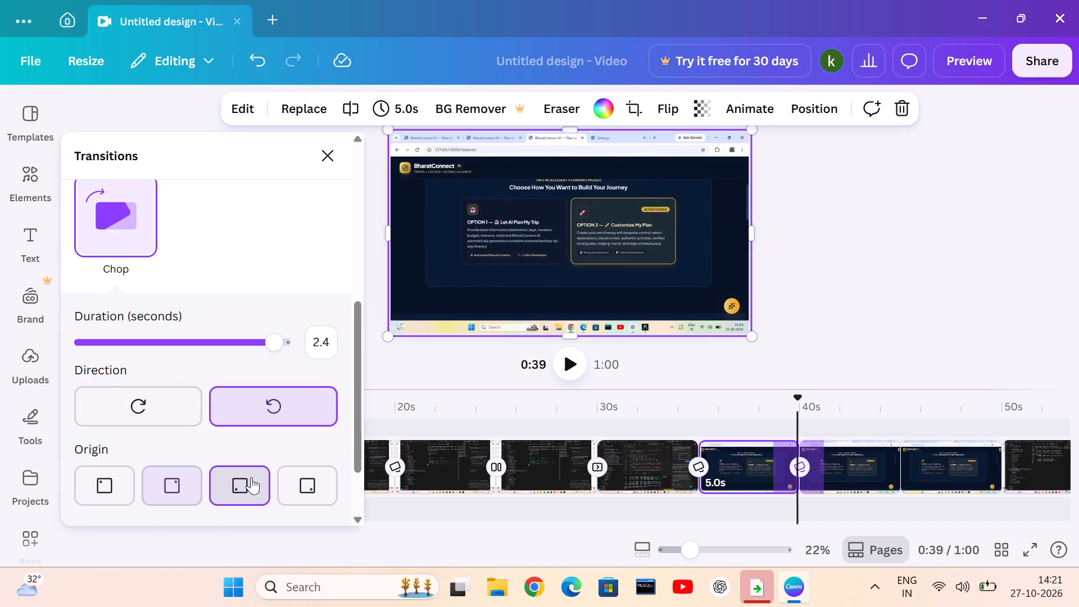
left_click(276, 478)
left_click(133, 417)
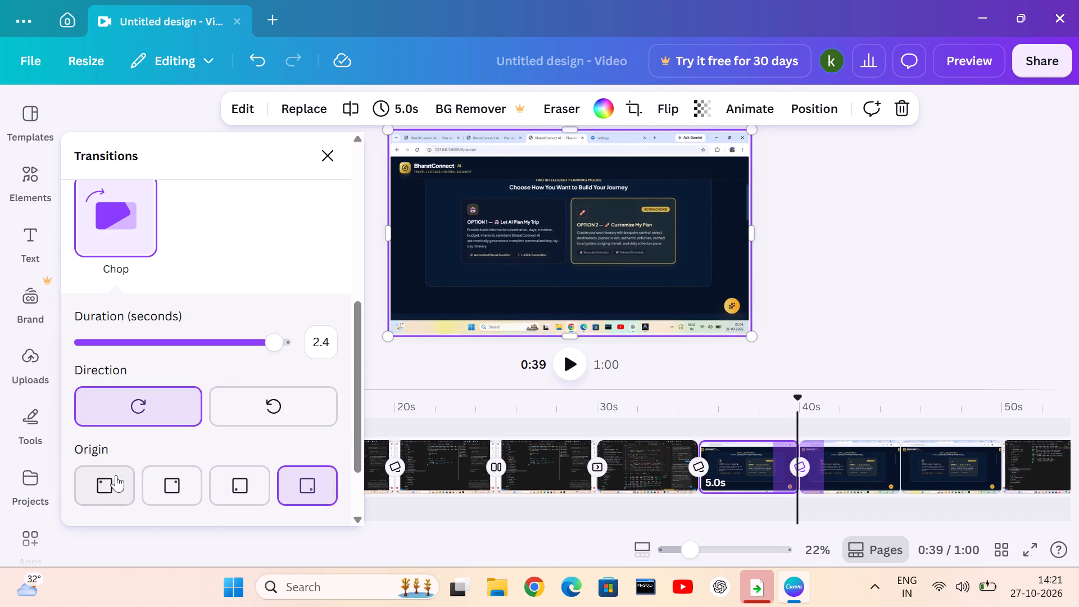
left_click(110, 492)
left_click_drag(157, 478, 165, 481)
left_click(239, 415)
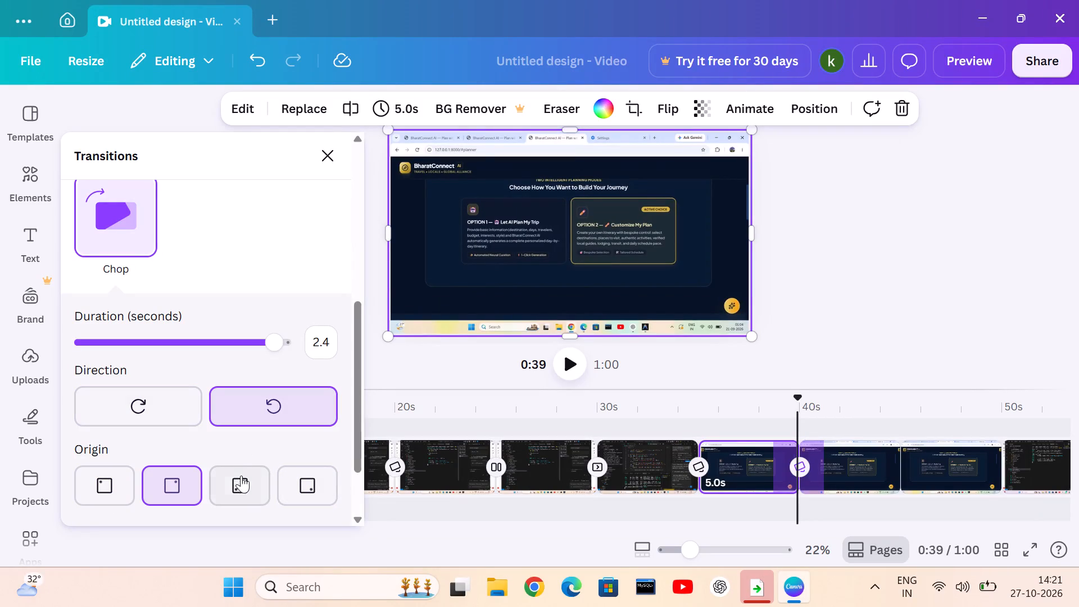
left_click(243, 482)
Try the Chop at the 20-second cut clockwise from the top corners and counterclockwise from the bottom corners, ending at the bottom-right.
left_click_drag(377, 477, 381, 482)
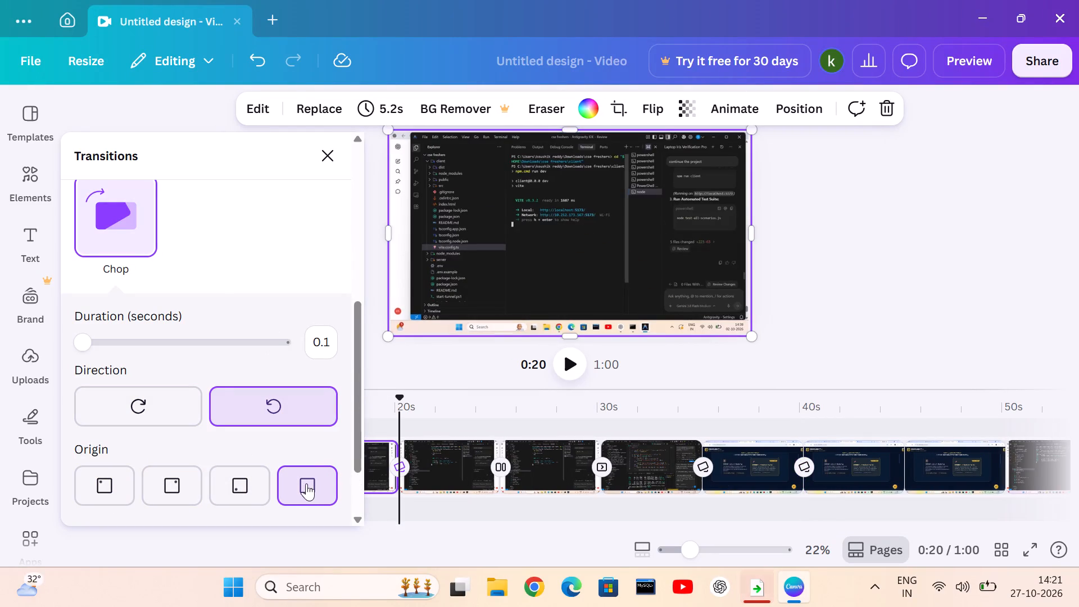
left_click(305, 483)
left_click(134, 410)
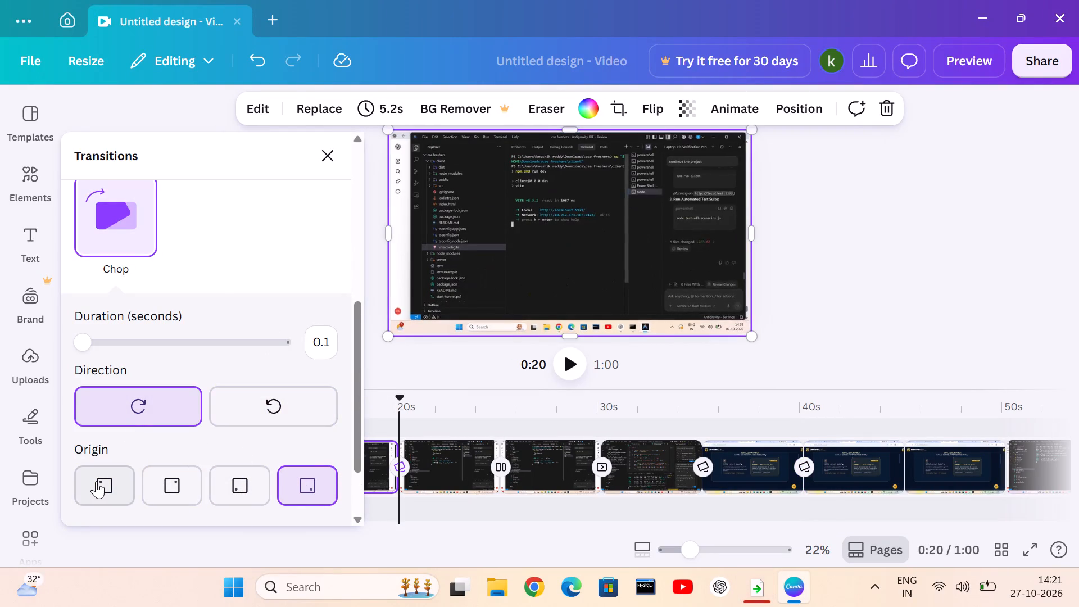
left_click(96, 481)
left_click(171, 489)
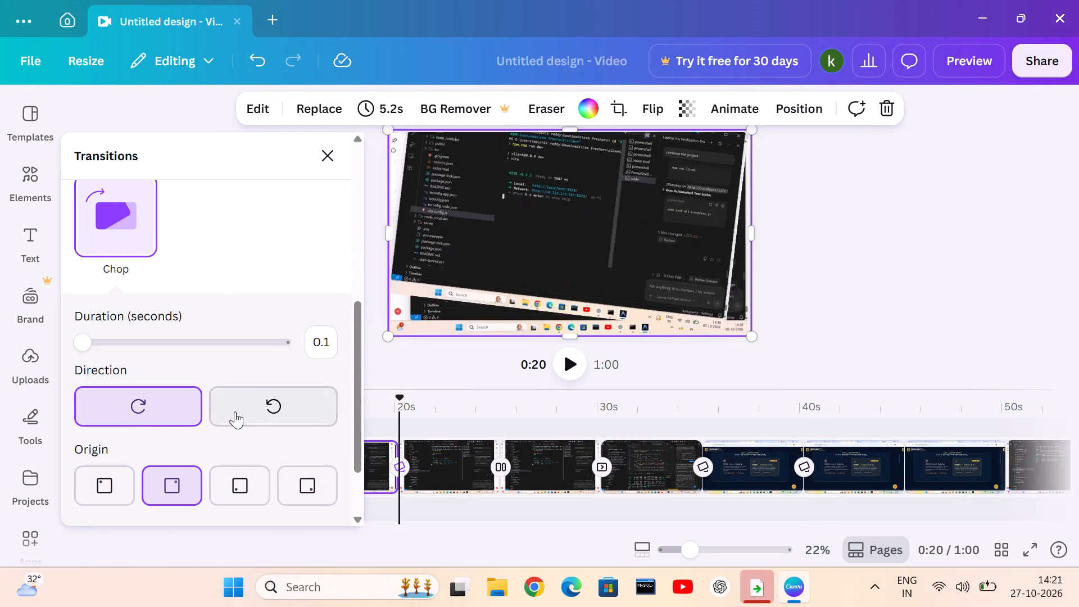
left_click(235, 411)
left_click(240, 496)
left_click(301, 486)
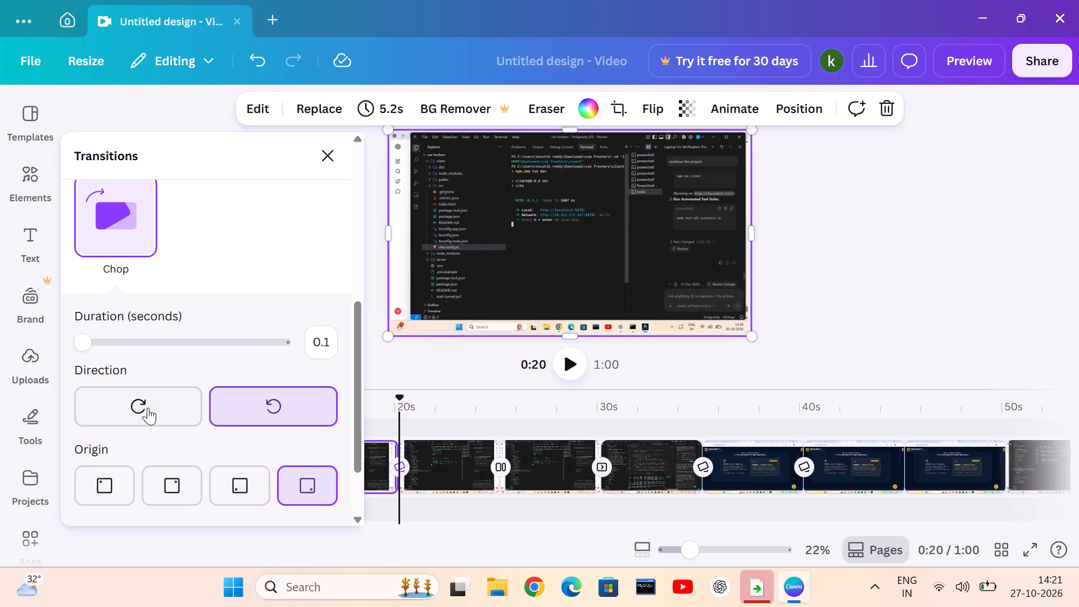
Cycle the Chop at the 20-second cut through both rotations and all four corner origins, ending clockwise from the top-left corner.
left_click(146, 405)
left_click(106, 488)
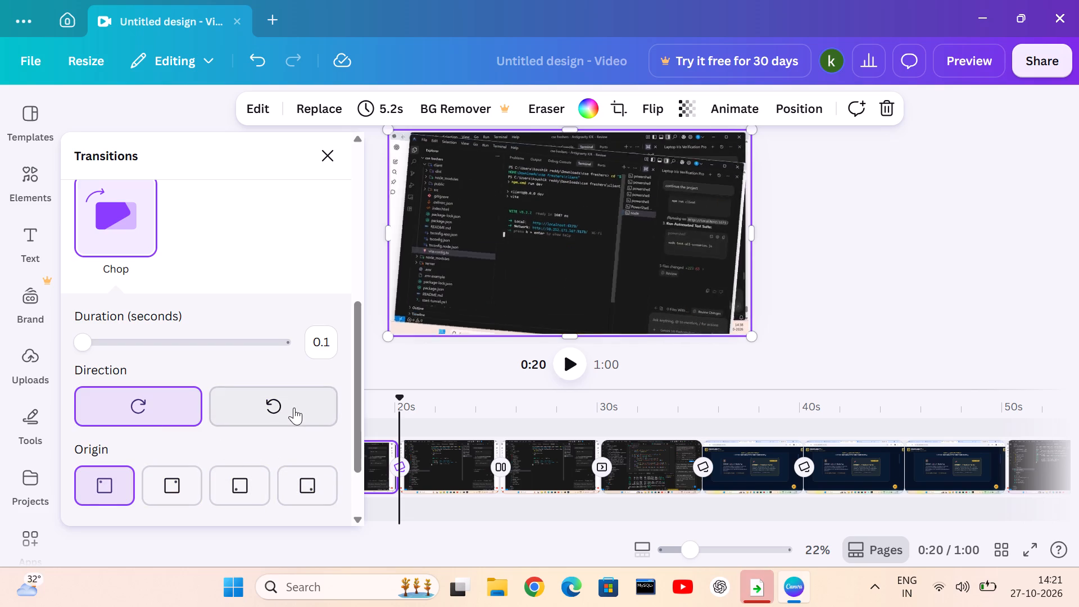
left_click(294, 407)
left_click(166, 484)
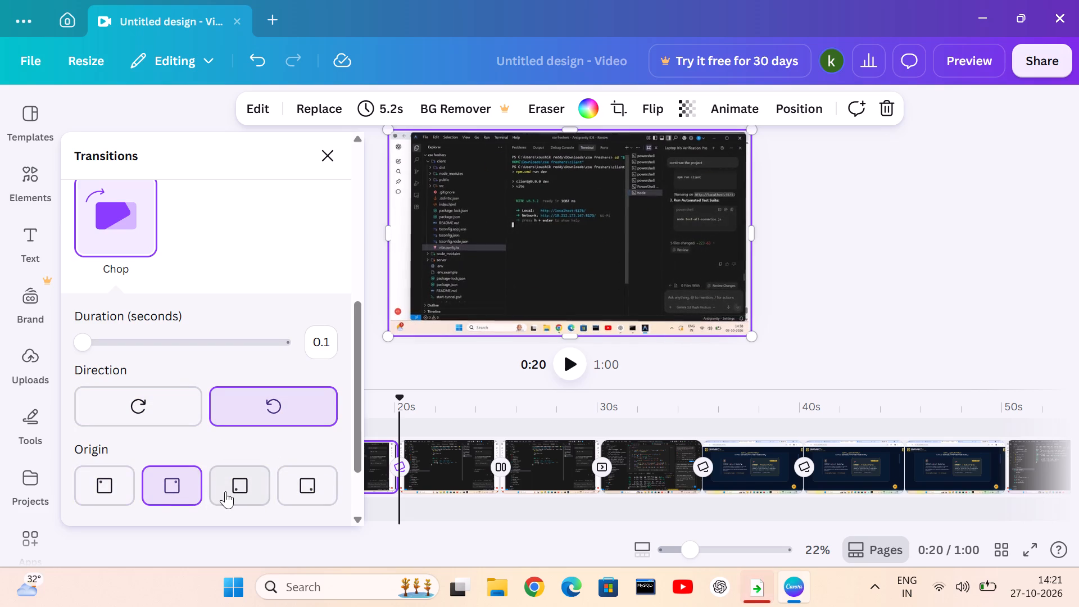
left_click_drag(225, 491, 234, 491)
left_click(315, 488)
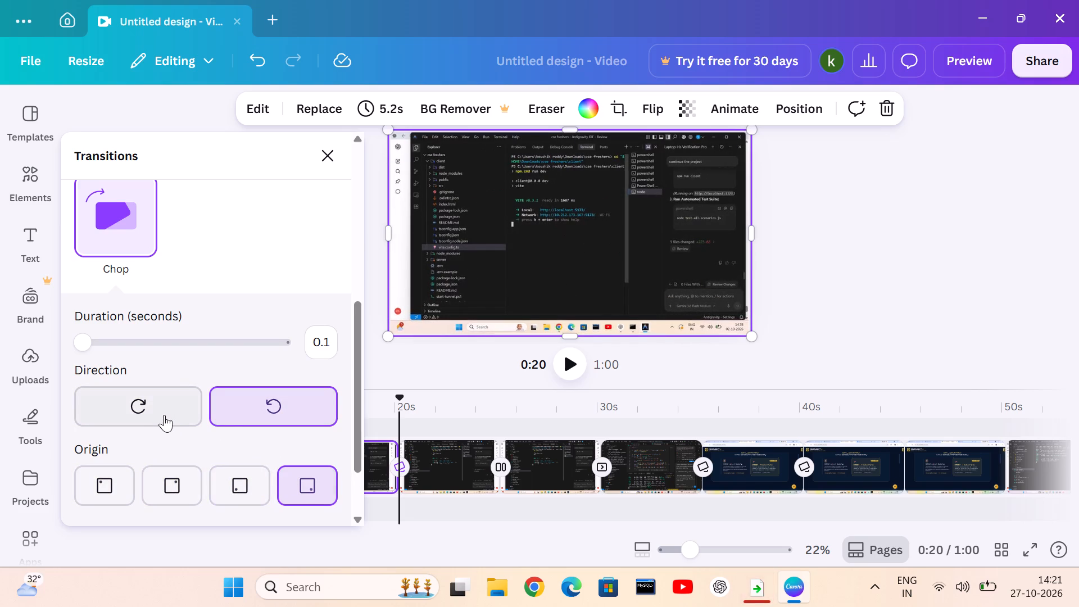
left_click(164, 414)
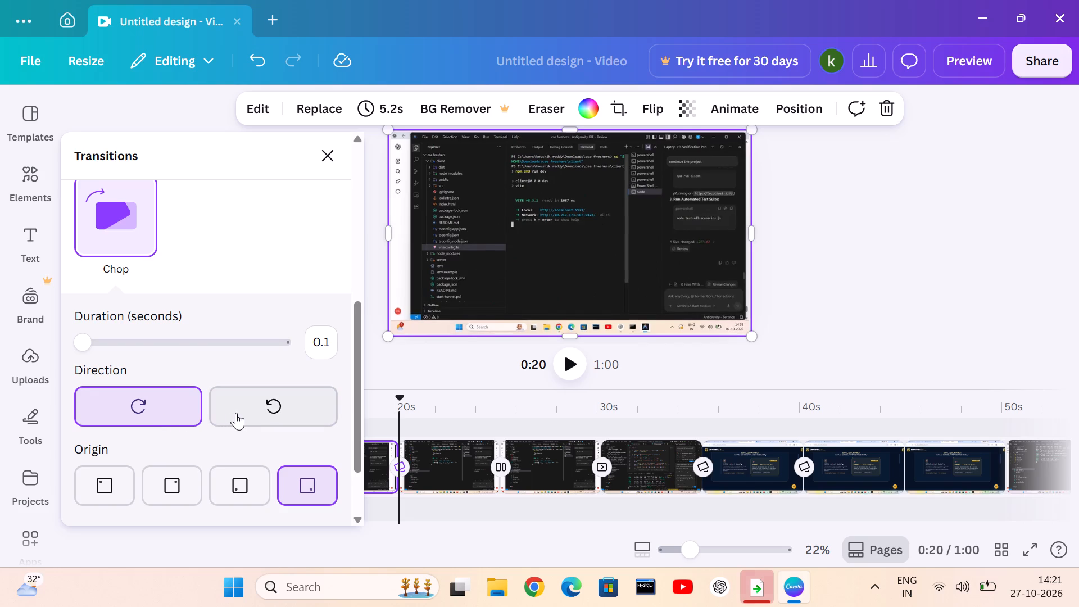
left_click(238, 413)
left_click(244, 492)
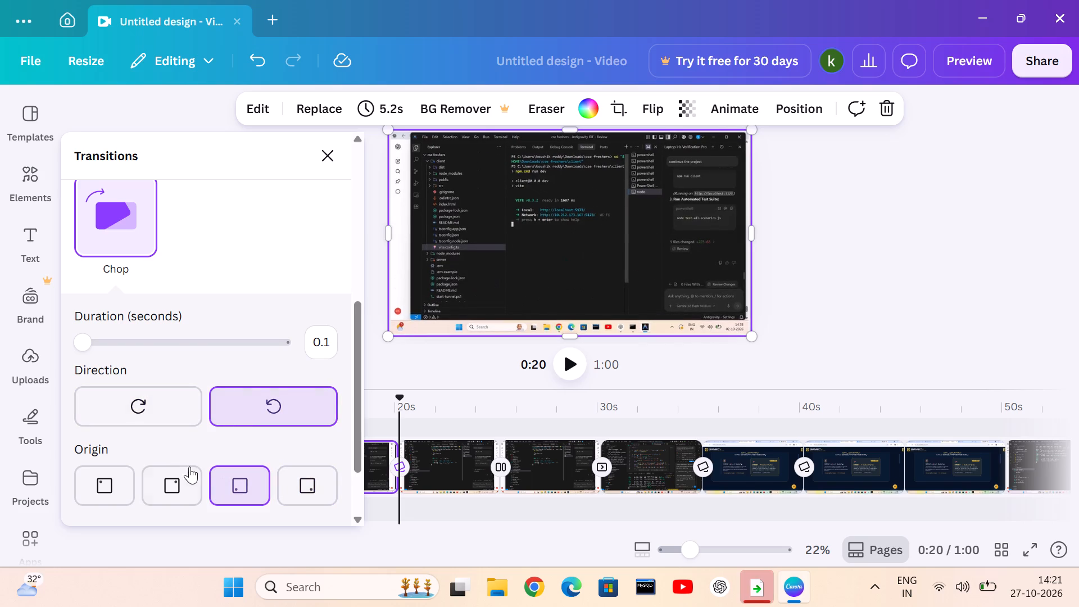
left_click(183, 479)
left_click(92, 481)
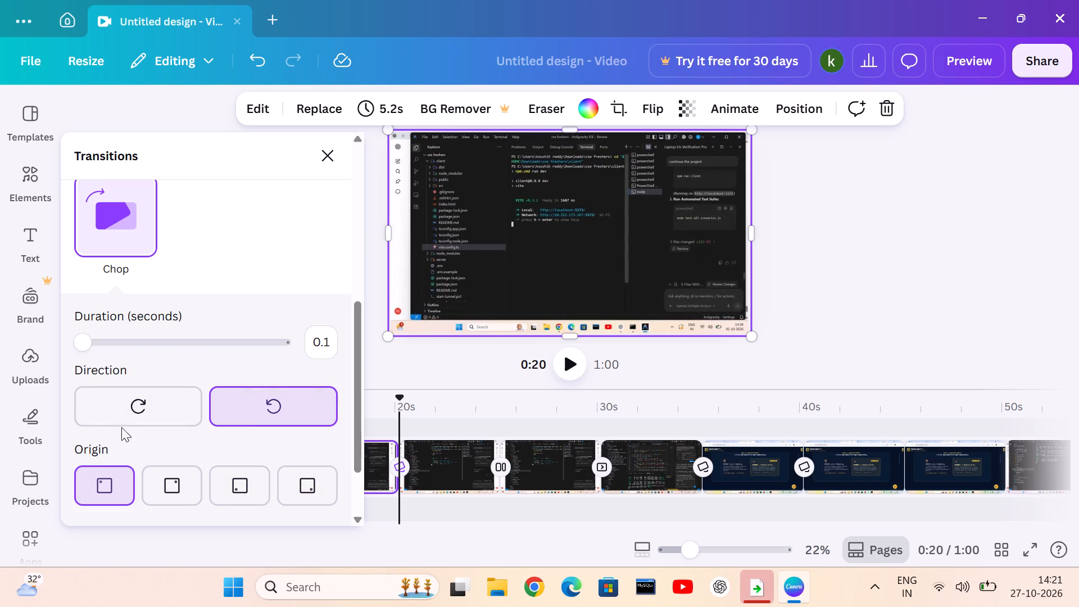
left_click(138, 407)
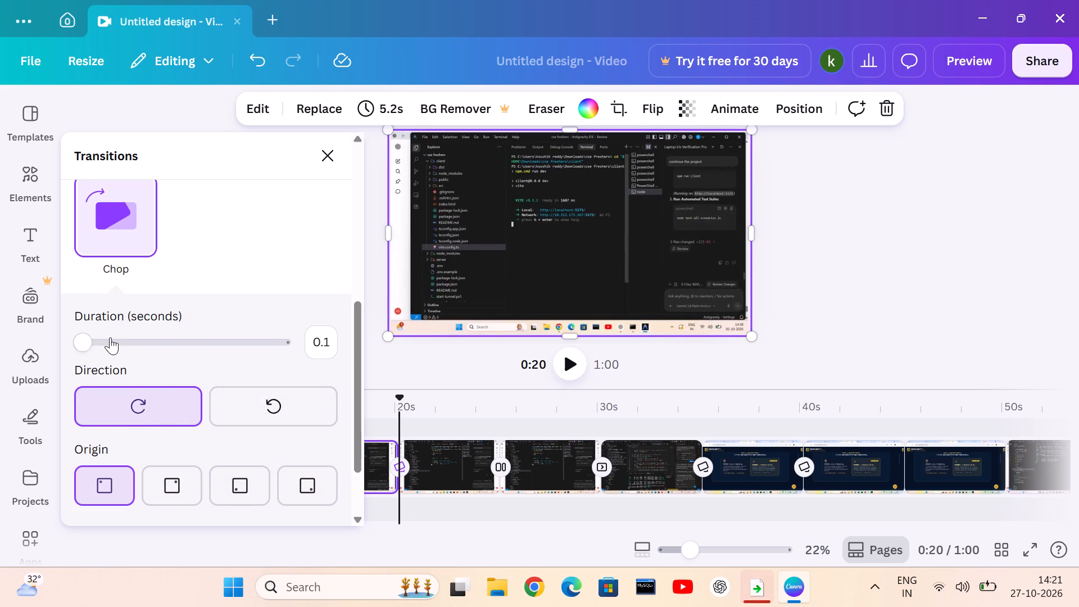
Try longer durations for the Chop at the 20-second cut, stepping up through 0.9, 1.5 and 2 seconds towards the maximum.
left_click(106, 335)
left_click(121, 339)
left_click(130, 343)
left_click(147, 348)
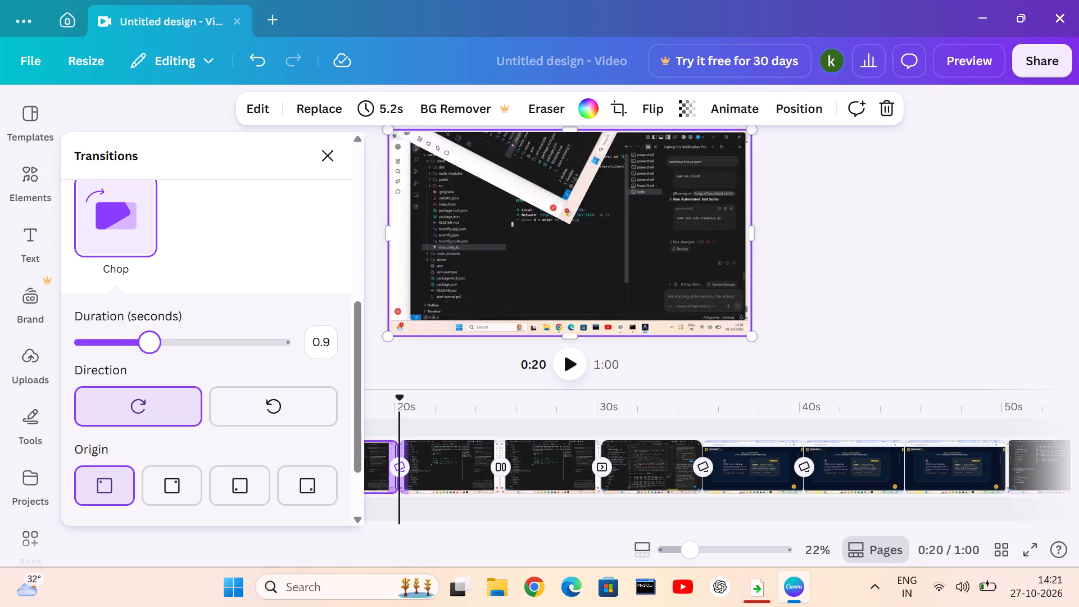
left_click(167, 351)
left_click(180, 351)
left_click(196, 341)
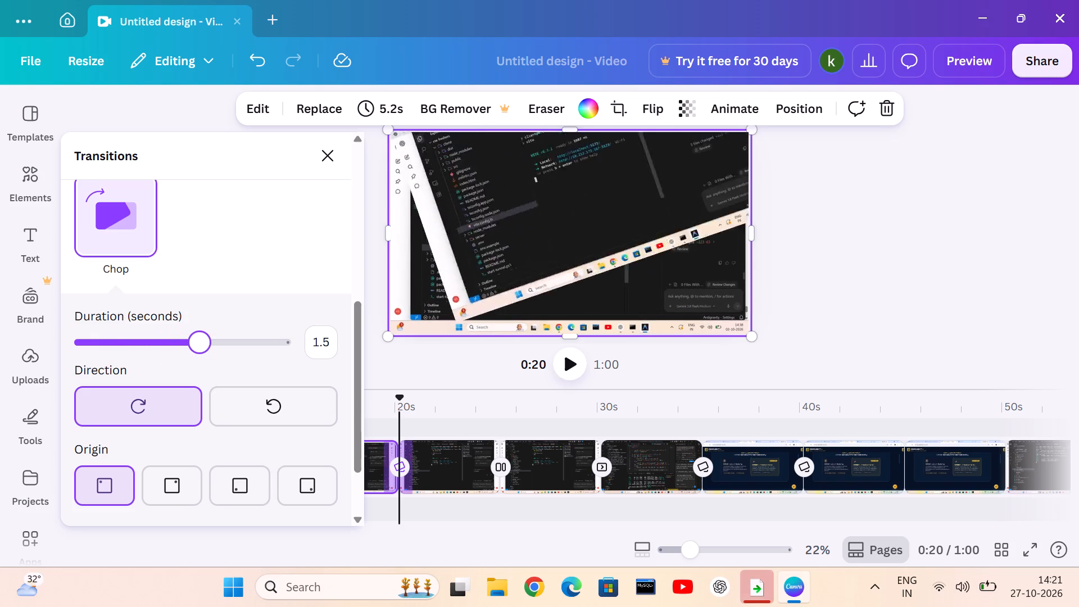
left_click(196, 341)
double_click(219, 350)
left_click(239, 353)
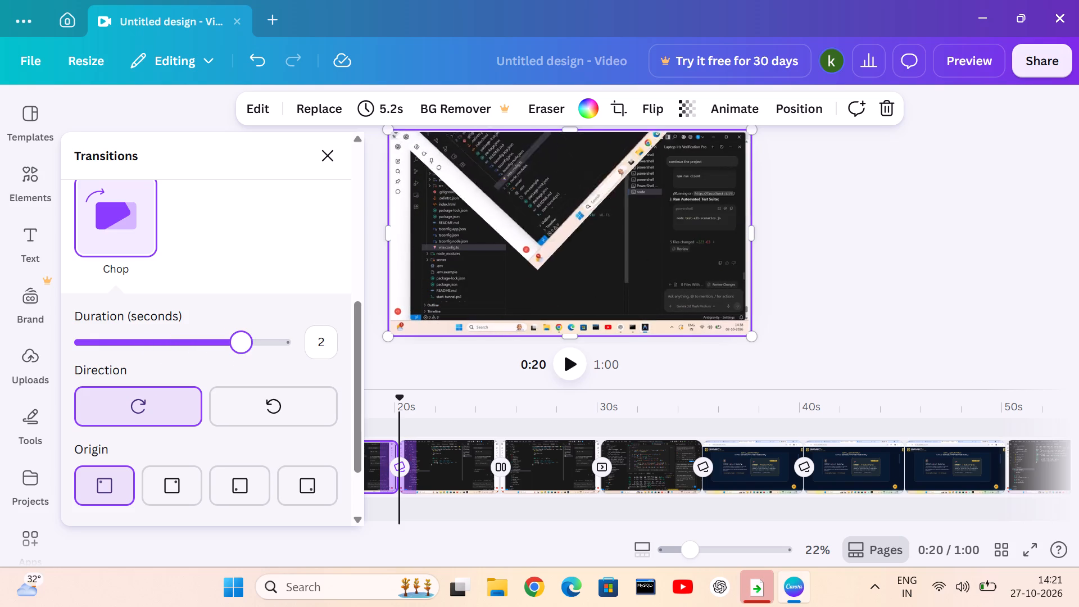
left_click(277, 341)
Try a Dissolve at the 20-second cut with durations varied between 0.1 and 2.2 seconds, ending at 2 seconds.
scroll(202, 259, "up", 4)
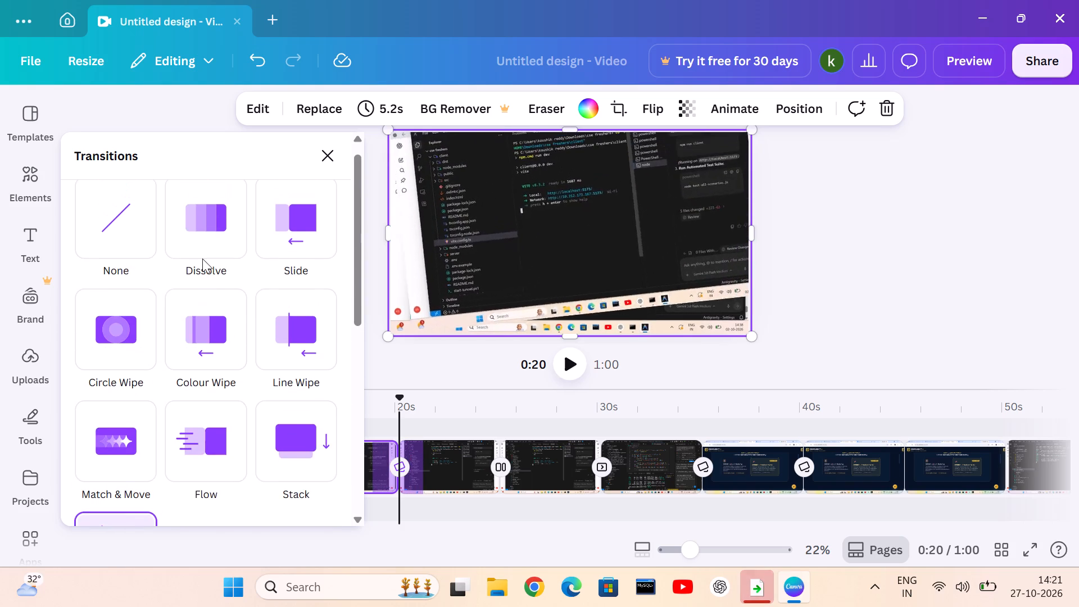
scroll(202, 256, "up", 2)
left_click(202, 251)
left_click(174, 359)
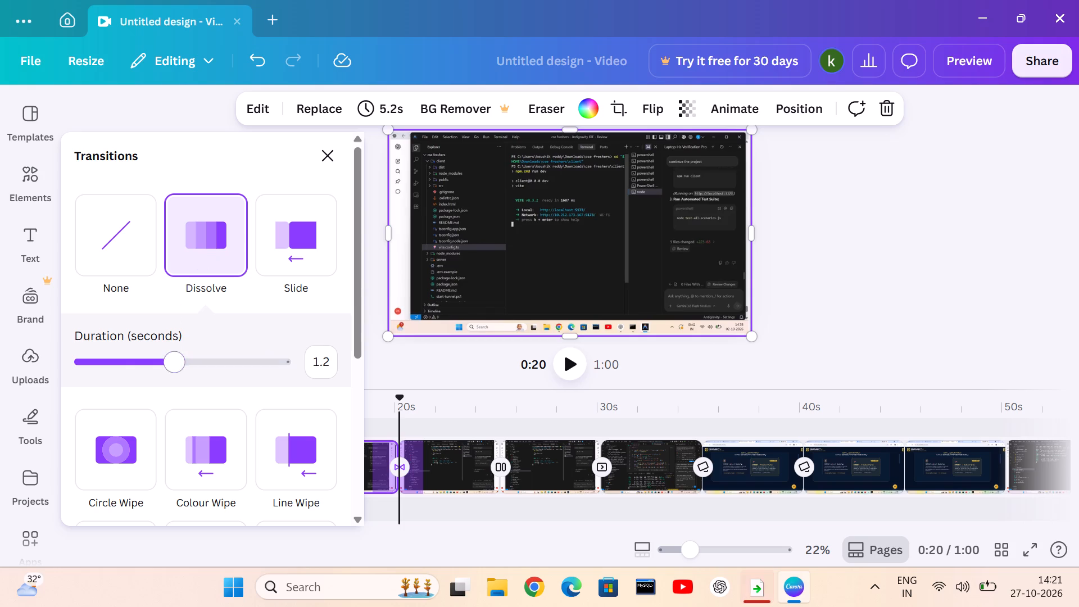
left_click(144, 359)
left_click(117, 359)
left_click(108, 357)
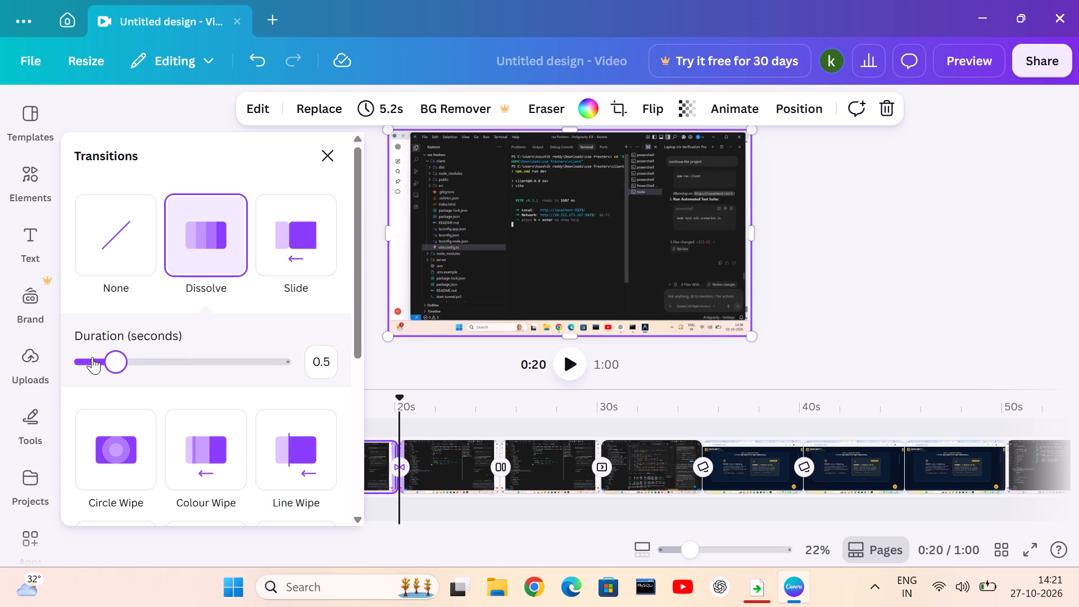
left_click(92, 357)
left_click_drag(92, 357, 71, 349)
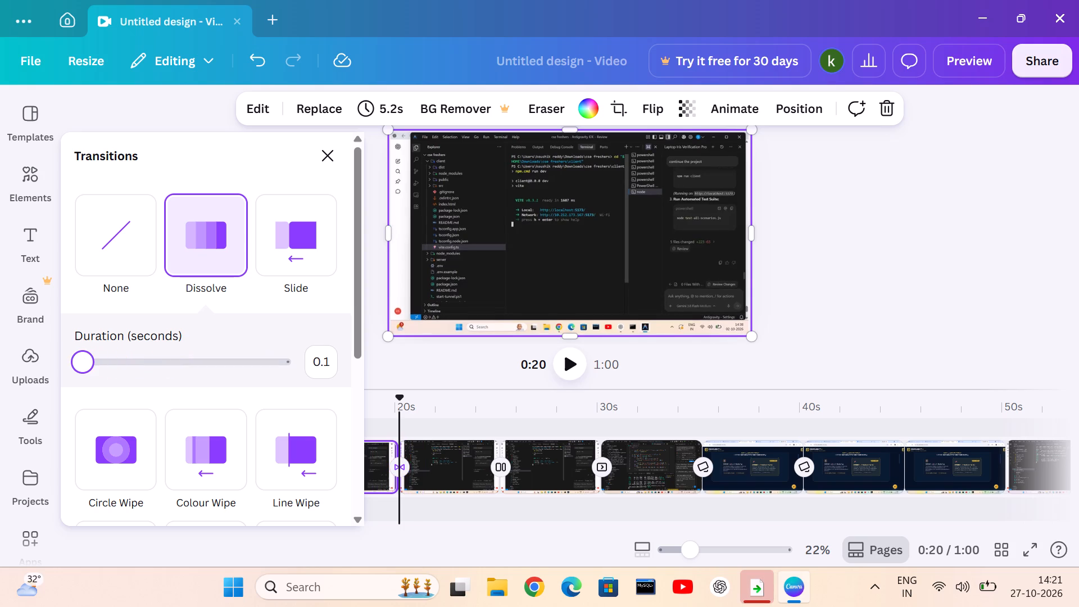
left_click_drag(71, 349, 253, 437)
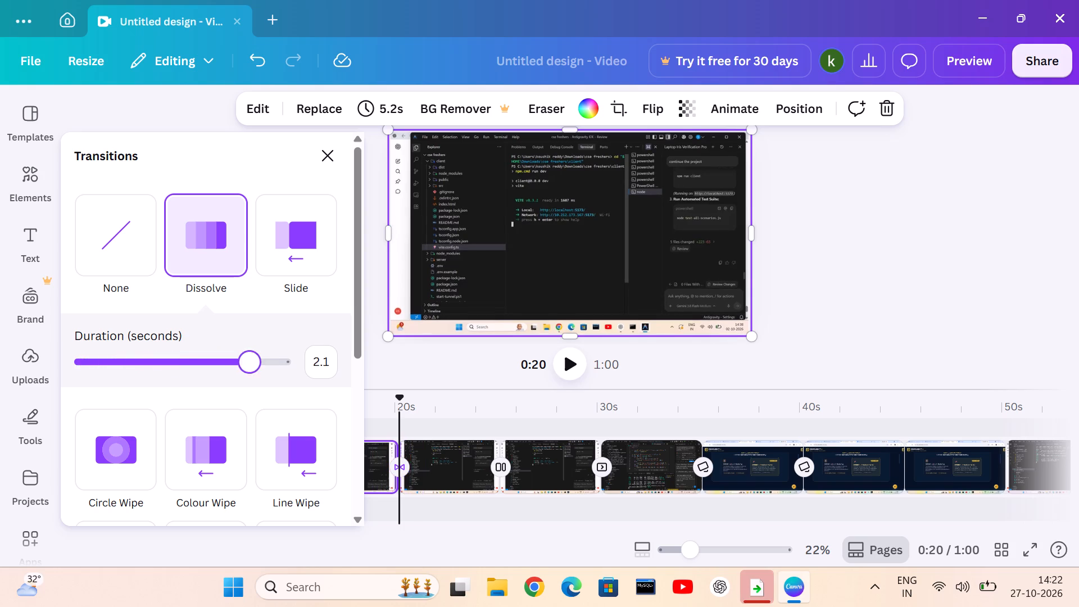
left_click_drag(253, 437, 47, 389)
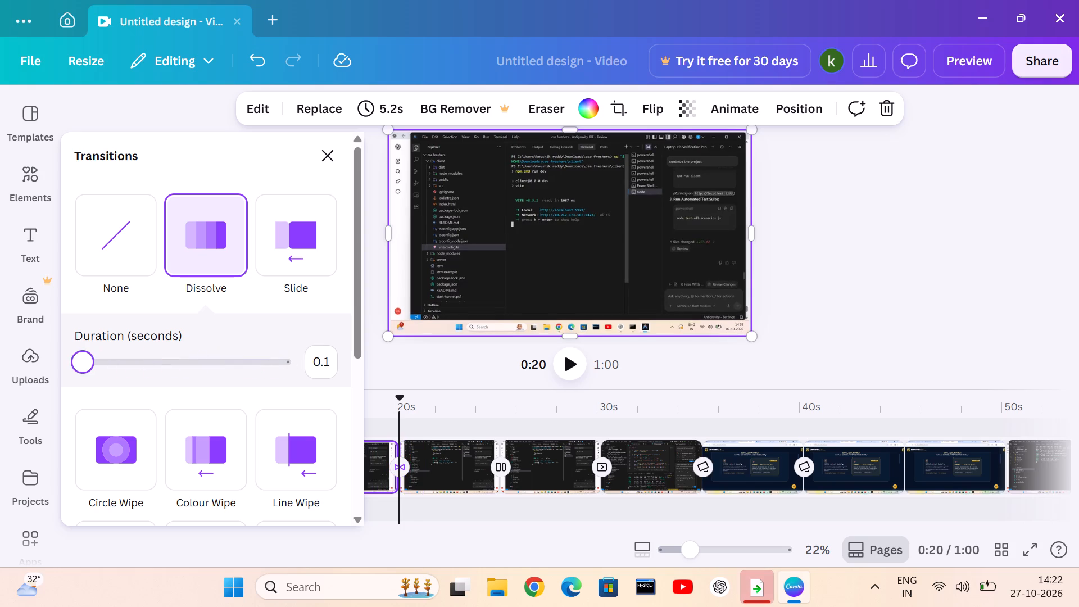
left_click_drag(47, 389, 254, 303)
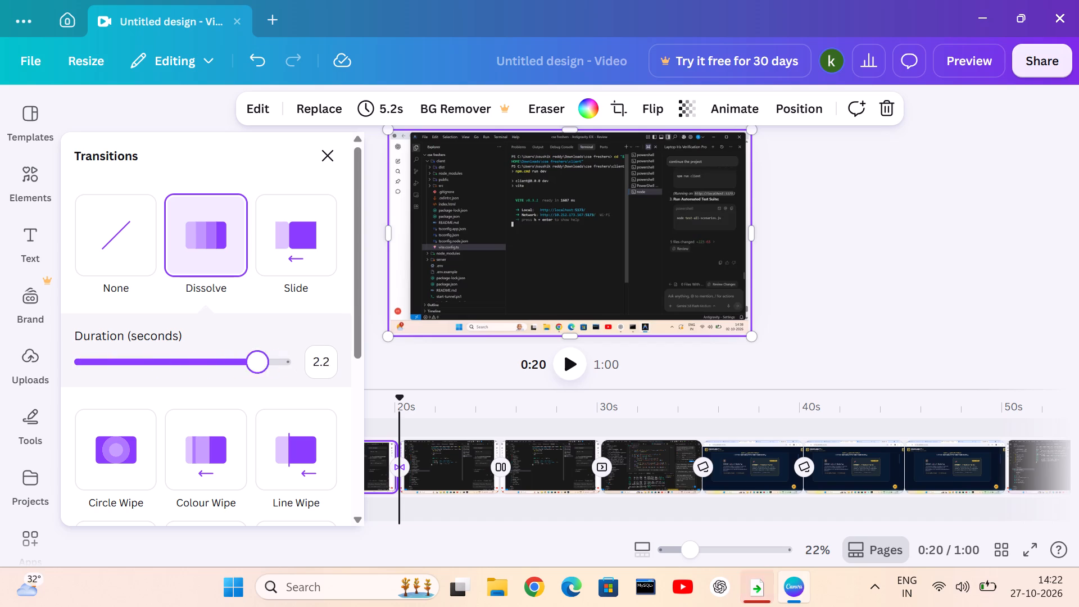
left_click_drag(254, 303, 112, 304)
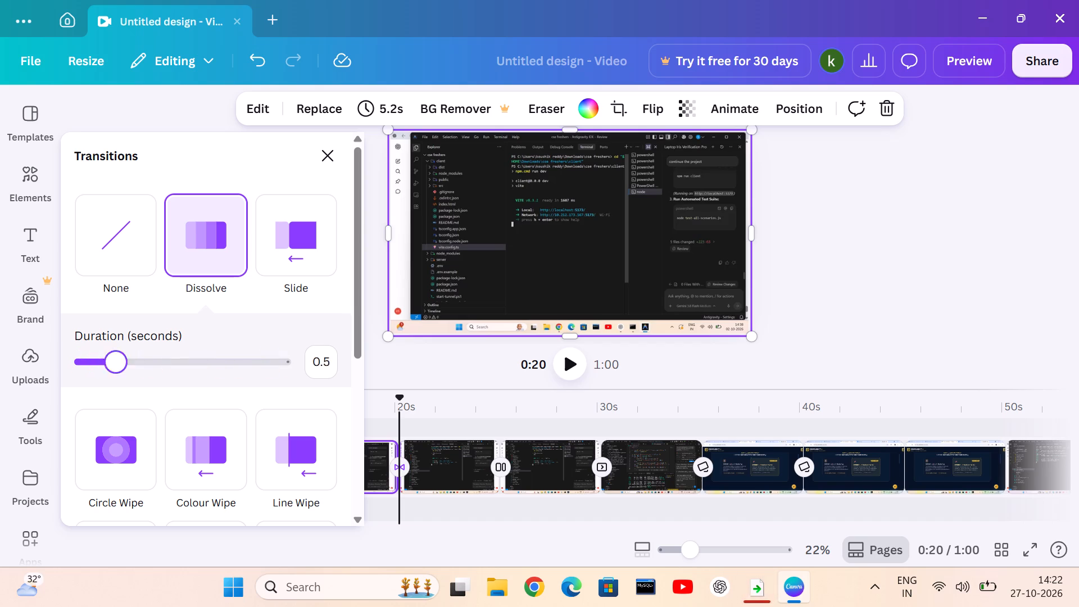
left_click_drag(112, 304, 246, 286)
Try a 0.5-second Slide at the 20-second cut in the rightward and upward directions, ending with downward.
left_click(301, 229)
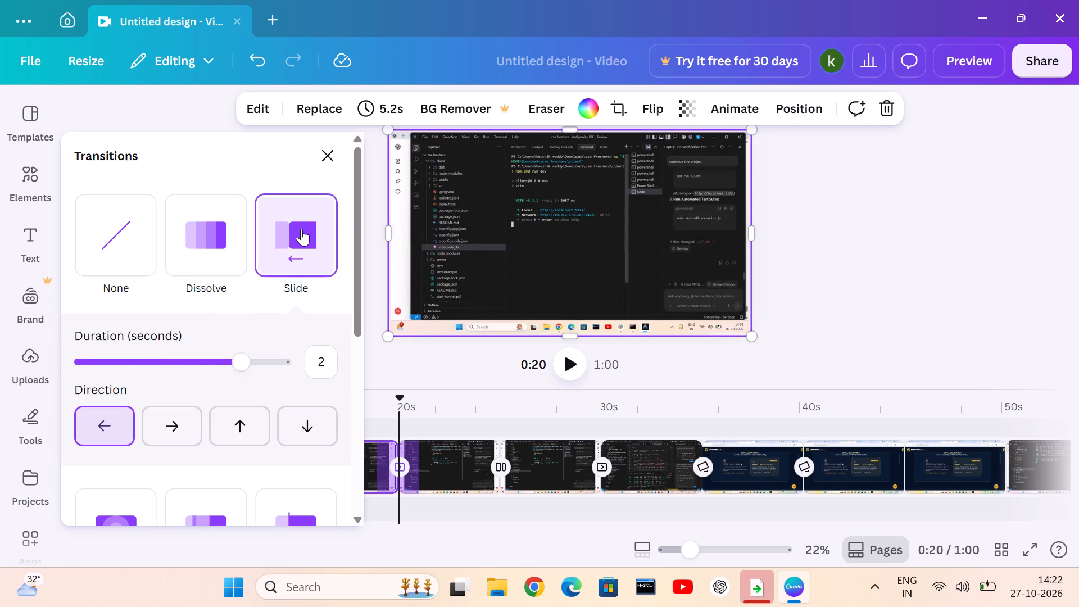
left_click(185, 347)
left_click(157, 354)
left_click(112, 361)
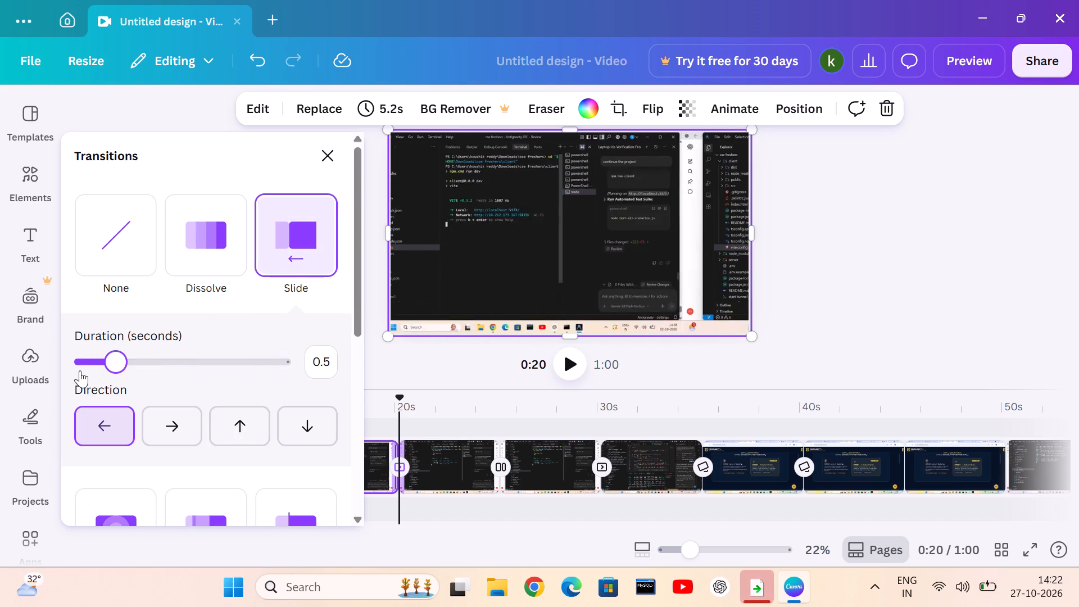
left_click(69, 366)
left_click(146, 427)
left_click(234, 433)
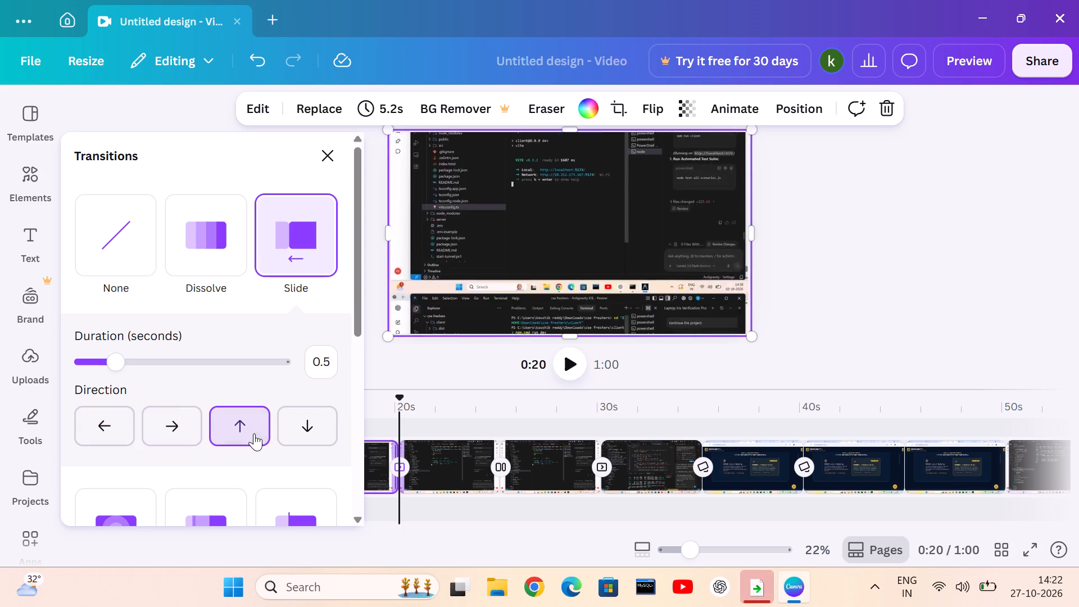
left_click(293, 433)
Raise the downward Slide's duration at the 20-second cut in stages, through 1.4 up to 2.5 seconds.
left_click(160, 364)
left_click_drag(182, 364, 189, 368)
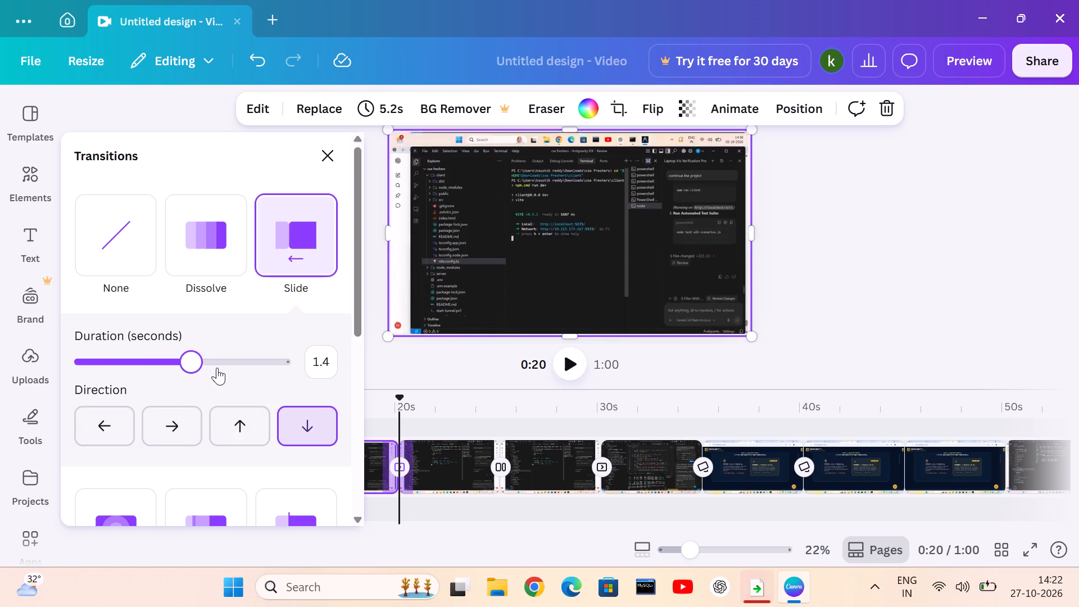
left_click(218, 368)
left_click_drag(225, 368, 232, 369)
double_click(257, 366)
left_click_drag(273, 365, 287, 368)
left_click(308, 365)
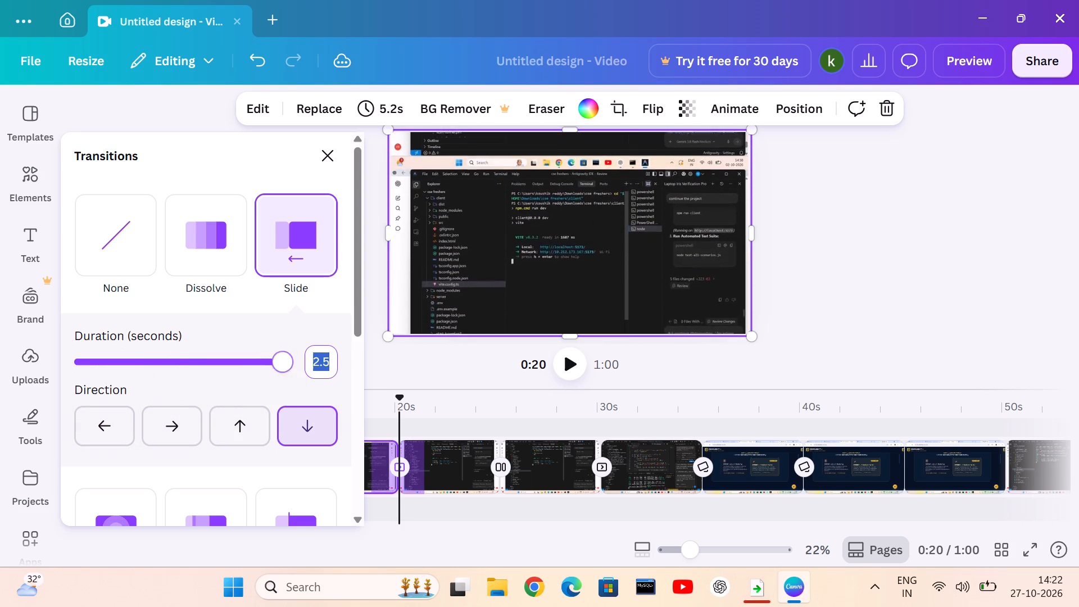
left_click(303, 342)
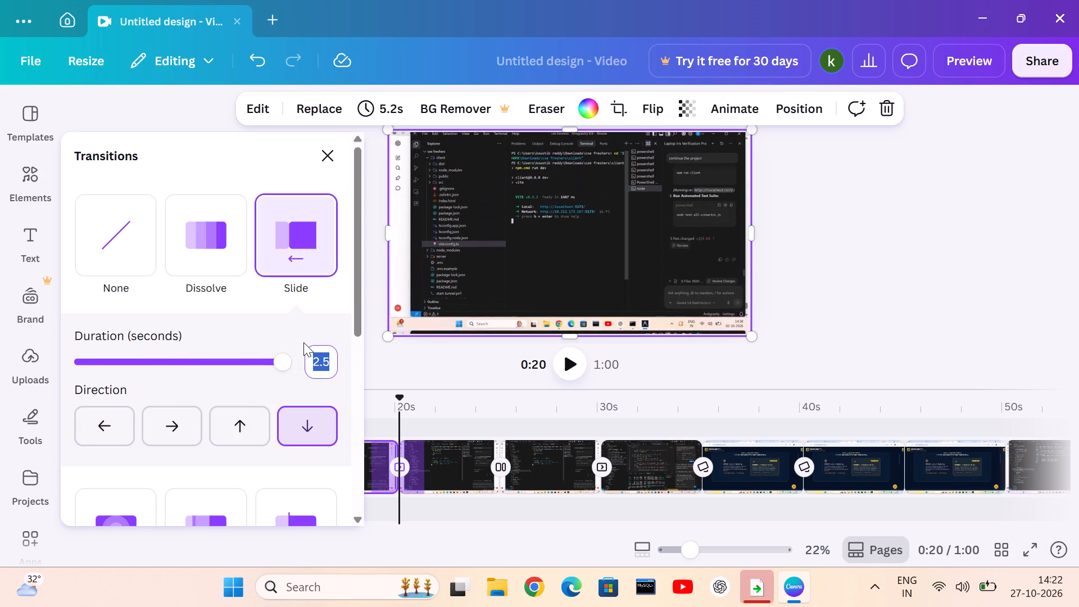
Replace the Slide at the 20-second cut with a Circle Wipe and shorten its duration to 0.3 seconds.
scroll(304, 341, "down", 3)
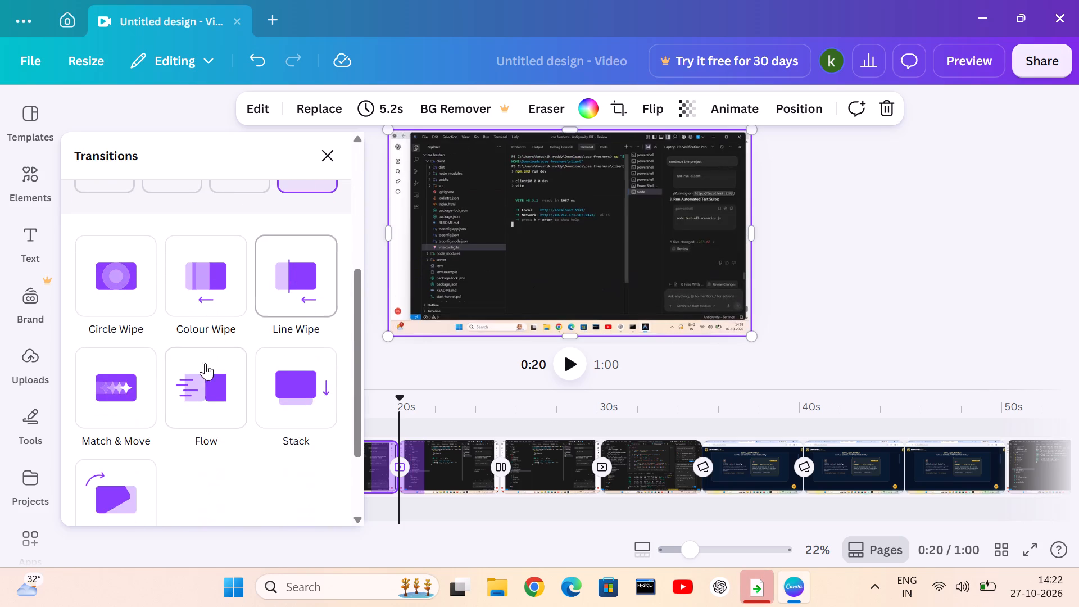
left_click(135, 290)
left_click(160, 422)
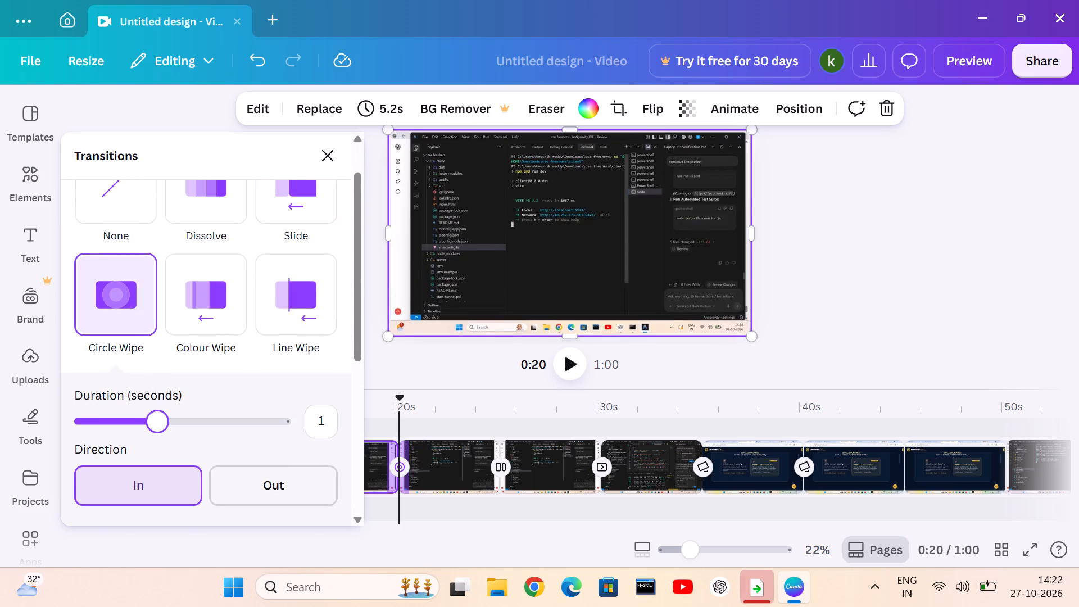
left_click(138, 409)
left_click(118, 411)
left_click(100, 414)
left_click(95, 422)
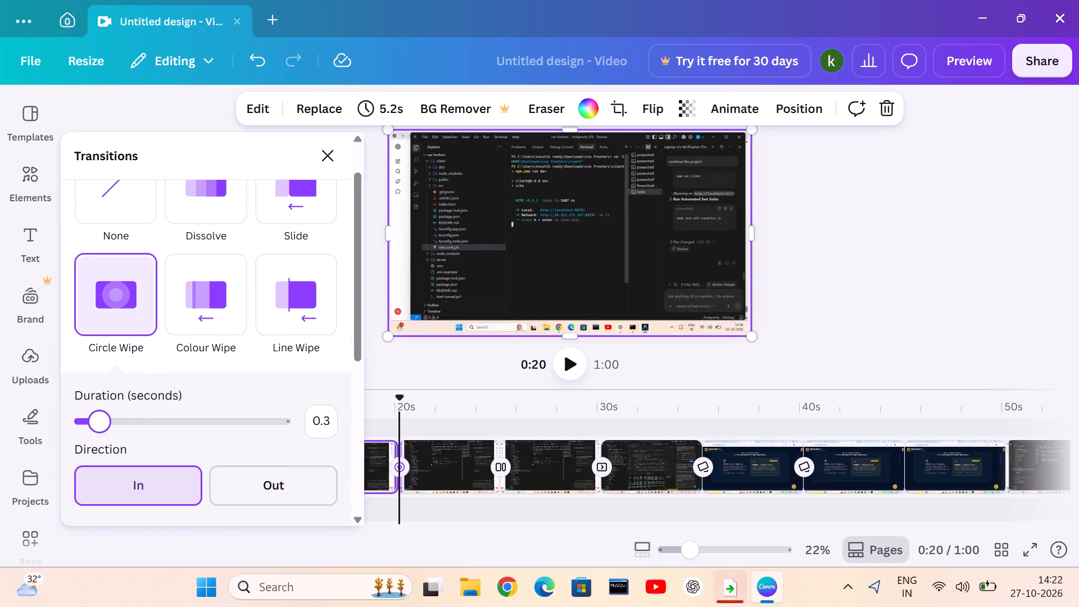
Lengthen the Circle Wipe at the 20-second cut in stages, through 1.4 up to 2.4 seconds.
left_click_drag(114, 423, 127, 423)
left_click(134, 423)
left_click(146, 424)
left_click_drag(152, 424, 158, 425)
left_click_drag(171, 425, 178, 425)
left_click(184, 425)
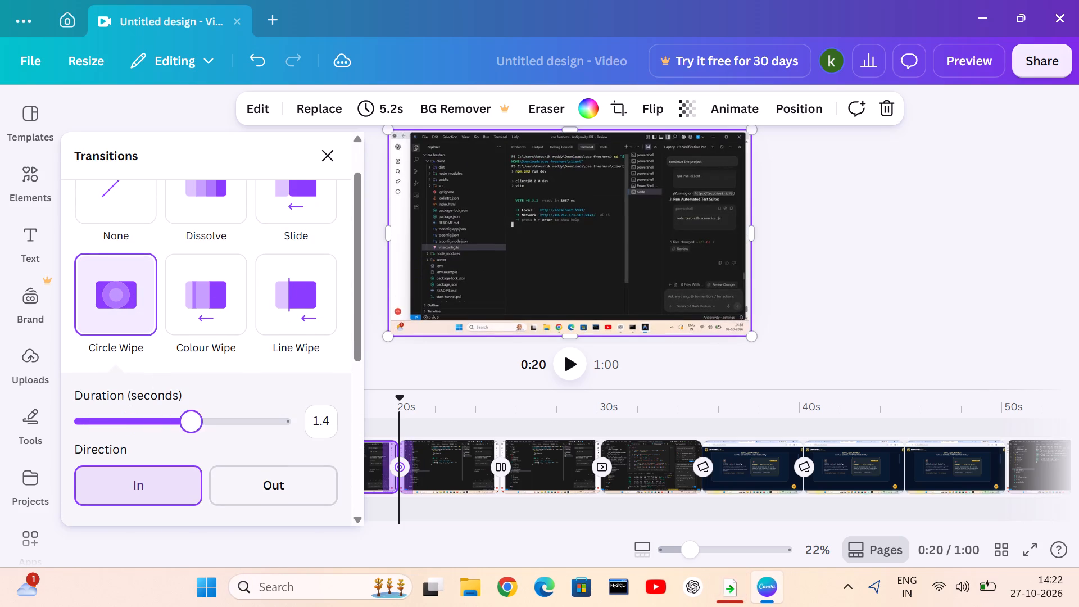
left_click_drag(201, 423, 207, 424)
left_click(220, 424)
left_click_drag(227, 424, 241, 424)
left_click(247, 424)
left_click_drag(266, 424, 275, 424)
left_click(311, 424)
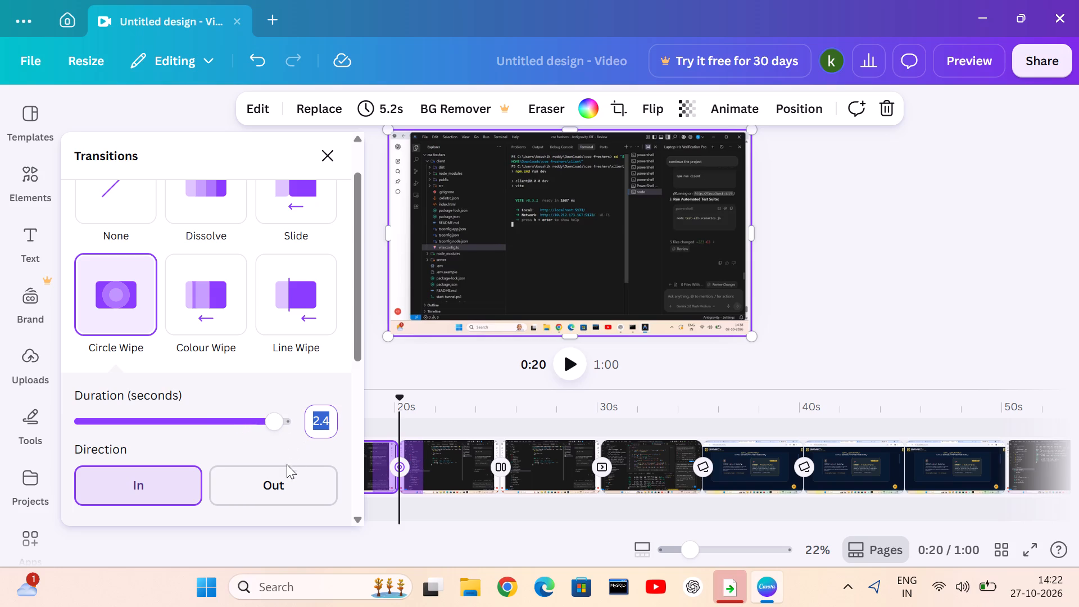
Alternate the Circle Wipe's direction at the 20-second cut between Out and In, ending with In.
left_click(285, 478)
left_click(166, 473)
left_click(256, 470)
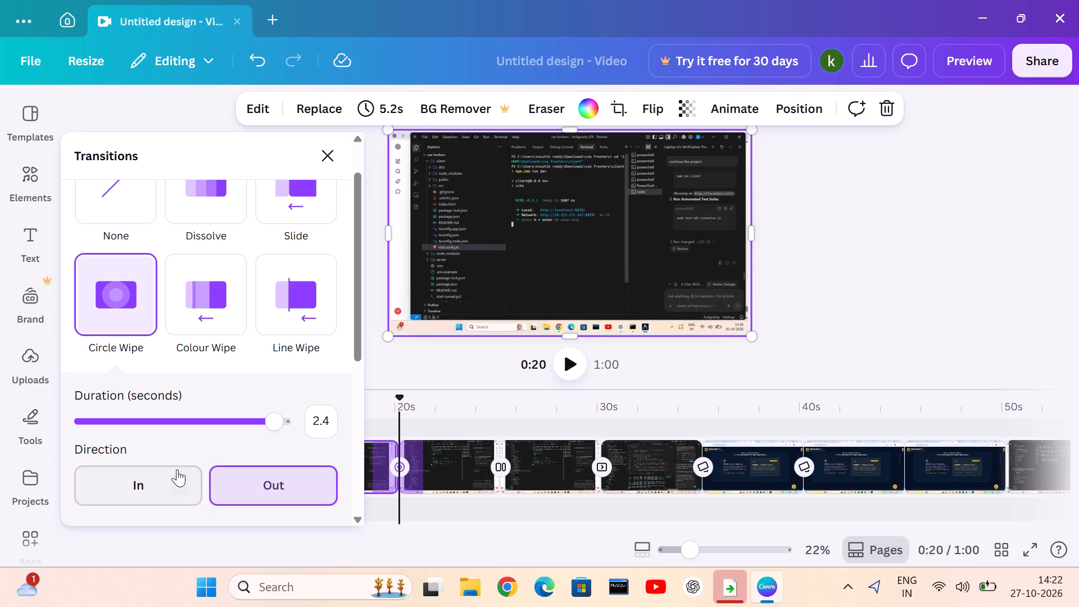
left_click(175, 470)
Apply a Colour Wipe at the 20-second cut and try its straight and diagonal directions, ending with leftward.
left_click(232, 315)
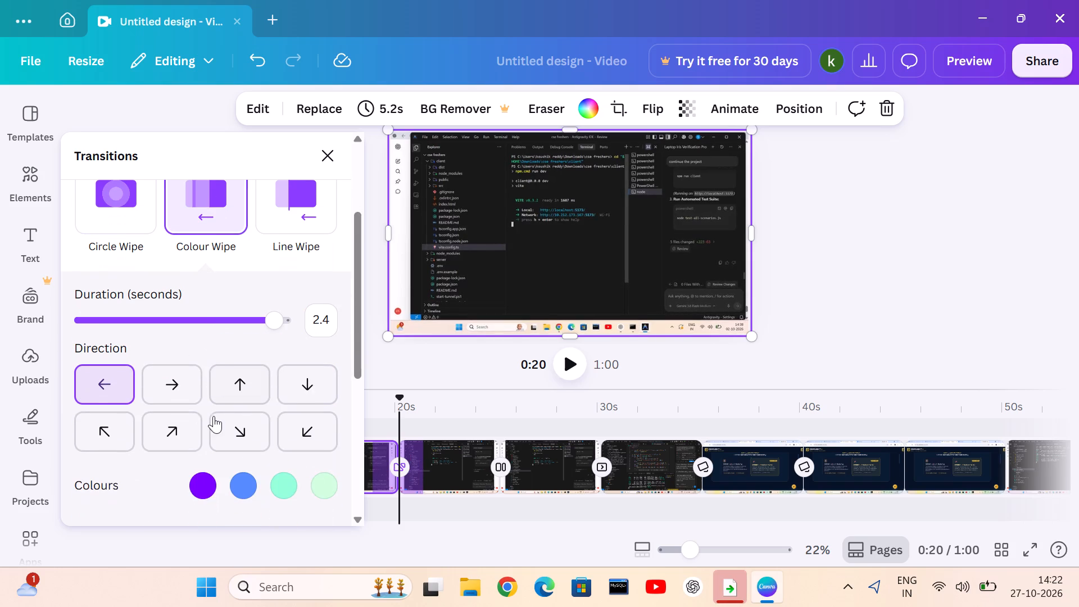
left_click(188, 383)
left_click(233, 382)
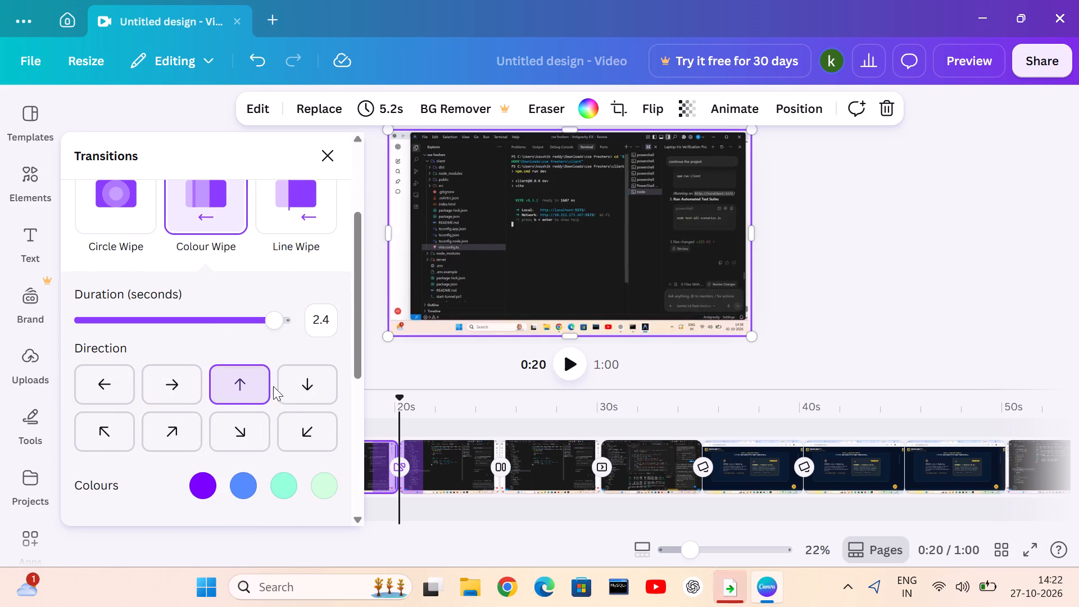
left_click(285, 386)
left_click(288, 454)
left_click(288, 432)
left_click(237, 448)
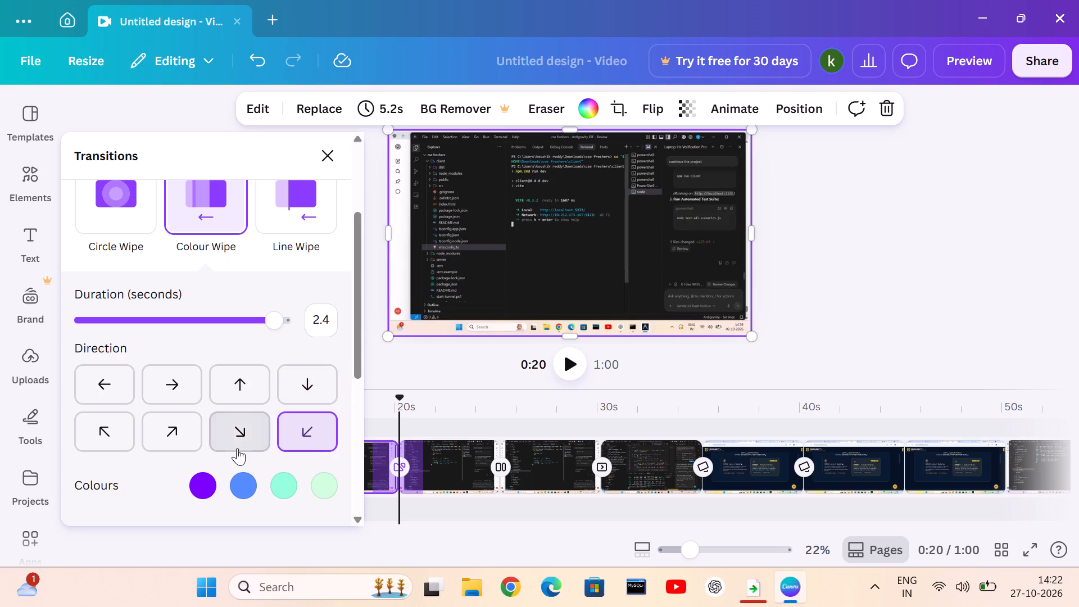
left_click(241, 395)
left_click(180, 378)
left_click(176, 426)
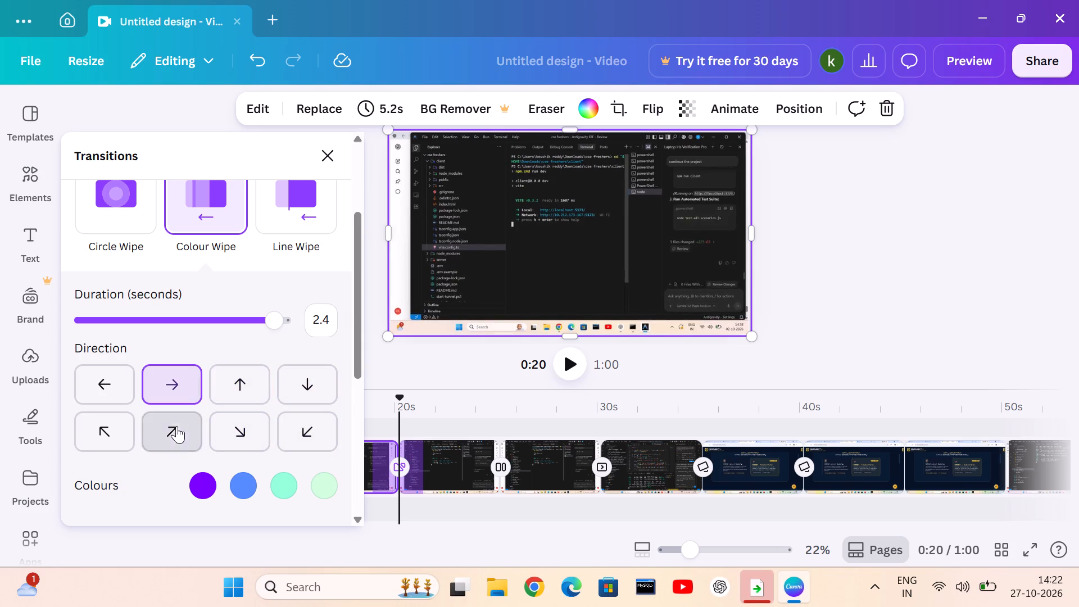
left_click(112, 429)
left_click(110, 390)
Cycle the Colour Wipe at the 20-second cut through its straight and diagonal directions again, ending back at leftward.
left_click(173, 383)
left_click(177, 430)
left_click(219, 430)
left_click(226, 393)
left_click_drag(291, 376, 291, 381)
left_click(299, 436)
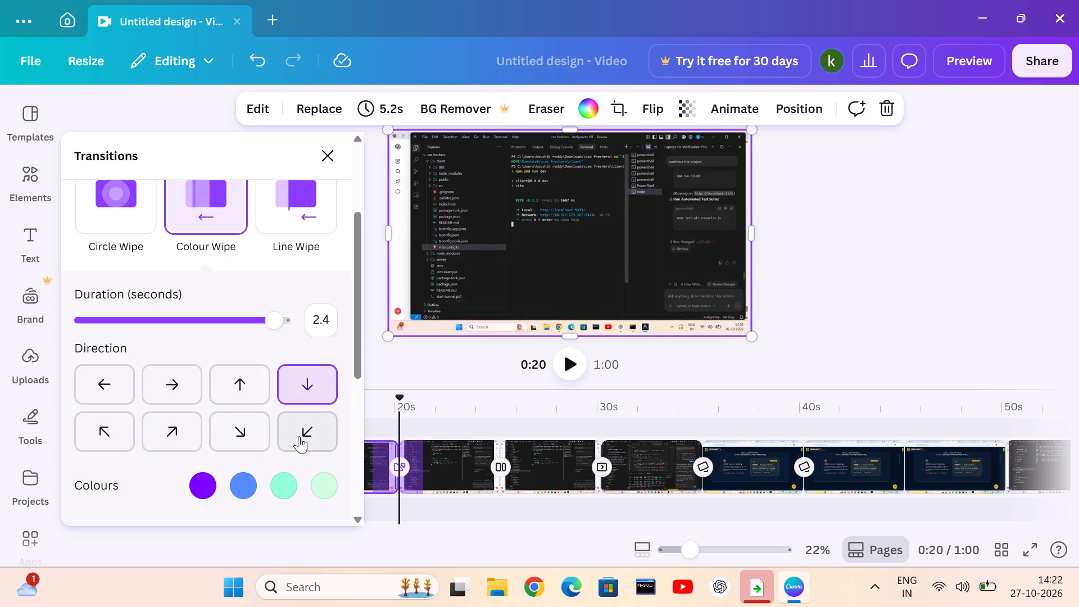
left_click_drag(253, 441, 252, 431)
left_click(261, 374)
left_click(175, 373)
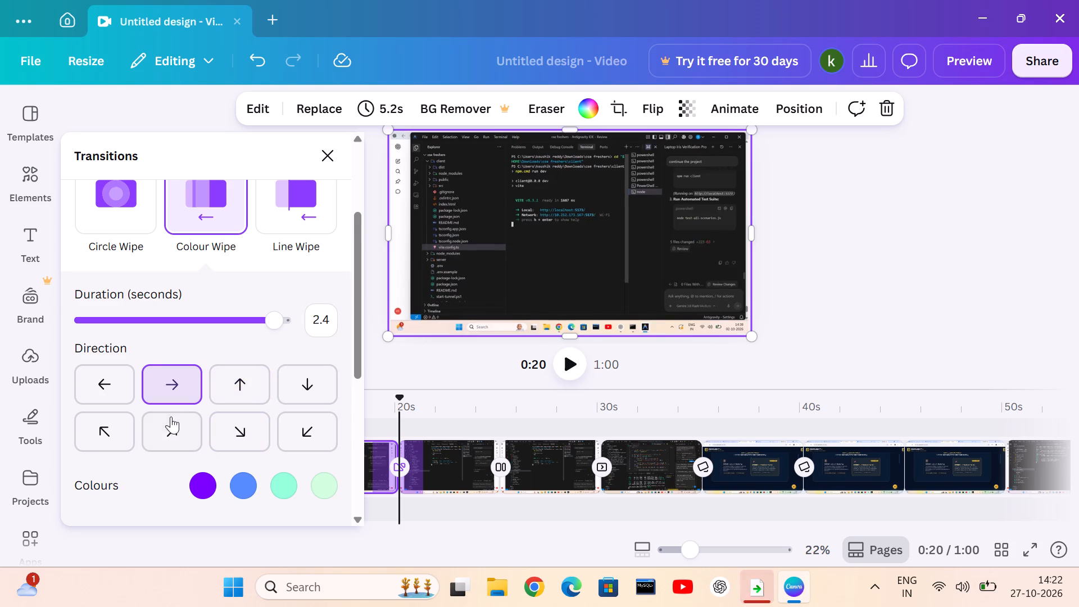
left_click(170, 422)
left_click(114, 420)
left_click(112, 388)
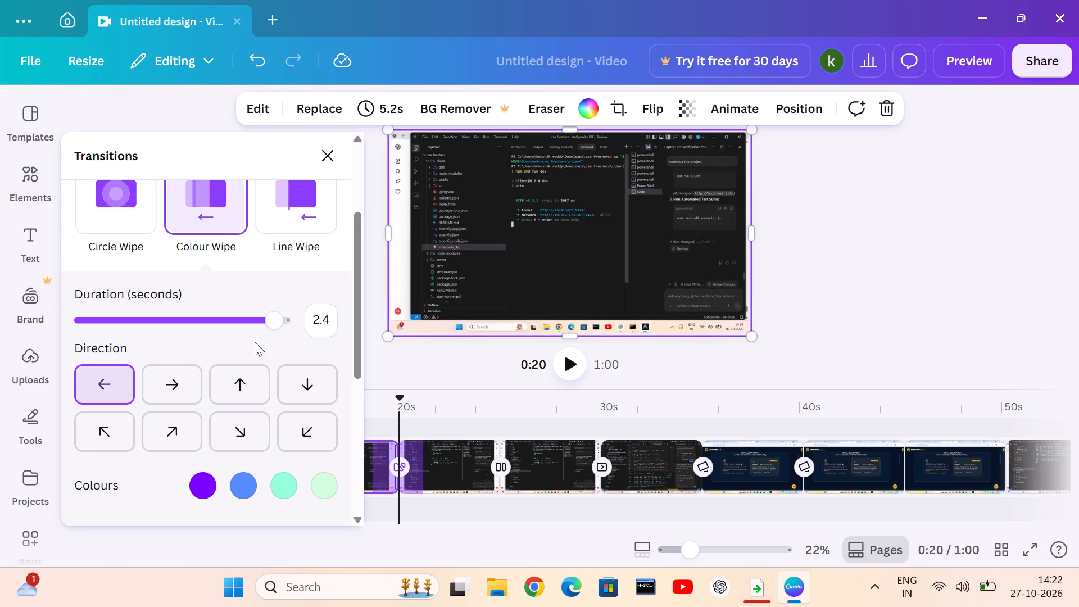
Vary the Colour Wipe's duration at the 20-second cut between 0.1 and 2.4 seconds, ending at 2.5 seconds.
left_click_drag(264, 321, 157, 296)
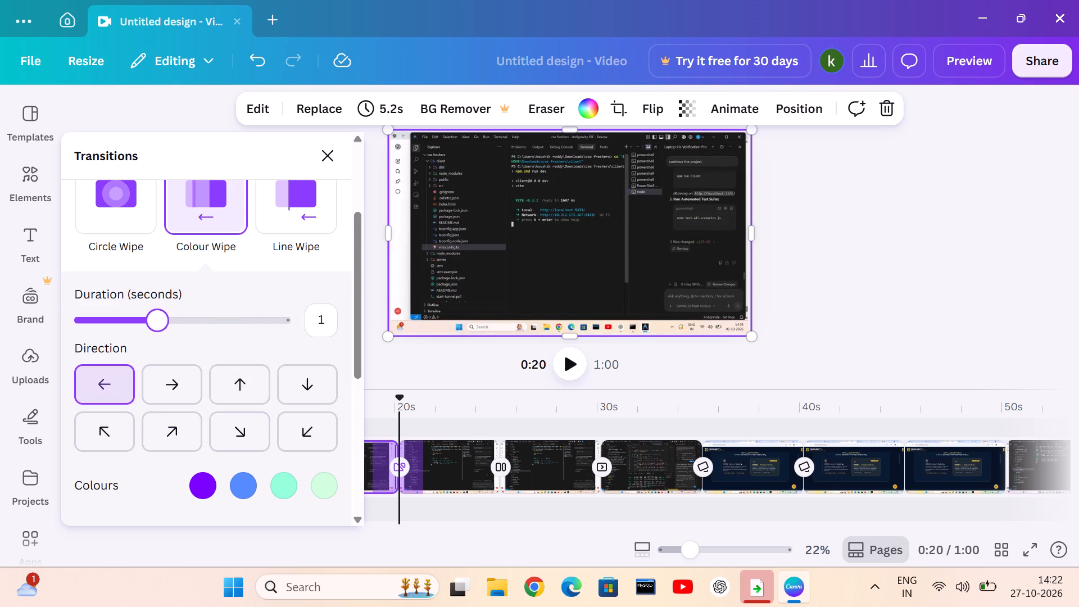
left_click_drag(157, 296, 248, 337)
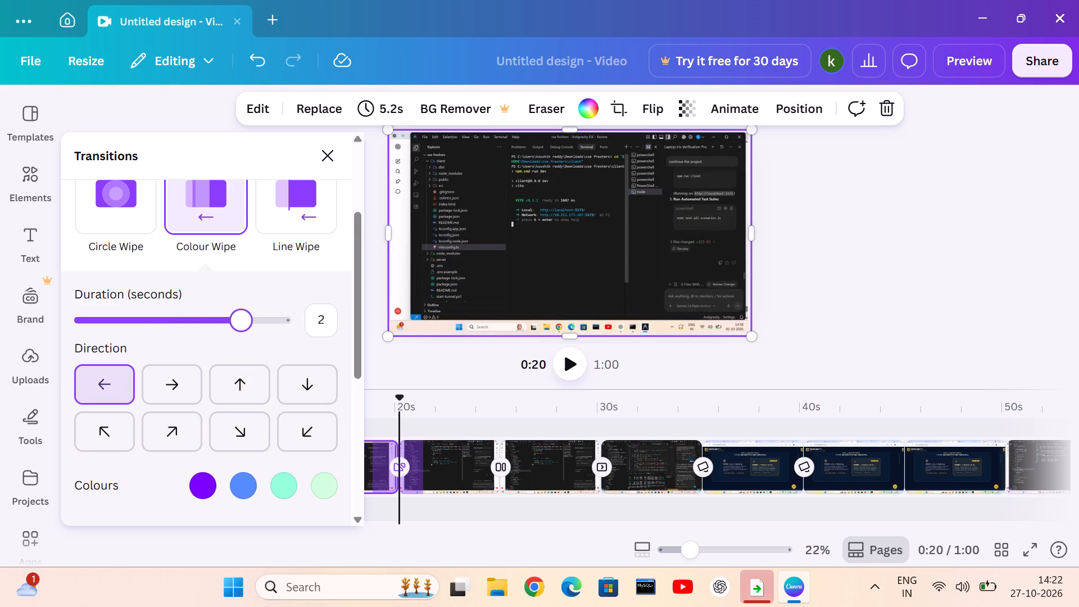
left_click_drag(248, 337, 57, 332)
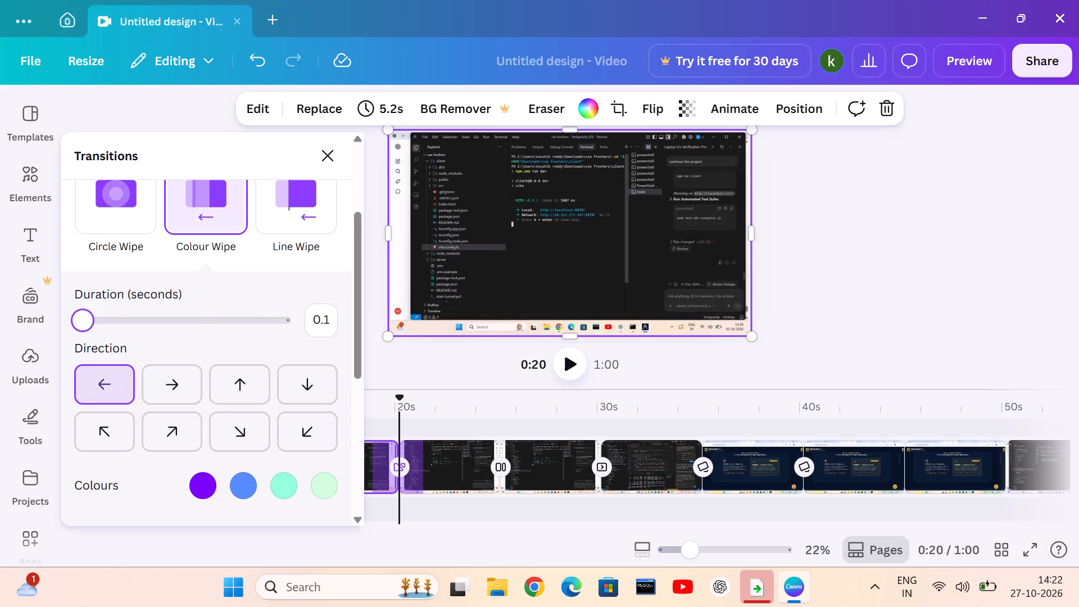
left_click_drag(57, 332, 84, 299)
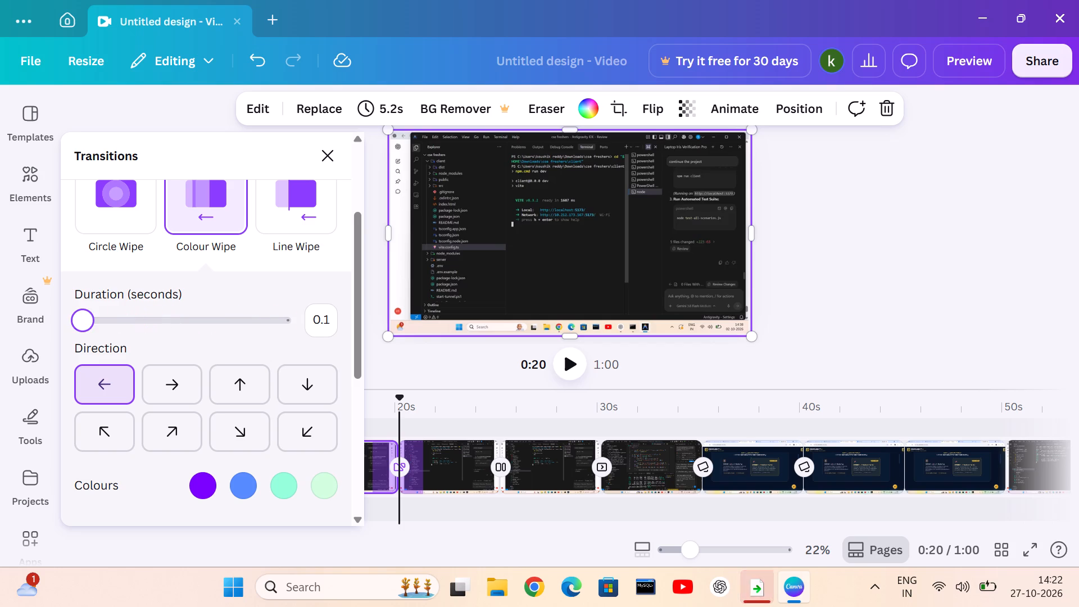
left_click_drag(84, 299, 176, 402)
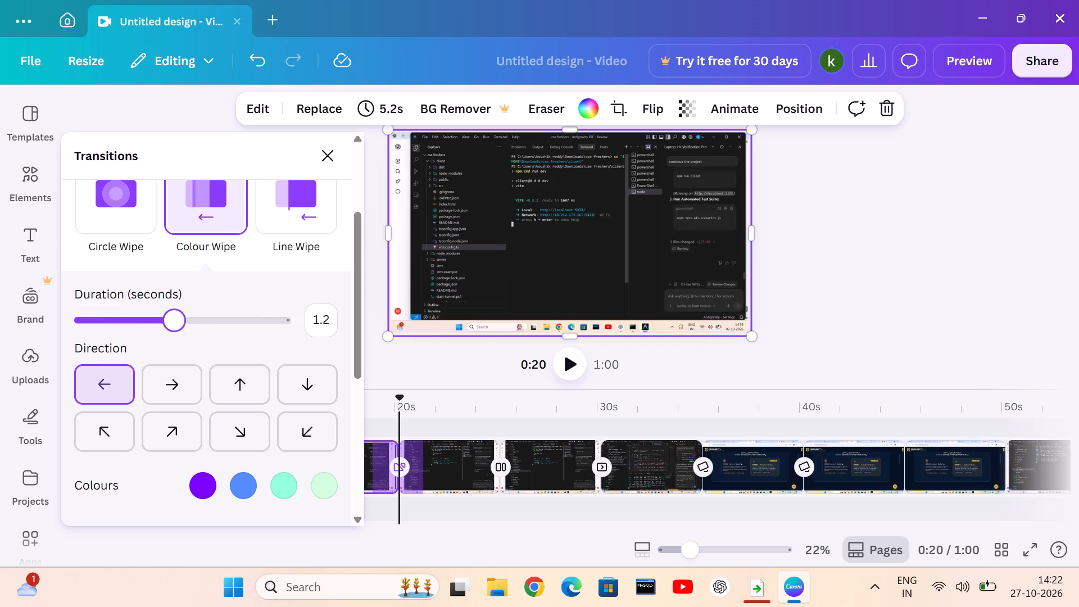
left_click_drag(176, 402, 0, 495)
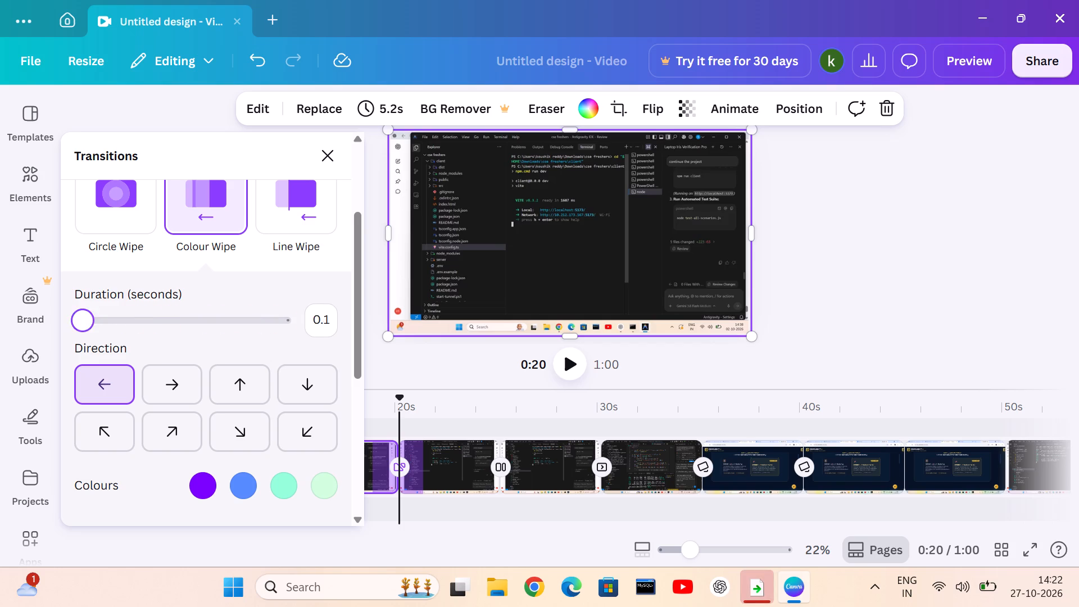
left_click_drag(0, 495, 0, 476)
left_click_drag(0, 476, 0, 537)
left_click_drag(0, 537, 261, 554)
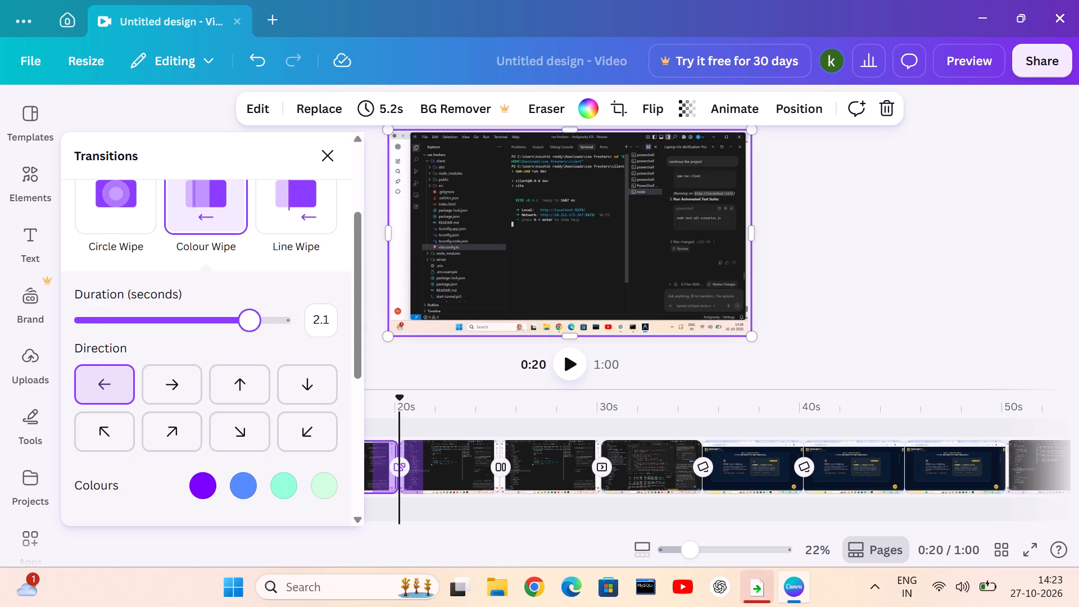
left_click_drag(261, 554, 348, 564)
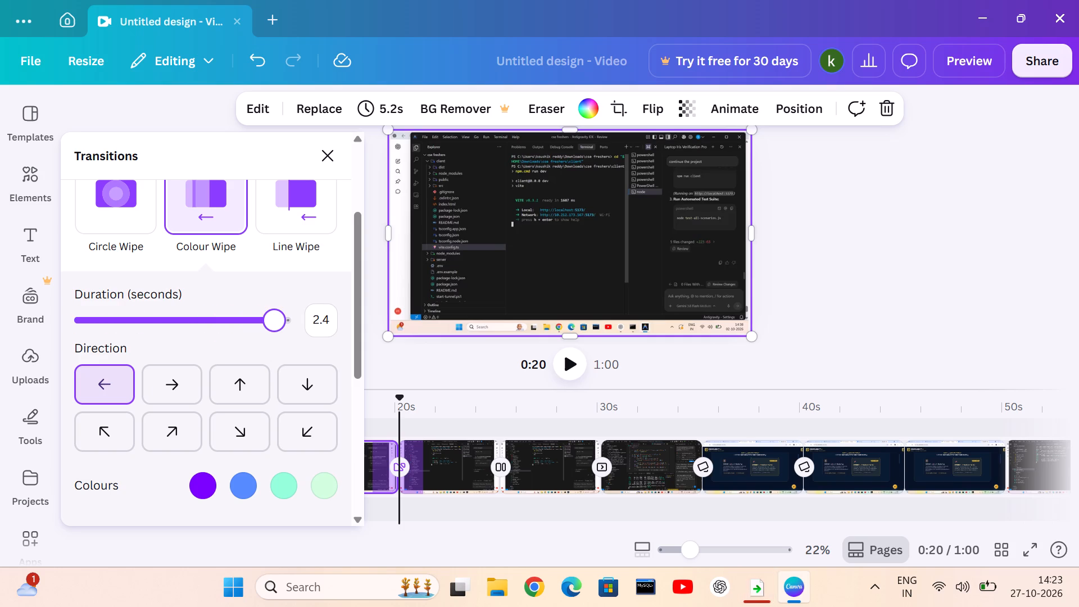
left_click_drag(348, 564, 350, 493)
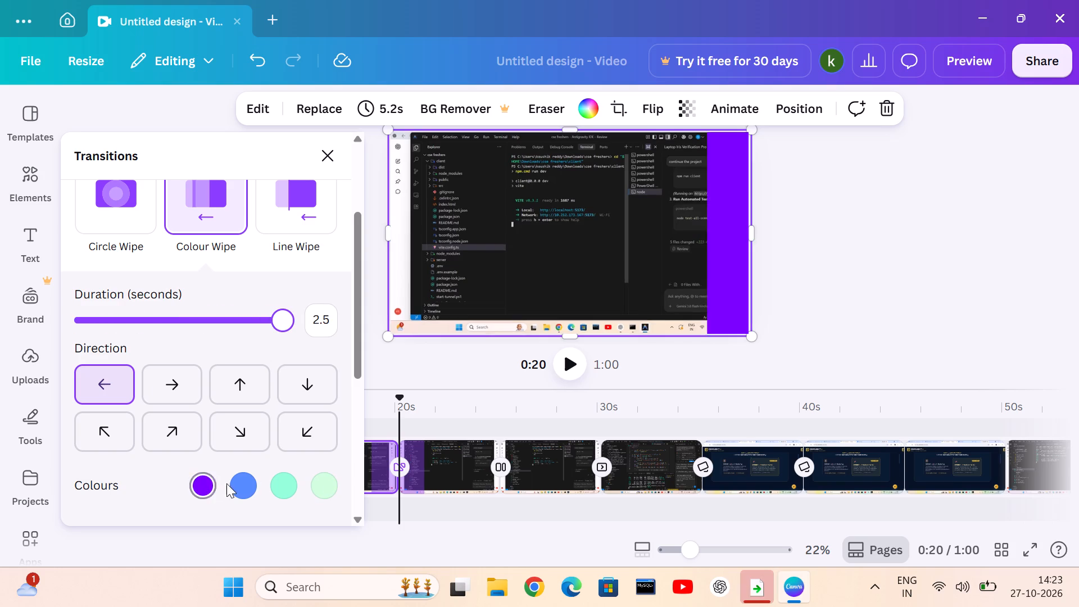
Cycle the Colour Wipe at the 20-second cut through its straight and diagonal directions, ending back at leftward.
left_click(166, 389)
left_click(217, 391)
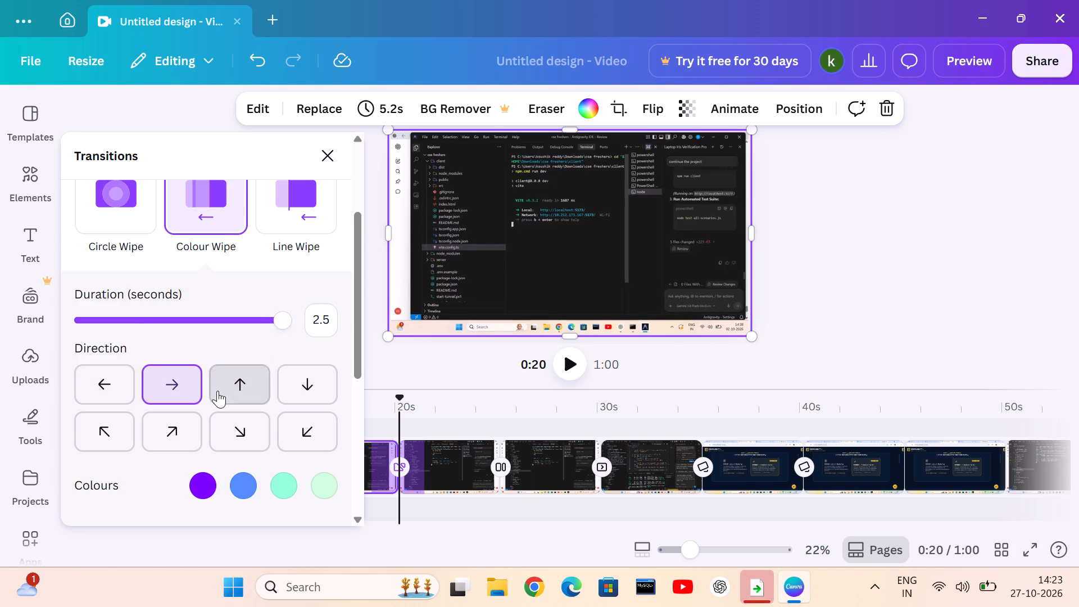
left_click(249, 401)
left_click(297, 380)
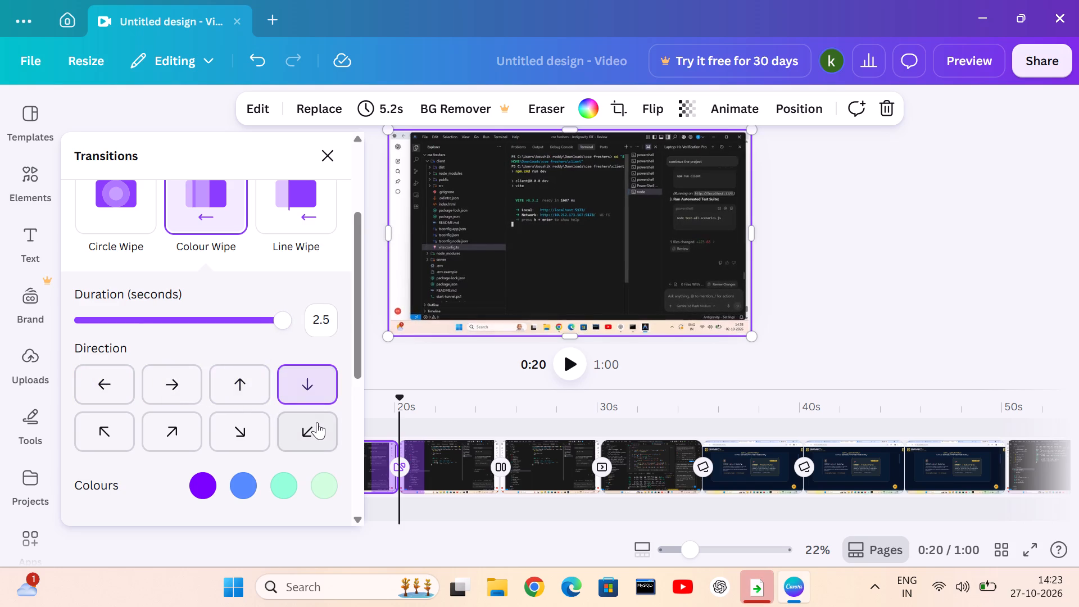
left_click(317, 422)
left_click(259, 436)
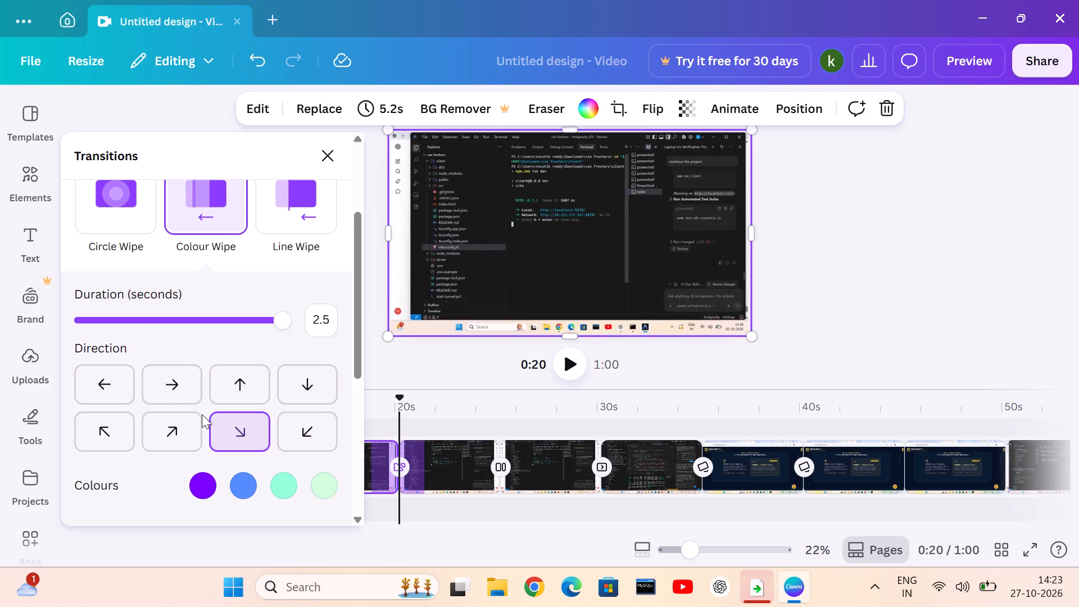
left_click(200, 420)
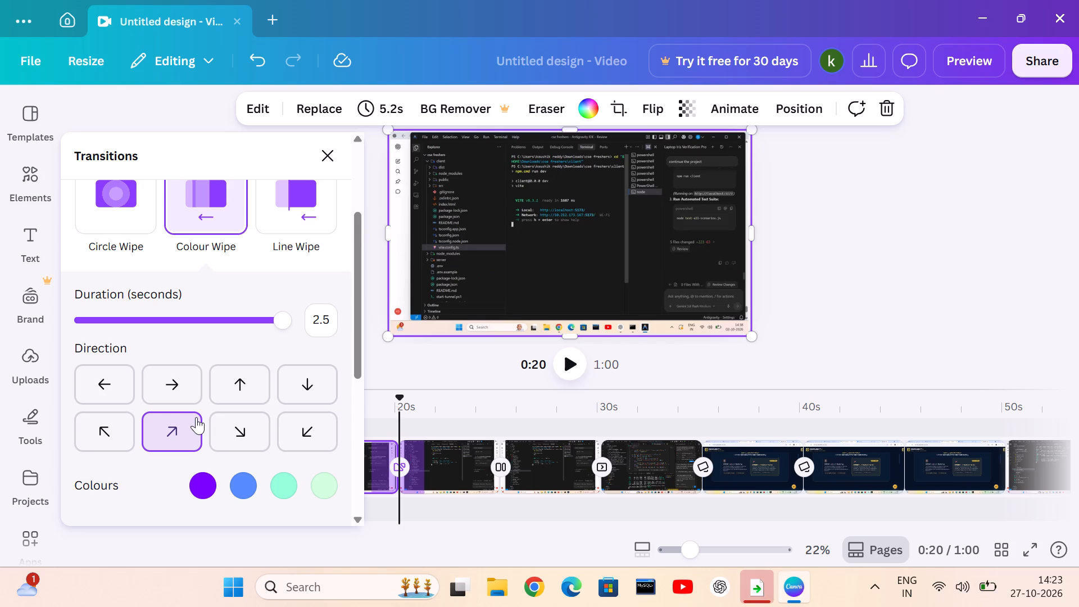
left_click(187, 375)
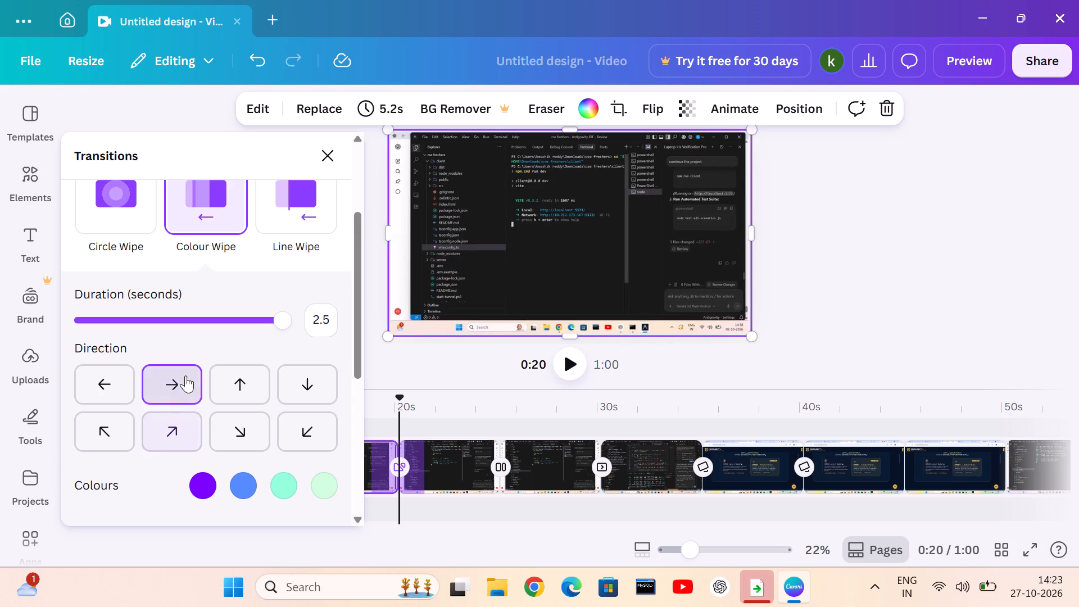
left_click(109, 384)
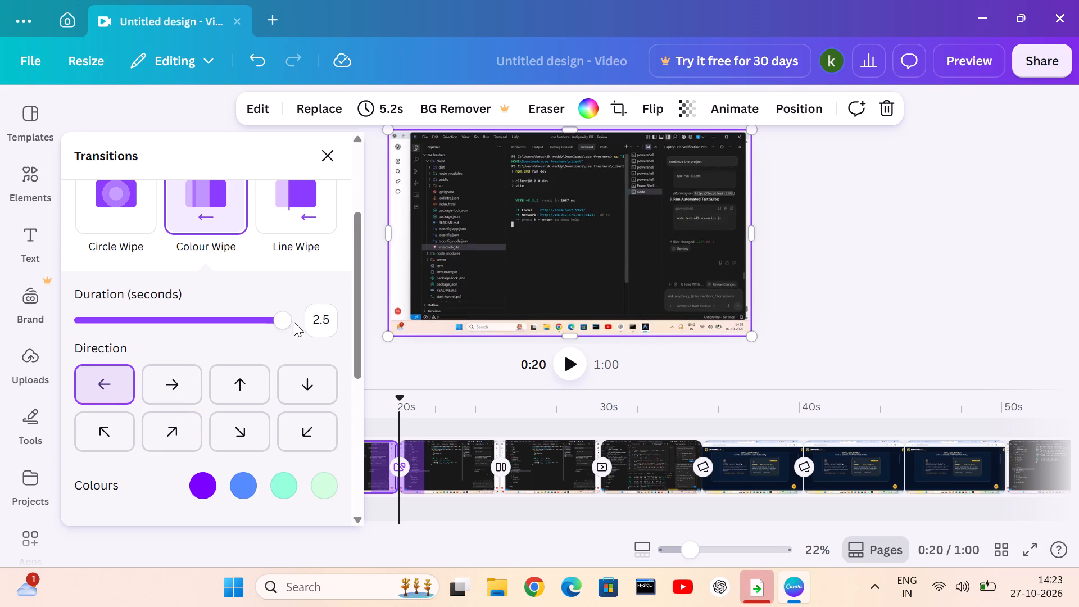
Vary the Colour Wipe's duration at the 20-second cut through 1.4, 1.8, 0.2, 2.2 and 0.7, ending at 2.4 seconds.
left_click_drag(273, 315, 181, 294)
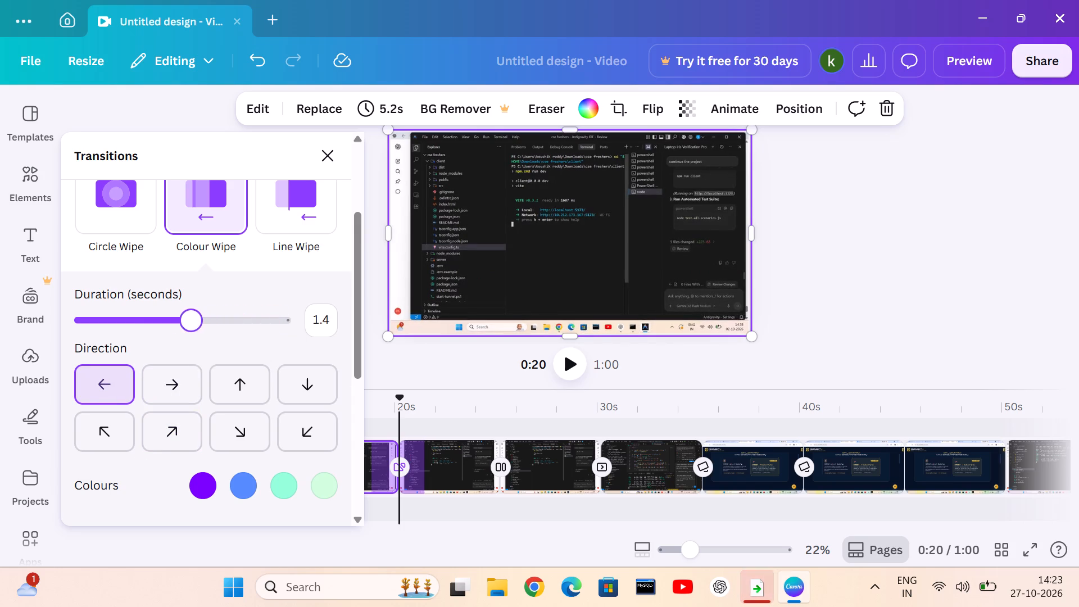
left_click_drag(181, 294, 226, 363)
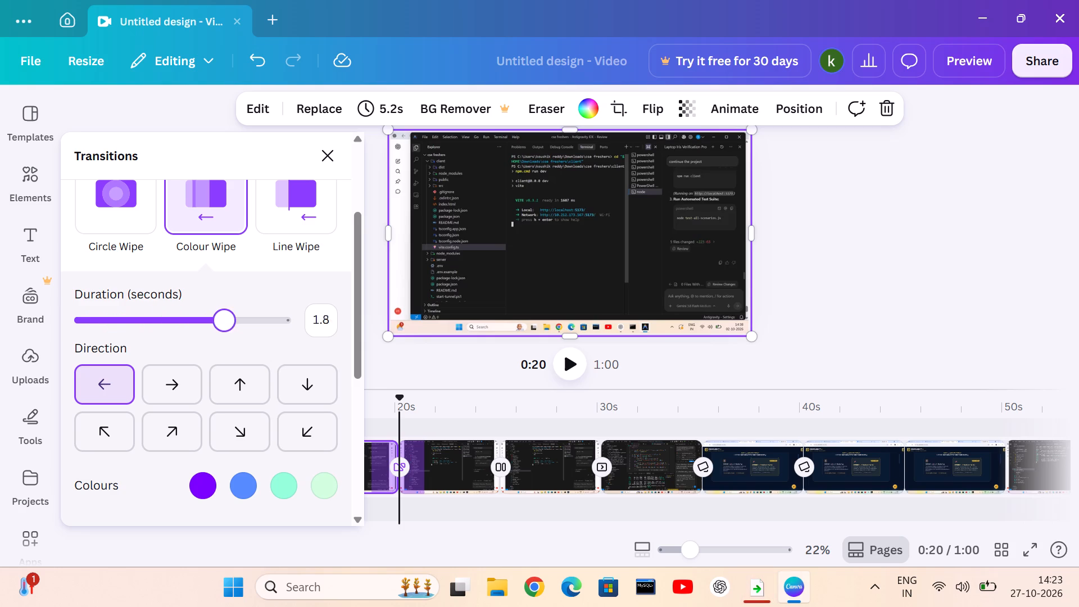
left_click_drag(226, 363, 92, 293)
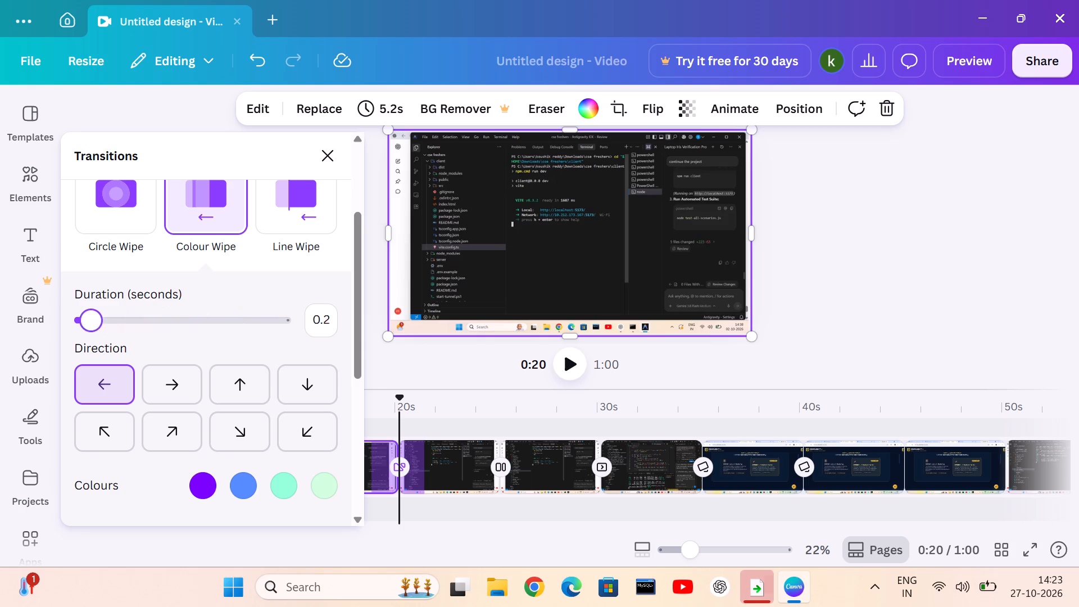
left_click_drag(92, 293, 261, 365)
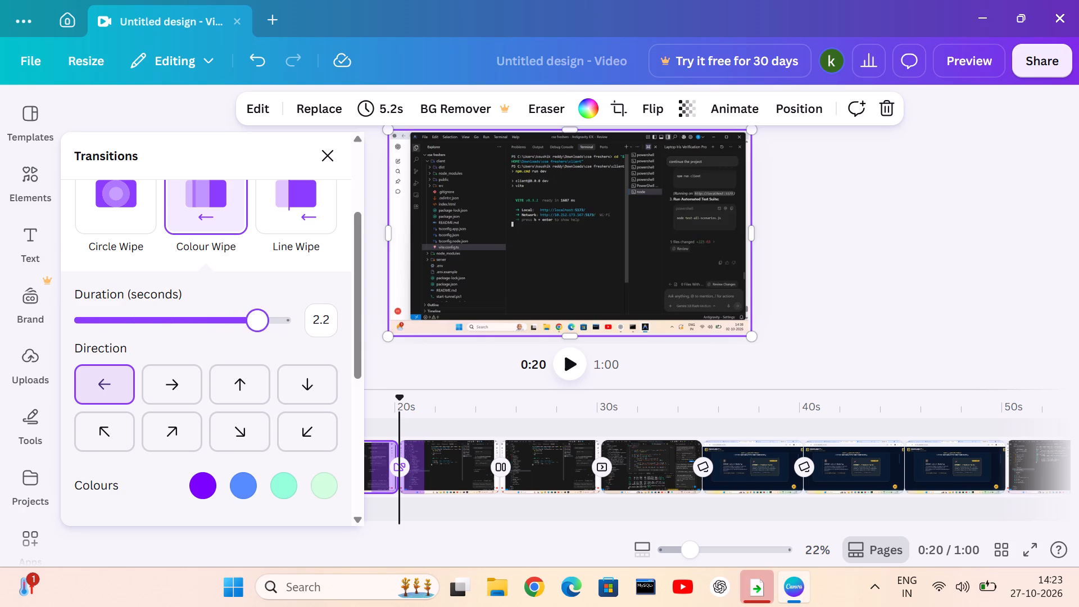
left_click_drag(261, 365, 139, 380)
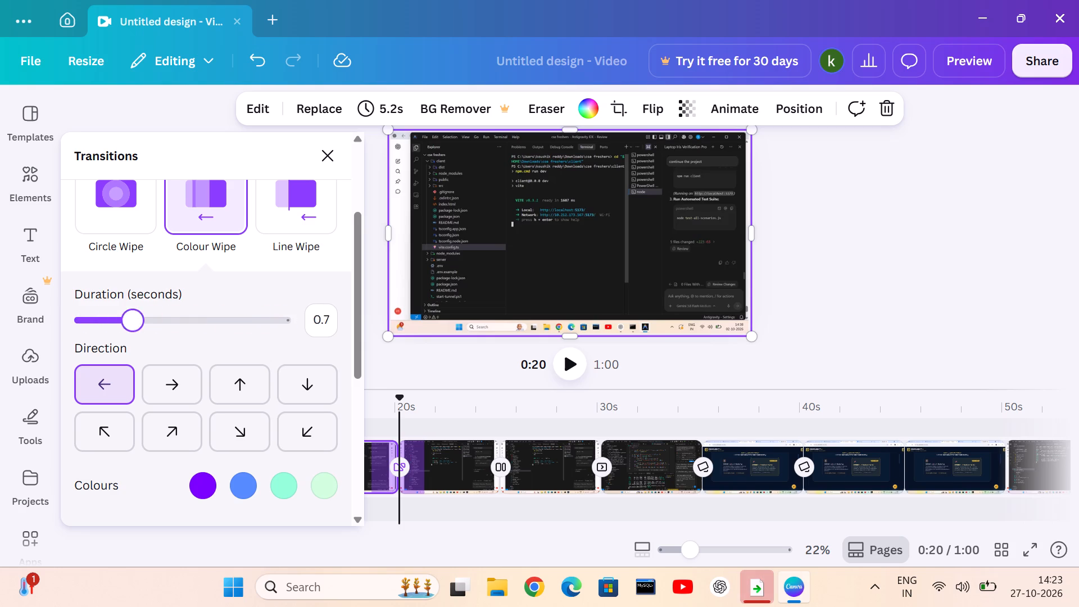
left_click_drag(139, 380, 278, 361)
Try the upward, sideways and diagonal directions for the Colour Wipe at the 20-second cut, ending with downward.
left_click(231, 372)
left_click(171, 379)
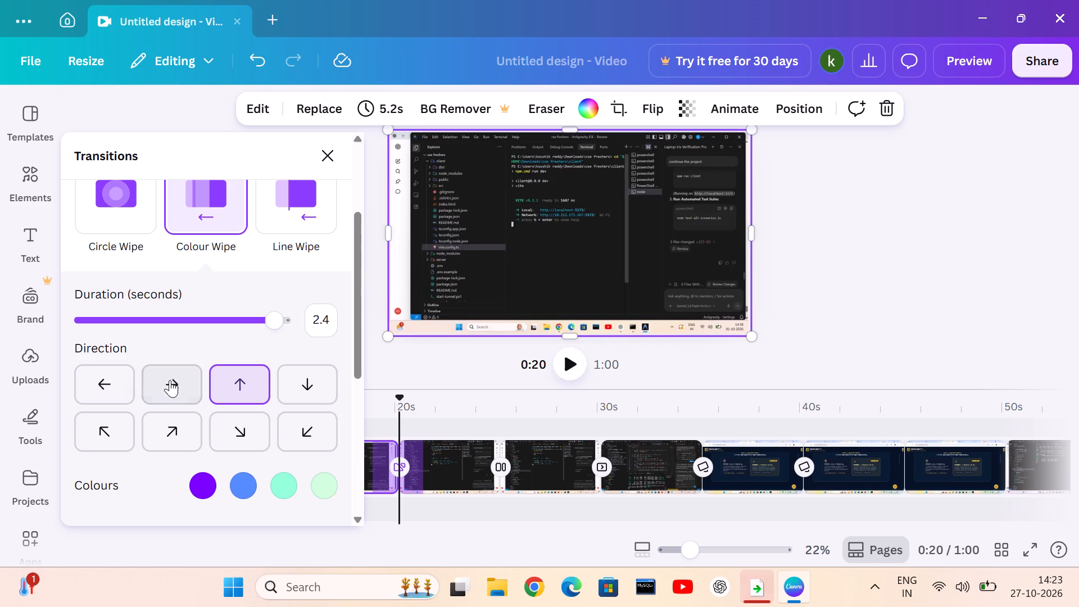
left_click(128, 383)
left_click(117, 431)
left_click(180, 425)
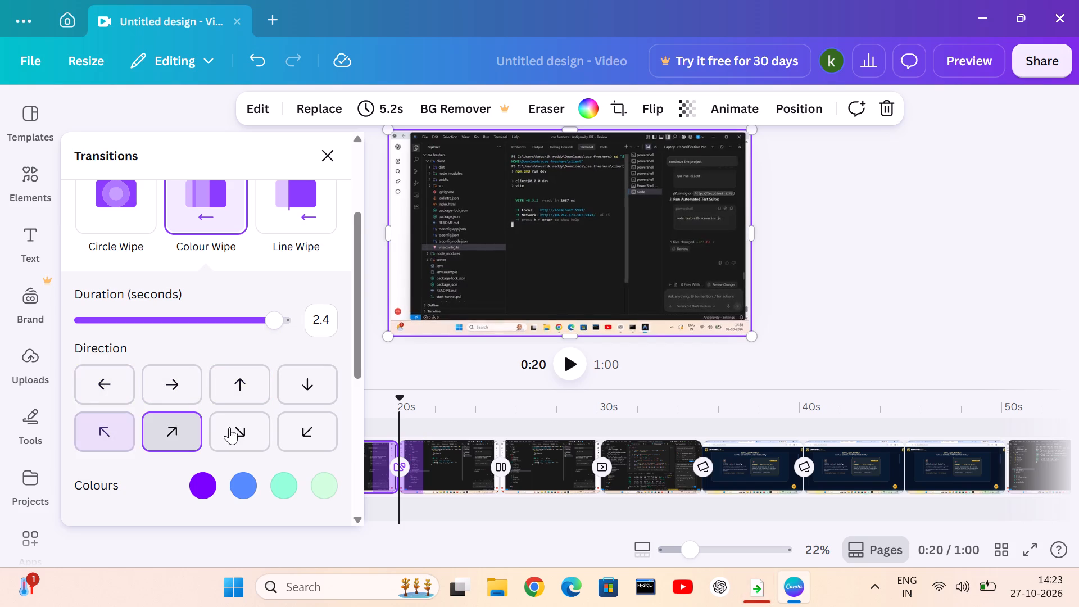
left_click(254, 425)
left_click(289, 438)
left_click(299, 395)
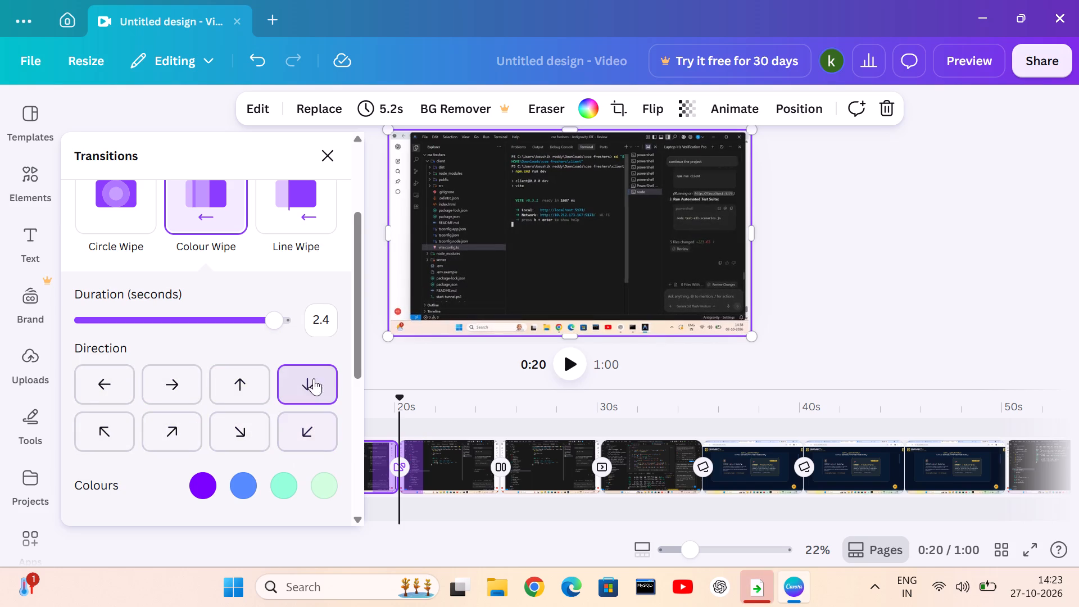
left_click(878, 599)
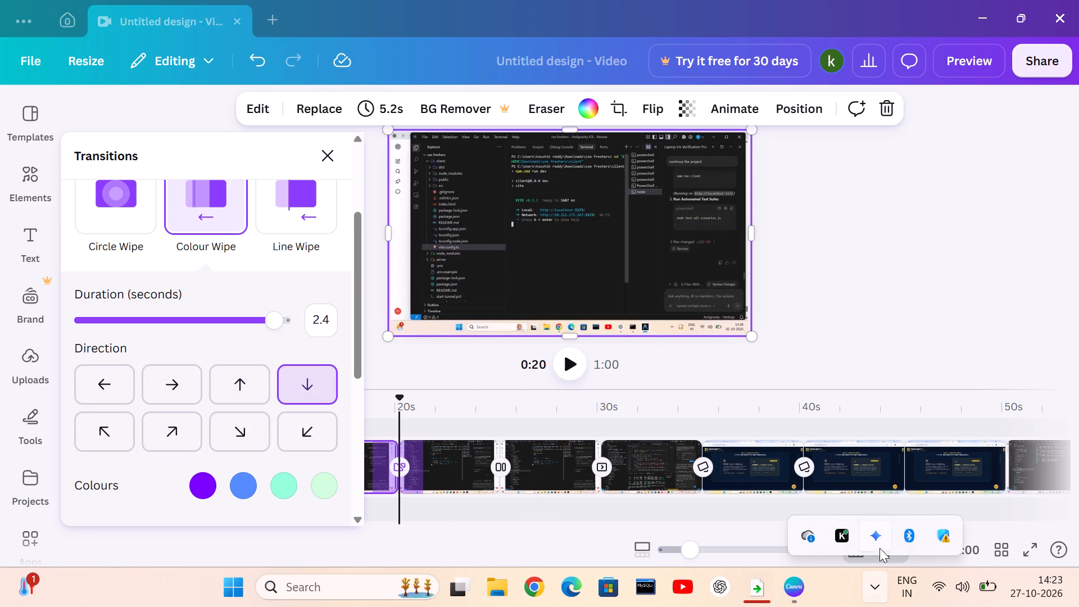
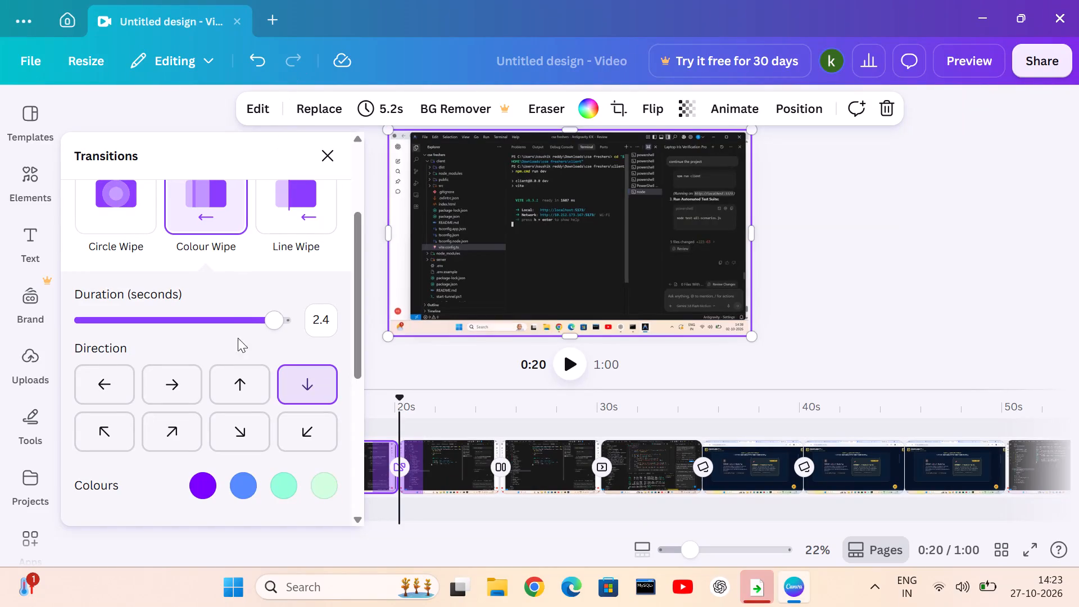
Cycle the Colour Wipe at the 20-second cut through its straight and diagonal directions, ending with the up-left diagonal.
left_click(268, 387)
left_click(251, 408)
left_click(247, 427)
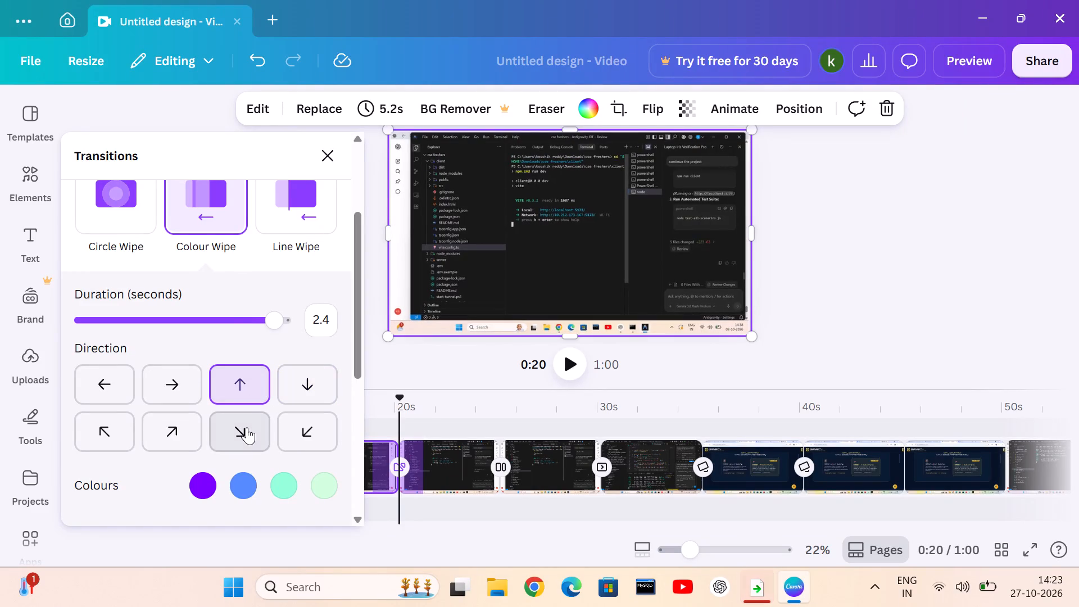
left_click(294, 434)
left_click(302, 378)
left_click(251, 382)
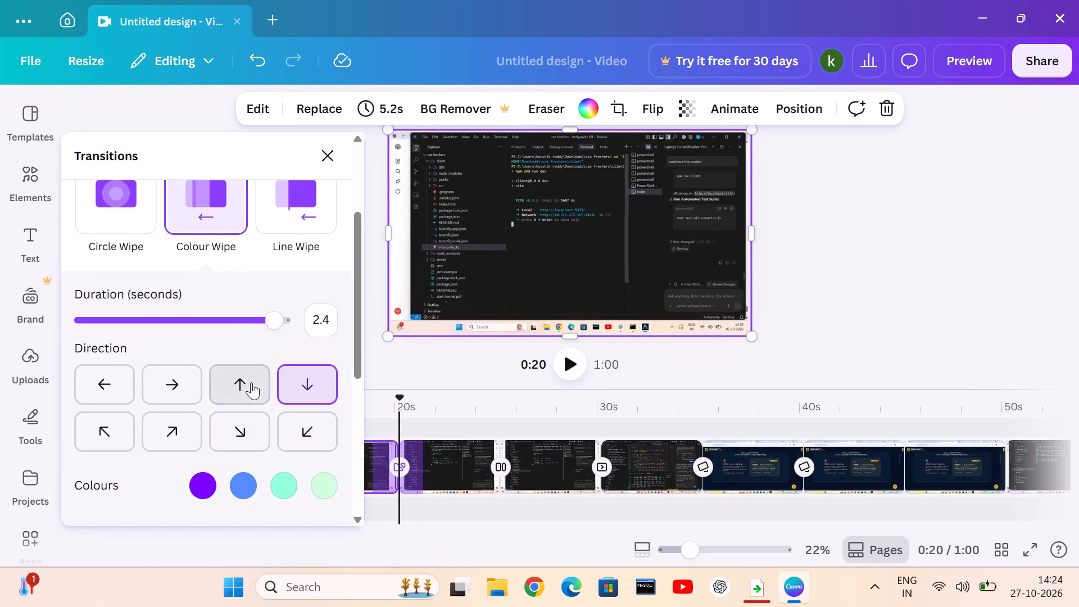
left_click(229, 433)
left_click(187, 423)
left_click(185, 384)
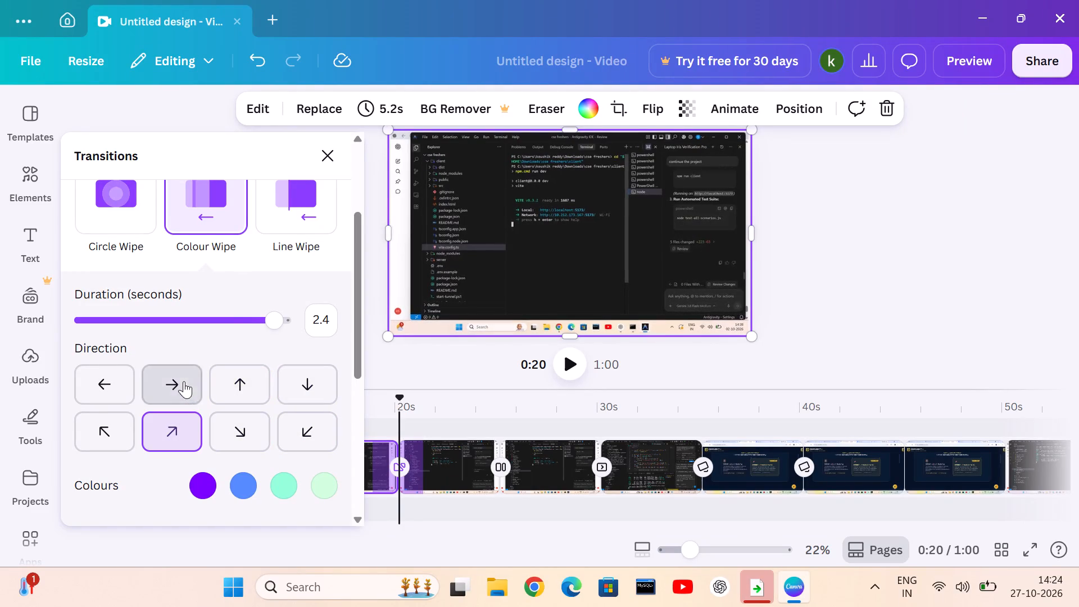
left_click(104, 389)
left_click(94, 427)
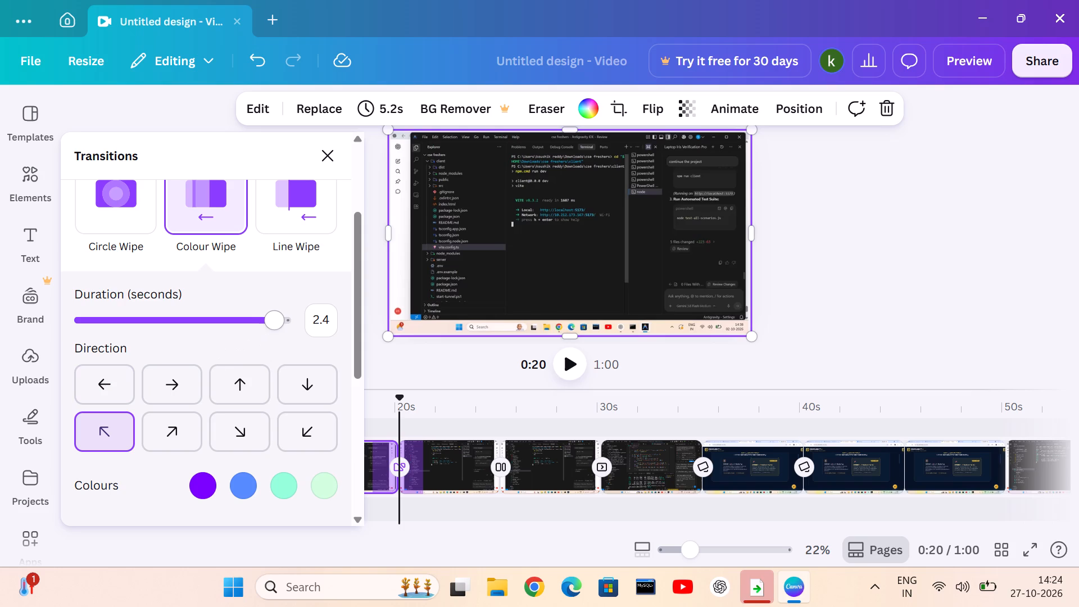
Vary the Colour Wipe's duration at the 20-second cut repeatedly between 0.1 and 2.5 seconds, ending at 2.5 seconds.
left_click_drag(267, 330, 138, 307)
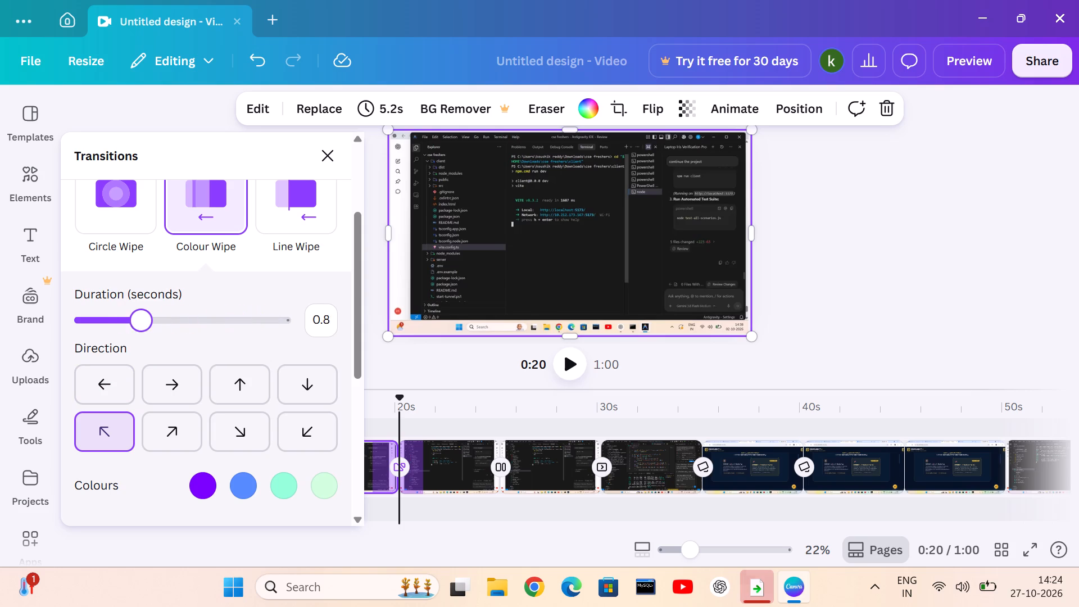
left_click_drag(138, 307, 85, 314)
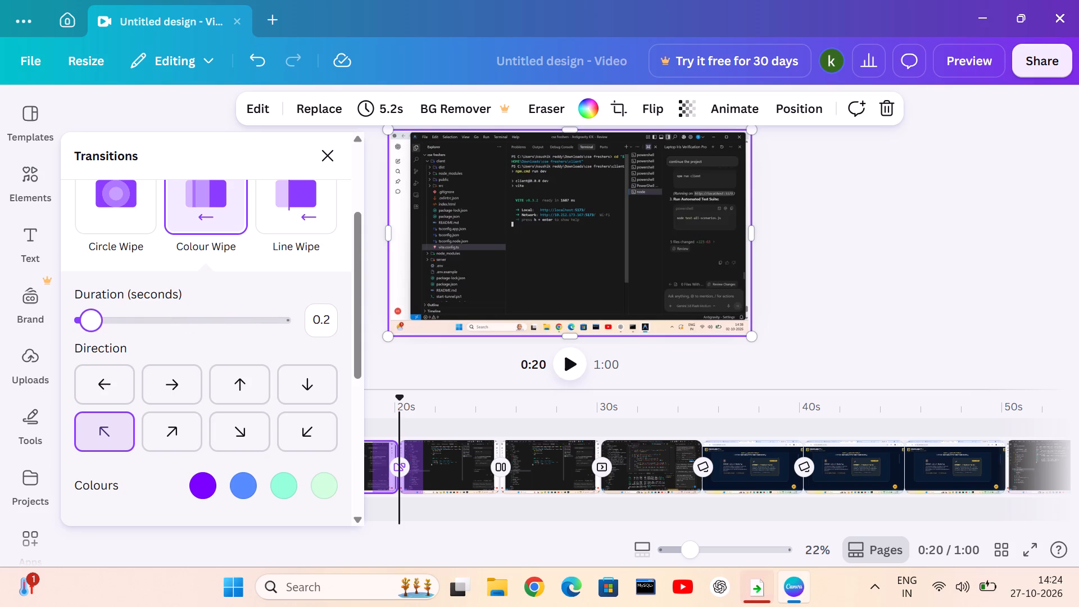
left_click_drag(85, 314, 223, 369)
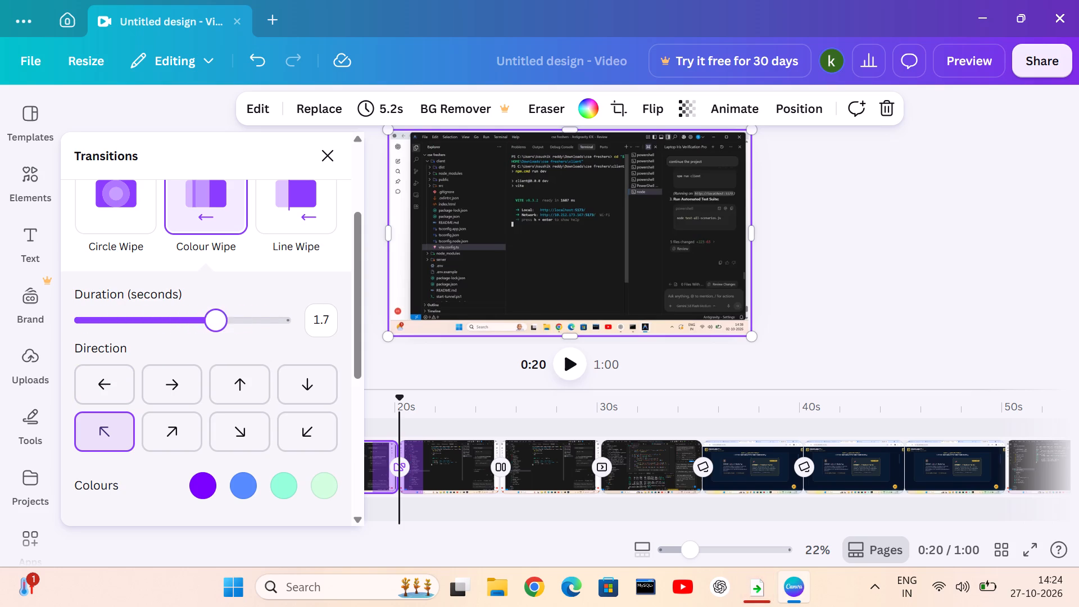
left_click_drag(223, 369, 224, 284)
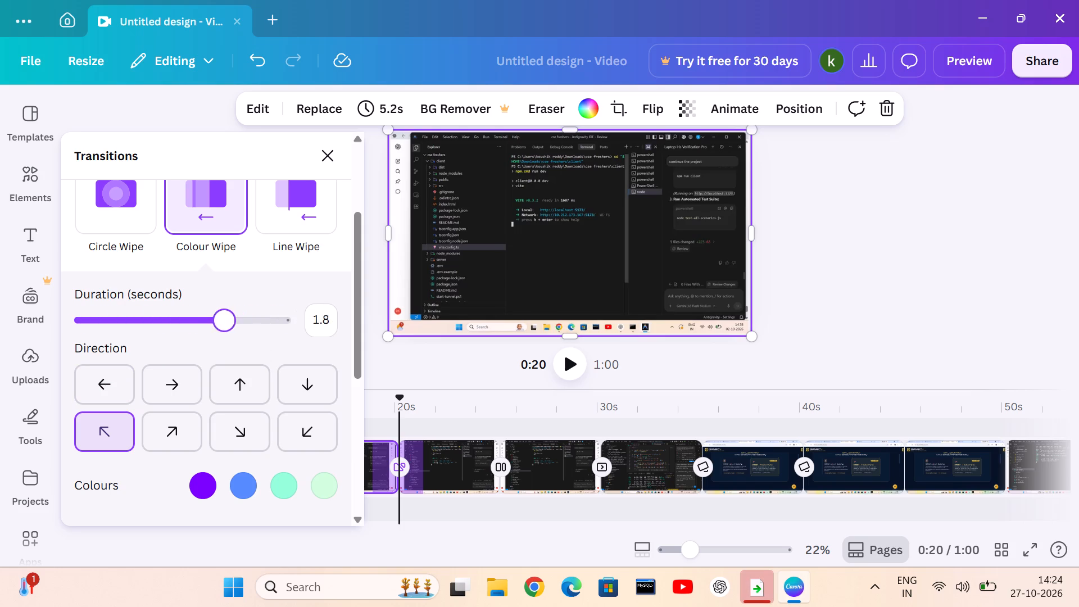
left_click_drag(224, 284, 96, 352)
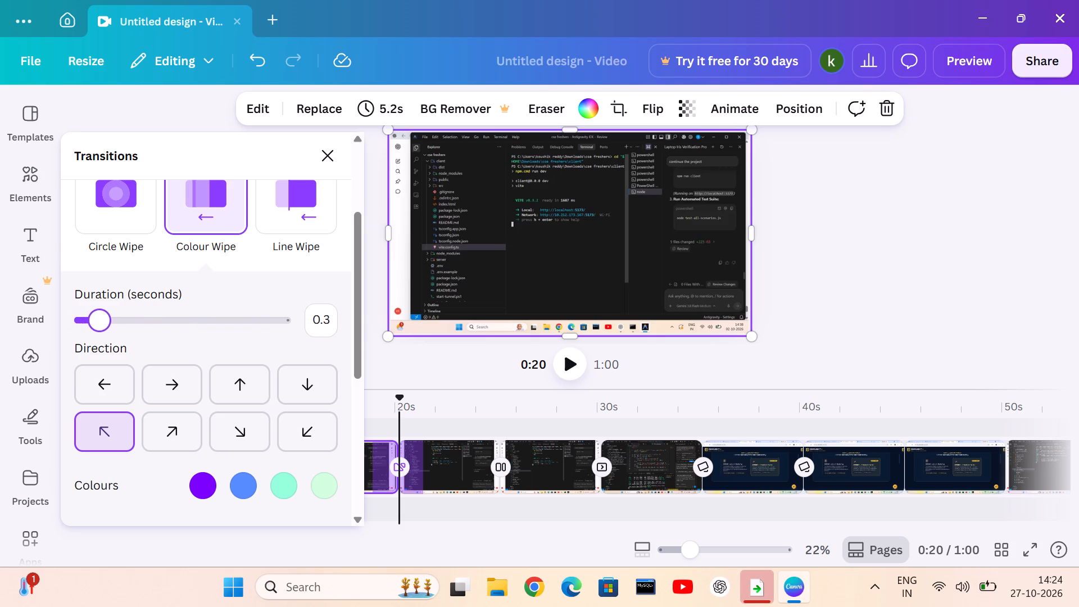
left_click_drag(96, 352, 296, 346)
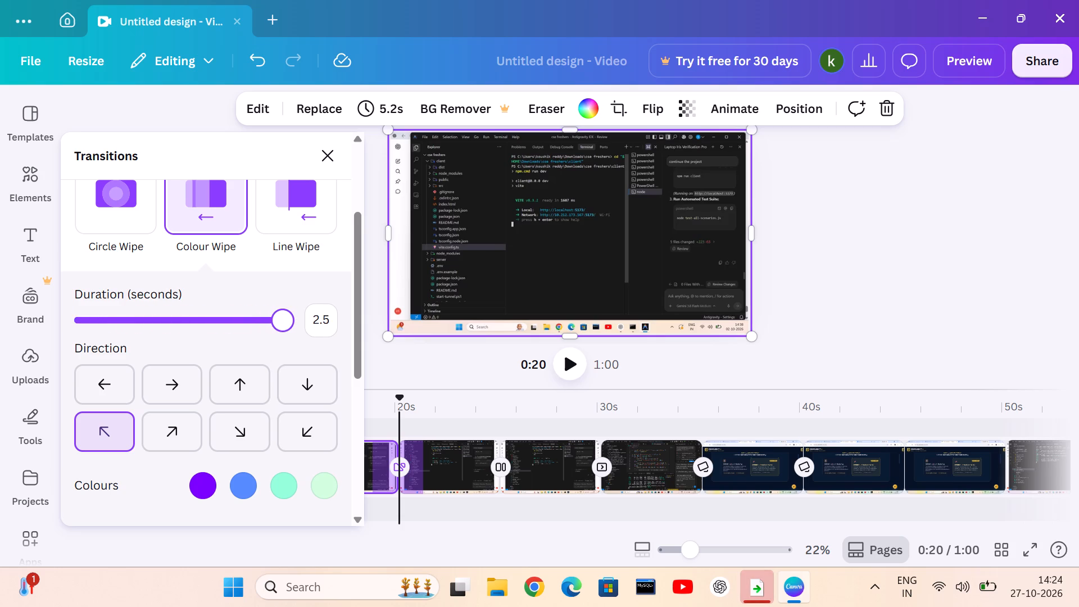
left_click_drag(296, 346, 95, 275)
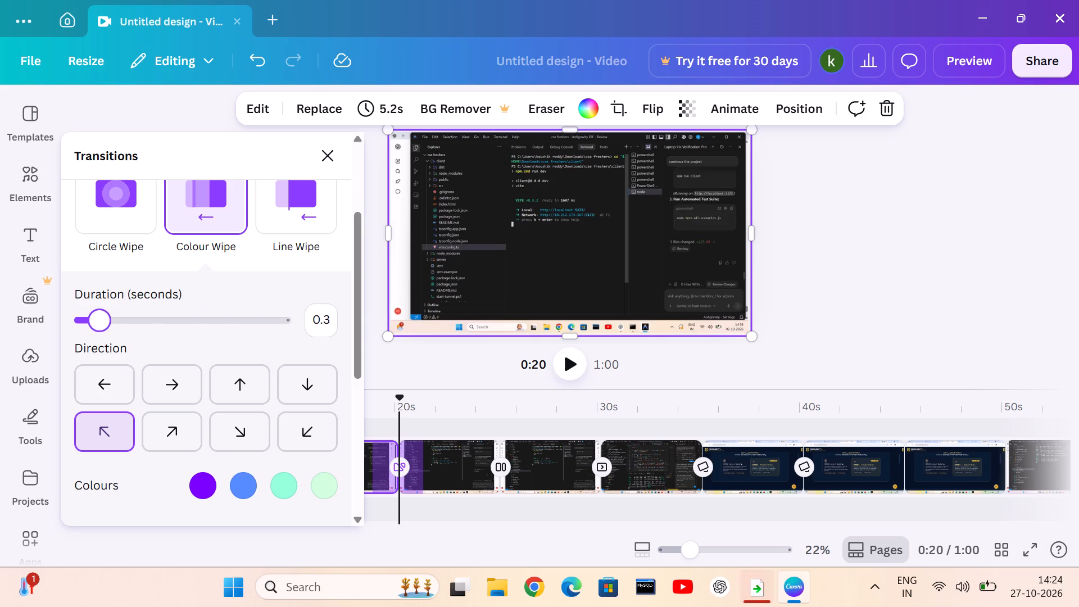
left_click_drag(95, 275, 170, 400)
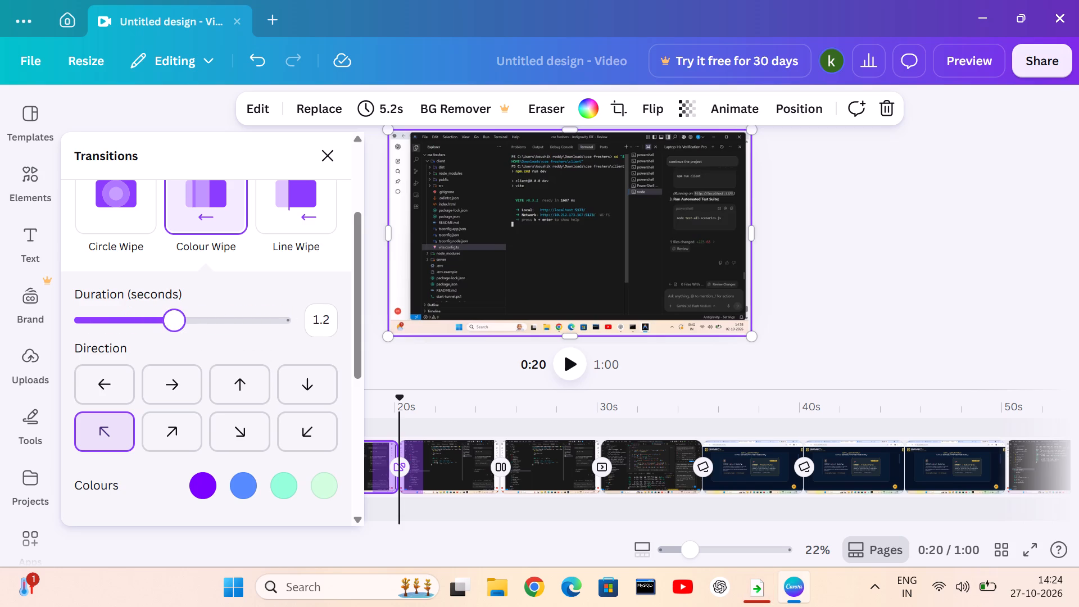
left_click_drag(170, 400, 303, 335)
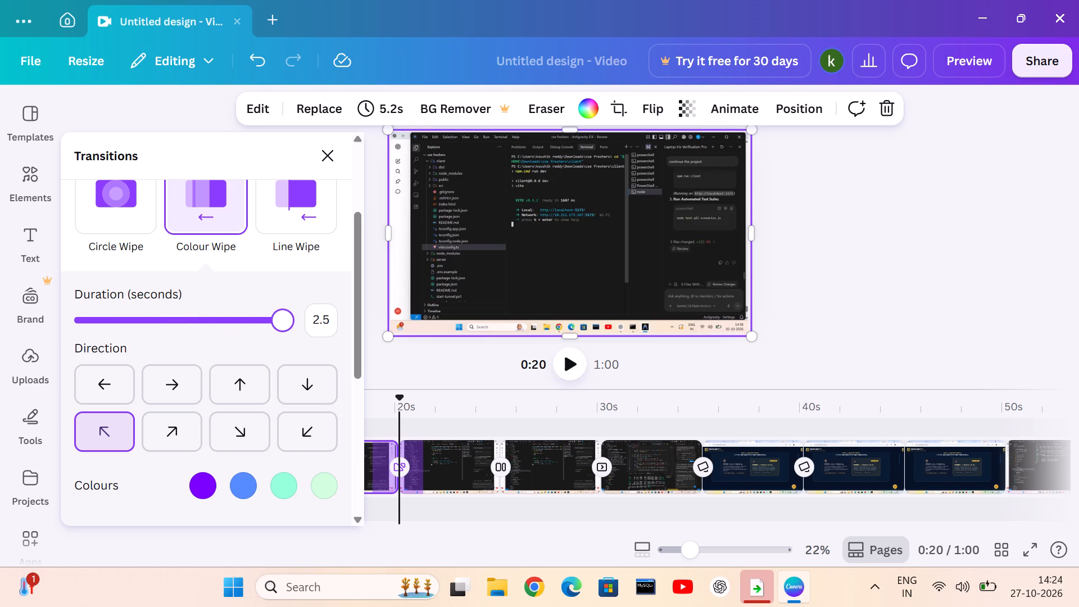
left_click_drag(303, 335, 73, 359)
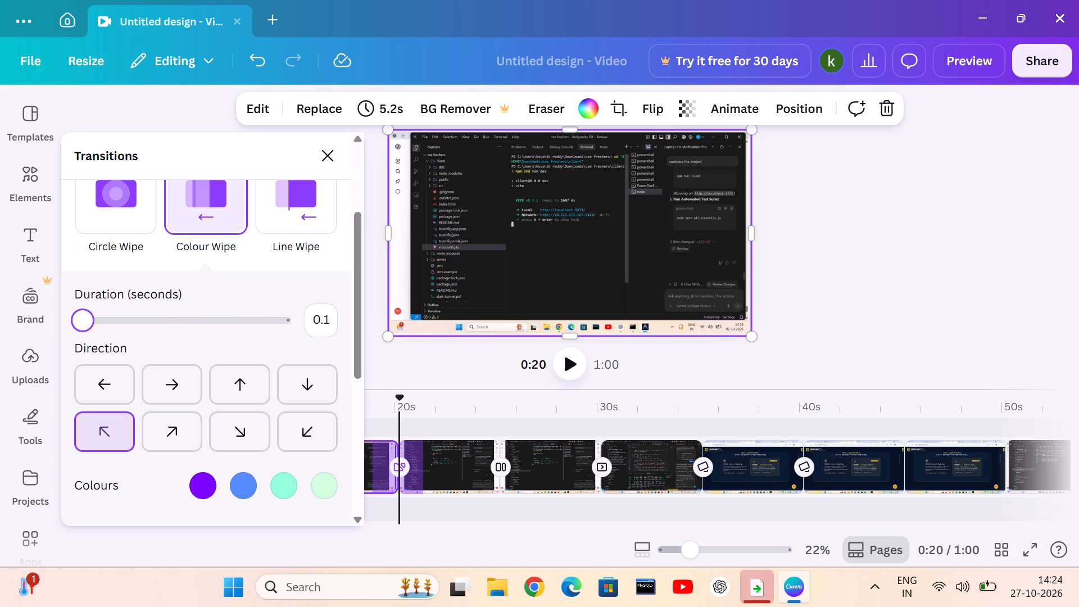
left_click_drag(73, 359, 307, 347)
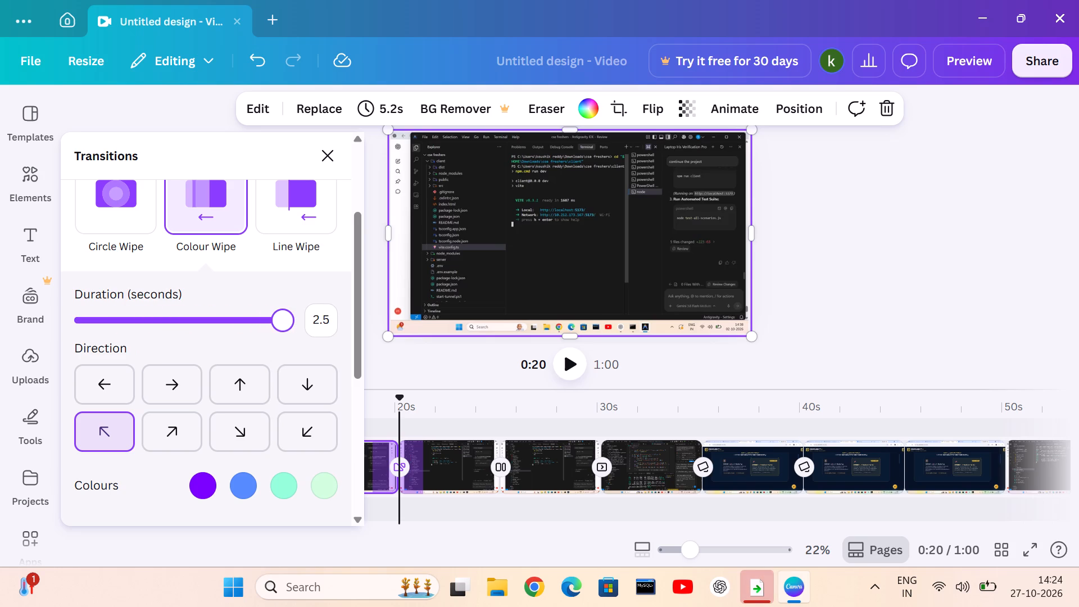
Vary the Colour Wipe's duration at the 20-second cut through values including 2.1, 1.5, 0.1 and 1.6, ending at 0.4 seconds.
left_click_drag(307, 347, 247, 264)
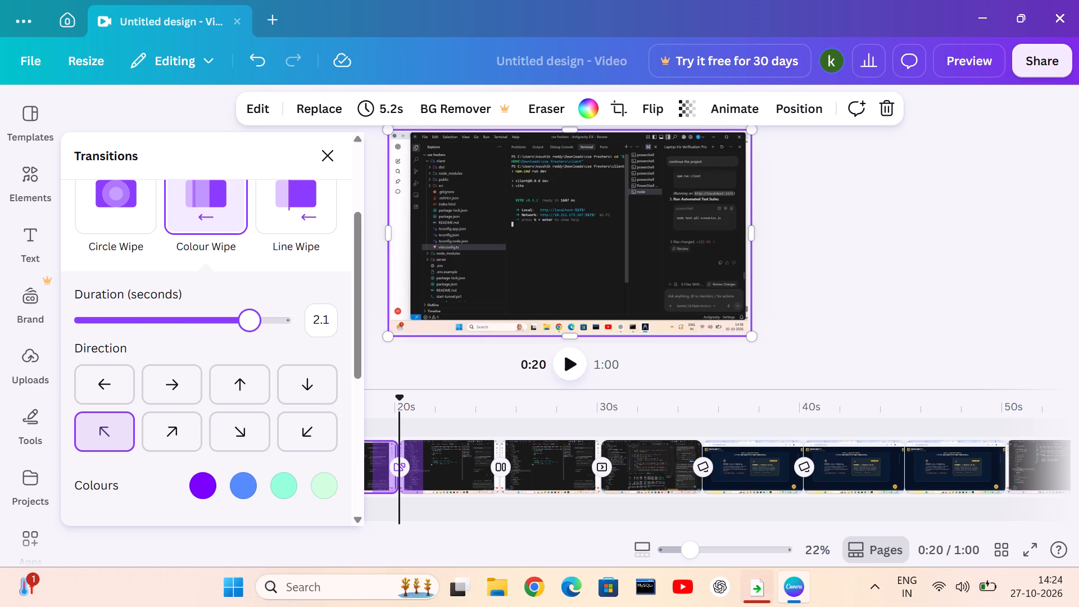
left_click_drag(247, 264, 201, 277)
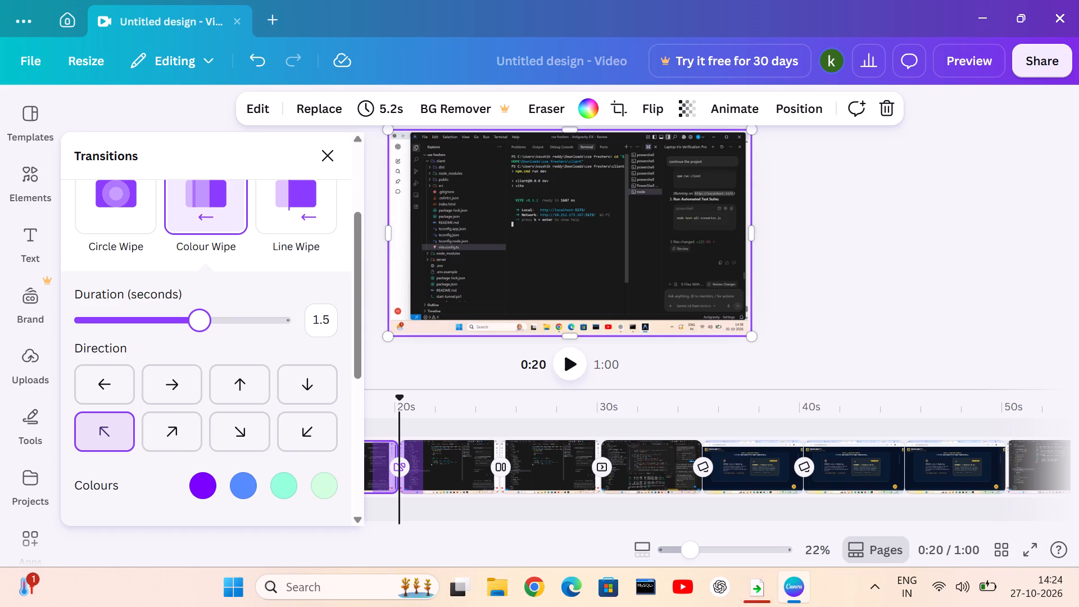
left_click_drag(201, 277, 231, 395)
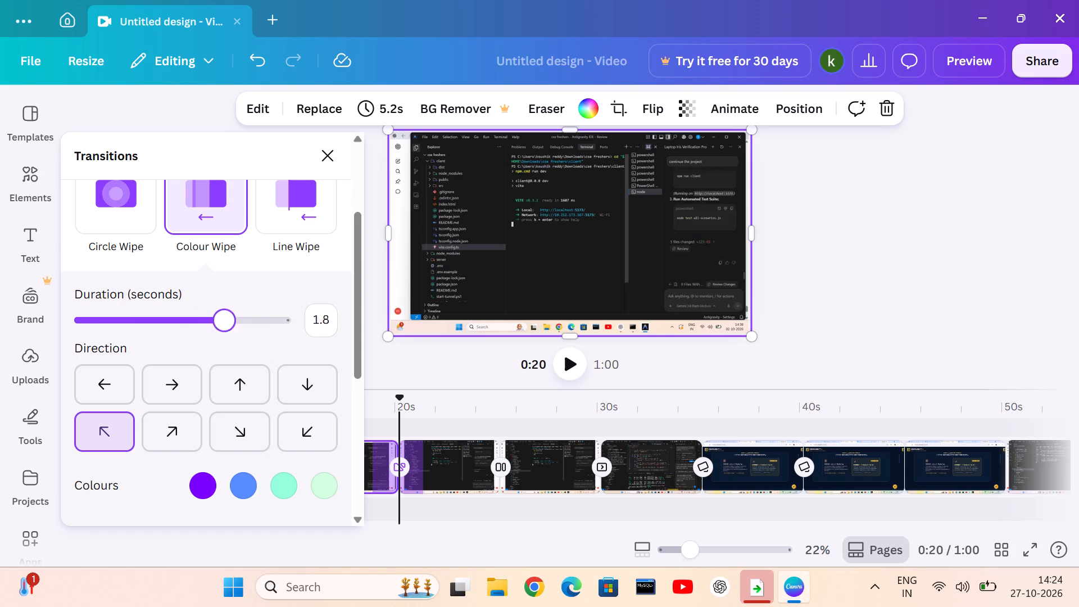
left_click_drag(231, 395, 299, 316)
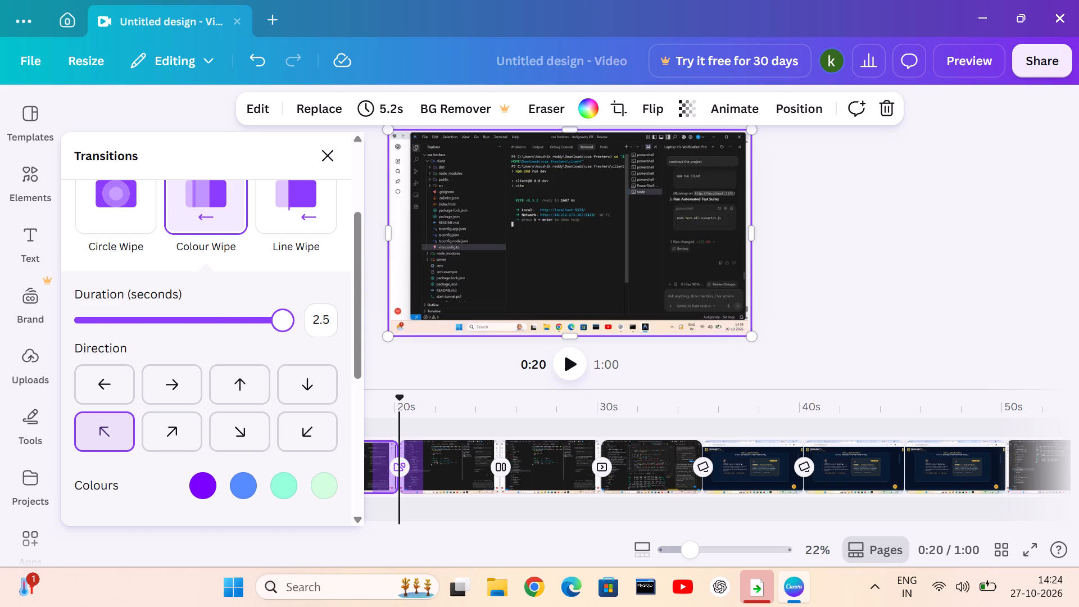
left_click_drag(299, 316, 267, 416)
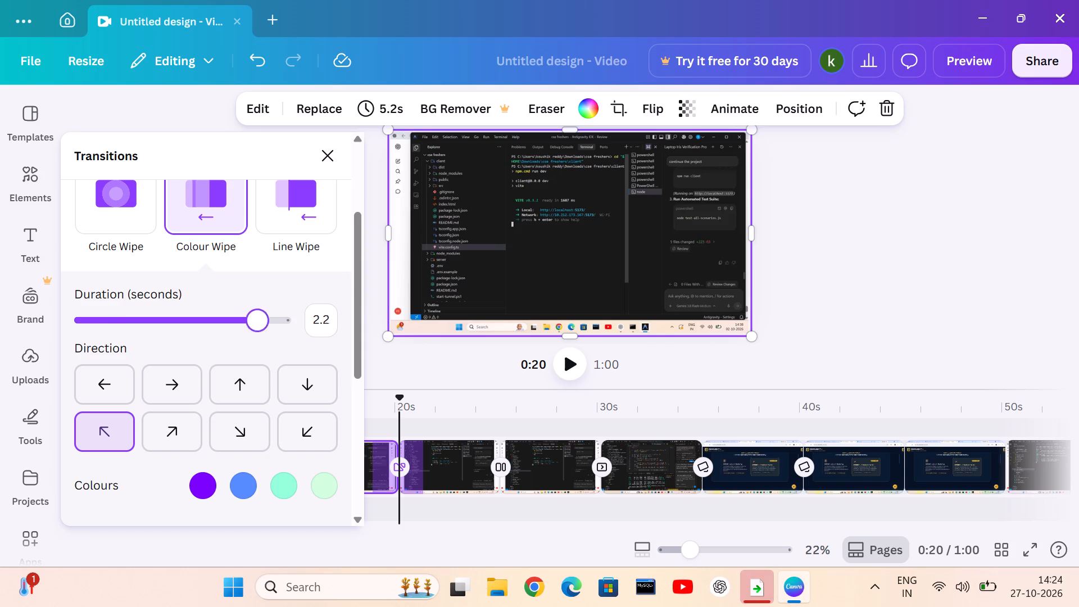
left_click_drag(267, 416, 76, 370)
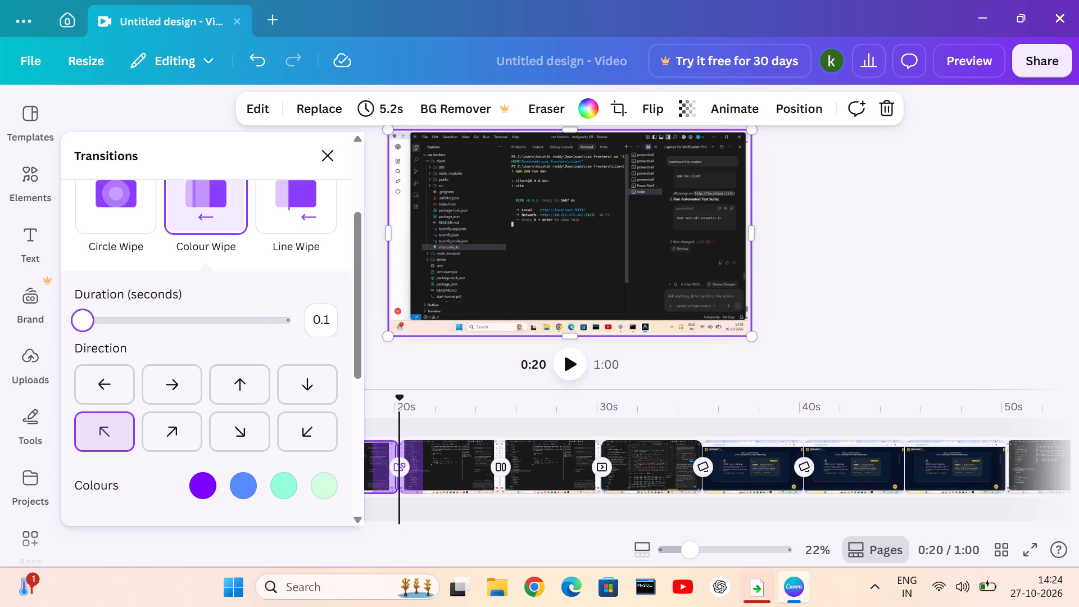
left_click_drag(76, 370, 184, 347)
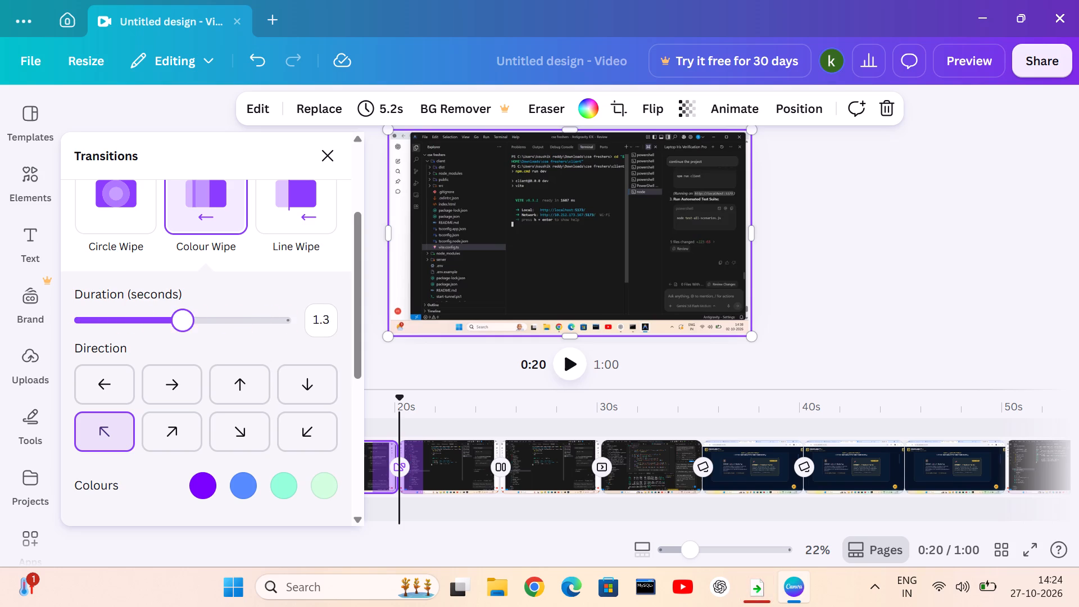
left_click_drag(184, 347, 145, 329)
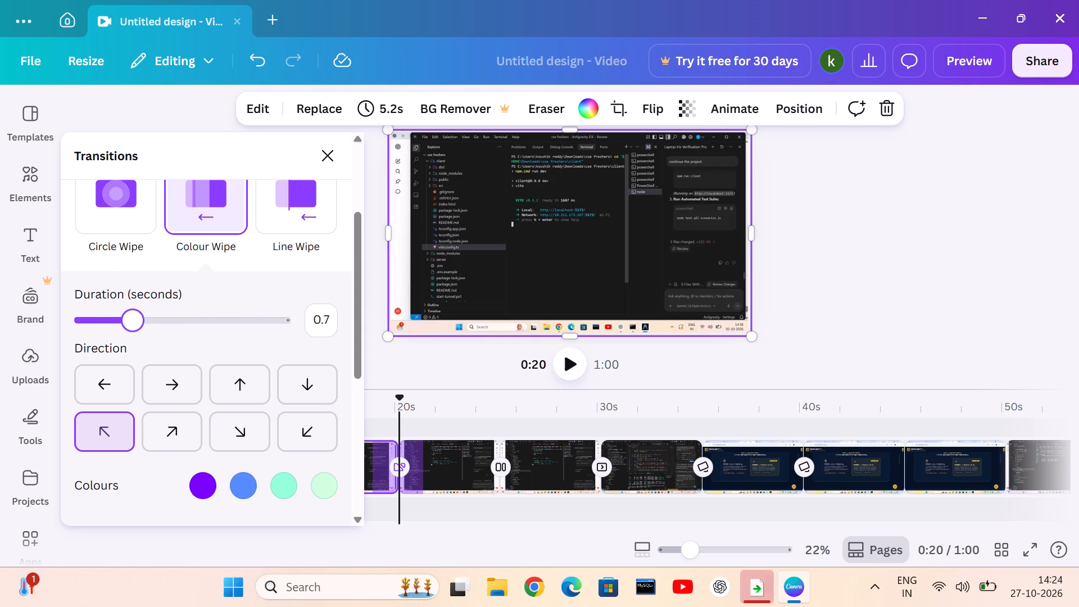
left_click_drag(145, 329, 198, 368)
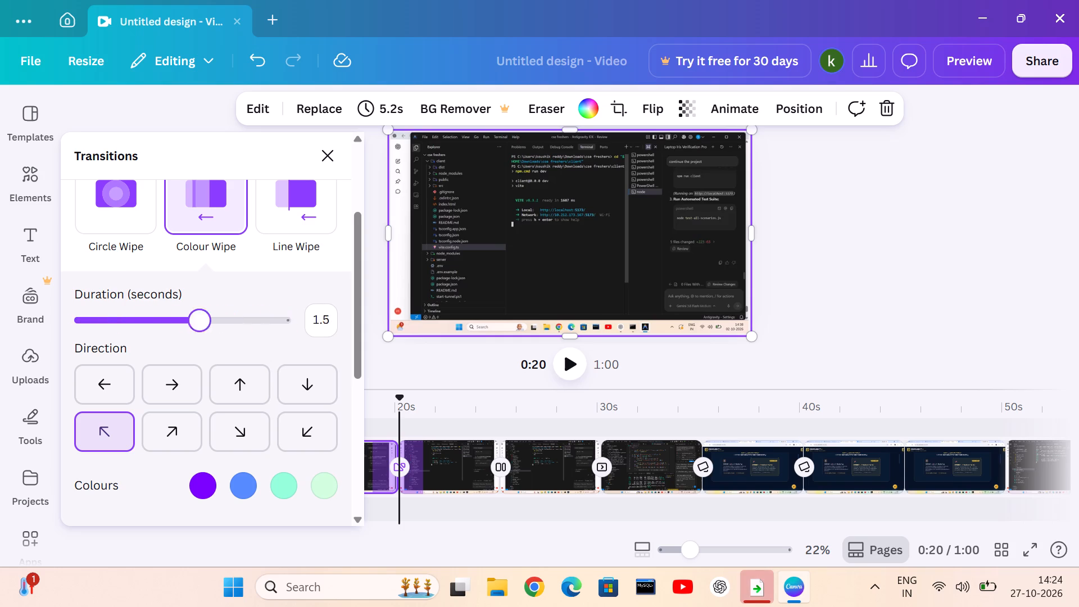
left_click_drag(198, 368, 251, 363)
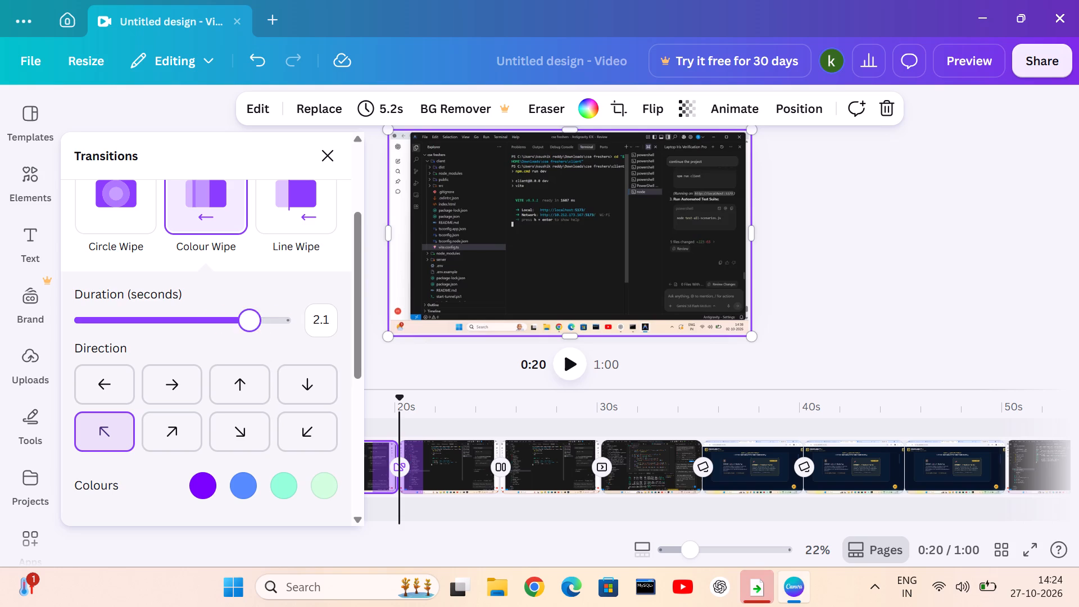
left_click_drag(251, 363, 209, 378)
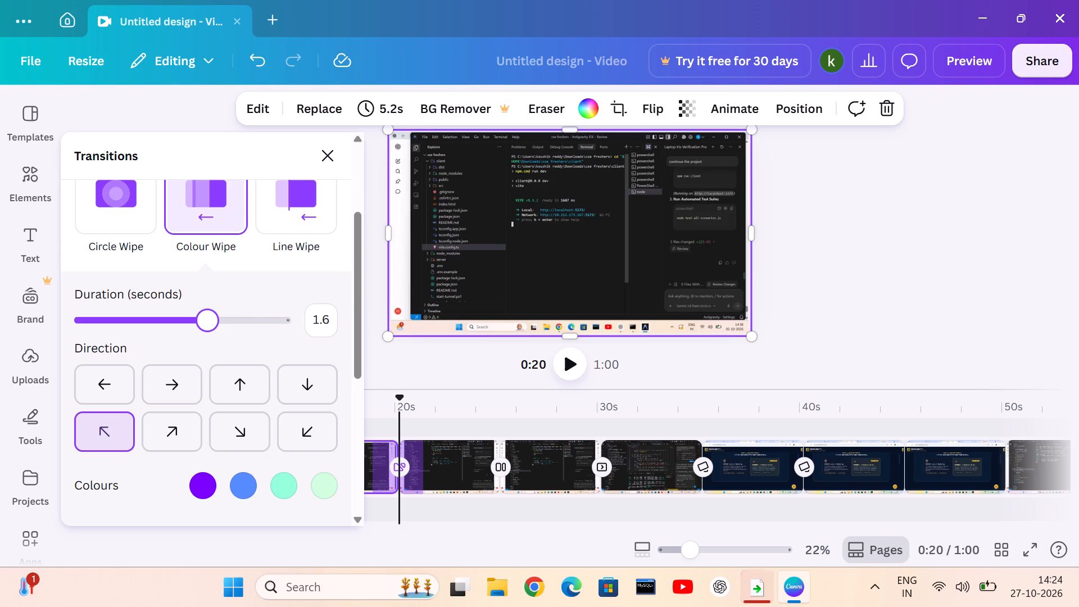
left_click_drag(209, 378, 109, 397)
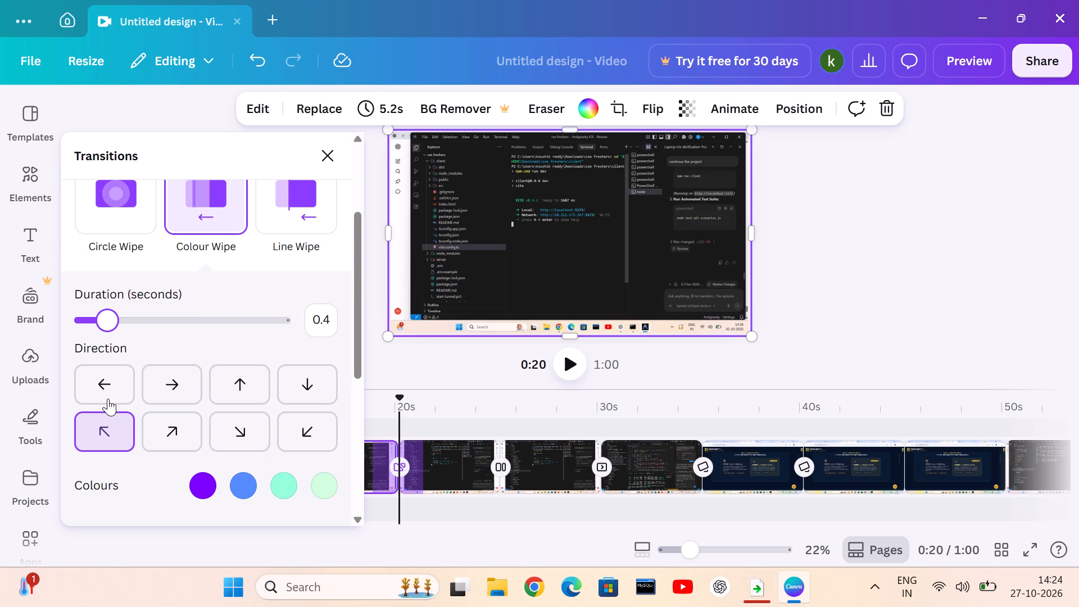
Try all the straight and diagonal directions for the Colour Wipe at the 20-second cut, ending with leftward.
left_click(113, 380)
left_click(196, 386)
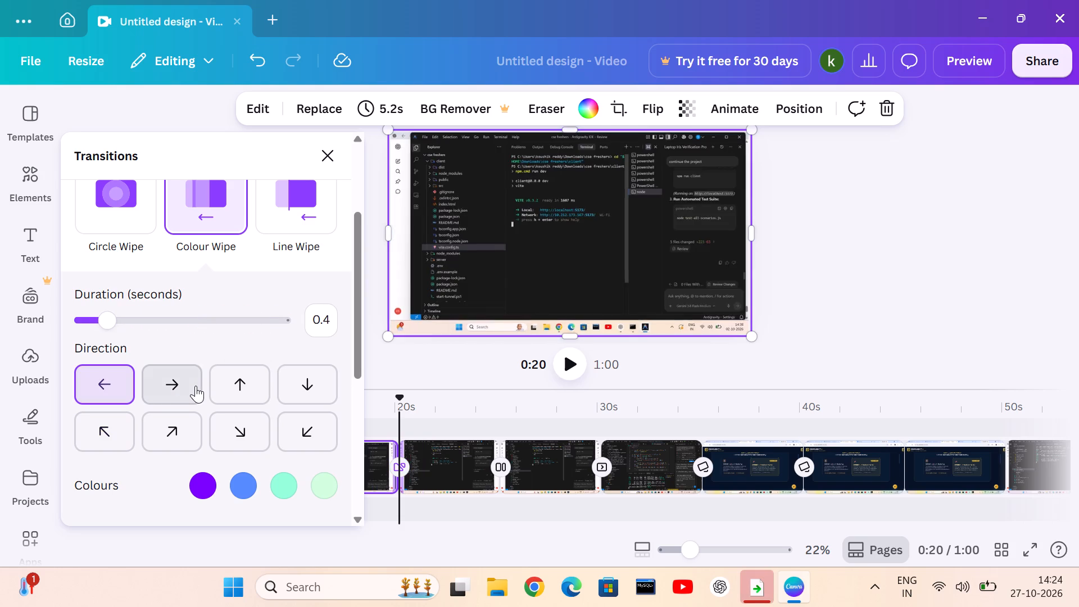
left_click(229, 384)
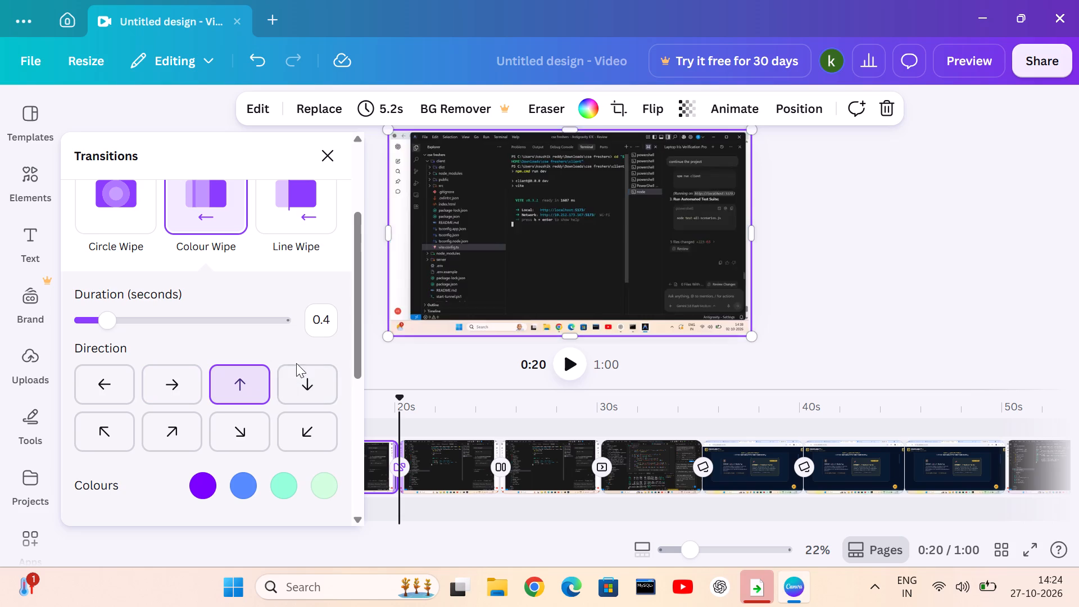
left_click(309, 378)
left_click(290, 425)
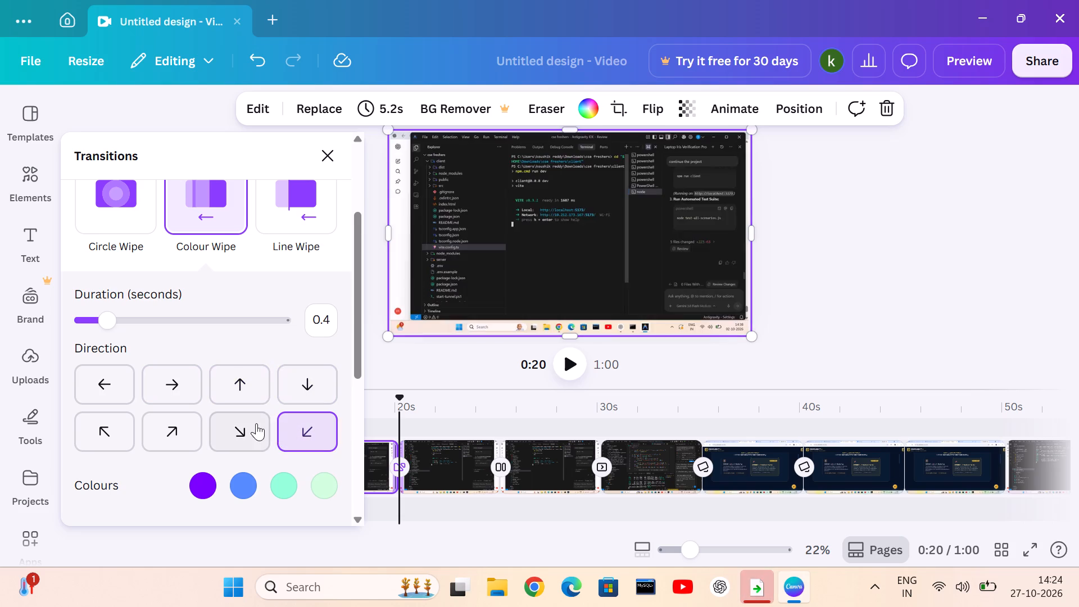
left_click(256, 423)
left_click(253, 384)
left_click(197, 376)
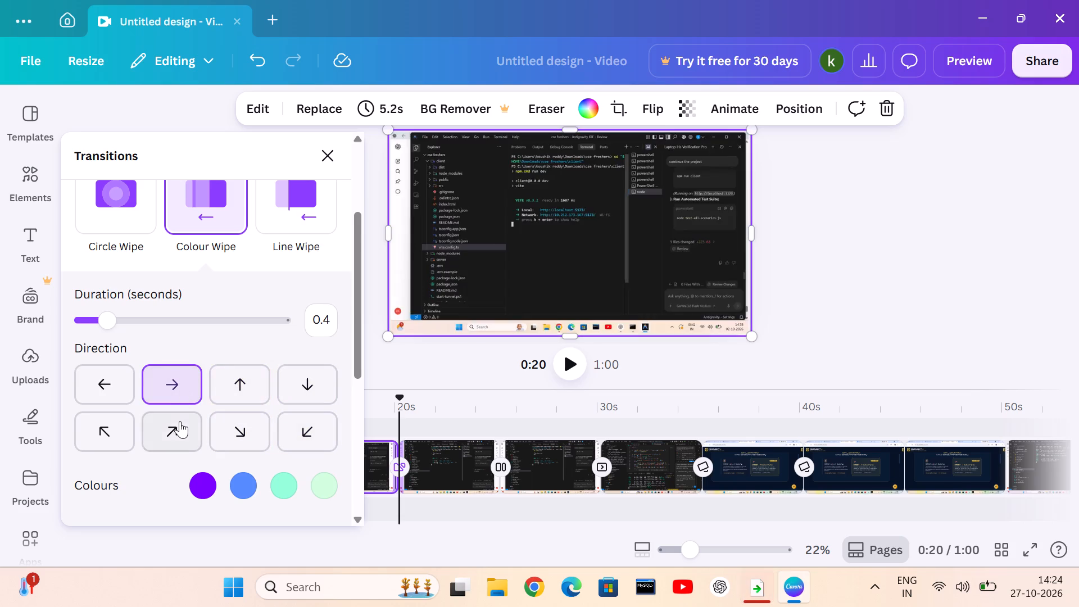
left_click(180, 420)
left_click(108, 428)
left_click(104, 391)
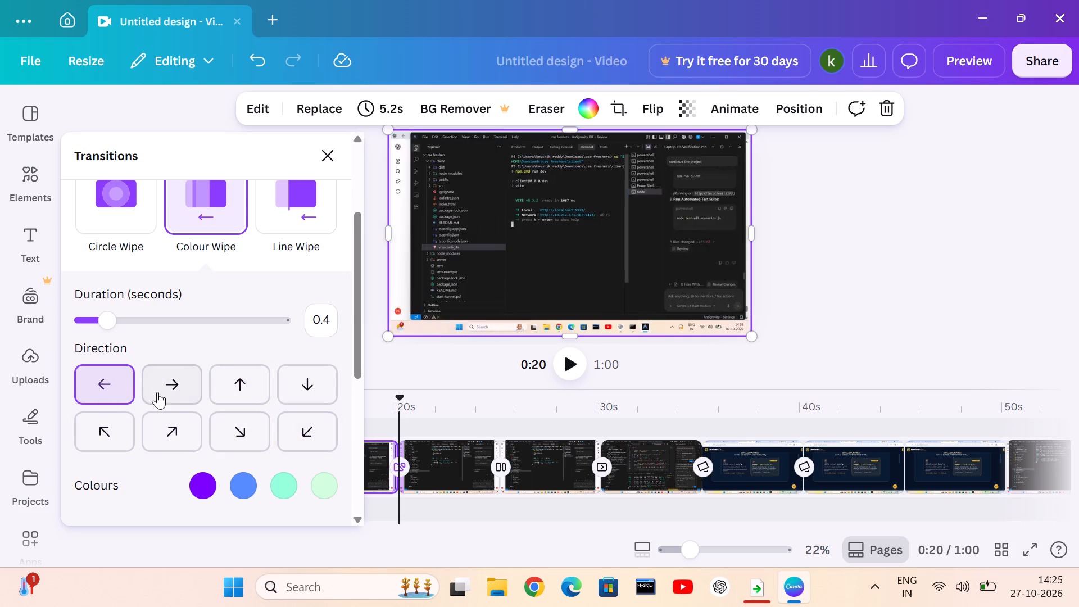
Try the rightward, upward, downward and diagonal directions for the Colour Wipe at the 20-second cut, ending with rightward.
left_click(158, 392)
left_click(171, 448)
left_click(252, 432)
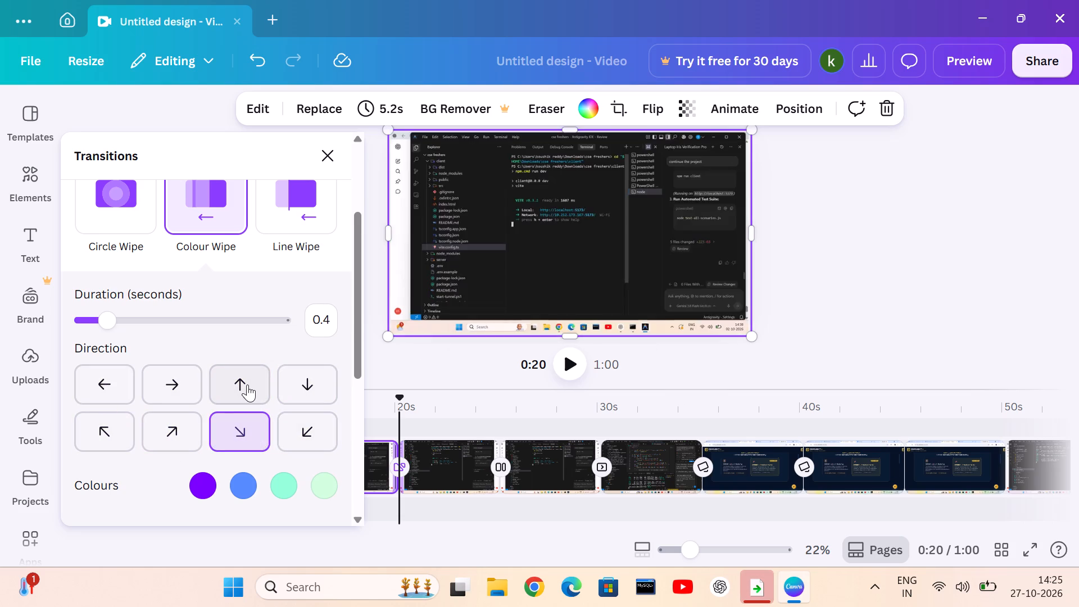
left_click(247, 384)
left_click(305, 375)
left_click(306, 420)
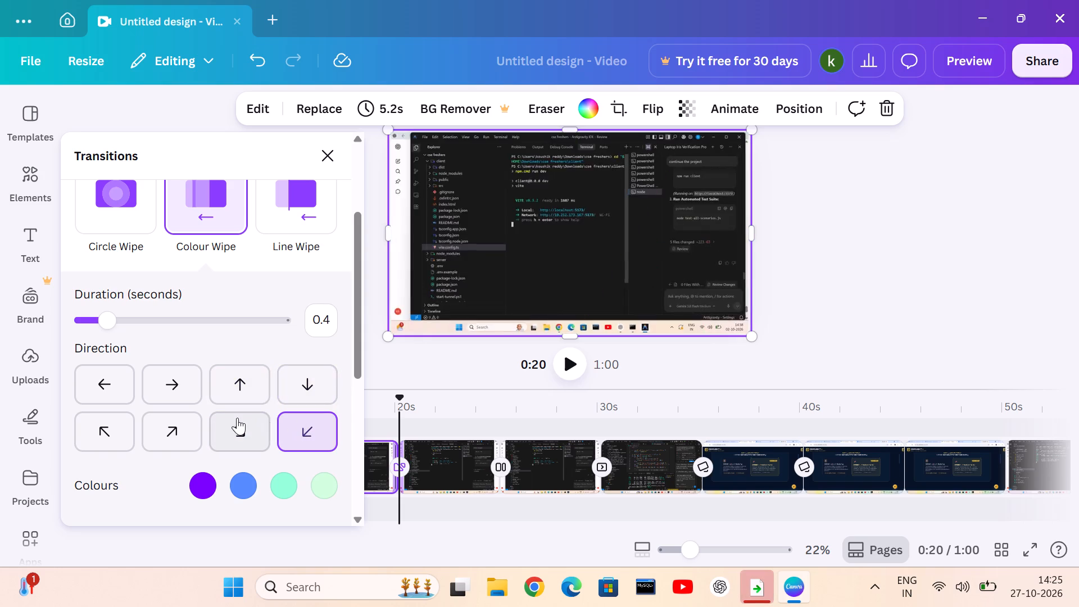
left_click(237, 418)
left_click_drag(237, 387, 242, 391)
left_click(177, 379)
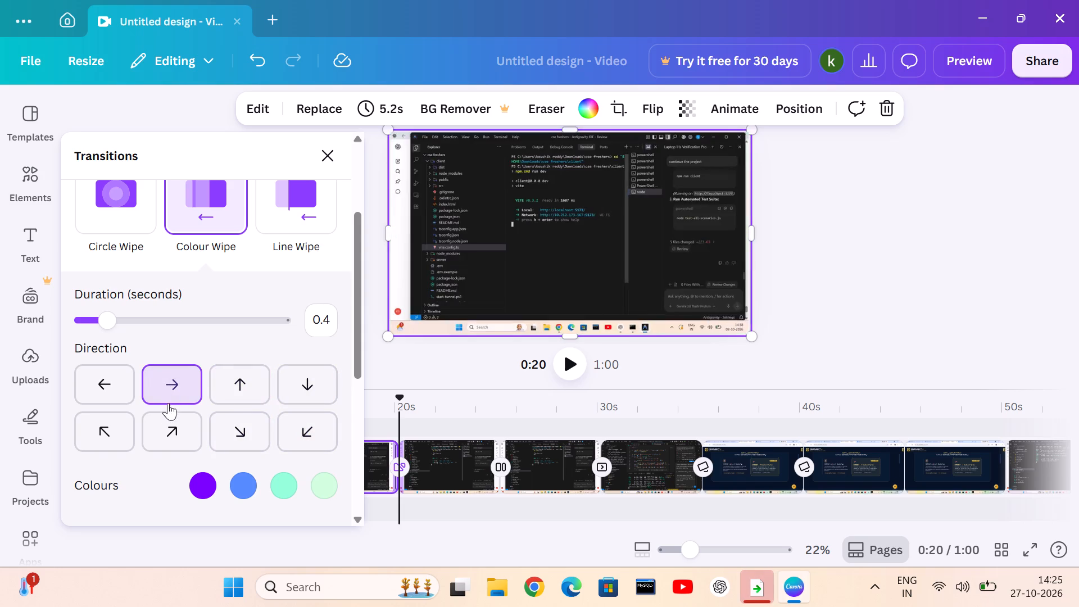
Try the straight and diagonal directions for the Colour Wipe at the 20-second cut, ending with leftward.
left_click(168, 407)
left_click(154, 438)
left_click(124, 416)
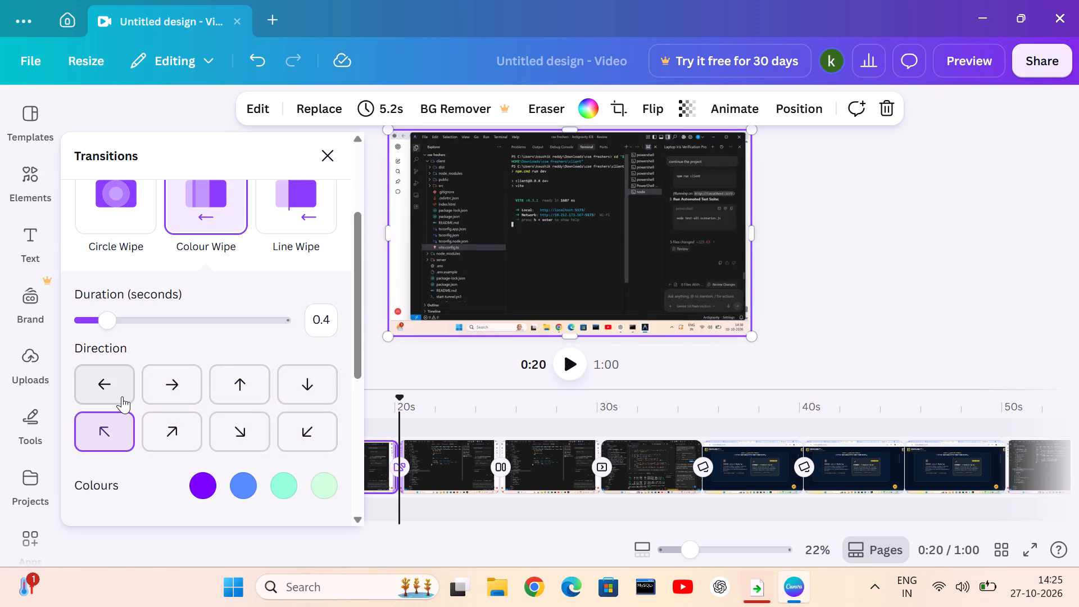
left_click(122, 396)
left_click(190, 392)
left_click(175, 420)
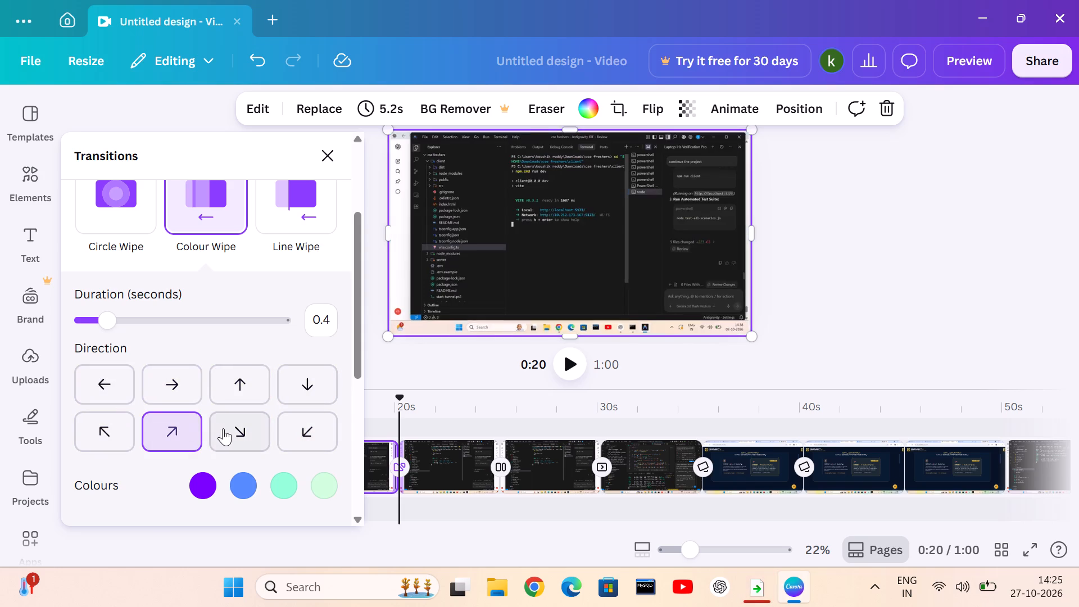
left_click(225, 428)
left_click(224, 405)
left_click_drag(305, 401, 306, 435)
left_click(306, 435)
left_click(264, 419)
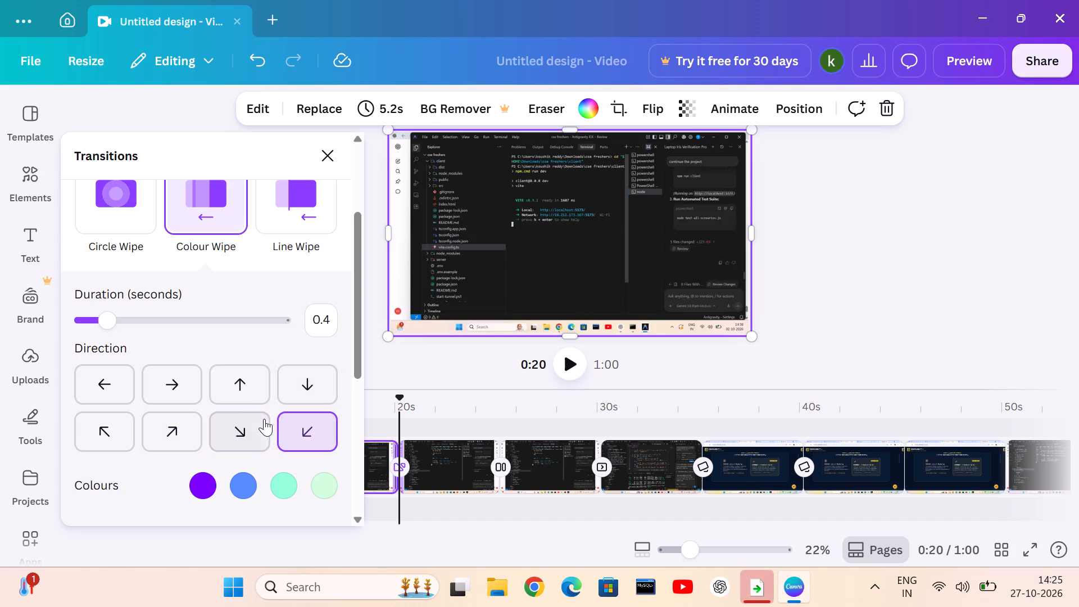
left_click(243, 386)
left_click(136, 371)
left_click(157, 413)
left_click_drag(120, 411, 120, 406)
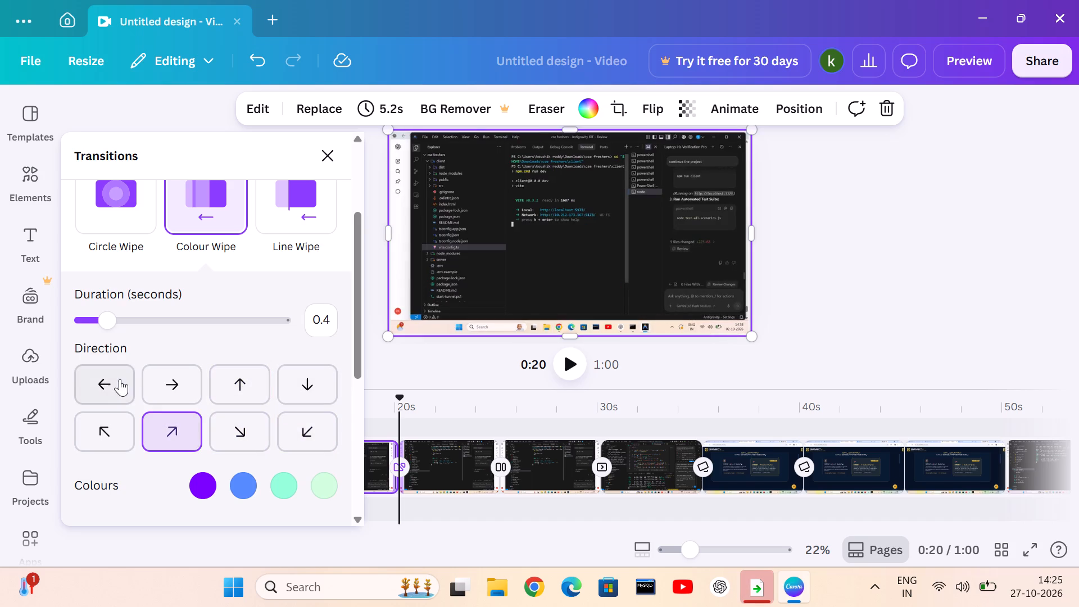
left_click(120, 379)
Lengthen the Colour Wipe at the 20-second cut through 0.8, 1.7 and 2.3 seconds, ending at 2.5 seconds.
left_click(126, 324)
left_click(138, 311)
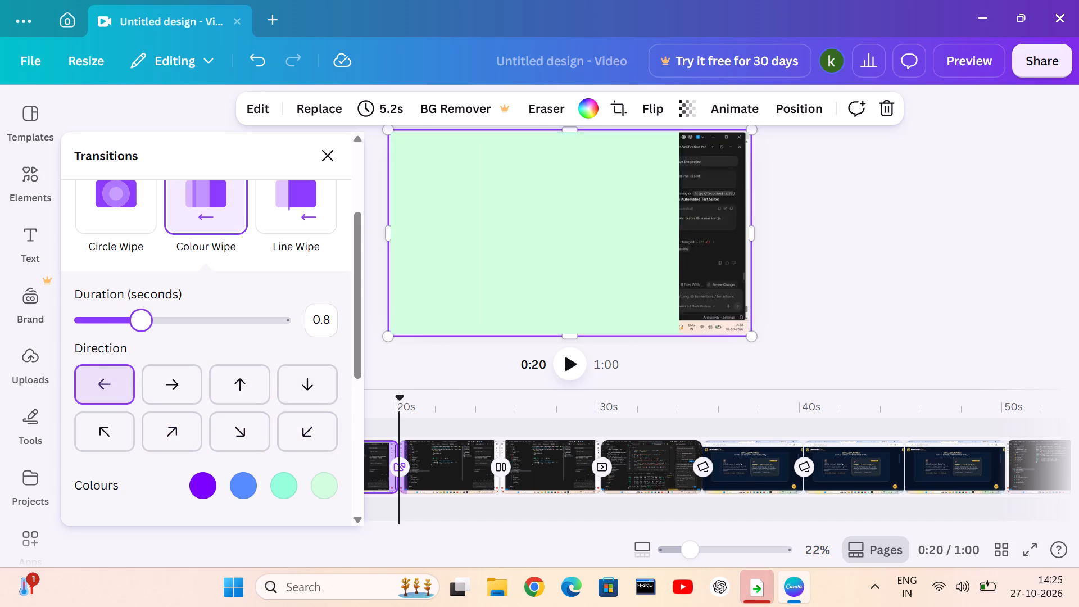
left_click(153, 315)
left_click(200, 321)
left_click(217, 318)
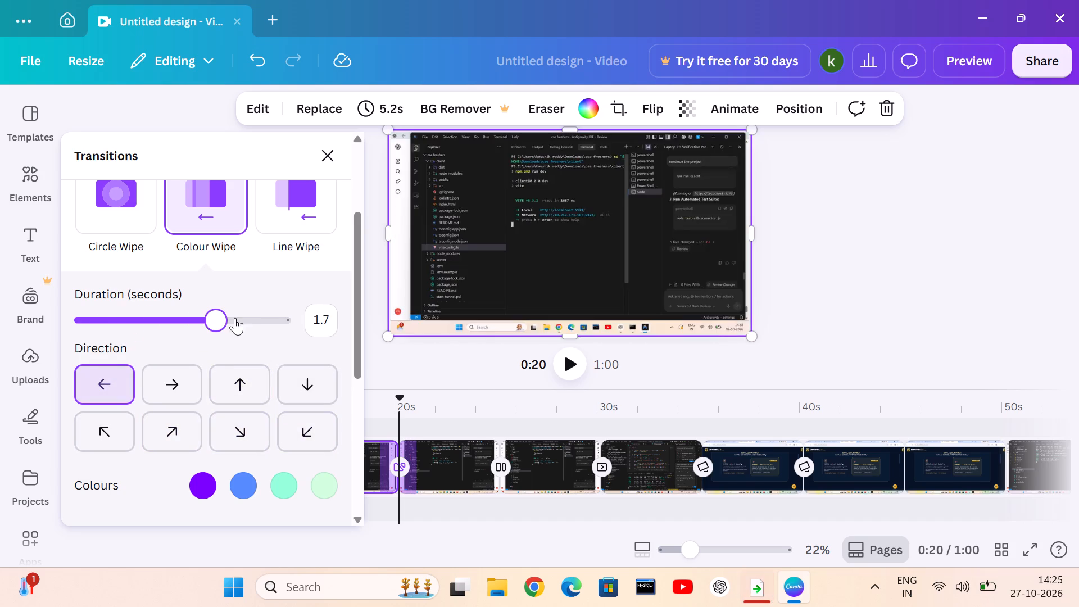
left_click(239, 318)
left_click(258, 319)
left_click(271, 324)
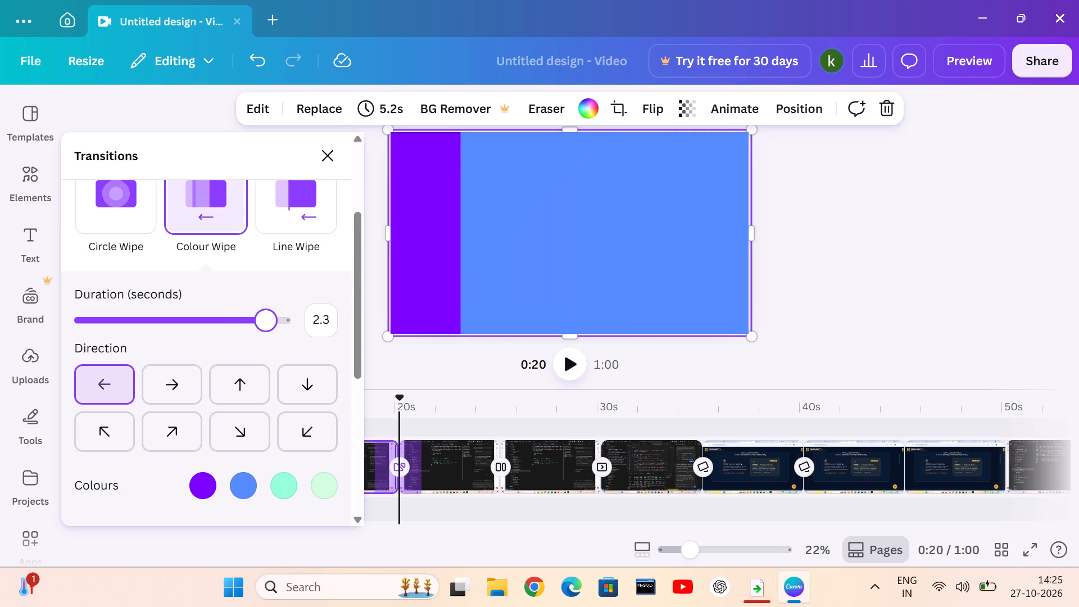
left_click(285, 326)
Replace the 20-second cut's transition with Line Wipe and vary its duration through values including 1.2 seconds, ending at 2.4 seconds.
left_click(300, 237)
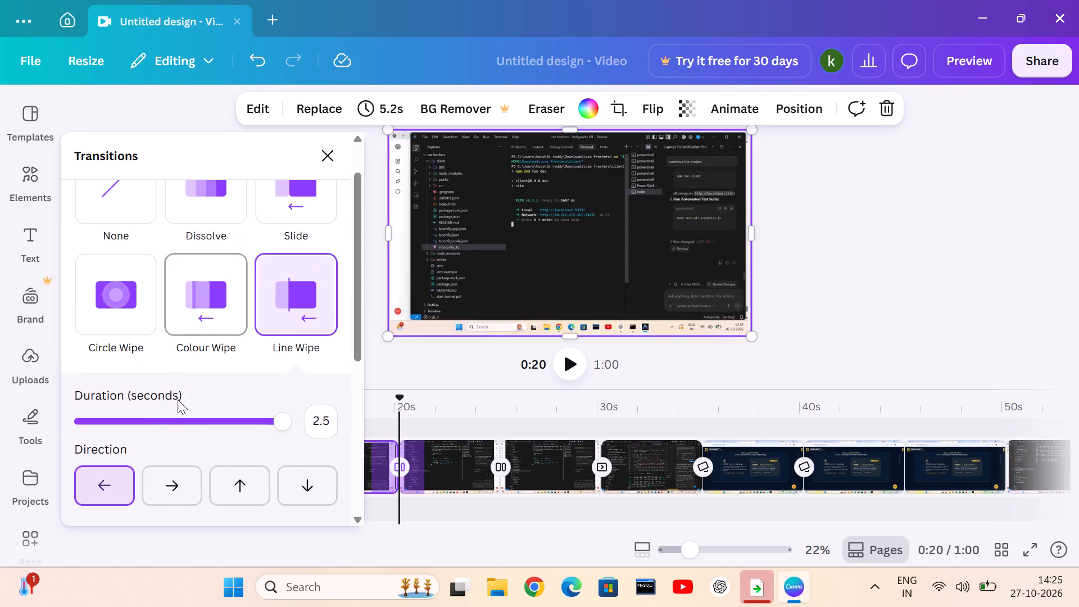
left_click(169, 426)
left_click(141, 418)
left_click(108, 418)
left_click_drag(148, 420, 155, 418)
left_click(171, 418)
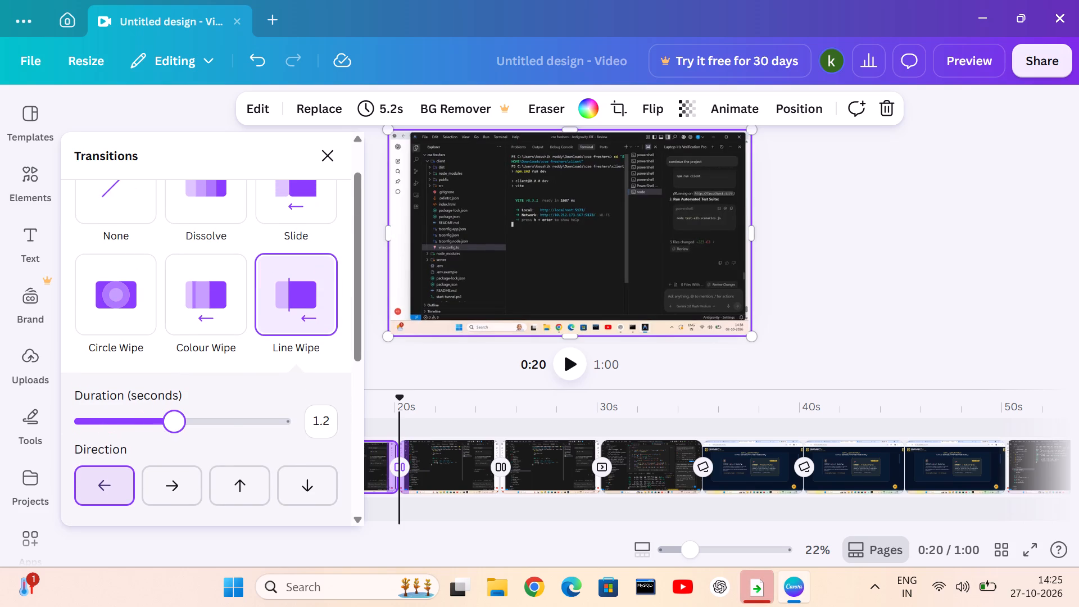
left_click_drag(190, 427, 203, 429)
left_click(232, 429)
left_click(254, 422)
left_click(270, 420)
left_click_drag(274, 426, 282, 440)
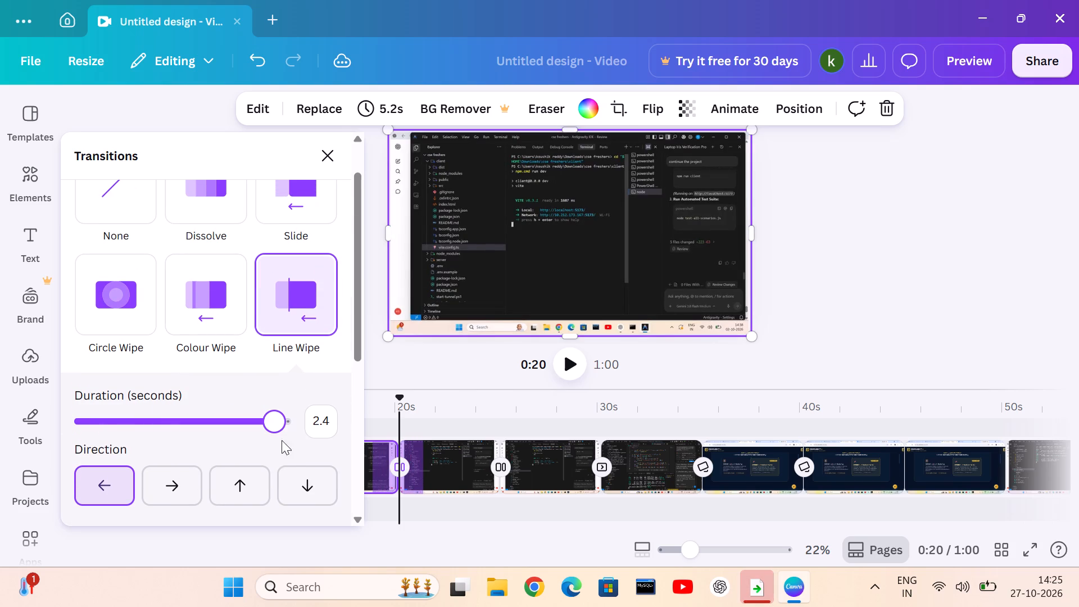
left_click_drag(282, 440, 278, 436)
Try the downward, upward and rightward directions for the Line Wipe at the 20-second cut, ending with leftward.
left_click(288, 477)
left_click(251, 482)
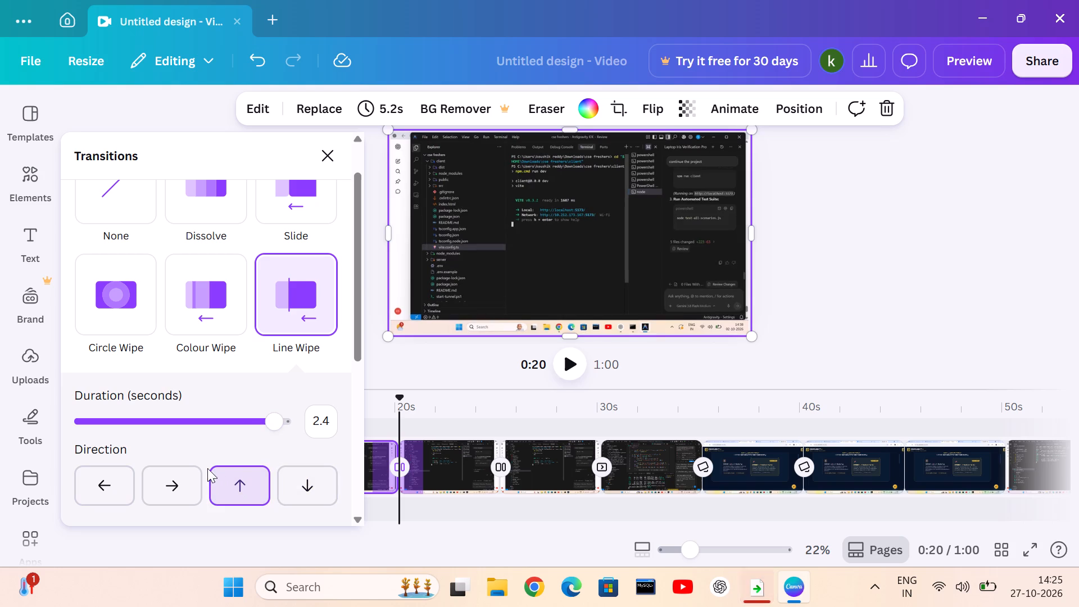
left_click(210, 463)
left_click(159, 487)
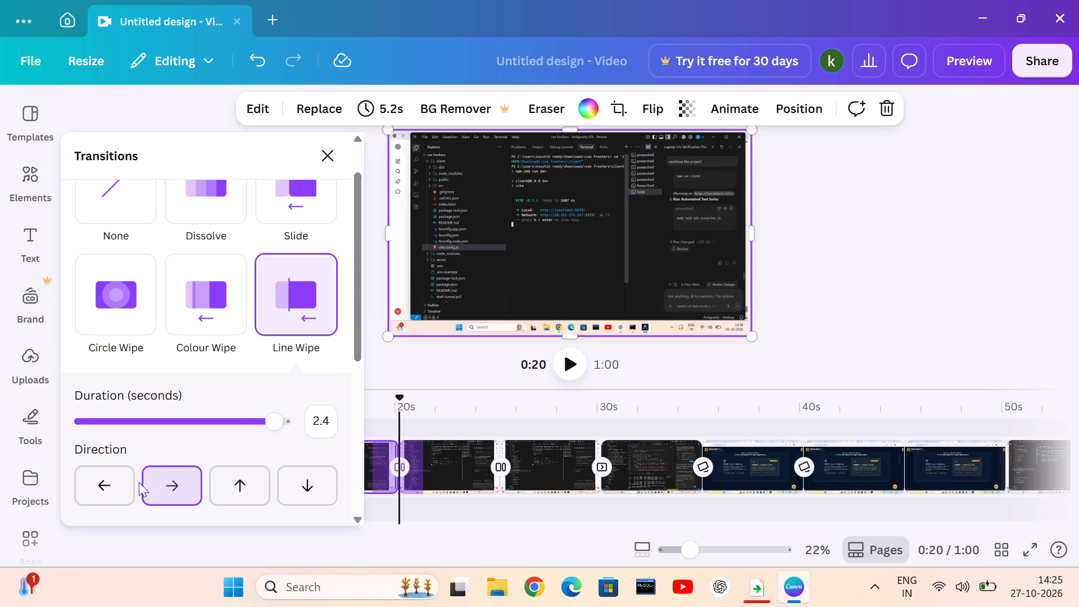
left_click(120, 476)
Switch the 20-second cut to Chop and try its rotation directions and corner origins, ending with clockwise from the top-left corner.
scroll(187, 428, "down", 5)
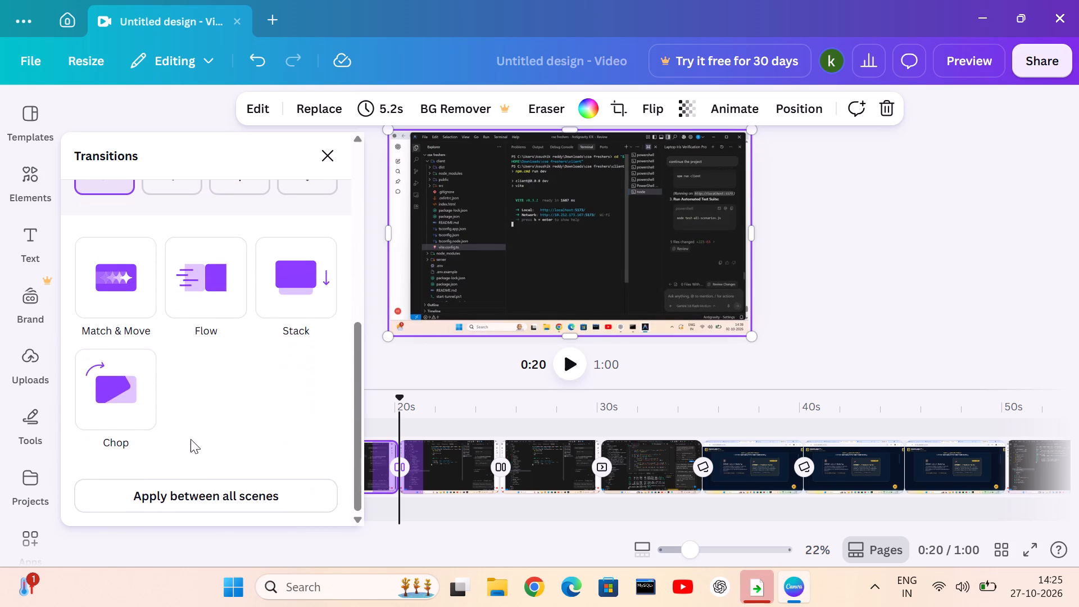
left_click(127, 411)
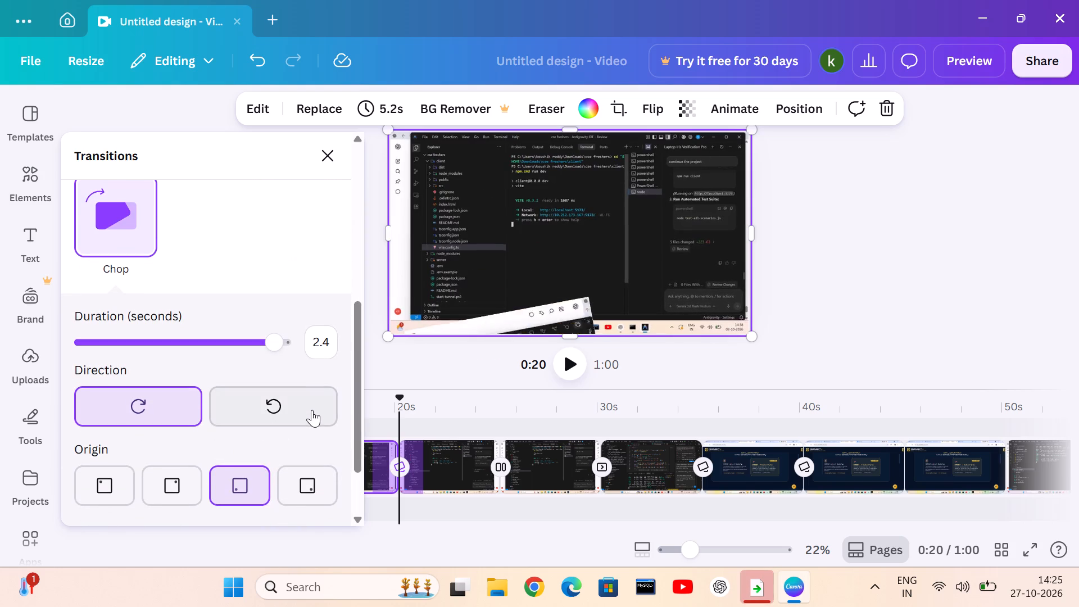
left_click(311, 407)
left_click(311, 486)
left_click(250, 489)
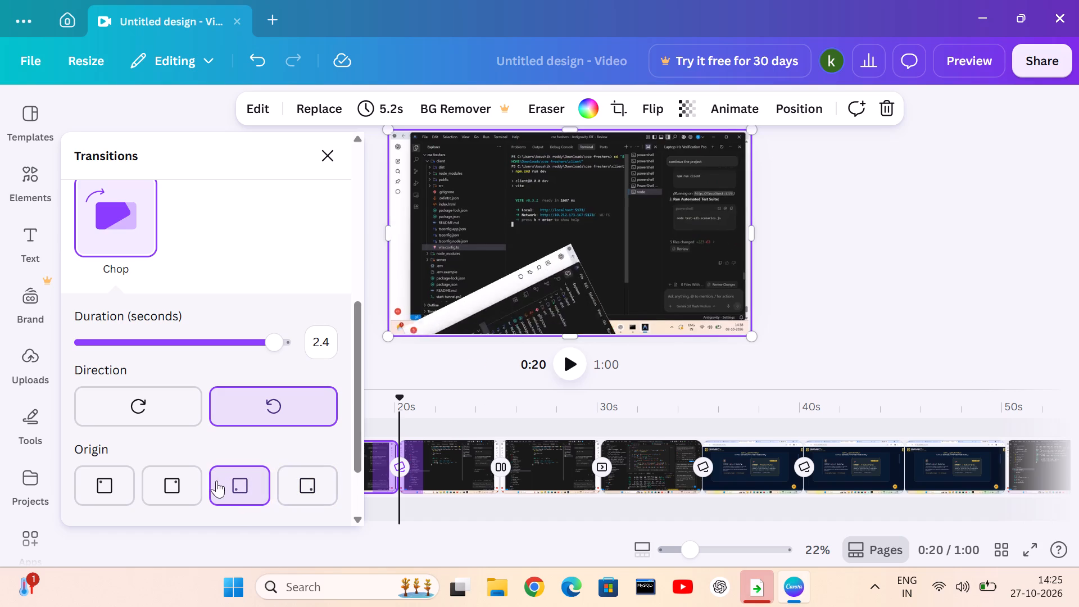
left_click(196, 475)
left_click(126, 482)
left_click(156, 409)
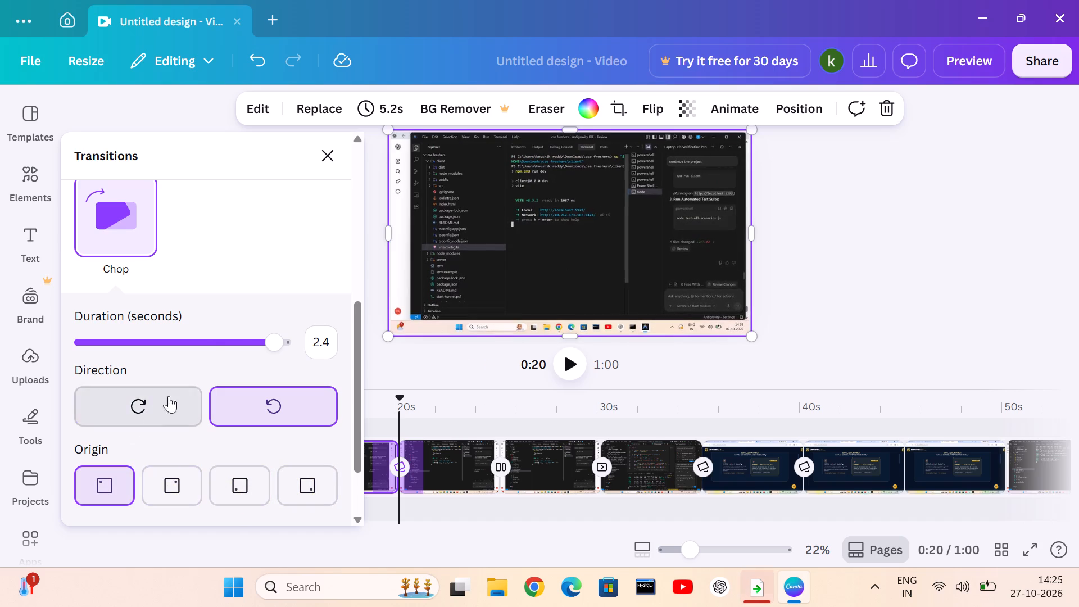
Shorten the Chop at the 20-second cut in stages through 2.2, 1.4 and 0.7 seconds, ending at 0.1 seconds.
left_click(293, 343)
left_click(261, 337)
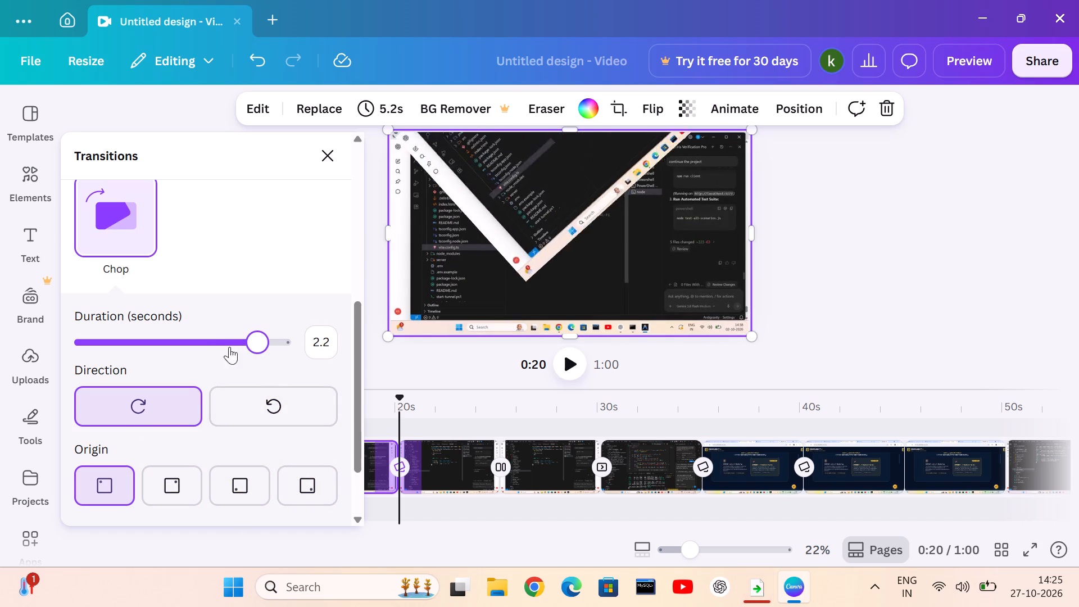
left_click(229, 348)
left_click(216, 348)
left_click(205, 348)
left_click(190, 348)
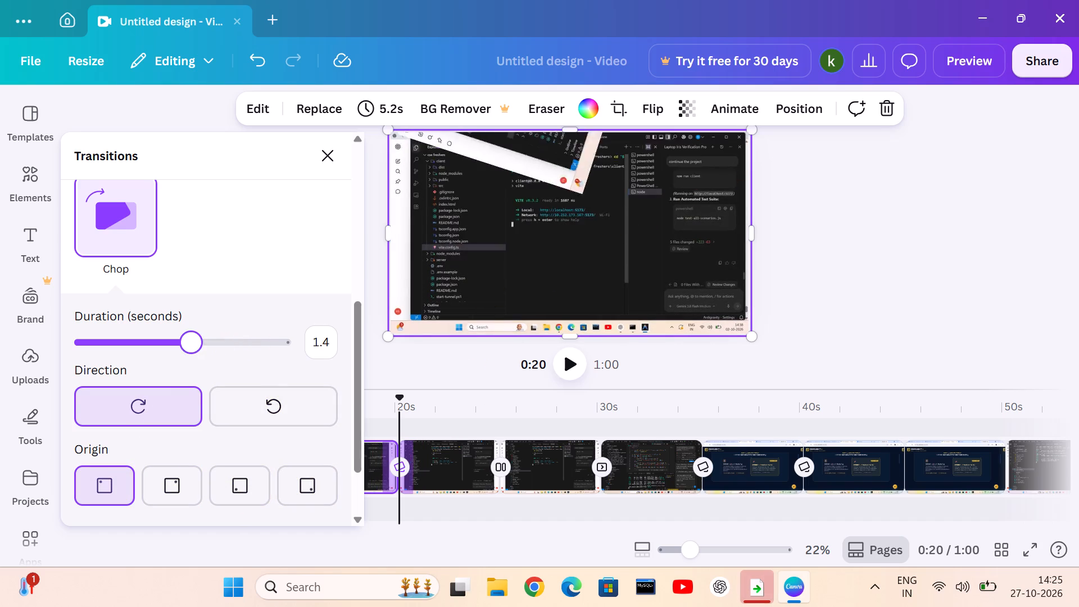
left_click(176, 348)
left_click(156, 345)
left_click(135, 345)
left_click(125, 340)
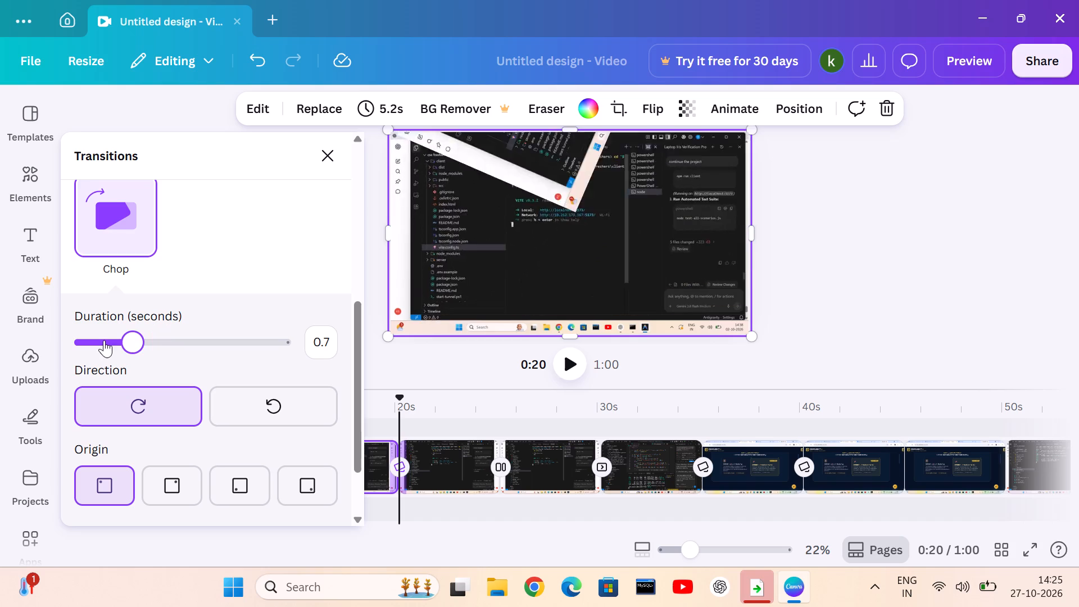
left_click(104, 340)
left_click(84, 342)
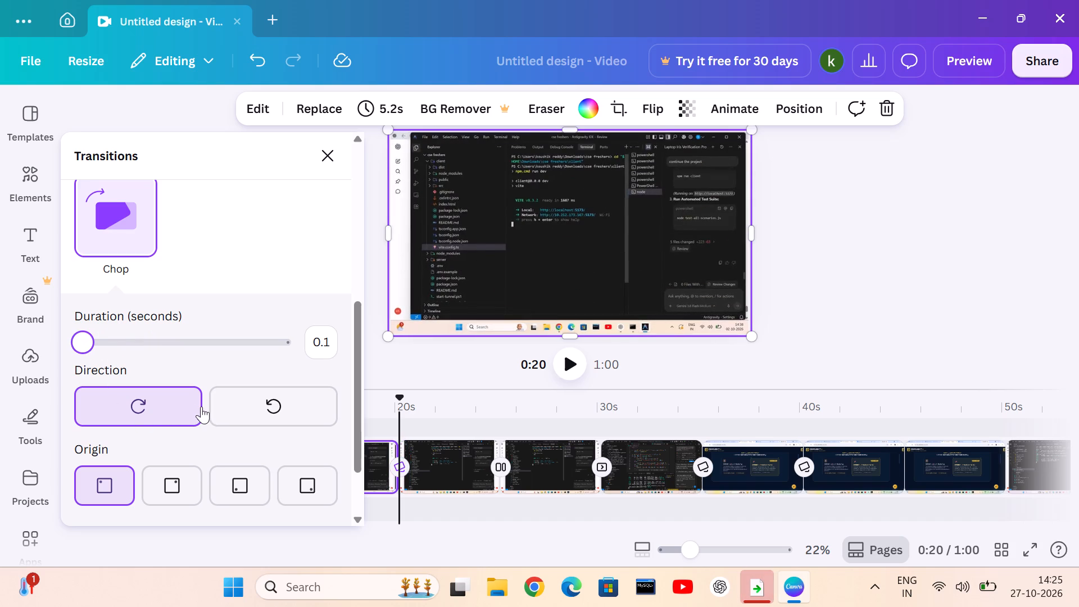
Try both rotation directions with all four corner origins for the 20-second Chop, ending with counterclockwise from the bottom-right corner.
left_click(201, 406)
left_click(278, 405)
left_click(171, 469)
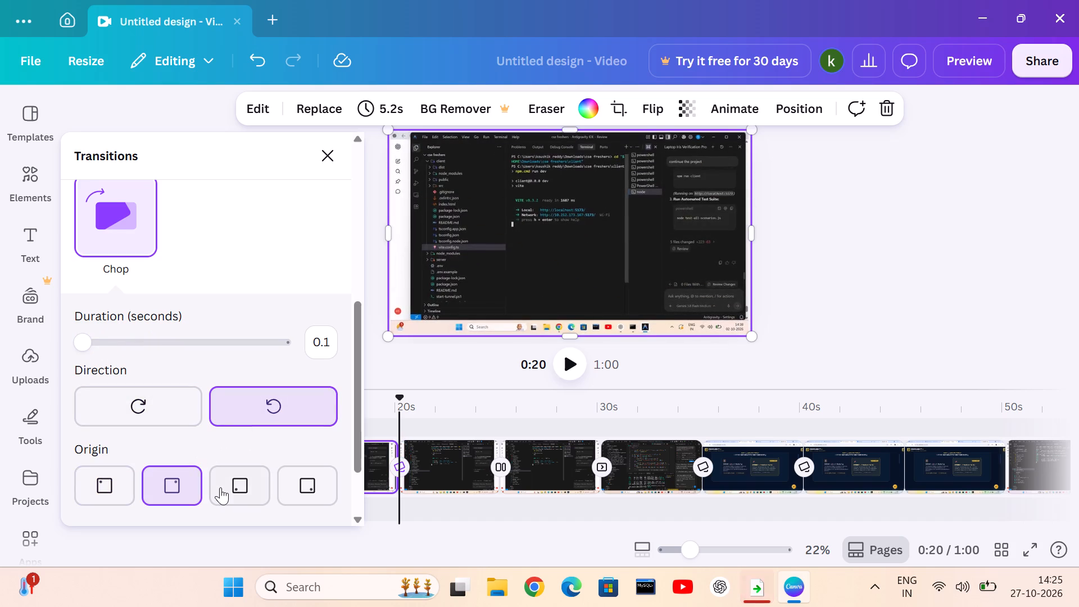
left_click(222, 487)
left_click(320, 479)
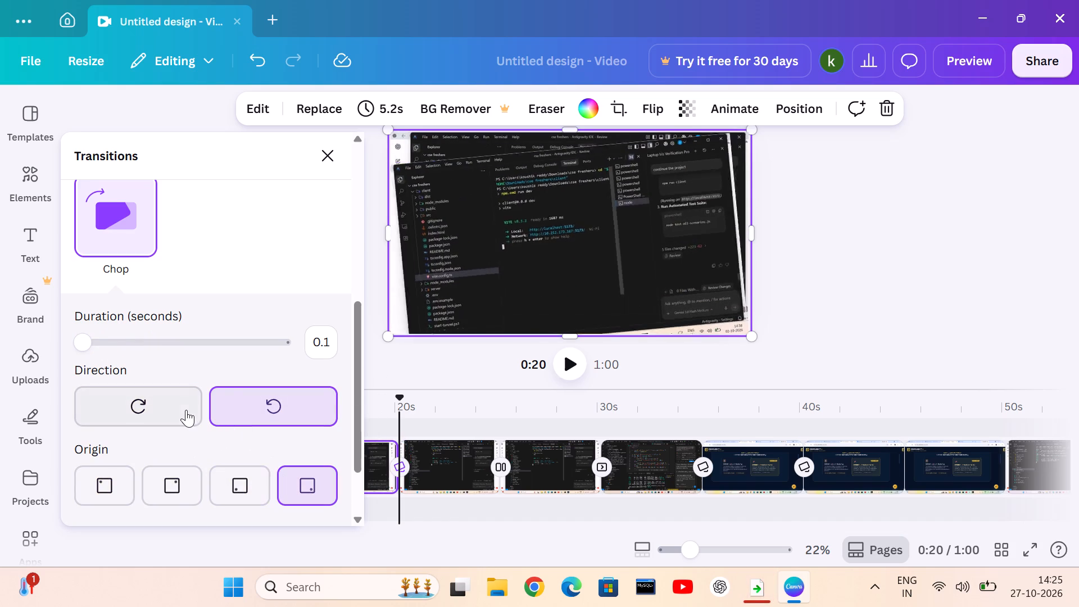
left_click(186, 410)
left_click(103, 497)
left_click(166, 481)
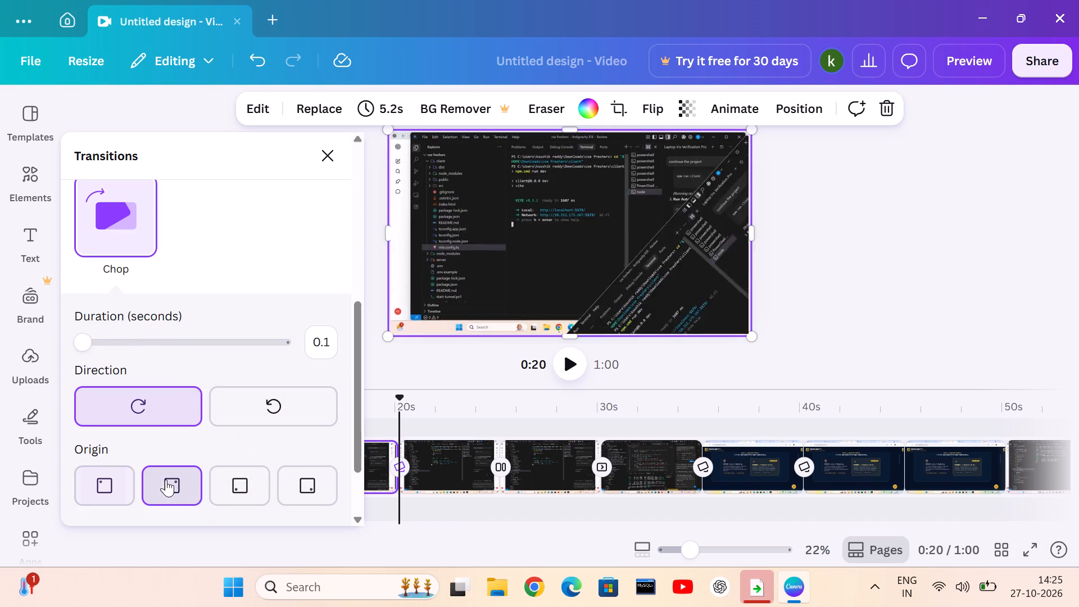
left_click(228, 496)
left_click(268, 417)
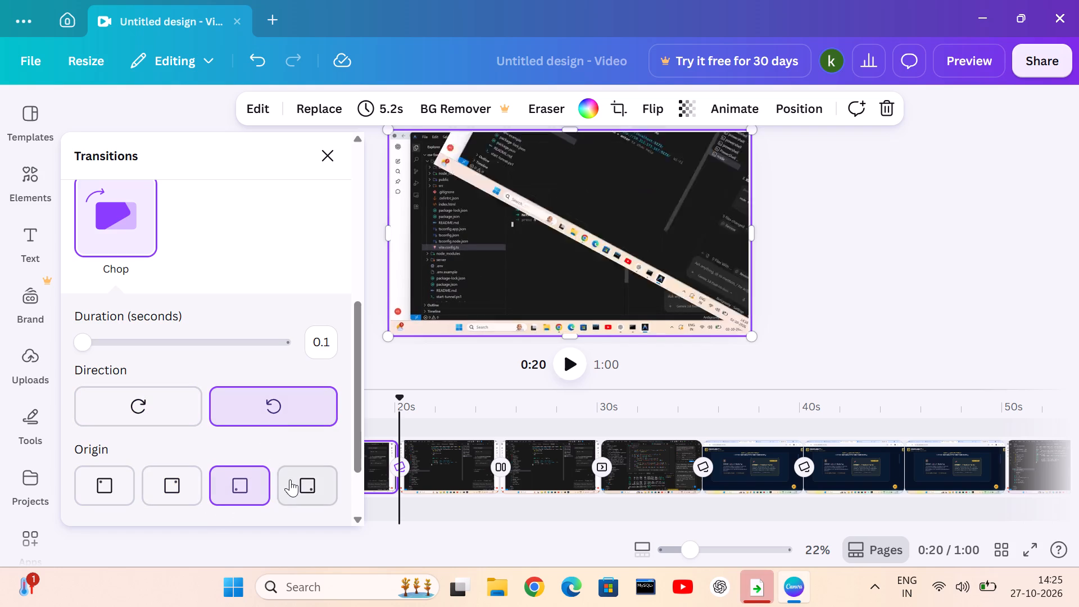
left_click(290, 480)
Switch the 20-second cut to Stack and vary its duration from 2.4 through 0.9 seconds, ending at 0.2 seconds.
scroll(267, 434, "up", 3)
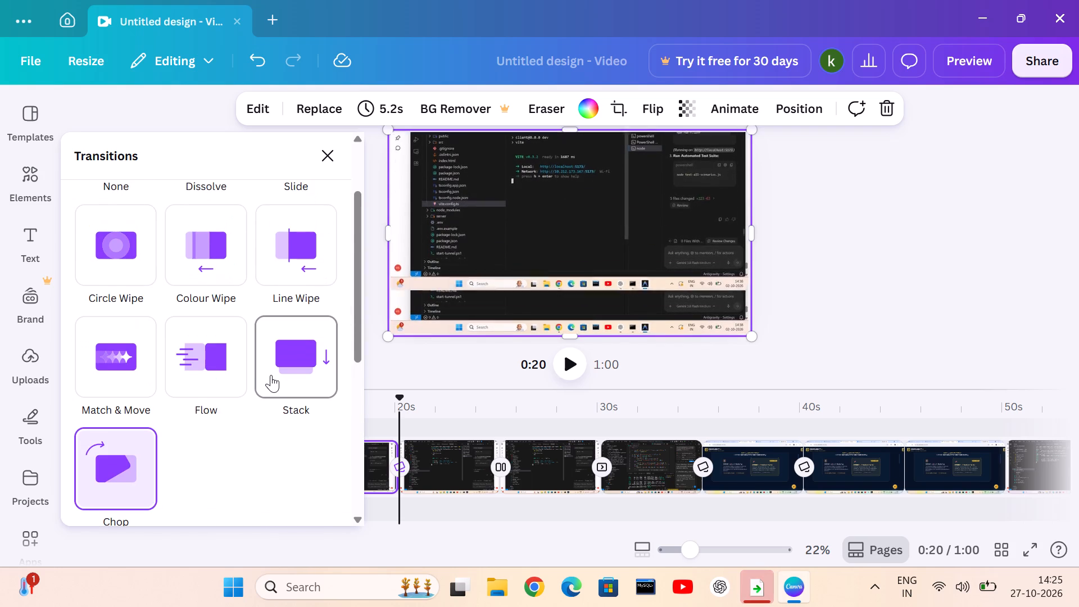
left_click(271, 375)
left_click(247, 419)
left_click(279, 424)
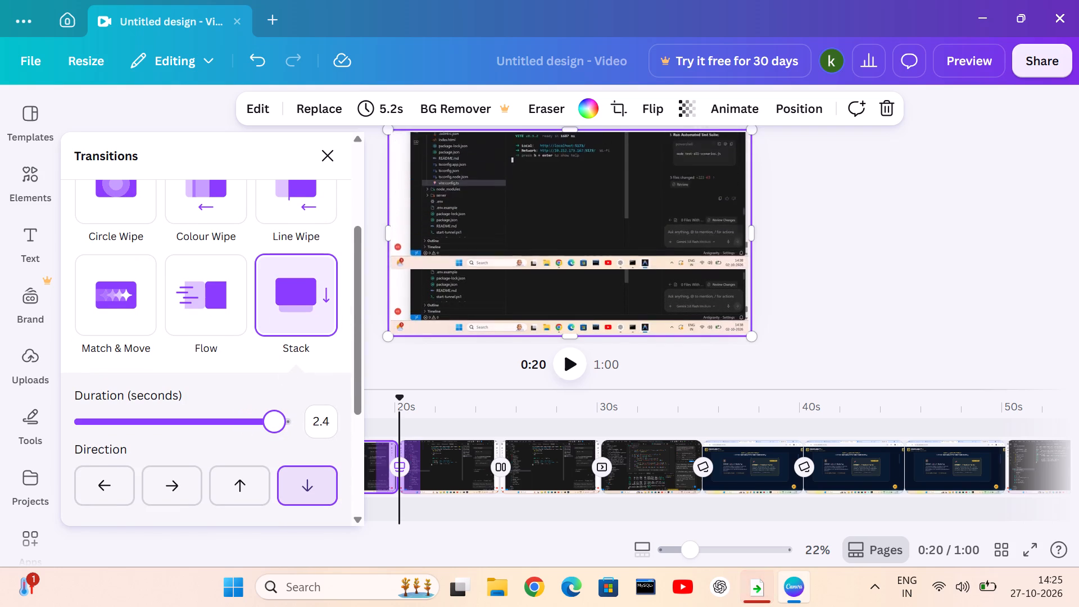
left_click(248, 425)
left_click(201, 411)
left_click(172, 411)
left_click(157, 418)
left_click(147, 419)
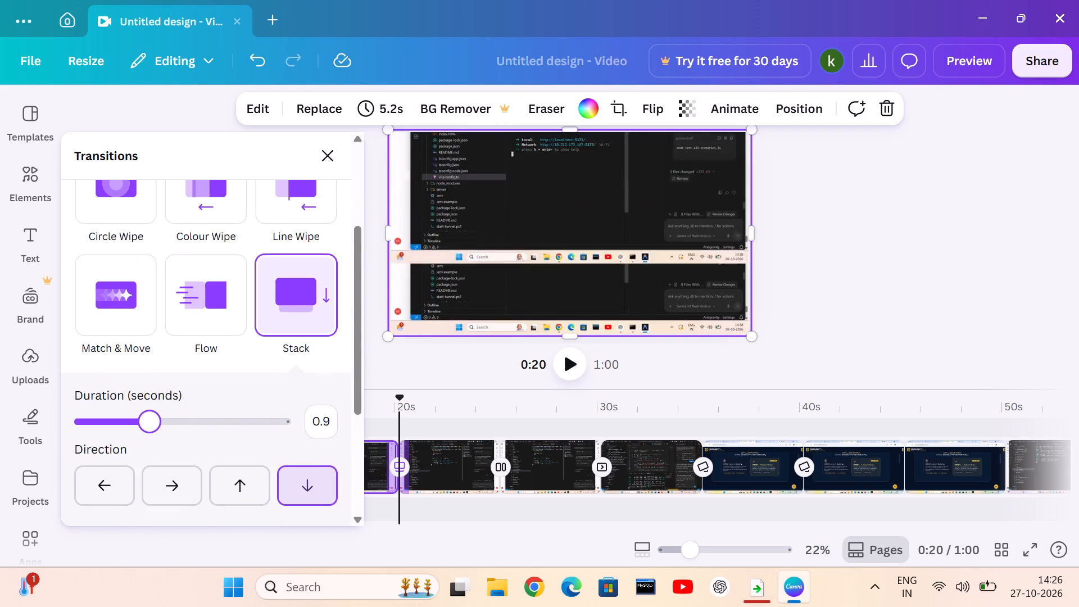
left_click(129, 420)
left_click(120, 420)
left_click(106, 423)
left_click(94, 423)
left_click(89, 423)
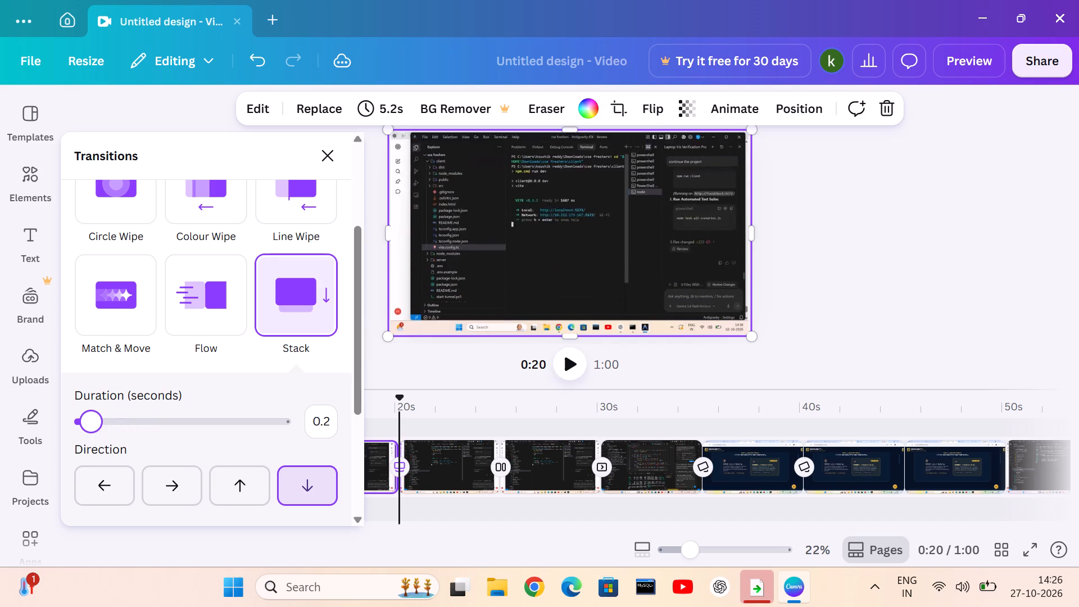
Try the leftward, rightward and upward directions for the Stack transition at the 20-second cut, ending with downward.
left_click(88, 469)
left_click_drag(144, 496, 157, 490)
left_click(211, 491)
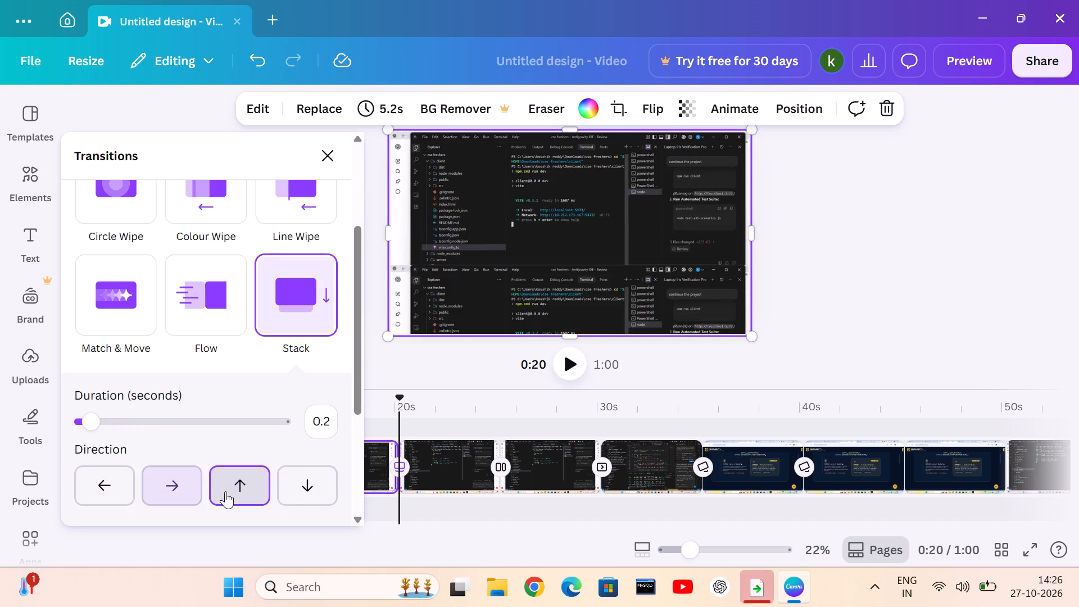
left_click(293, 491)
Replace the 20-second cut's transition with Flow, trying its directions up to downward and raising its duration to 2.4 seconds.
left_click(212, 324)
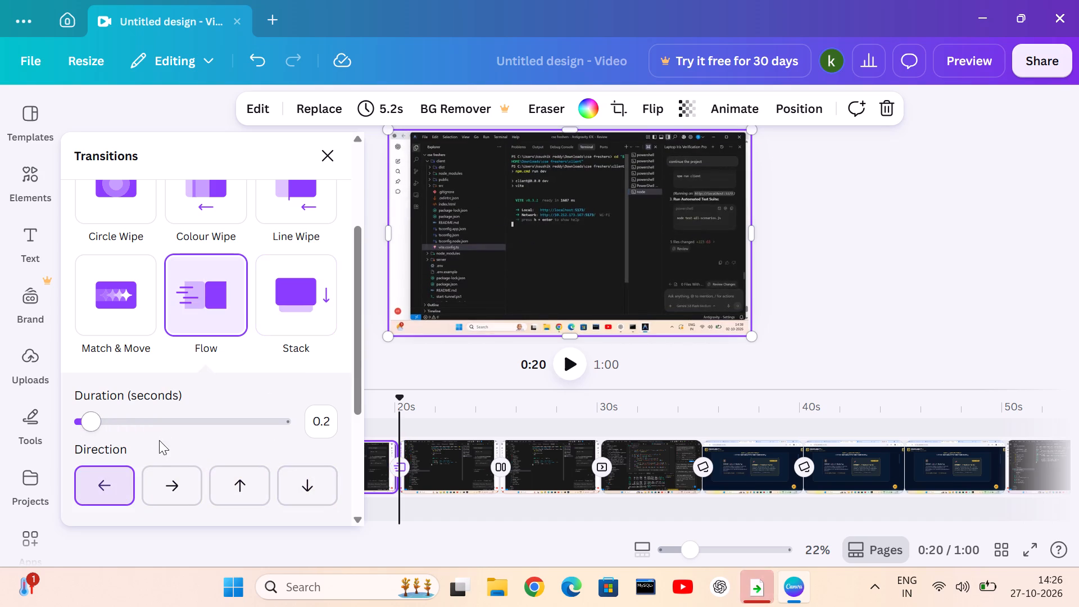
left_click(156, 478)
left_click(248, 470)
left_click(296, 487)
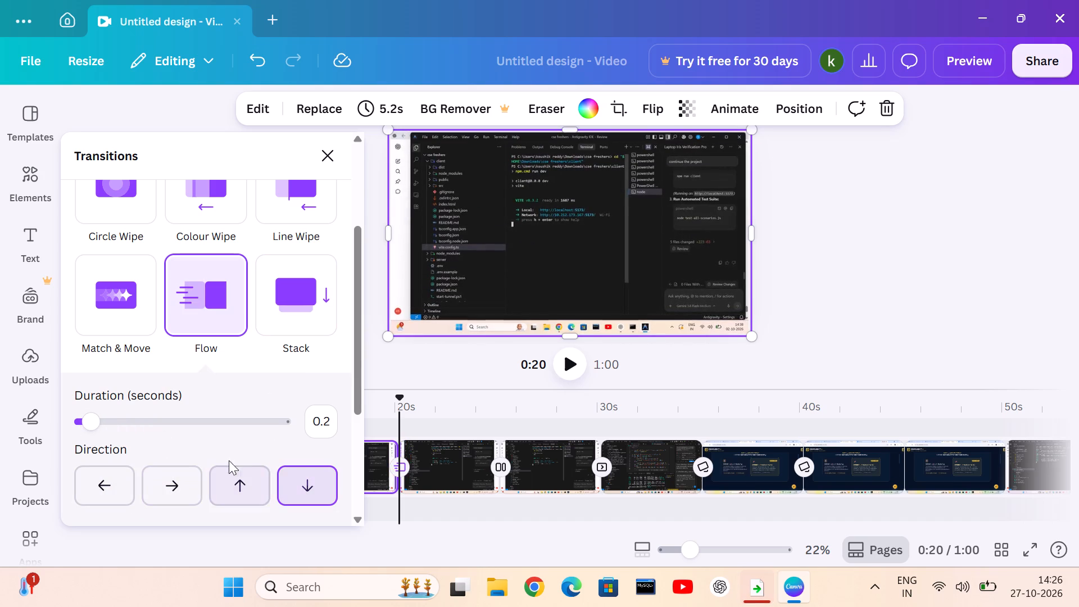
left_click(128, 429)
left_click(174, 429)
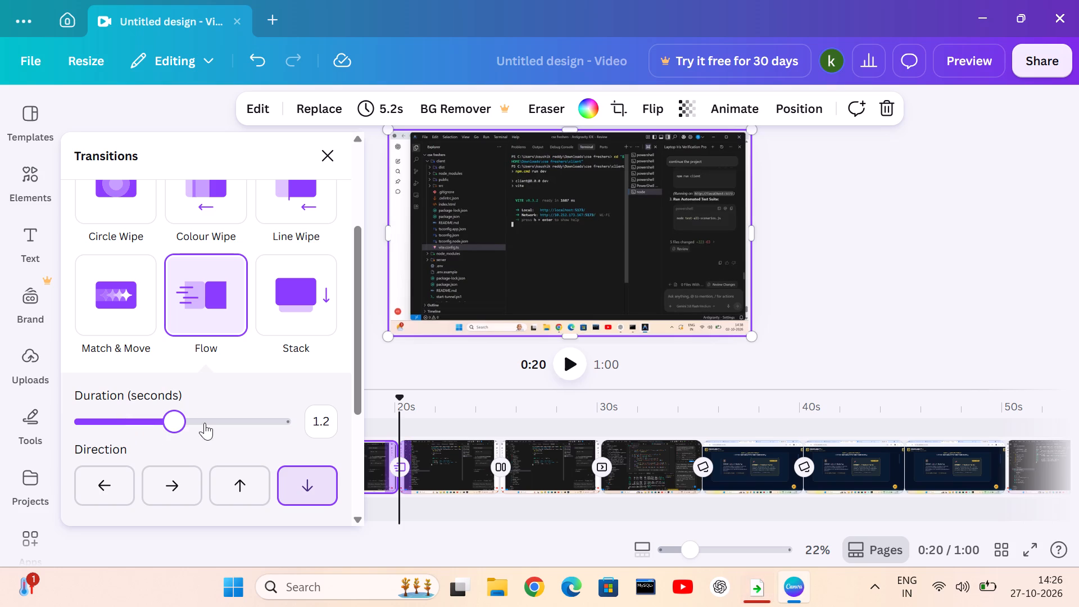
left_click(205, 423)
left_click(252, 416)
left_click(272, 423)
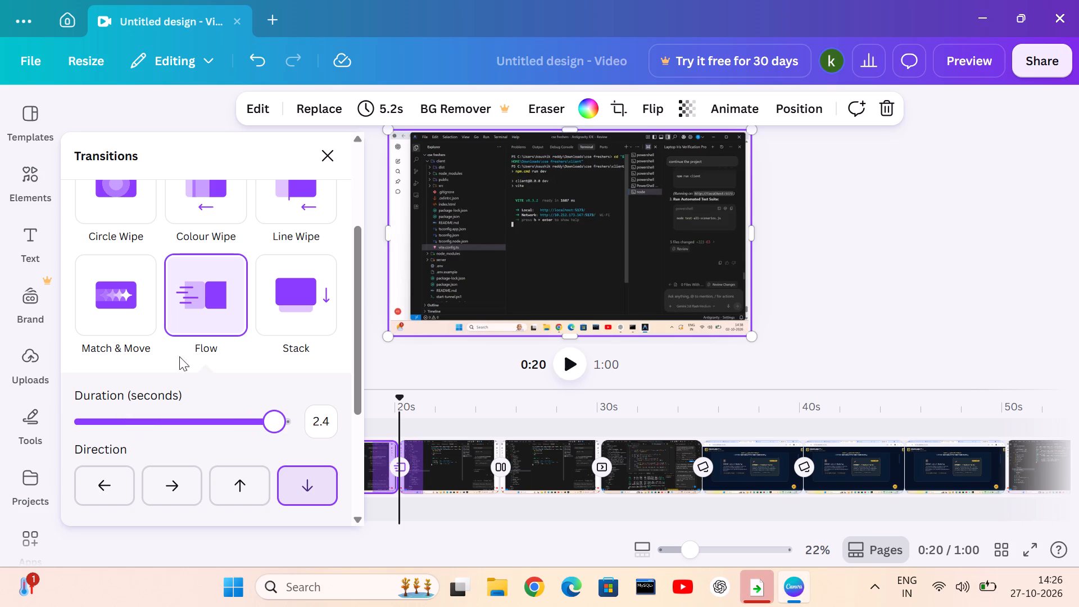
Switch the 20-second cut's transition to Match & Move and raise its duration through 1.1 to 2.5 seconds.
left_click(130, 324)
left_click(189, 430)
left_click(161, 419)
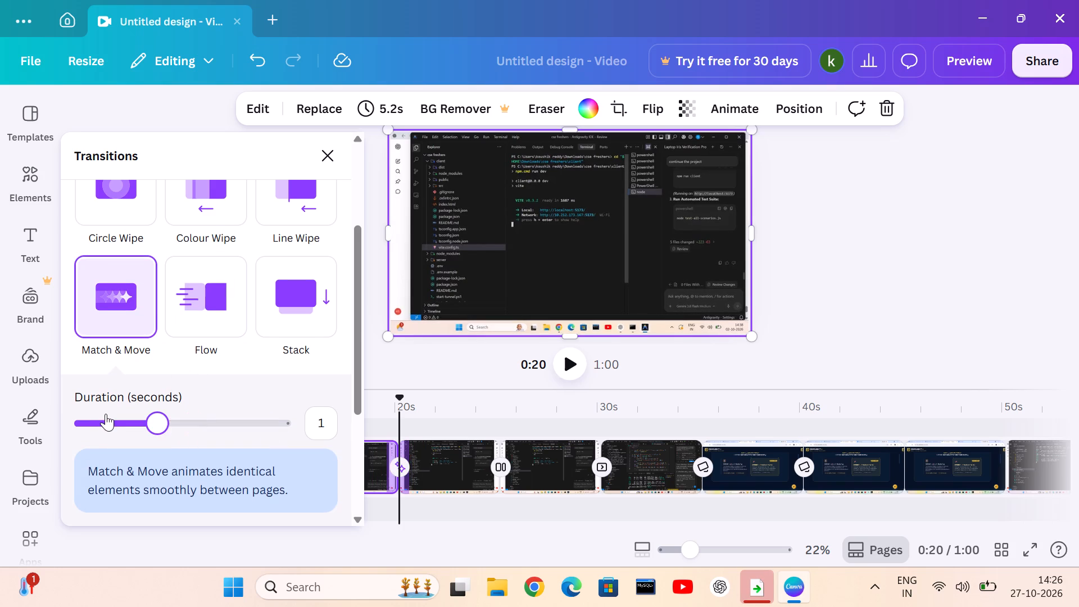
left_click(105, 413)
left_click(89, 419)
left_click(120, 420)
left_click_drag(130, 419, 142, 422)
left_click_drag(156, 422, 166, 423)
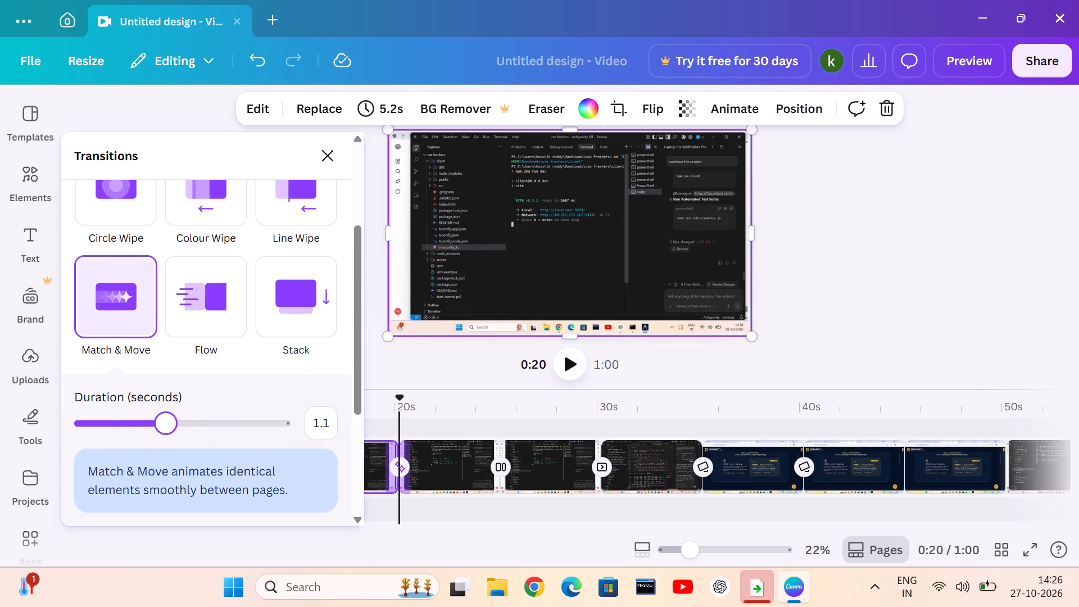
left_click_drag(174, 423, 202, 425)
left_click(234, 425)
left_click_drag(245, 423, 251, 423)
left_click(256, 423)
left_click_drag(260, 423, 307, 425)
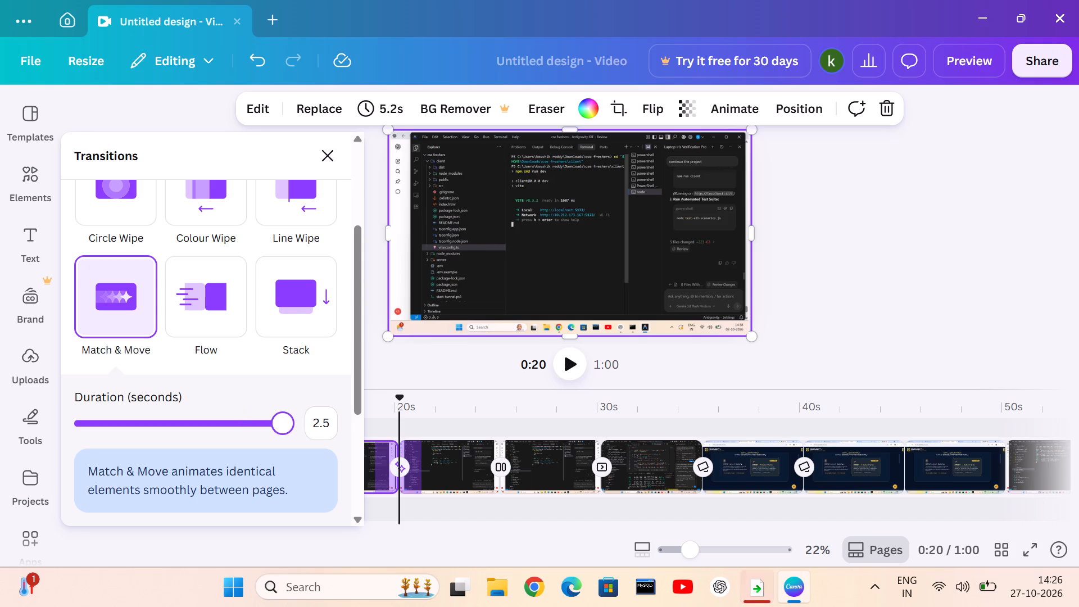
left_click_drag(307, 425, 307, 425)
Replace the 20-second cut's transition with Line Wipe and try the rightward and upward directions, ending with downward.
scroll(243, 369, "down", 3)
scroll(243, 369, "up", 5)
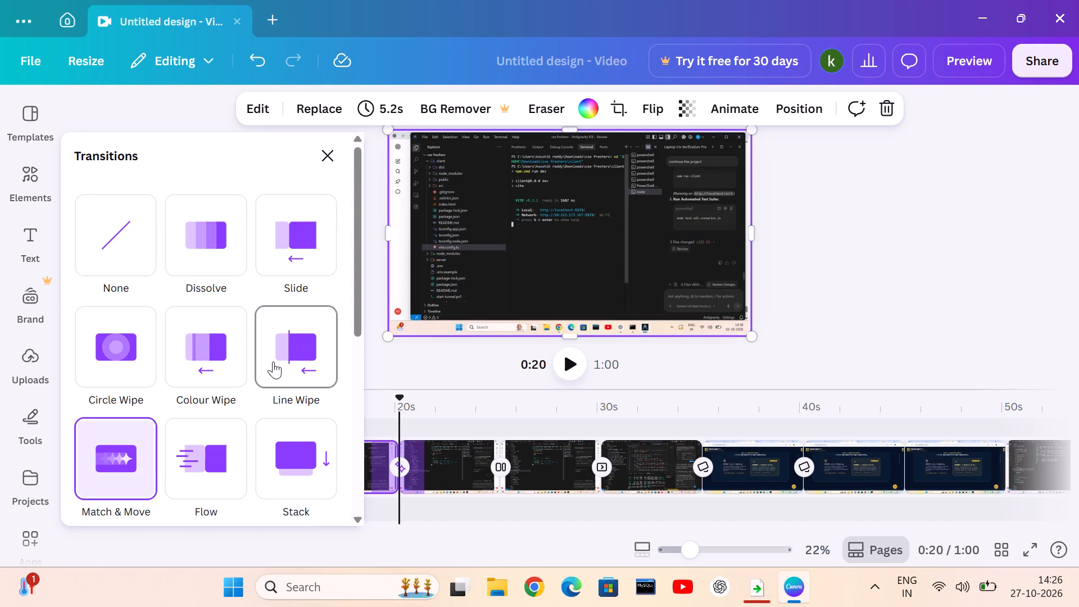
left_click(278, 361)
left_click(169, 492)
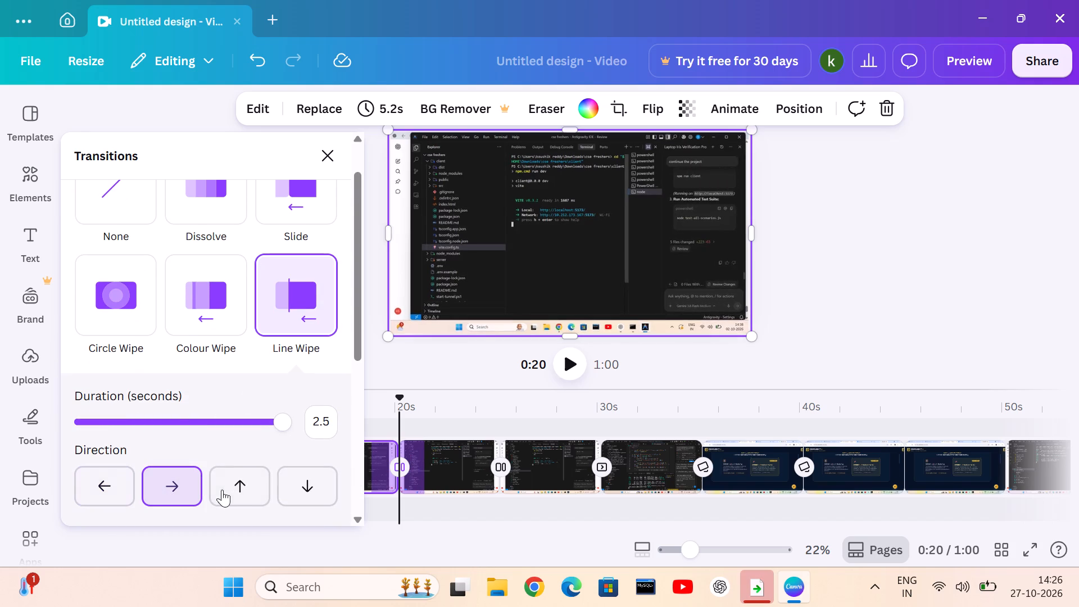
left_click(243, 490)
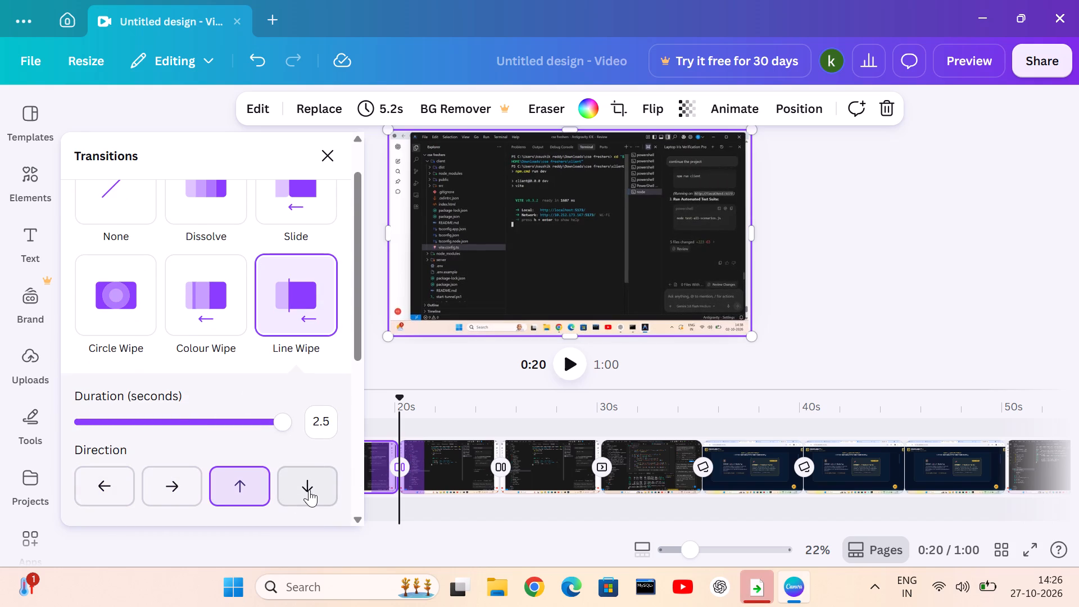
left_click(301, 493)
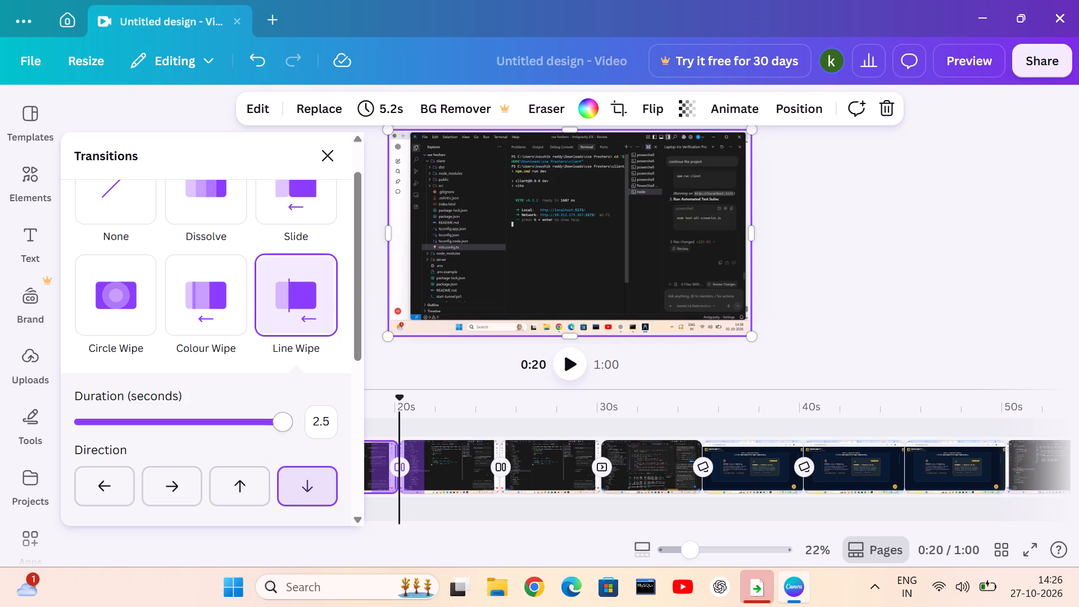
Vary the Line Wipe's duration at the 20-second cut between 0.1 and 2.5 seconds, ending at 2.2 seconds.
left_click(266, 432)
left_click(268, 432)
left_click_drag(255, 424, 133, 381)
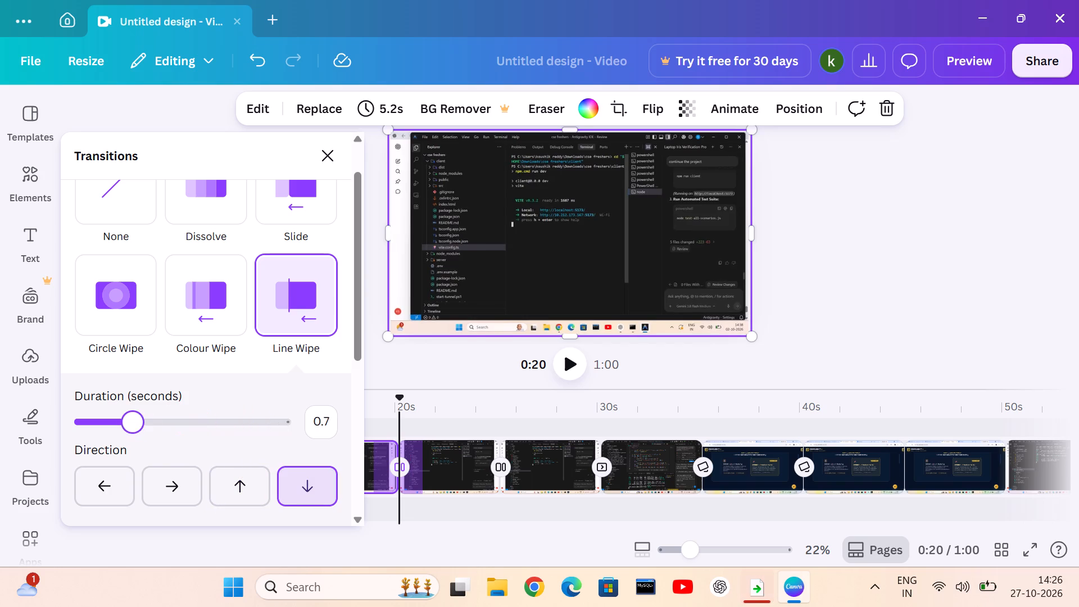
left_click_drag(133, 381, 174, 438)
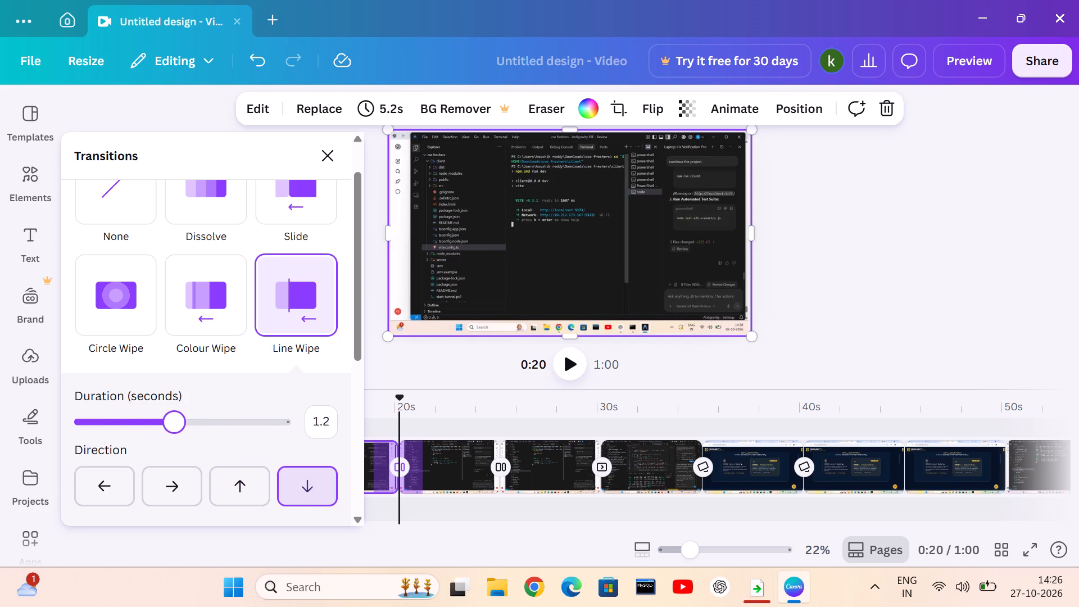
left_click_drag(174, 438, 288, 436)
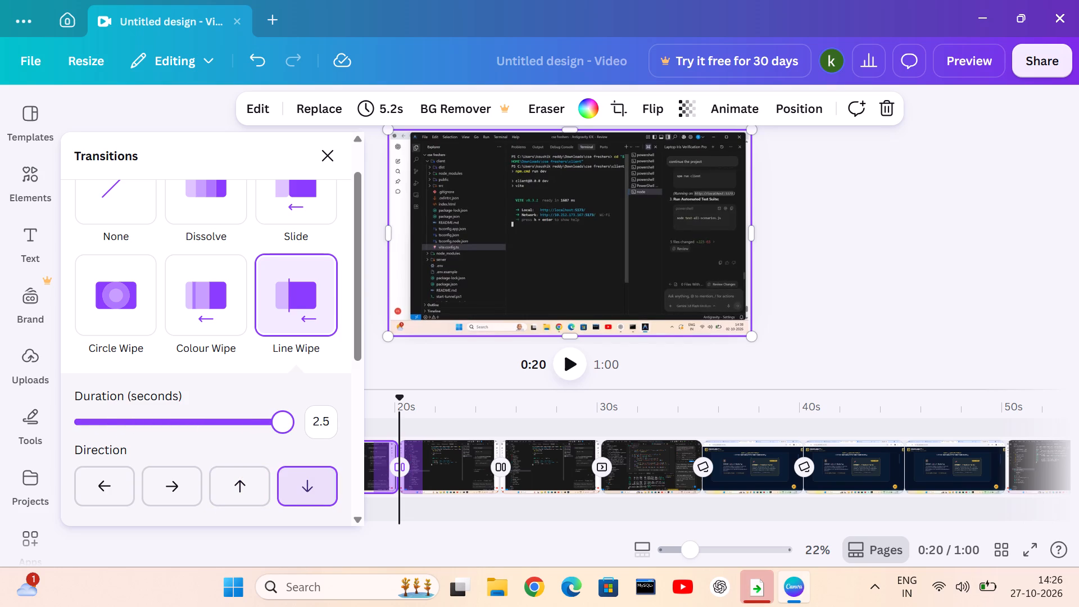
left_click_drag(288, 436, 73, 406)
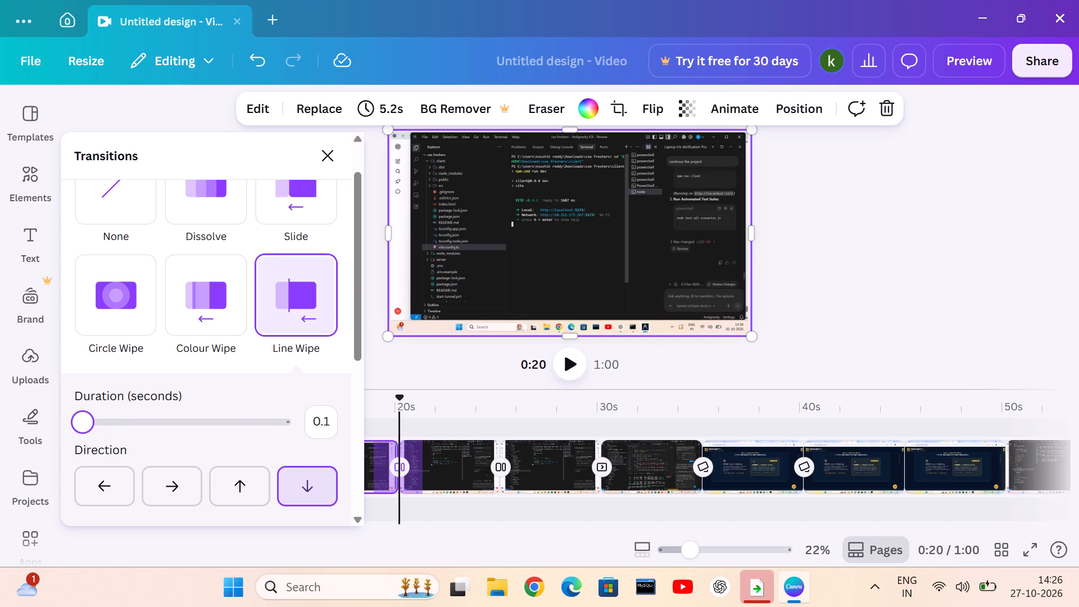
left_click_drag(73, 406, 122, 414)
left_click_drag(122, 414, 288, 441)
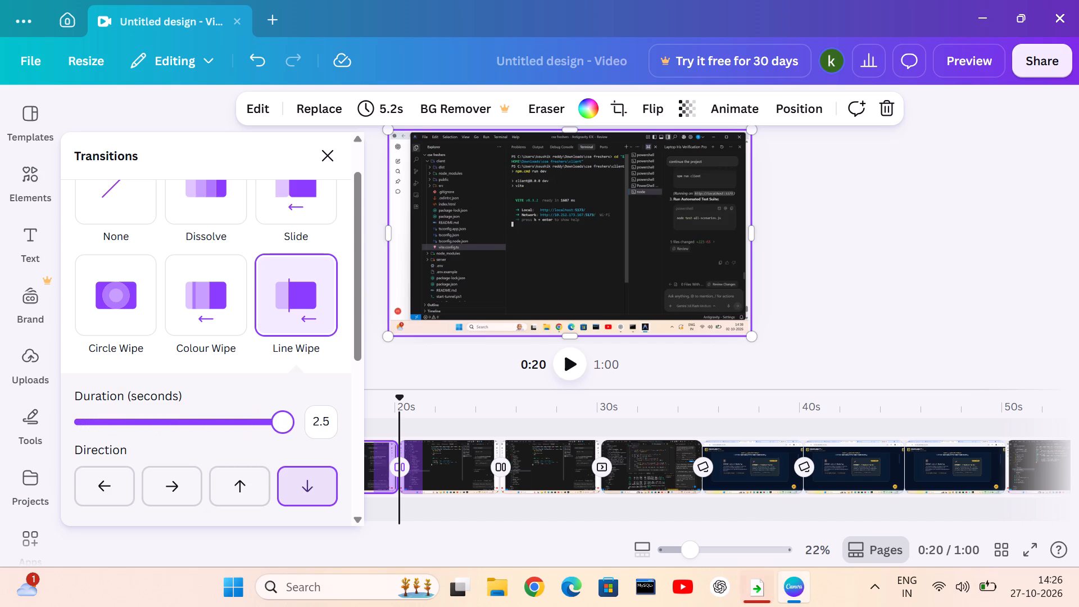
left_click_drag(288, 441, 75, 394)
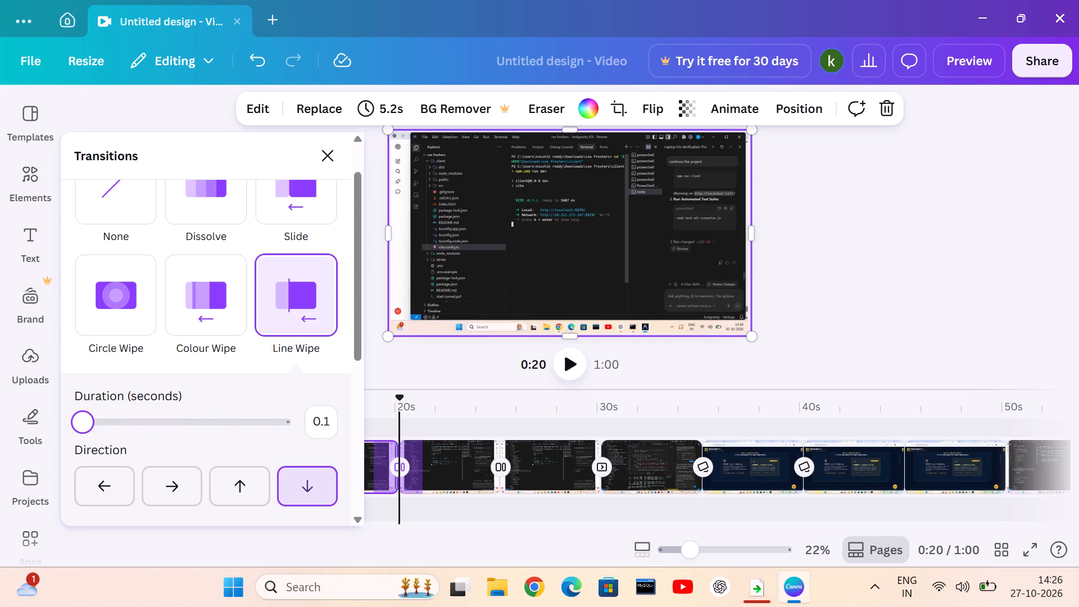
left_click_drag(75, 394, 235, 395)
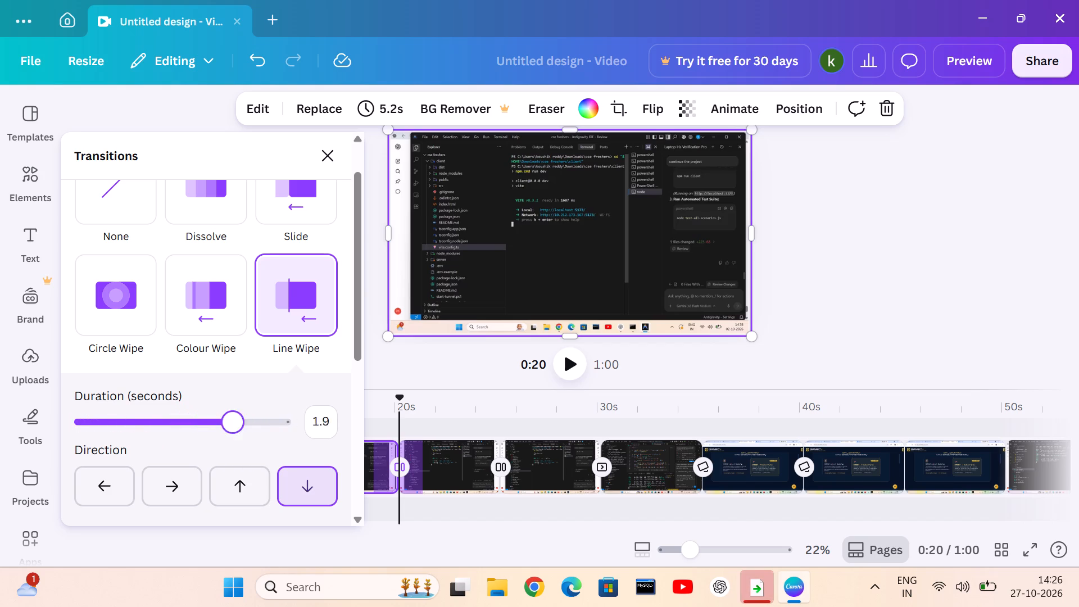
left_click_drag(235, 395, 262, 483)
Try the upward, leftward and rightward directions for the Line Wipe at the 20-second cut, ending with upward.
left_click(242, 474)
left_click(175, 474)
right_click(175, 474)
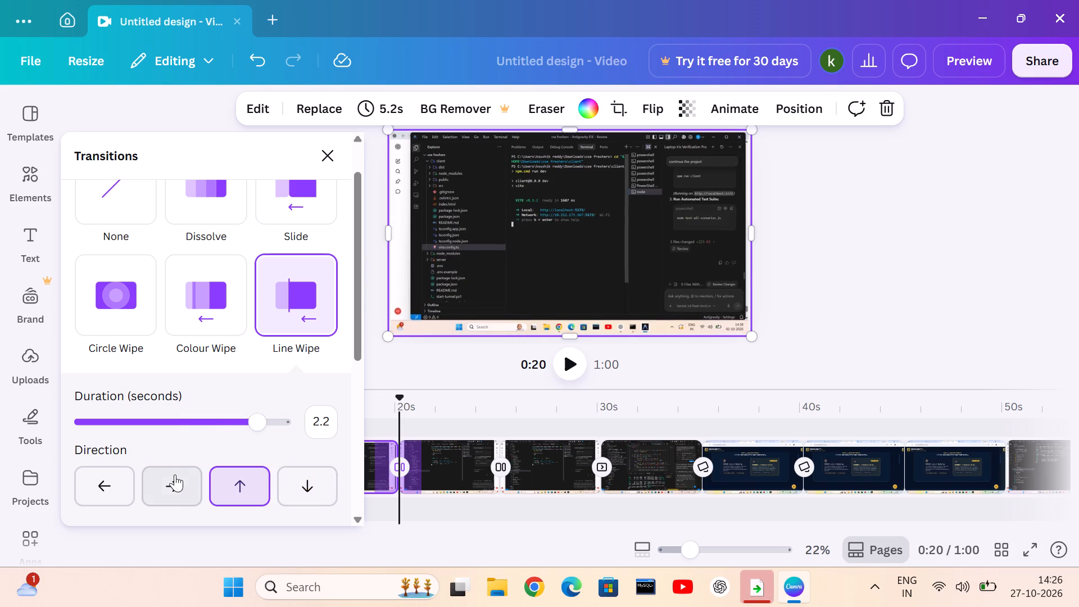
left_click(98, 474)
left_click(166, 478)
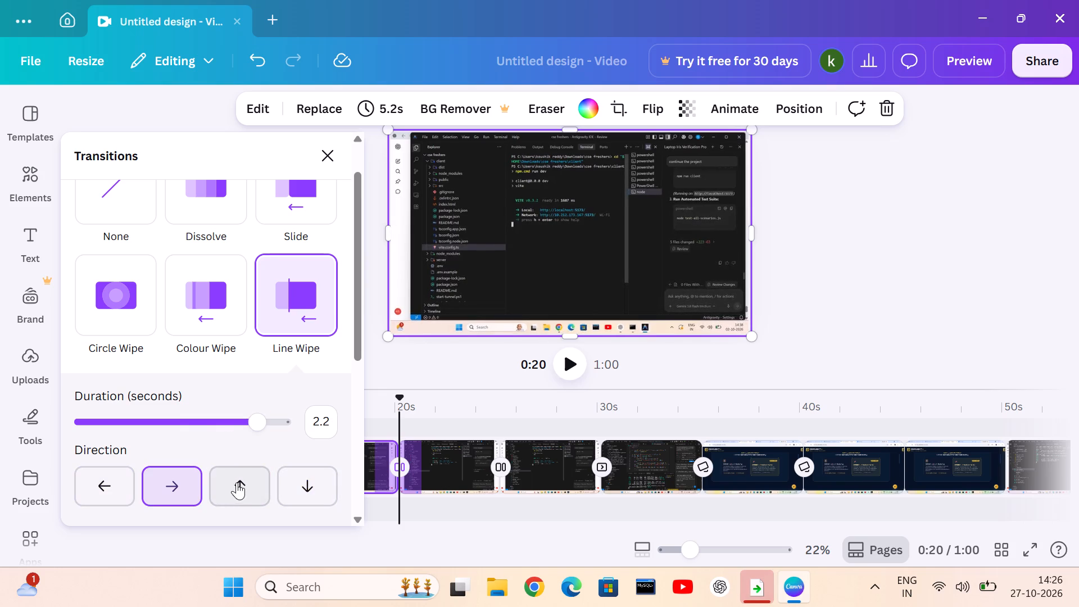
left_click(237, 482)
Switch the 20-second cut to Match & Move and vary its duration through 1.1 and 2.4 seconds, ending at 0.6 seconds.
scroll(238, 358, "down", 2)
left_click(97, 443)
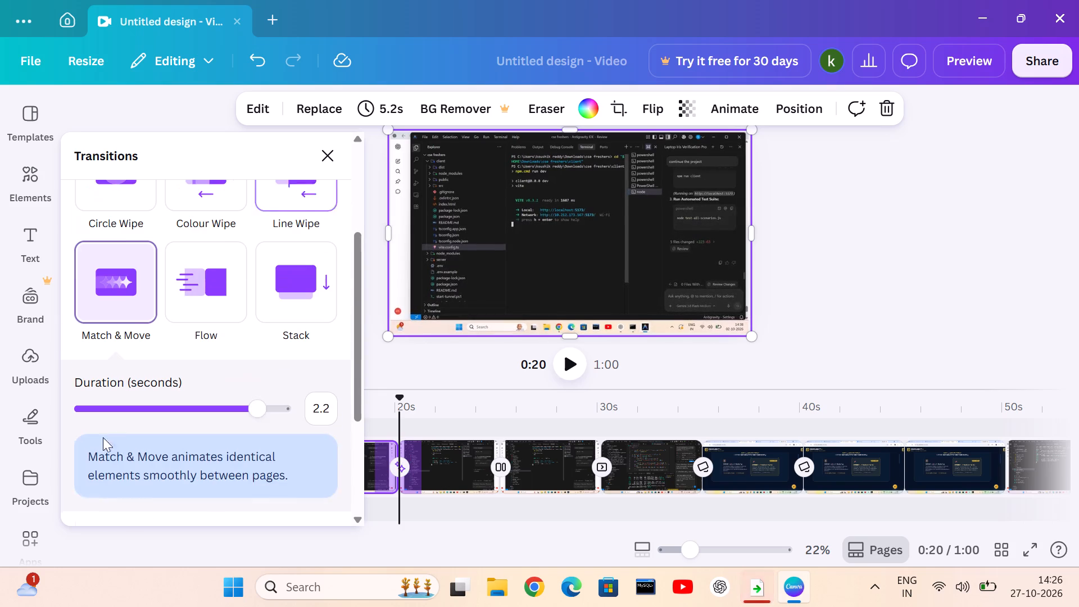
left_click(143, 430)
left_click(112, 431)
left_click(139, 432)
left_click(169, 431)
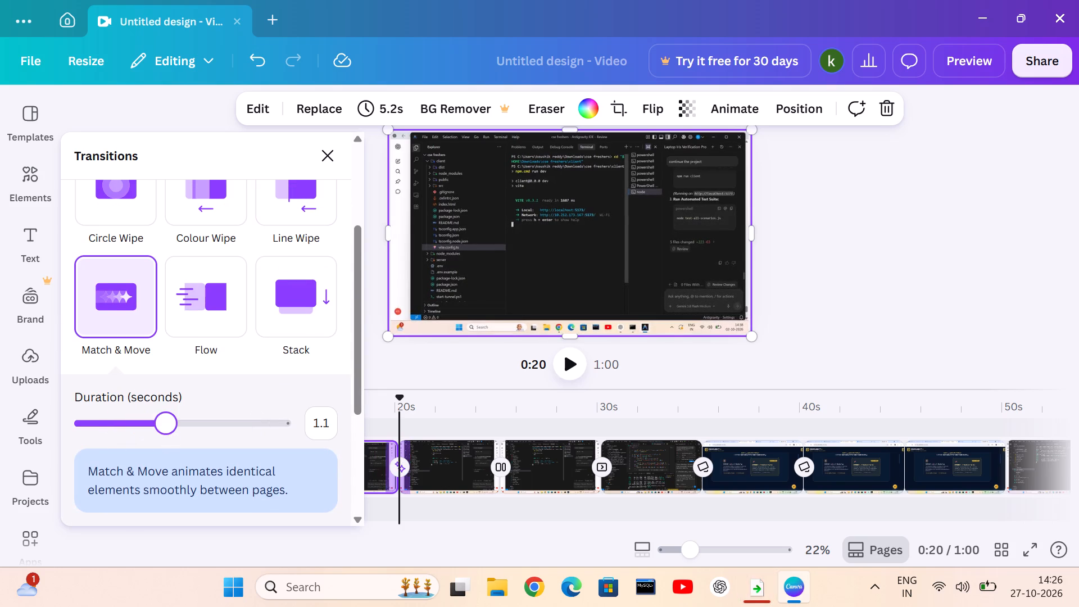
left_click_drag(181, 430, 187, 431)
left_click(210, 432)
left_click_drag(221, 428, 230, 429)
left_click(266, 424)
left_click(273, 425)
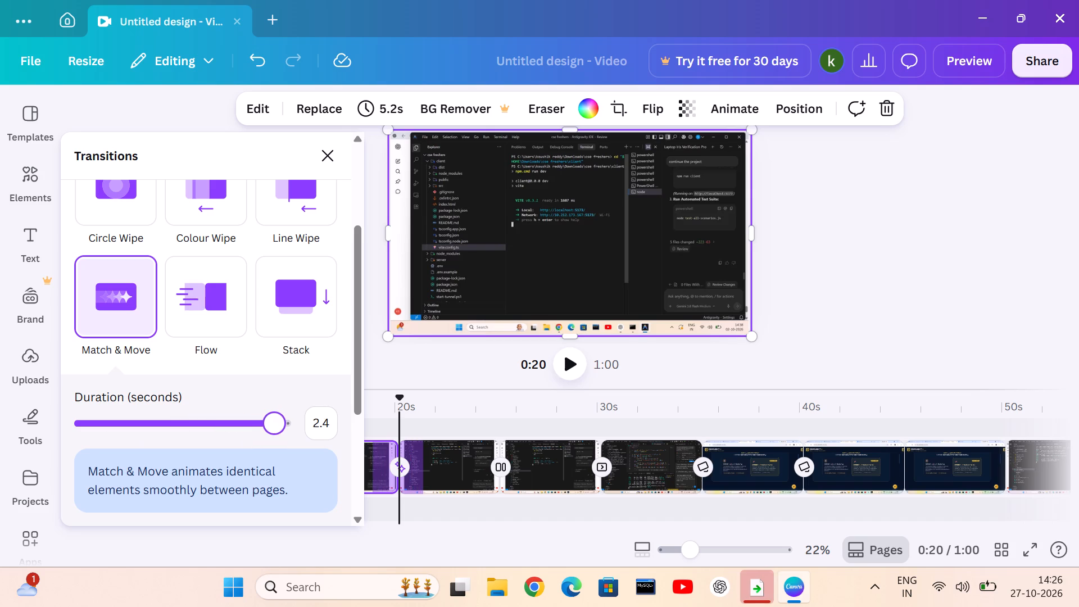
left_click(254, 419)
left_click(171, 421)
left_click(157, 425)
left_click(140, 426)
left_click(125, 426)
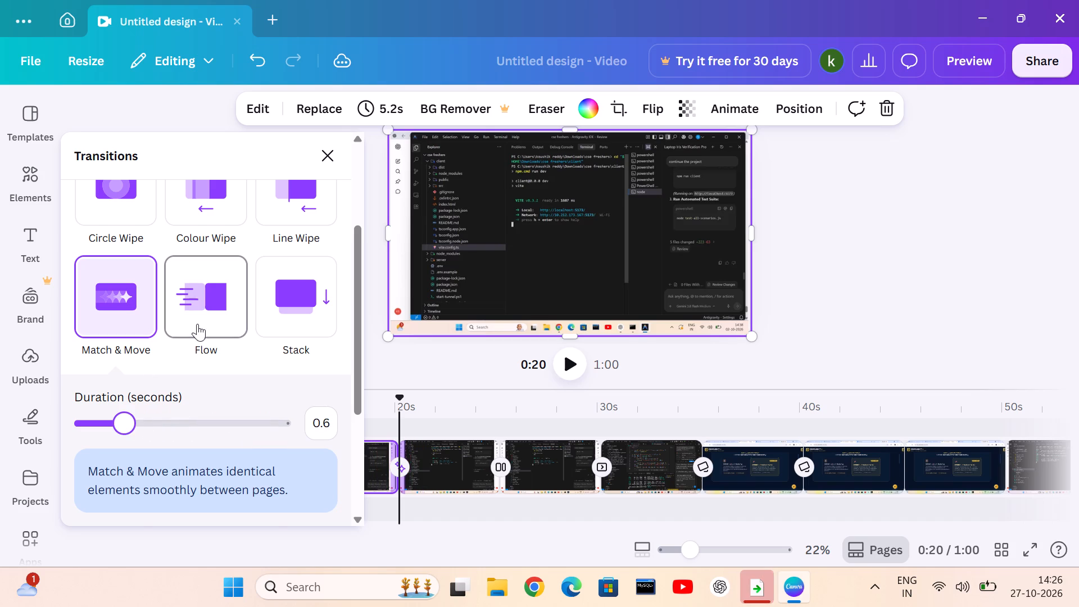
Apply the Flow transition to the 20-second cut and raise its duration through 1.1 and 2.3 to 2.5 seconds.
left_click(198, 322)
left_click(155, 420)
left_click_drag(153, 422, 159, 422)
left_click_drag(162, 422, 168, 422)
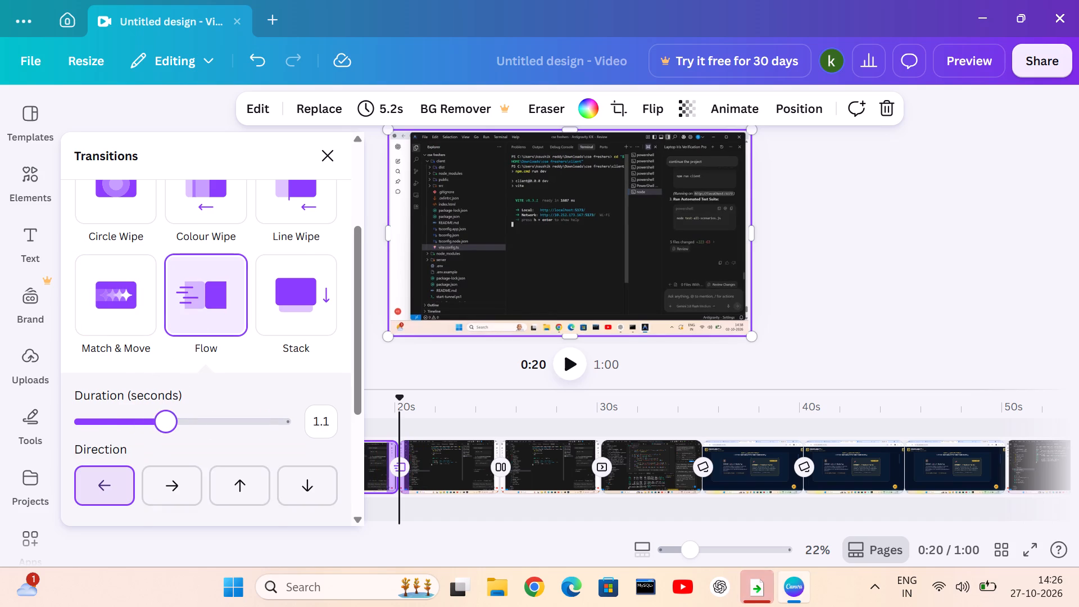
left_click(185, 423)
left_click(205, 425)
left_click(211, 425)
left_click_drag(227, 425, 232, 425)
left_click(235, 425)
left_click(244, 424)
left_click_drag(247, 423, 261, 422)
left_click(268, 420)
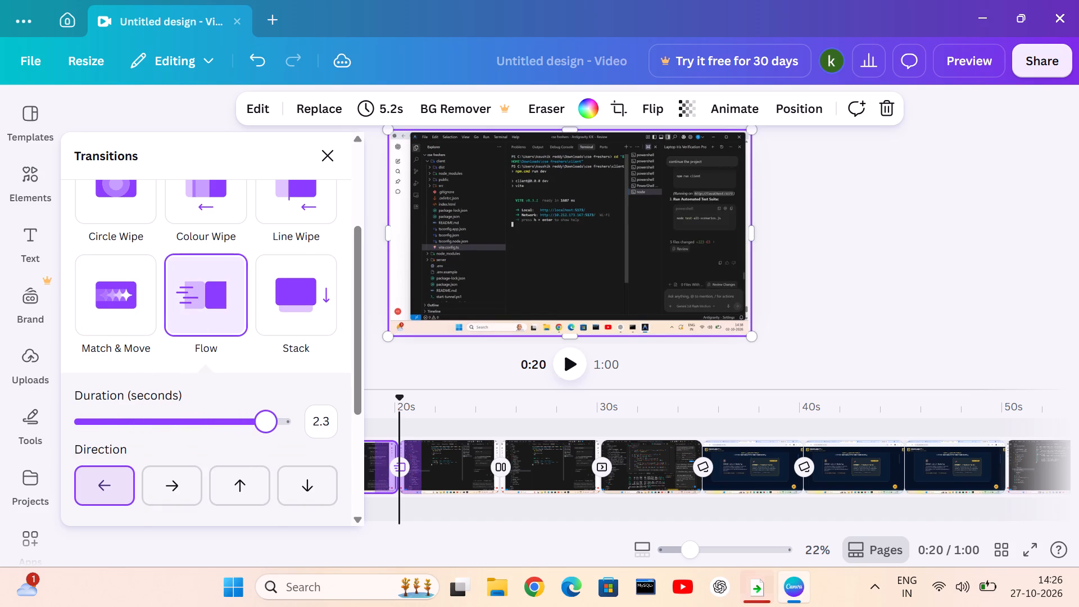
left_click_drag(268, 420, 284, 420)
left_click(289, 422)
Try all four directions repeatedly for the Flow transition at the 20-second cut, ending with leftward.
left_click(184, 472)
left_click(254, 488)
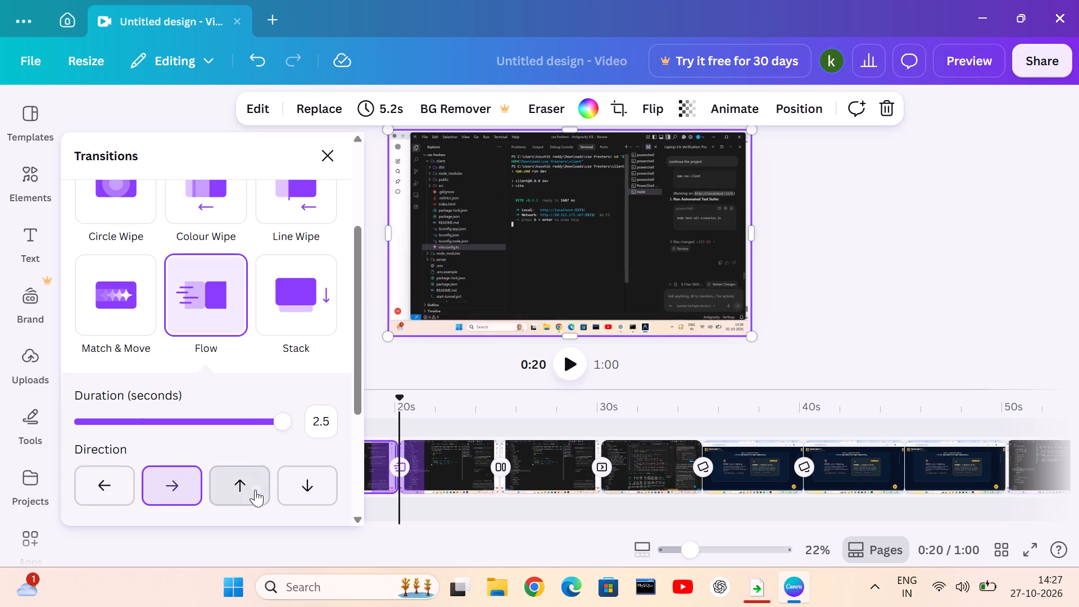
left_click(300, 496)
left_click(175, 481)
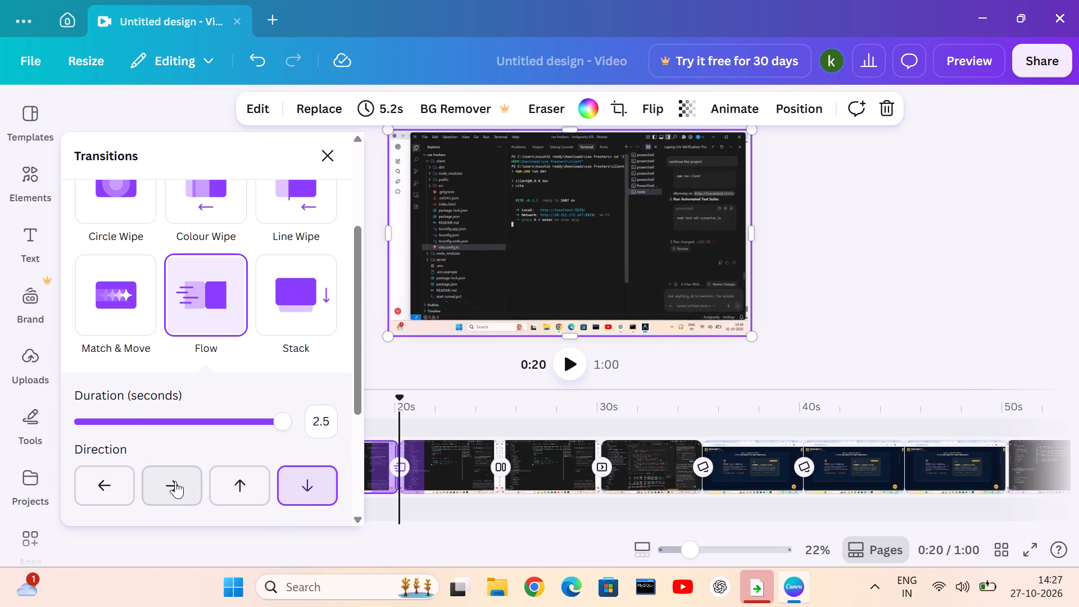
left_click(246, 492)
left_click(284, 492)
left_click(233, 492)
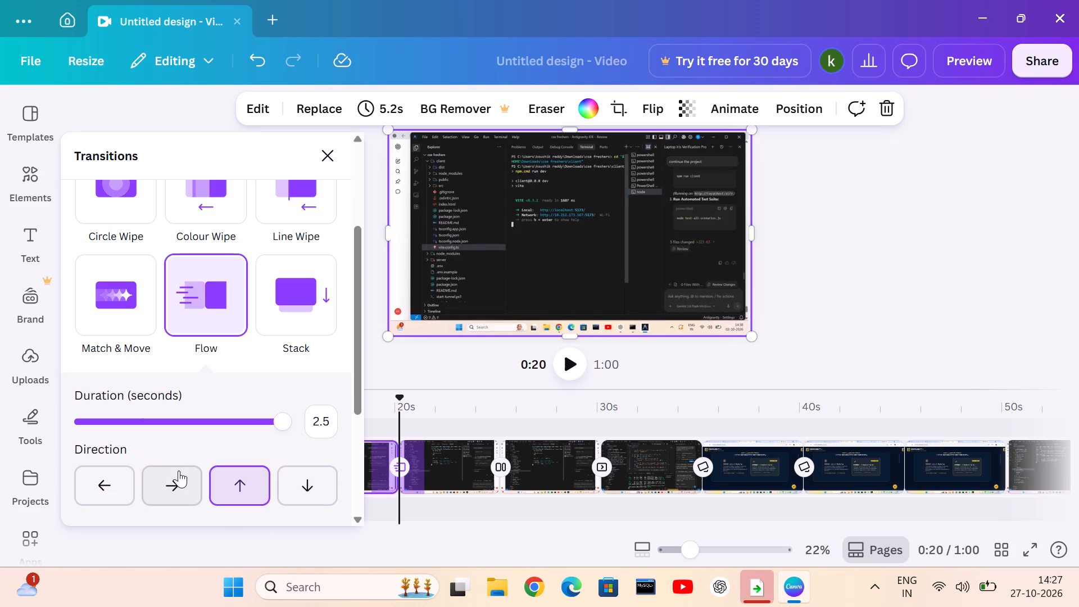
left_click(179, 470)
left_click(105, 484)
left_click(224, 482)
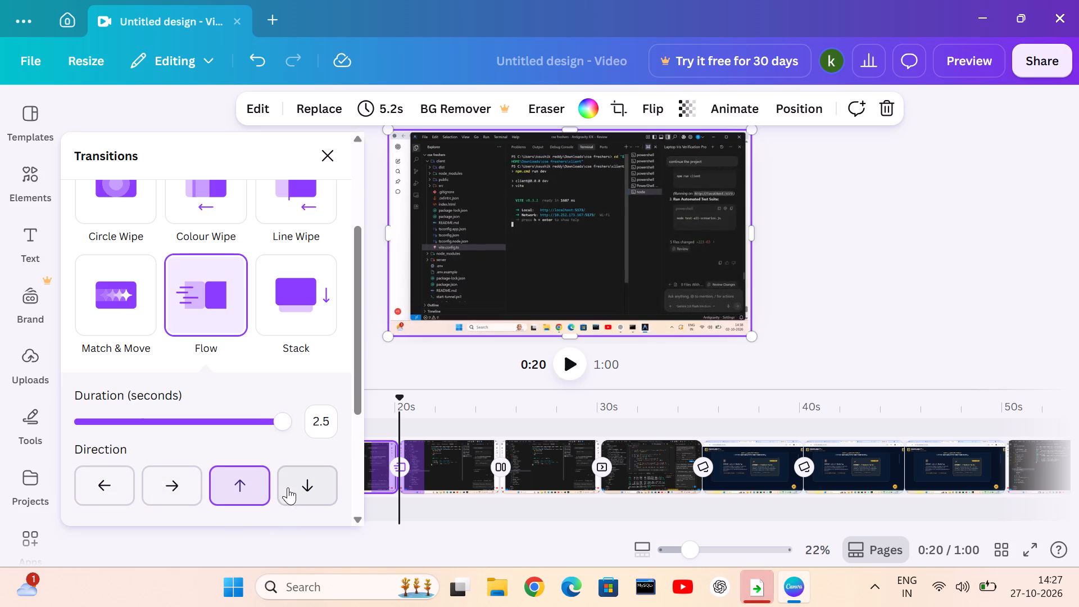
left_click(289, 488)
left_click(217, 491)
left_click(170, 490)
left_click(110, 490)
Cycle the 20-second cut's Flow transition through its directions again and settle on downward.
left_click_drag(156, 472, 173, 478)
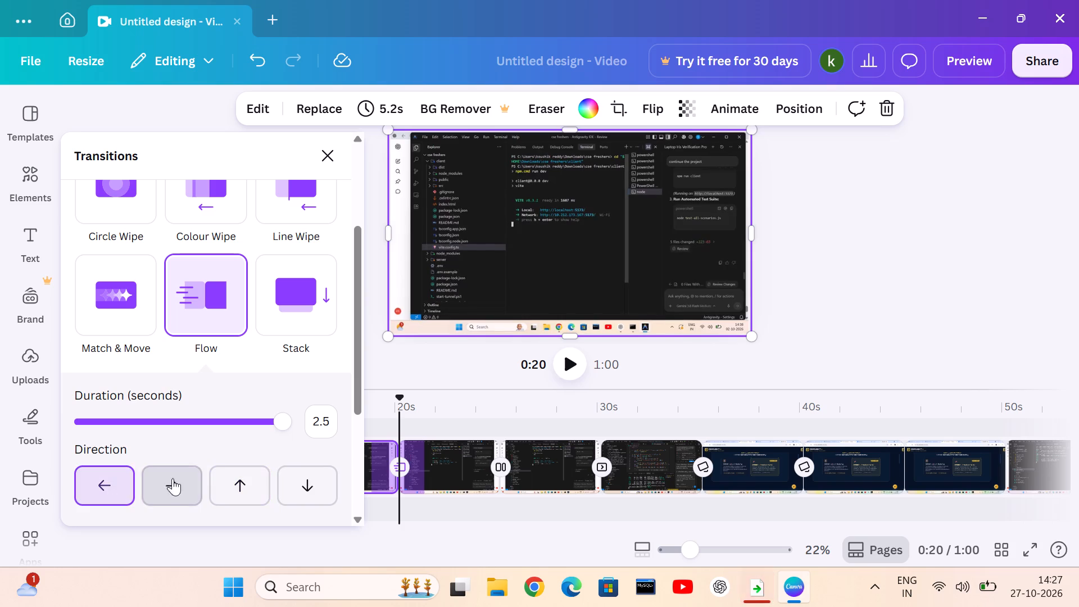
left_click_drag(173, 478, 166, 477)
left_click_drag(187, 482, 211, 482)
left_click(231, 482)
left_click(288, 486)
left_click(224, 481)
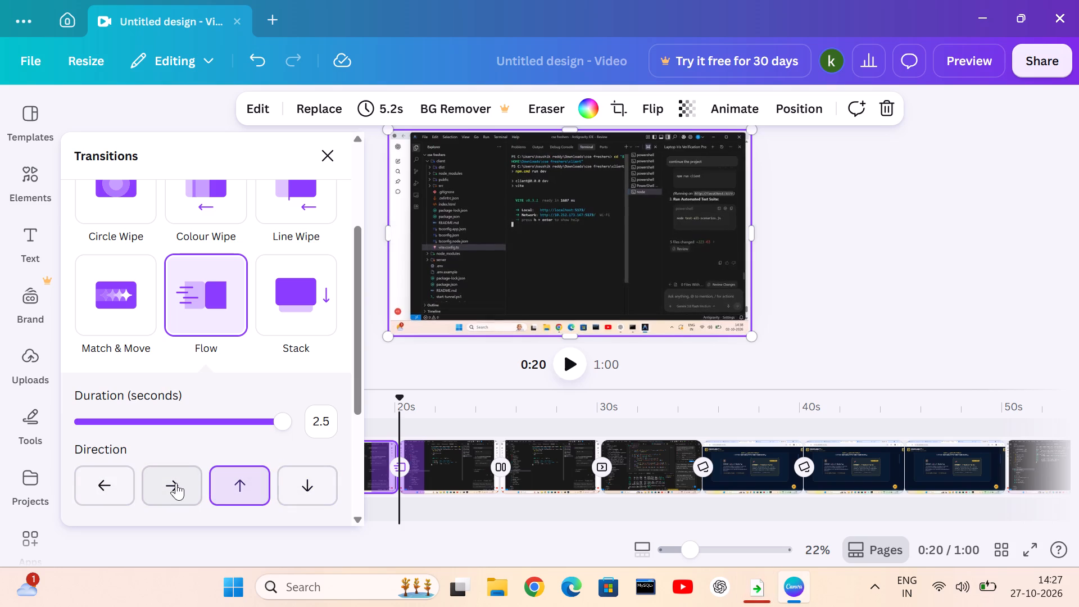
left_click(175, 483)
left_click(117, 488)
right_click(117, 488)
left_click(161, 477)
right_click(161, 477)
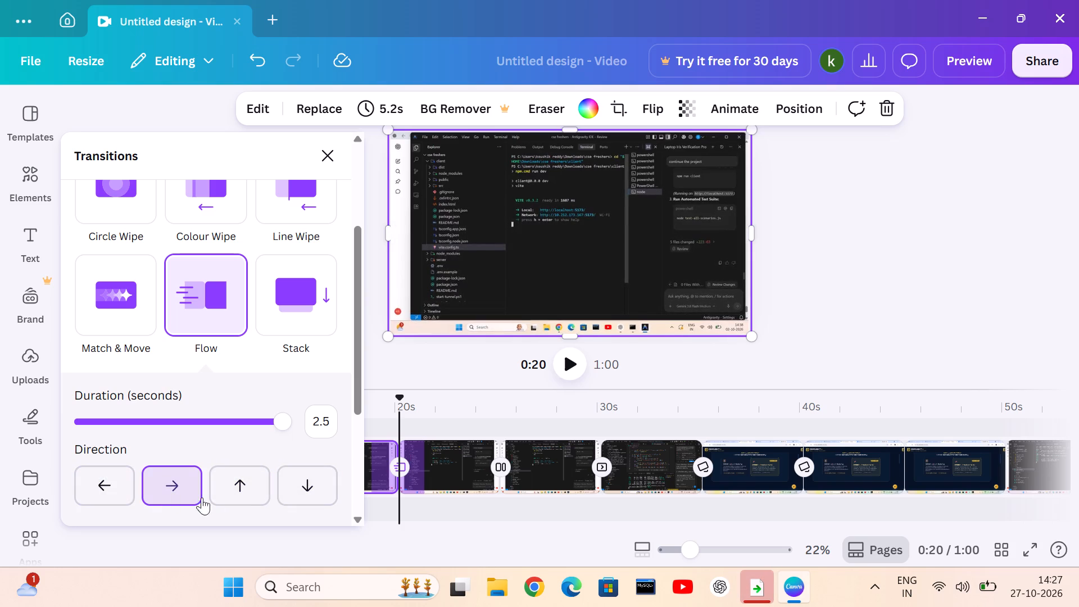
left_click(232, 489)
right_click(232, 489)
left_click(272, 488)
left_click(310, 486)
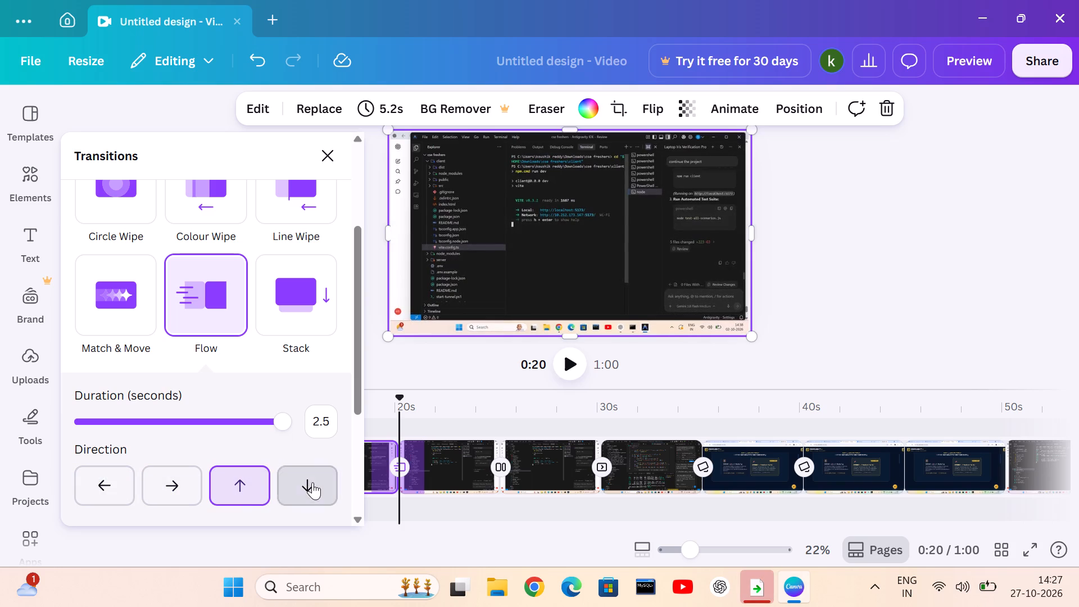
Reduce the Flow duration at the 20-second cut through 1.9 to 1.2 seconds, then settle on 1.5 seconds.
left_click(260, 429)
left_click(233, 420)
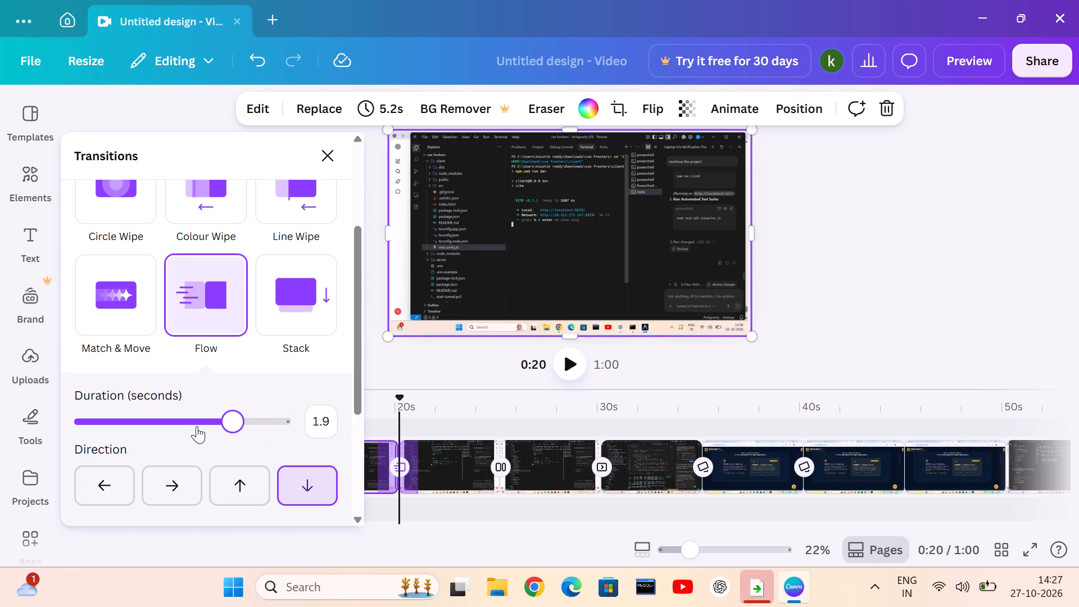
left_click(197, 426)
left_click(179, 429)
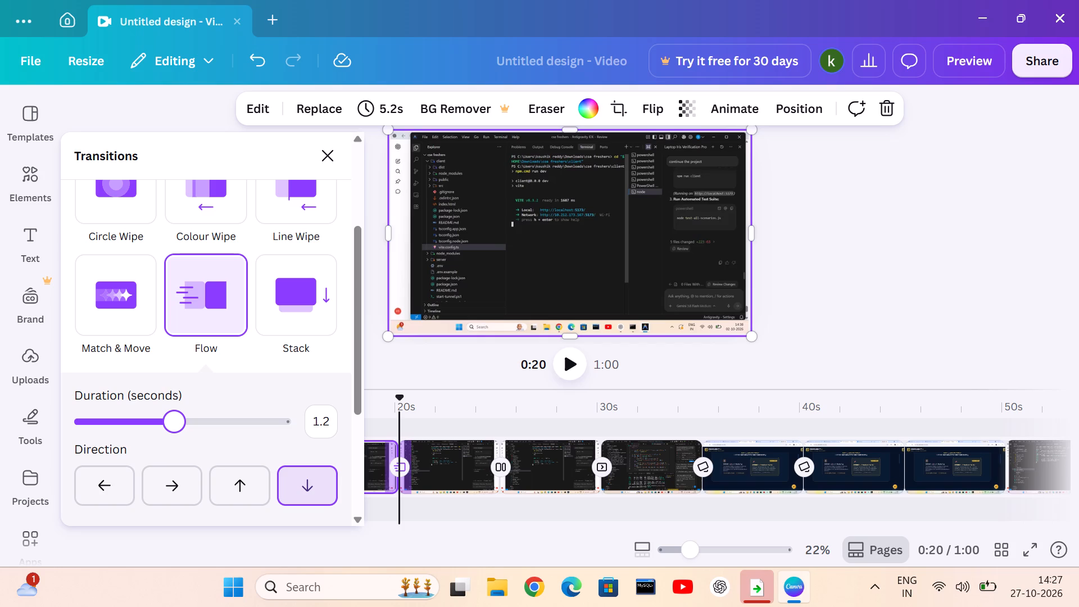
right_click(182, 429)
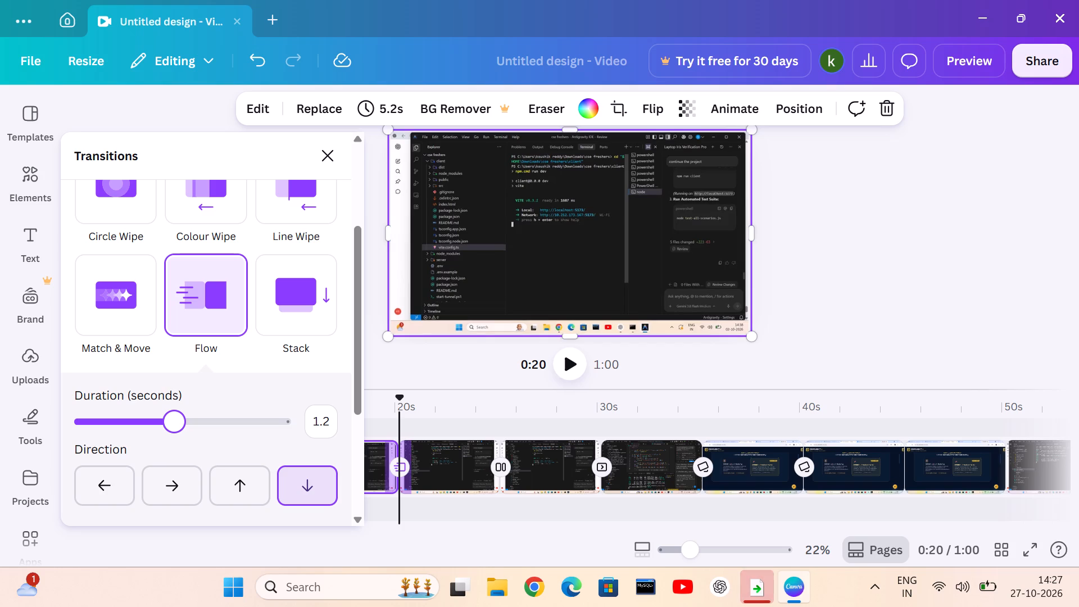
left_click_drag(176, 411, 225, 438)
right_click_drag(225, 438, 195, 440)
left_click_drag(225, 438, 198, 440)
right_click(197, 440)
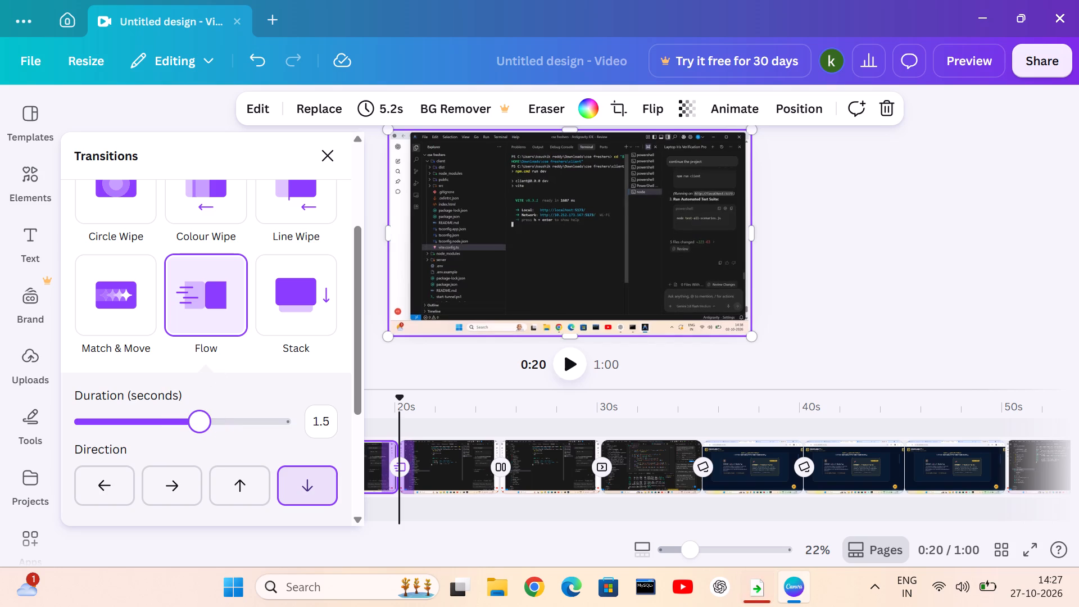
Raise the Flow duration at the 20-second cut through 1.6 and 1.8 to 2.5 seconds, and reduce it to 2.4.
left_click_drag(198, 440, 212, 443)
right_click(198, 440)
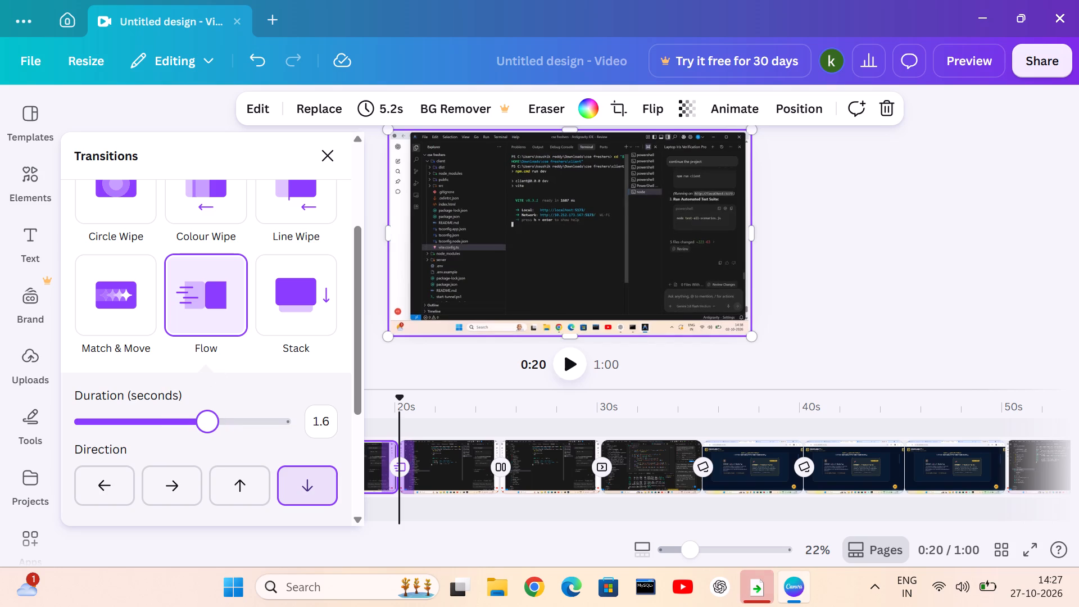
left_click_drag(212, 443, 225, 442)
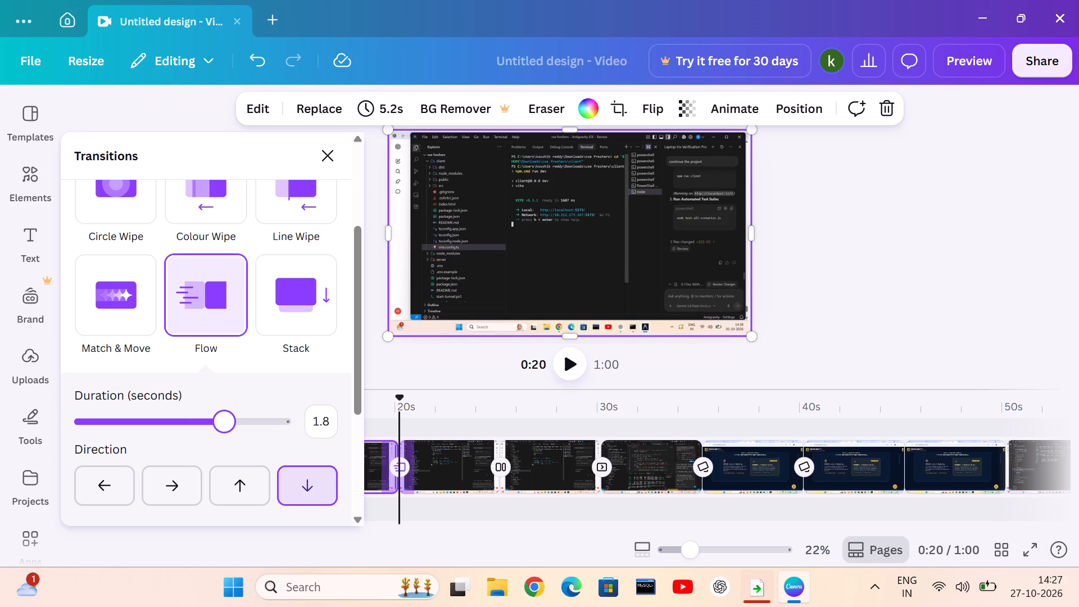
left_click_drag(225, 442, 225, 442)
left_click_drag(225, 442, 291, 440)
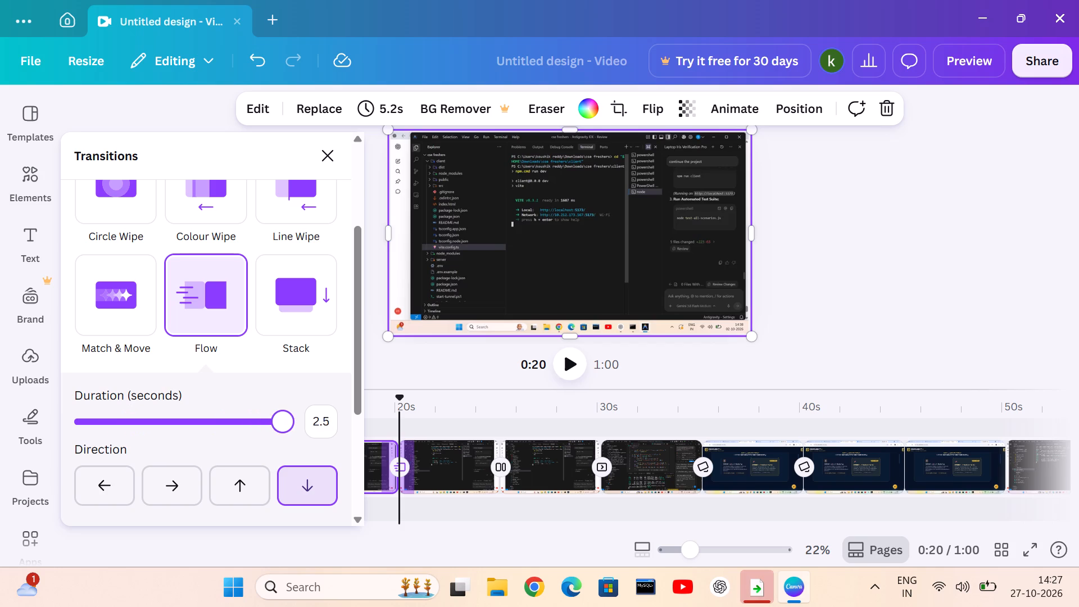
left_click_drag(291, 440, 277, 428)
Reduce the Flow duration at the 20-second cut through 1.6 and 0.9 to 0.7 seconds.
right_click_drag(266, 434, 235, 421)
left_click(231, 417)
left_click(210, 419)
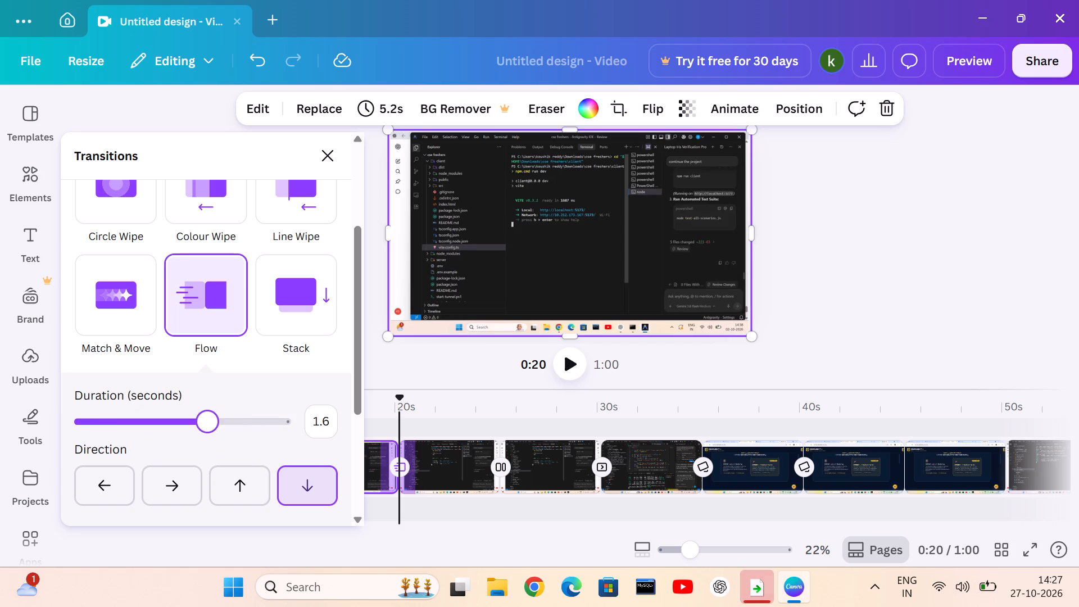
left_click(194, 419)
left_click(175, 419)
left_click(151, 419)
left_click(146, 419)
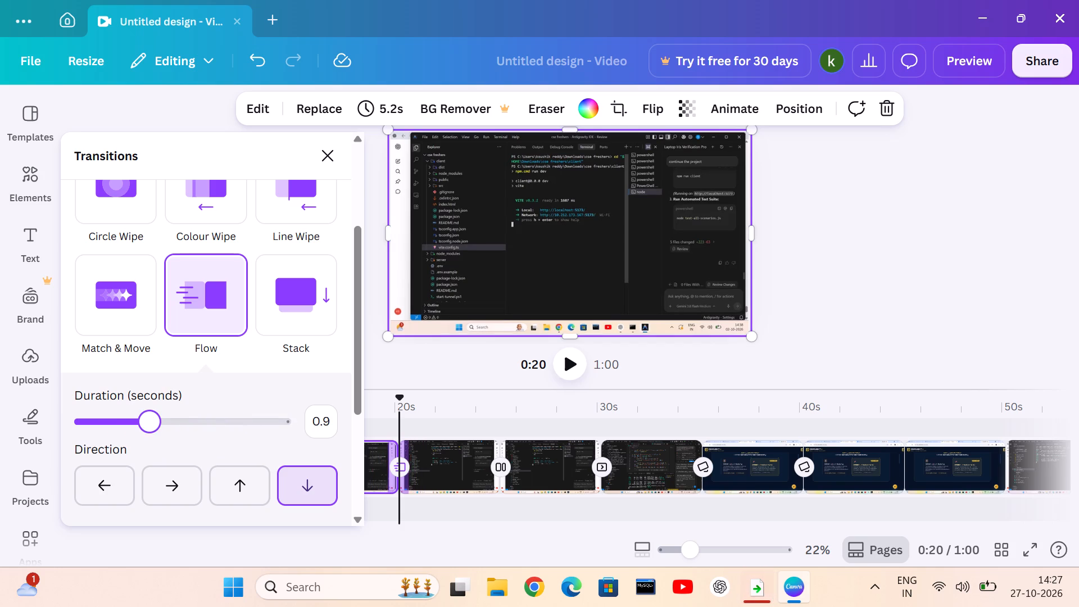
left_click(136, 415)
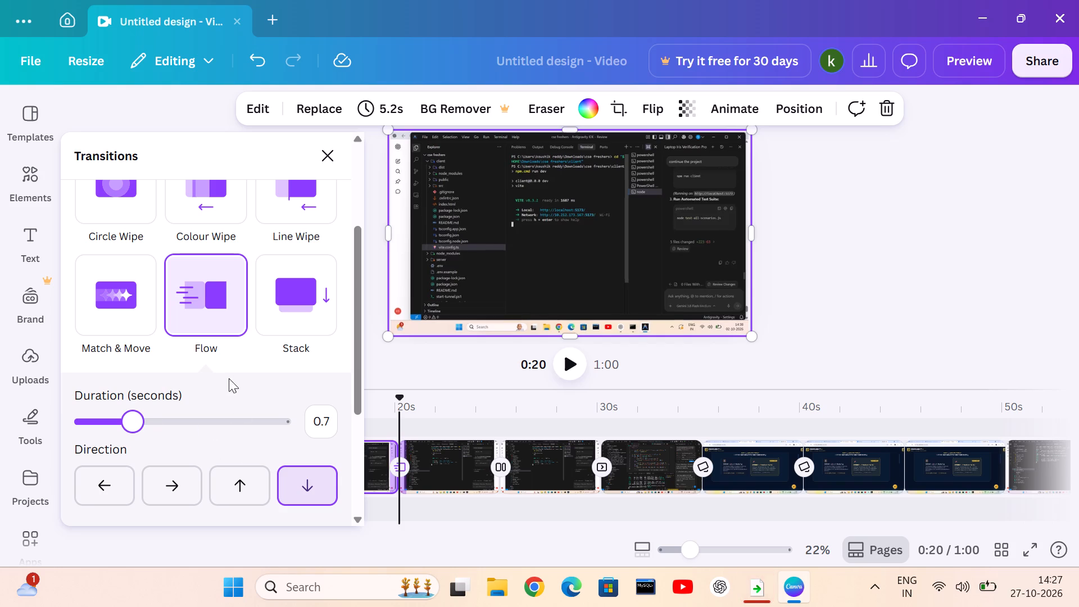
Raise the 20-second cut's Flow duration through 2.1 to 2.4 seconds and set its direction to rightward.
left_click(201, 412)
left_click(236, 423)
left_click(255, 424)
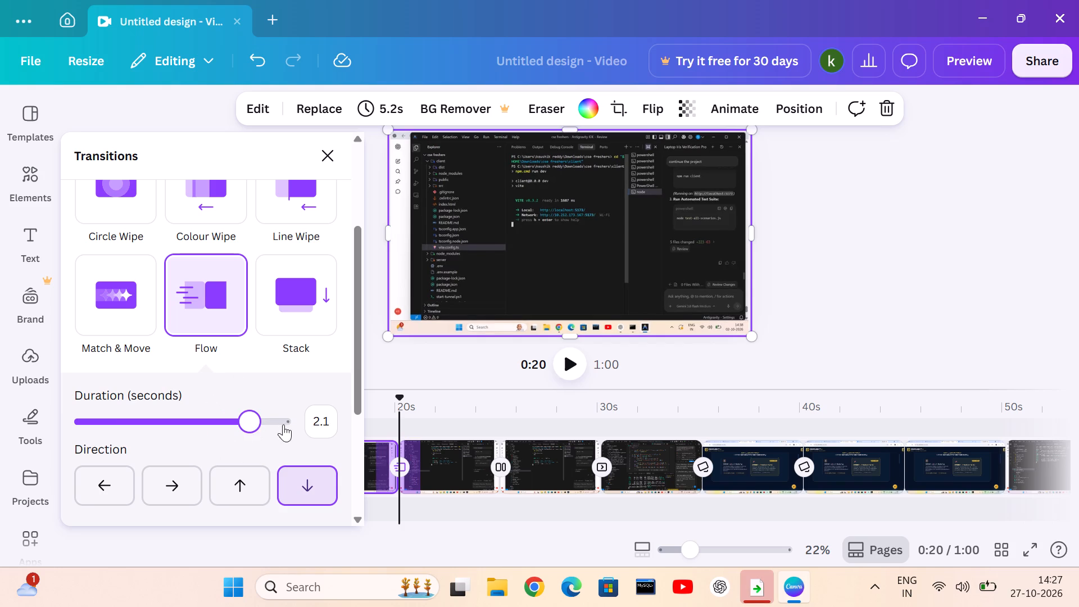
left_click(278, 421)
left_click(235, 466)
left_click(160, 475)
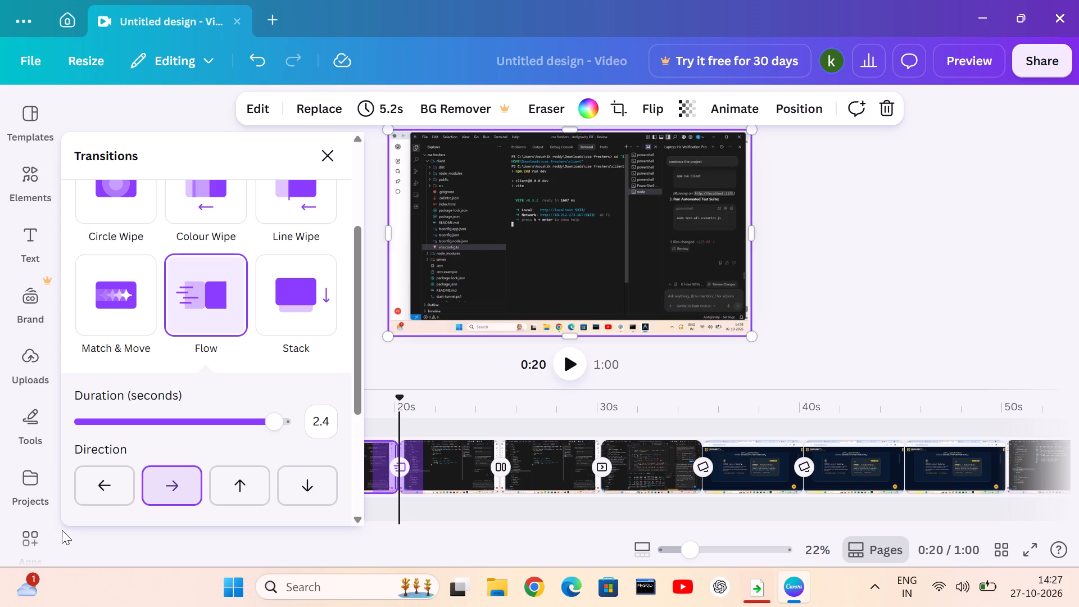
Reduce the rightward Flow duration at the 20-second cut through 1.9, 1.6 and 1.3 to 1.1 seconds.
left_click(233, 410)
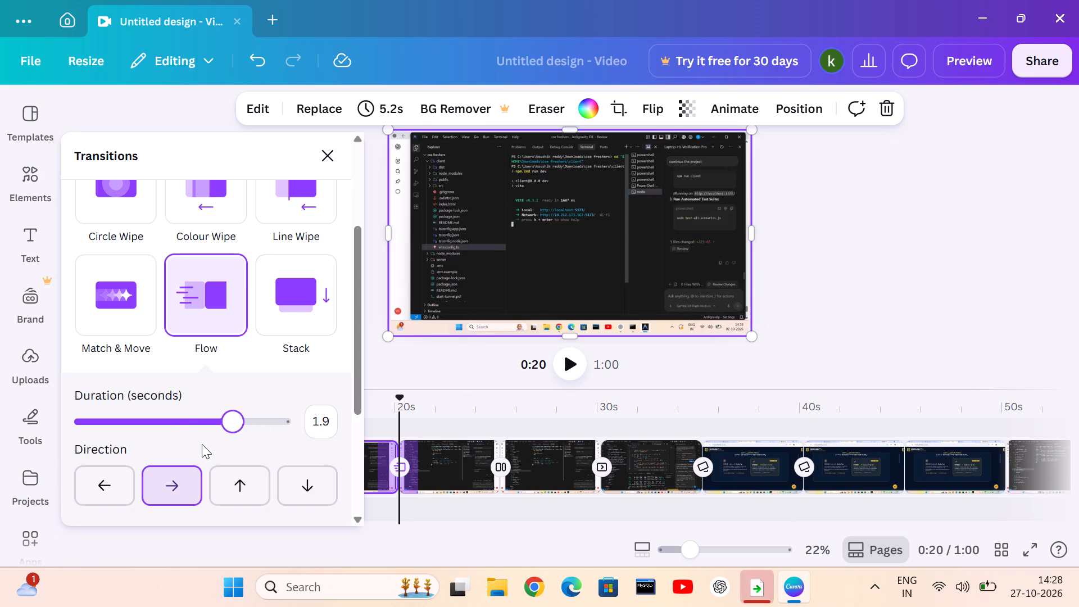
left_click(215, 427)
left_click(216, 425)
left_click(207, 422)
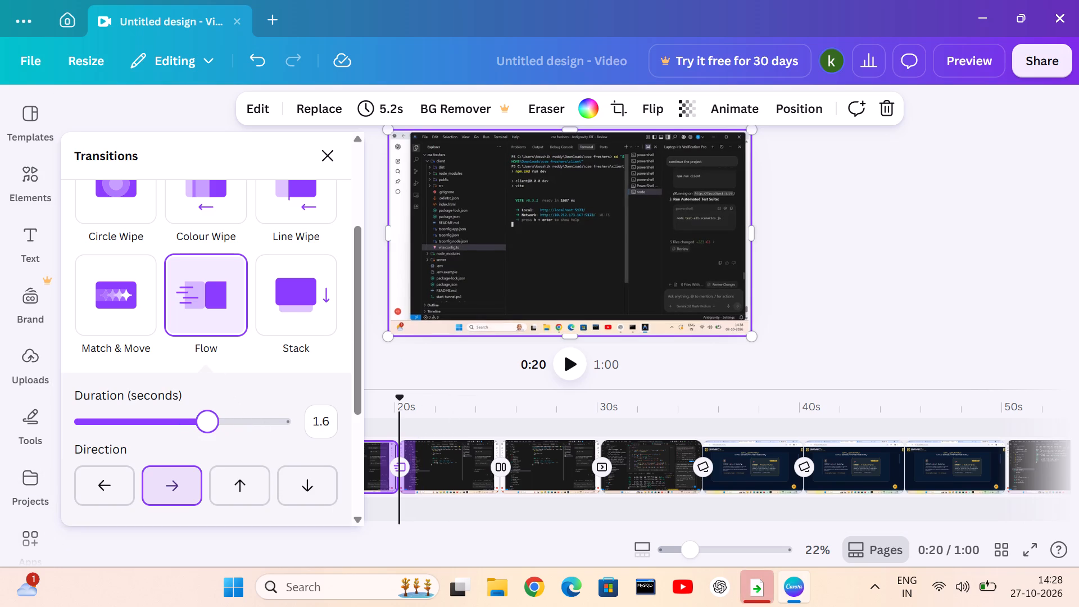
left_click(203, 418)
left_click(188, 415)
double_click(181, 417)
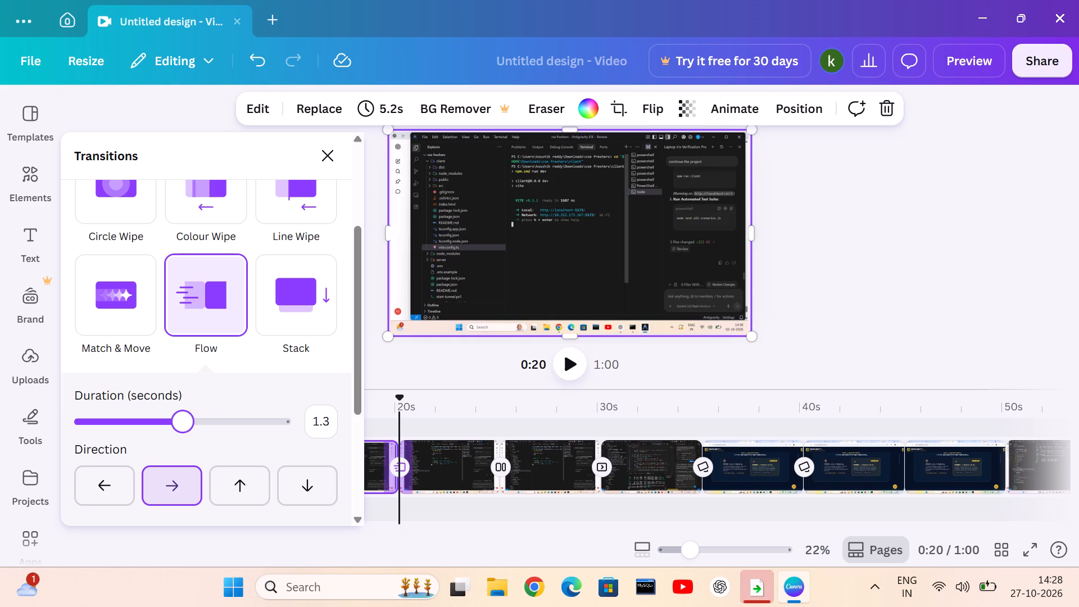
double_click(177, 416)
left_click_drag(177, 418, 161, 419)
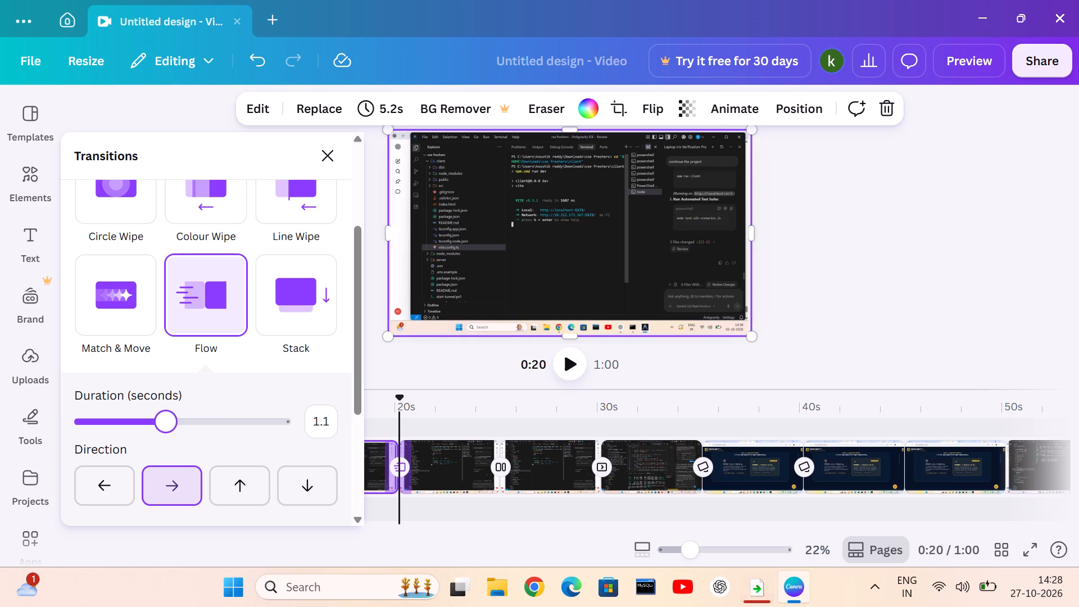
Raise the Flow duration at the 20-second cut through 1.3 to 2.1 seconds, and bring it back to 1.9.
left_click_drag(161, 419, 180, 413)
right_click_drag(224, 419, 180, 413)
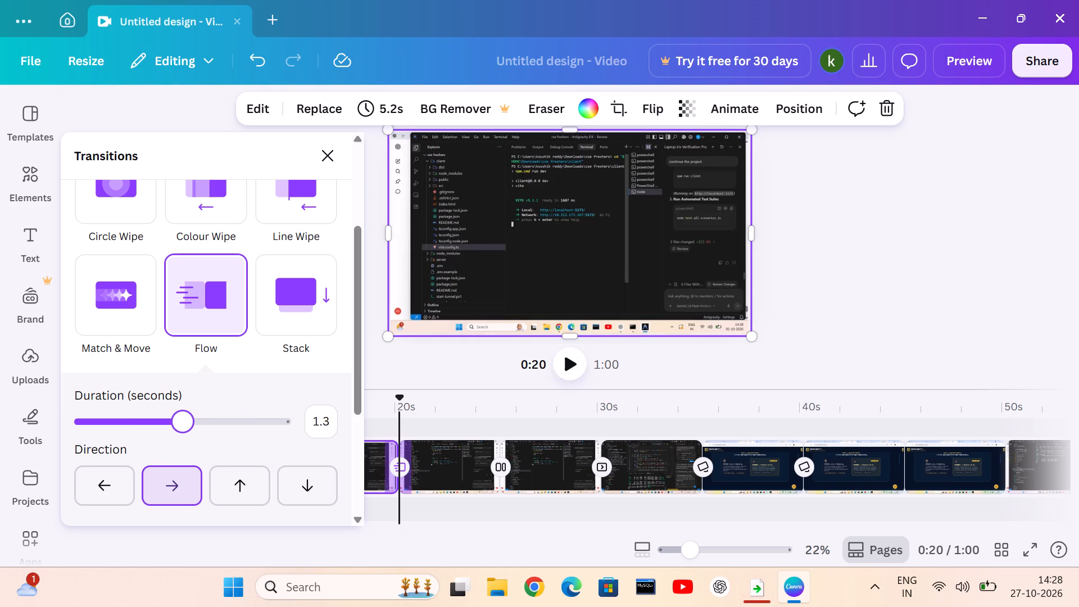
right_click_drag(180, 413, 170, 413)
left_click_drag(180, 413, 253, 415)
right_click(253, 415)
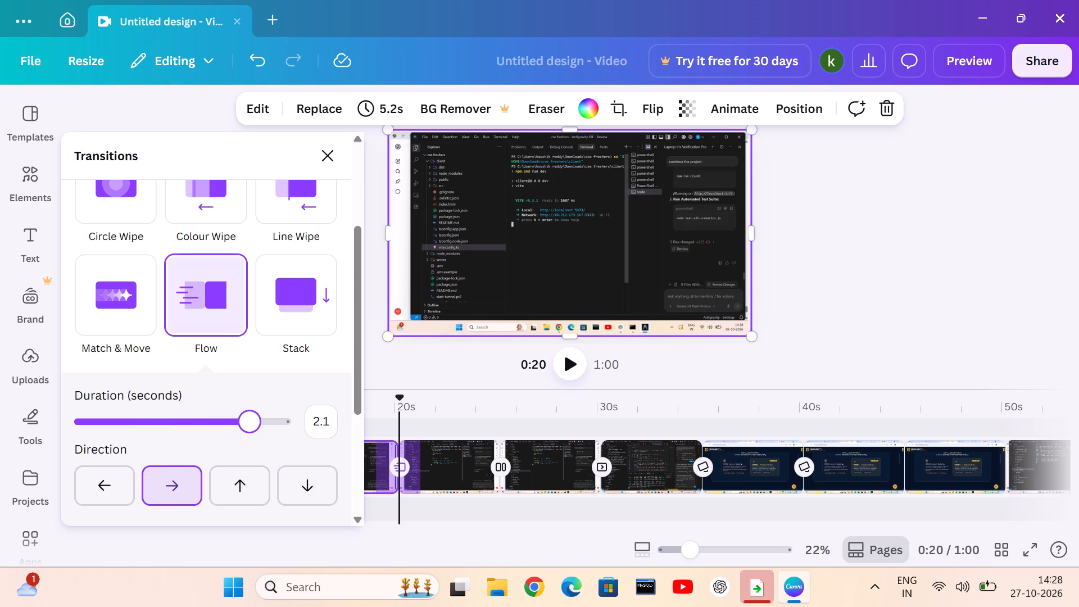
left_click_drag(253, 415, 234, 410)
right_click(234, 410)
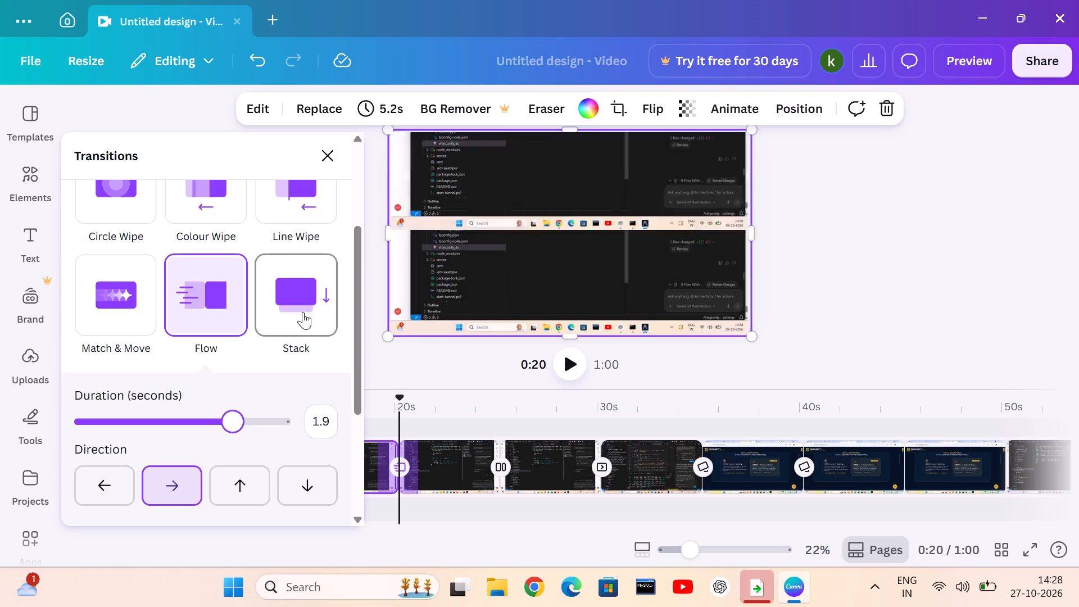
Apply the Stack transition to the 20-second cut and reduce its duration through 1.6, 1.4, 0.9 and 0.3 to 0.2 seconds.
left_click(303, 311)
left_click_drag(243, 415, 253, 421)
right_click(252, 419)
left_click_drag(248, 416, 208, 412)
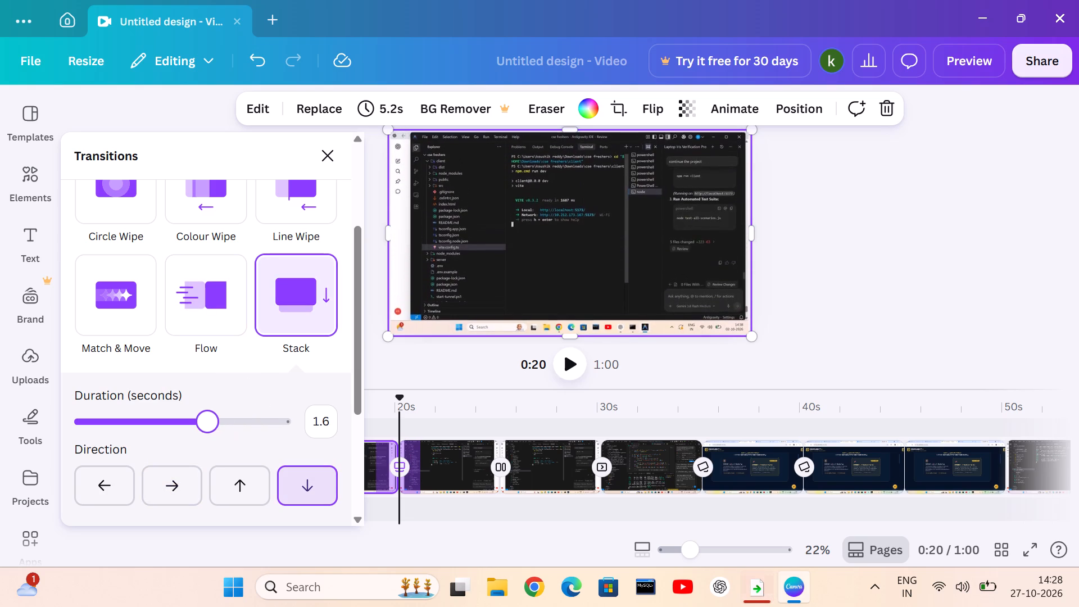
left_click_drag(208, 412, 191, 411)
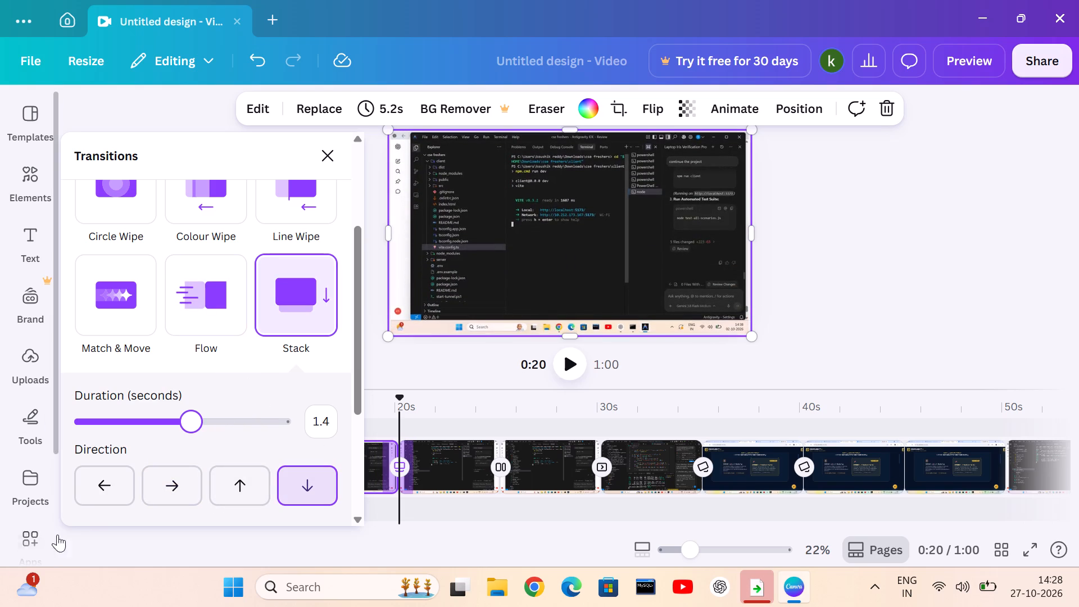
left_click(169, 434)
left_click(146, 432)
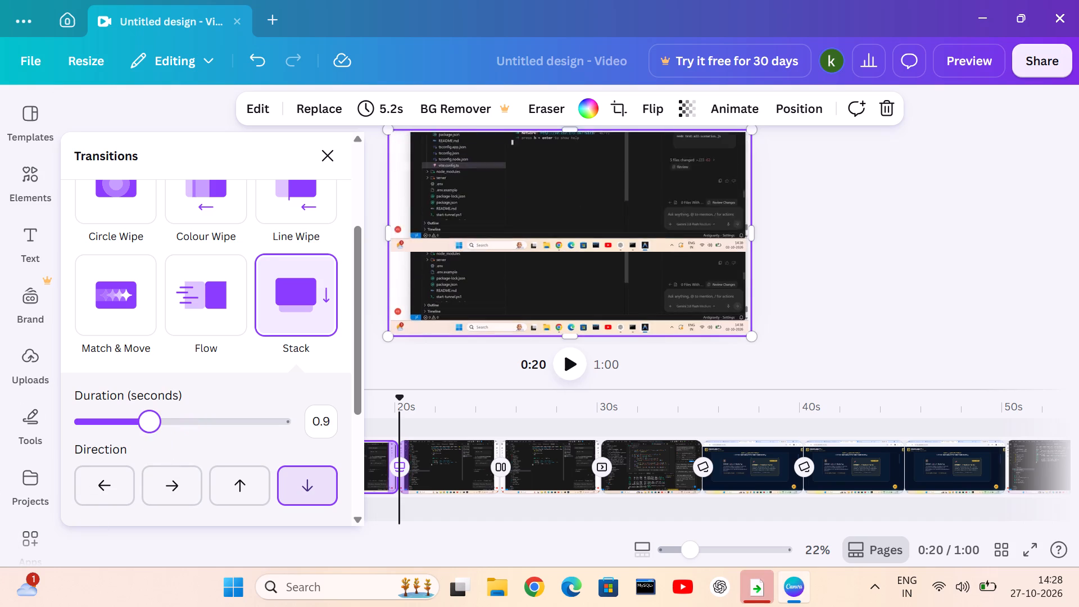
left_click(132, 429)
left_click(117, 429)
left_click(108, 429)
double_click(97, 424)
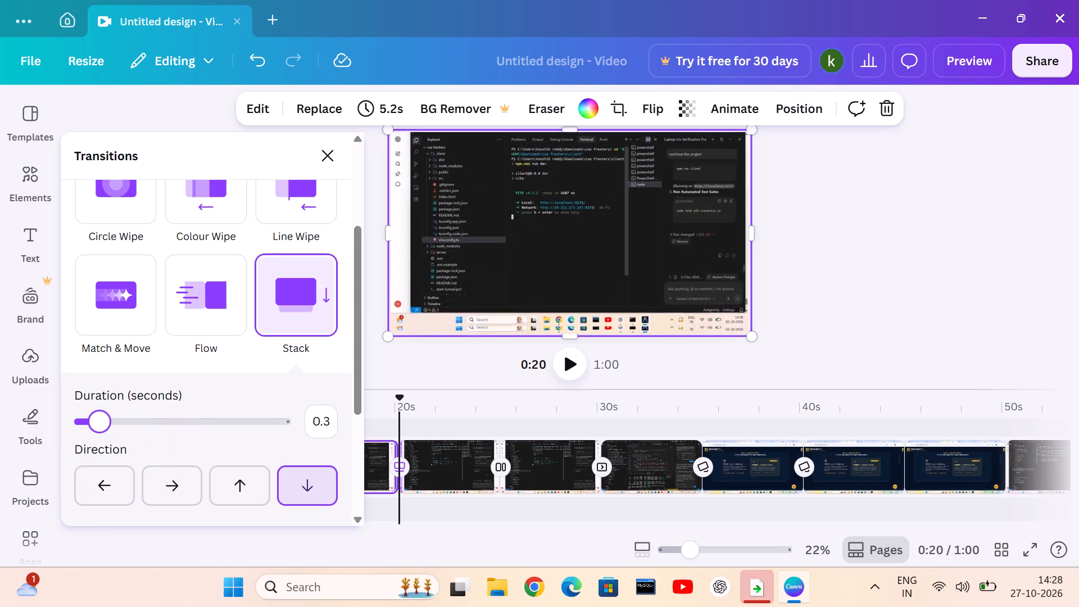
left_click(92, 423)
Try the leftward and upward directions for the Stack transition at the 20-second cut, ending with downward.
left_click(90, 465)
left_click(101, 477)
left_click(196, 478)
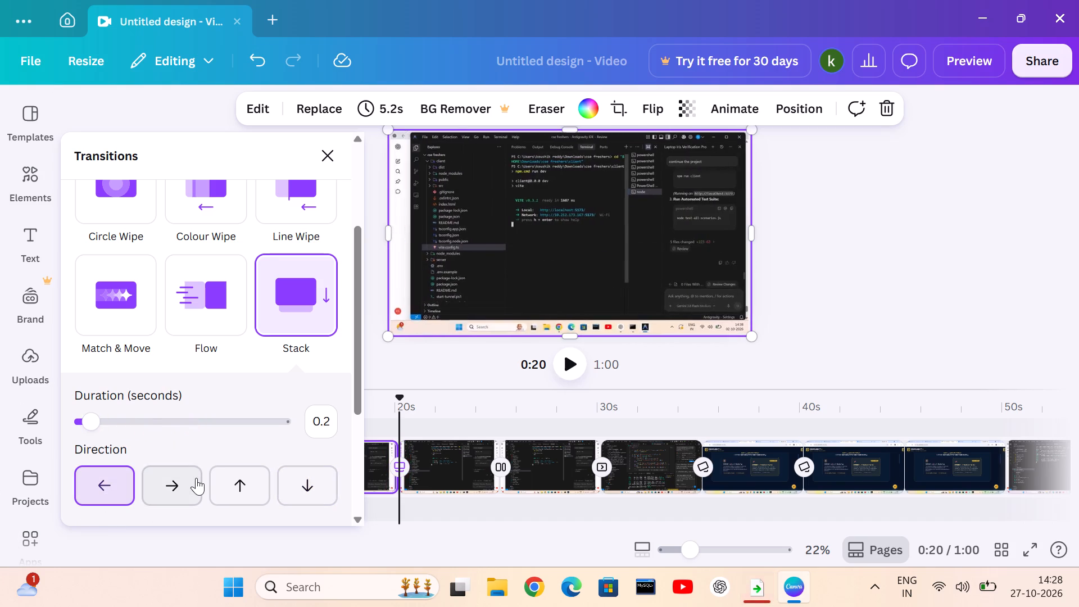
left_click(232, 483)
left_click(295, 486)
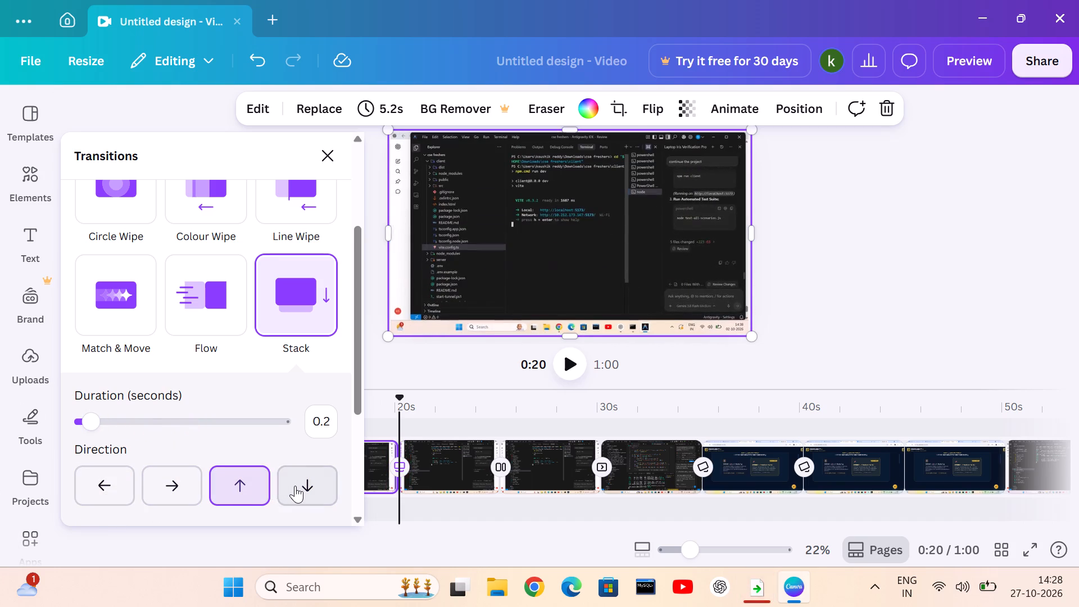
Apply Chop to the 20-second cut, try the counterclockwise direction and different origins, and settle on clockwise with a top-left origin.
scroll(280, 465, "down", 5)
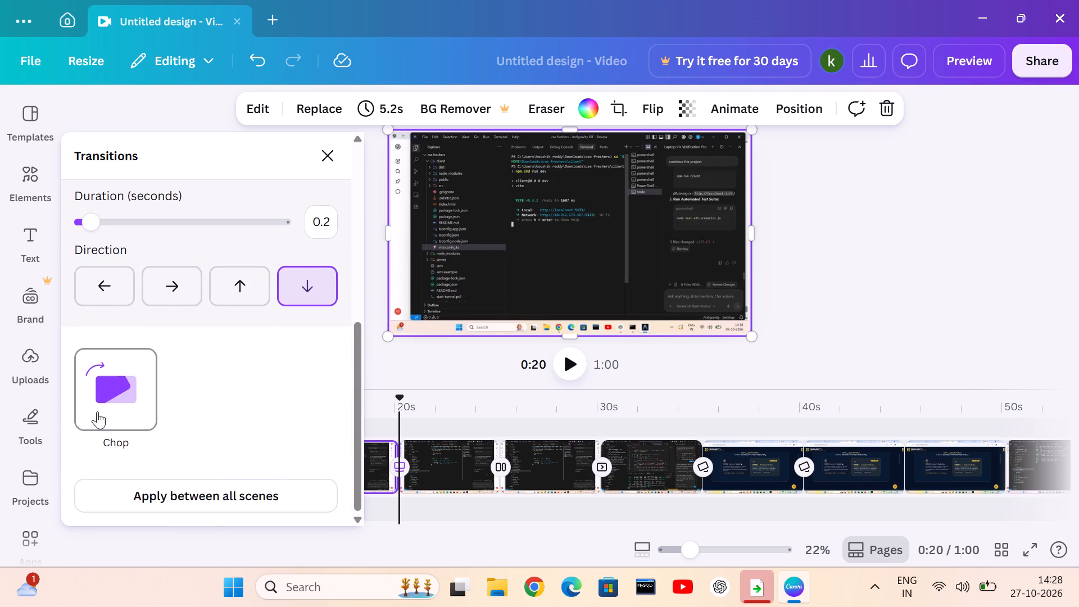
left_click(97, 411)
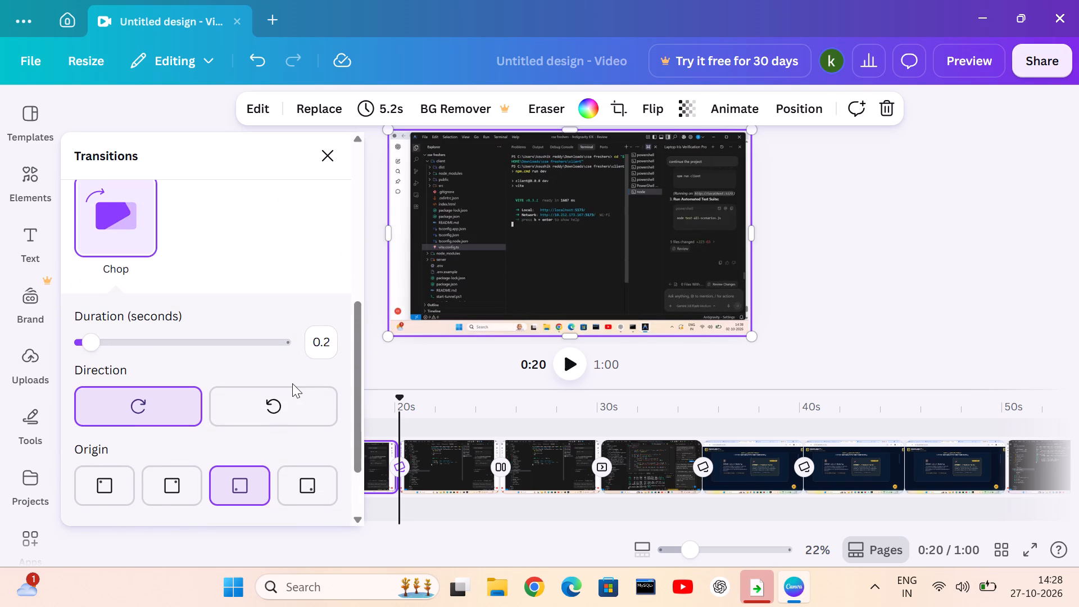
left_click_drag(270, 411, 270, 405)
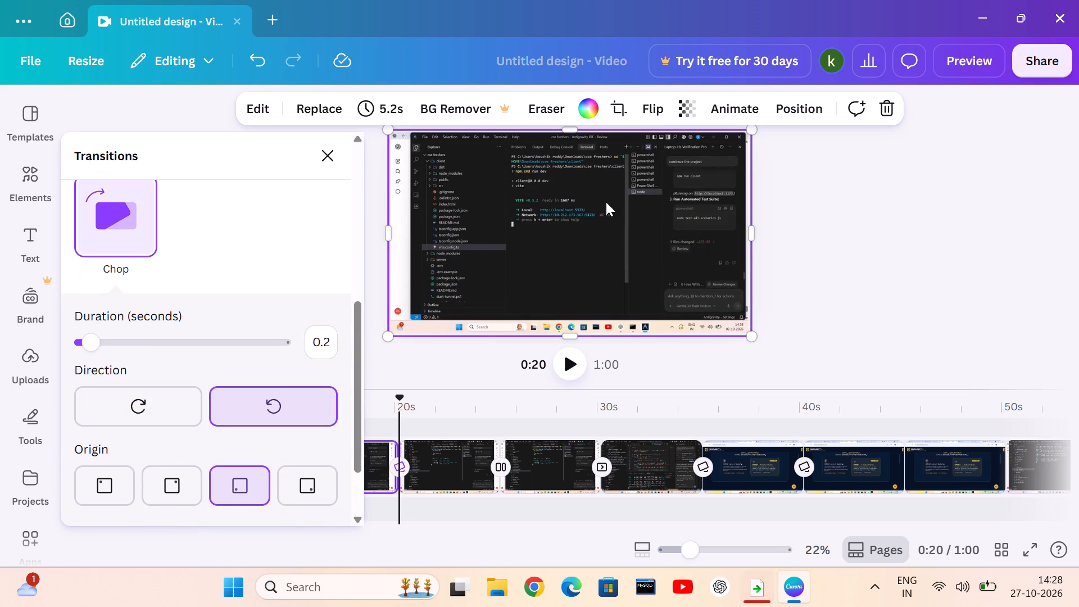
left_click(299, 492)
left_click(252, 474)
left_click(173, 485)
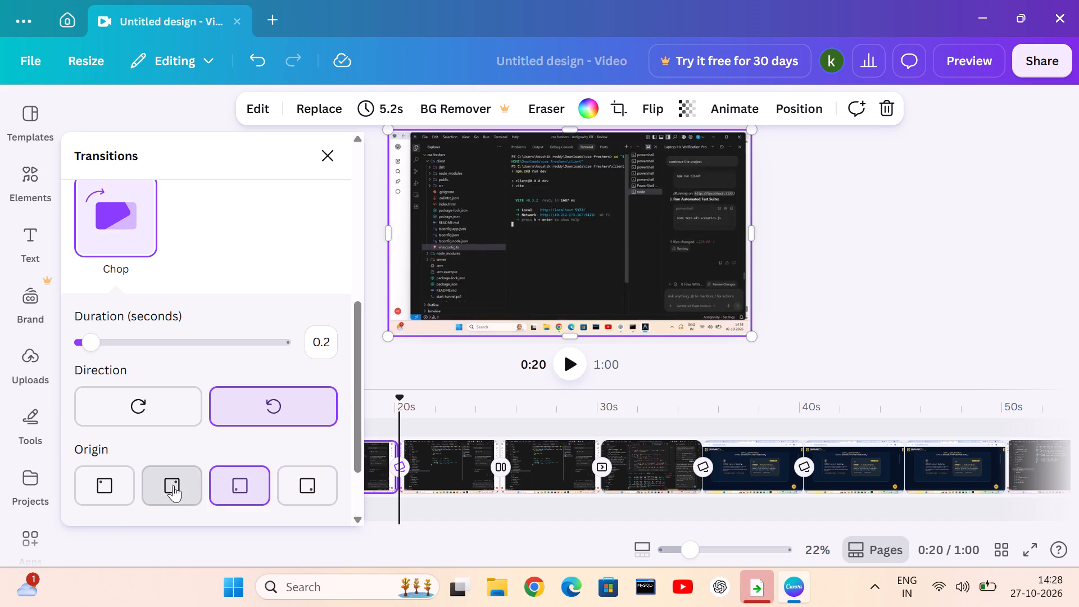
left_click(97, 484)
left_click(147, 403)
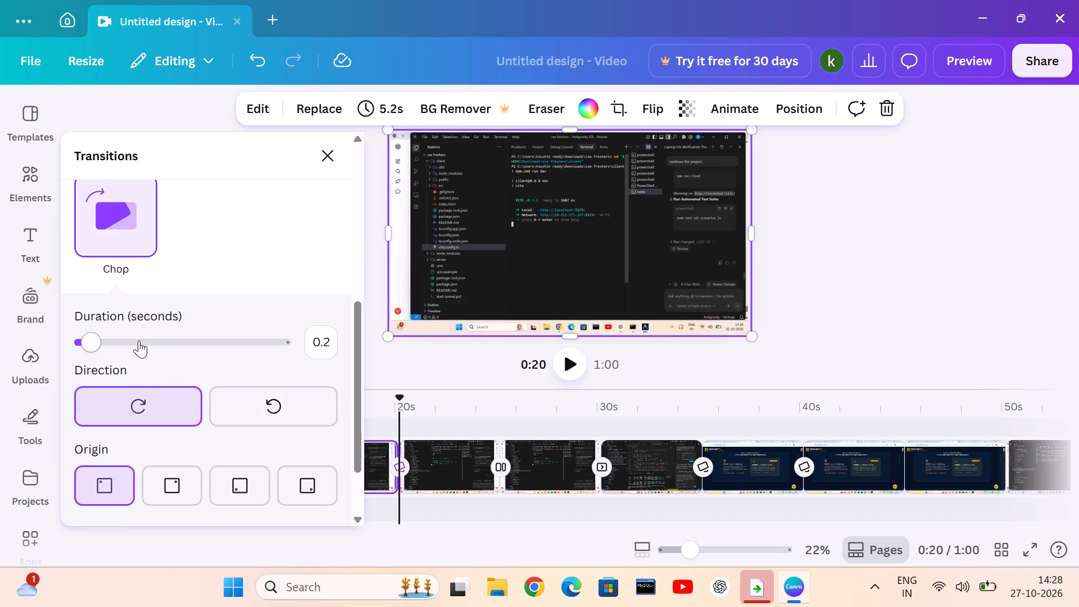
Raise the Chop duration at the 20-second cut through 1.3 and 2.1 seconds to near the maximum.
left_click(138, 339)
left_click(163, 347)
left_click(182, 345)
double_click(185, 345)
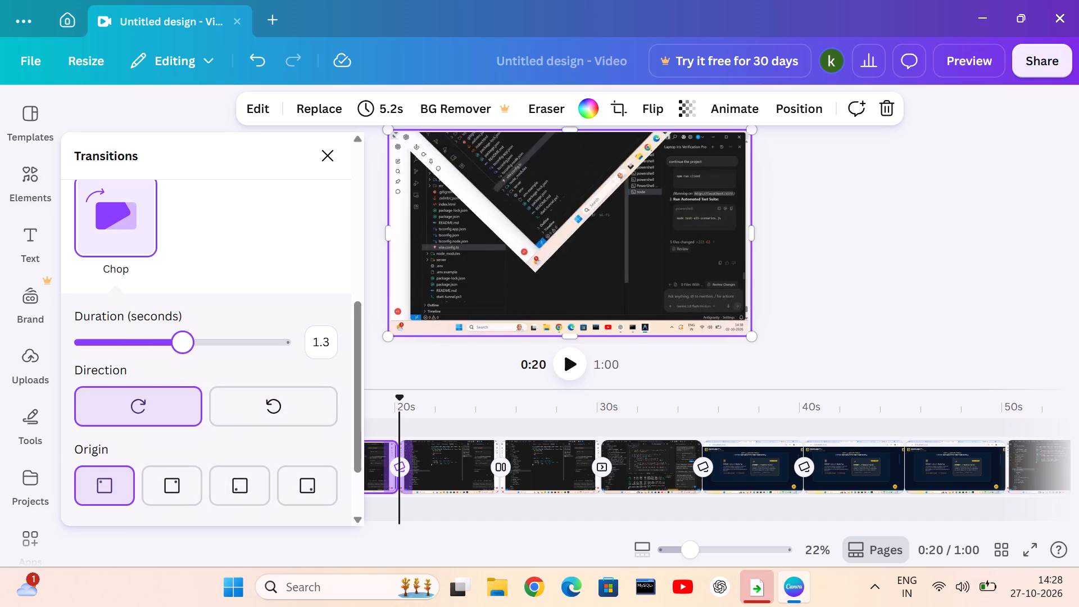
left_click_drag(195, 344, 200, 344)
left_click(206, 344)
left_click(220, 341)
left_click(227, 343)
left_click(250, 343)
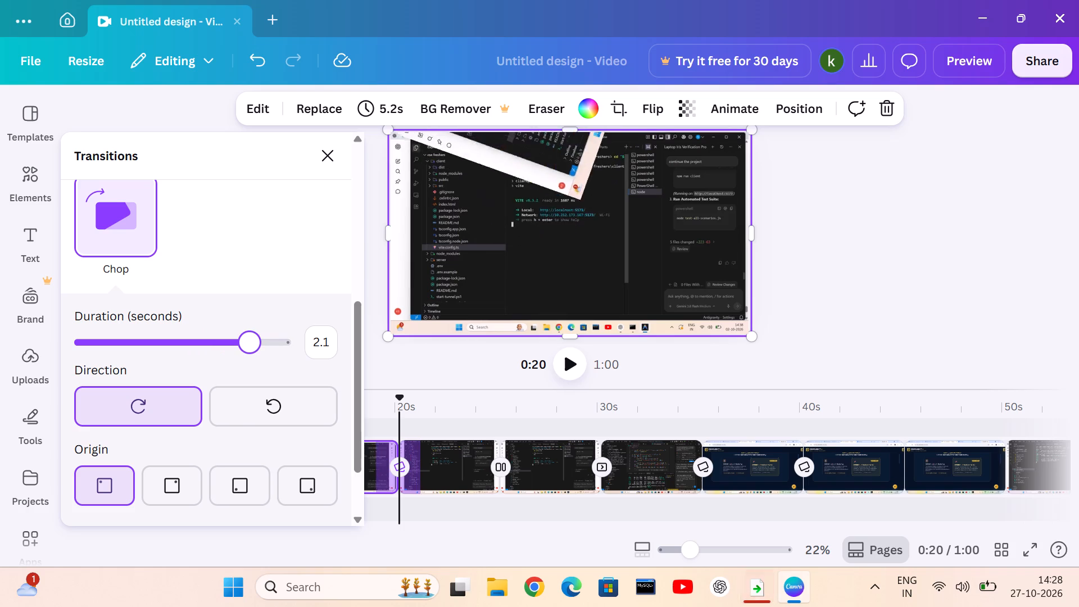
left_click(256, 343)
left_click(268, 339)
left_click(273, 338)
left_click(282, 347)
Apply Stack to the 20-second cut again and reduce its duration through 1.9, 1.3 and 0.8 to 0.1 seconds.
scroll(276, 340, "up", 3)
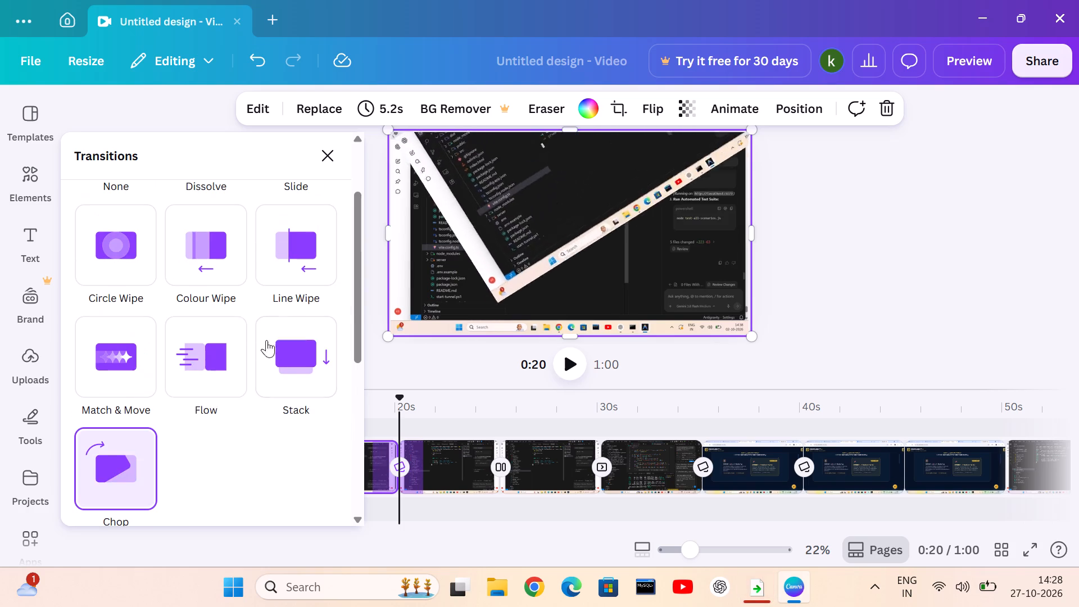
left_click(288, 362)
left_click(230, 407)
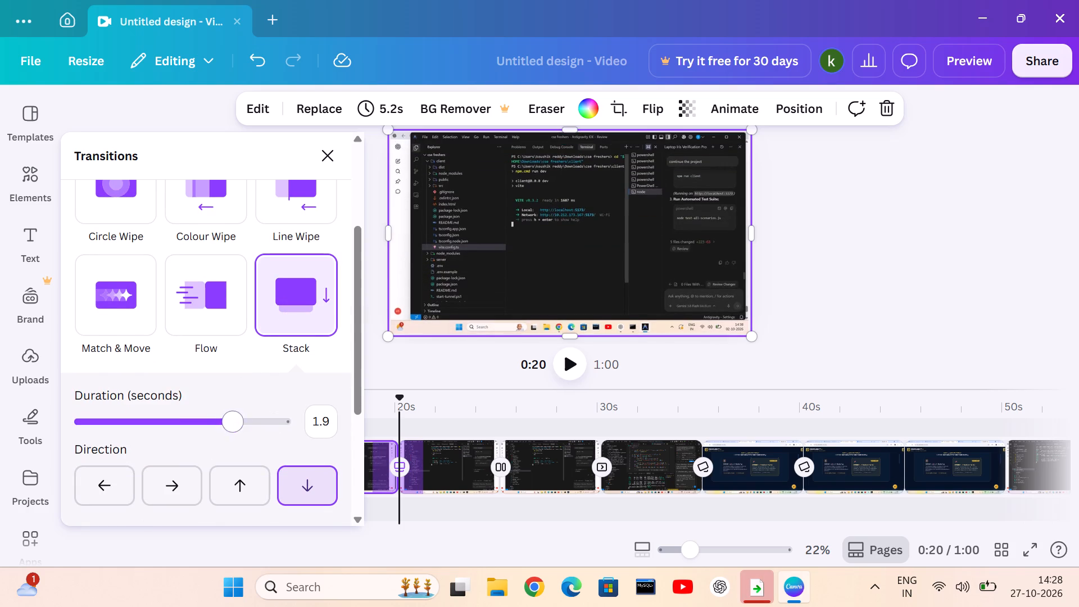
left_click(214, 421)
left_click(201, 416)
left_click(180, 415)
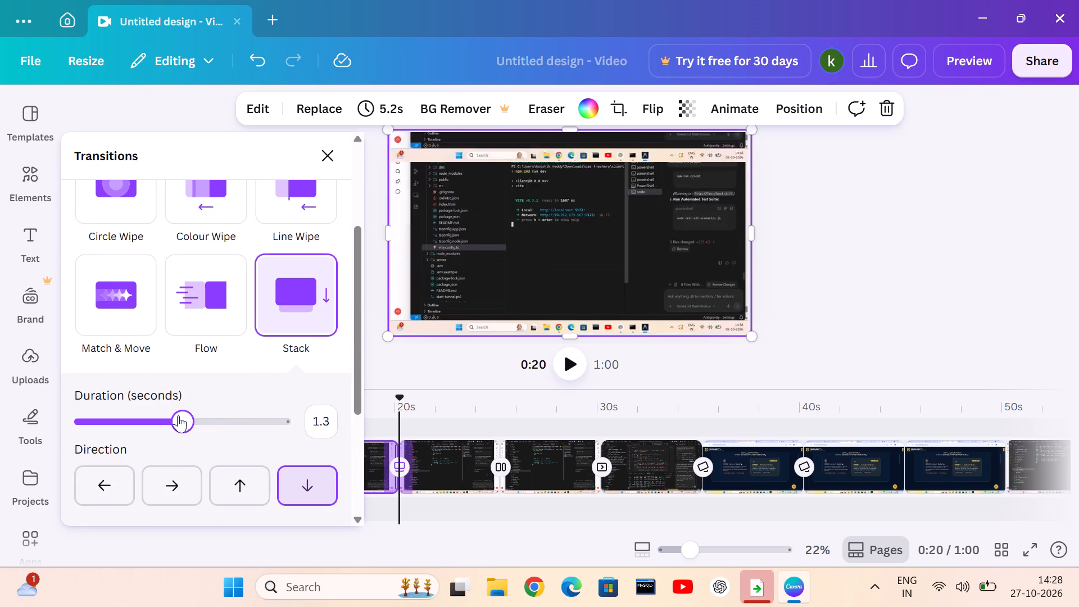
left_click(171, 419)
left_click(160, 419)
left_click(139, 421)
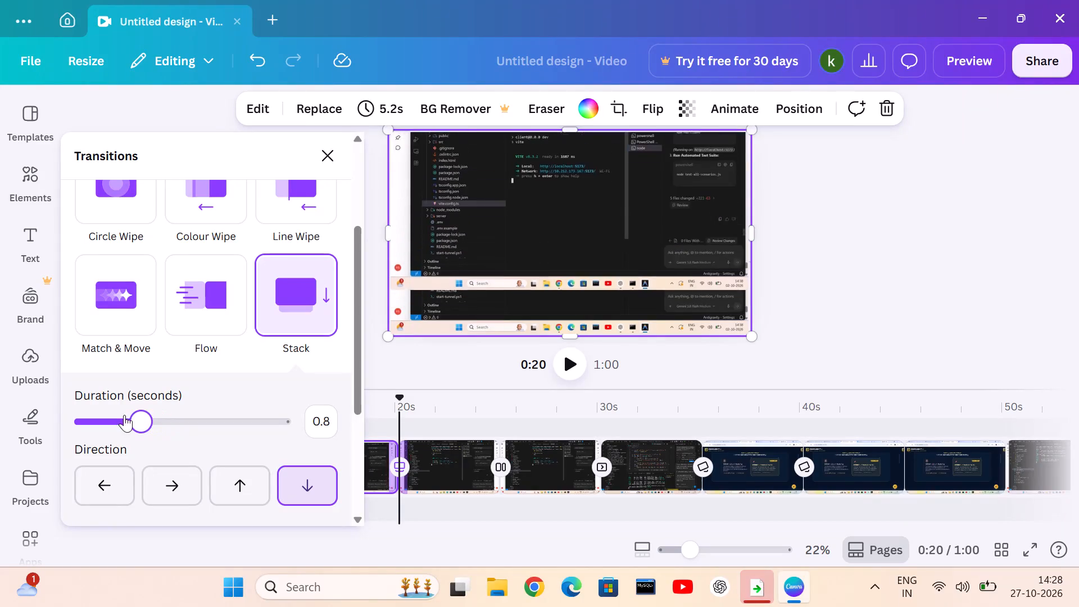
left_click(124, 415)
left_click(103, 409)
left_click(83, 409)
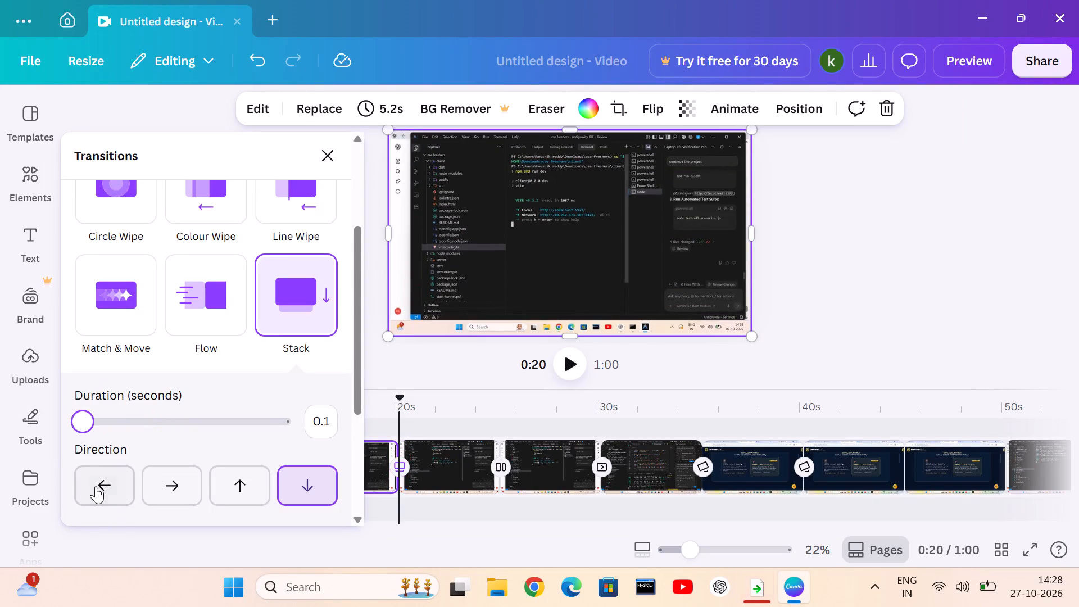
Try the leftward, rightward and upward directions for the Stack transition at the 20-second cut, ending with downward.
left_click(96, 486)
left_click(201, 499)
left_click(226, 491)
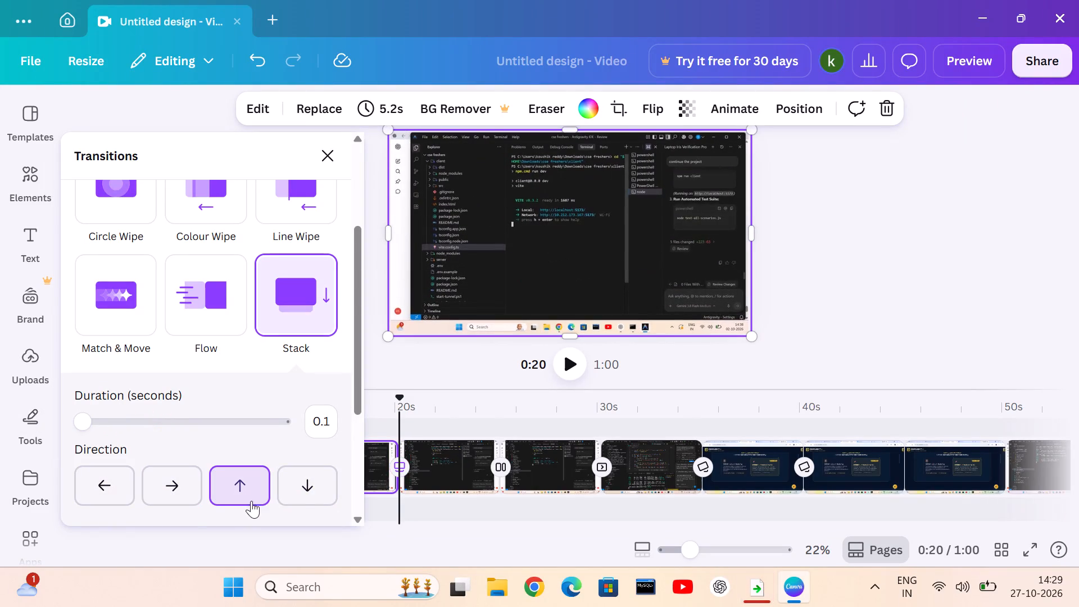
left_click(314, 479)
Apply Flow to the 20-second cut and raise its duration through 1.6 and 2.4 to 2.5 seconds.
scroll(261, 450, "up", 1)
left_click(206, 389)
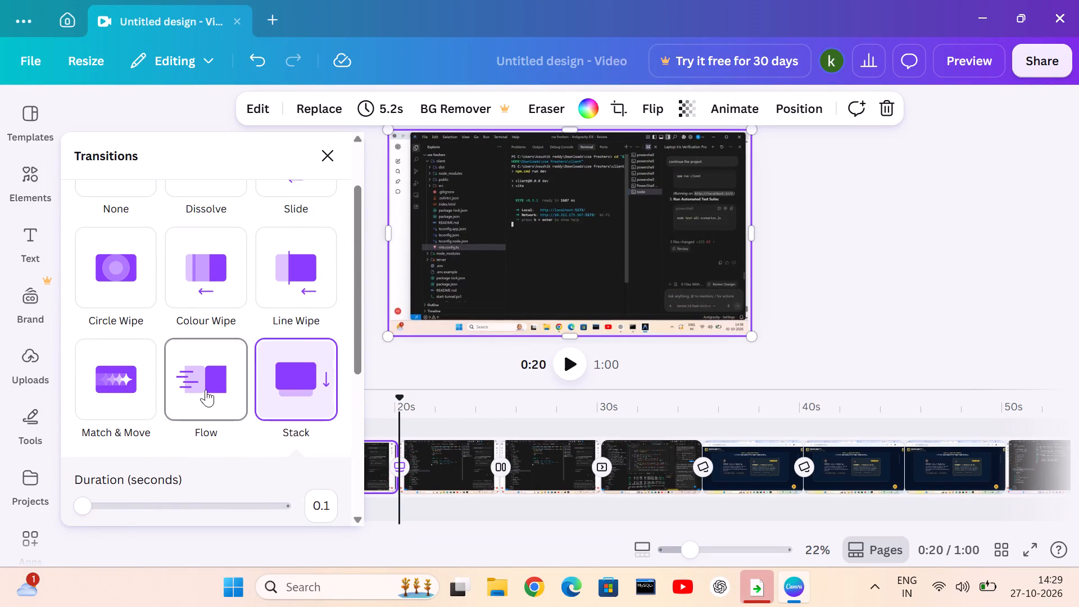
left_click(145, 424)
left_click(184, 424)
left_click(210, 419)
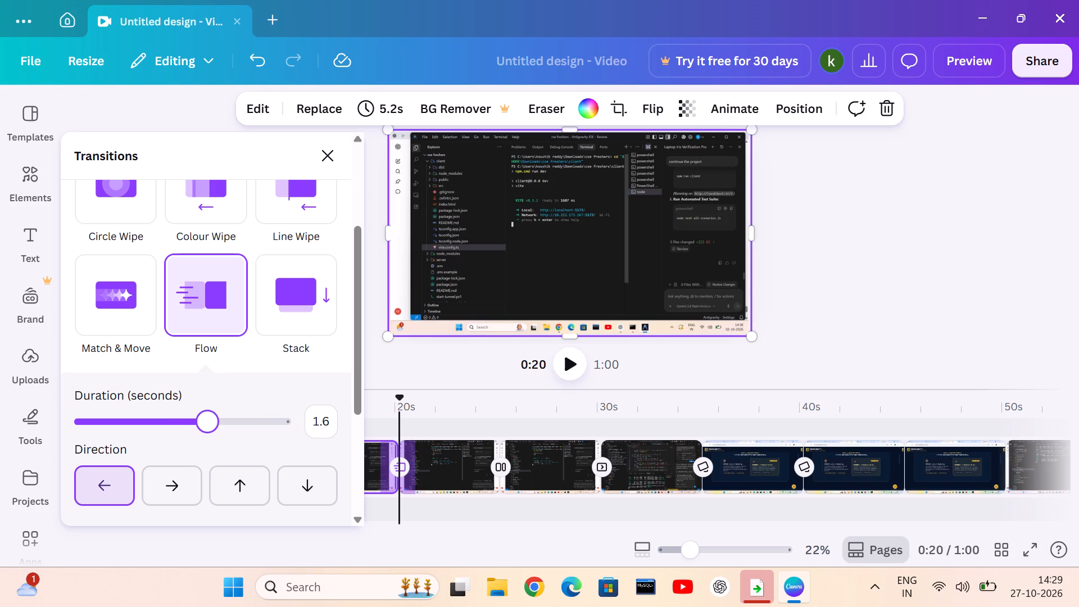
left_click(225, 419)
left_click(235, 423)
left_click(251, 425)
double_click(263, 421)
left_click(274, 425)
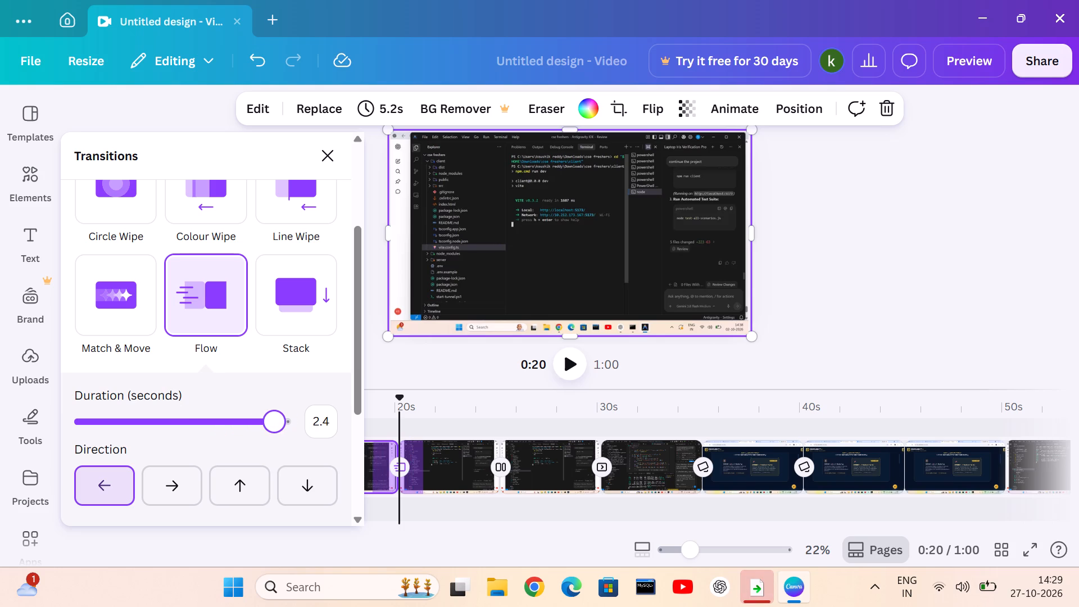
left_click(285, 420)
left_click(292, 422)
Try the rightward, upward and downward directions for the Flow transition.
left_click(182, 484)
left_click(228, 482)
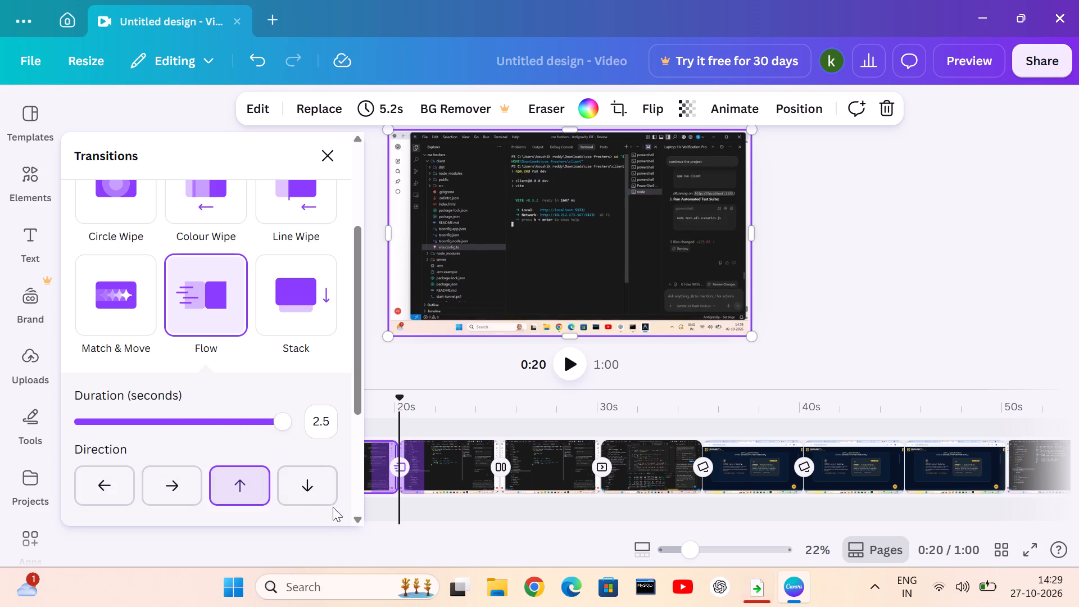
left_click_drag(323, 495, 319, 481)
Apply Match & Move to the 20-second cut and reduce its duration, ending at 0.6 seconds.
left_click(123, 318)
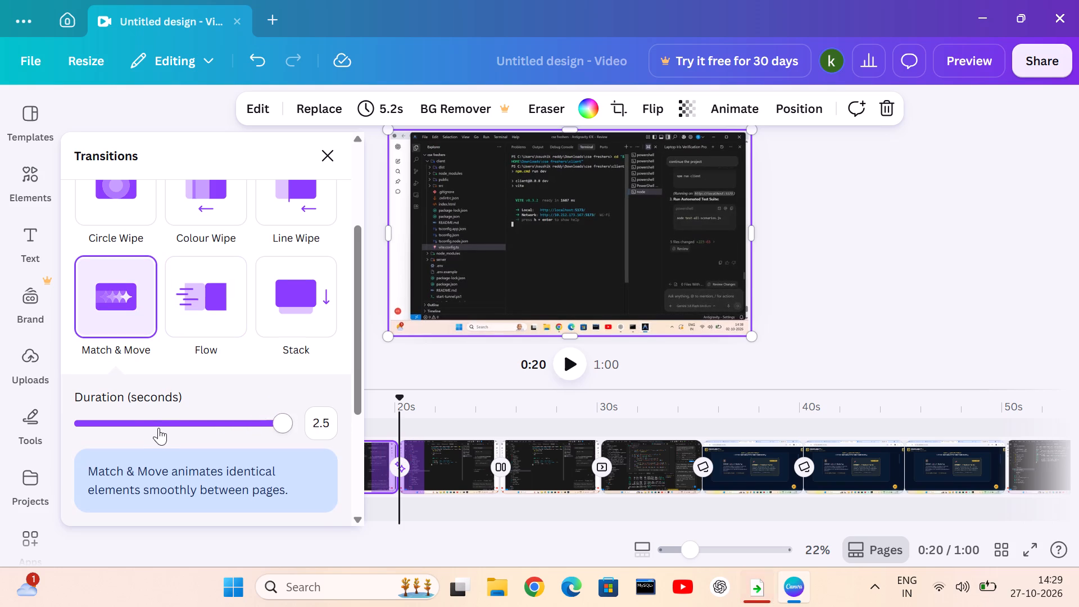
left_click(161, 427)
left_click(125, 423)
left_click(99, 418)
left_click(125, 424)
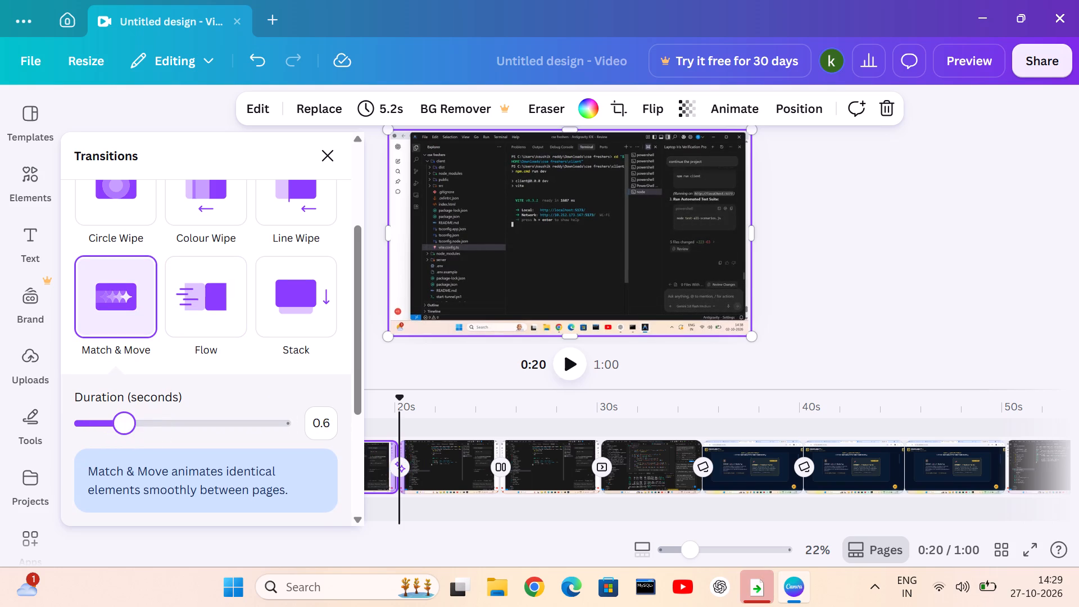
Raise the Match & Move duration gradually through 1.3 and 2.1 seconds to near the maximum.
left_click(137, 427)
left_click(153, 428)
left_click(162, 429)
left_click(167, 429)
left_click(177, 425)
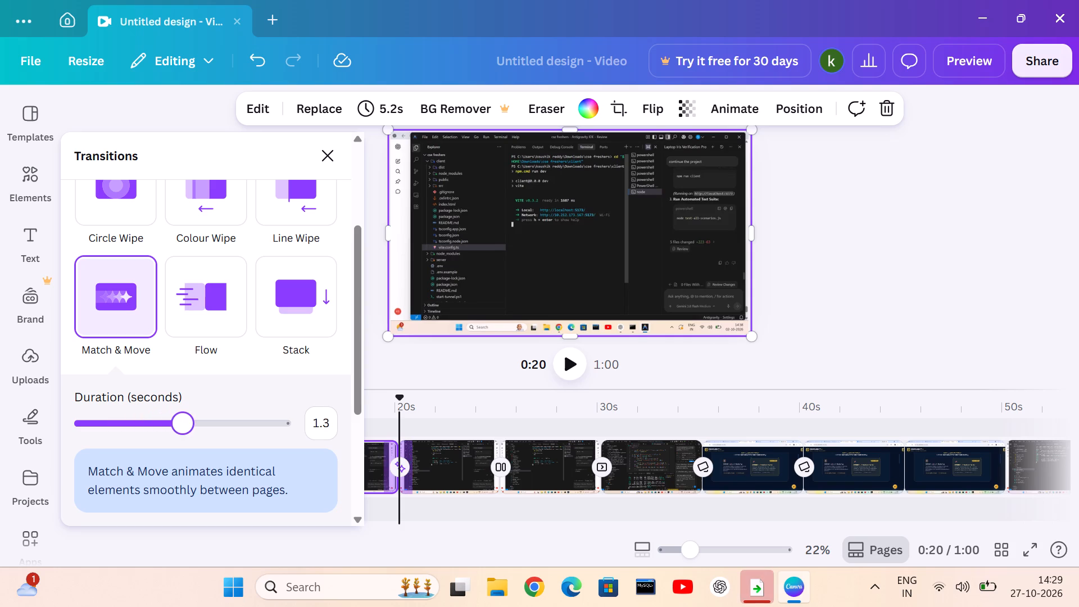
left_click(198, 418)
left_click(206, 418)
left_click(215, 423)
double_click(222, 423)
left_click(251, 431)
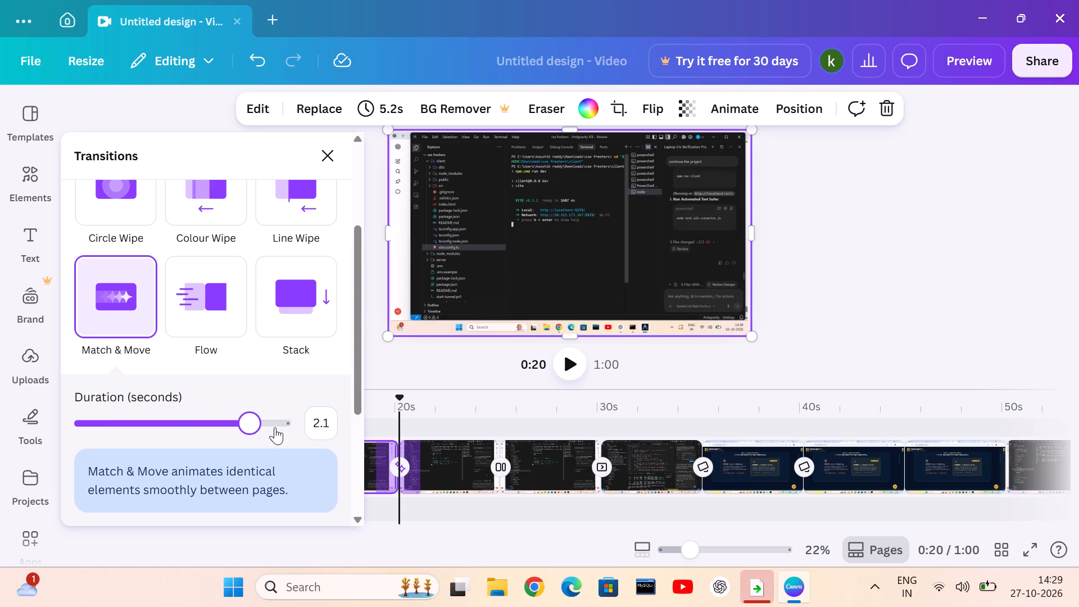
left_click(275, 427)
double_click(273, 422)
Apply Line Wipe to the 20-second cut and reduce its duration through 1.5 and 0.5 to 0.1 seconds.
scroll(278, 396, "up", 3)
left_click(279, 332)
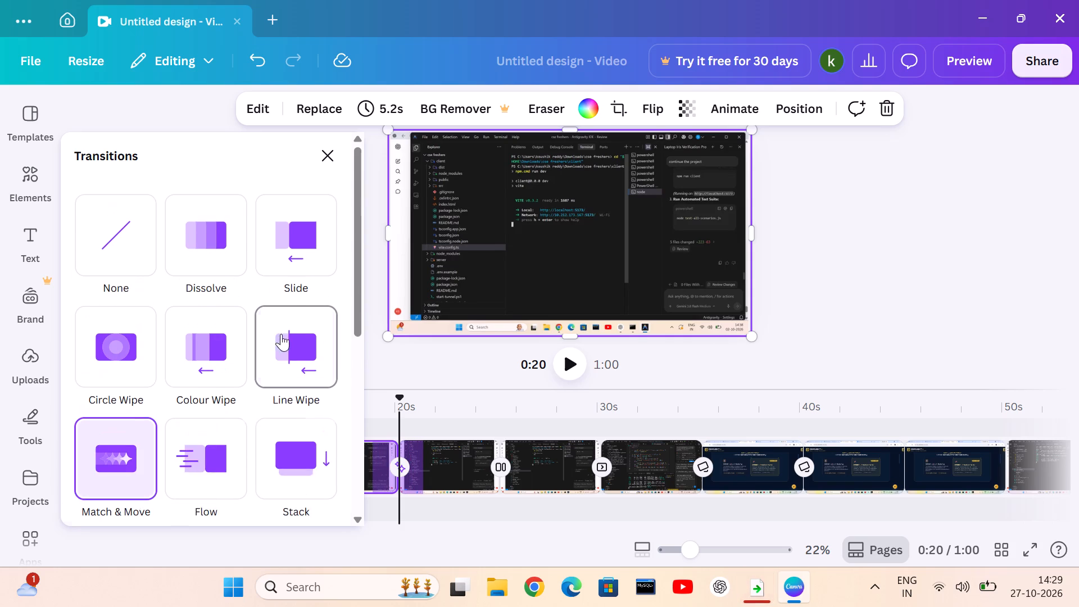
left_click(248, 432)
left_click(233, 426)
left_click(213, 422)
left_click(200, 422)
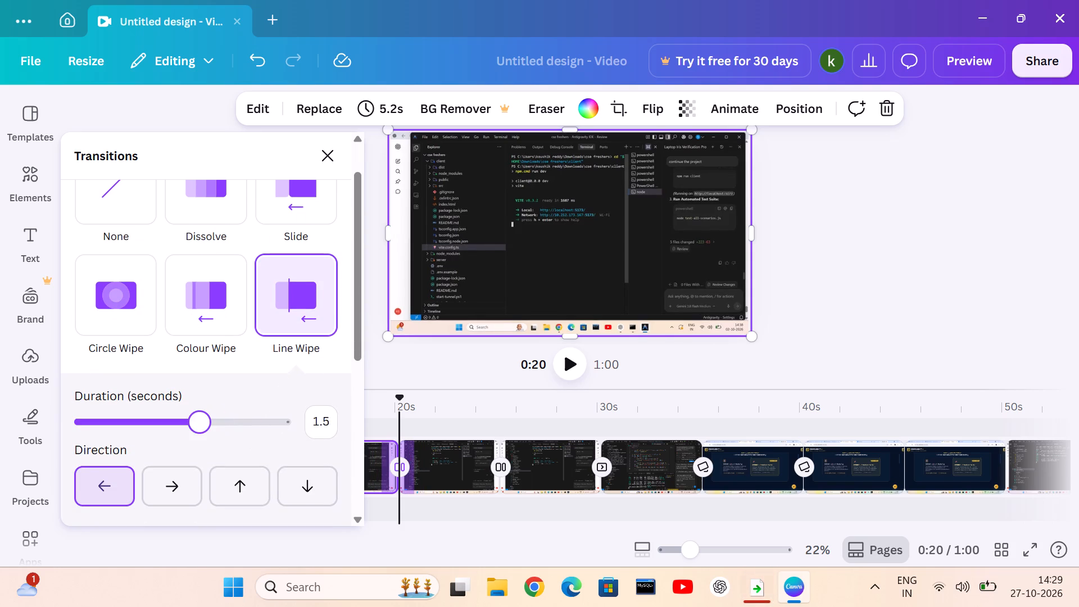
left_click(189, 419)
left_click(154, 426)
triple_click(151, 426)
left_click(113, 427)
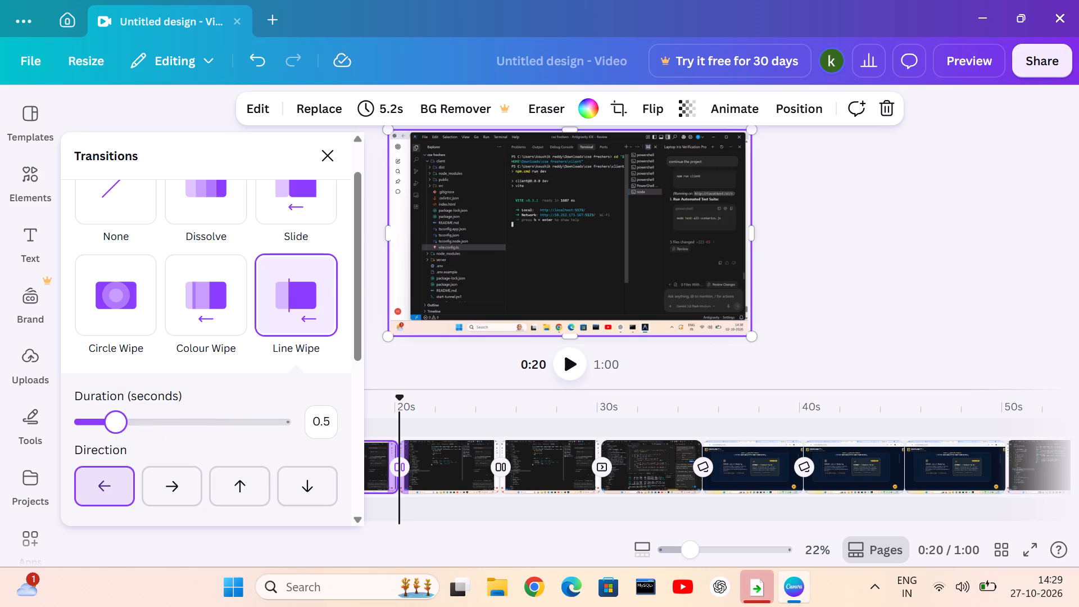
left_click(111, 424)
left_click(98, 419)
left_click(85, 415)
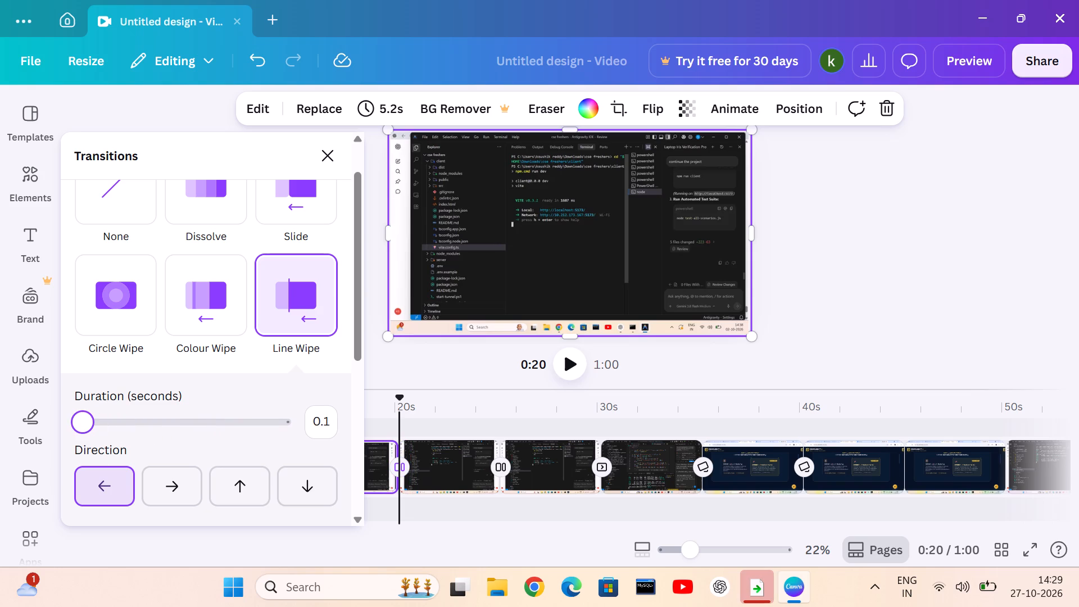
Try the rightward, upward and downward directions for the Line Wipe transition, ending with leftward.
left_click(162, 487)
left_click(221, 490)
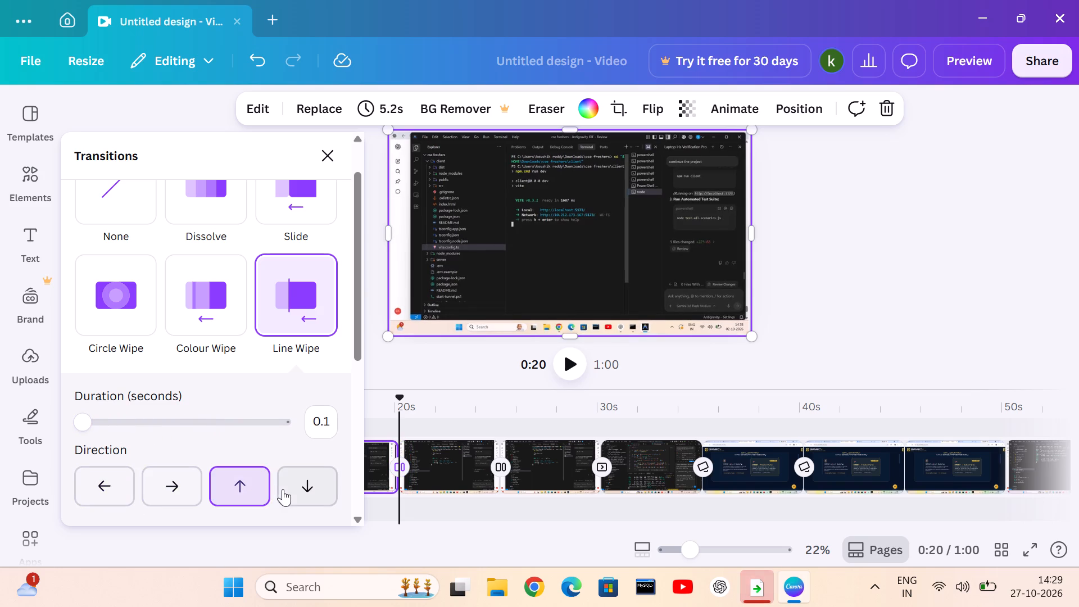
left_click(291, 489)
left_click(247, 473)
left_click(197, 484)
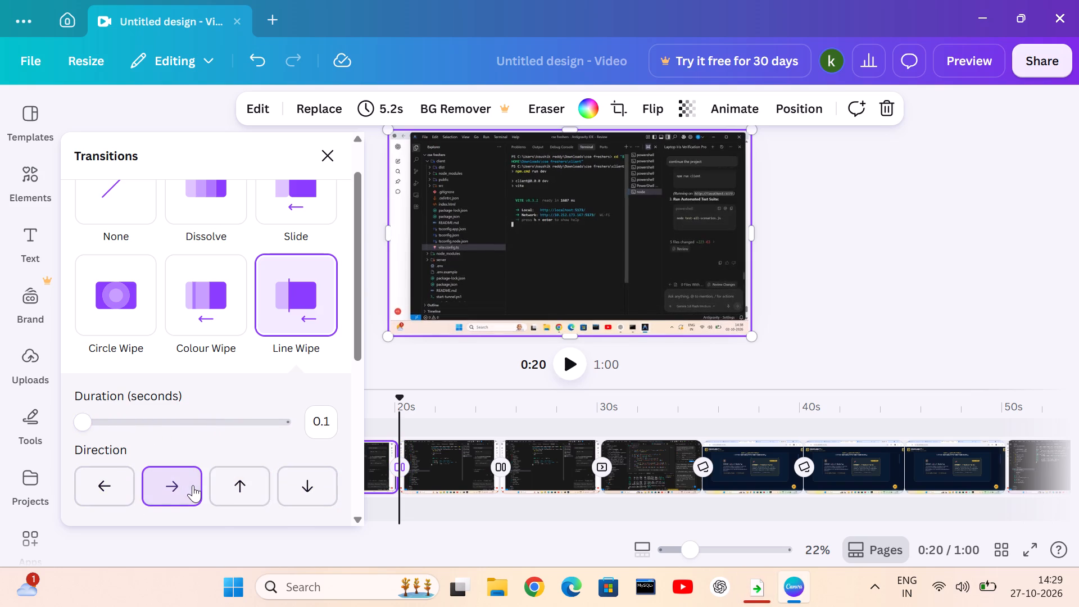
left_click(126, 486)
Apply Colour Wipe to the 20-second cut and try upward, downward and lower diagonal directions, ending with rightward.
left_click(226, 323)
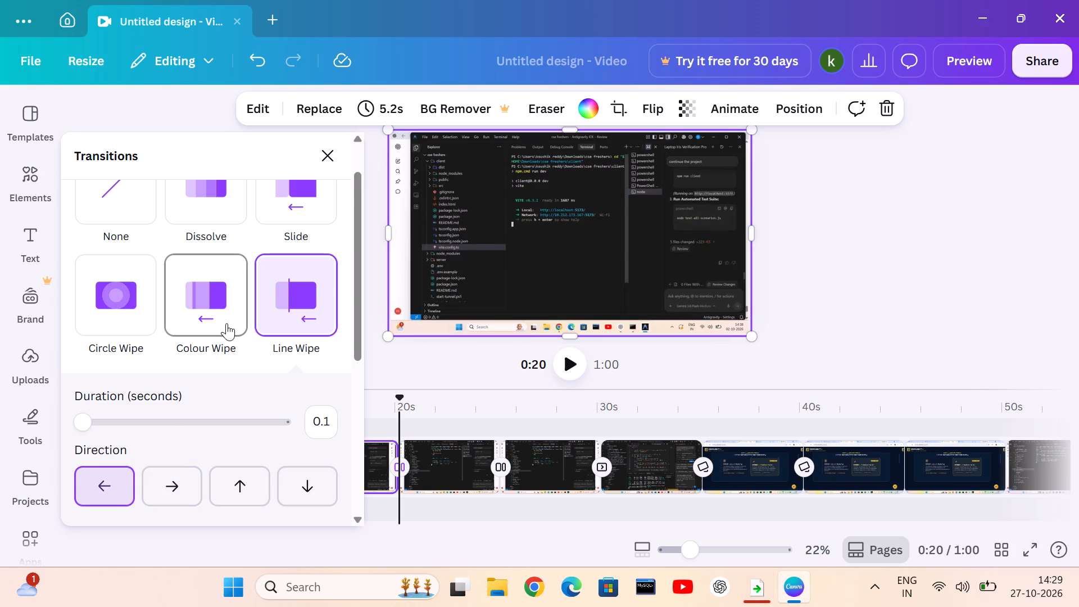
left_click(175, 372)
left_click(232, 380)
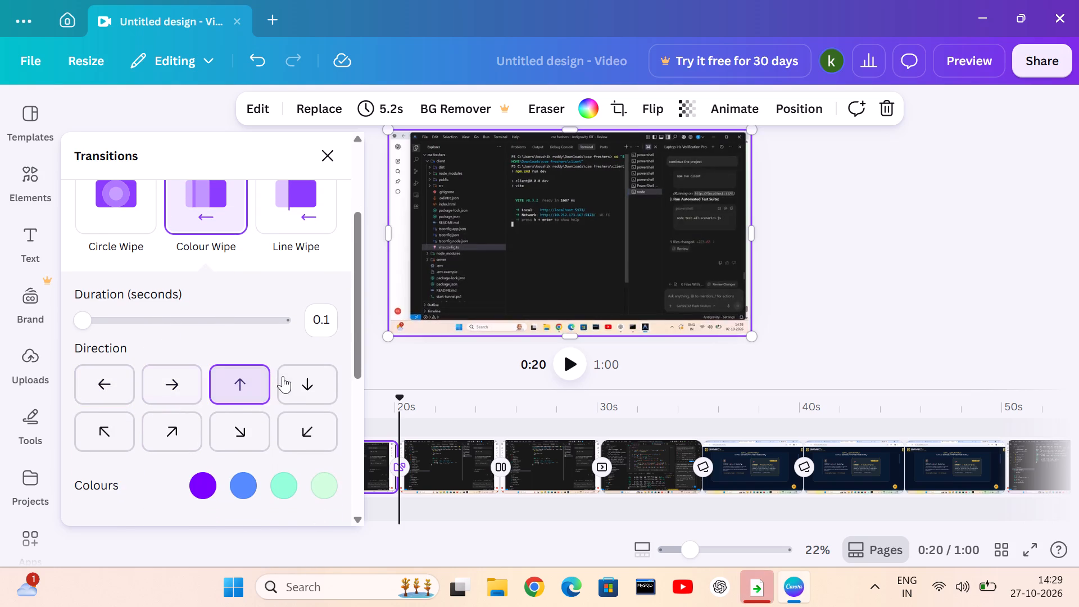
left_click(290, 388)
left_click(297, 436)
left_click(225, 431)
left_click(232, 377)
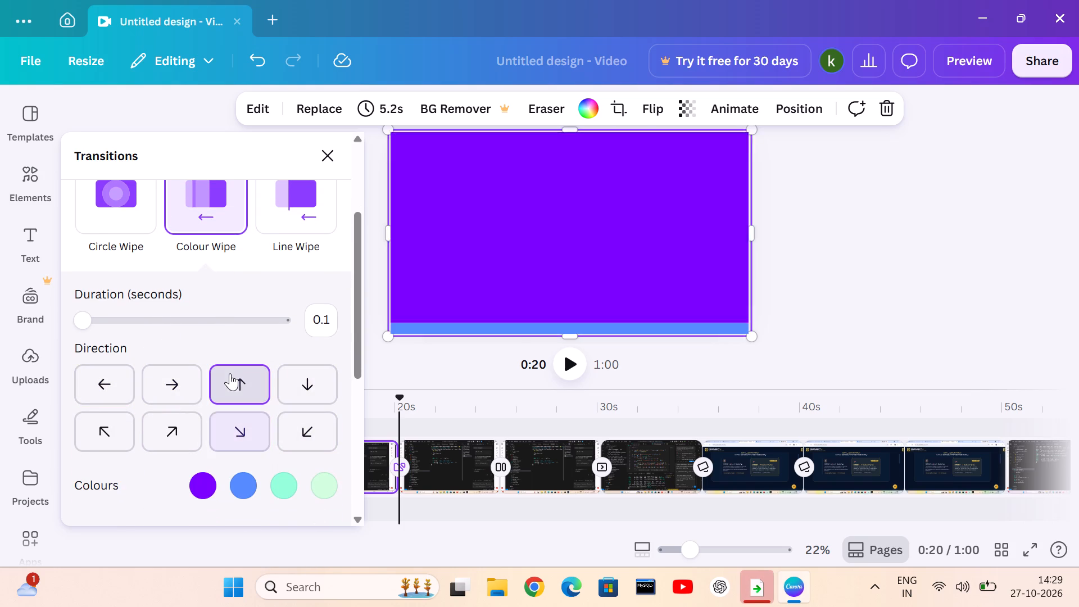
left_click(173, 375)
left_click(164, 410)
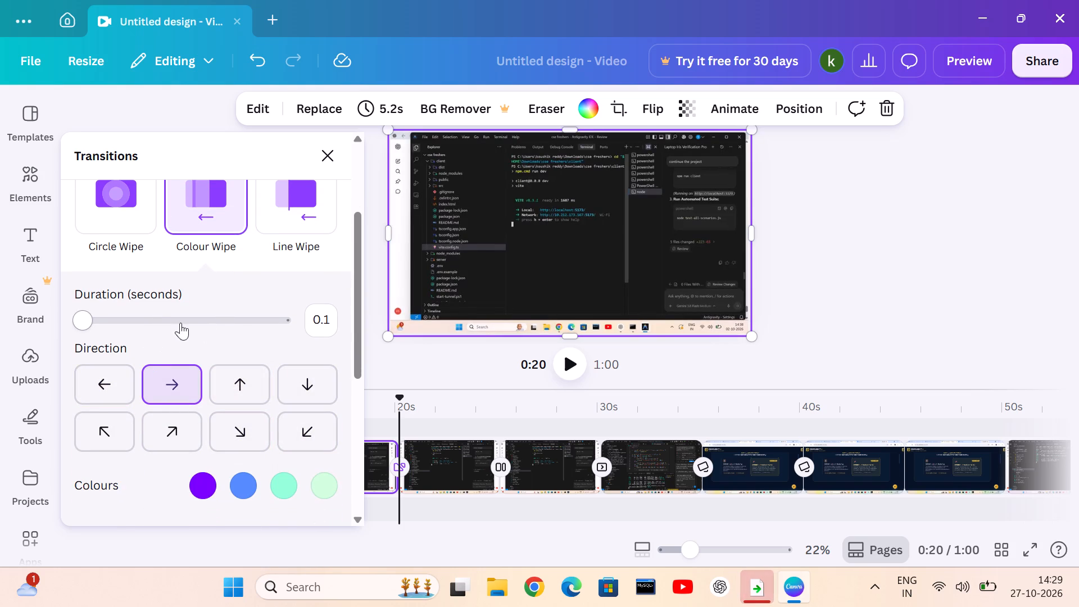
Set the Colour Wipe duration to 1.9 seconds, try the two upper diagonal directions, and settle on leftward.
left_click(235, 325)
left_click(168, 430)
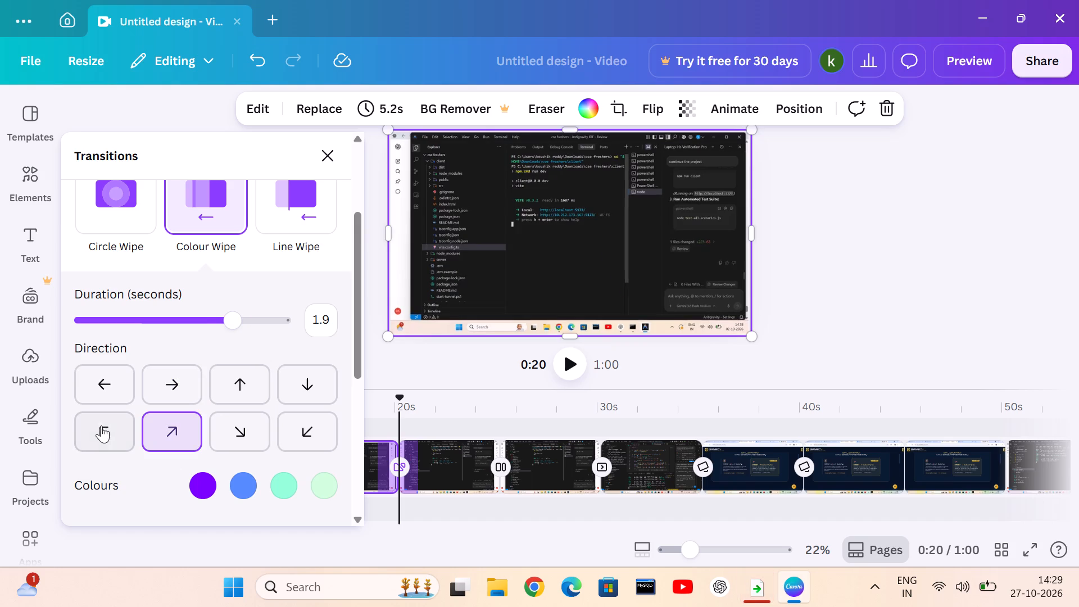
left_click(100, 424)
left_click(106, 387)
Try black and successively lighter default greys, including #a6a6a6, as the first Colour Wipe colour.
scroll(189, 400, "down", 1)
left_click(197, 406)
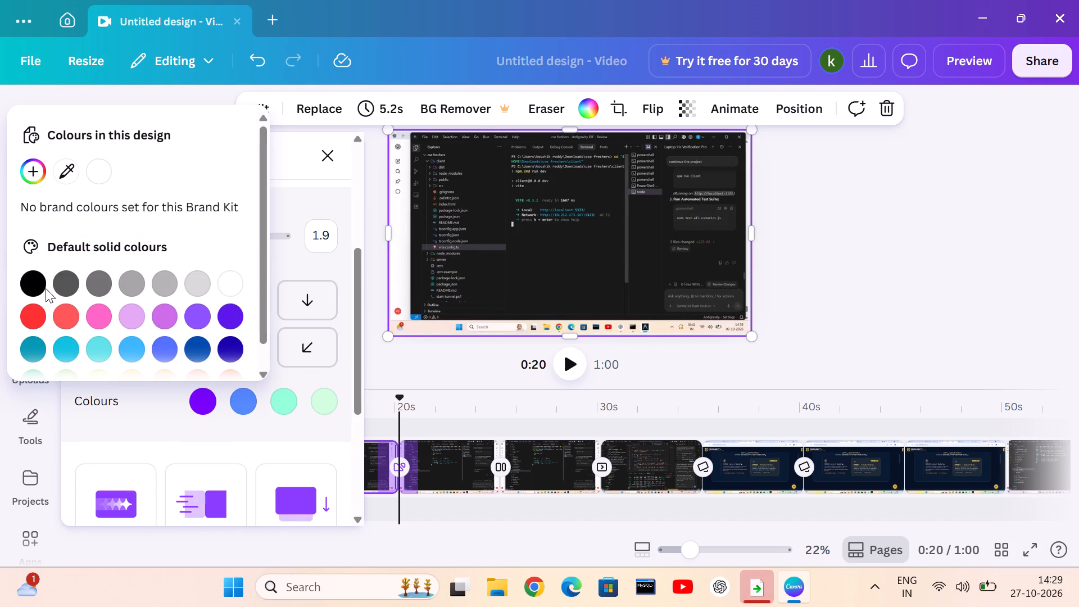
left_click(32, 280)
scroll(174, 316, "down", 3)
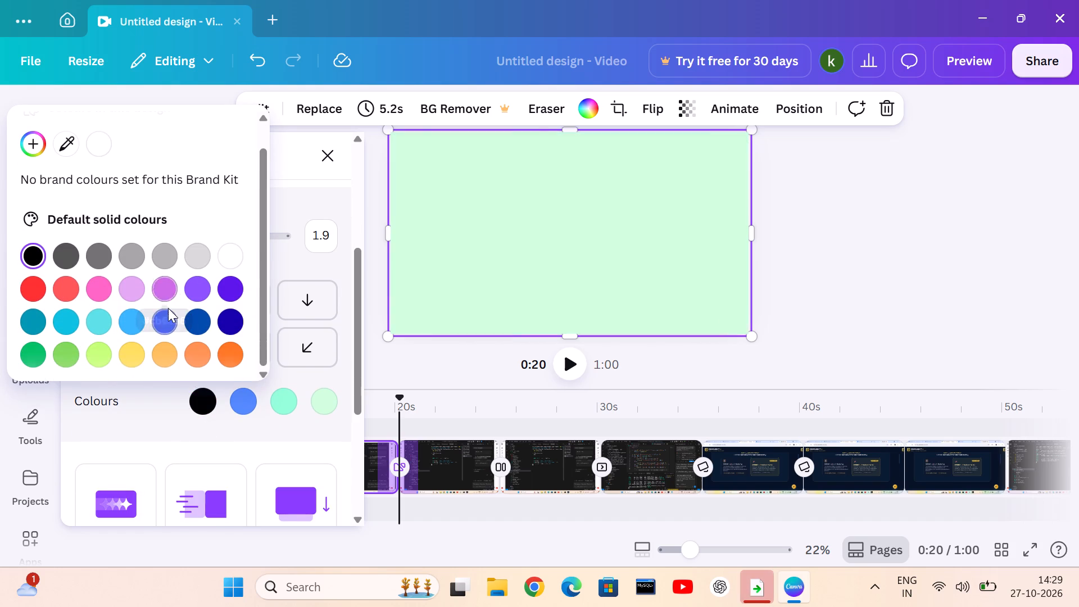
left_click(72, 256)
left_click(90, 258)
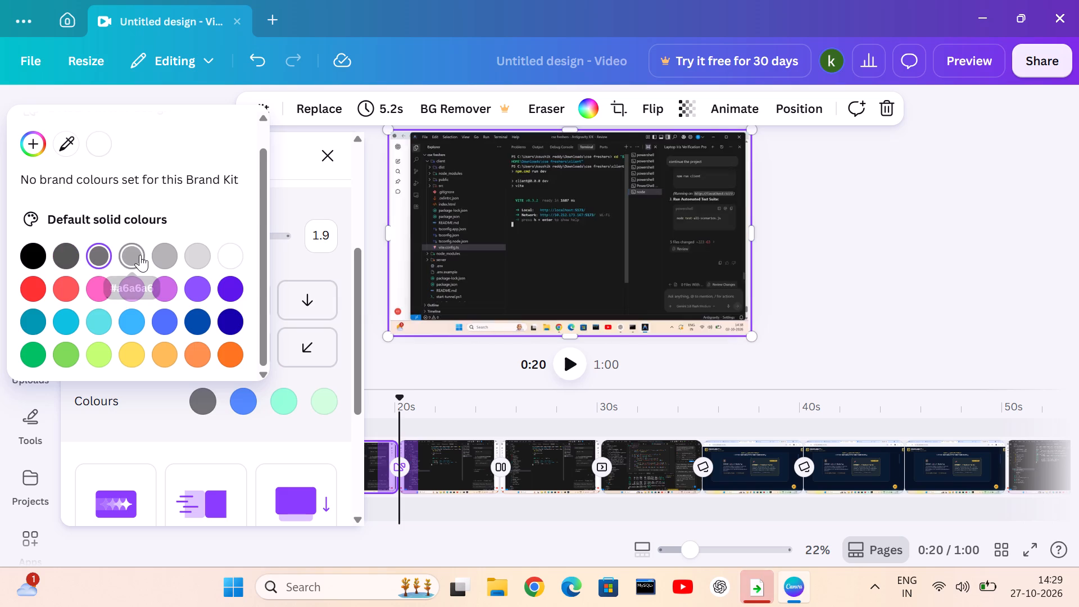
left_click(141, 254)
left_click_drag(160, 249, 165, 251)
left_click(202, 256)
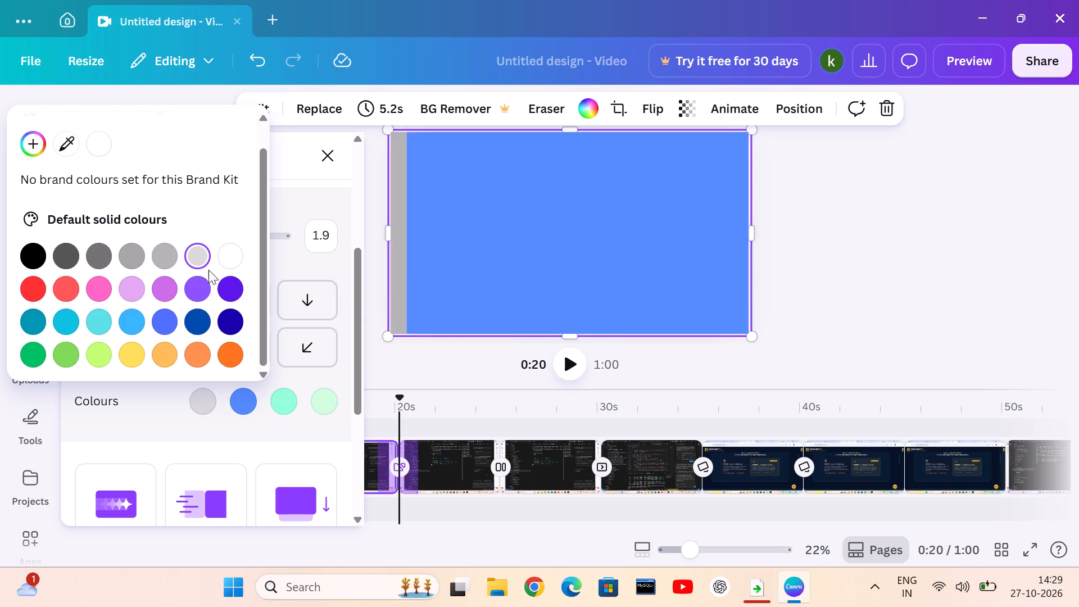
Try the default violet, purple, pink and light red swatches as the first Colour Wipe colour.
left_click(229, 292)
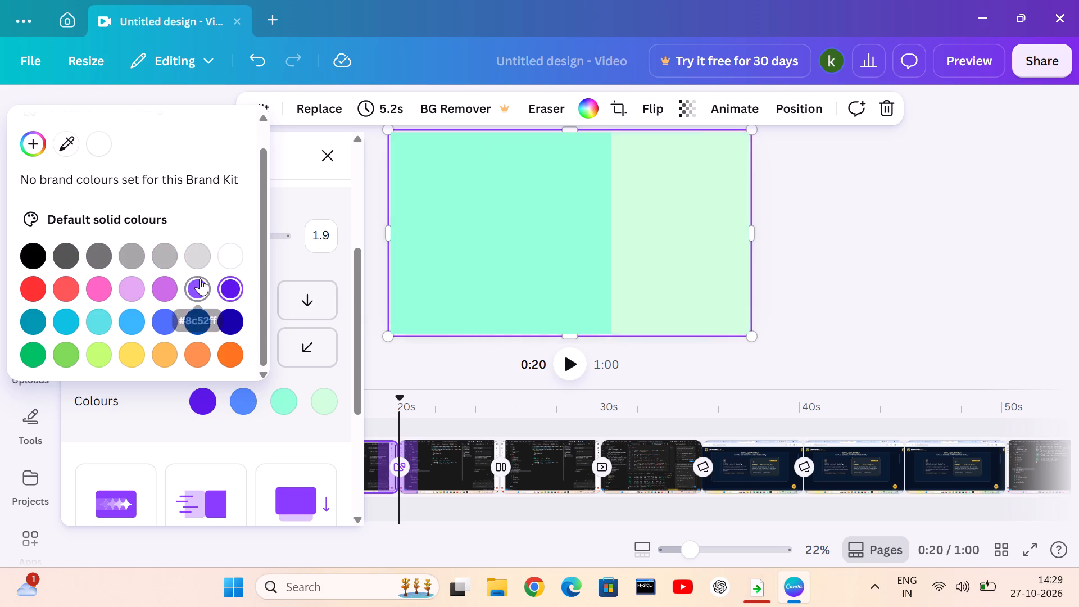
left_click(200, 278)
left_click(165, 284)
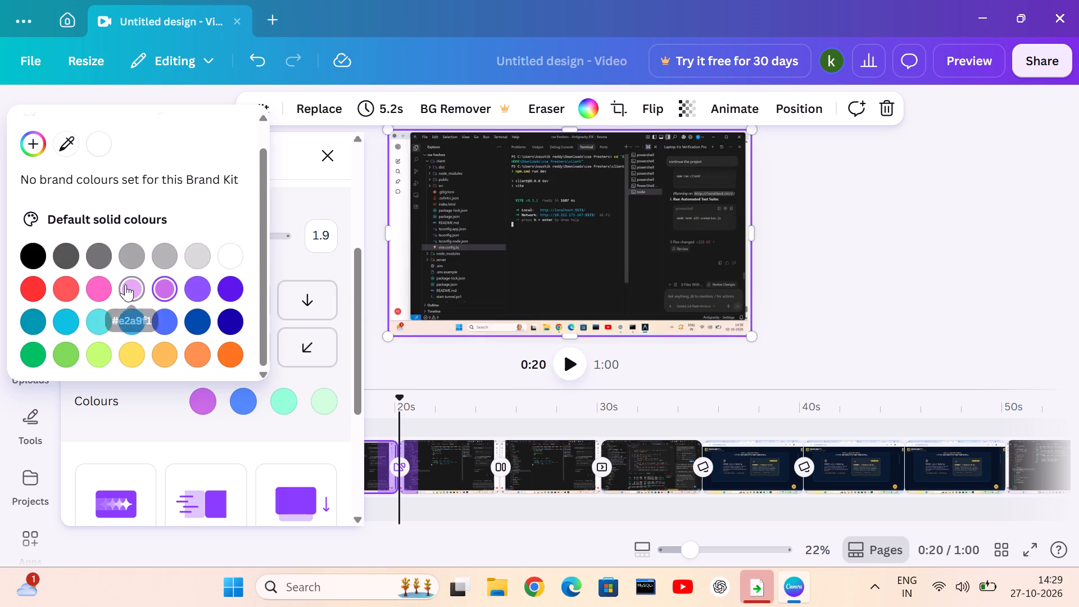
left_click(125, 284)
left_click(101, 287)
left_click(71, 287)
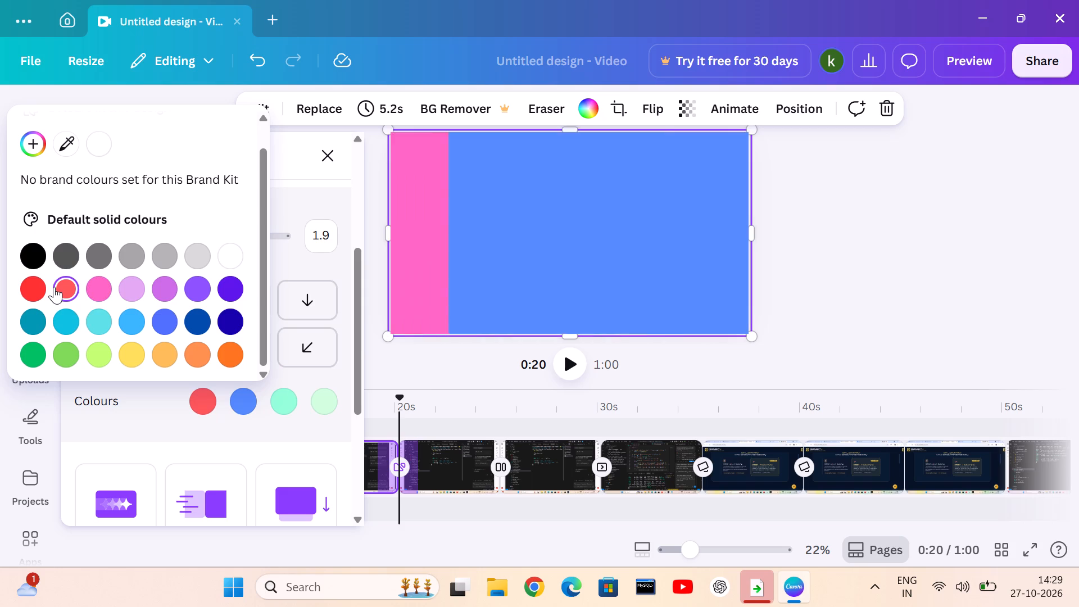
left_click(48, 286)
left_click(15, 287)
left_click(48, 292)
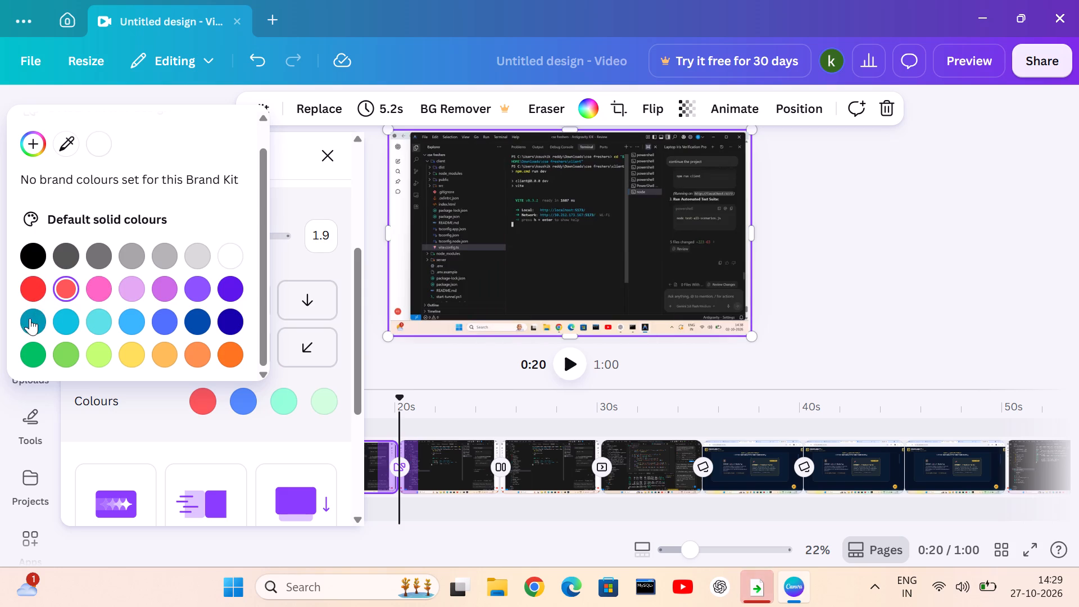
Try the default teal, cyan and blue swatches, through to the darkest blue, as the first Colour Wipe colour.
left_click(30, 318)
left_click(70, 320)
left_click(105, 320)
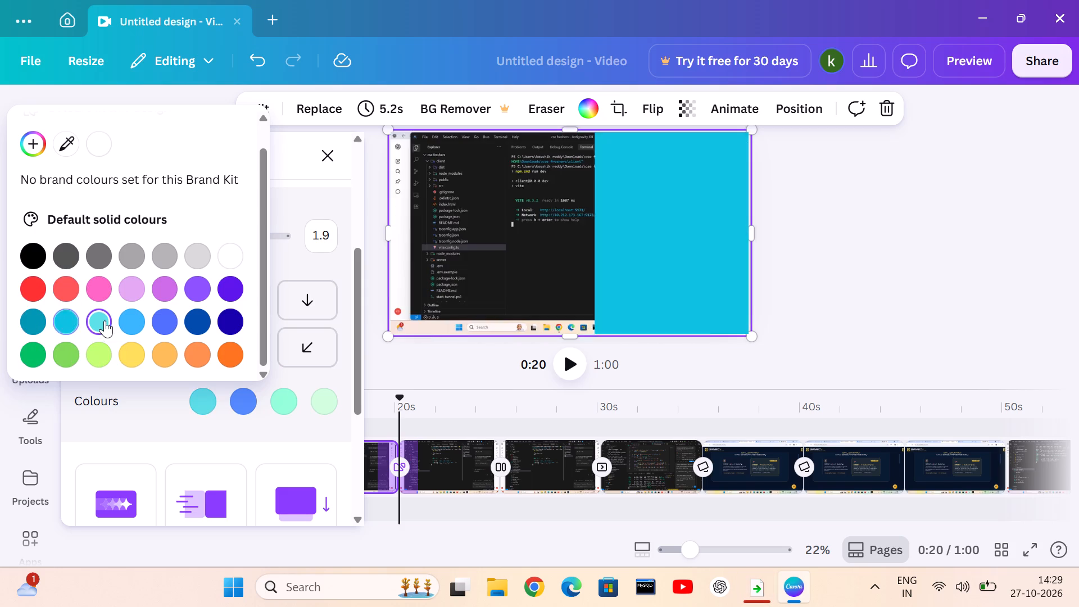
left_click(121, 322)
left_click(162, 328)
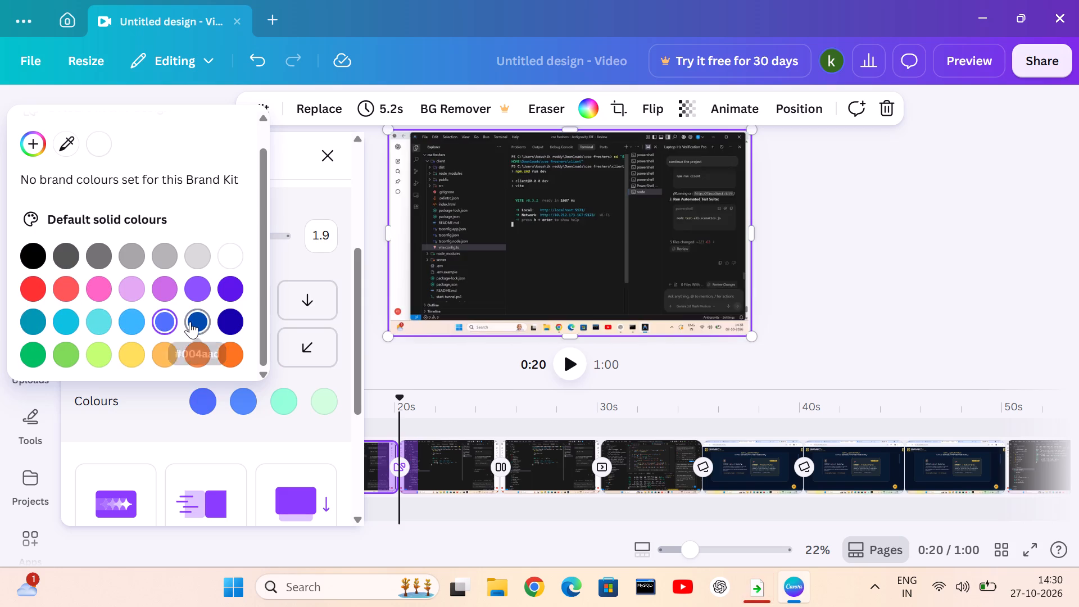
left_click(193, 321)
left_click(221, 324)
Try the default orange, yellow and lime swatches for the first Colour Wipe colour, and settle on the darkest green.
left_click(234, 357)
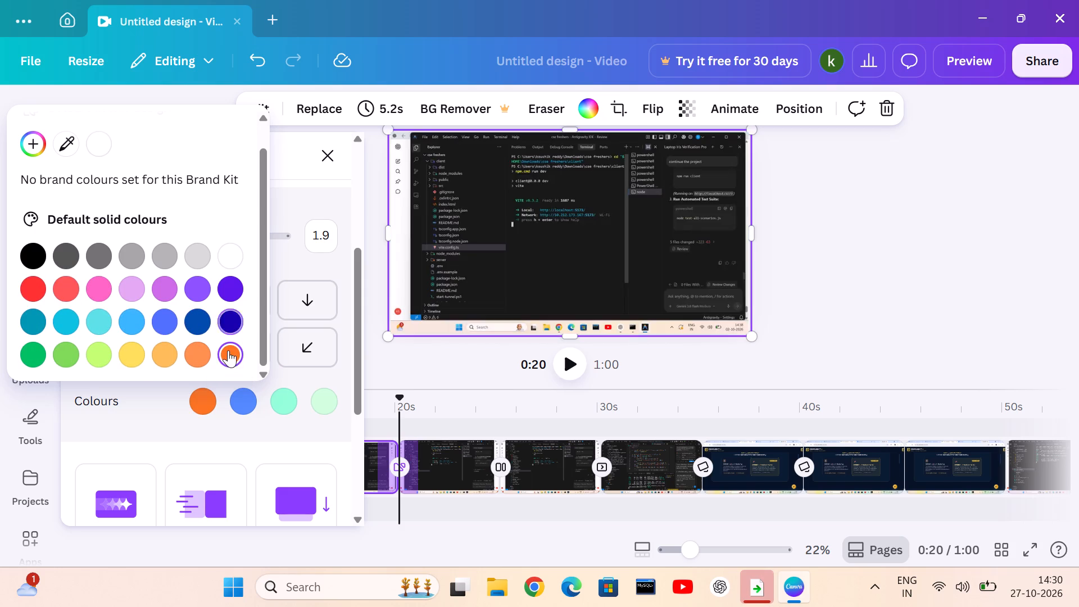
left_click(198, 359)
left_click(166, 352)
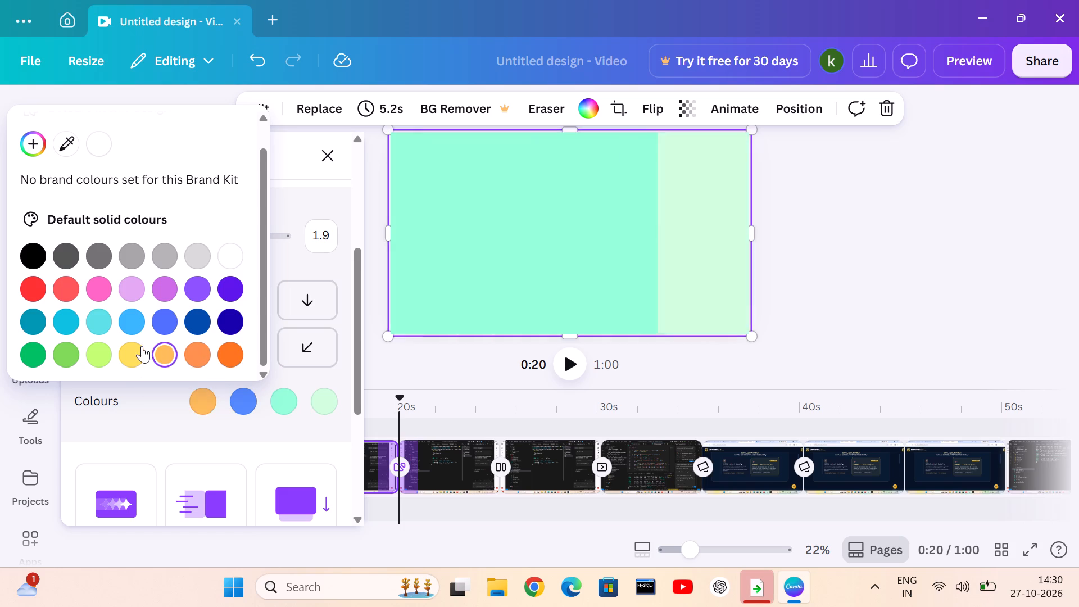
left_click(137, 346)
left_click(98, 346)
left_click(65, 348)
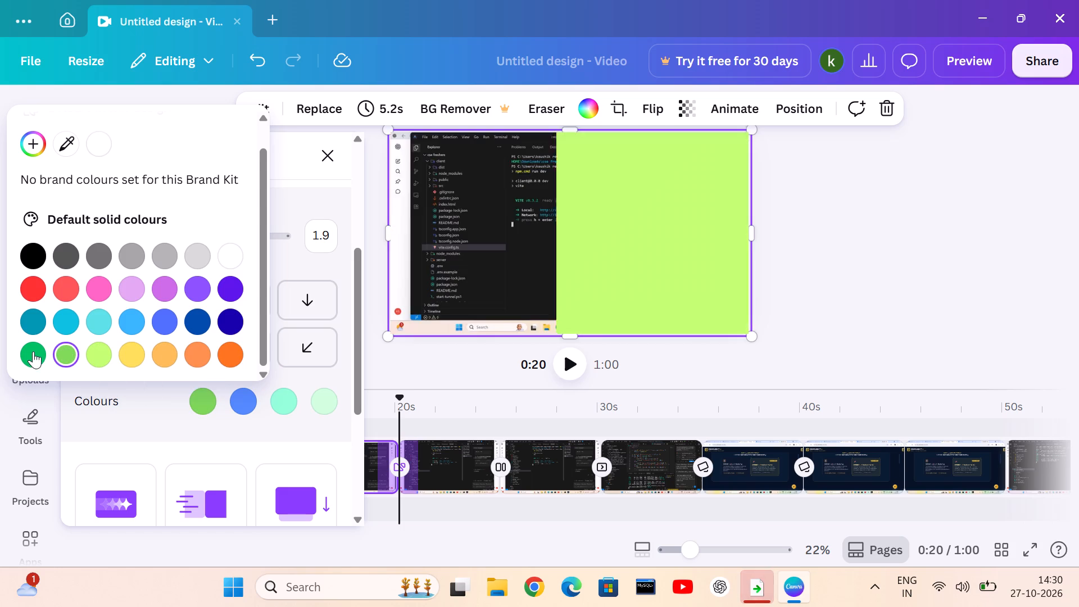
left_click(29, 351)
left_click(205, 153)
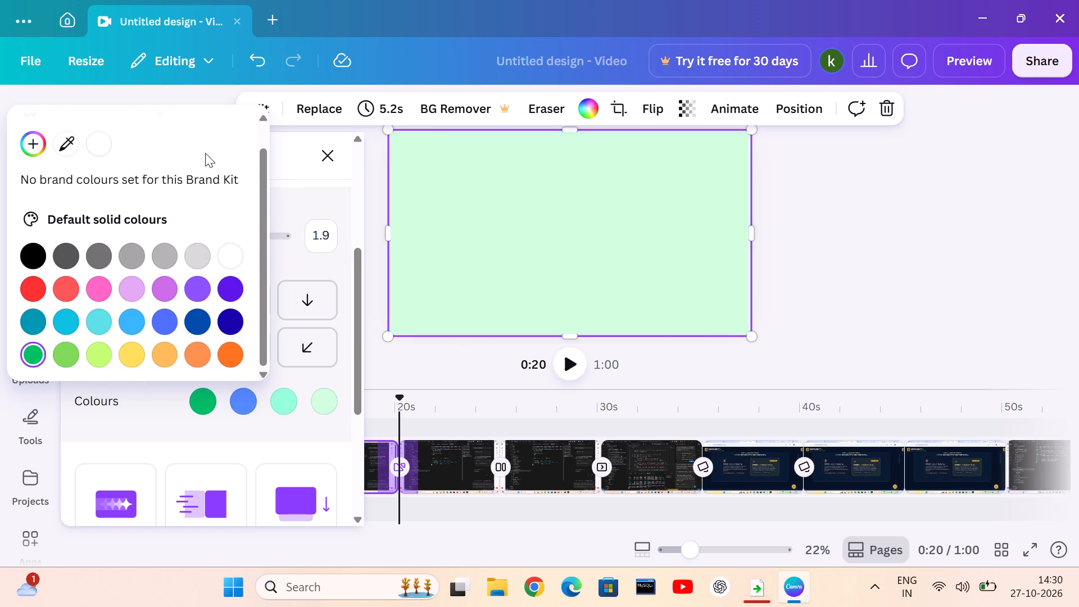
left_click(18, 142)
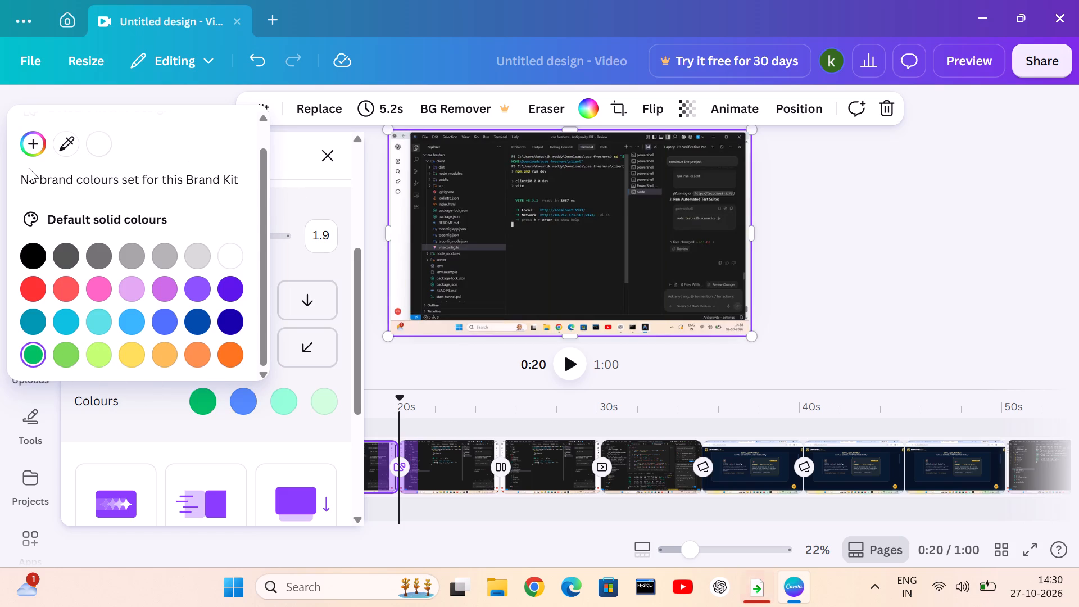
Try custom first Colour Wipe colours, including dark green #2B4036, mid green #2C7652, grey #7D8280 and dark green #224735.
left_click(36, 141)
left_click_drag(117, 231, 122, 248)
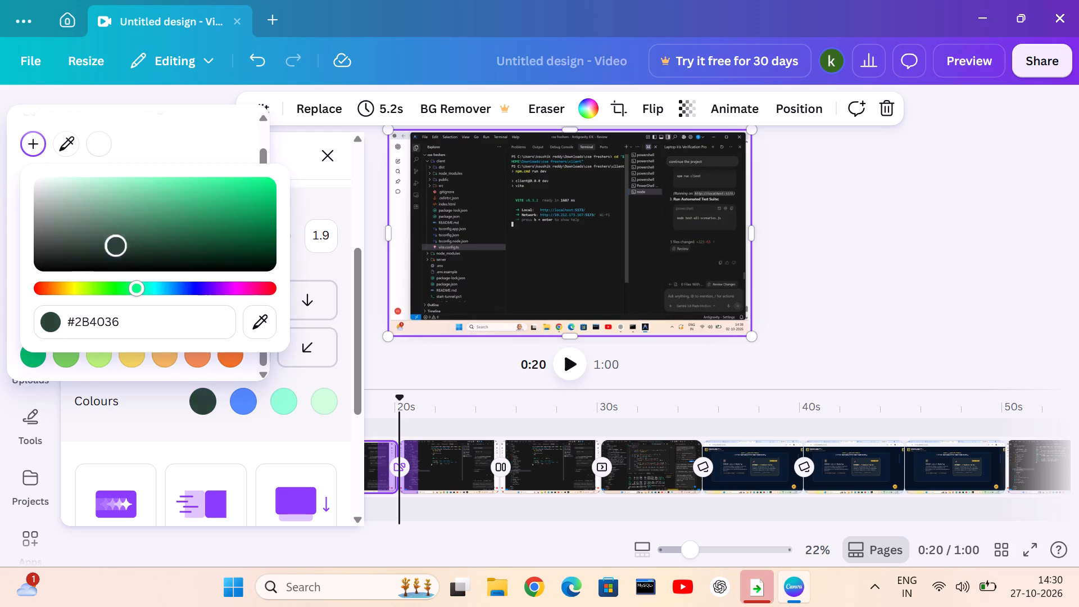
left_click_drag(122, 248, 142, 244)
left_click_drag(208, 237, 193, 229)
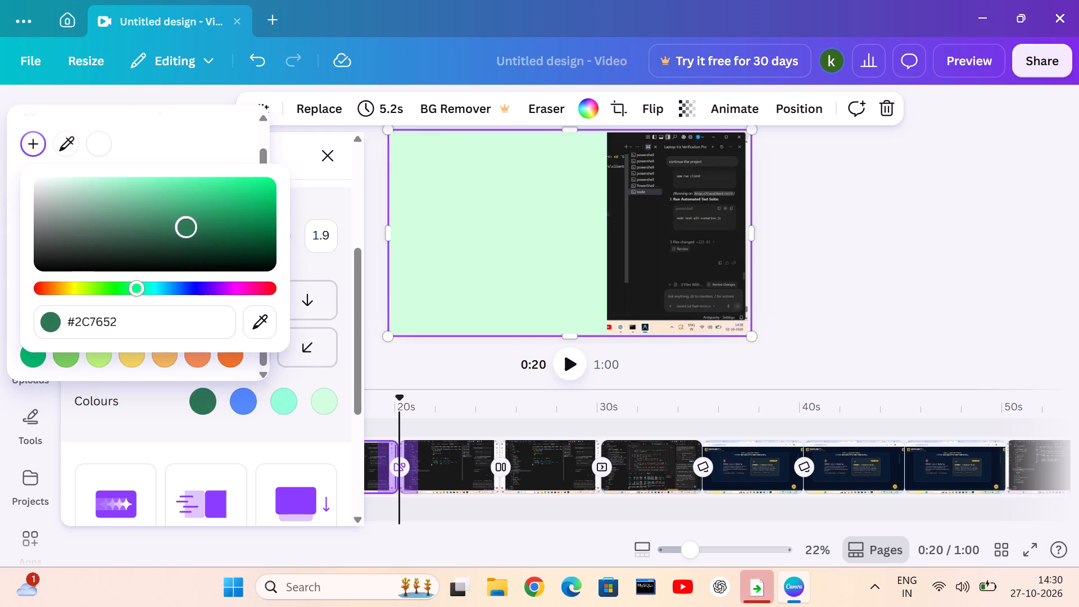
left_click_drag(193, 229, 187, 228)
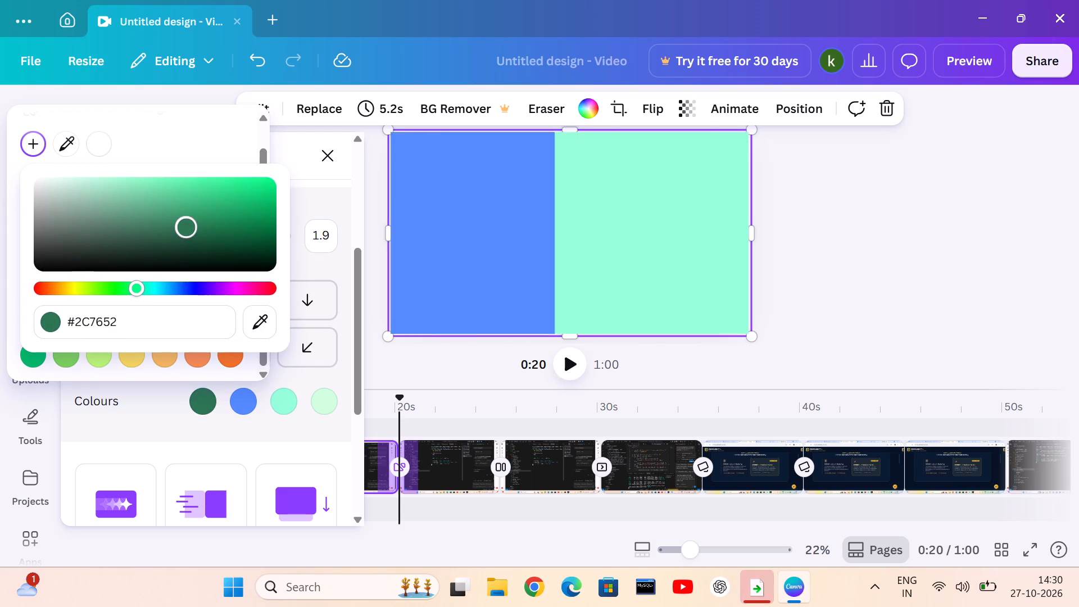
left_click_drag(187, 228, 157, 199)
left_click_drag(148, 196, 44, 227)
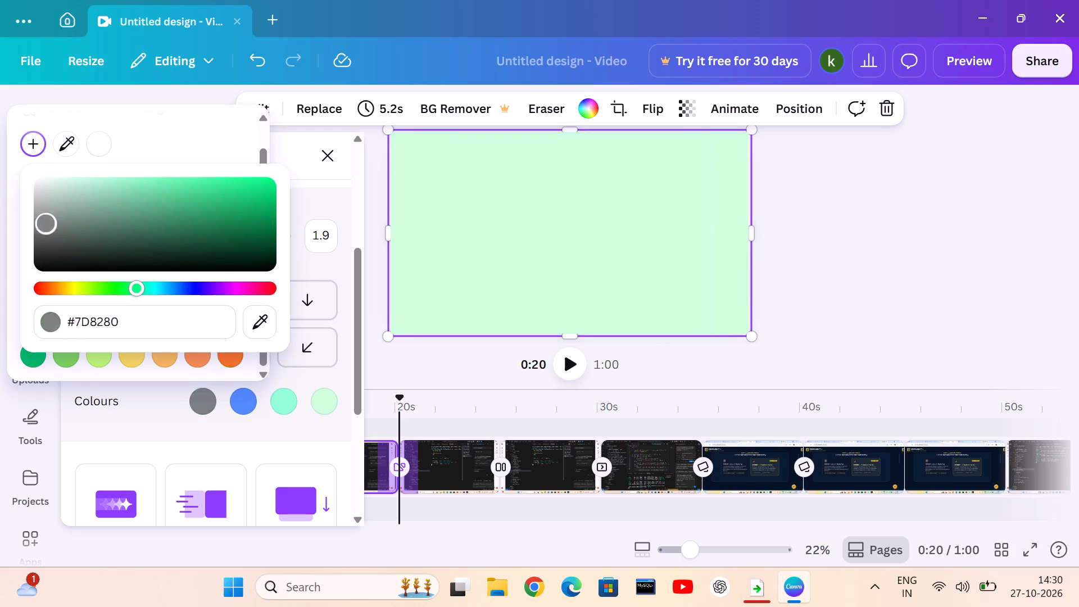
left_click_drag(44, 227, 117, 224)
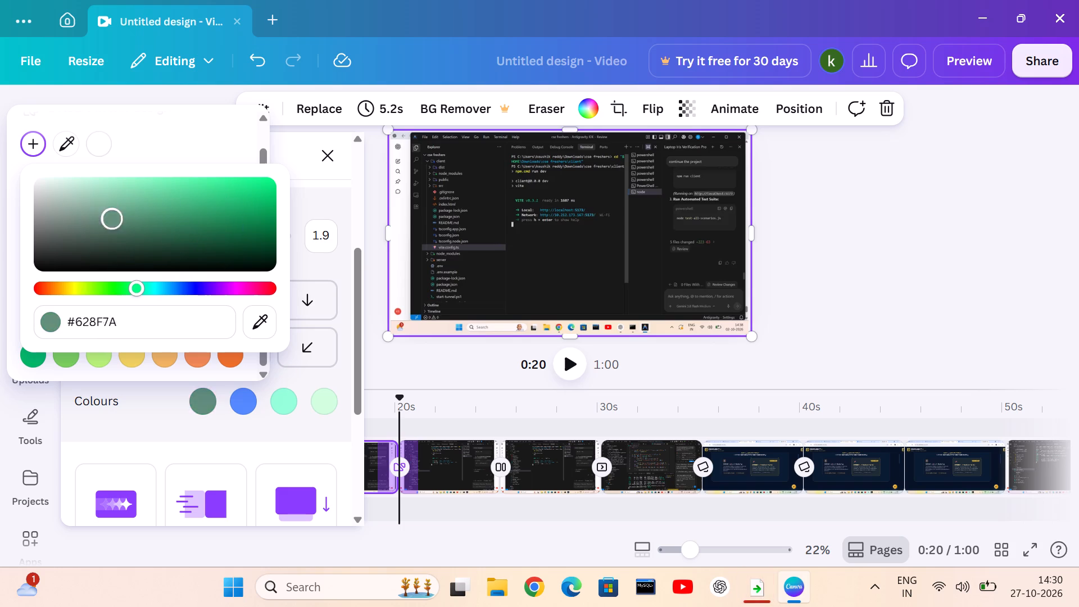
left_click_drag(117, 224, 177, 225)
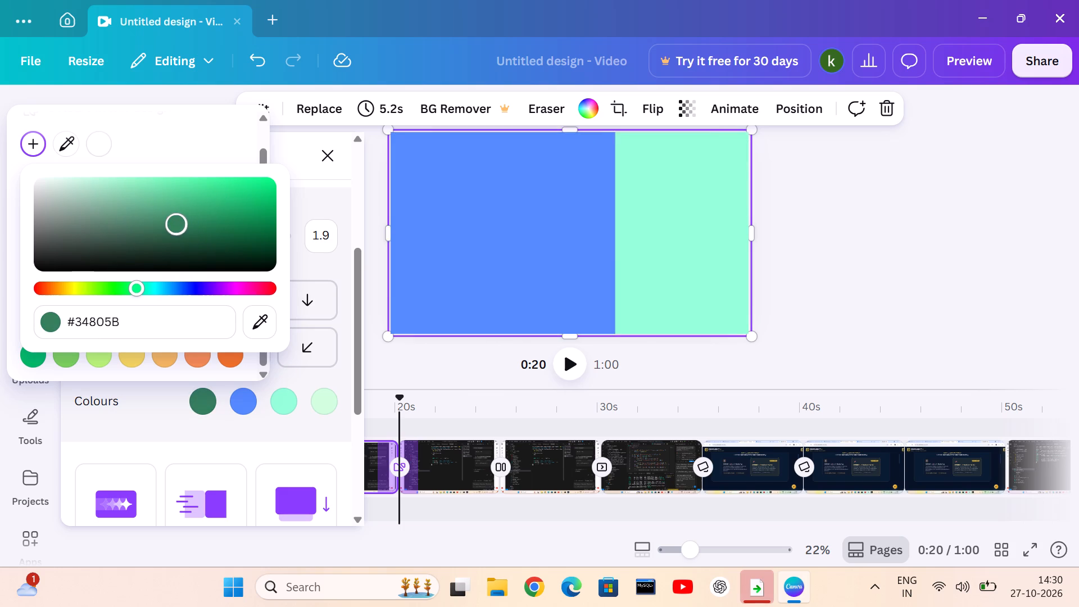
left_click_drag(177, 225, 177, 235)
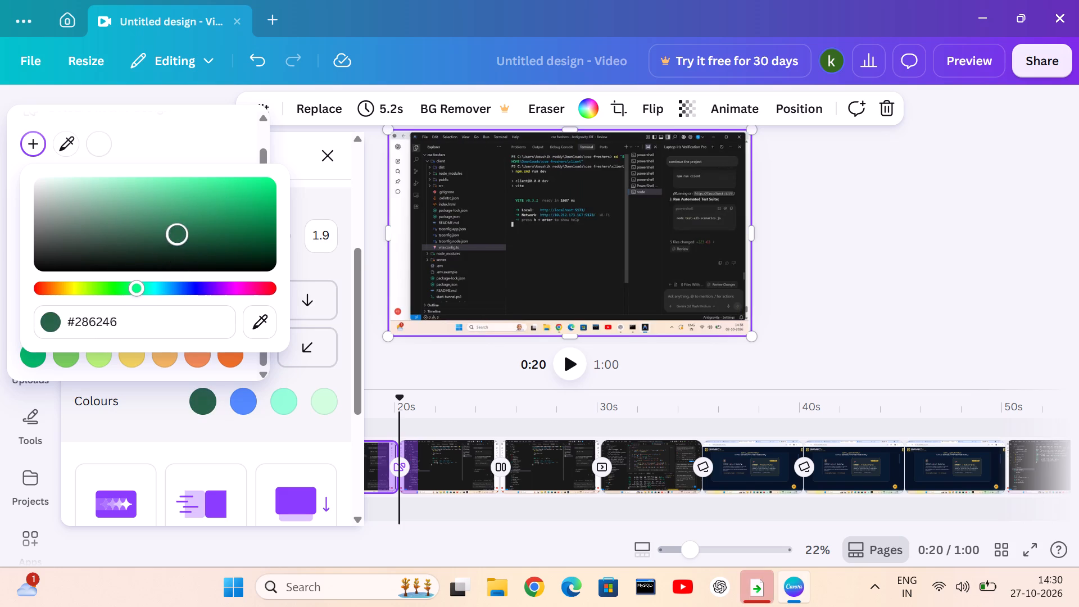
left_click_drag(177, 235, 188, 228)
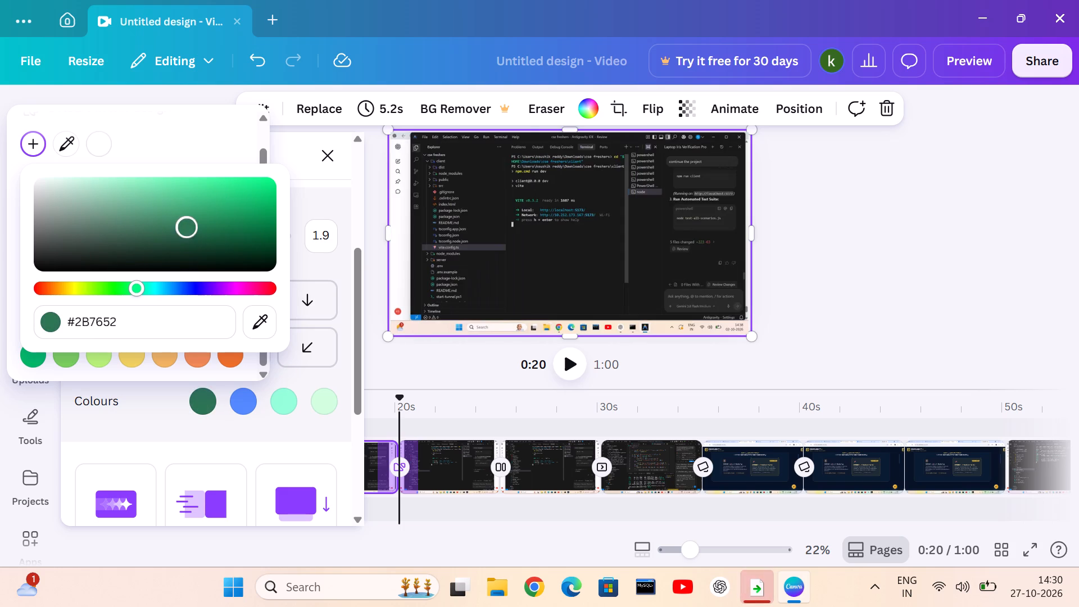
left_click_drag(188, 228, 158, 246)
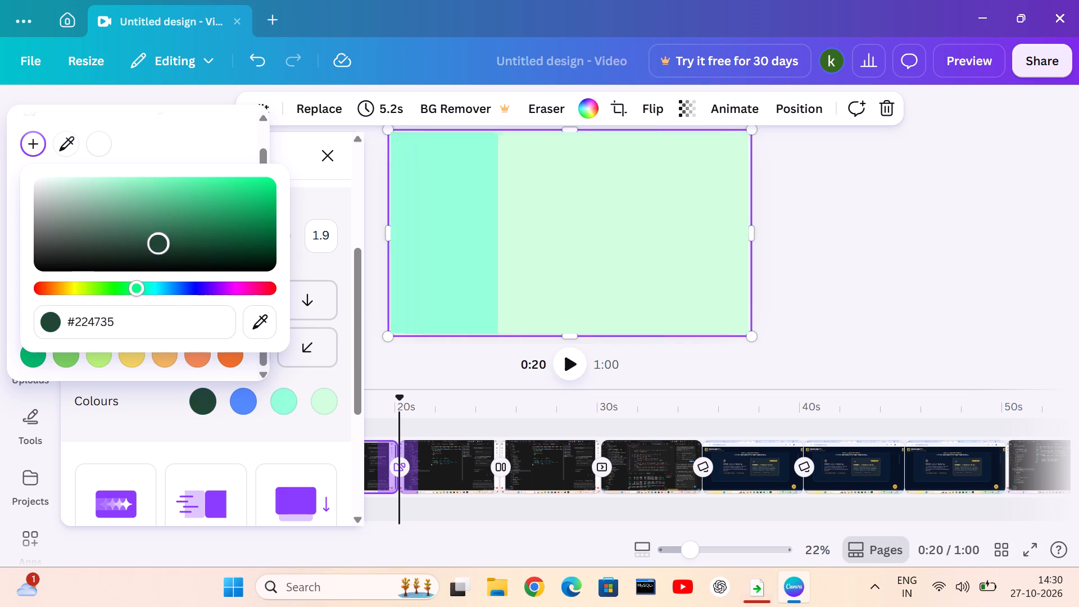
Set the first Colour Wipe colour to black #000000, shift its hue to blue, and close the transition settings.
left_click_drag(158, 246, 162, 293)
left_click(162, 285)
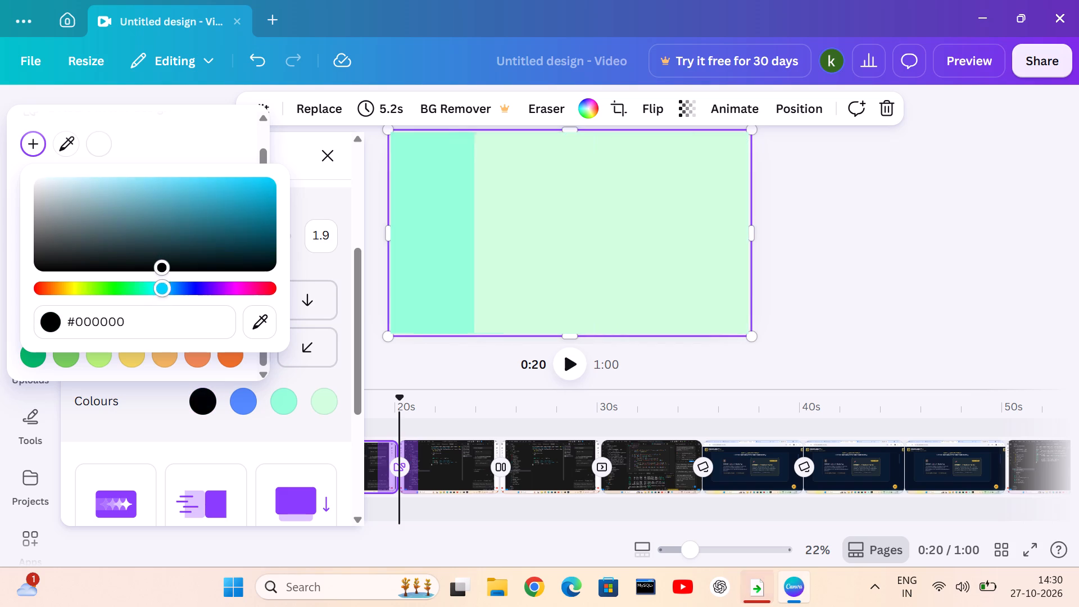
left_click(170, 288)
left_click_drag(178, 292, 185, 298)
left_click_drag(189, 296, 233, 289)
left_click(233, 280)
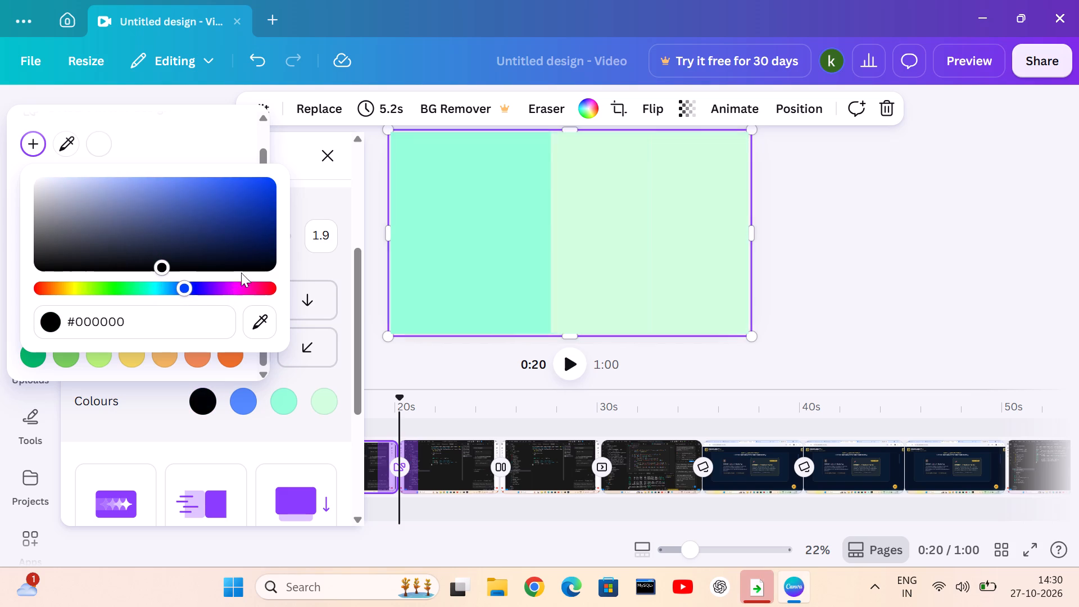
left_click(324, 161)
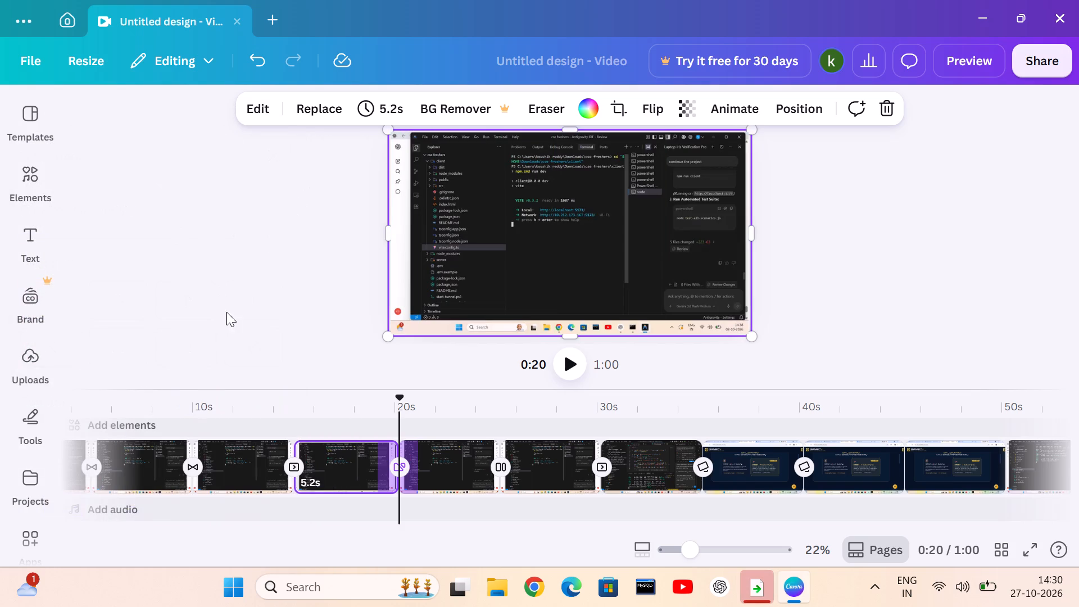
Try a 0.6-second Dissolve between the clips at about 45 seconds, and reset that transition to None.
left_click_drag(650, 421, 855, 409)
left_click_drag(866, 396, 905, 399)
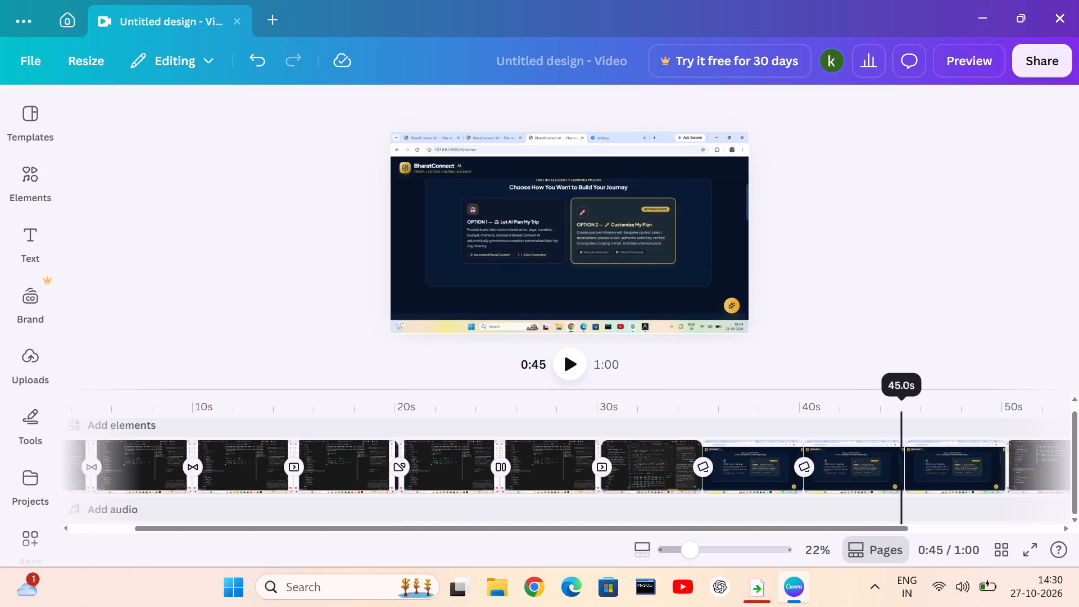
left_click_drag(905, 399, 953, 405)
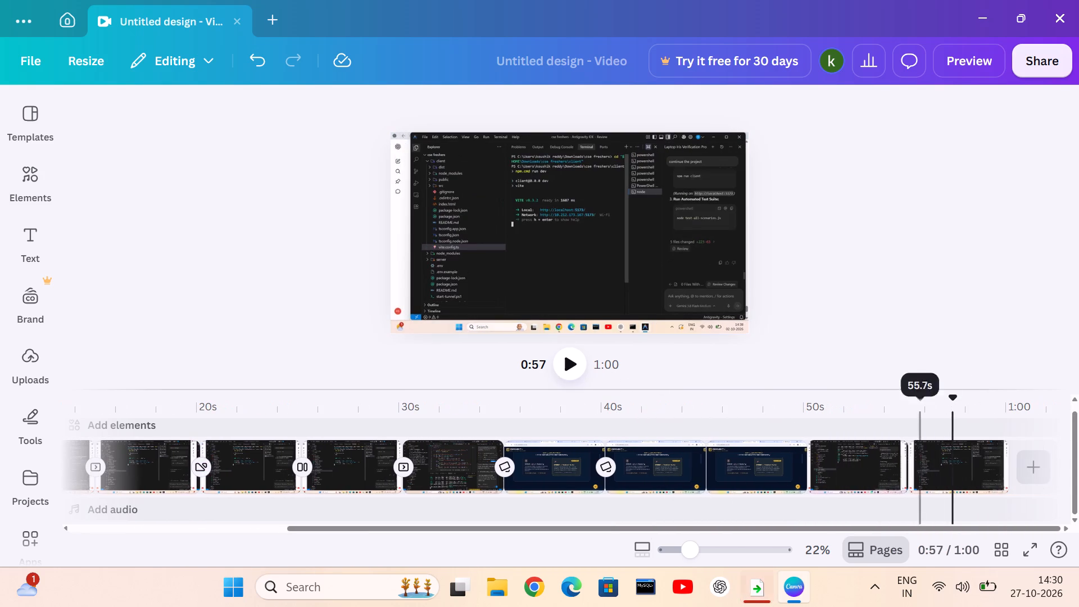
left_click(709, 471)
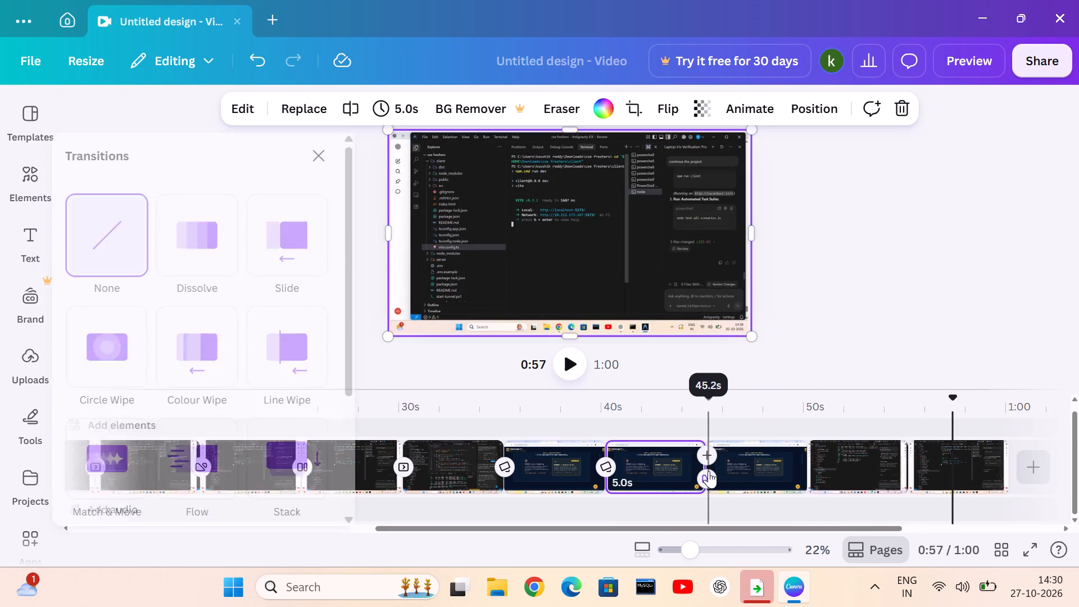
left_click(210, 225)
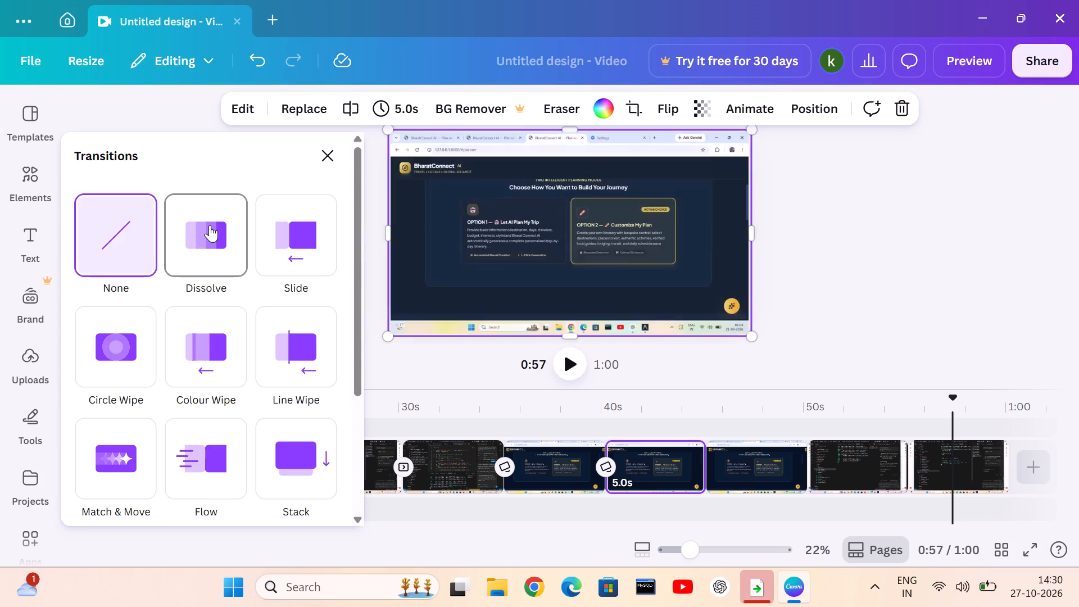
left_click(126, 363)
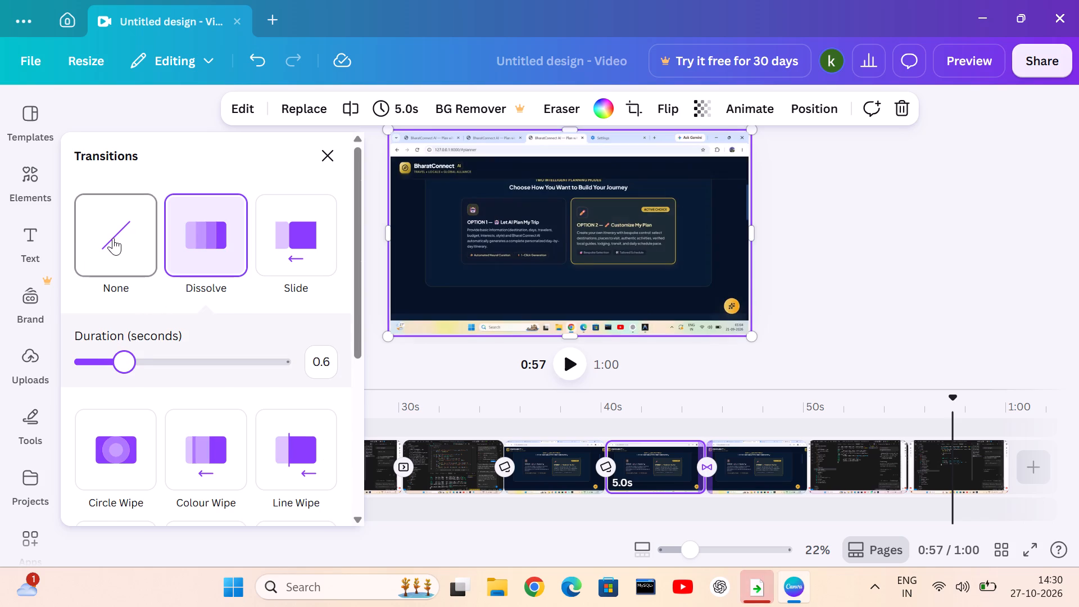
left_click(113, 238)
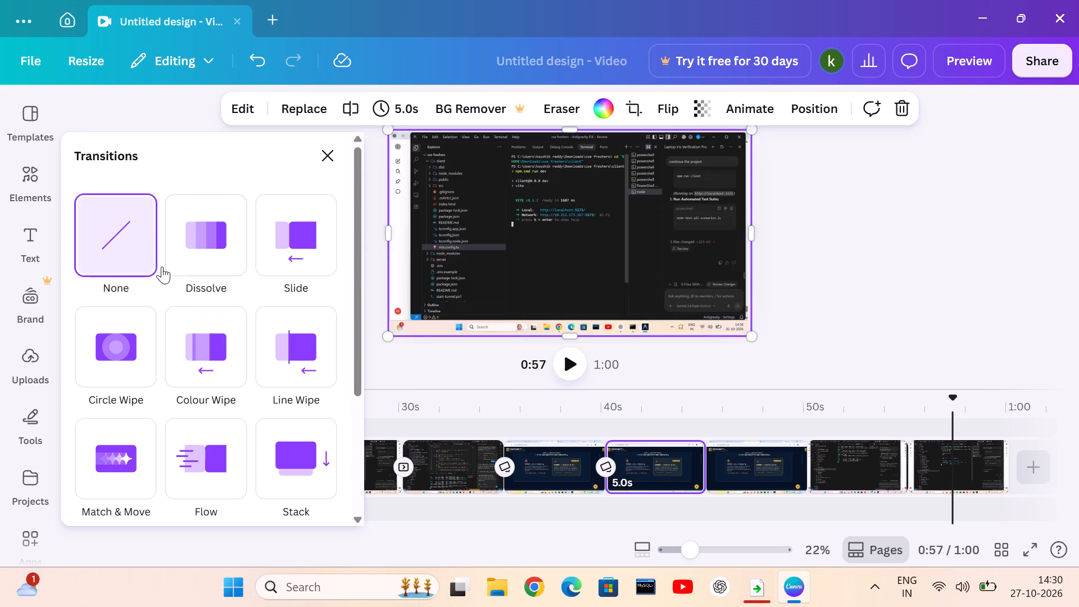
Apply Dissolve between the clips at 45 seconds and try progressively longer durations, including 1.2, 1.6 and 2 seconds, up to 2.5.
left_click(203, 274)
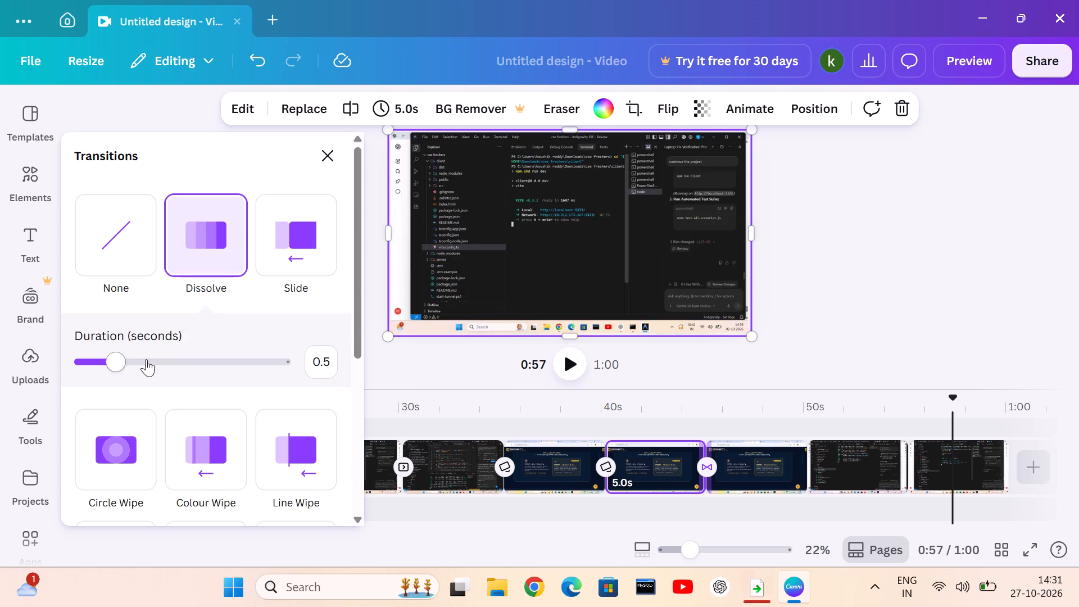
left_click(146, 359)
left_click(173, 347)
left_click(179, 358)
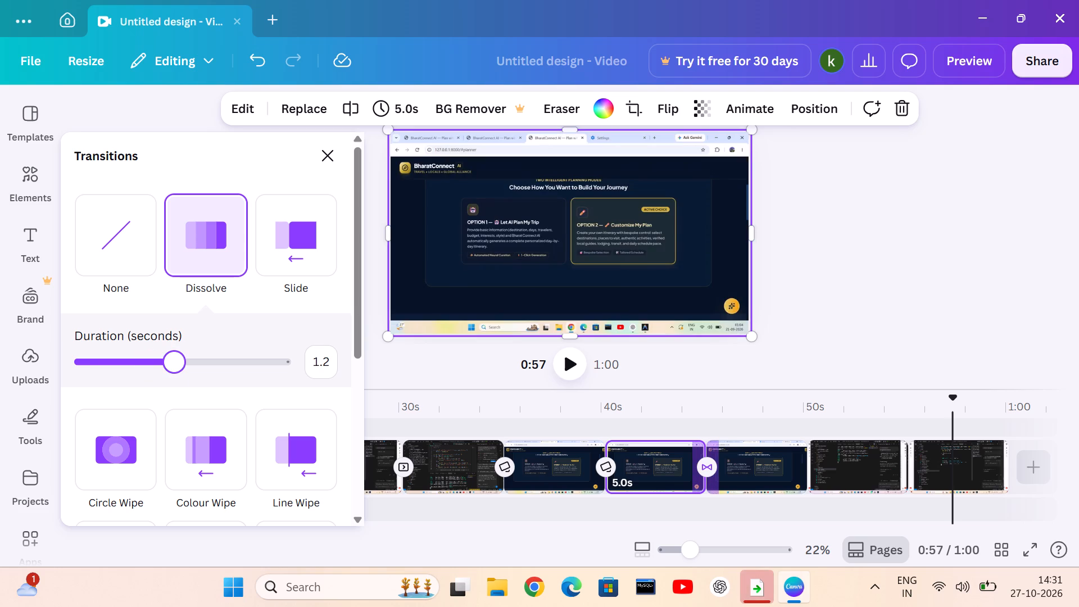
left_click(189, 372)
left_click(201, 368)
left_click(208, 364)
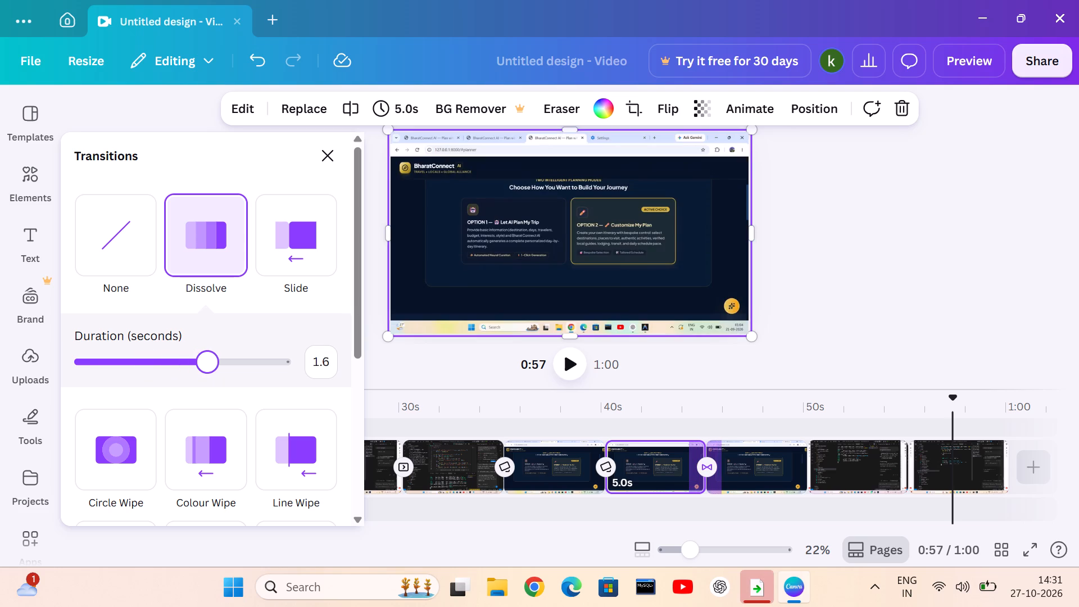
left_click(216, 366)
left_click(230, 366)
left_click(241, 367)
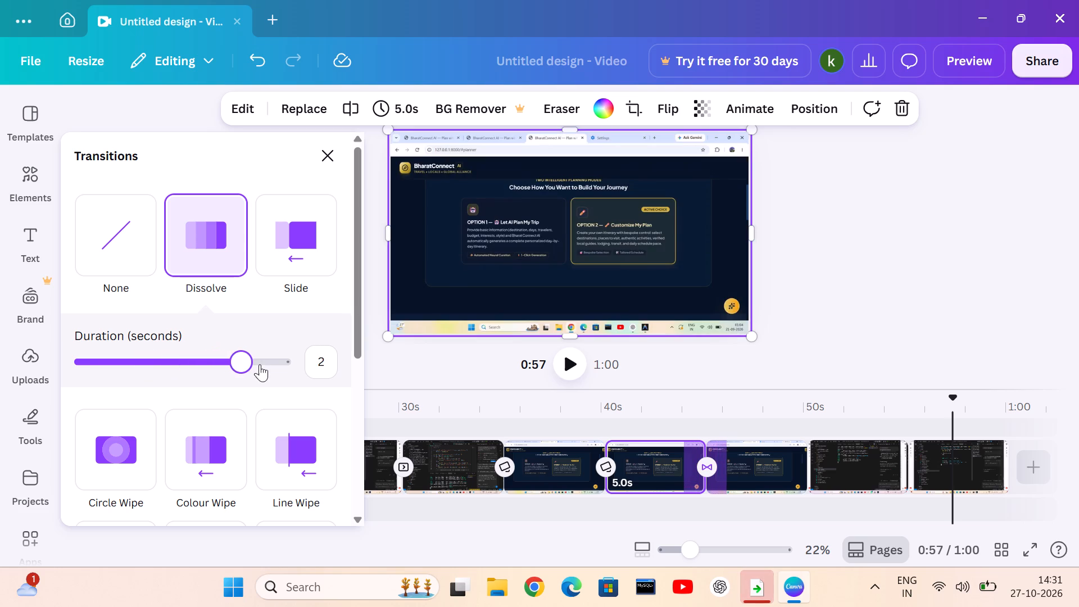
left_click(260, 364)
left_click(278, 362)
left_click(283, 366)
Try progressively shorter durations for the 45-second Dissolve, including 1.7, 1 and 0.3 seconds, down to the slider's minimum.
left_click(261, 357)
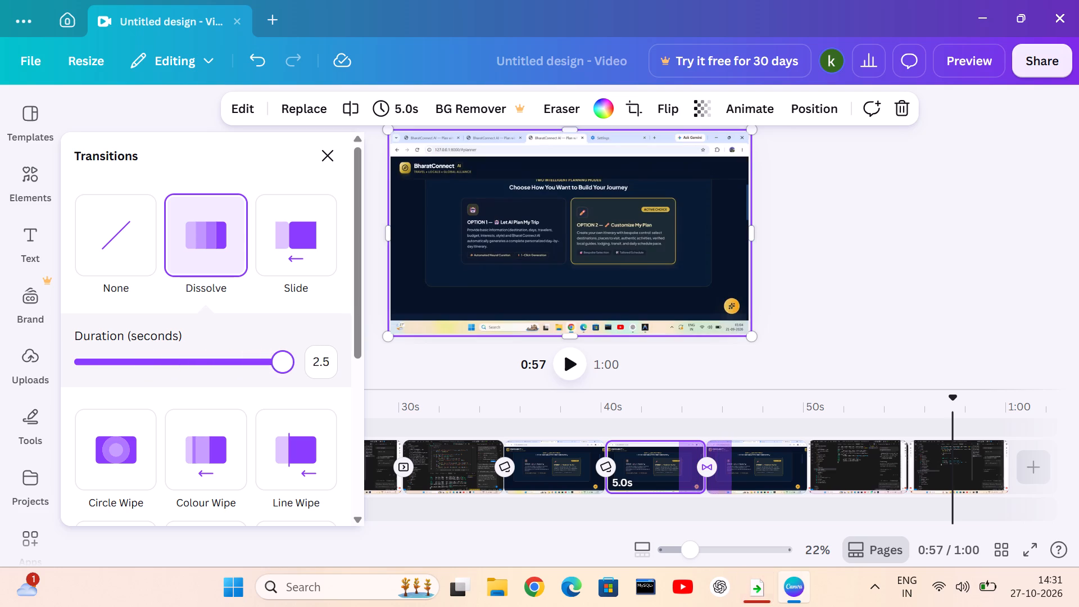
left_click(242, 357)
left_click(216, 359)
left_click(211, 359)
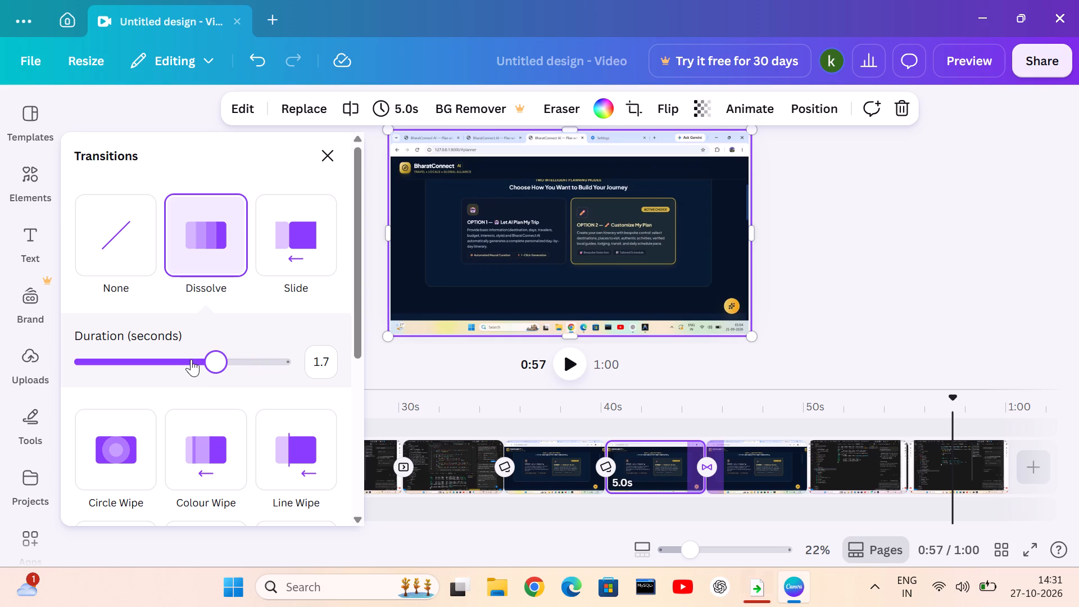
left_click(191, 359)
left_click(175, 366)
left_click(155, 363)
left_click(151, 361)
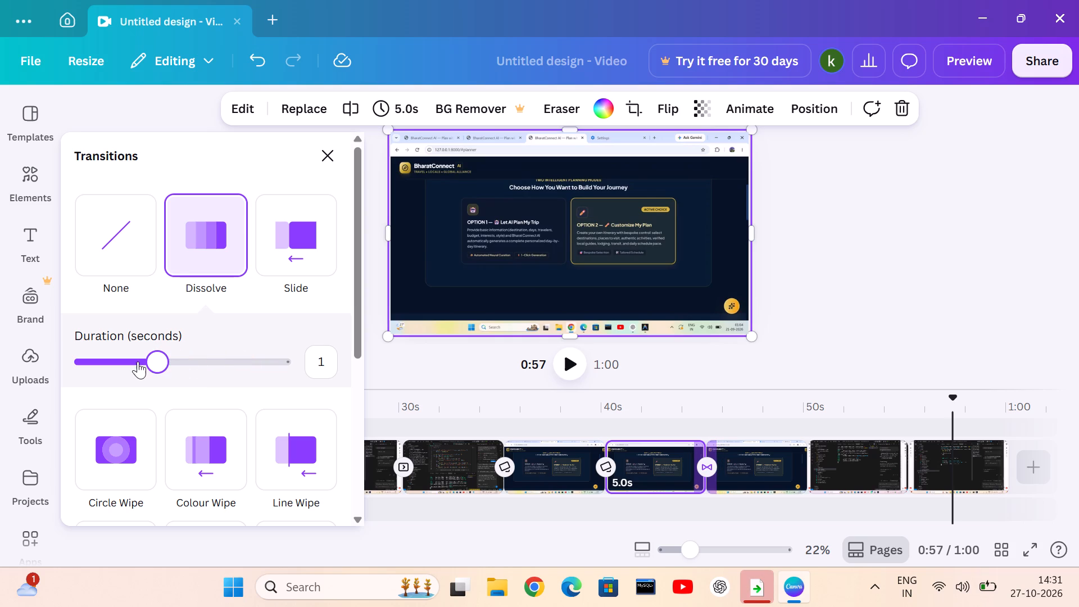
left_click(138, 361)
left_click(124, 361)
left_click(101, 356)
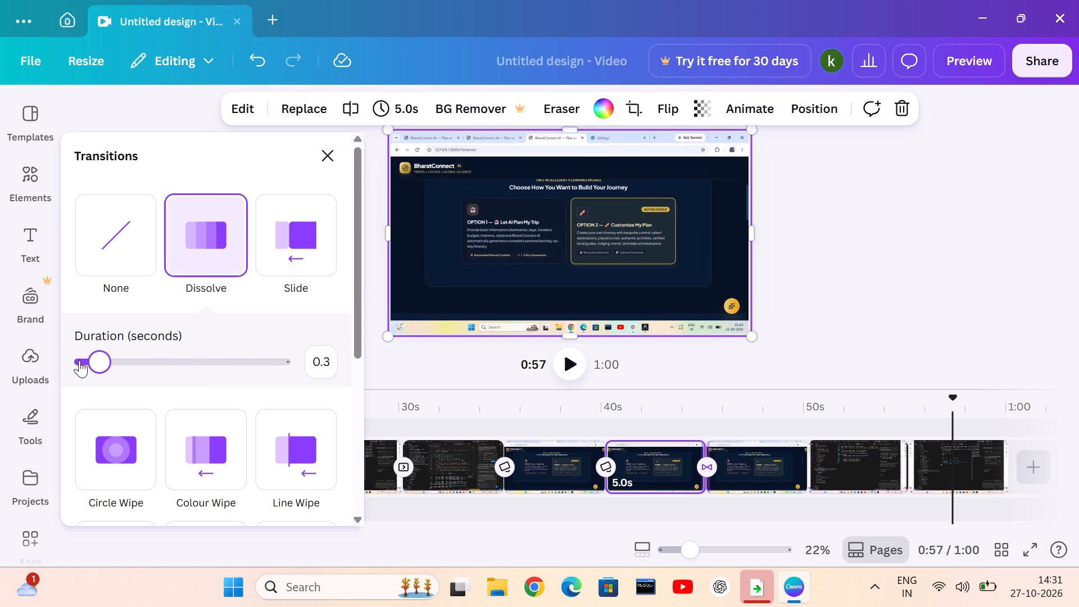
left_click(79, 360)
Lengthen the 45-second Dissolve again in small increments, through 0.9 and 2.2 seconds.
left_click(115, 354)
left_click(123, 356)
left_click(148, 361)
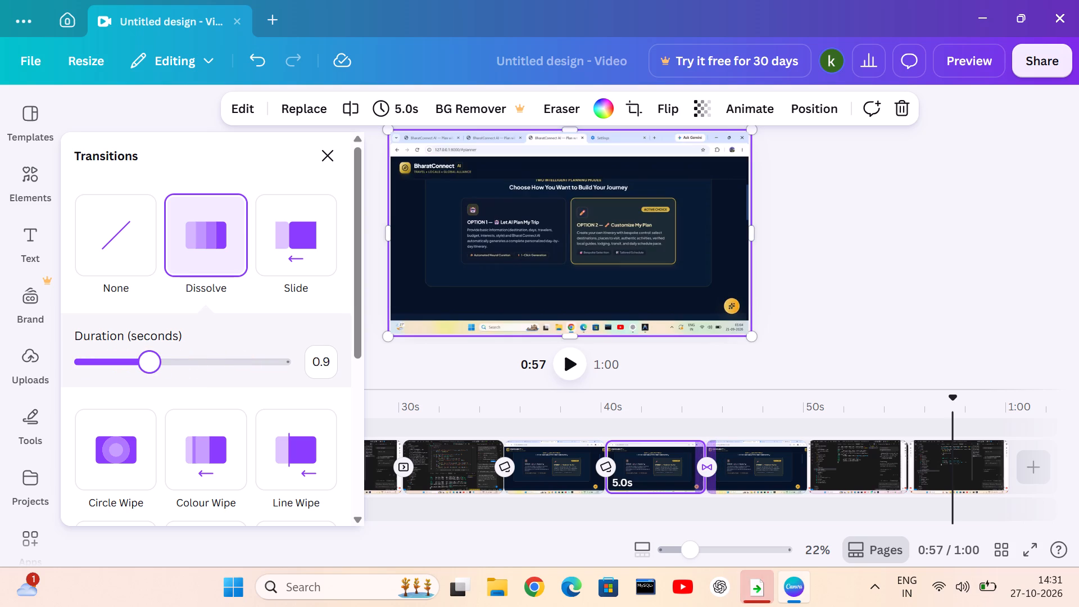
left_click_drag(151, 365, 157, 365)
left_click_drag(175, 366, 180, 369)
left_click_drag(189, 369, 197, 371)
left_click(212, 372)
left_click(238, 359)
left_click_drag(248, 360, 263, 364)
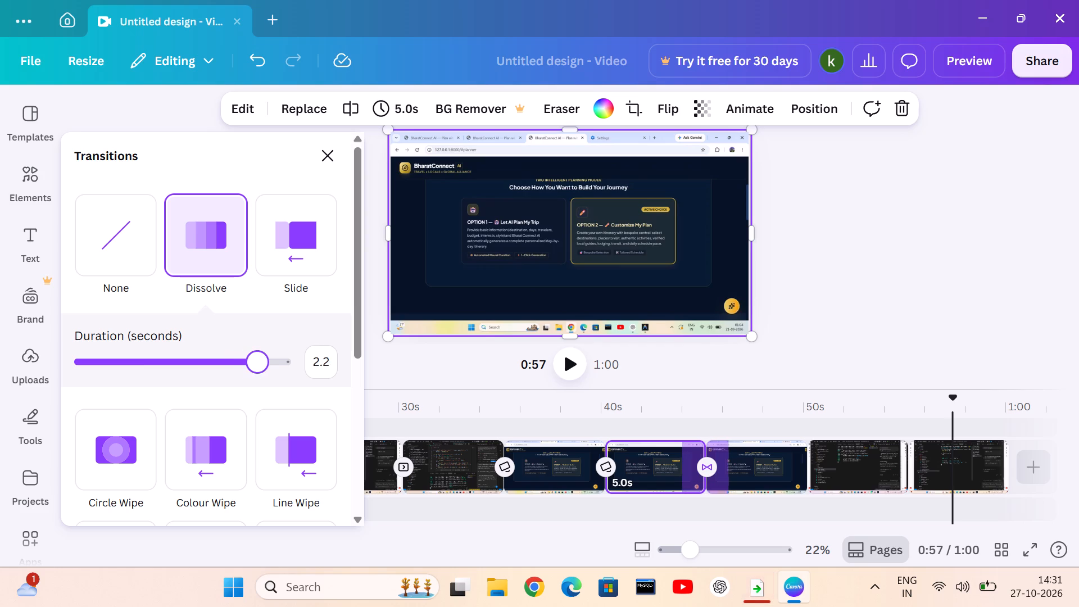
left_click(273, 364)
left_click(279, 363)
Switch the transition at 45 seconds to Slide and shorten its duration through 2.2 and 0.8 seconds to 0.1.
left_click(291, 231)
left_click(258, 361)
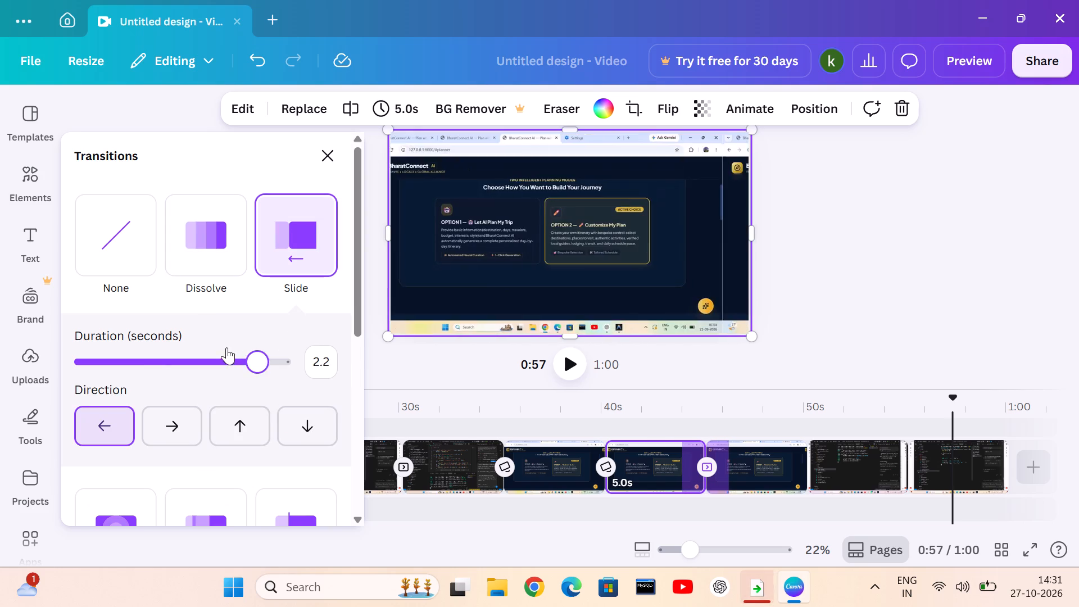
left_click(225, 350)
left_click(210, 365)
left_click(192, 363)
left_click(185, 365)
left_click(178, 367)
left_click(141, 364)
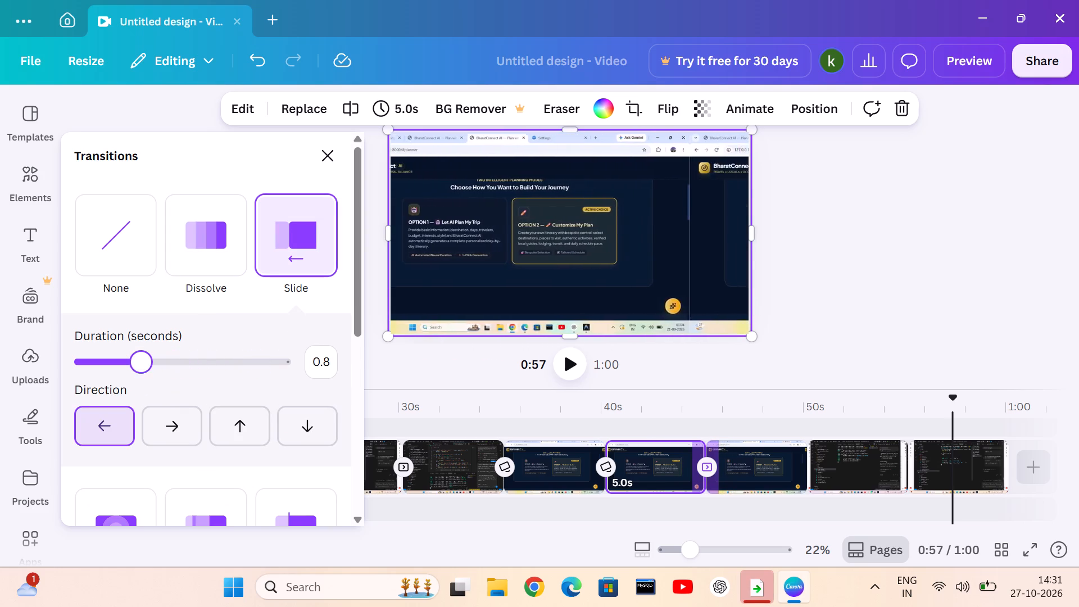
left_click(130, 355)
left_click(110, 364)
left_click(105, 365)
left_click(94, 363)
left_click(81, 369)
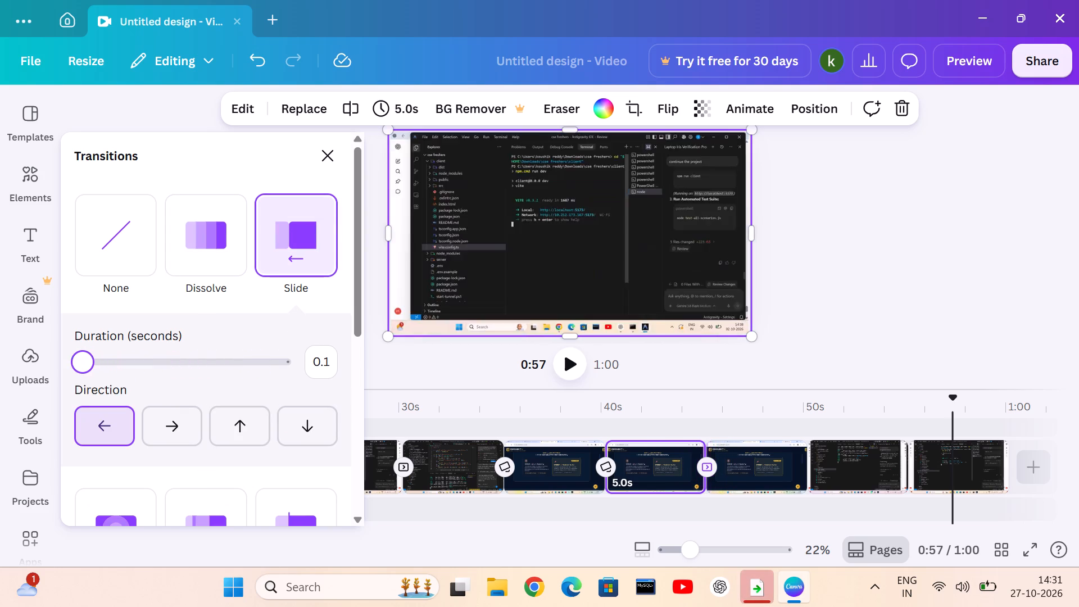
left_click_drag(76, 372, 84, 377)
Try the rightward and upward directions for the 45-second Slide, and set it to downward.
left_click(182, 425)
left_click(222, 426)
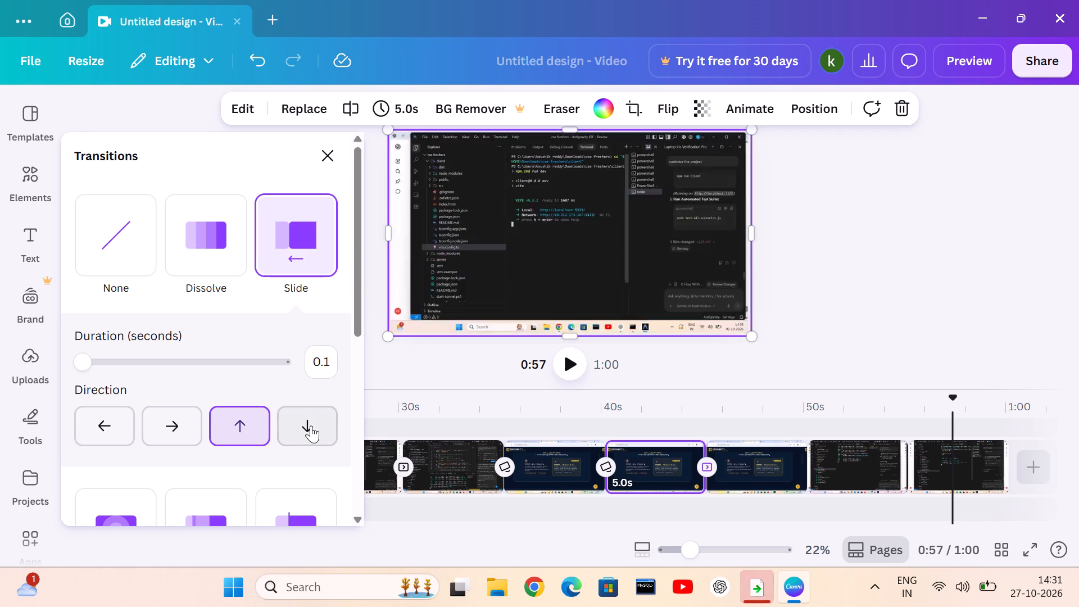
left_click(311, 425)
Try 1.3 and 0.9 seconds for the downward Slide's duration, and set it to 0.3 seconds.
left_click(140, 354)
left_click_drag(174, 364, 196, 366)
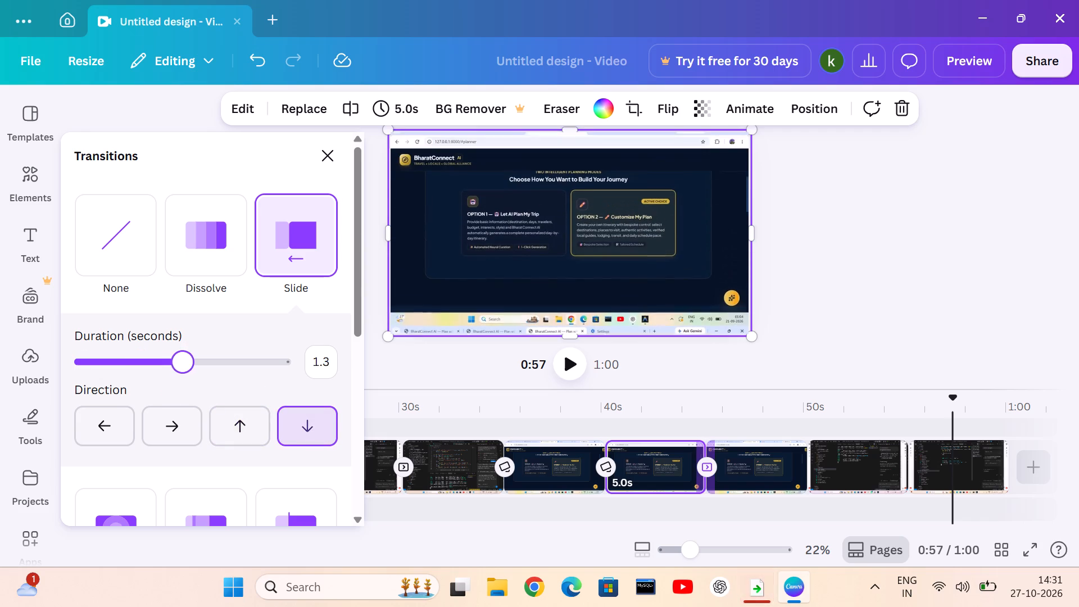
left_click_drag(196, 366, 150, 341)
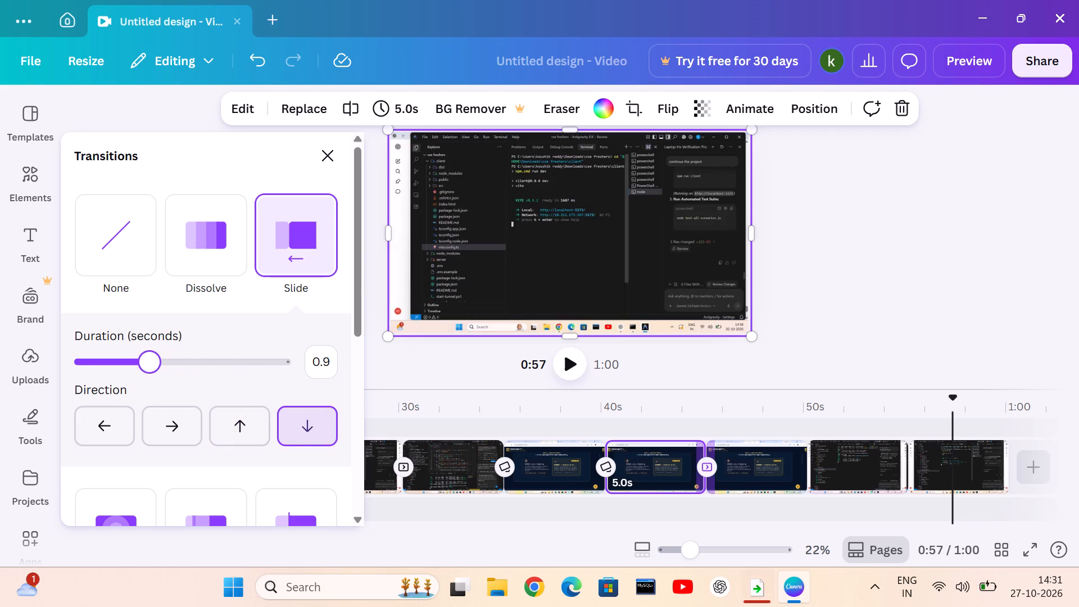
left_click_drag(150, 341, 98, 301)
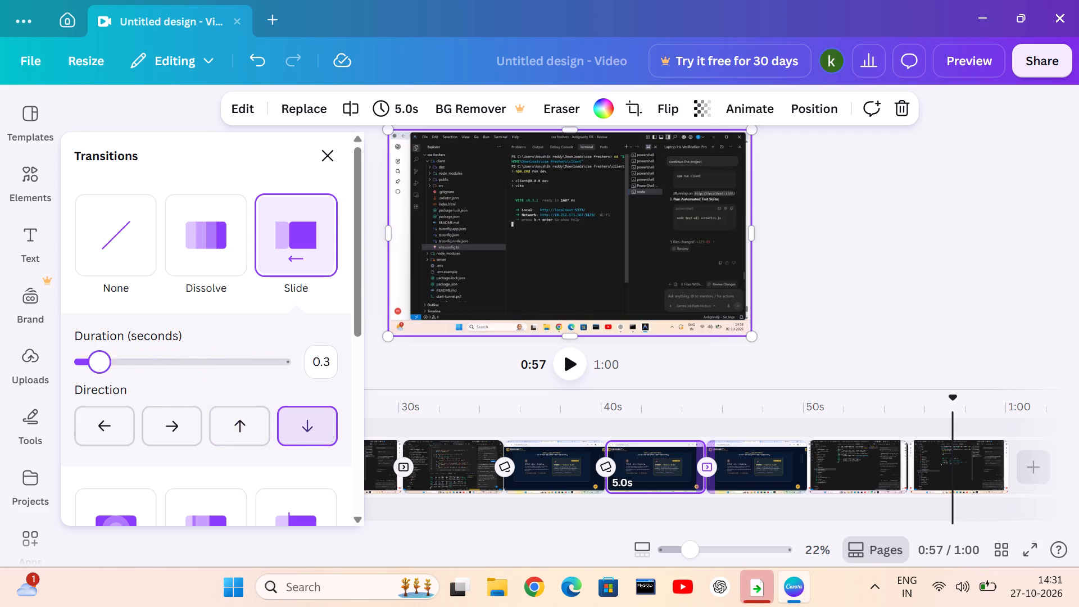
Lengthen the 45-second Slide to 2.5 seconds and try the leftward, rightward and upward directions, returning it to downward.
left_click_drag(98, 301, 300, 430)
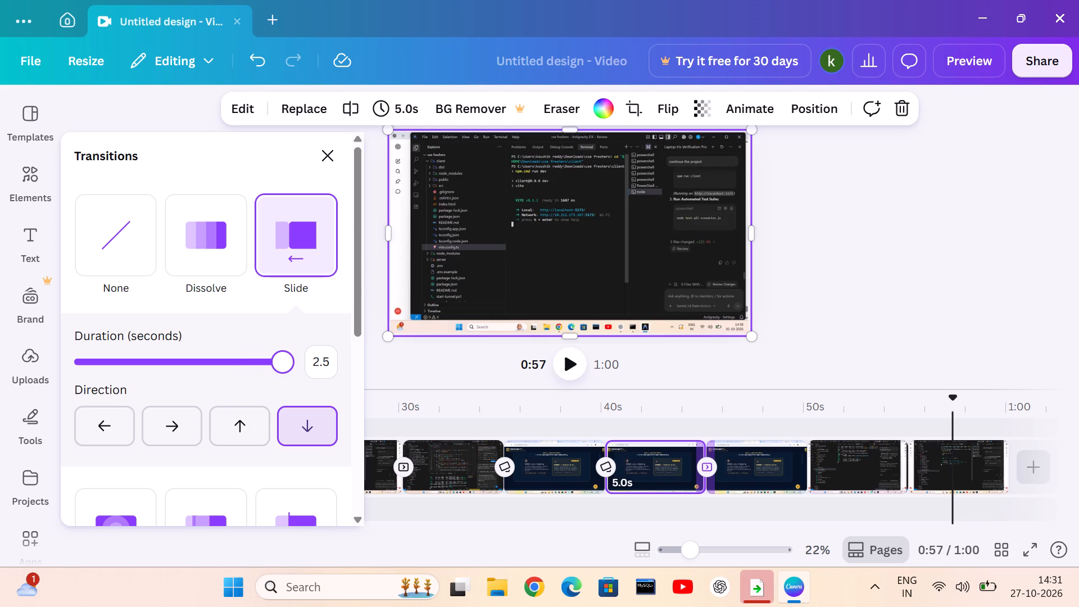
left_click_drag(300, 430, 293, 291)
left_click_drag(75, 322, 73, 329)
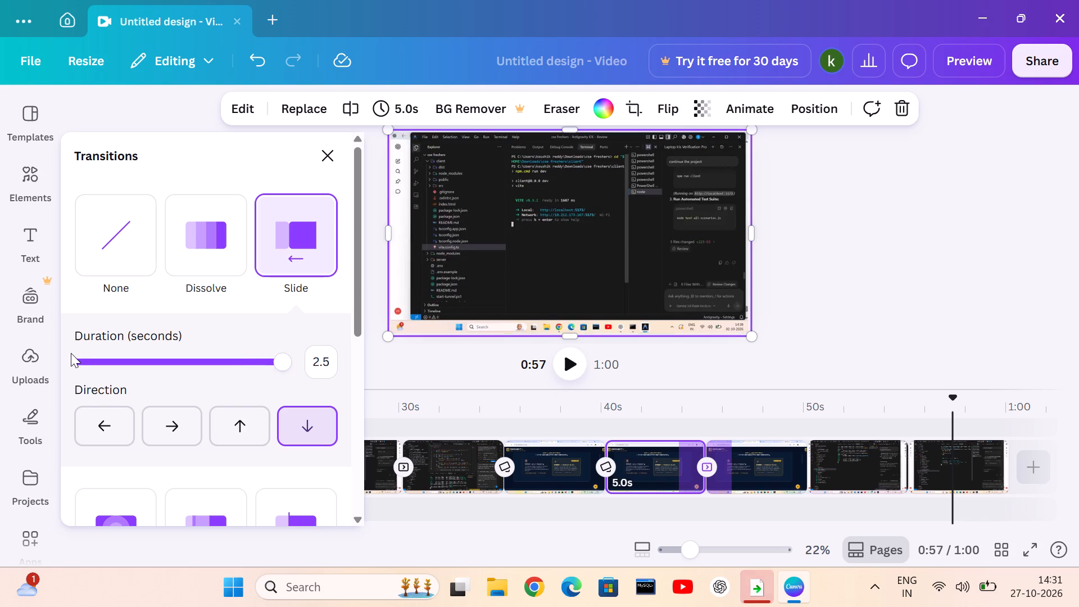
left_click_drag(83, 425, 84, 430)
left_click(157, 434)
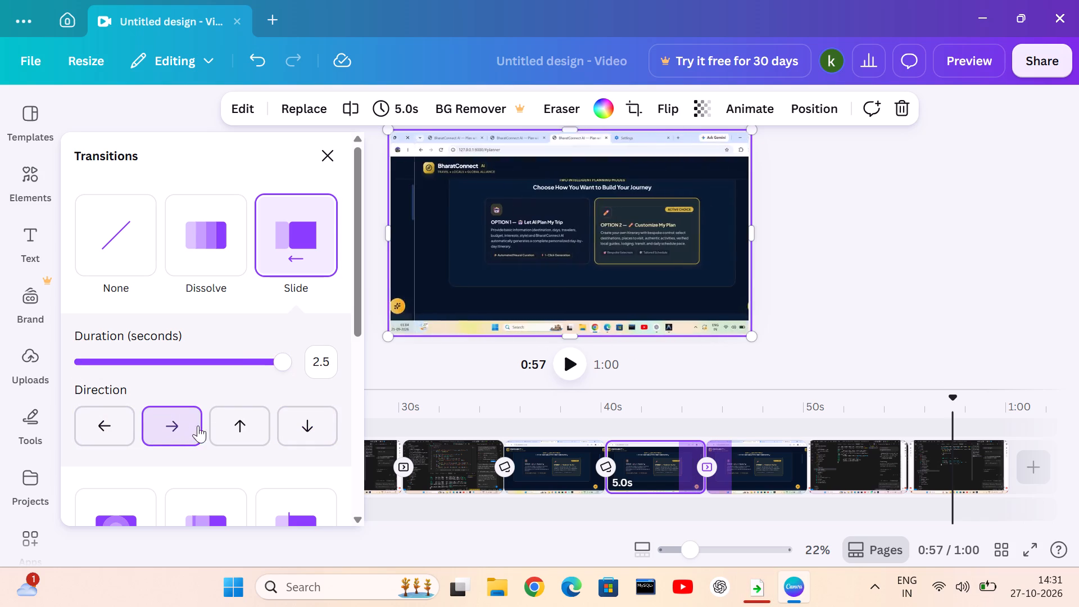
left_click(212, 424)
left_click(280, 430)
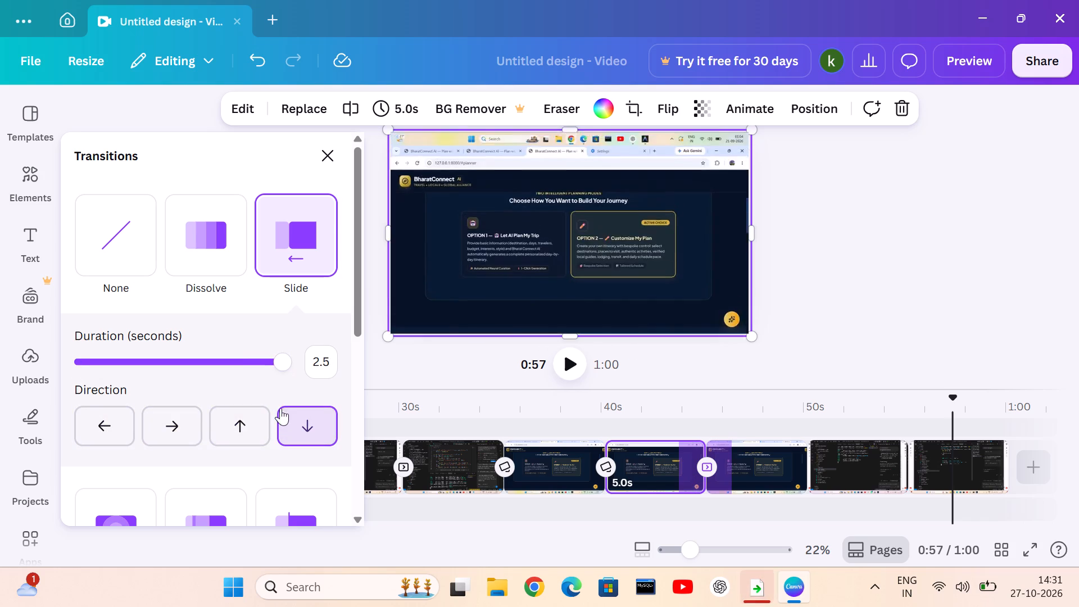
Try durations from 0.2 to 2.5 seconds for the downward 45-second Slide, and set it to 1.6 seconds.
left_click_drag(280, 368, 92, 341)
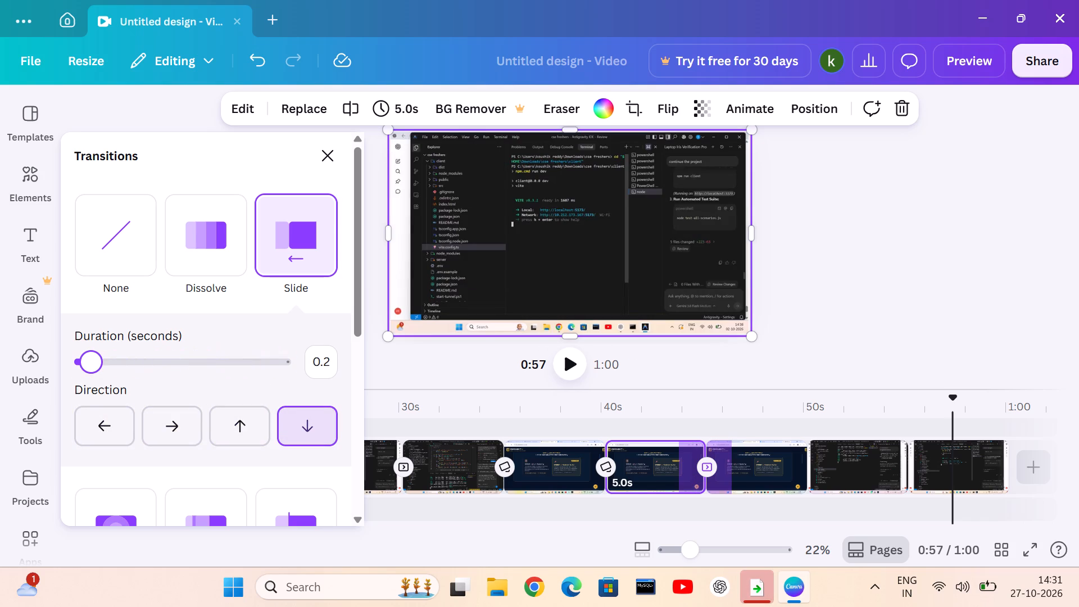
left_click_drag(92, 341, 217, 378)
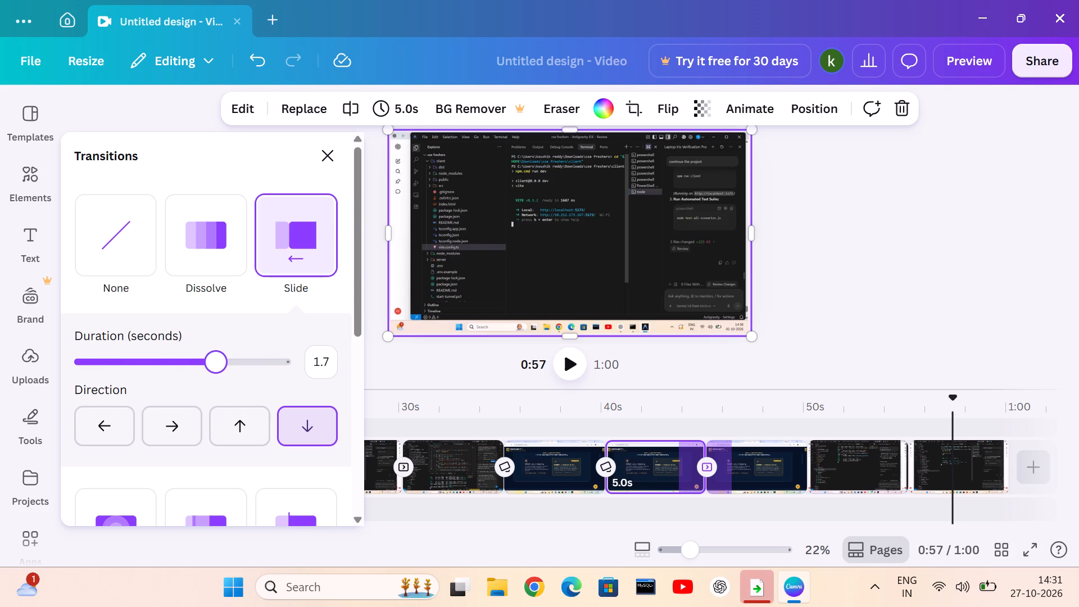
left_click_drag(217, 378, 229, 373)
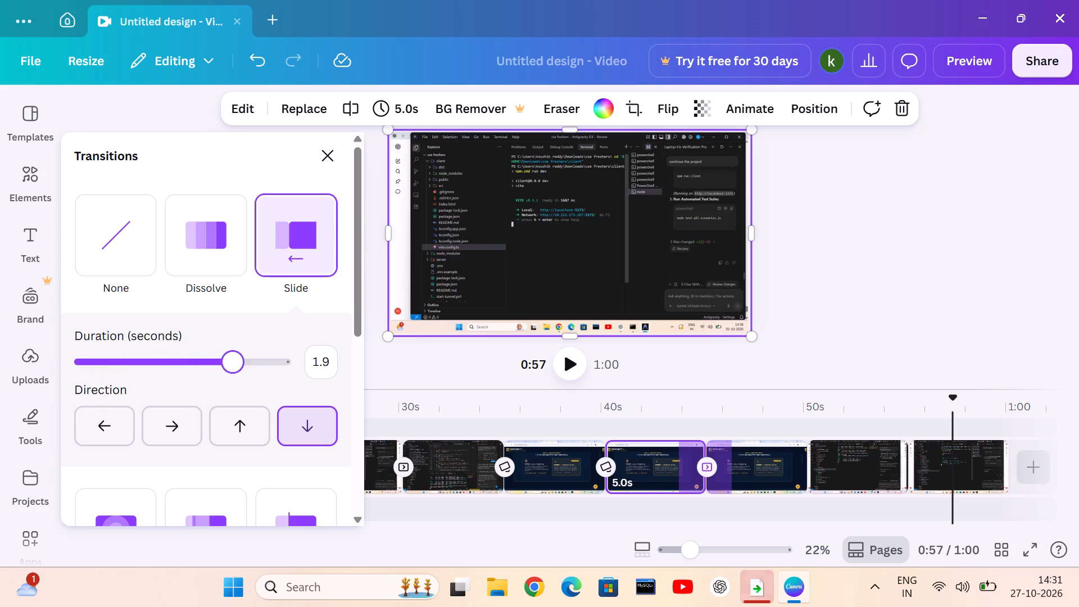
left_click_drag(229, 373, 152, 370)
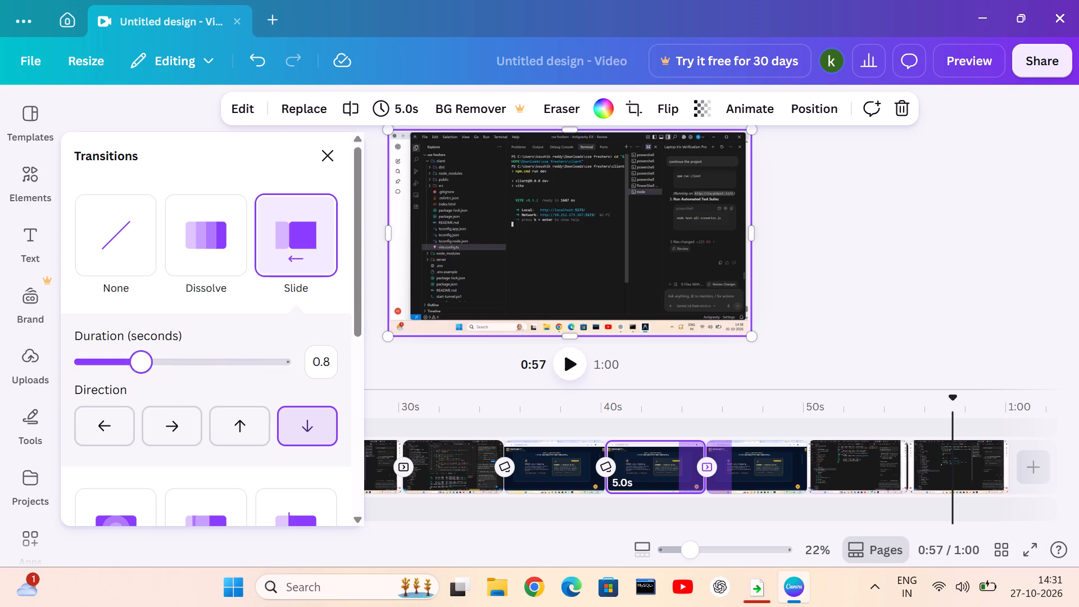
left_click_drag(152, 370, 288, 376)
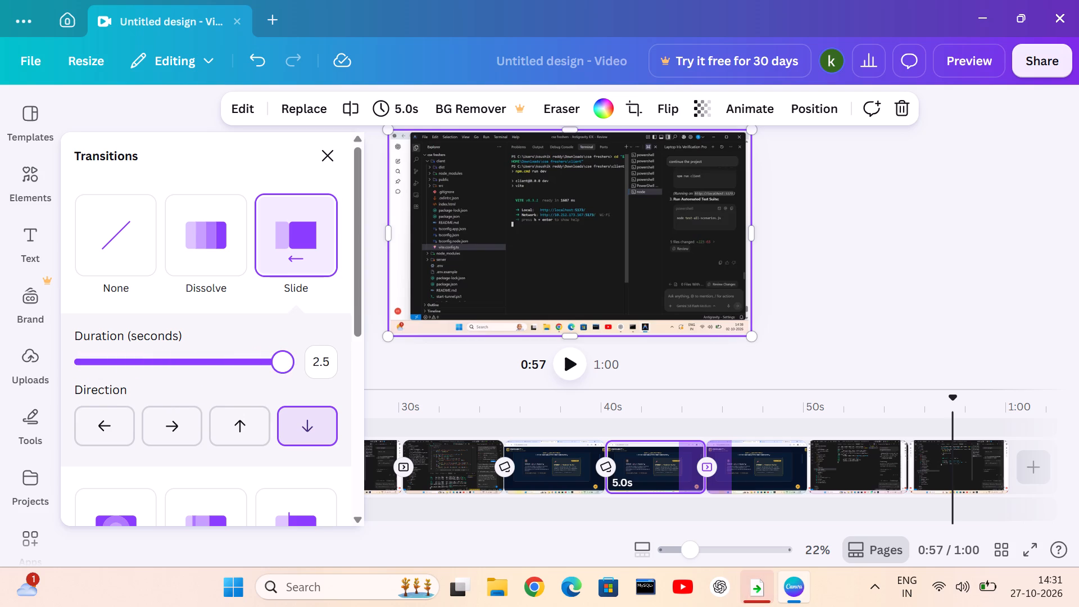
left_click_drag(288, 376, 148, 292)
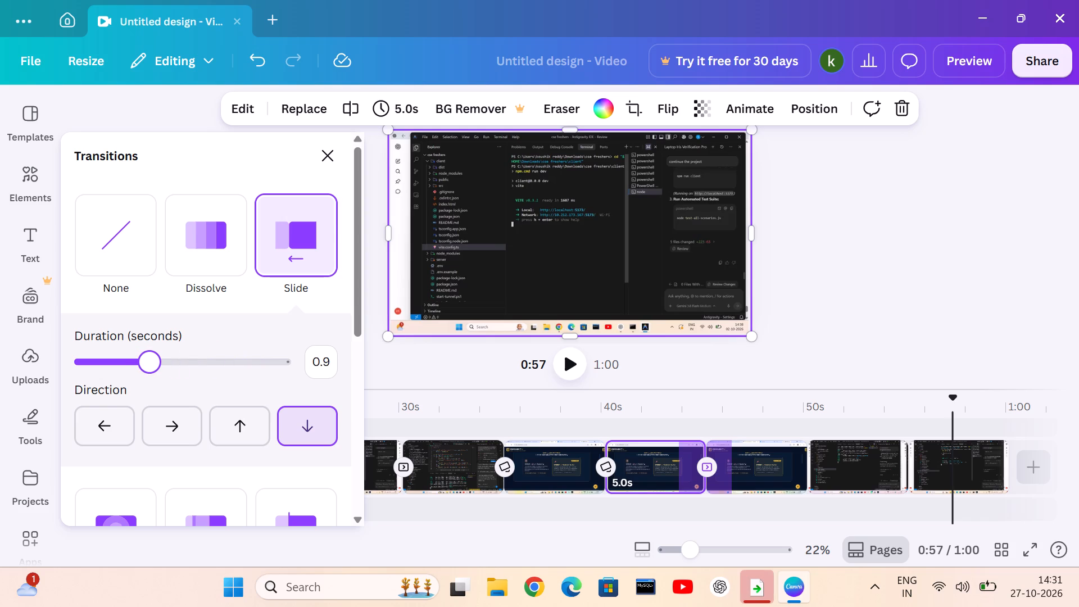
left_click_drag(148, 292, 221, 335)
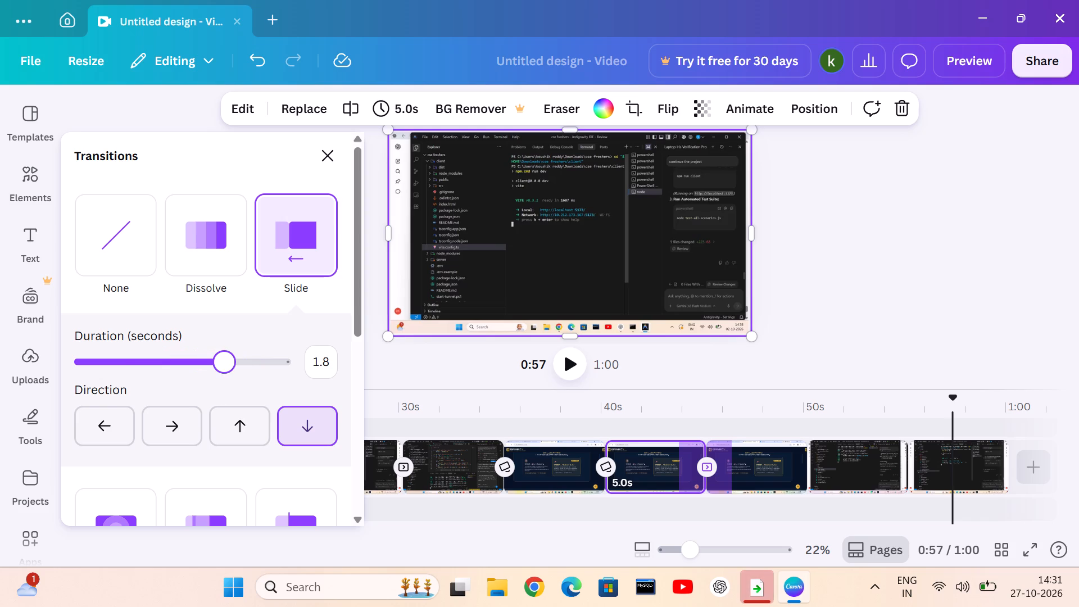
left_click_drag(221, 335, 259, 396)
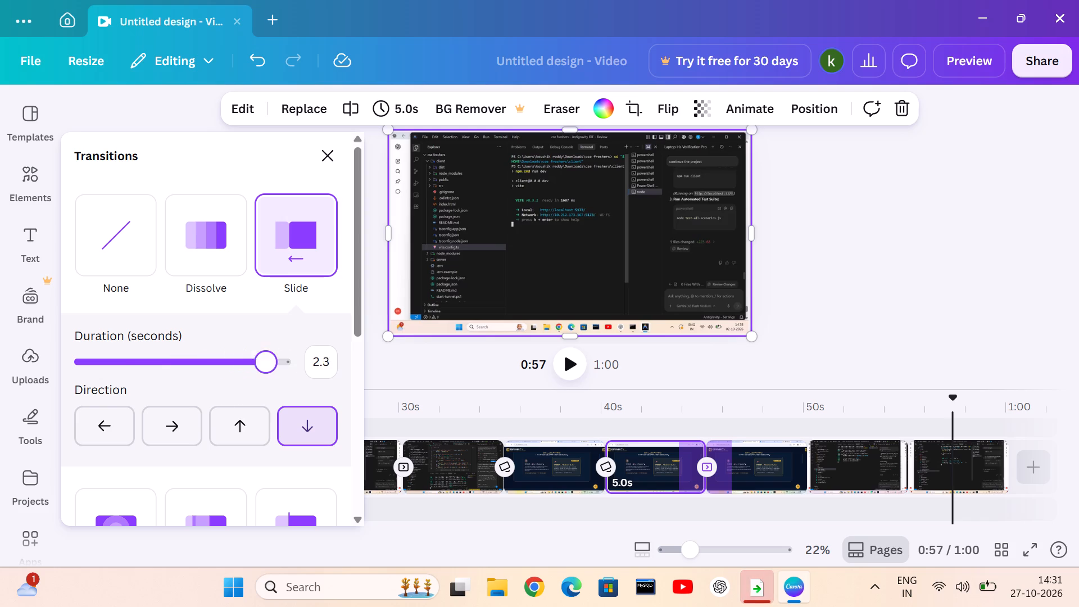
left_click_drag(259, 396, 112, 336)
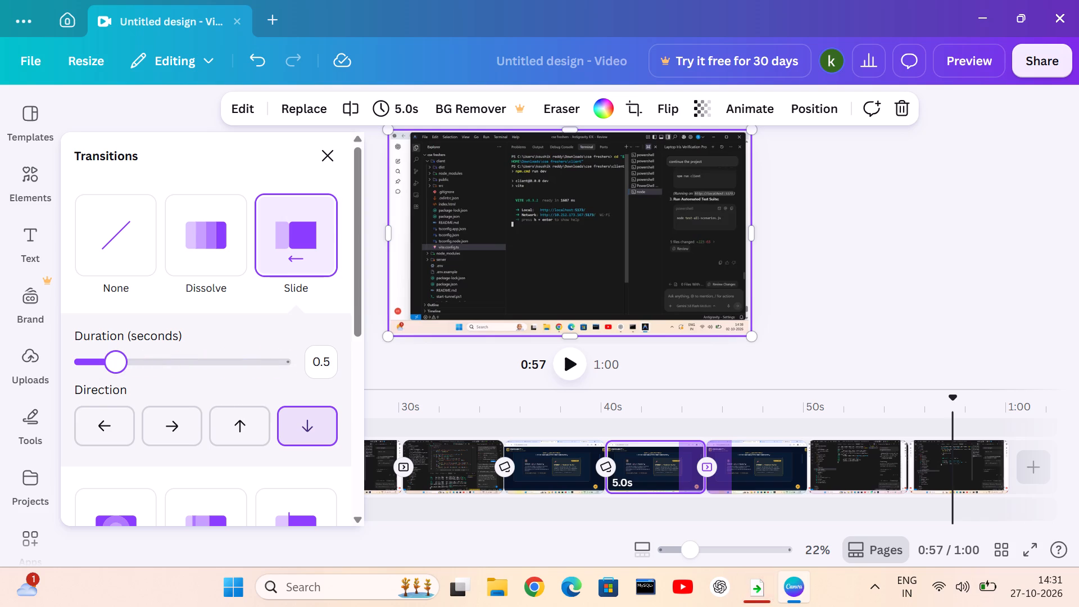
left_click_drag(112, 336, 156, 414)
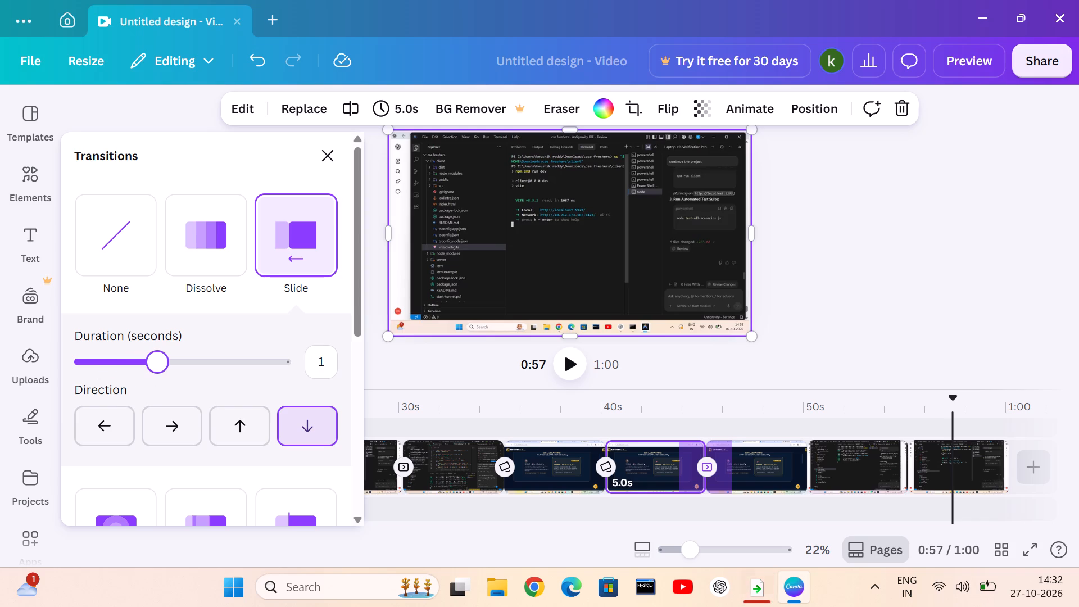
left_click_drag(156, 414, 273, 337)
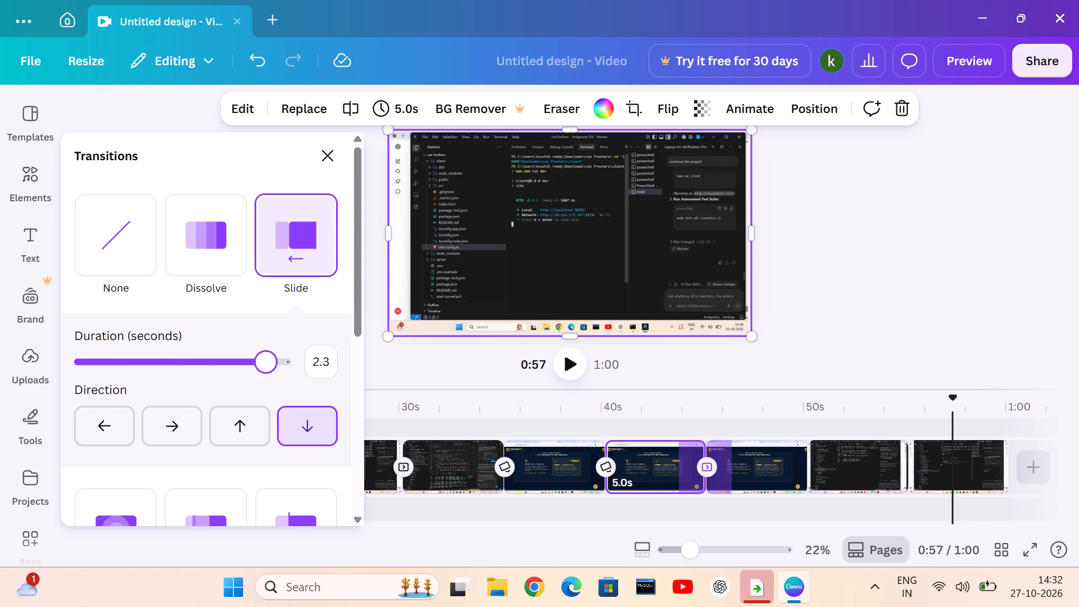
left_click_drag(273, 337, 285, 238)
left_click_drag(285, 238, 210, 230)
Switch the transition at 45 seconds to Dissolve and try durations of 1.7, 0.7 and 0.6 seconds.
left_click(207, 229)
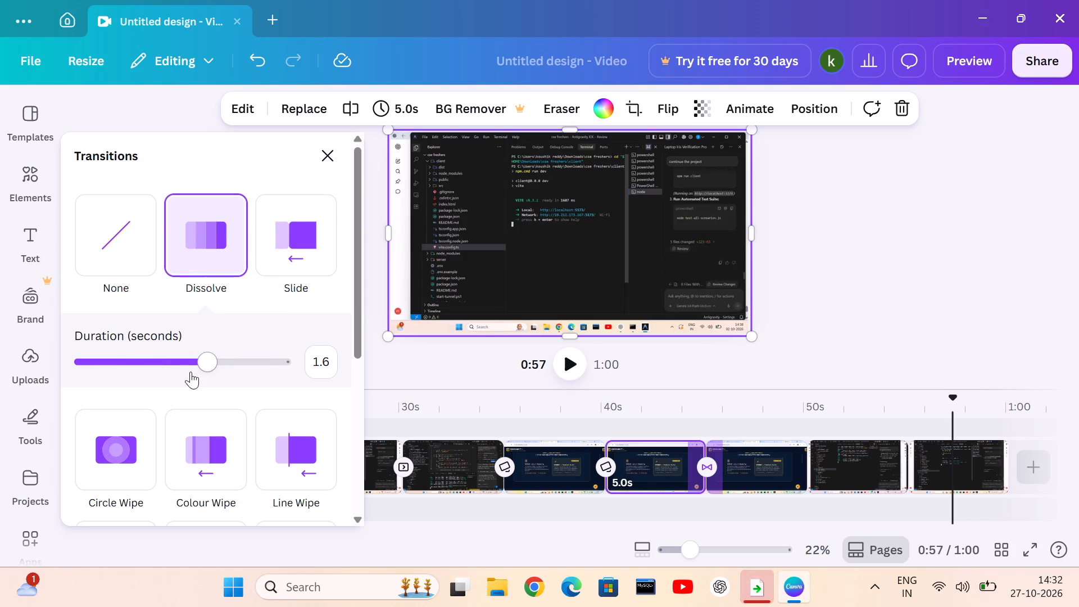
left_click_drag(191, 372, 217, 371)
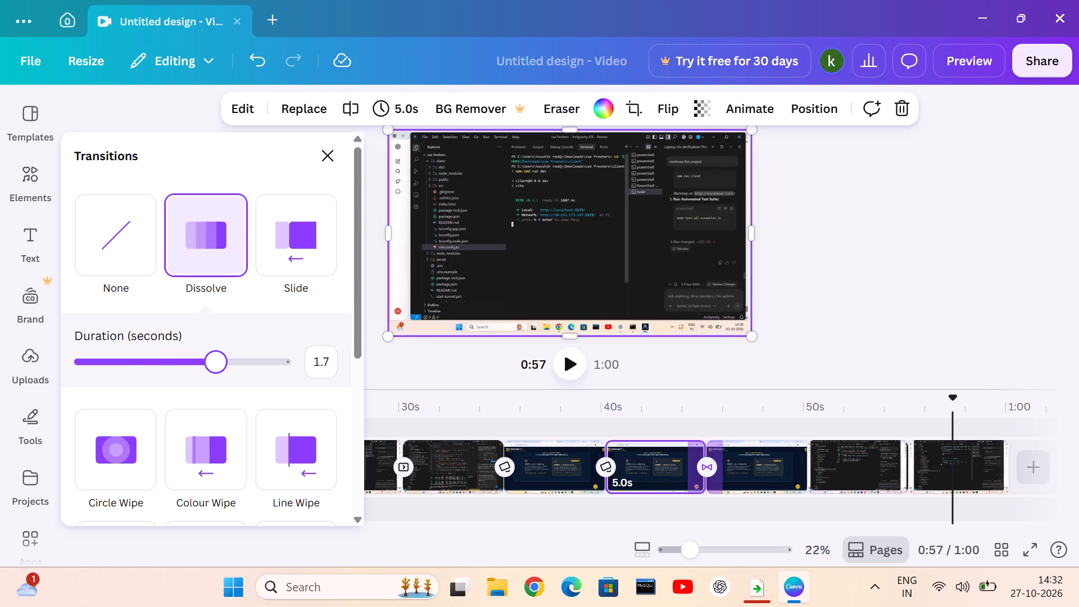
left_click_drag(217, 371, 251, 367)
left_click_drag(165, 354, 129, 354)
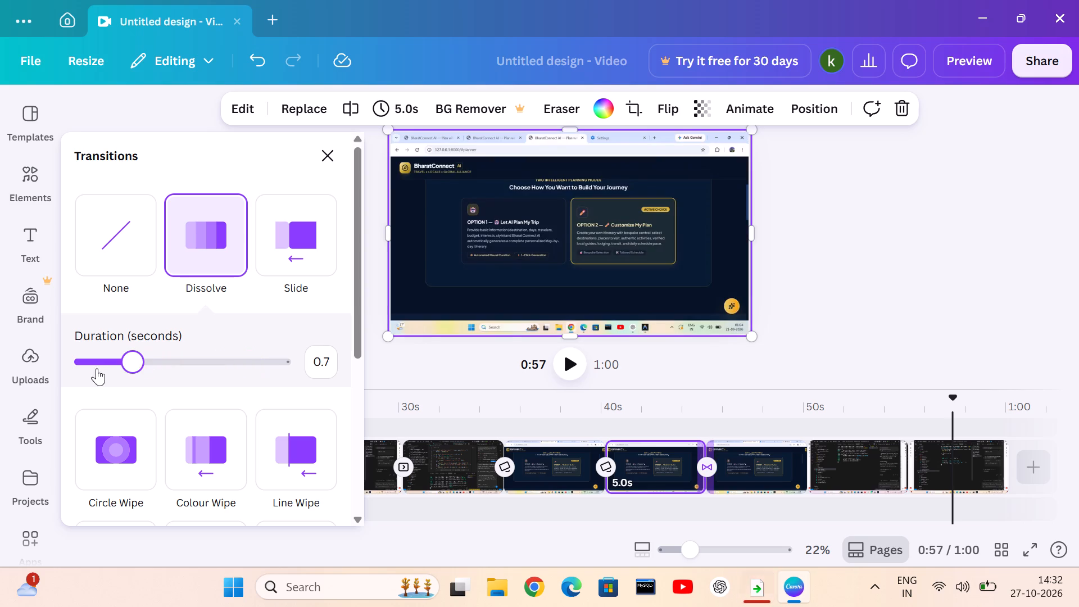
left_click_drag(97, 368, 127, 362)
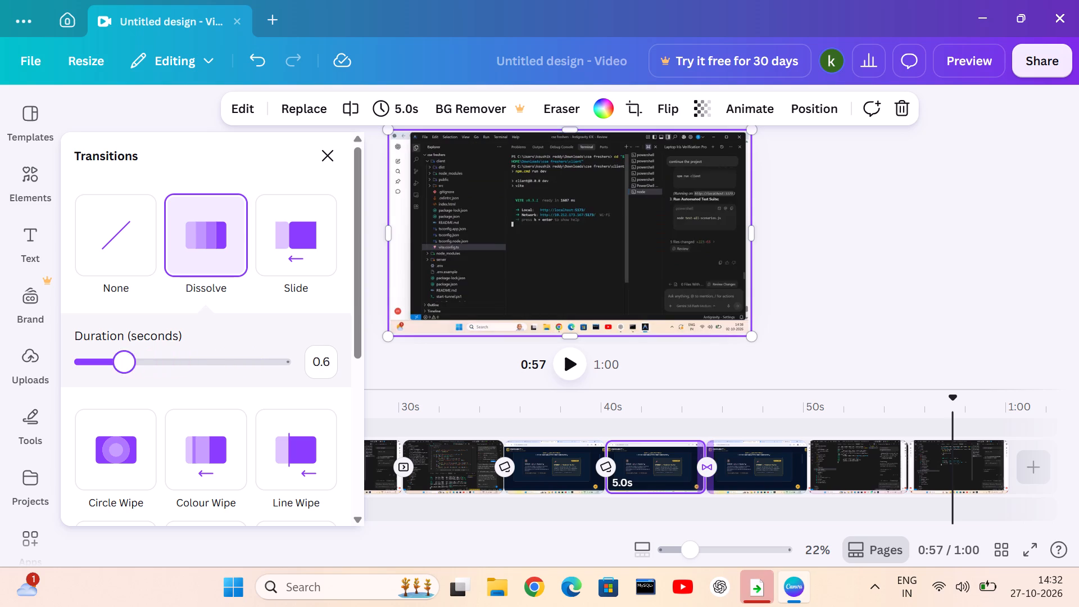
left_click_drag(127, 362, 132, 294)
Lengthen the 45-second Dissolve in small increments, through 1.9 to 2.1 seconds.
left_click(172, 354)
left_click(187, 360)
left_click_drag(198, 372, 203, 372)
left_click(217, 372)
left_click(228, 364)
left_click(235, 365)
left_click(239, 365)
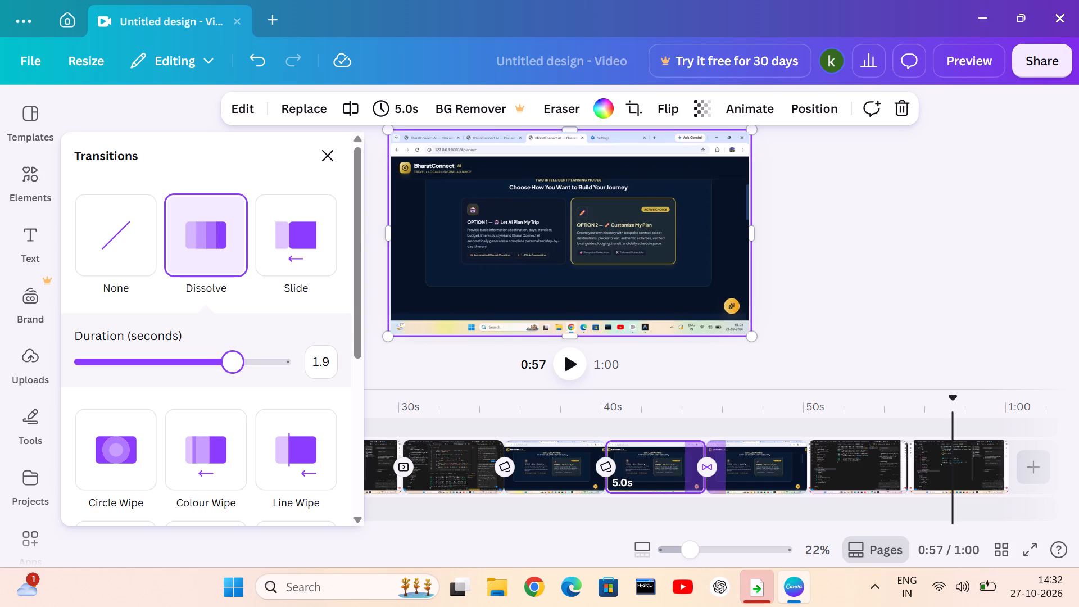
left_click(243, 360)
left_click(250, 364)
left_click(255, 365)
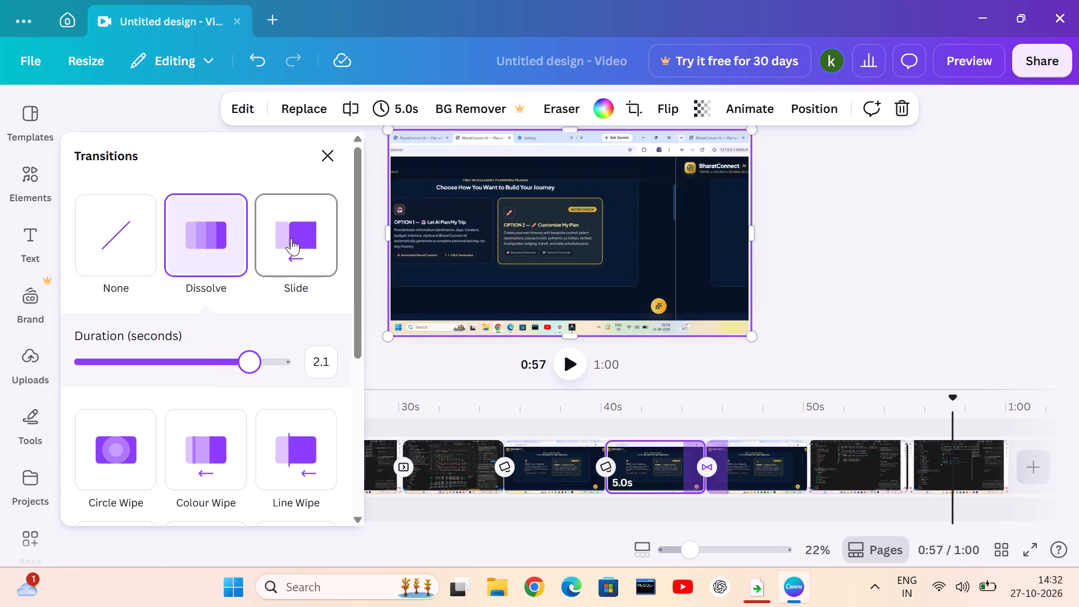
Switch the transition at 45 seconds to a leftward Slide lasting 2.4 seconds.
left_click(291, 238)
left_click(261, 368)
left_click(277, 368)
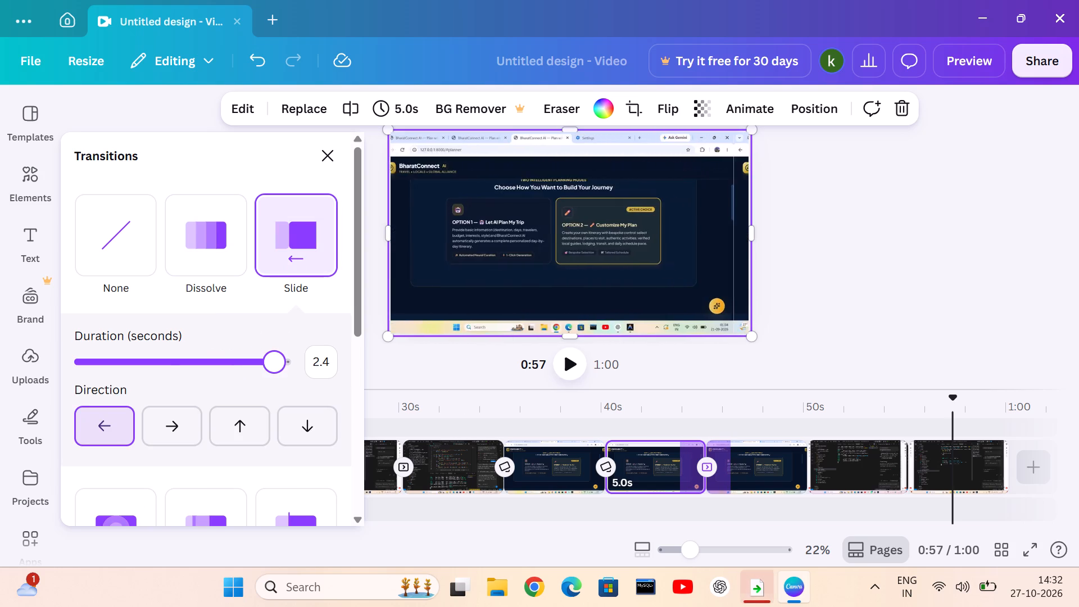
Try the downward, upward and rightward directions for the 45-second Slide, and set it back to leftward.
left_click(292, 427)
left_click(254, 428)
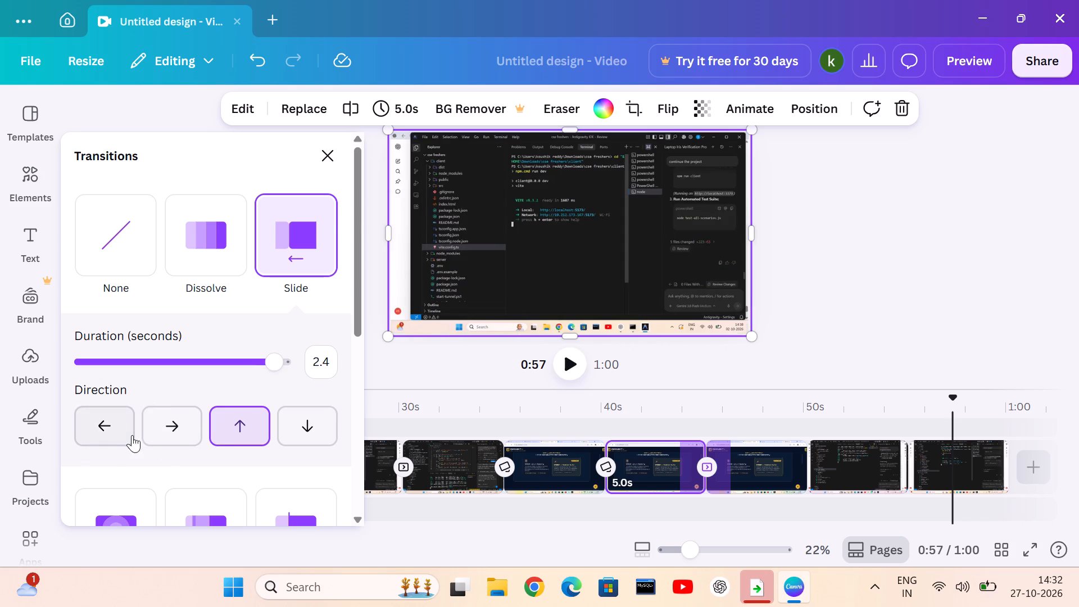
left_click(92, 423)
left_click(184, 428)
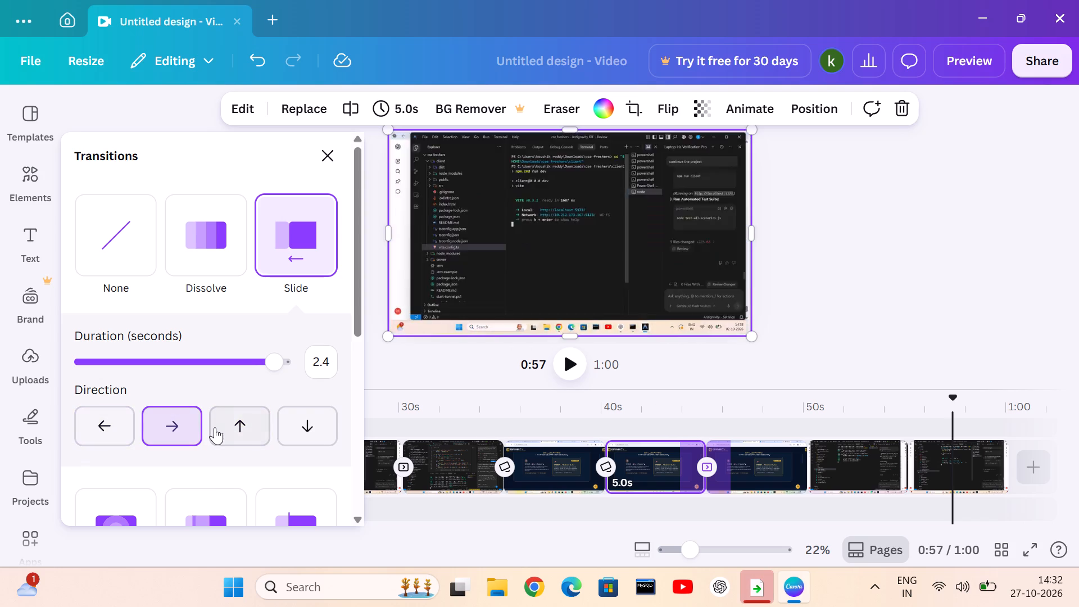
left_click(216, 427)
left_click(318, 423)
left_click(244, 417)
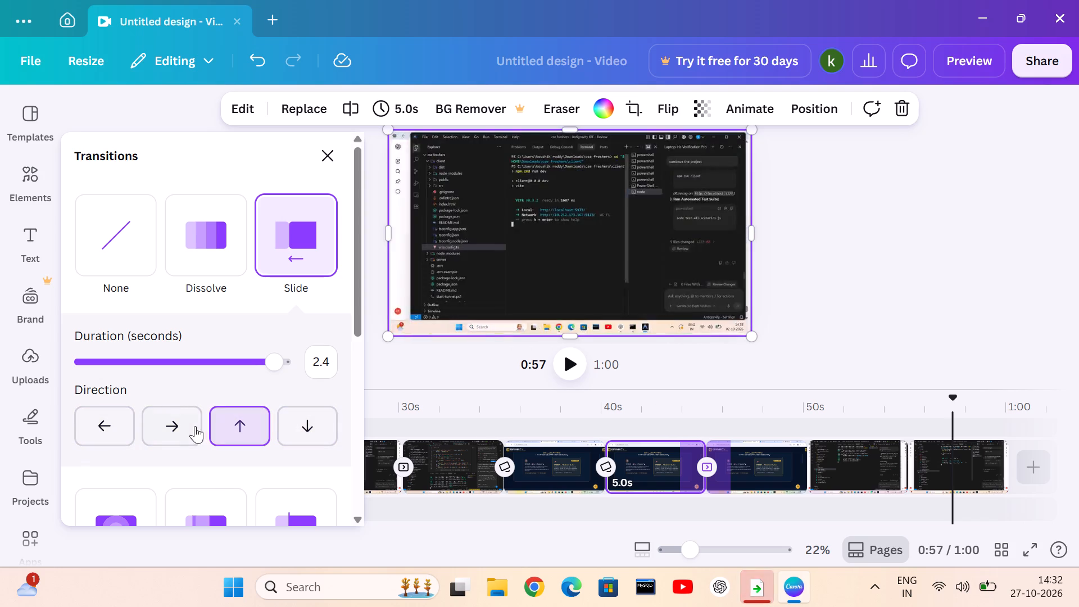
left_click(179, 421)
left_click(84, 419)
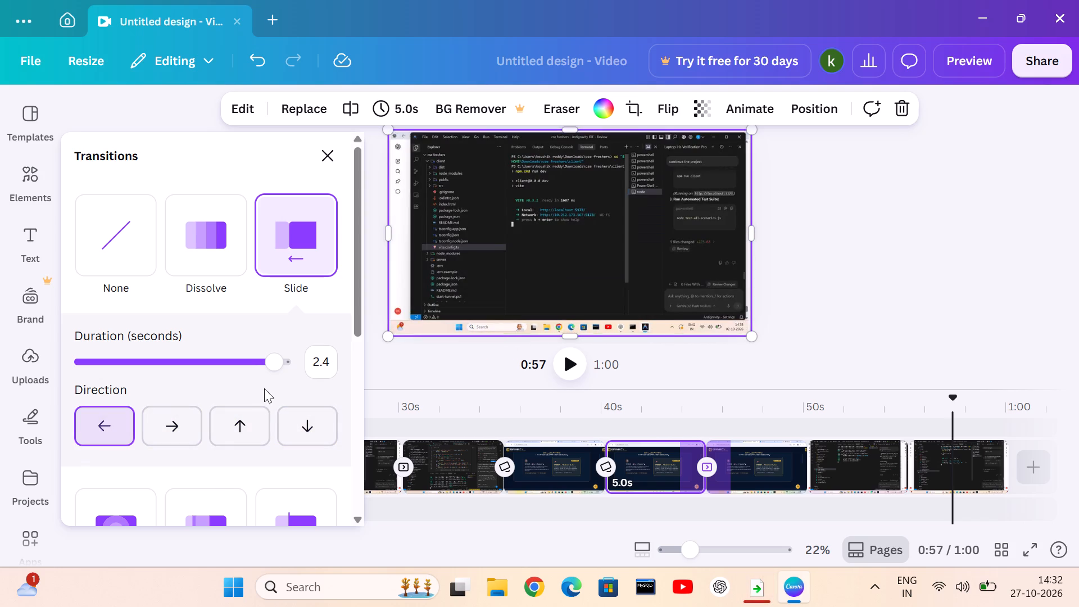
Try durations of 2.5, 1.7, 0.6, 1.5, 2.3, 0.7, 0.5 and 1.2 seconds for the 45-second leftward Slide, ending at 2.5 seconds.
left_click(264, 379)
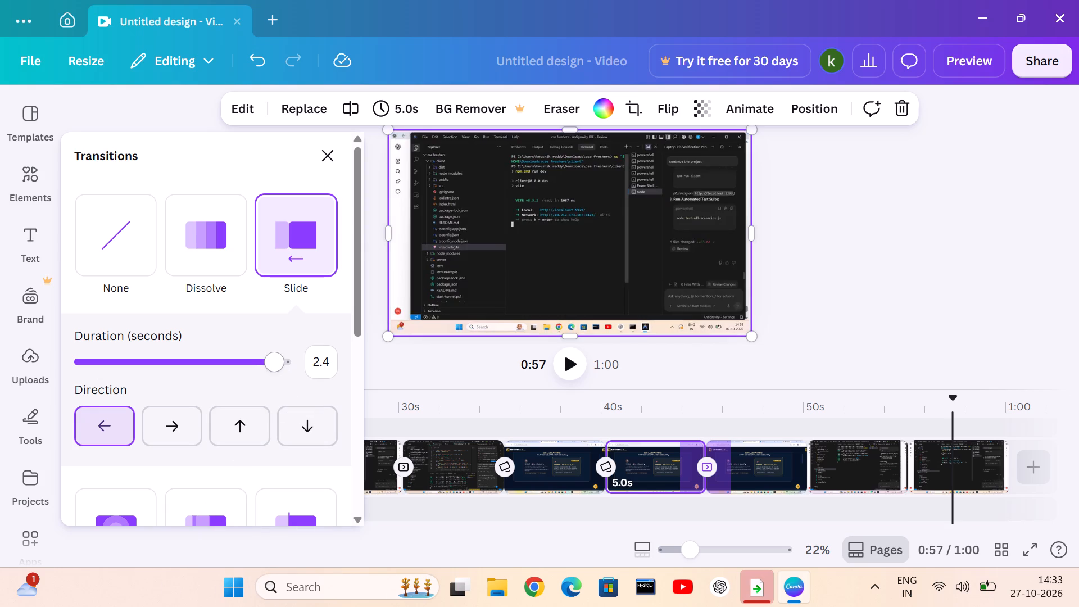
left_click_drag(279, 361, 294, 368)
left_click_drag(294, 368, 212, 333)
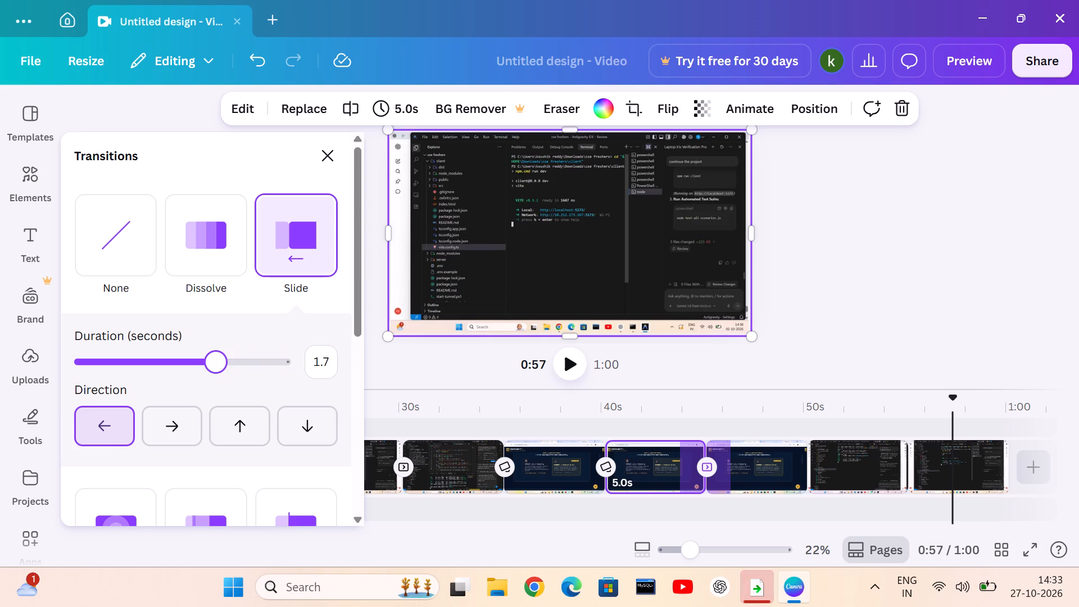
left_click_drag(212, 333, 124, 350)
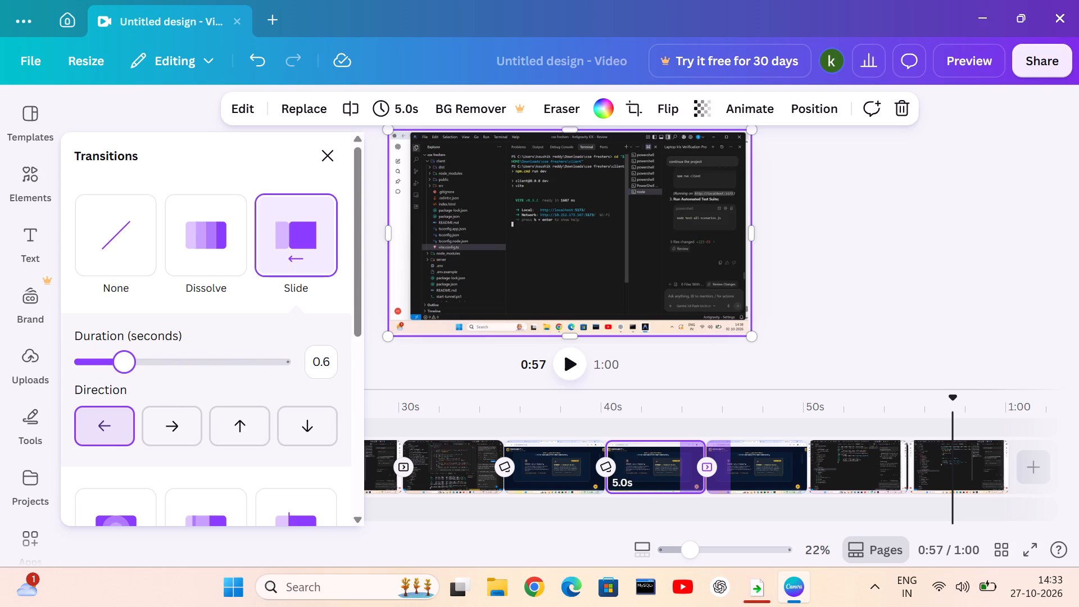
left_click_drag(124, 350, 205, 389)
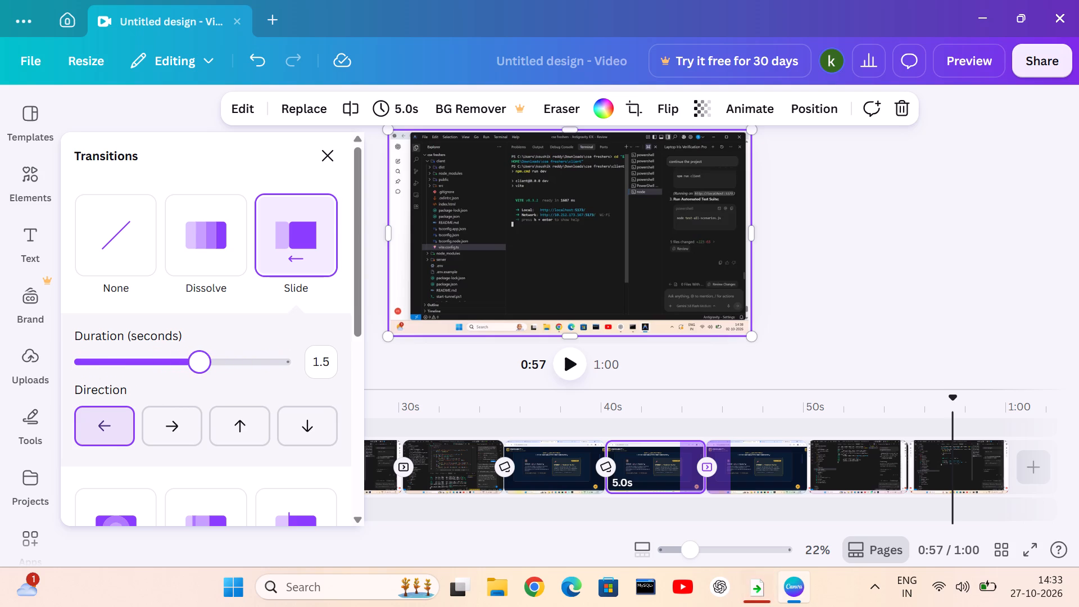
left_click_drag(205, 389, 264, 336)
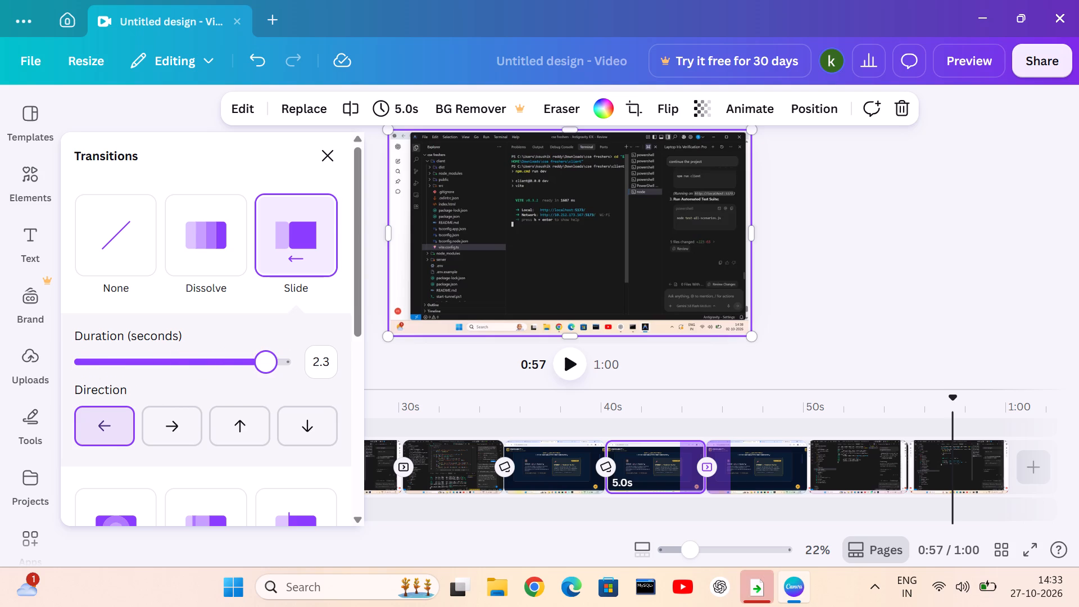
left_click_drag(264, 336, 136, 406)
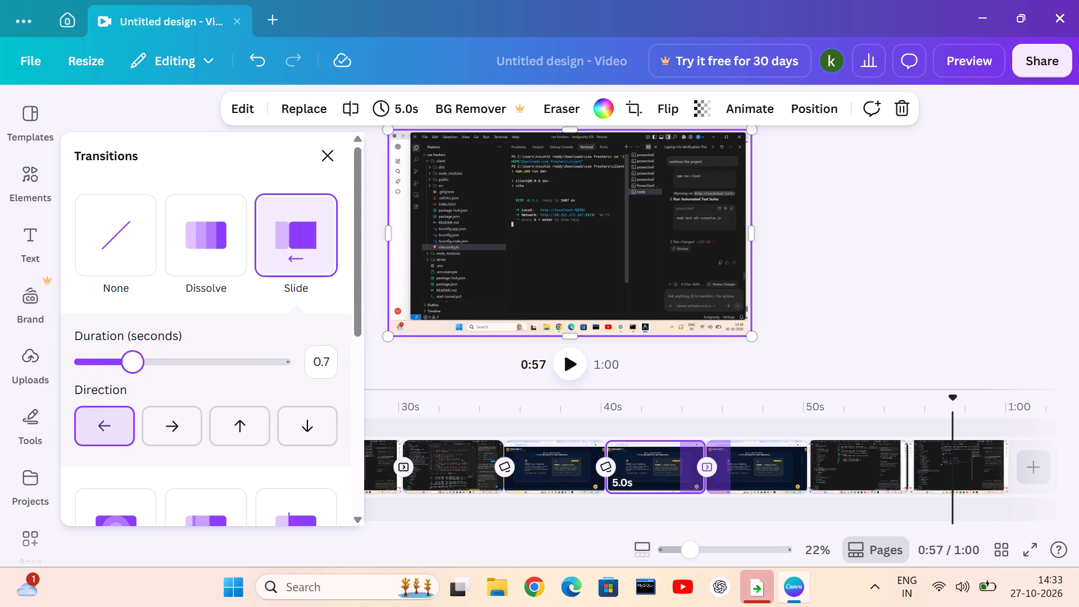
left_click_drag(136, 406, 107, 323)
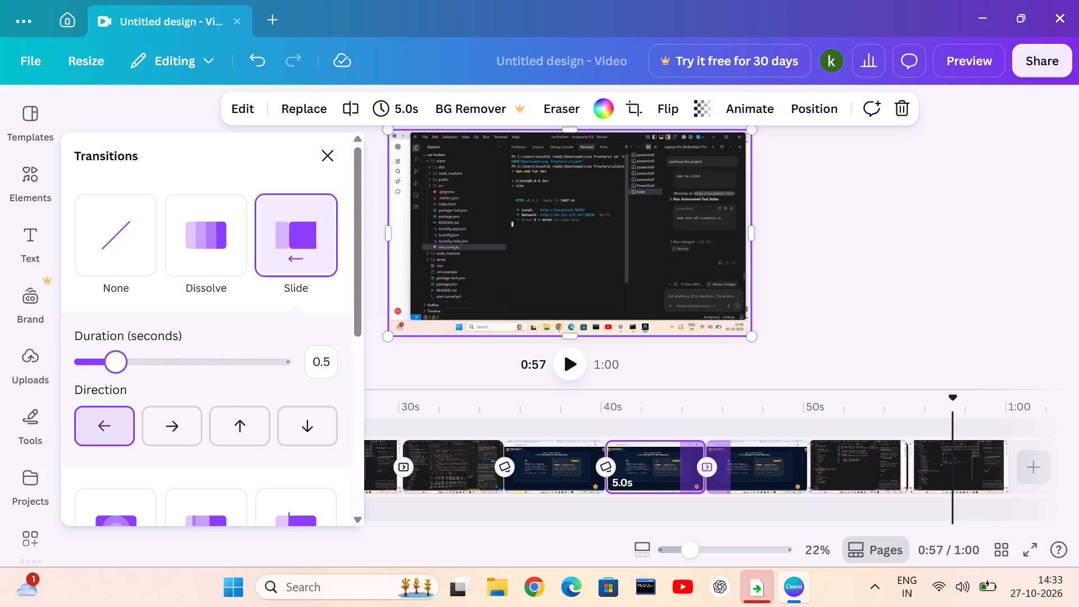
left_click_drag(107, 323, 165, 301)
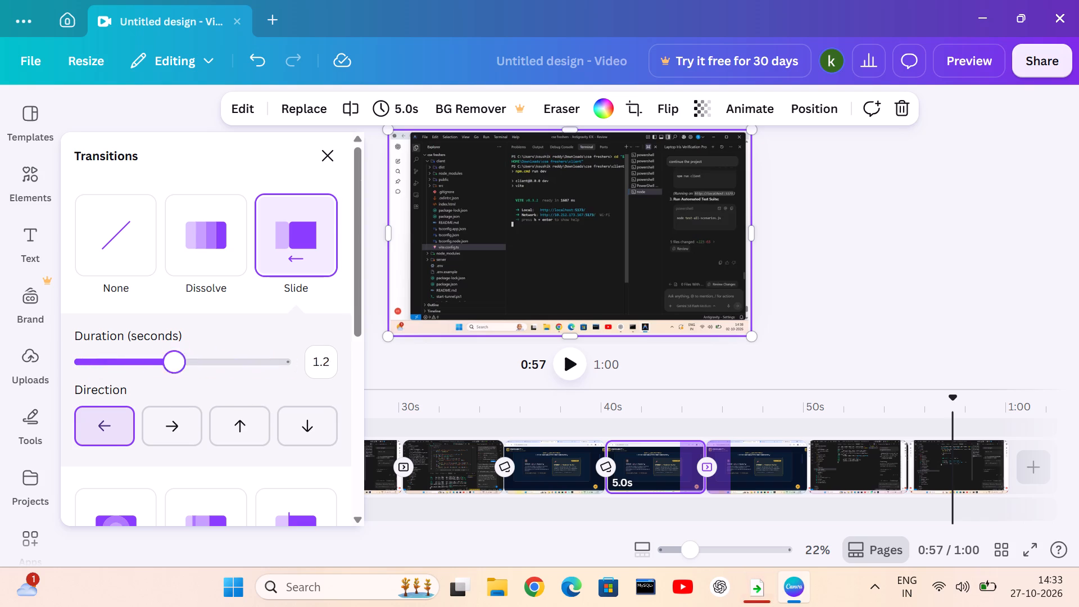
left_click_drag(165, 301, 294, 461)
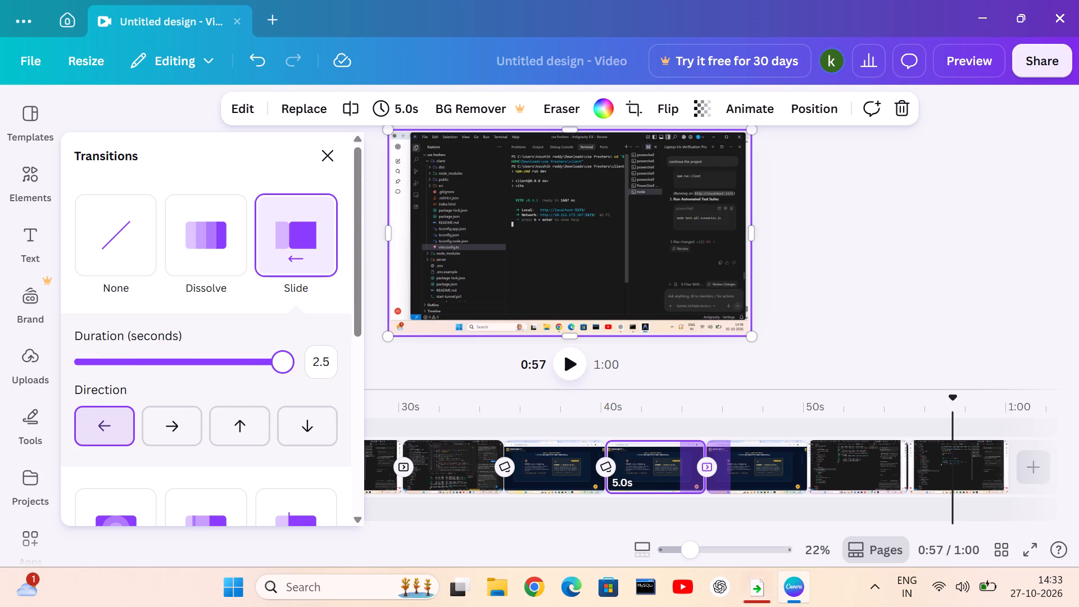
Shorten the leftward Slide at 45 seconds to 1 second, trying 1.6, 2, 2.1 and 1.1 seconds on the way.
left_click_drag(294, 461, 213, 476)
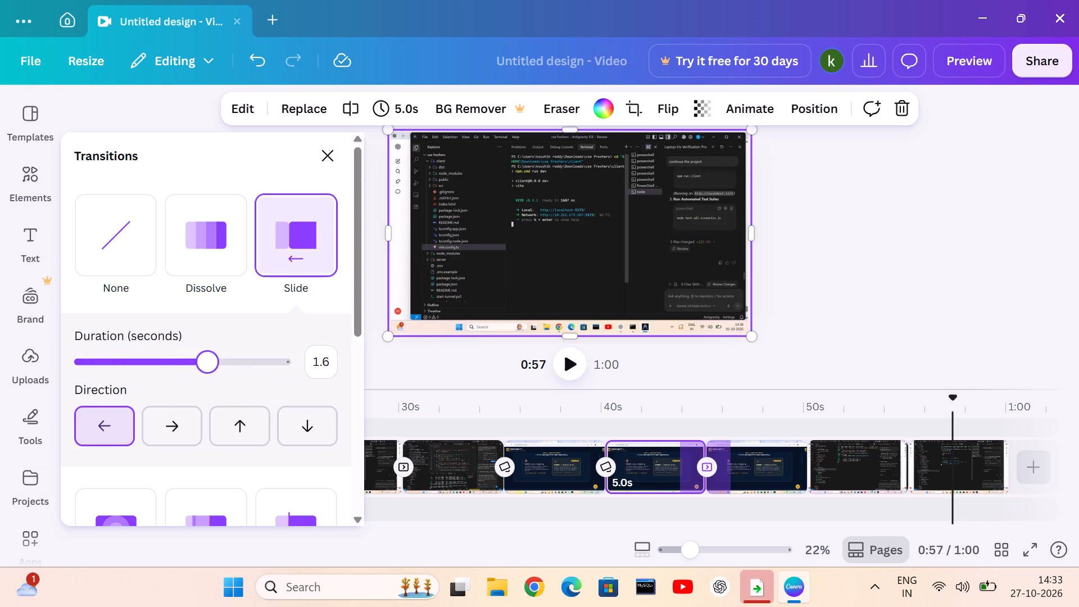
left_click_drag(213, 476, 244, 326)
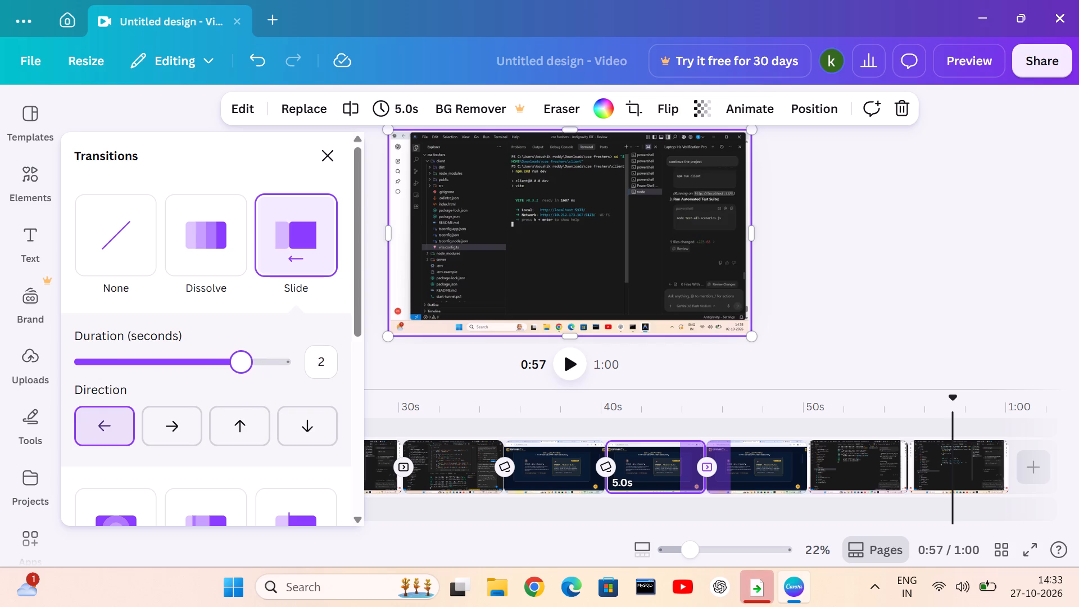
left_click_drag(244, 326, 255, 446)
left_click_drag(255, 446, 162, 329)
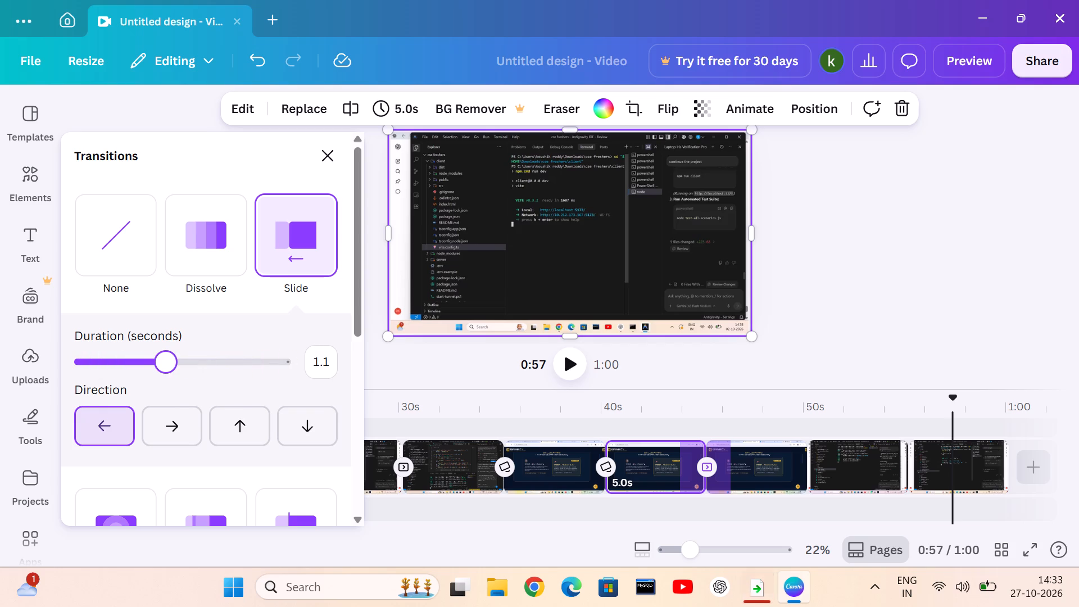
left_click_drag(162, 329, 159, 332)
Try the rightward, upward and leftward directions for the 45-second Slide, and set it to downward.
left_click(155, 410)
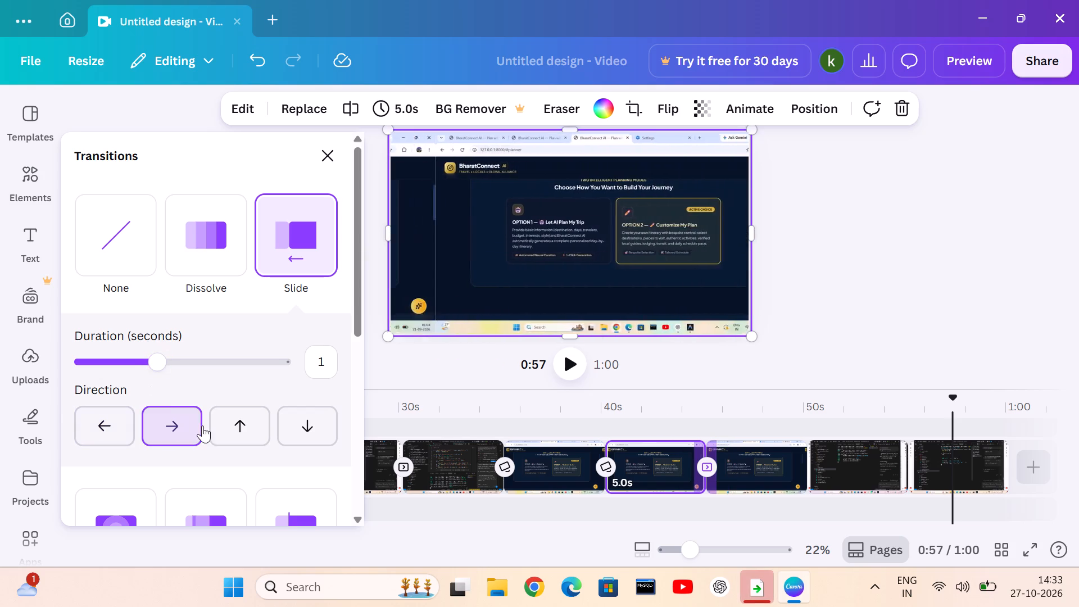
left_click(213, 426)
left_click(256, 417)
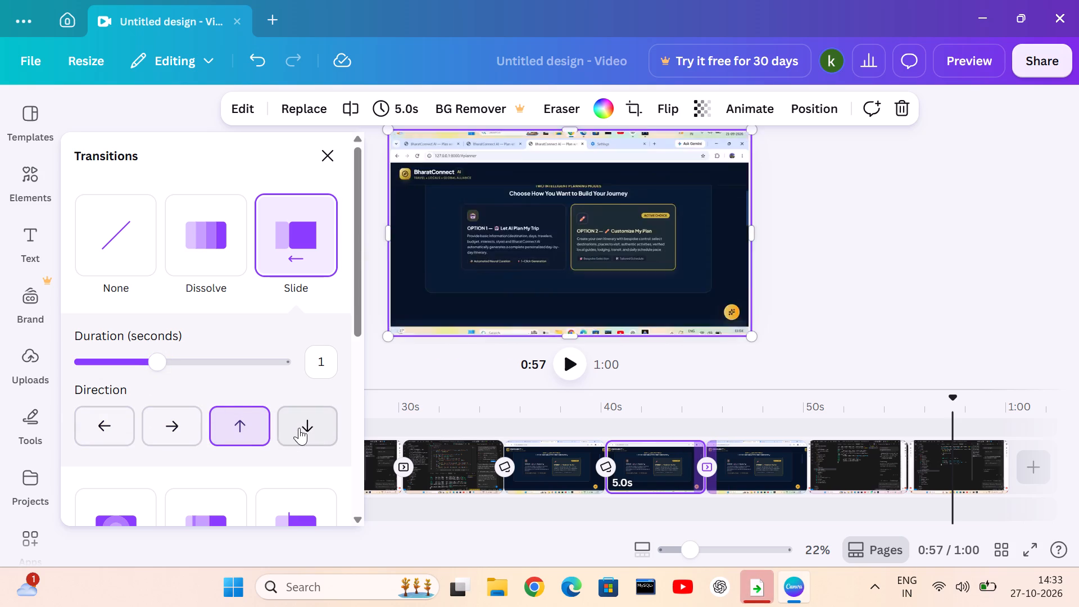
left_click(301, 428)
left_click(250, 419)
left_click(183, 427)
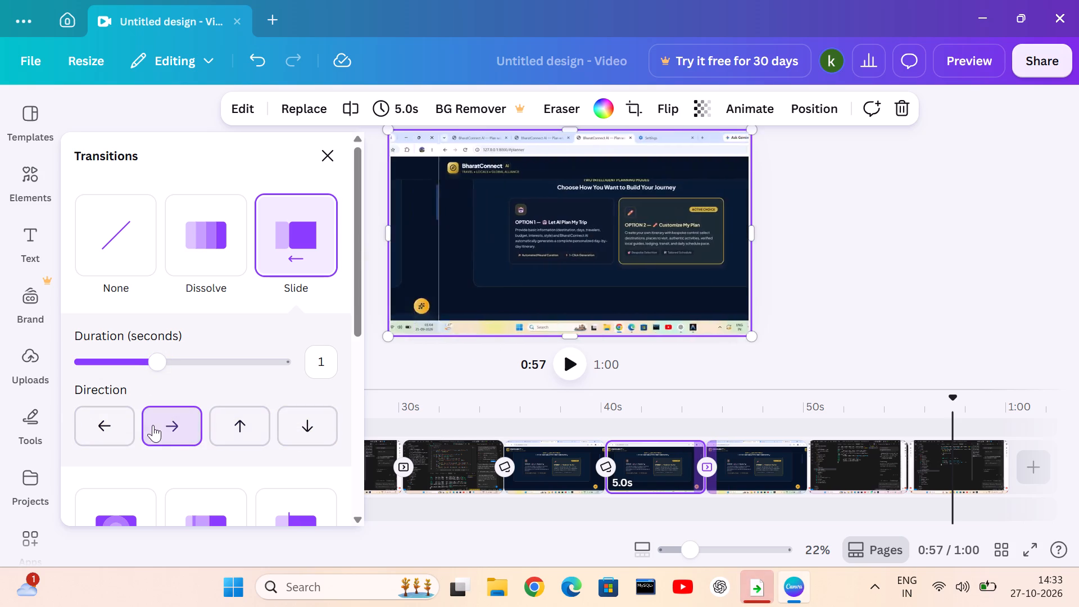
left_click(82, 417)
left_click(171, 444)
left_click(226, 430)
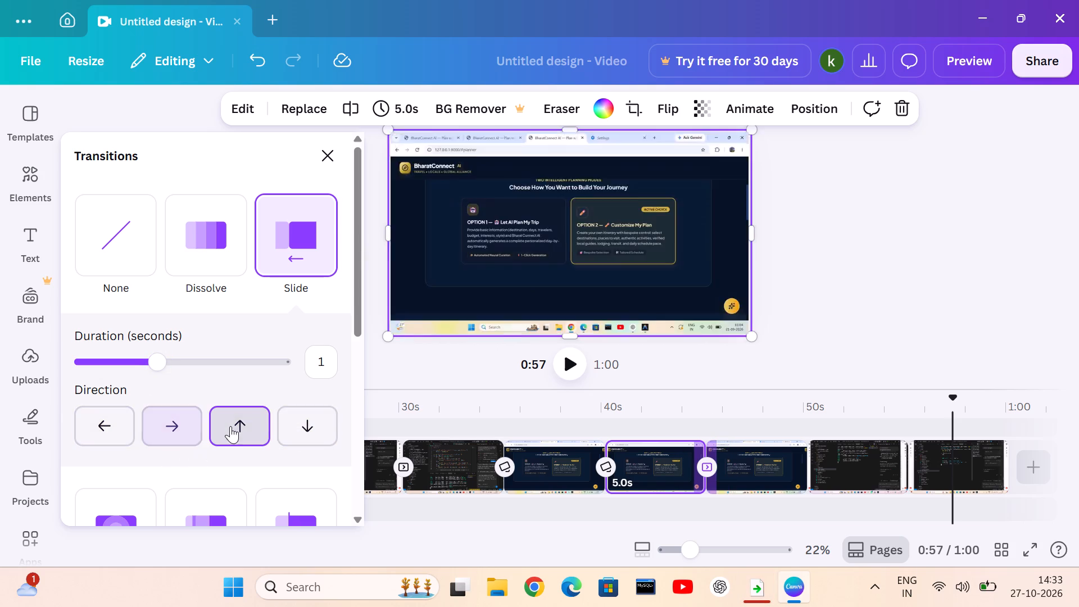
left_click(276, 431)
left_click(290, 422)
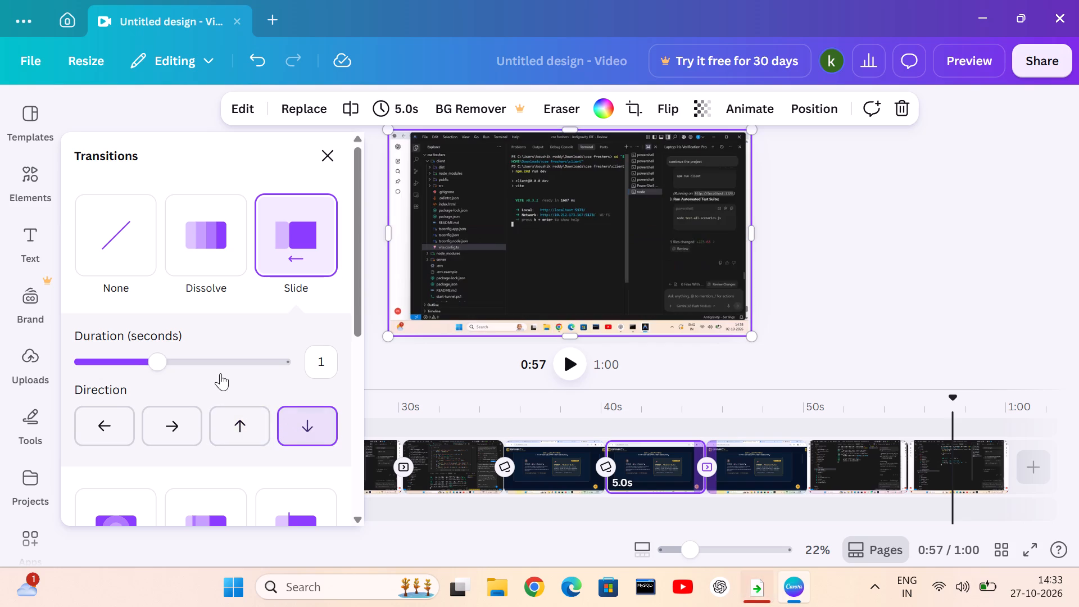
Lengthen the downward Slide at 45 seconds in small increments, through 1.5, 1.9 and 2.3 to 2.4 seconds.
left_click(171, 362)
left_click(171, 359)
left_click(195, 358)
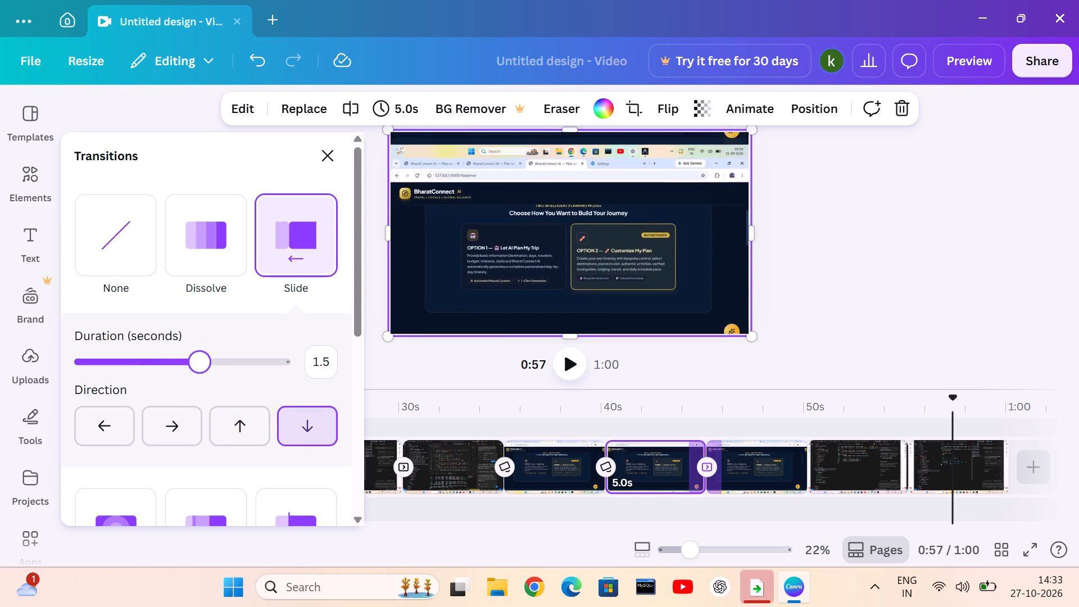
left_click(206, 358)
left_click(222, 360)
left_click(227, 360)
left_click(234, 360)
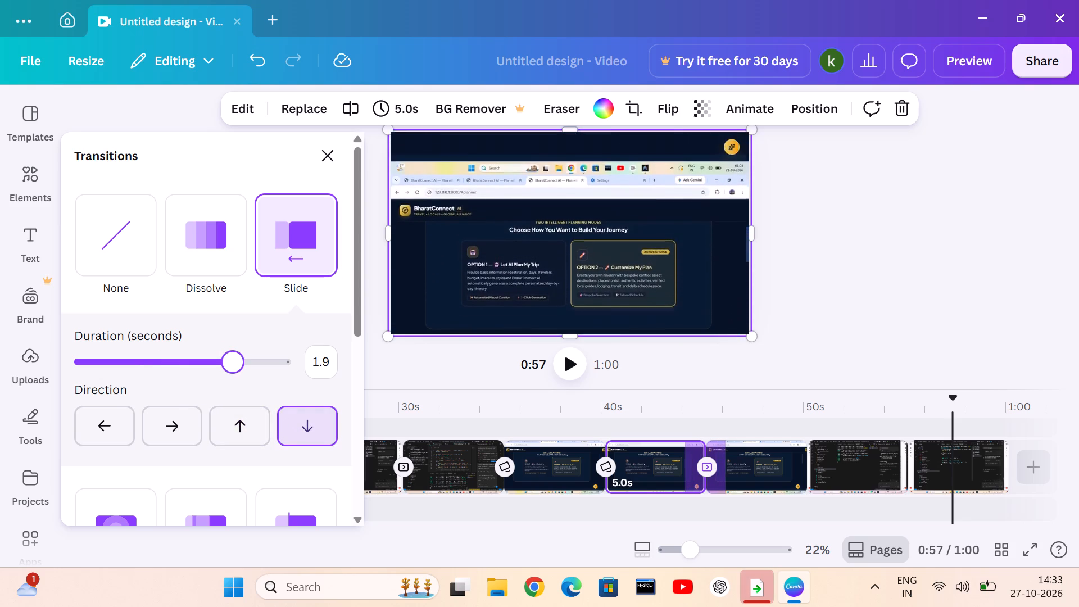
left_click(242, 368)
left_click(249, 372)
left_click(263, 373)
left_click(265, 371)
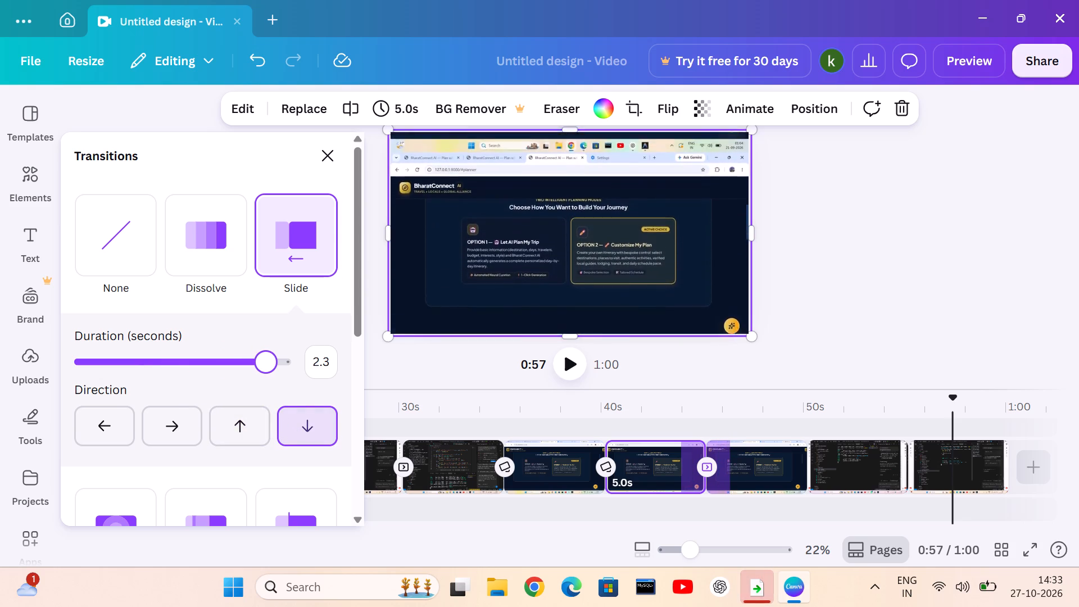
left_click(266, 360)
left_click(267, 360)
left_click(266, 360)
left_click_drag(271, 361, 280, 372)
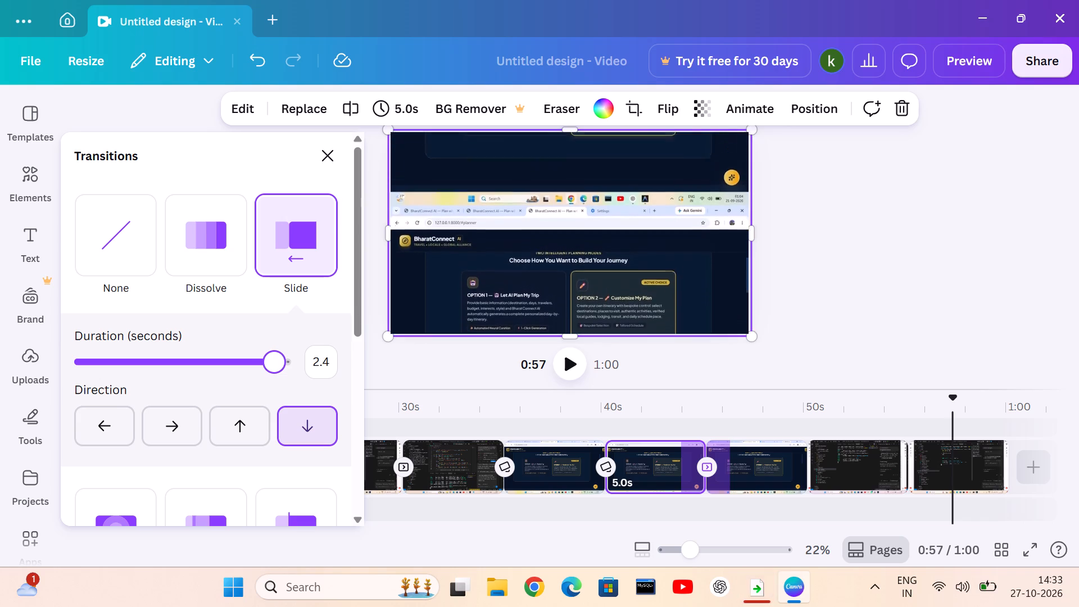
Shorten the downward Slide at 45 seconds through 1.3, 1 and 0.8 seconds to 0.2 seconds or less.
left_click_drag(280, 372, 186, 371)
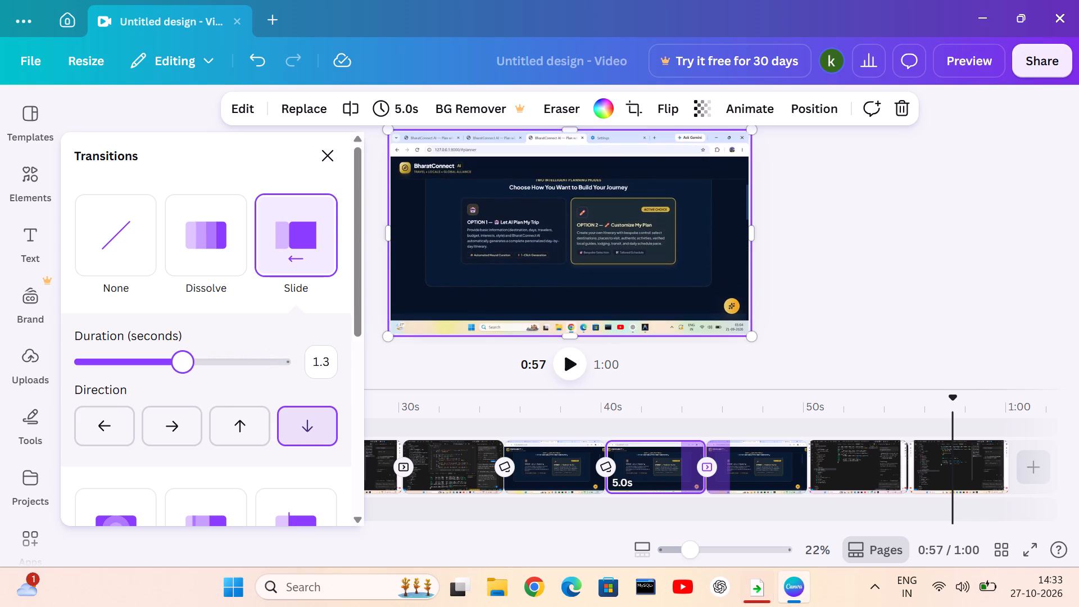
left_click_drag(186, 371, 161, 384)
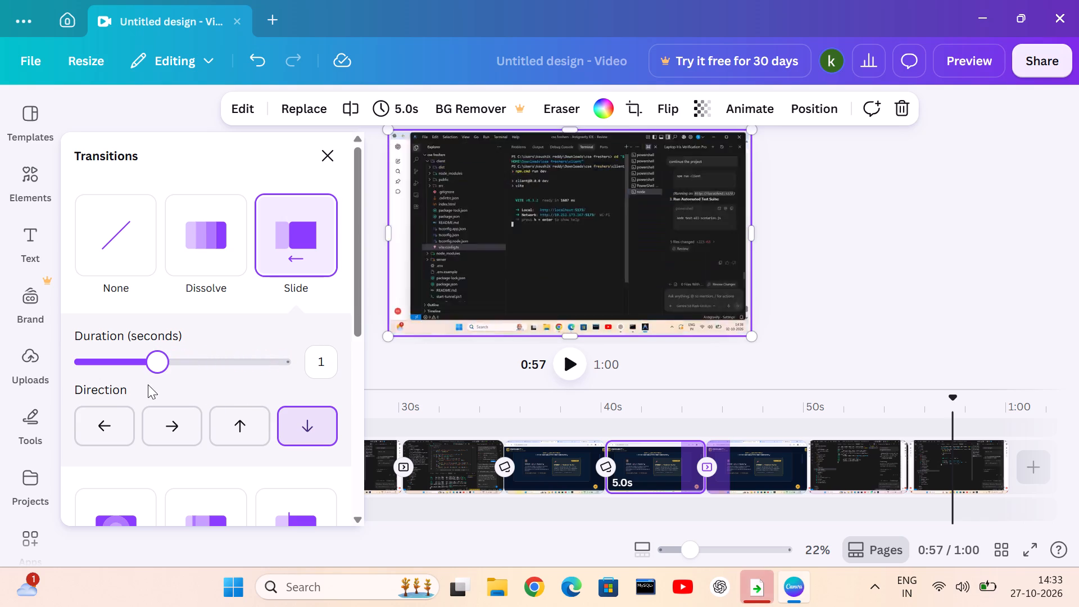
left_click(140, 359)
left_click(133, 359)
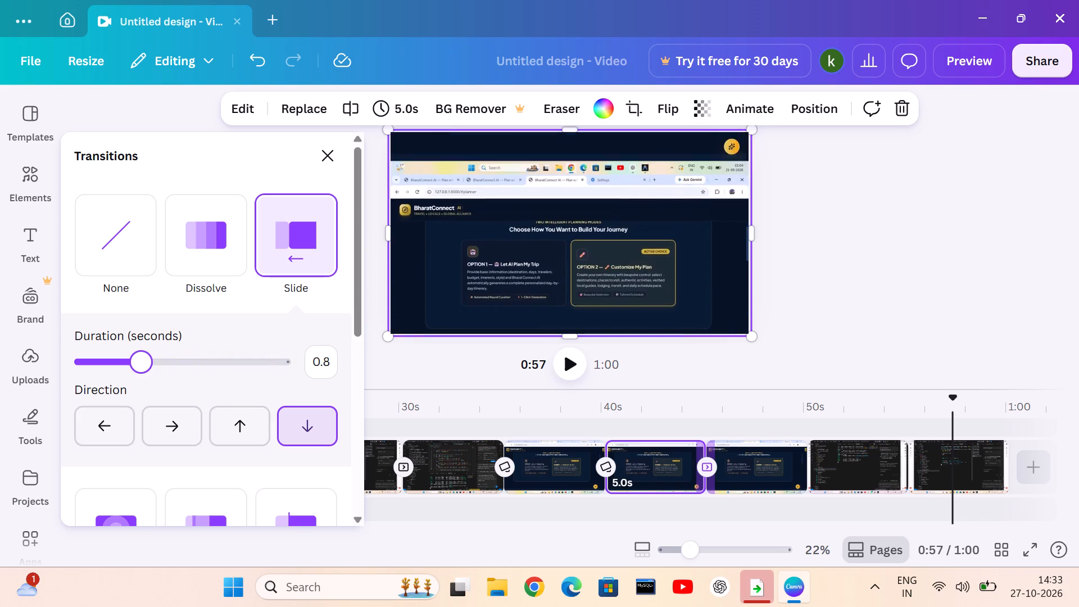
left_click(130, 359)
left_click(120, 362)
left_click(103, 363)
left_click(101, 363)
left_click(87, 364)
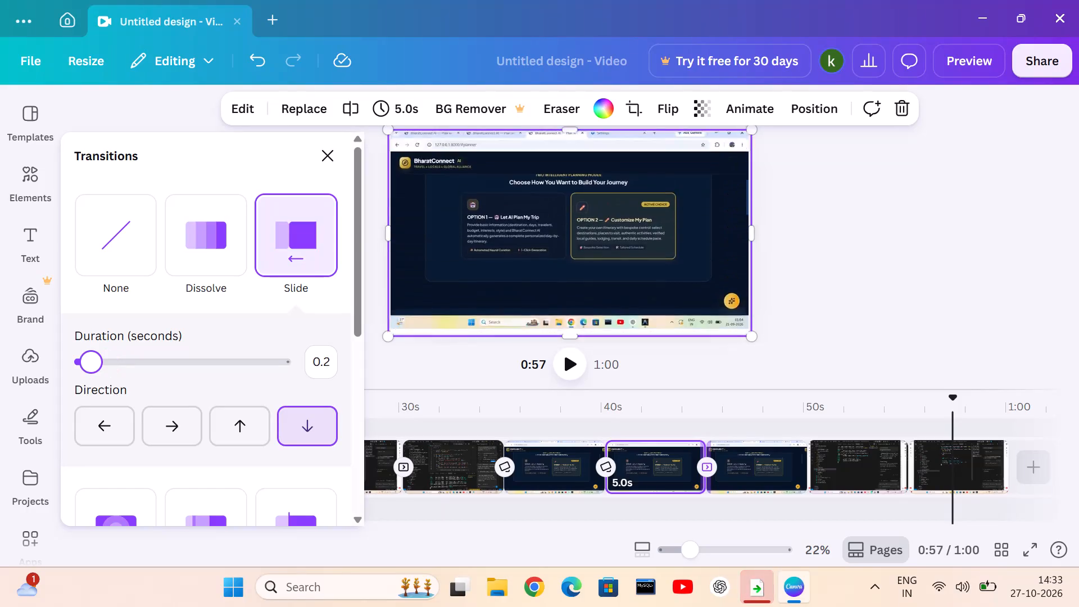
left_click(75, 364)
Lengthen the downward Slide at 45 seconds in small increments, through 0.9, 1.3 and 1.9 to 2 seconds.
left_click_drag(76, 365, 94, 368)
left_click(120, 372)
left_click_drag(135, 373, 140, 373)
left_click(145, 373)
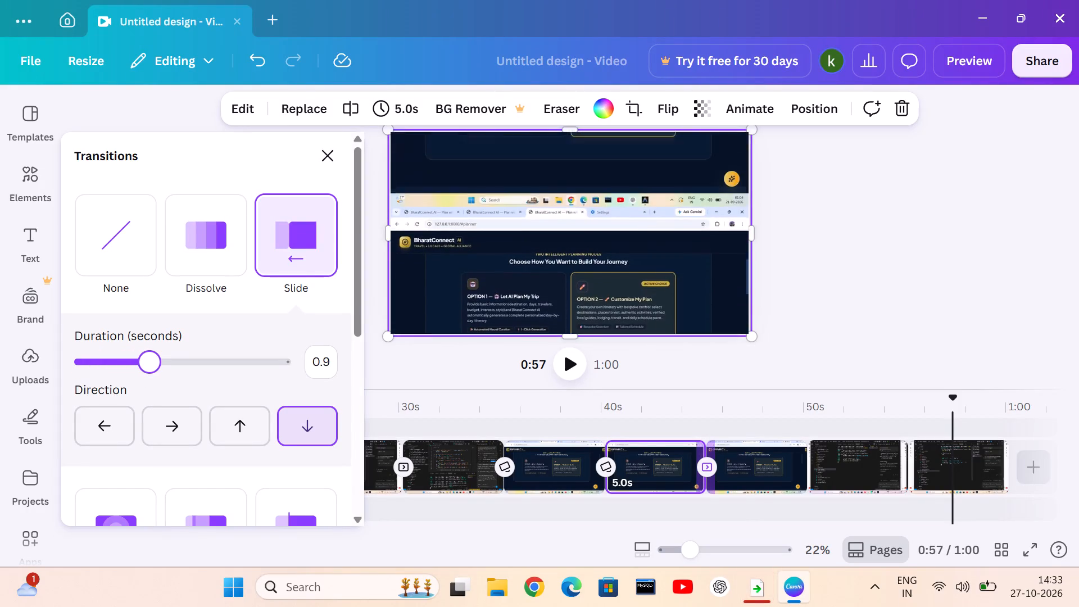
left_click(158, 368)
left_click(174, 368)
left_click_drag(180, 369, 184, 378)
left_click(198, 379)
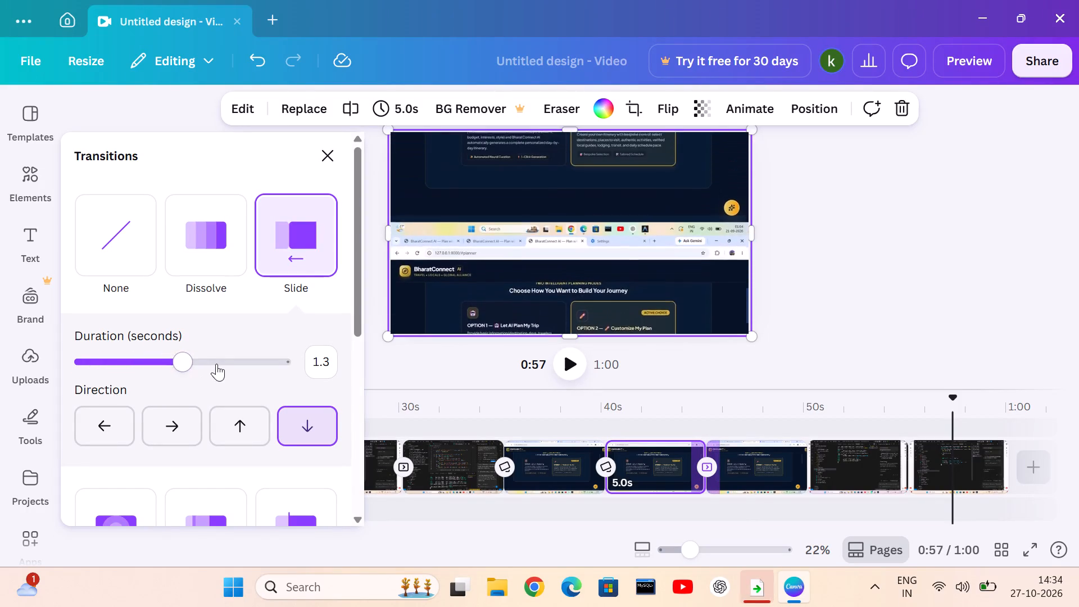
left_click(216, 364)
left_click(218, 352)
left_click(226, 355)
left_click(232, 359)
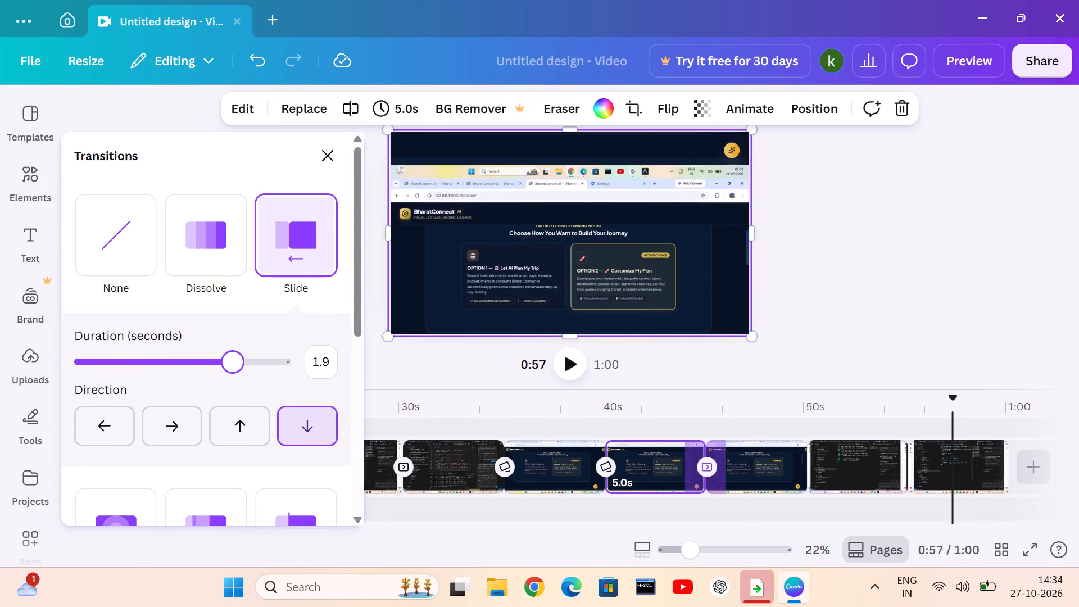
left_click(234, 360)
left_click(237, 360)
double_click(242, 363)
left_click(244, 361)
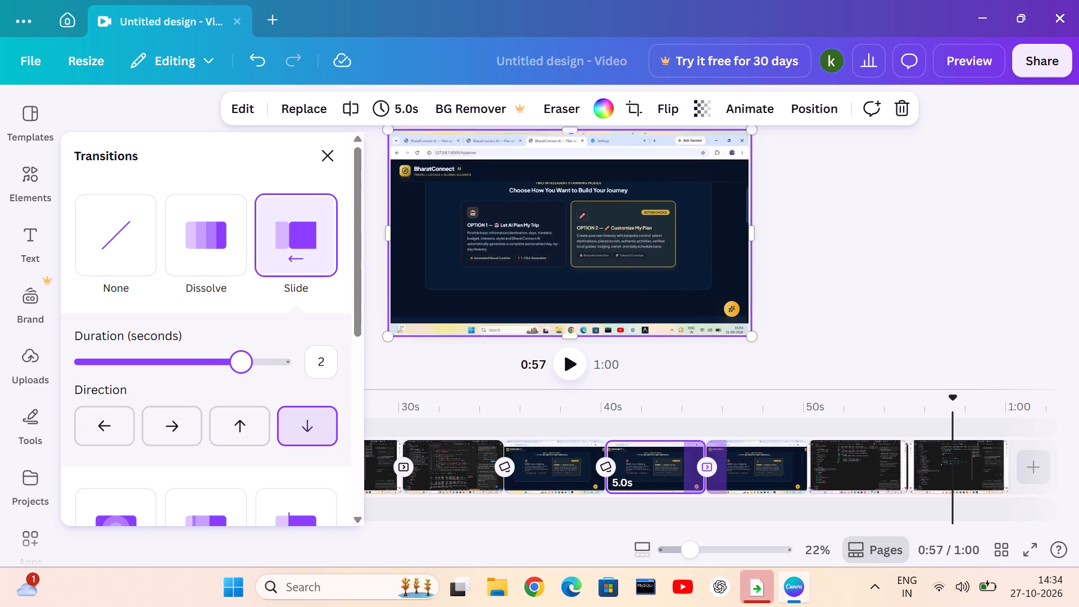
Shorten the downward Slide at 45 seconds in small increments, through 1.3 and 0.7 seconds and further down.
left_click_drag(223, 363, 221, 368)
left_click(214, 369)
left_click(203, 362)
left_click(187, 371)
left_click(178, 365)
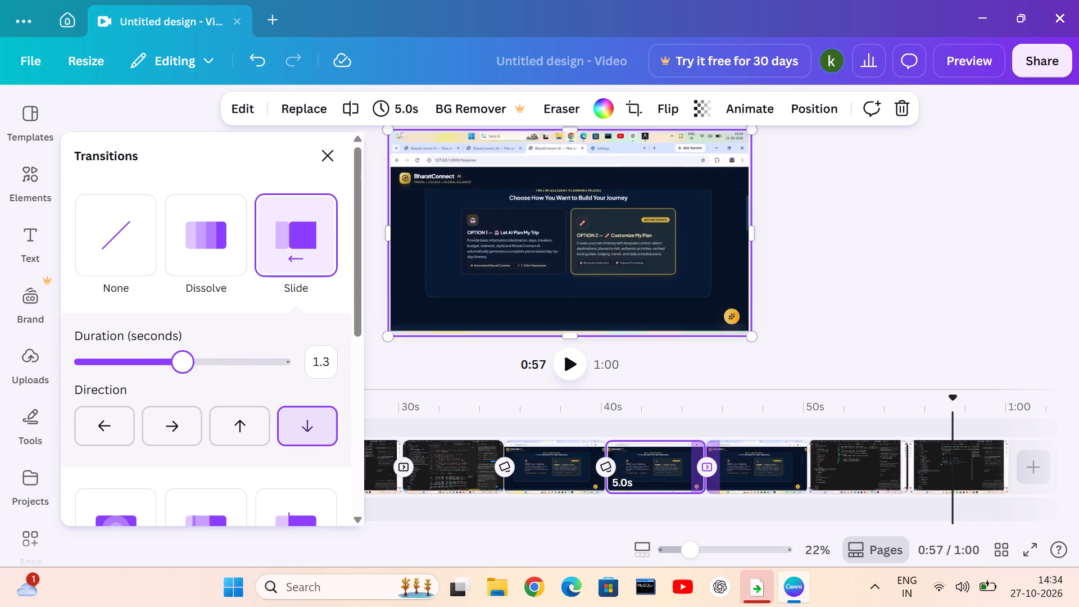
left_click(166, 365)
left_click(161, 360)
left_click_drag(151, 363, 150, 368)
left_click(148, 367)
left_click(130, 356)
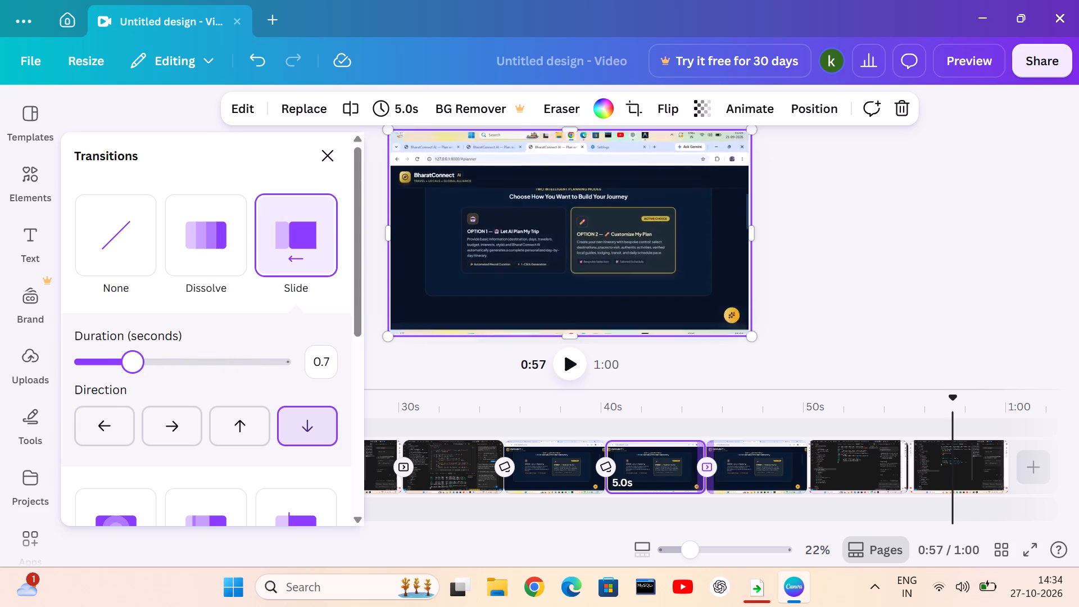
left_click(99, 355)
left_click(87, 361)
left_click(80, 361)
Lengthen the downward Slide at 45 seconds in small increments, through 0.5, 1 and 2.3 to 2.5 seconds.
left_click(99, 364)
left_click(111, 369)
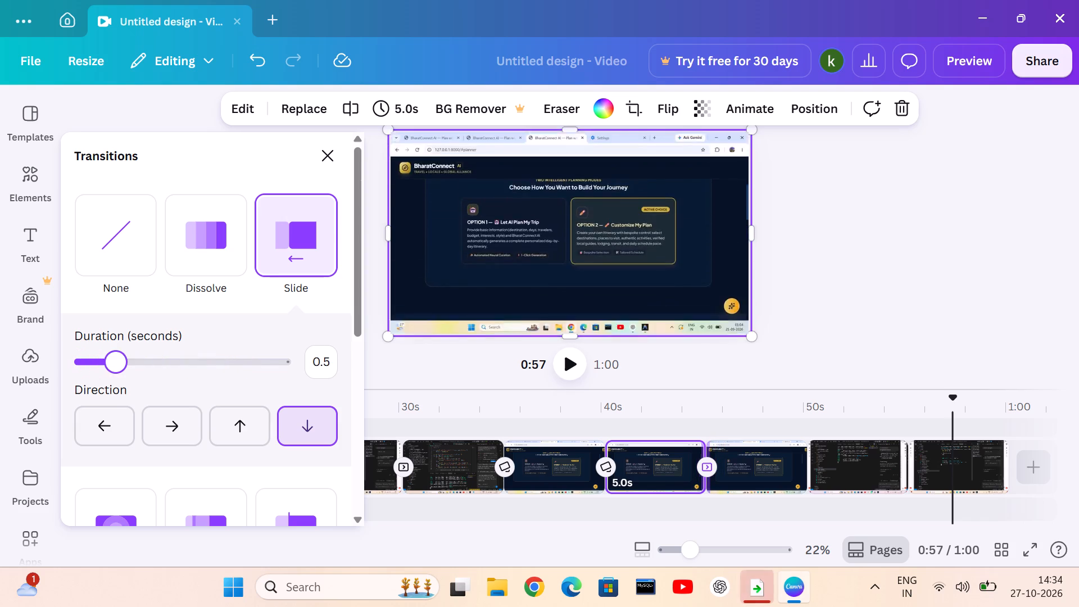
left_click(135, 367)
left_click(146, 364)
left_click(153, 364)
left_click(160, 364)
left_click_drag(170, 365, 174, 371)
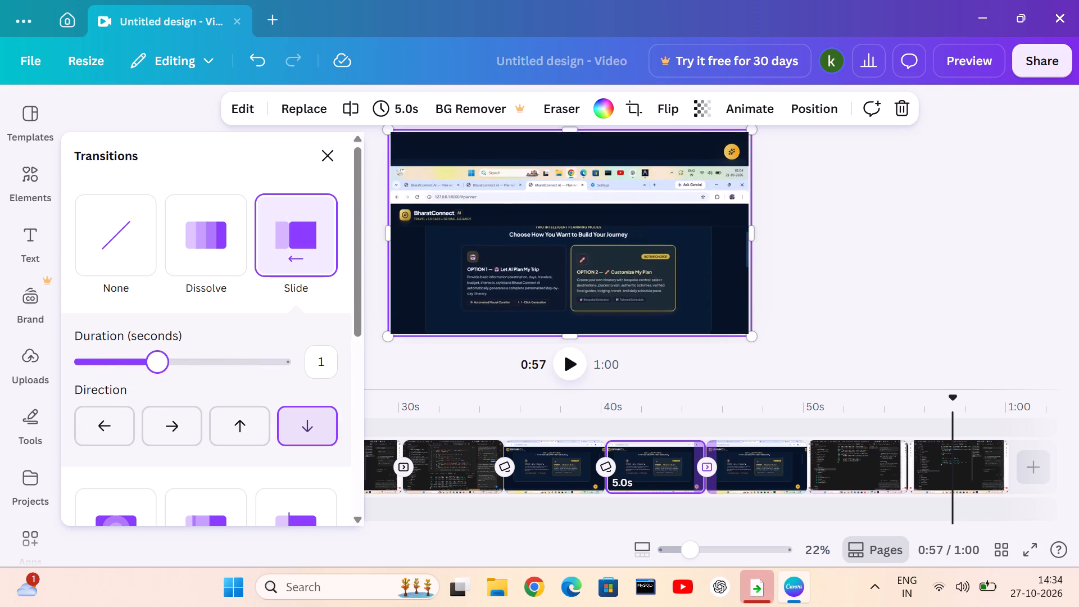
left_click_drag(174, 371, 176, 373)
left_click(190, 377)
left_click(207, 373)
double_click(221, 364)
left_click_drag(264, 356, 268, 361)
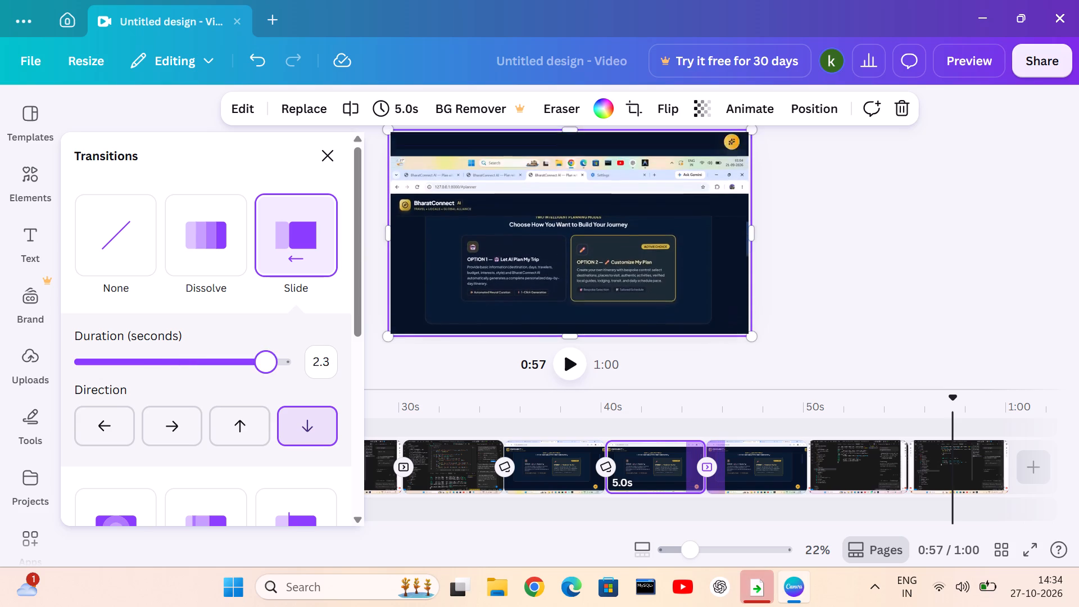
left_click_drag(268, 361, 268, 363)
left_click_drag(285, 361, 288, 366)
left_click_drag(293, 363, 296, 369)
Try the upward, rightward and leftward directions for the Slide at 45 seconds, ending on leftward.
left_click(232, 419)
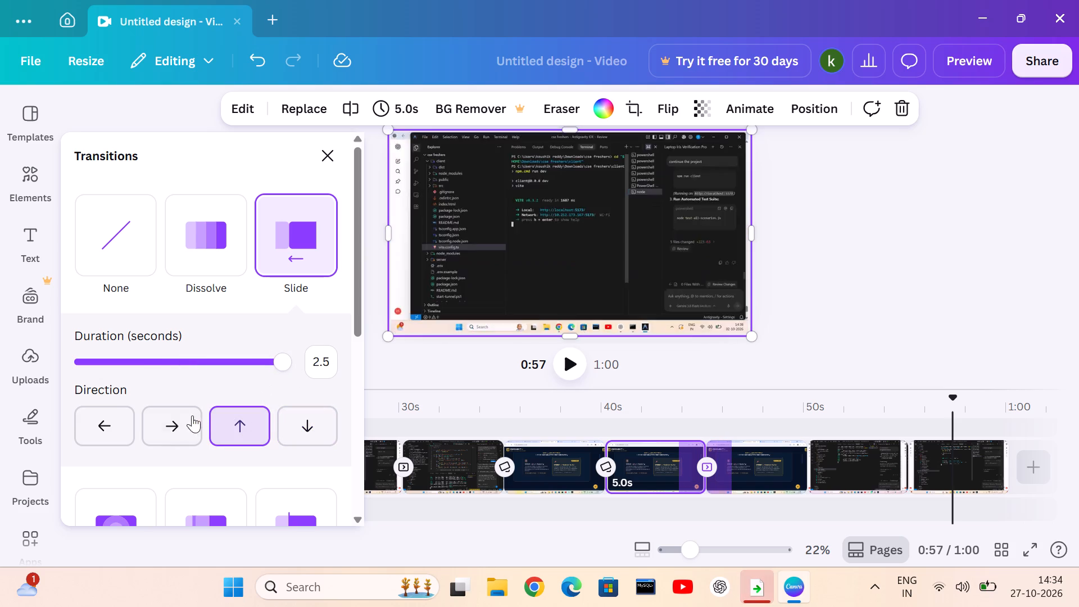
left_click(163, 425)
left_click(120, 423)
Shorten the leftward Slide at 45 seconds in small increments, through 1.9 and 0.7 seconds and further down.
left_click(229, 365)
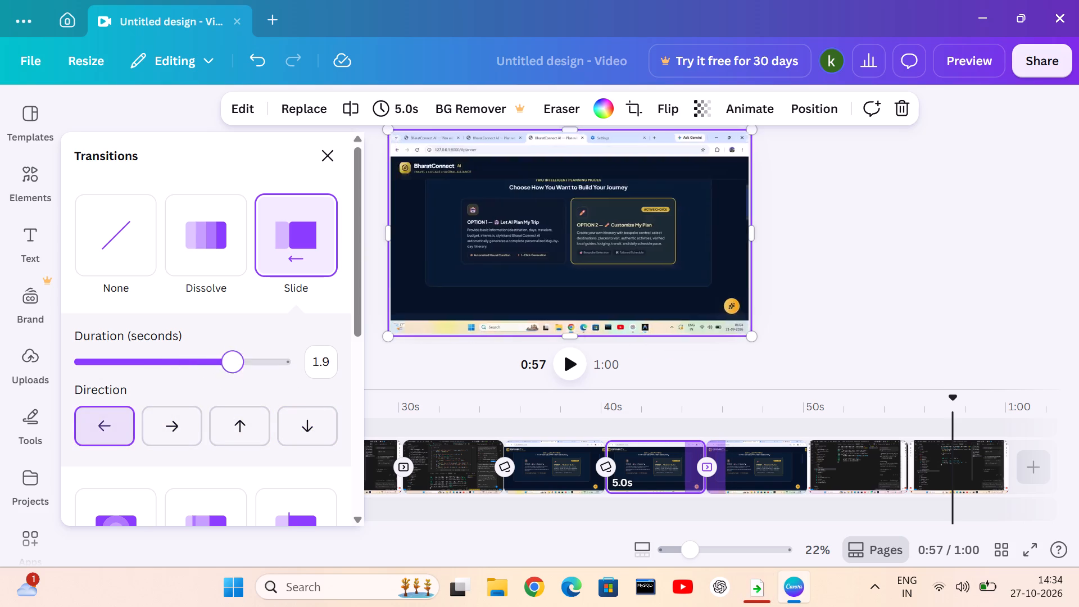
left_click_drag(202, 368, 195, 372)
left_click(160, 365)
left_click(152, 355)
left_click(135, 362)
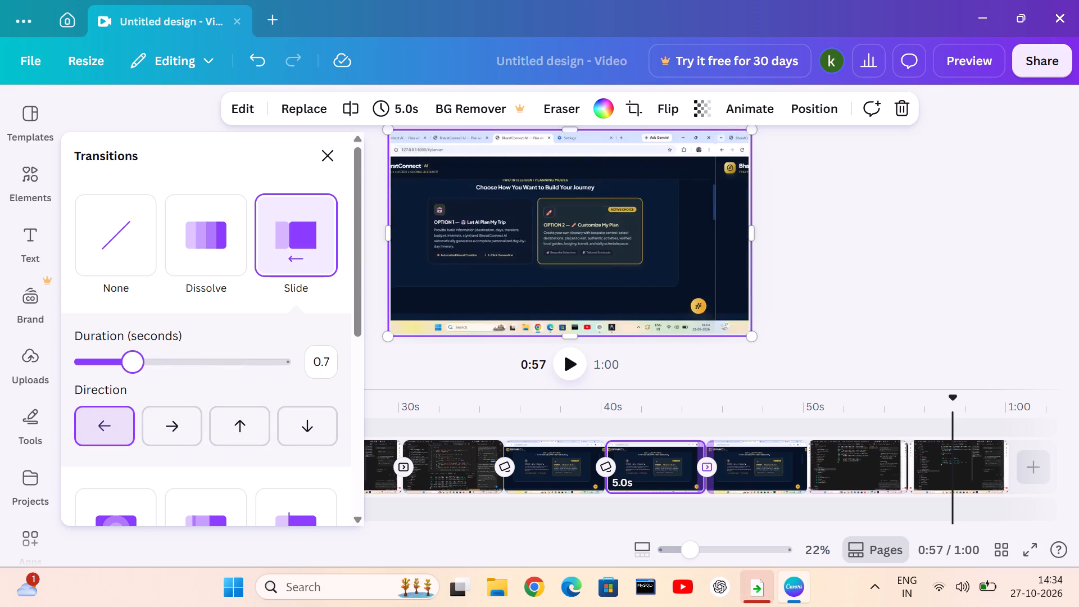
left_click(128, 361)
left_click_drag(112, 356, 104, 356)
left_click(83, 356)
Lengthen the leftward Slide at 45 seconds in small increments, through 0.6 to 1.3 seconds.
left_click_drag(96, 357, 101, 360)
left_click(124, 364)
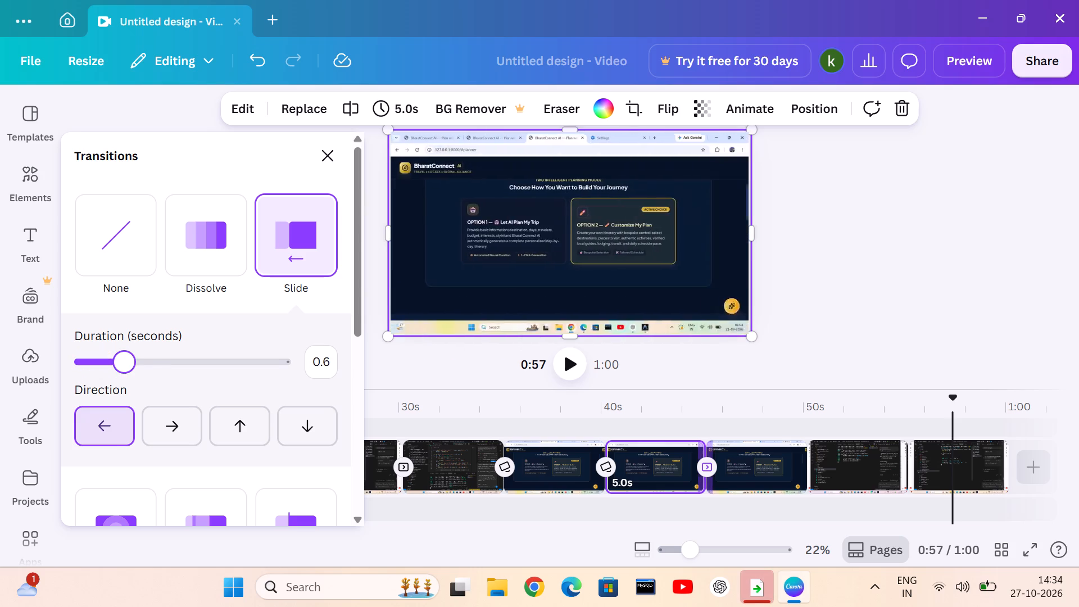
left_click(144, 364)
left_click(168, 357)
left_click_drag(179, 363, 179, 380)
Switch the direction of the Slide at 45 seconds to rightward, and finally to upward.
left_click(162, 418)
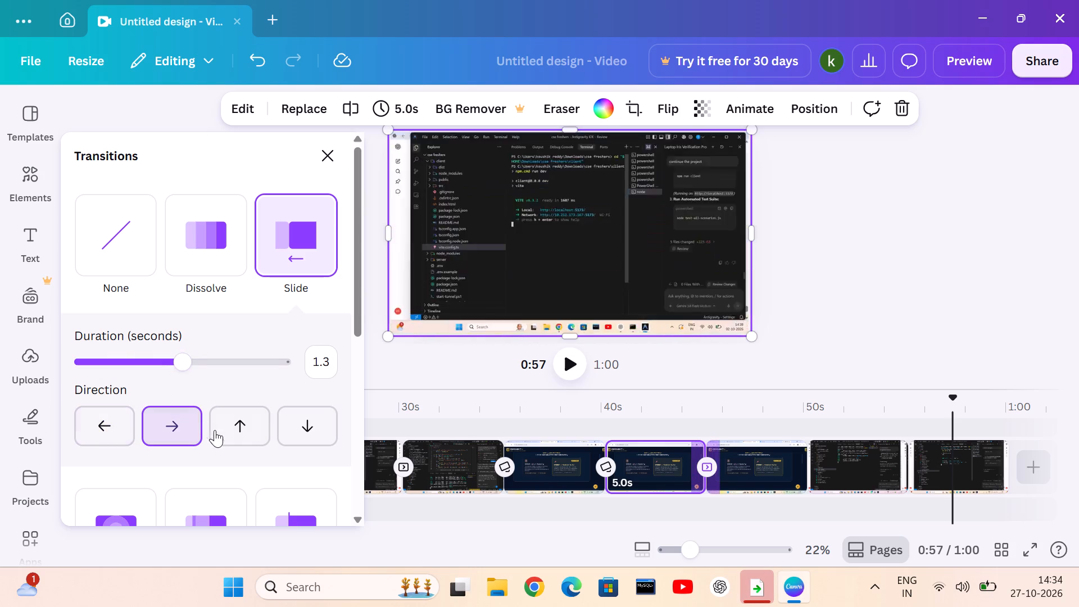
left_click(232, 438)
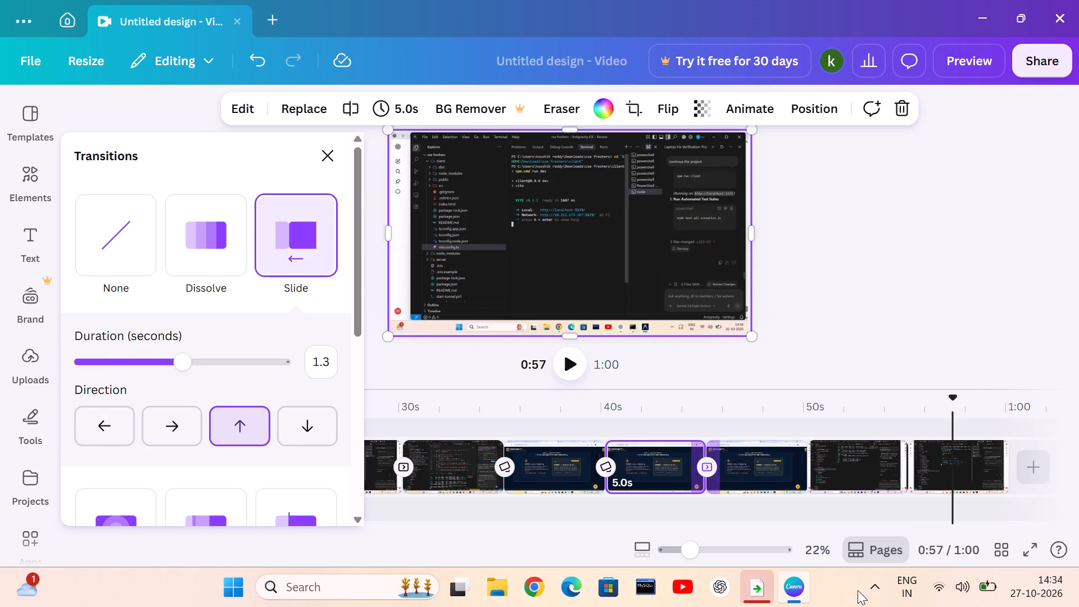
Show the hidden icons of the Windows system tray.
left_click(878, 592)
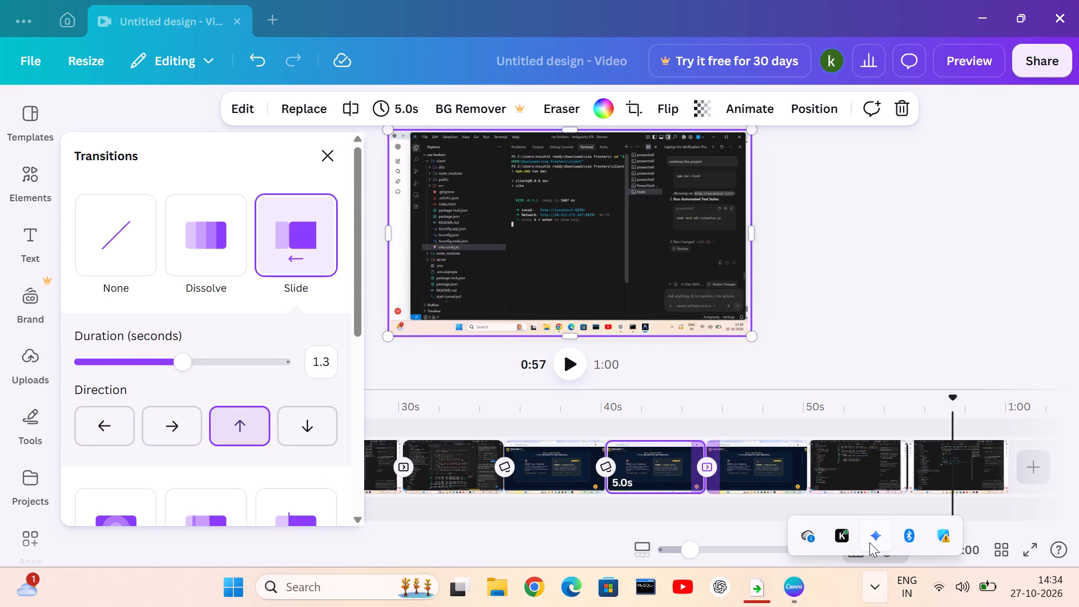
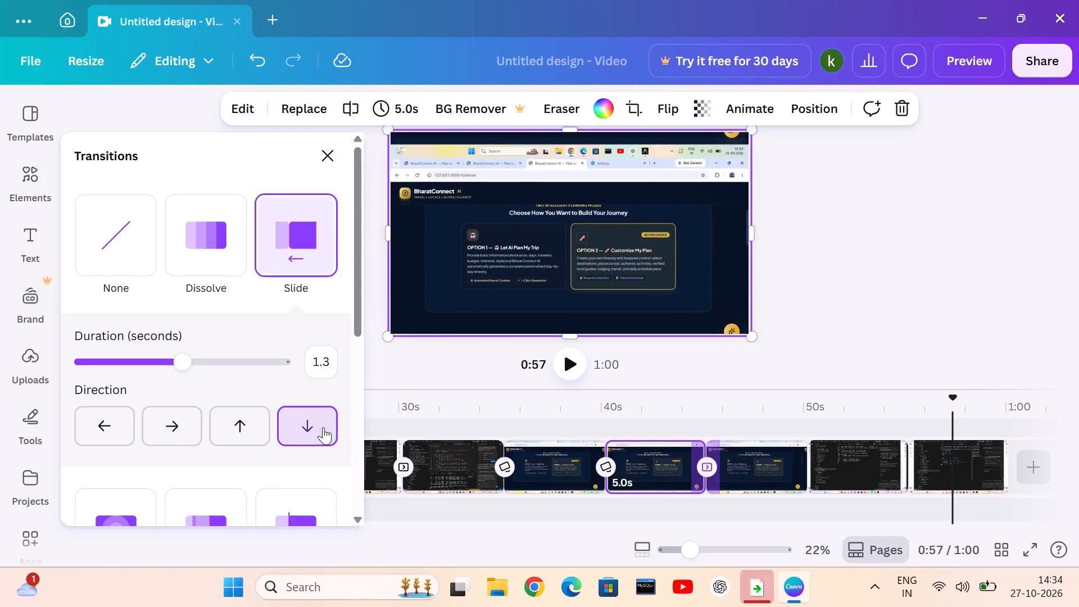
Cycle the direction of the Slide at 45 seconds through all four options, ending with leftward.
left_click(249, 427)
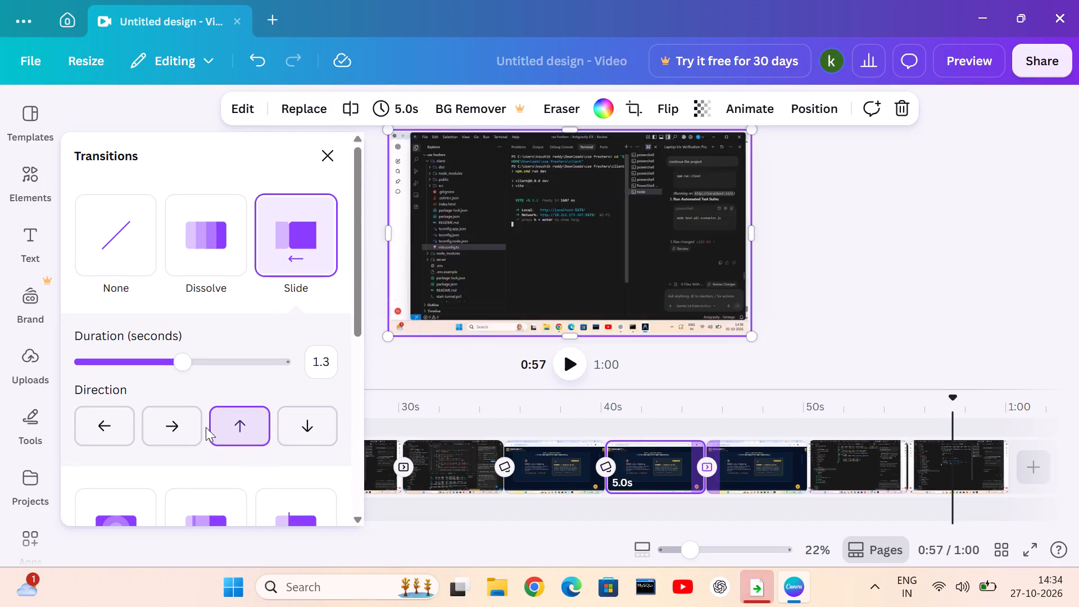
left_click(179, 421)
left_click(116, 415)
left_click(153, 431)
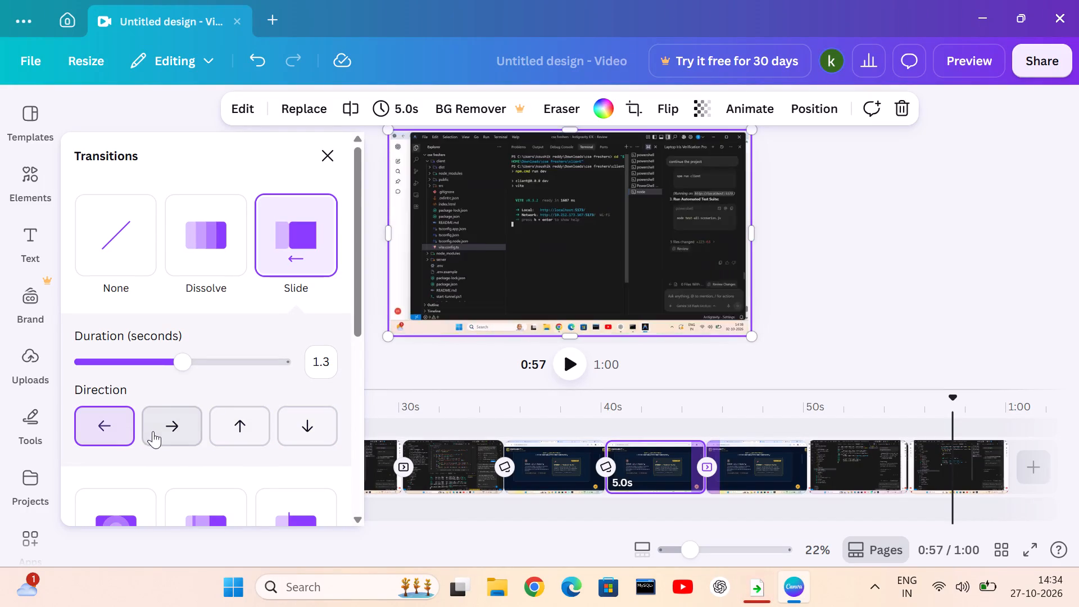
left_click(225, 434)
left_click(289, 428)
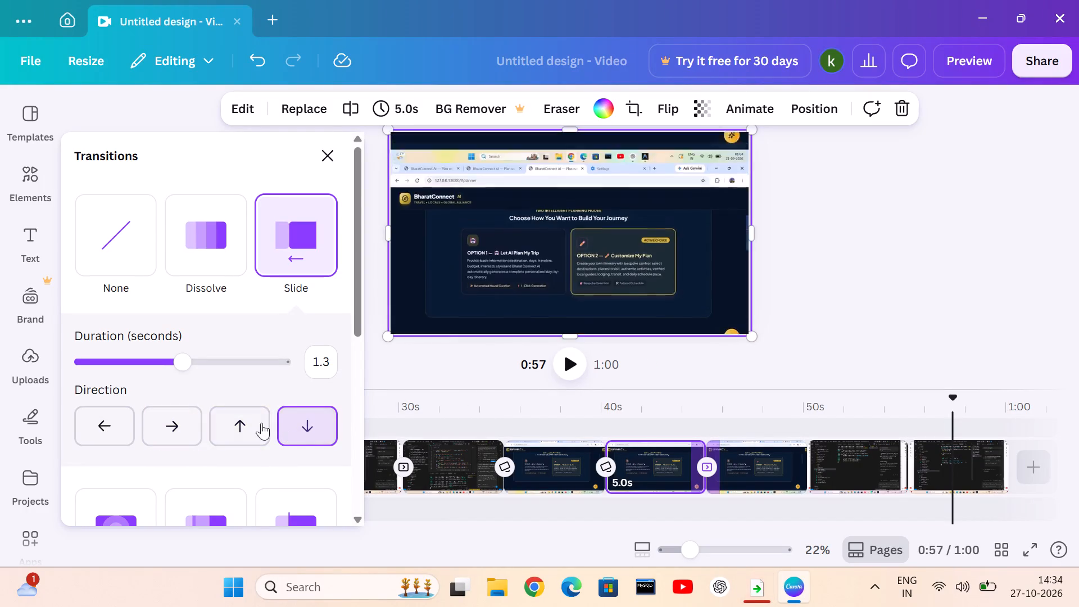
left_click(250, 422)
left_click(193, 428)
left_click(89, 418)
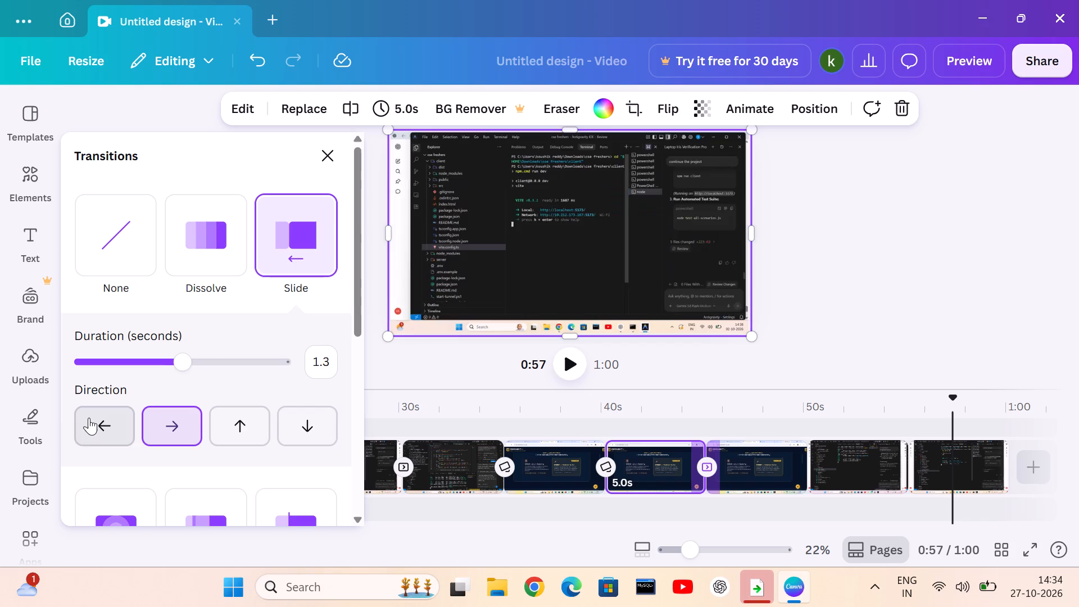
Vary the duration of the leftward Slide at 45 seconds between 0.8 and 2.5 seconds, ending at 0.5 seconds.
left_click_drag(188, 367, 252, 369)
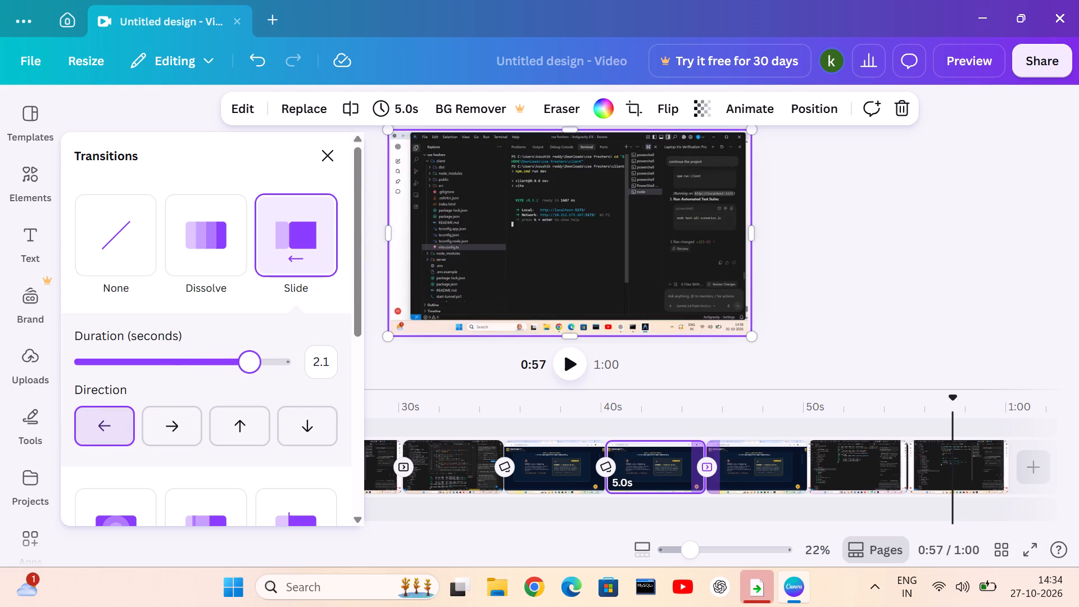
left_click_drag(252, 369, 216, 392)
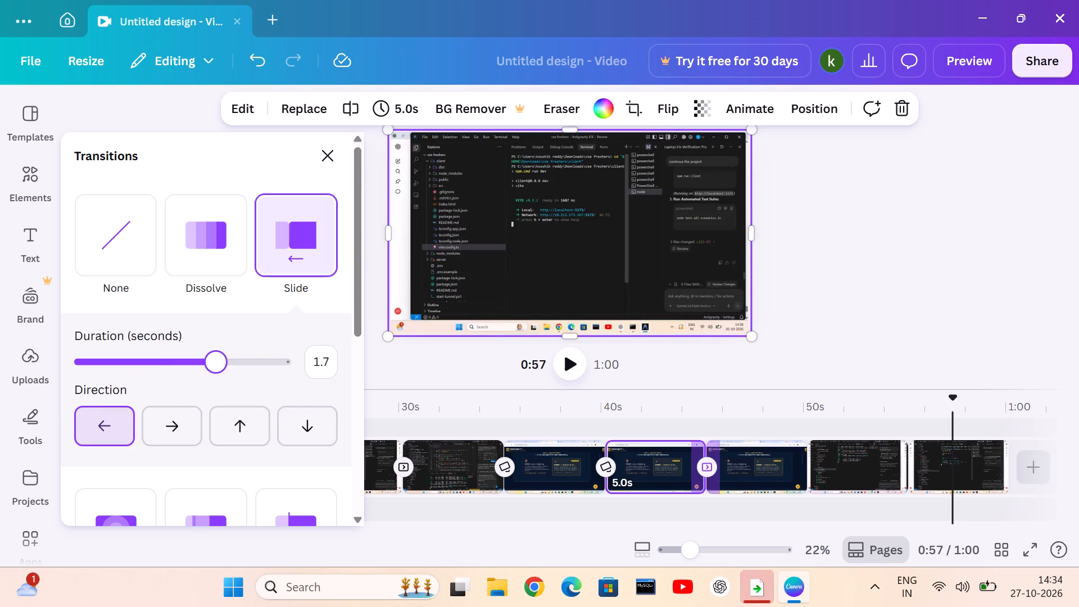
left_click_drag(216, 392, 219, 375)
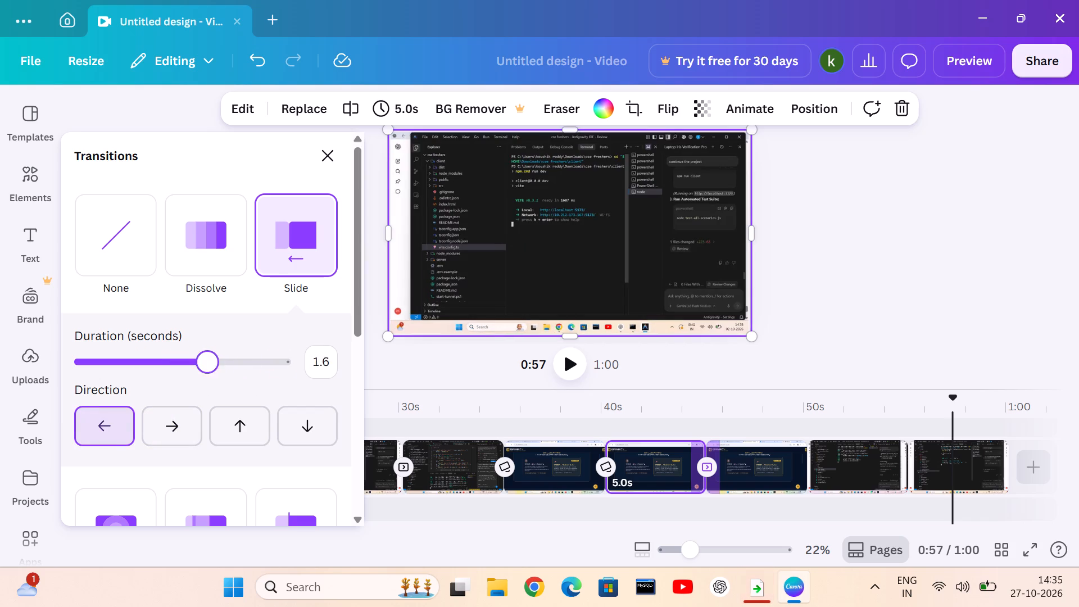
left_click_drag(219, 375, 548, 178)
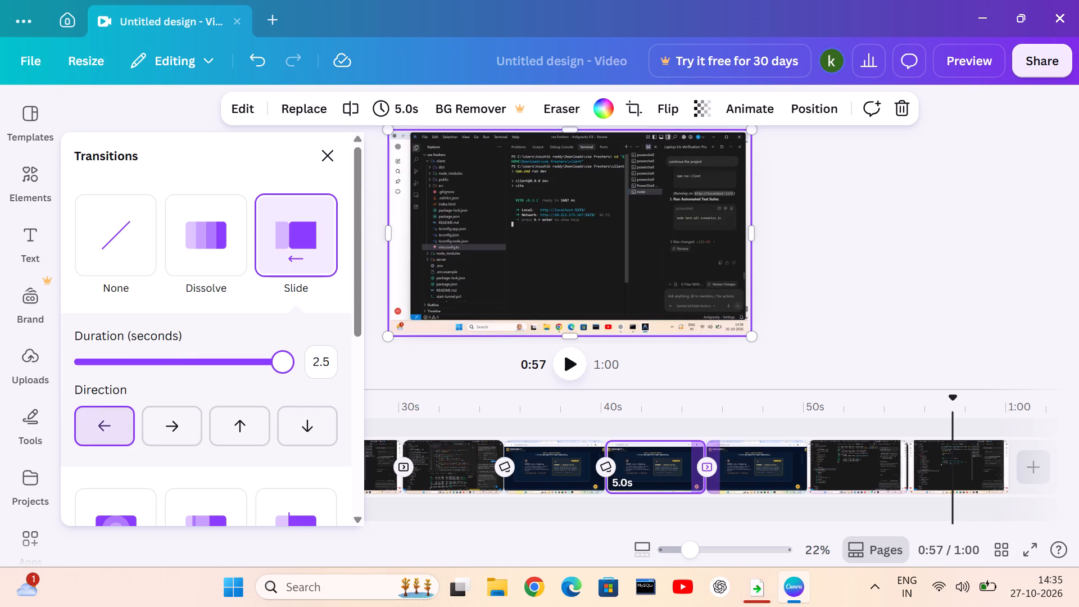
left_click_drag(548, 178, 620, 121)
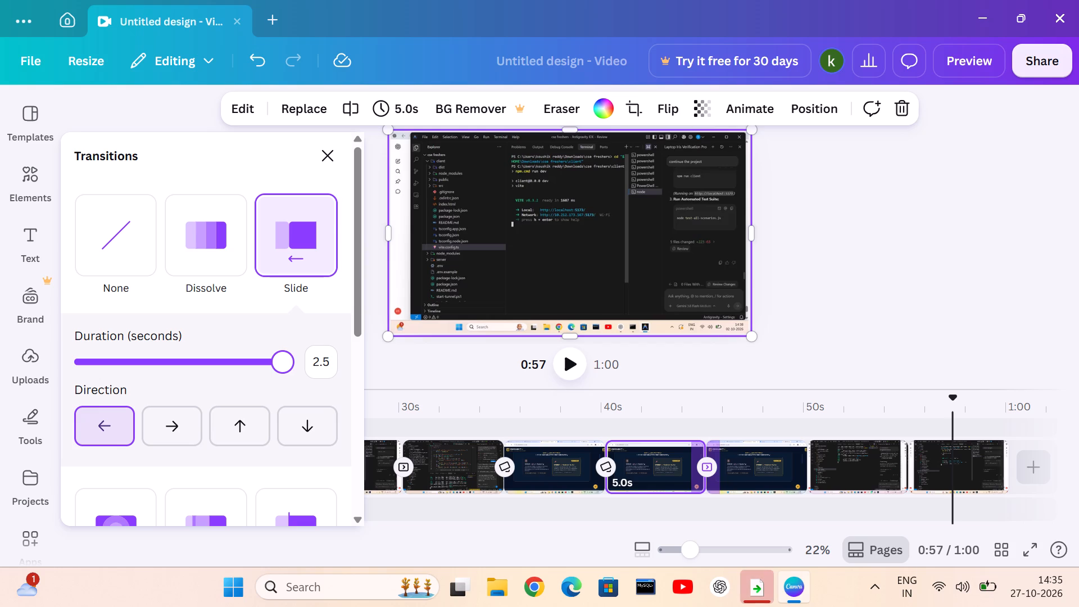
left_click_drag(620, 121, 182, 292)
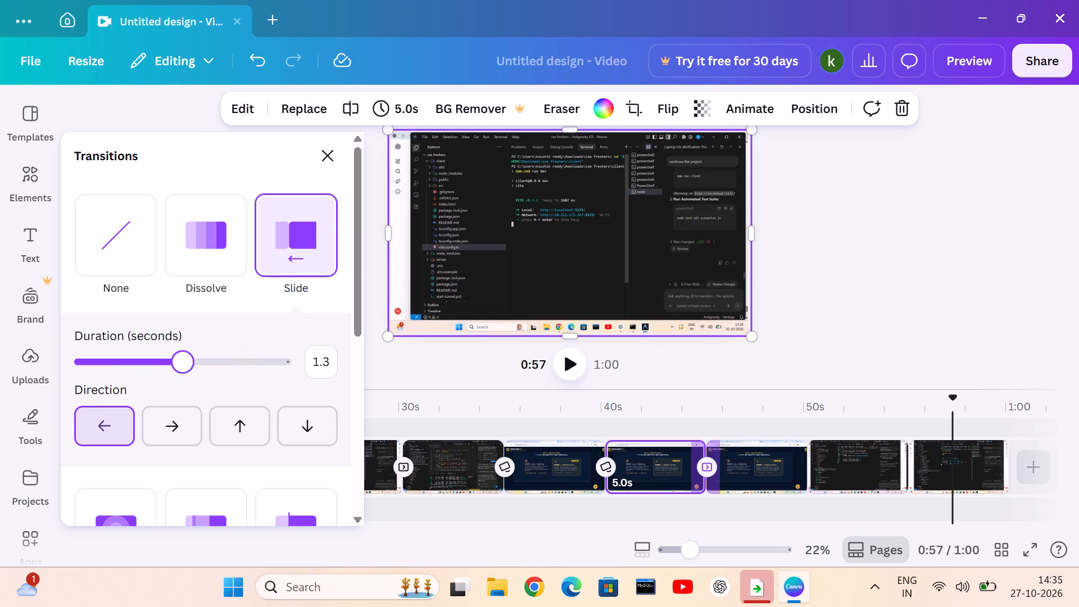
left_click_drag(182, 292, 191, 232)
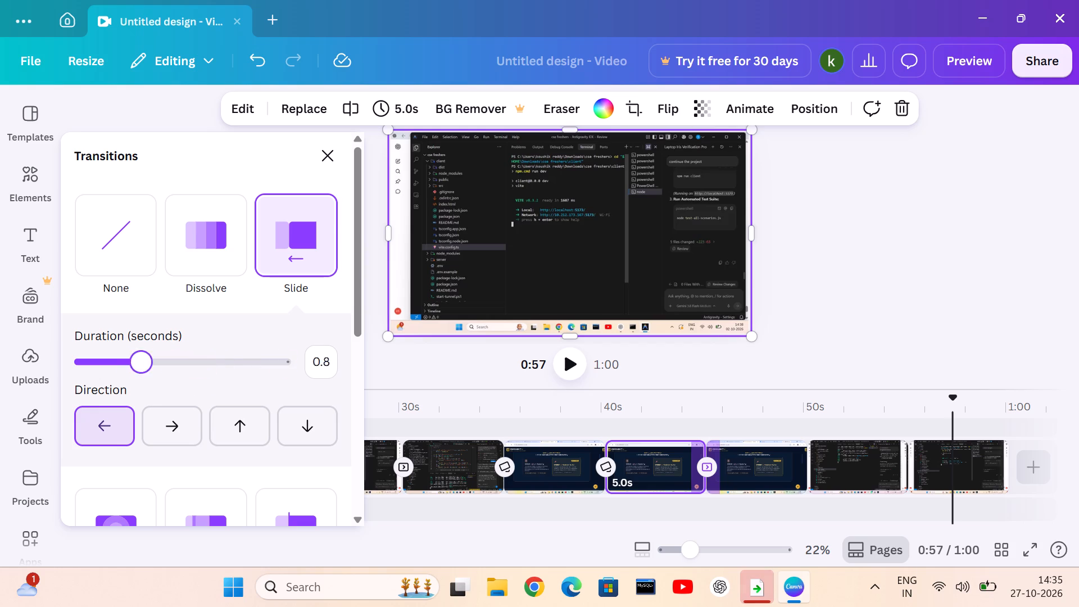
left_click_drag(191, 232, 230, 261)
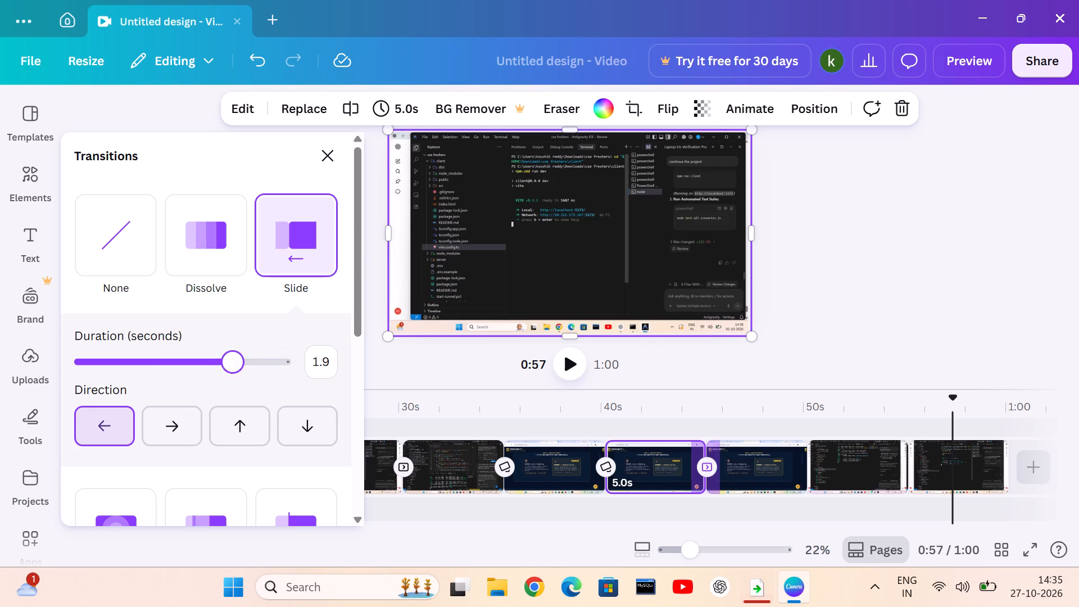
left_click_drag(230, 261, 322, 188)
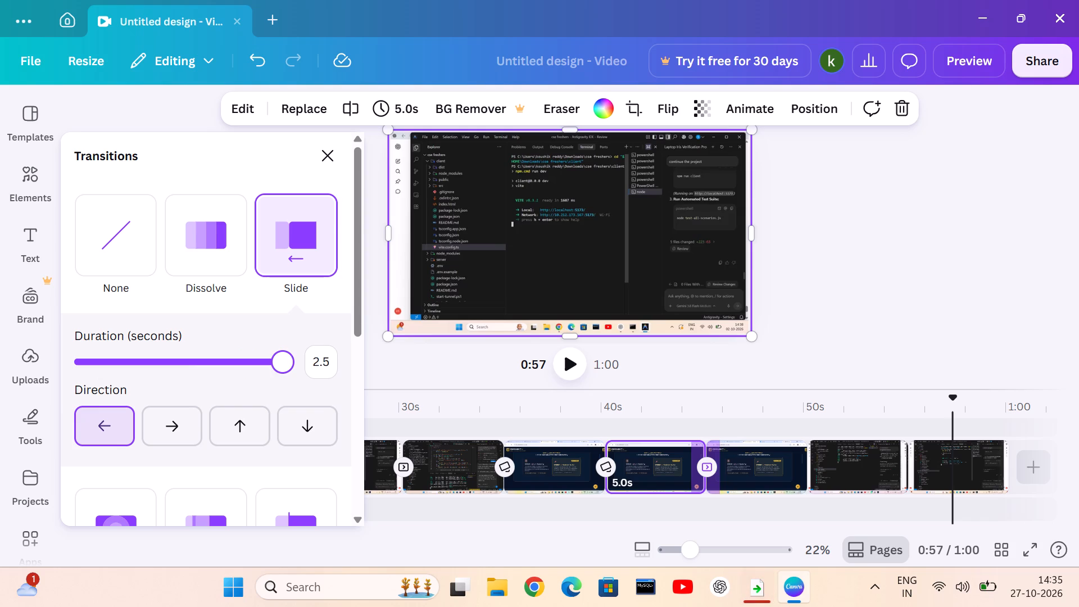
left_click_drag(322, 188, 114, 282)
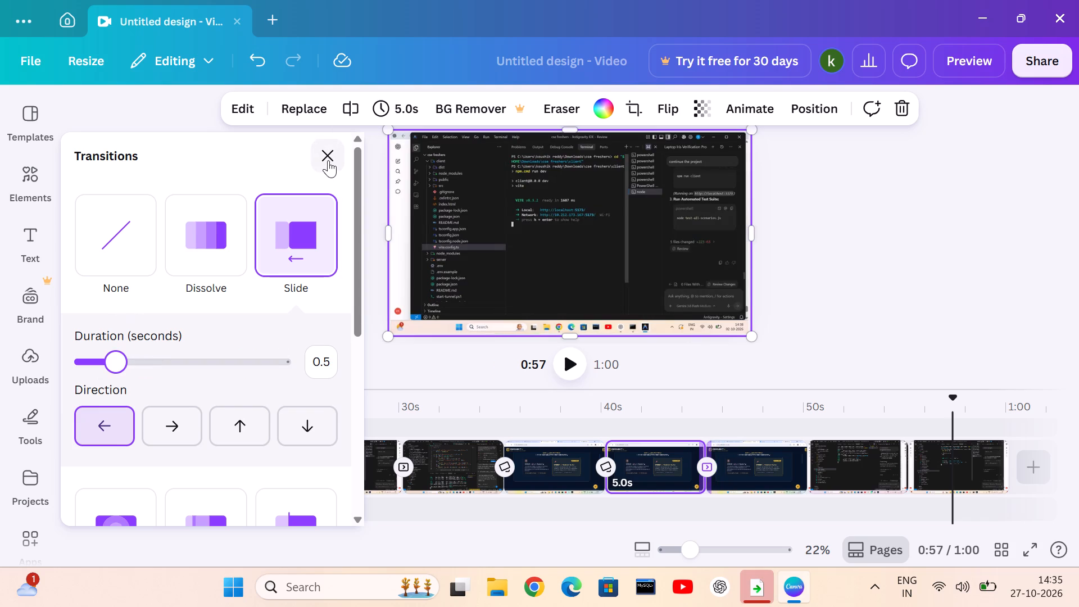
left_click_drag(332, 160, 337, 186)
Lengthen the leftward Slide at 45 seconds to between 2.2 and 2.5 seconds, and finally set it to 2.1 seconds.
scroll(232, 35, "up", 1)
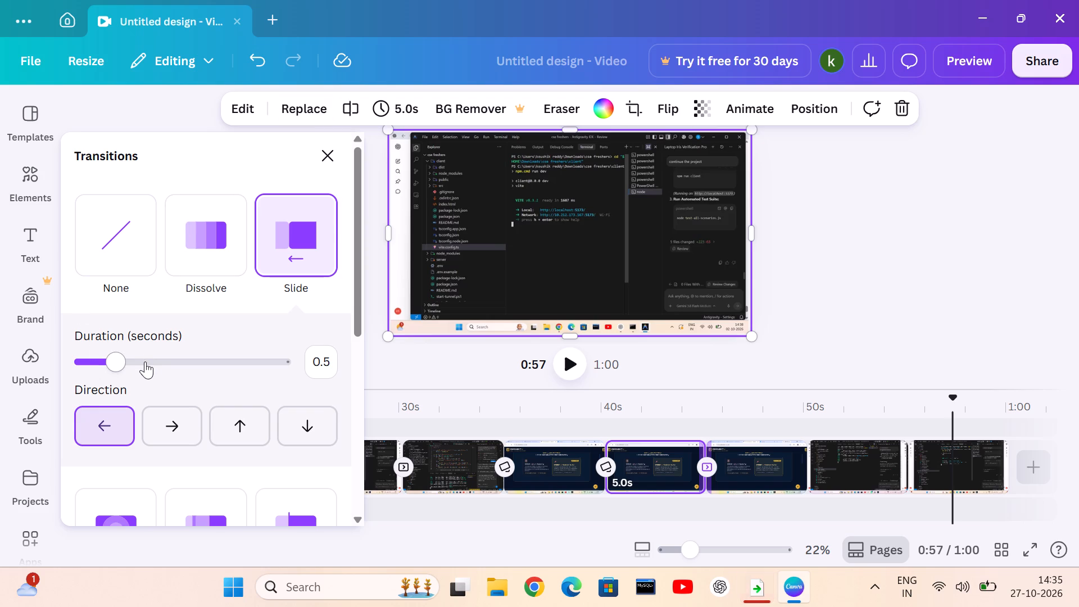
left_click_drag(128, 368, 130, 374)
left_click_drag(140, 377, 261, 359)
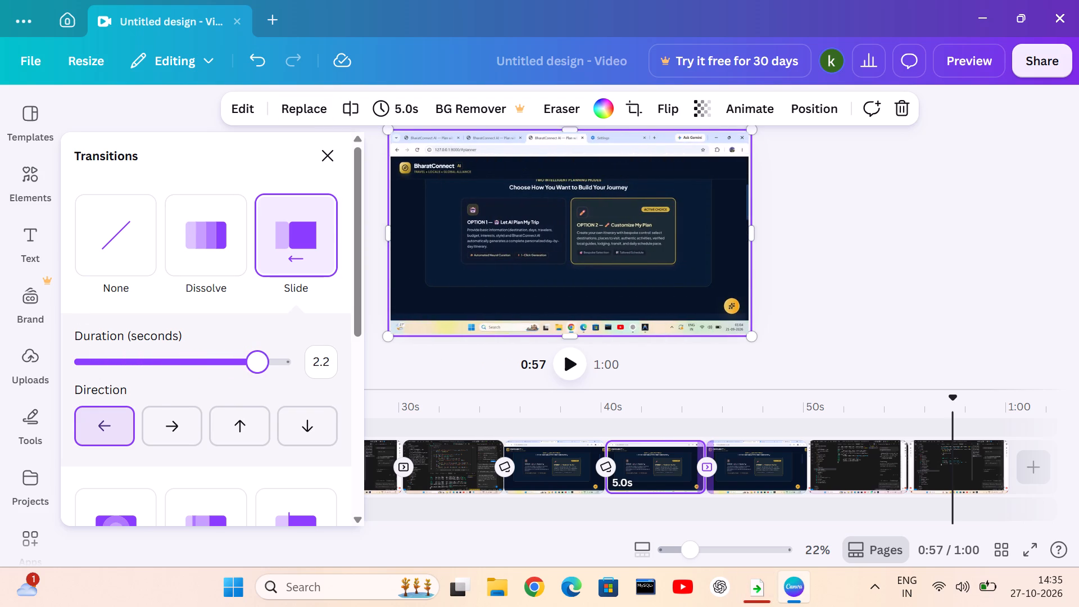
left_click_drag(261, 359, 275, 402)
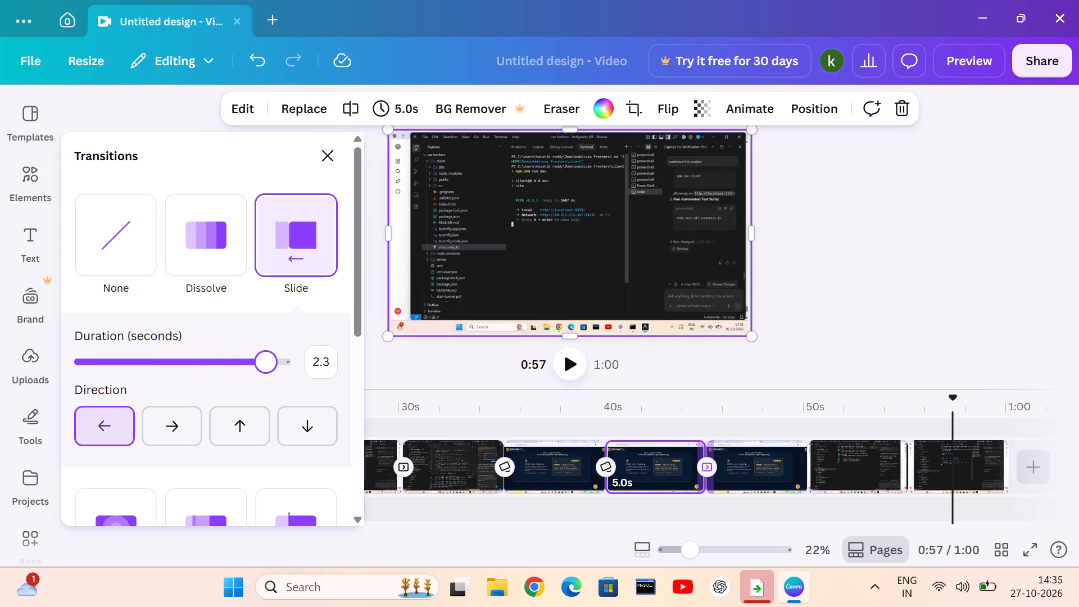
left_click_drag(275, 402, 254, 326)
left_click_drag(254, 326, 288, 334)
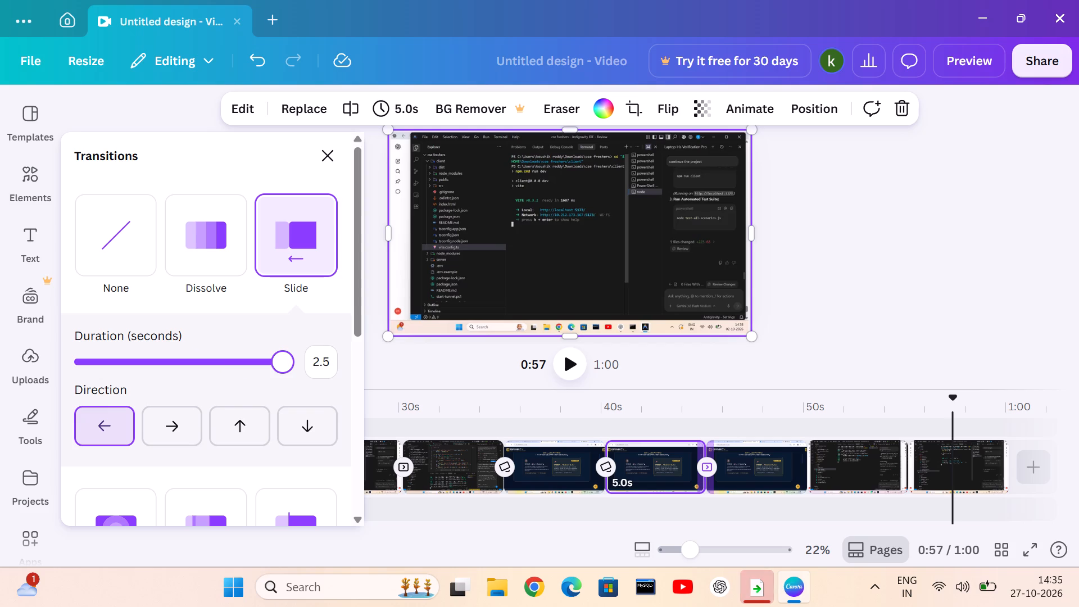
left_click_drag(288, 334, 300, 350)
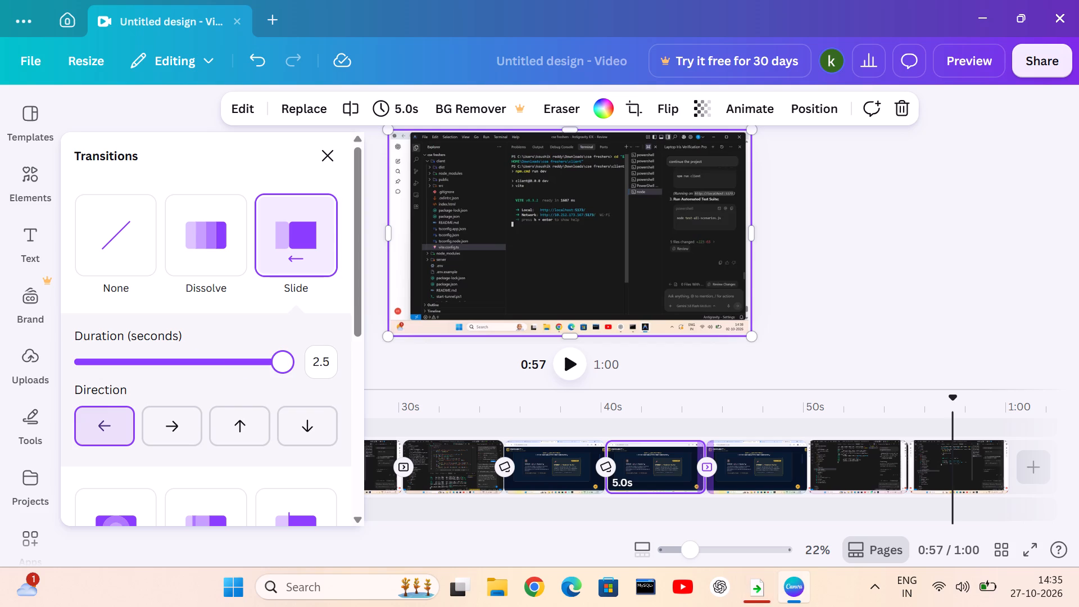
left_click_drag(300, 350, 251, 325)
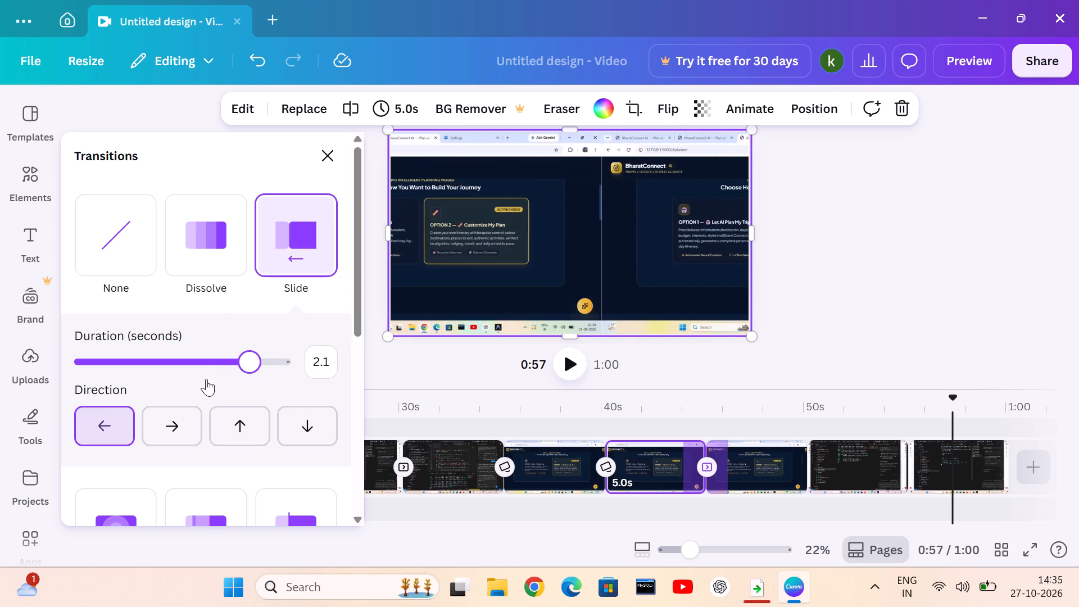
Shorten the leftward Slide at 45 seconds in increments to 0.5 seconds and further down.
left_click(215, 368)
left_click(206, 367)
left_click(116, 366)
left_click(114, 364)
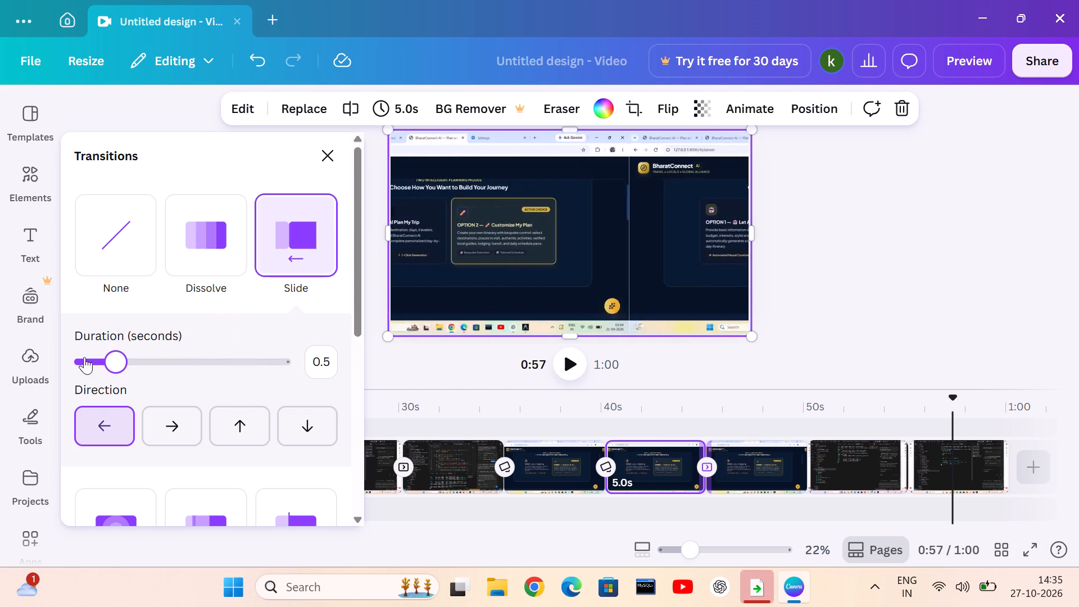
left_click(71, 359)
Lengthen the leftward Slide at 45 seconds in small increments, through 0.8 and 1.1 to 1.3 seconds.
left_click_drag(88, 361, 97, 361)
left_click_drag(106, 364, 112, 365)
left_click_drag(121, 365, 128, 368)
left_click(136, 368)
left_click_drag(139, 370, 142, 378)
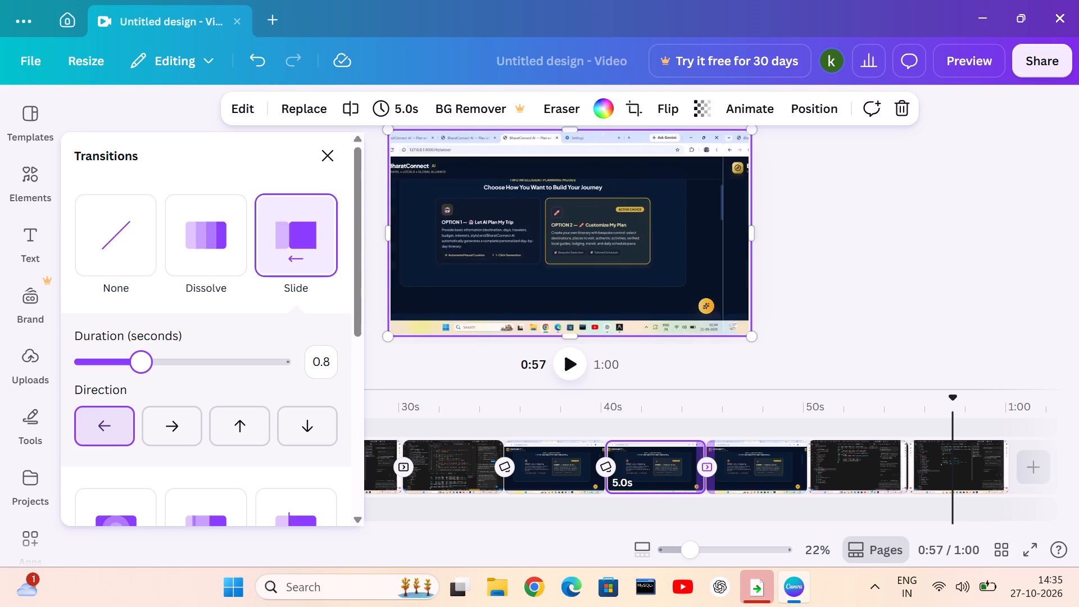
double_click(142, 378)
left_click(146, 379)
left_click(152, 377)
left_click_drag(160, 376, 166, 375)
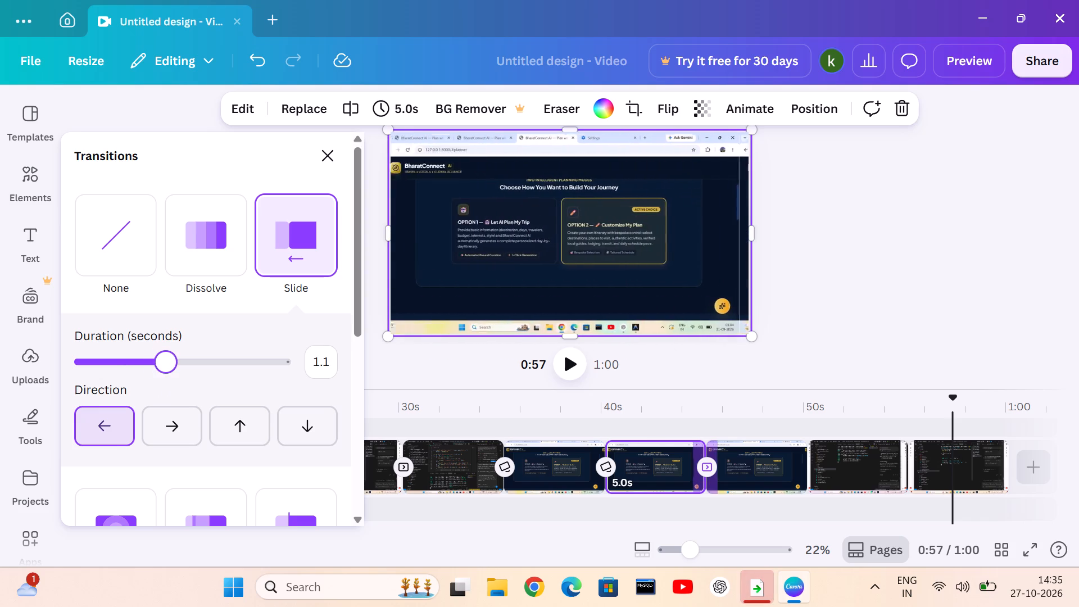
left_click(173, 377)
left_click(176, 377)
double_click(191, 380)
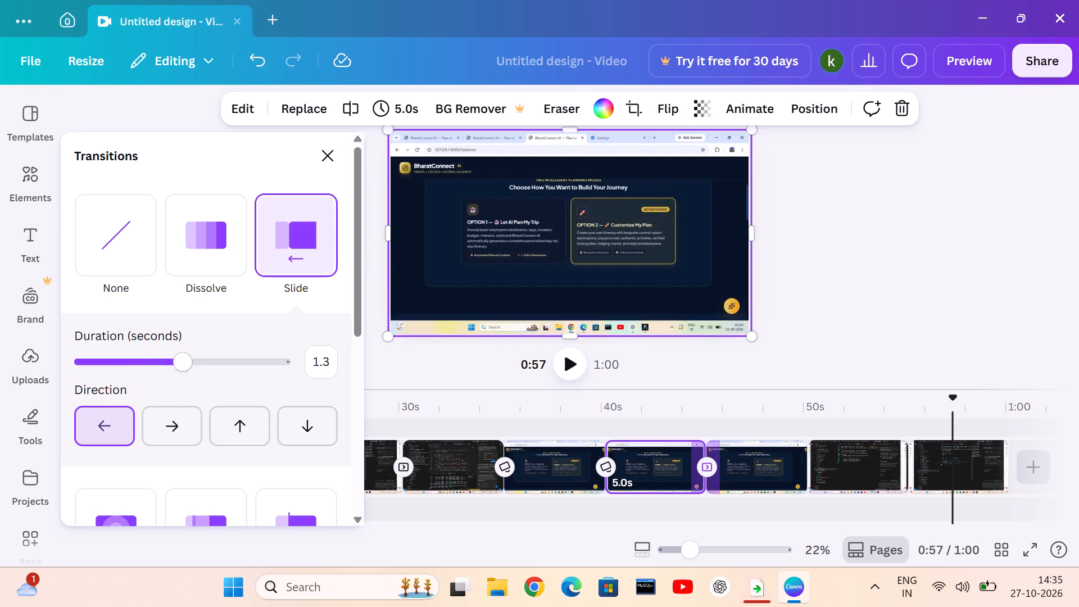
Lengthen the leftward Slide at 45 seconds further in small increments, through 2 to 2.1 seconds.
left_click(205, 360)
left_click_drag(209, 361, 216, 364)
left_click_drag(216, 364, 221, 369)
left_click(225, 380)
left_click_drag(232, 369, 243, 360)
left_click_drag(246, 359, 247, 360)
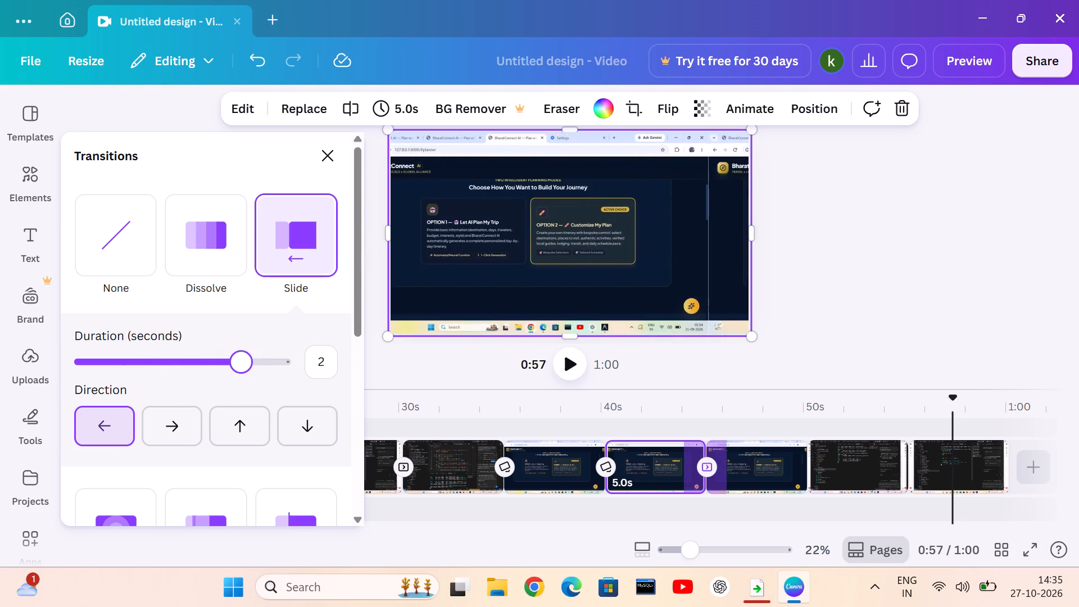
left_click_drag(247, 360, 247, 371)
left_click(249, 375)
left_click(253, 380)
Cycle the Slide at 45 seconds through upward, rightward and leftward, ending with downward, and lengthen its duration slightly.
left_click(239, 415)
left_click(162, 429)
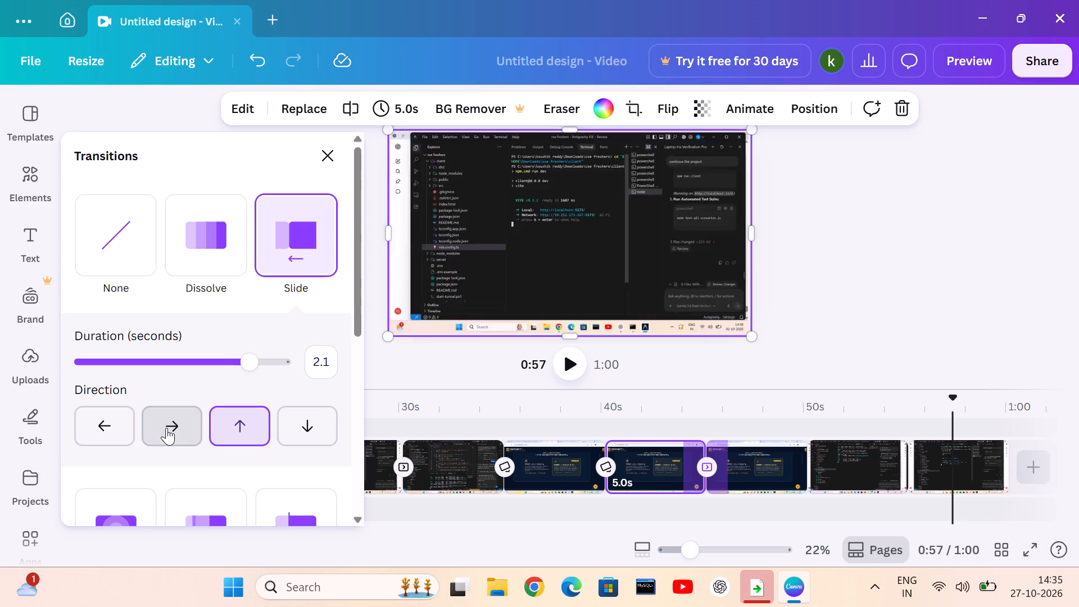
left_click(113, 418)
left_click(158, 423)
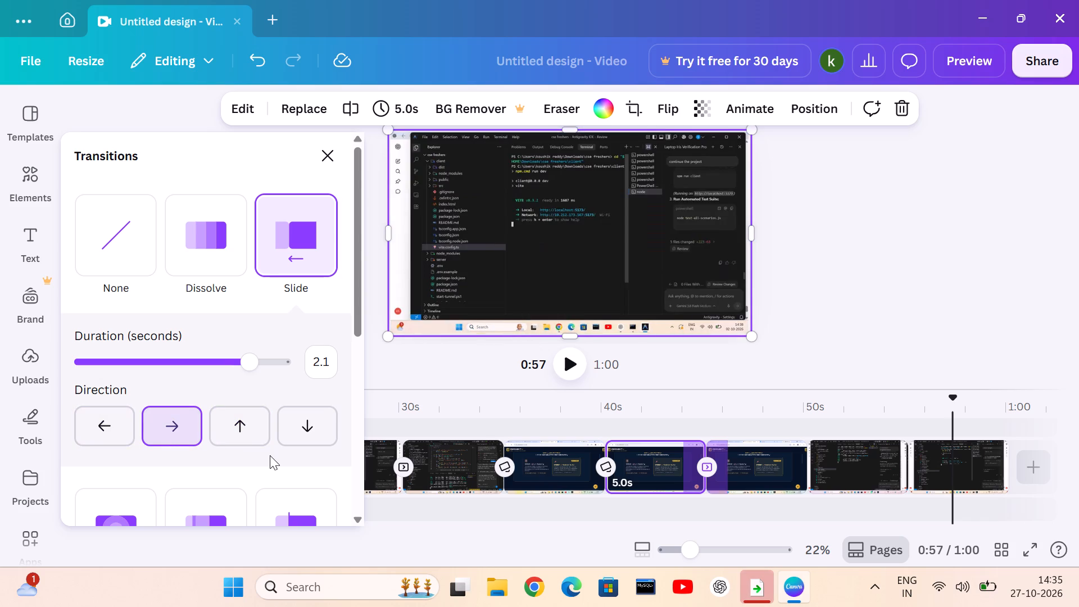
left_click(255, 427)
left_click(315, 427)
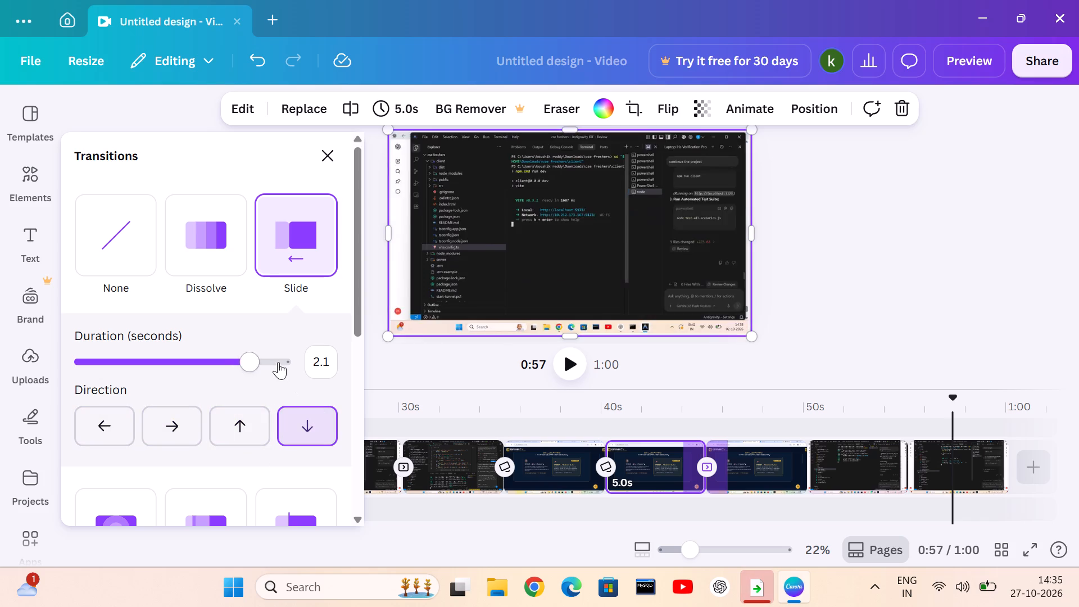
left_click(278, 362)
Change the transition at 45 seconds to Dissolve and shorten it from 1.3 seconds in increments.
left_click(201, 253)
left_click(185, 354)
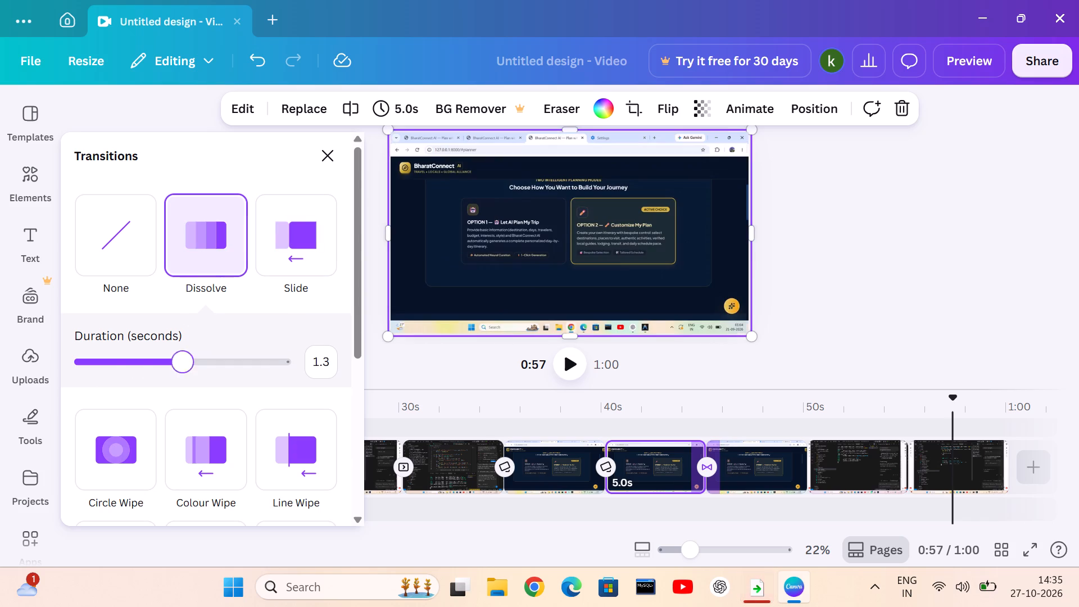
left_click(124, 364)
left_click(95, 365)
Lengthen the Dissolve at 45 seconds in small increments, through 0.8, 1.8 and 2.4 to 2.5 seconds.
left_click(123, 357)
left_click(140, 357)
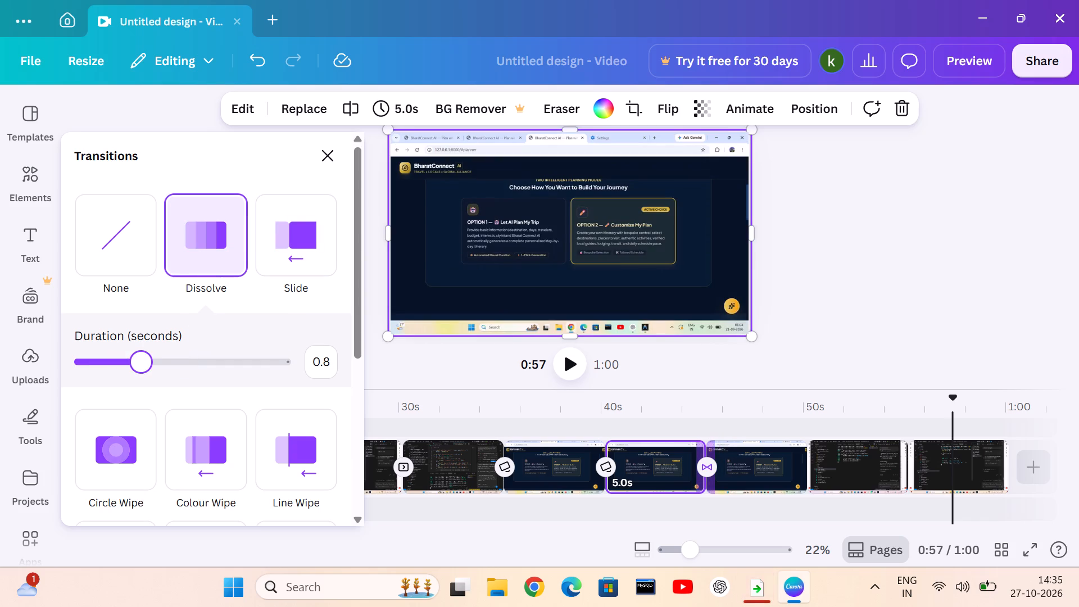
left_click_drag(162, 358, 170, 362)
left_click(179, 362)
left_click(201, 364)
left_click(217, 360)
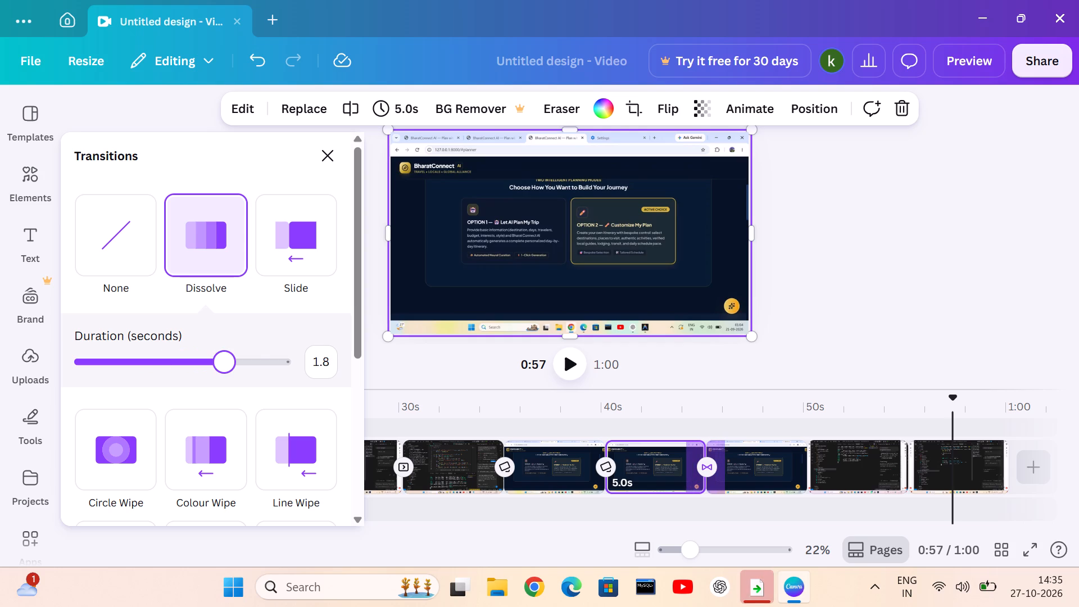
left_click(232, 362)
left_click(247, 366)
left_click(260, 367)
left_click(271, 369)
left_click(277, 370)
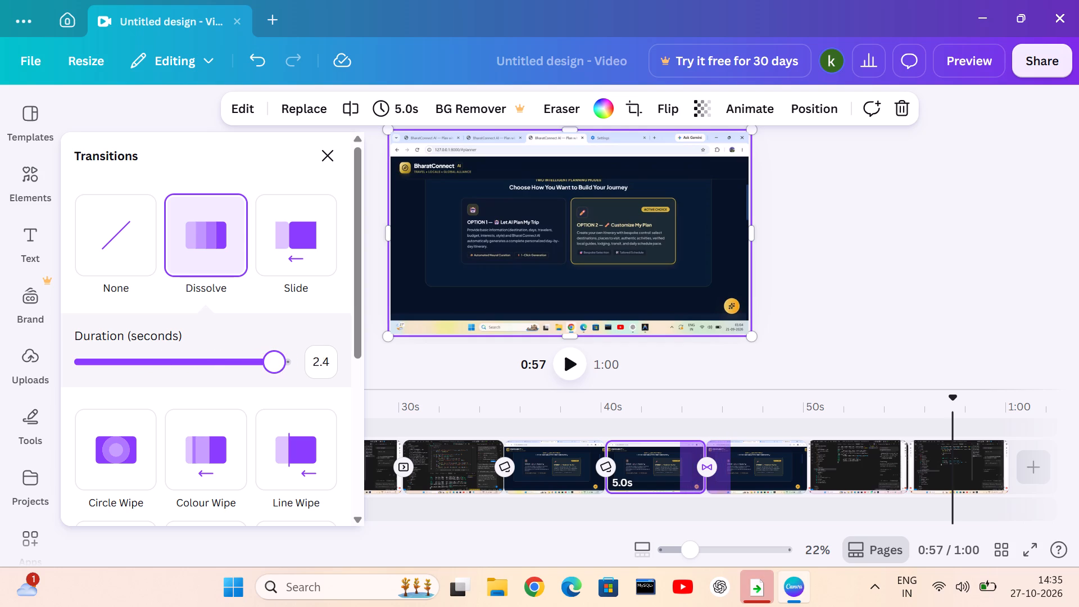
Change the transition at 45 seconds back to Slide, with a rightward direction.
left_click(289, 259)
left_click(184, 419)
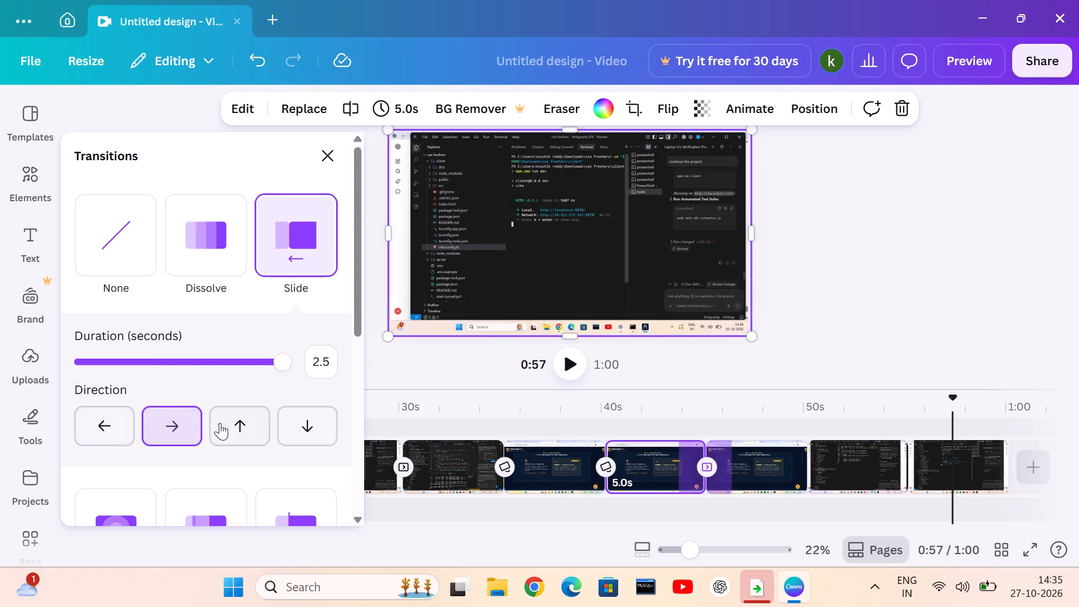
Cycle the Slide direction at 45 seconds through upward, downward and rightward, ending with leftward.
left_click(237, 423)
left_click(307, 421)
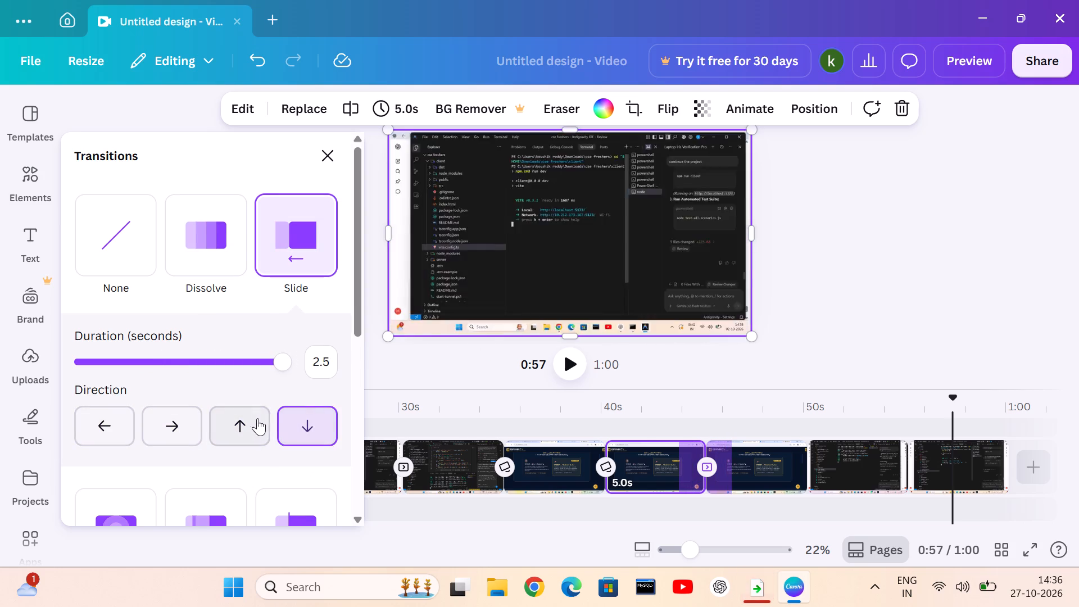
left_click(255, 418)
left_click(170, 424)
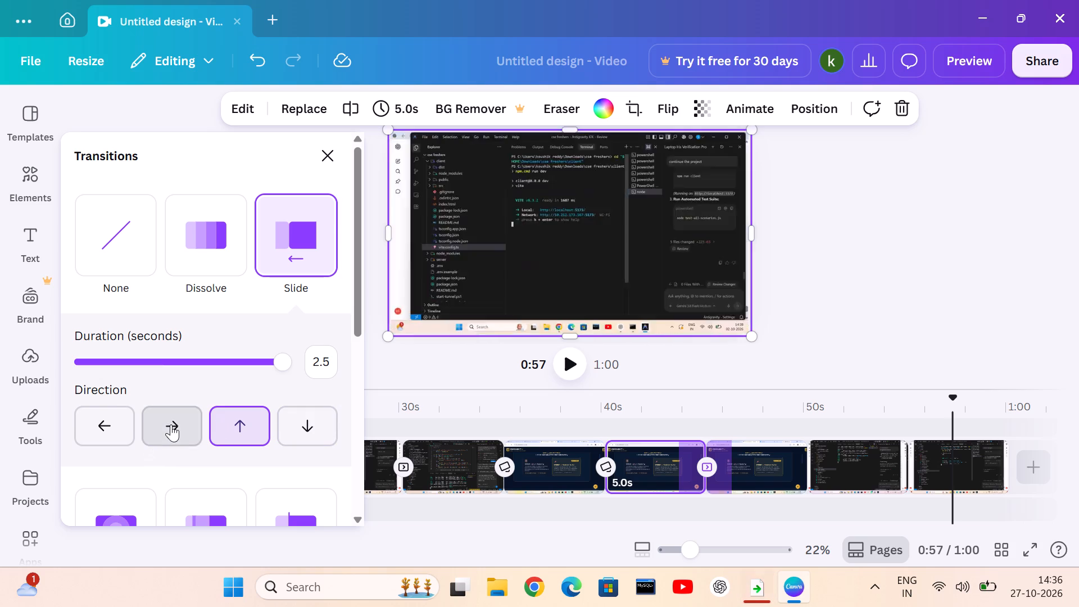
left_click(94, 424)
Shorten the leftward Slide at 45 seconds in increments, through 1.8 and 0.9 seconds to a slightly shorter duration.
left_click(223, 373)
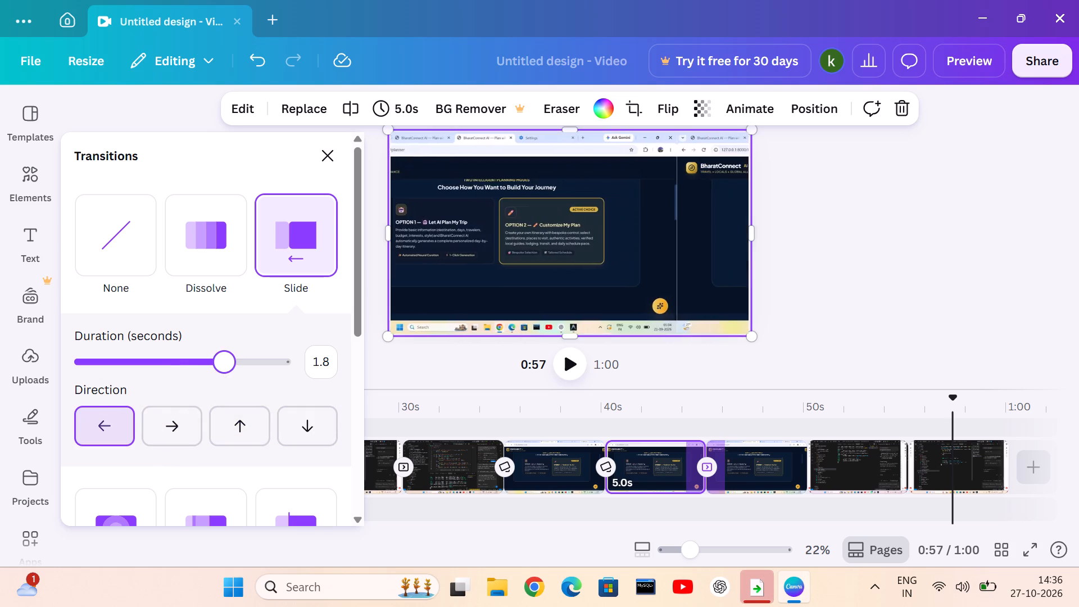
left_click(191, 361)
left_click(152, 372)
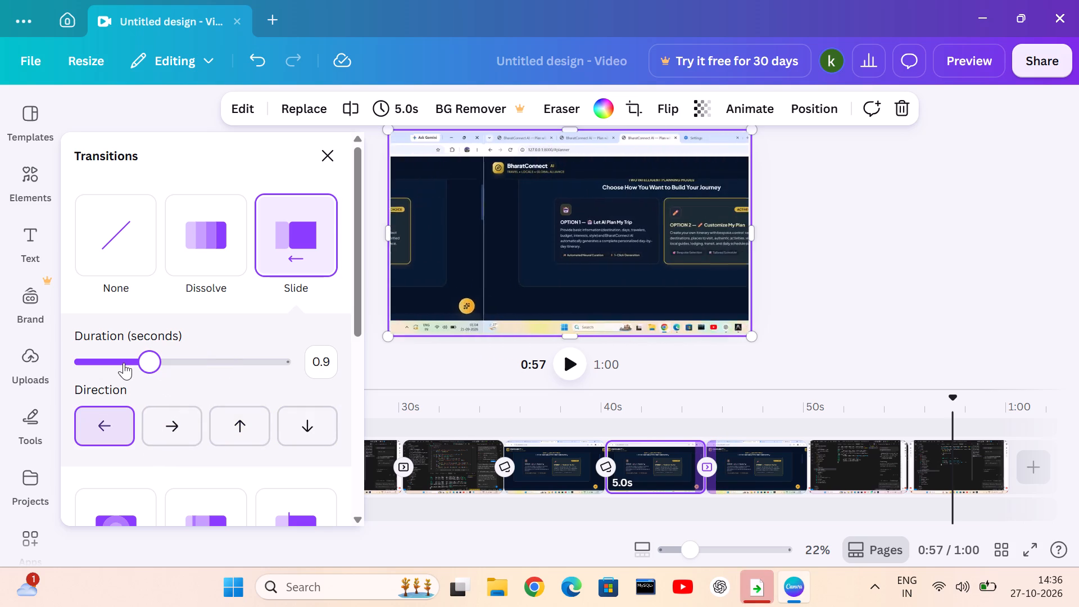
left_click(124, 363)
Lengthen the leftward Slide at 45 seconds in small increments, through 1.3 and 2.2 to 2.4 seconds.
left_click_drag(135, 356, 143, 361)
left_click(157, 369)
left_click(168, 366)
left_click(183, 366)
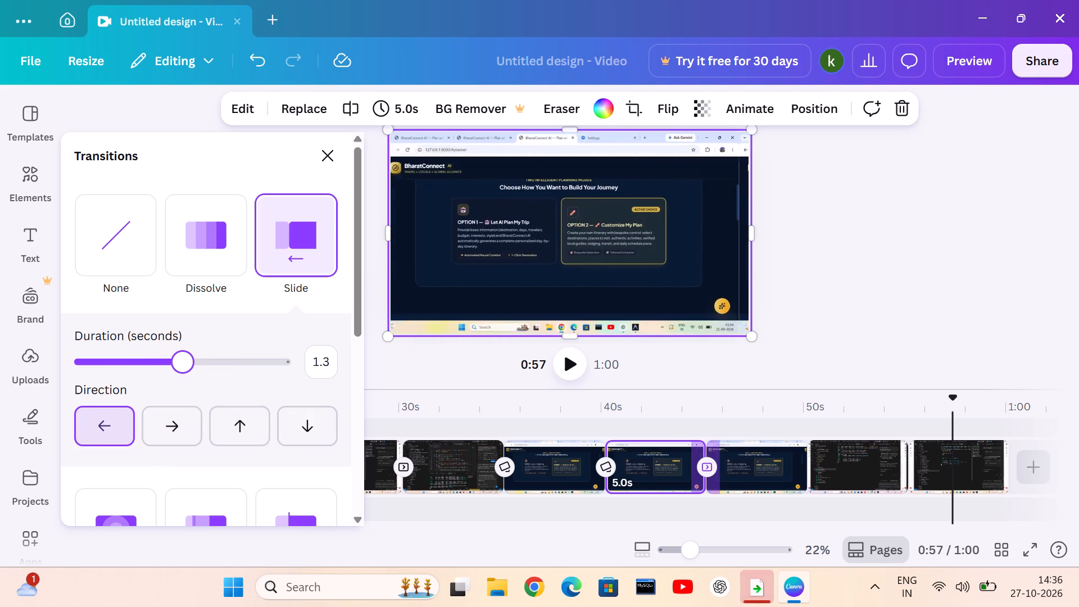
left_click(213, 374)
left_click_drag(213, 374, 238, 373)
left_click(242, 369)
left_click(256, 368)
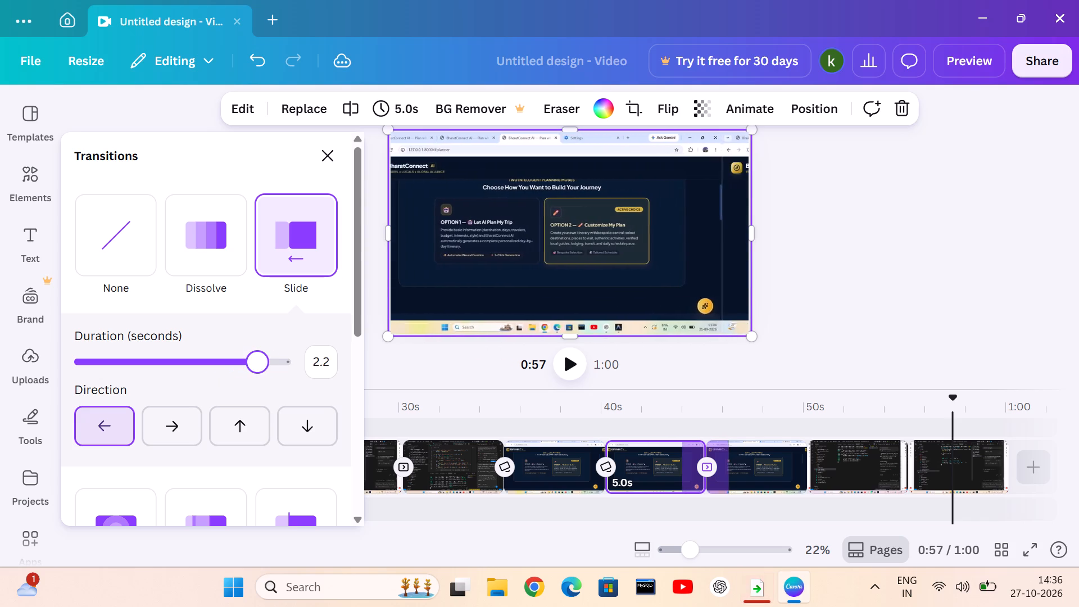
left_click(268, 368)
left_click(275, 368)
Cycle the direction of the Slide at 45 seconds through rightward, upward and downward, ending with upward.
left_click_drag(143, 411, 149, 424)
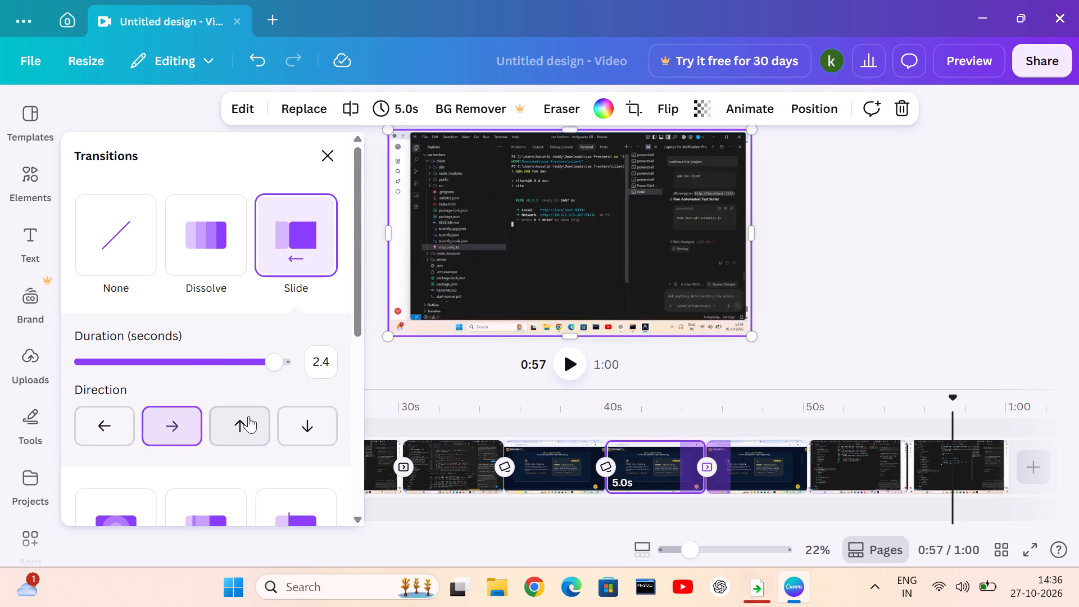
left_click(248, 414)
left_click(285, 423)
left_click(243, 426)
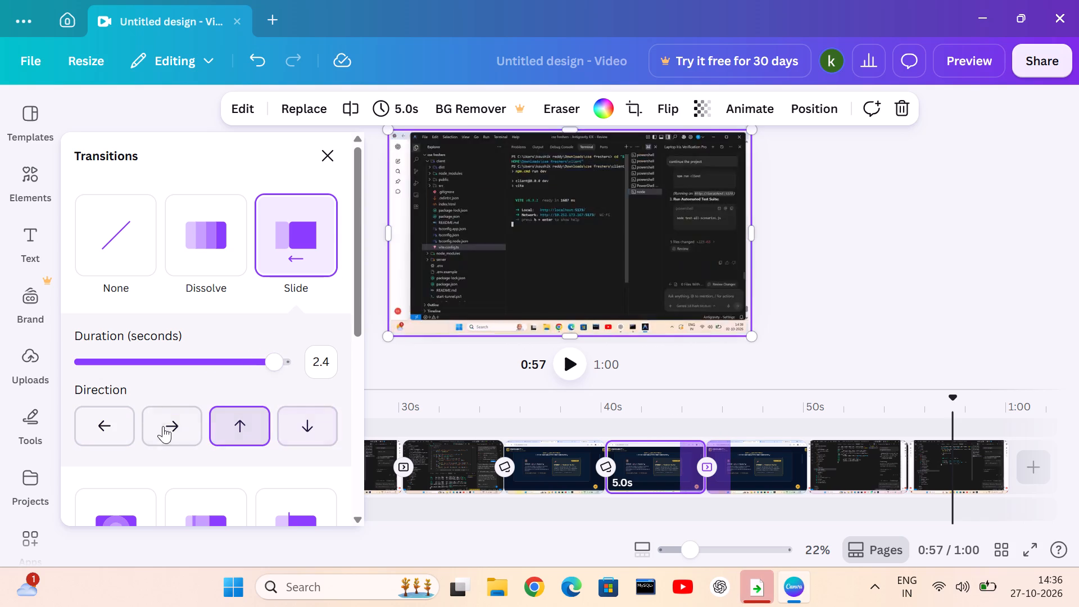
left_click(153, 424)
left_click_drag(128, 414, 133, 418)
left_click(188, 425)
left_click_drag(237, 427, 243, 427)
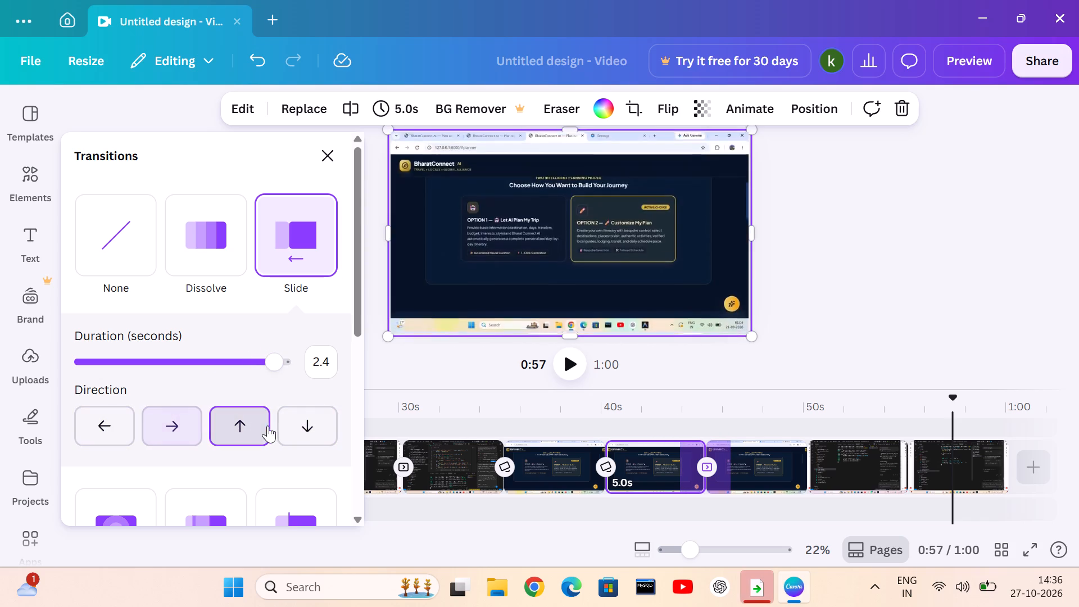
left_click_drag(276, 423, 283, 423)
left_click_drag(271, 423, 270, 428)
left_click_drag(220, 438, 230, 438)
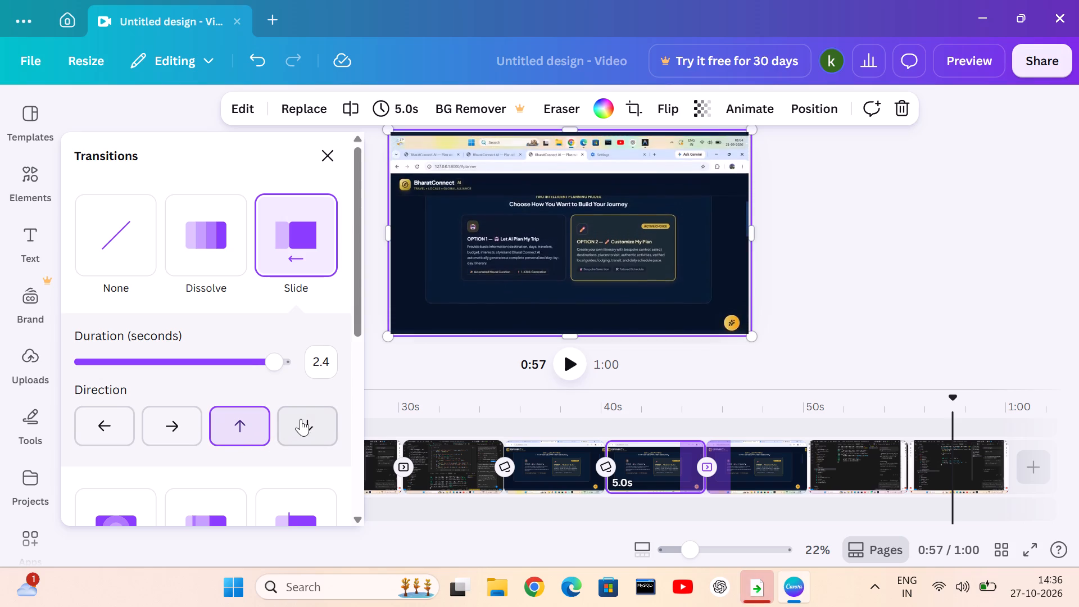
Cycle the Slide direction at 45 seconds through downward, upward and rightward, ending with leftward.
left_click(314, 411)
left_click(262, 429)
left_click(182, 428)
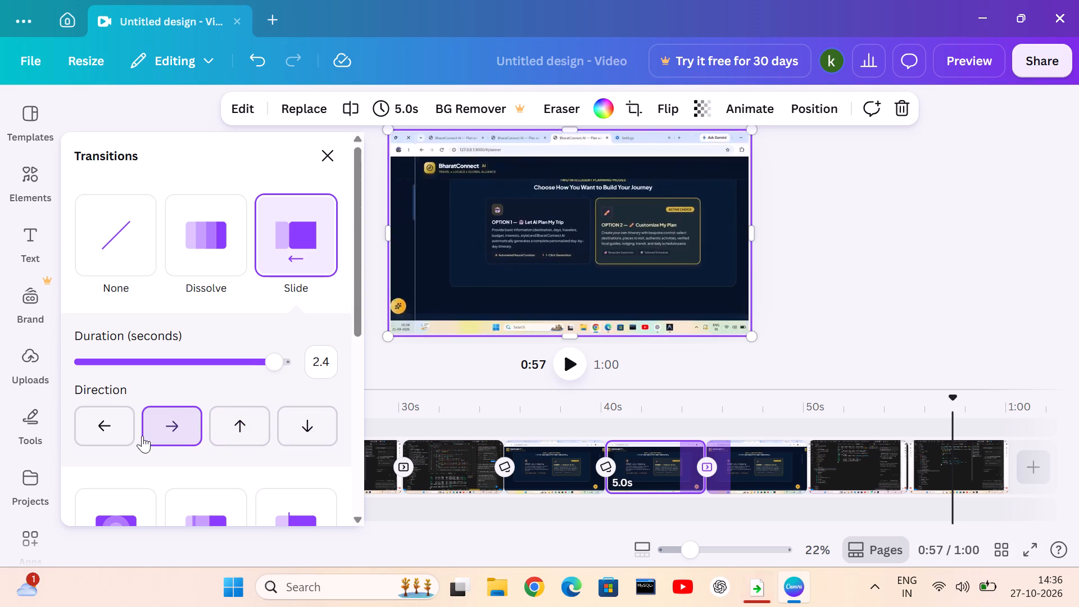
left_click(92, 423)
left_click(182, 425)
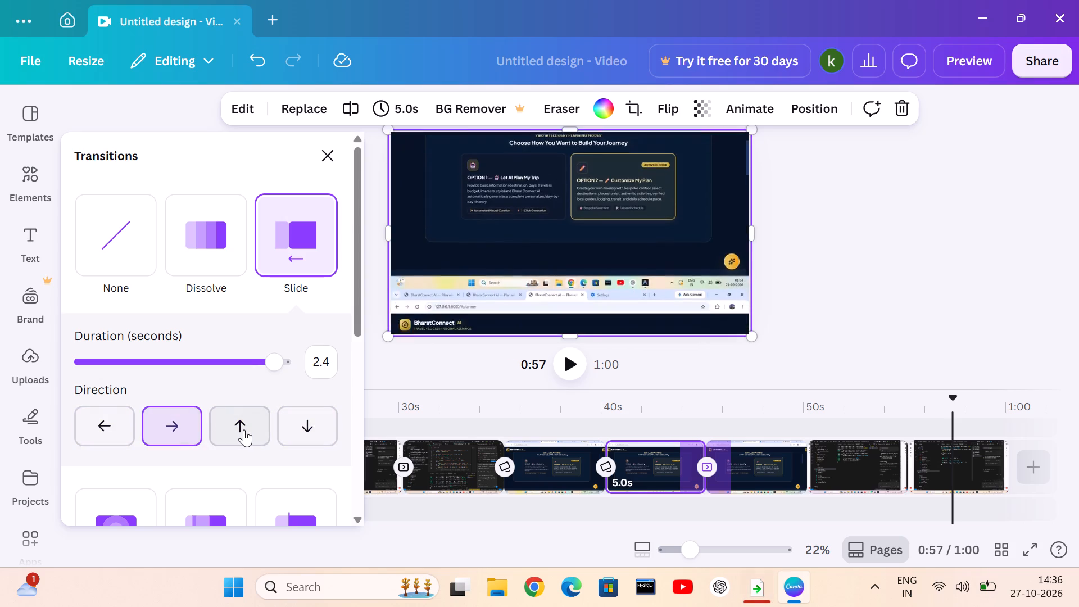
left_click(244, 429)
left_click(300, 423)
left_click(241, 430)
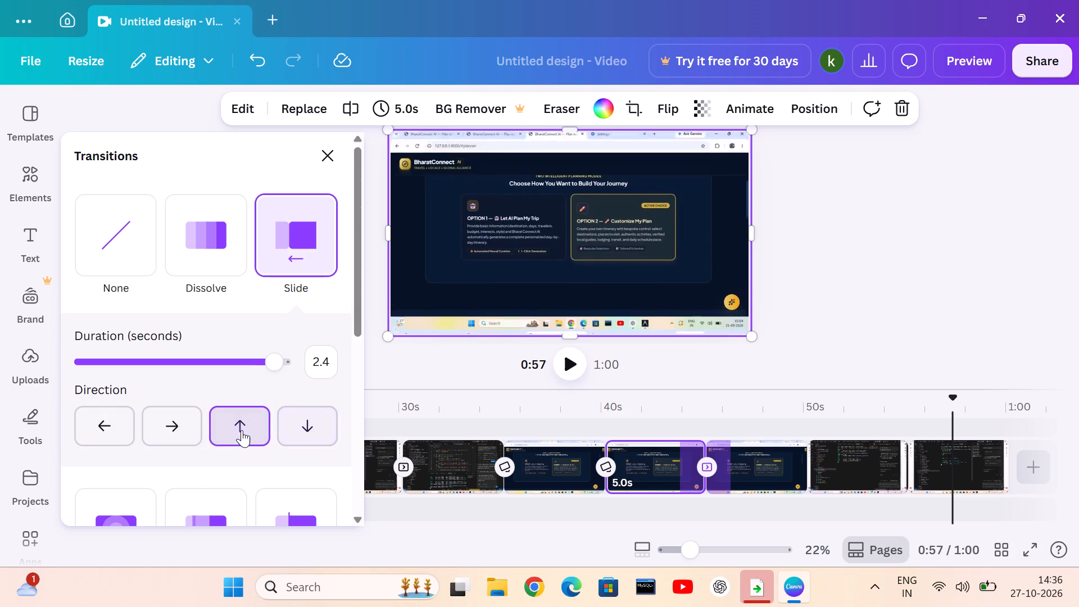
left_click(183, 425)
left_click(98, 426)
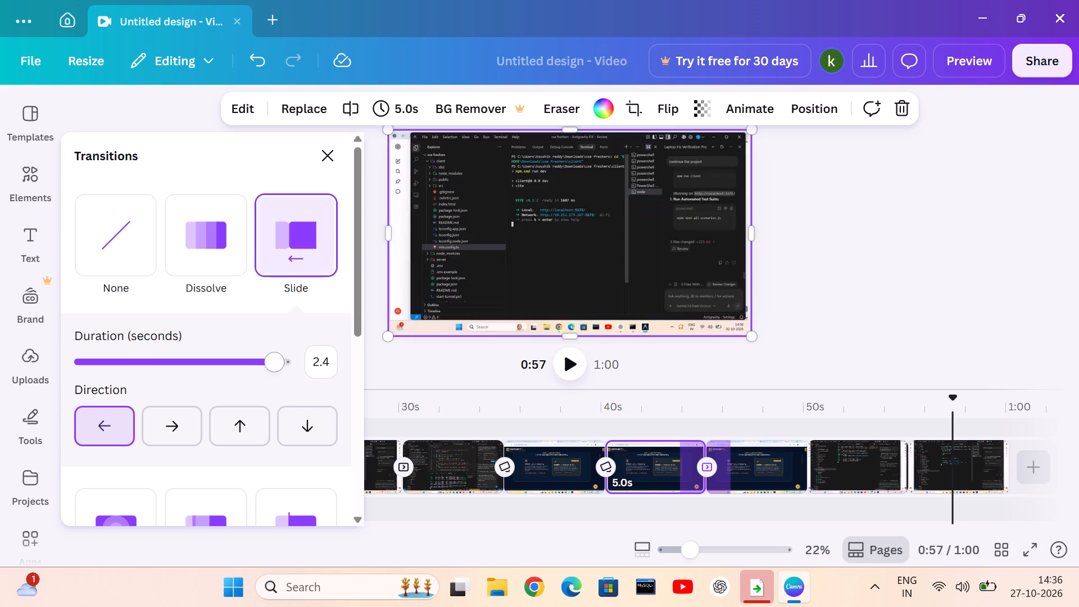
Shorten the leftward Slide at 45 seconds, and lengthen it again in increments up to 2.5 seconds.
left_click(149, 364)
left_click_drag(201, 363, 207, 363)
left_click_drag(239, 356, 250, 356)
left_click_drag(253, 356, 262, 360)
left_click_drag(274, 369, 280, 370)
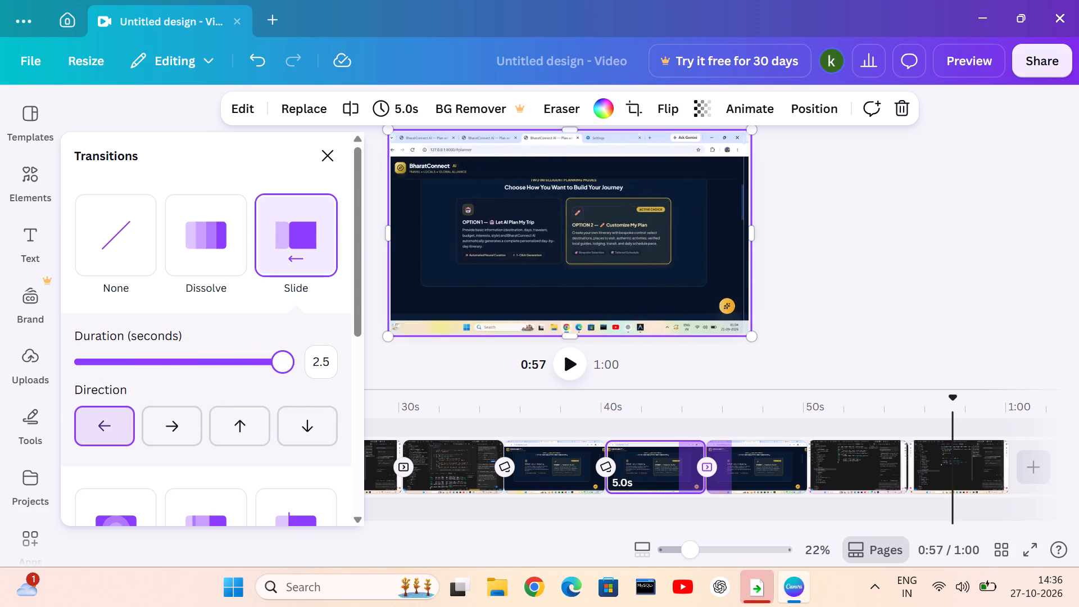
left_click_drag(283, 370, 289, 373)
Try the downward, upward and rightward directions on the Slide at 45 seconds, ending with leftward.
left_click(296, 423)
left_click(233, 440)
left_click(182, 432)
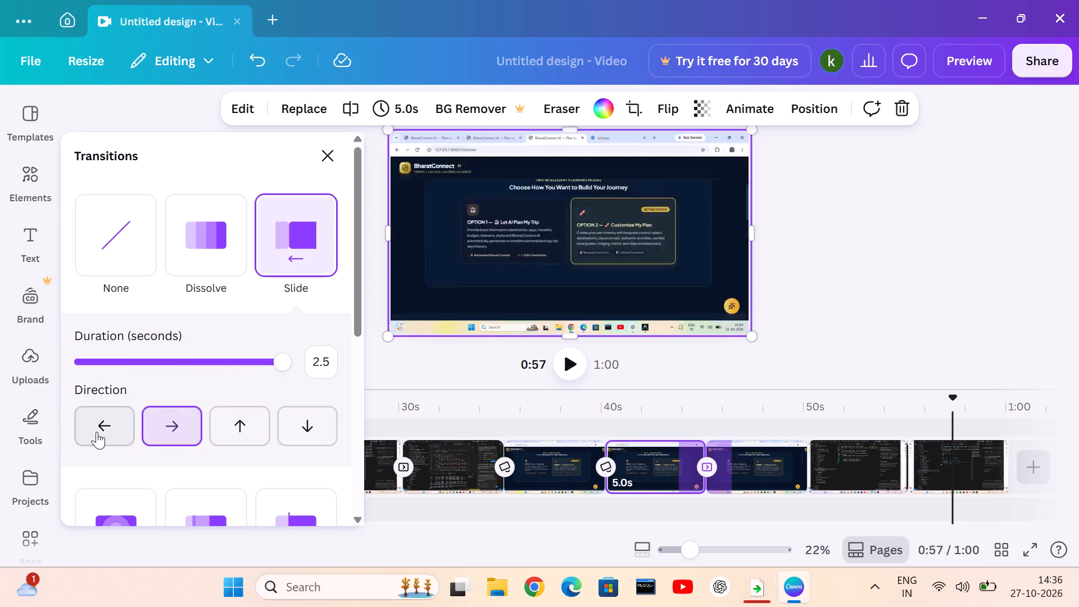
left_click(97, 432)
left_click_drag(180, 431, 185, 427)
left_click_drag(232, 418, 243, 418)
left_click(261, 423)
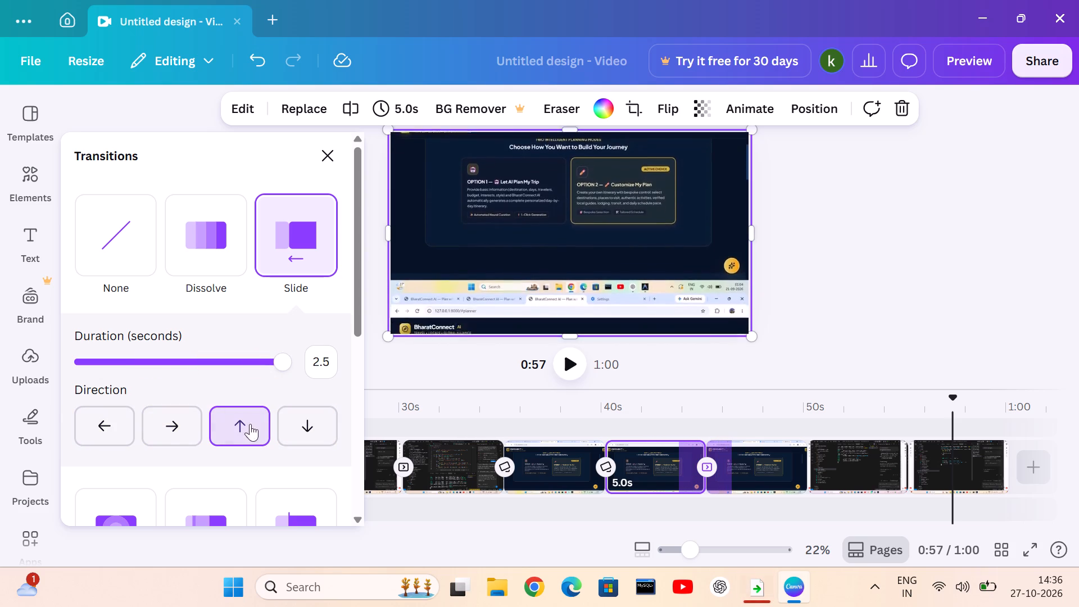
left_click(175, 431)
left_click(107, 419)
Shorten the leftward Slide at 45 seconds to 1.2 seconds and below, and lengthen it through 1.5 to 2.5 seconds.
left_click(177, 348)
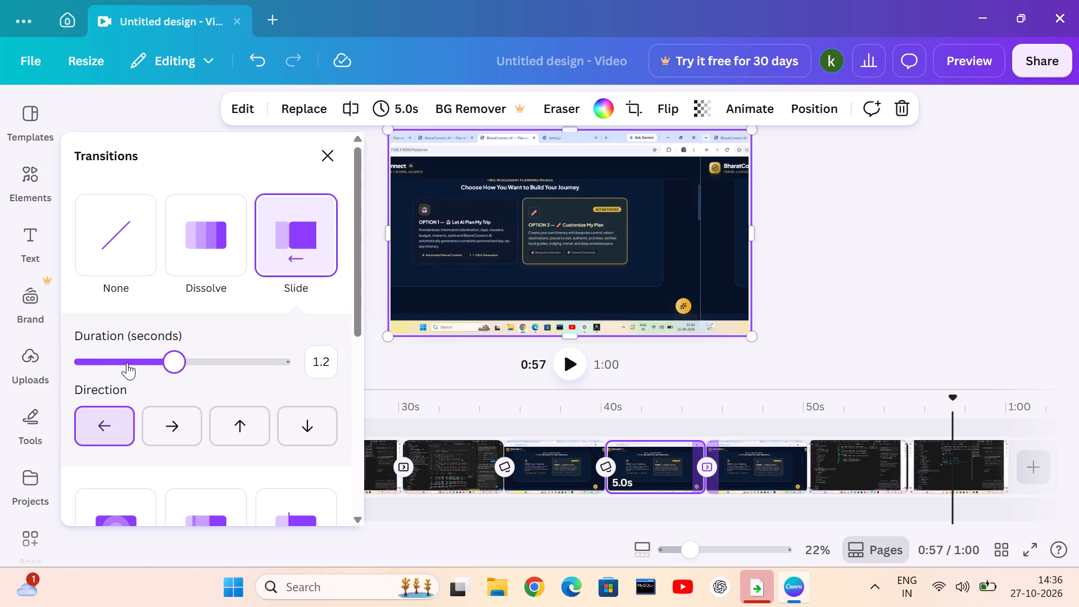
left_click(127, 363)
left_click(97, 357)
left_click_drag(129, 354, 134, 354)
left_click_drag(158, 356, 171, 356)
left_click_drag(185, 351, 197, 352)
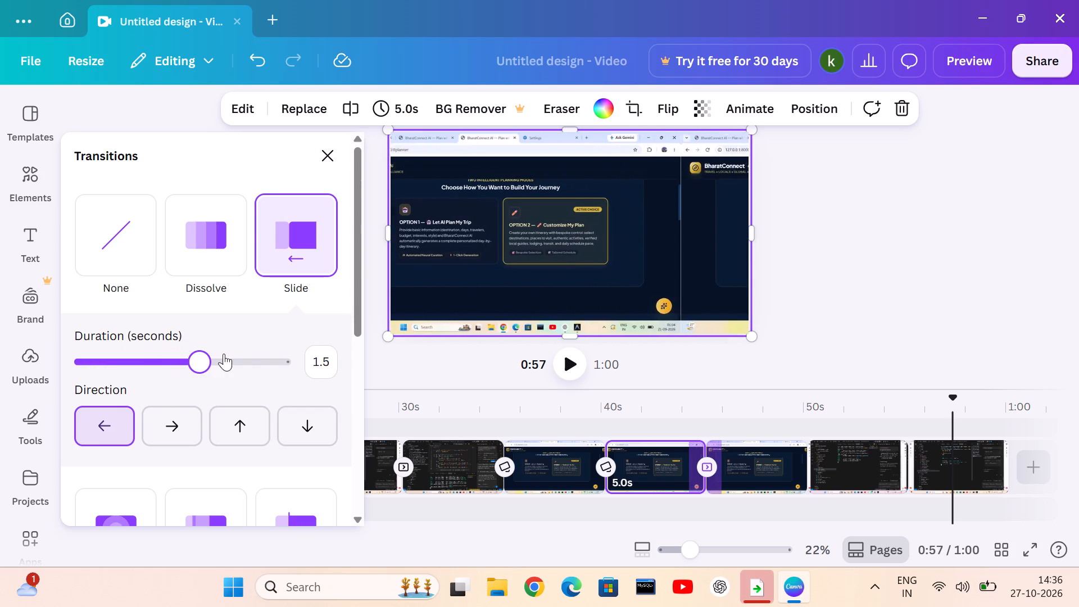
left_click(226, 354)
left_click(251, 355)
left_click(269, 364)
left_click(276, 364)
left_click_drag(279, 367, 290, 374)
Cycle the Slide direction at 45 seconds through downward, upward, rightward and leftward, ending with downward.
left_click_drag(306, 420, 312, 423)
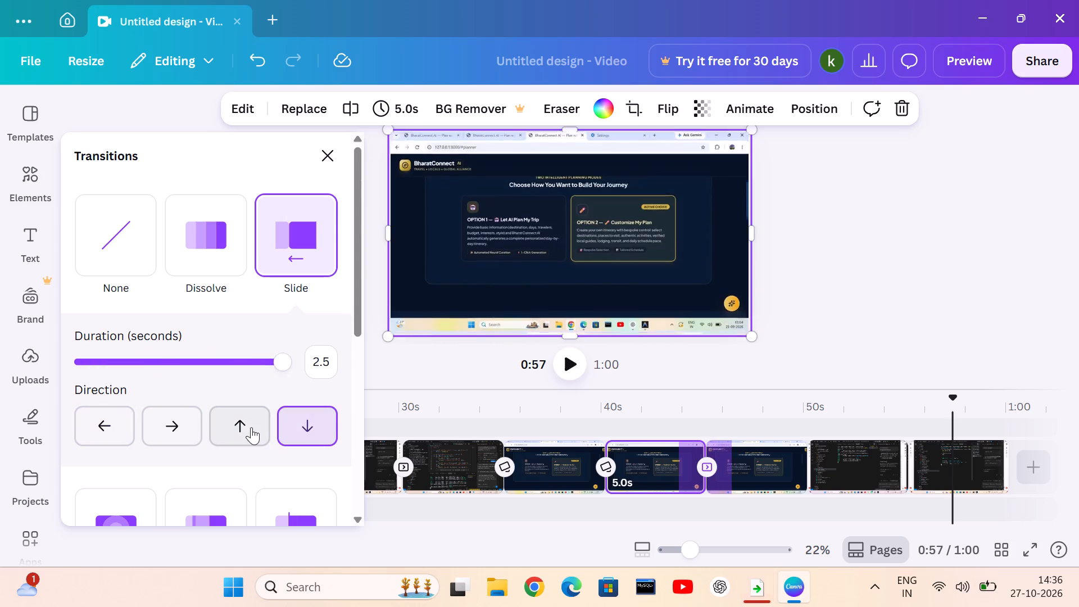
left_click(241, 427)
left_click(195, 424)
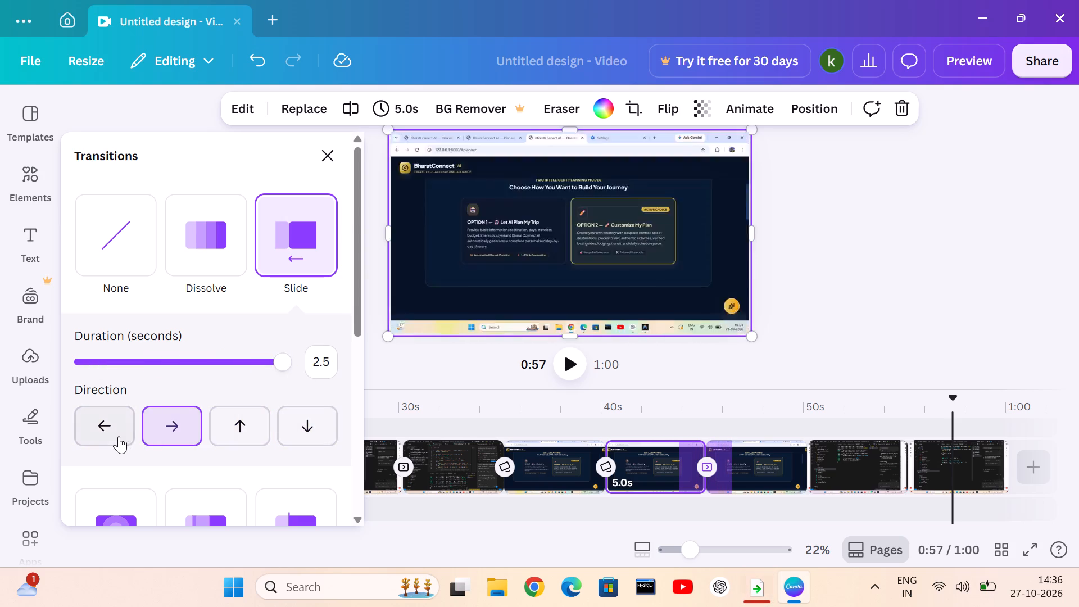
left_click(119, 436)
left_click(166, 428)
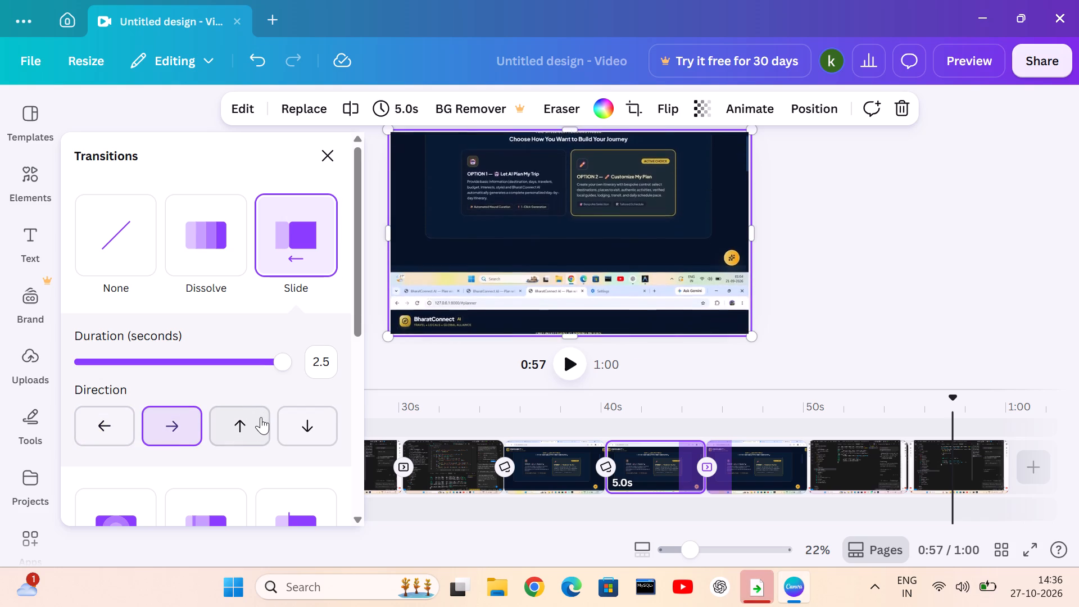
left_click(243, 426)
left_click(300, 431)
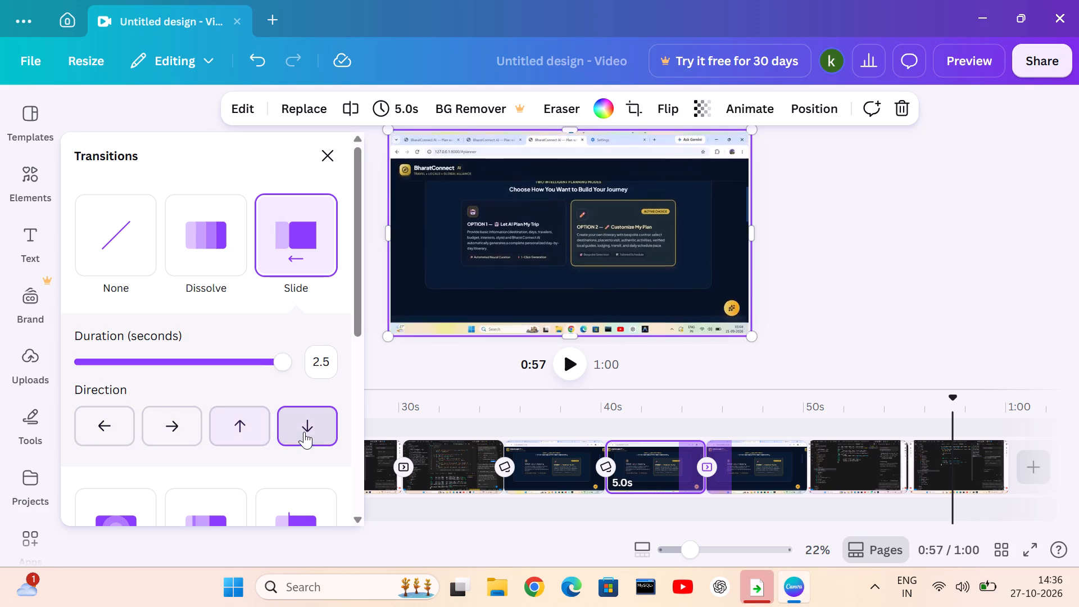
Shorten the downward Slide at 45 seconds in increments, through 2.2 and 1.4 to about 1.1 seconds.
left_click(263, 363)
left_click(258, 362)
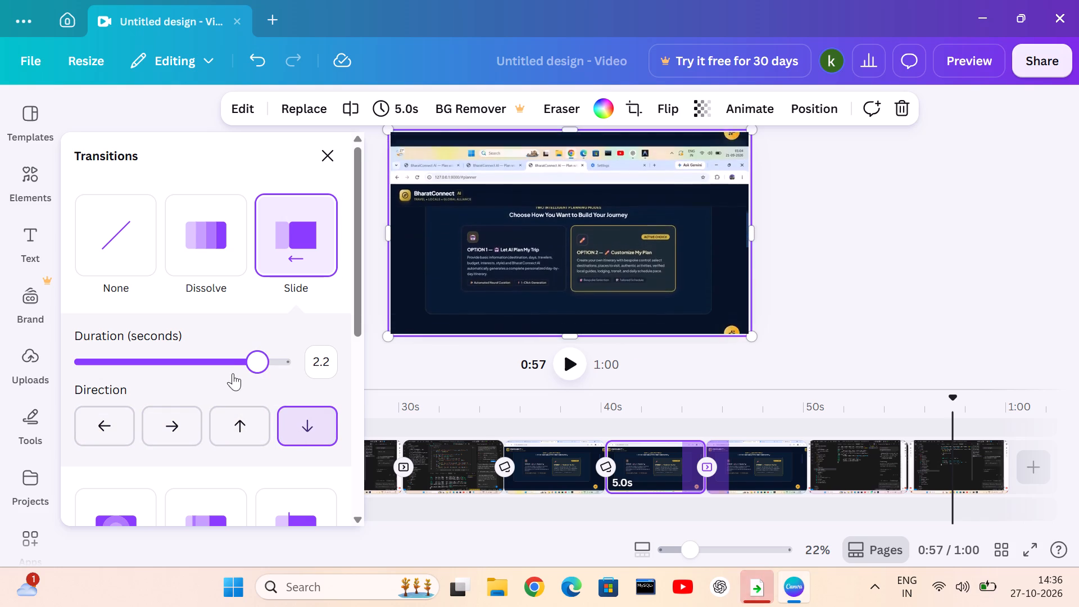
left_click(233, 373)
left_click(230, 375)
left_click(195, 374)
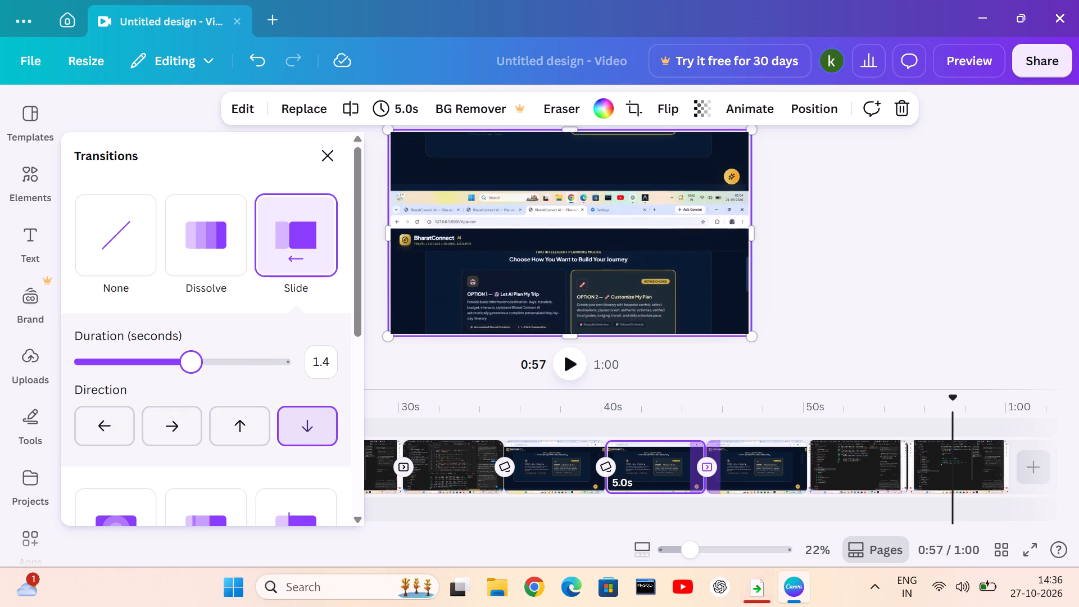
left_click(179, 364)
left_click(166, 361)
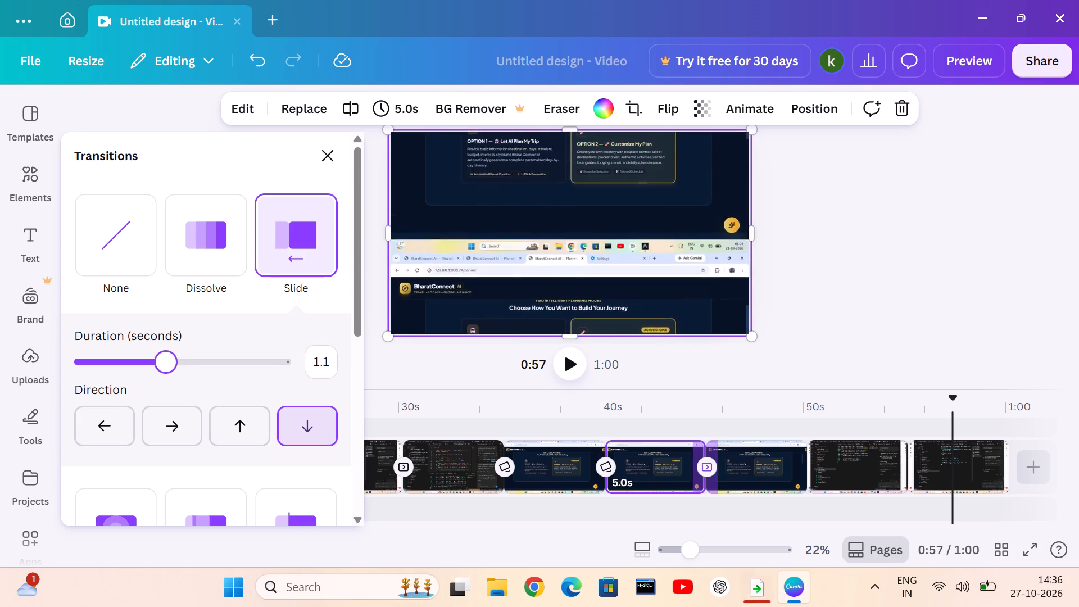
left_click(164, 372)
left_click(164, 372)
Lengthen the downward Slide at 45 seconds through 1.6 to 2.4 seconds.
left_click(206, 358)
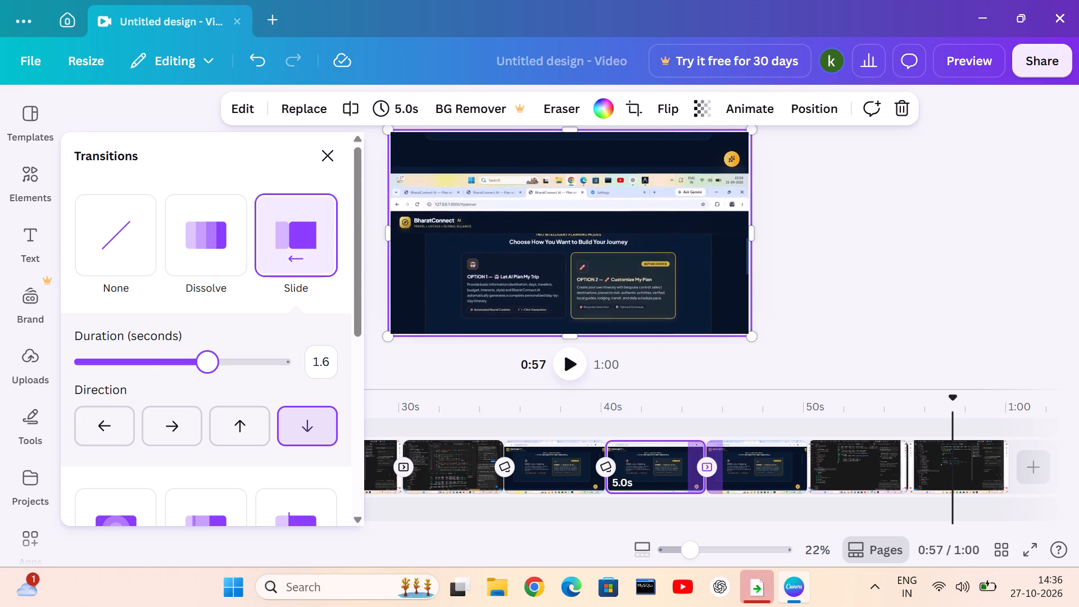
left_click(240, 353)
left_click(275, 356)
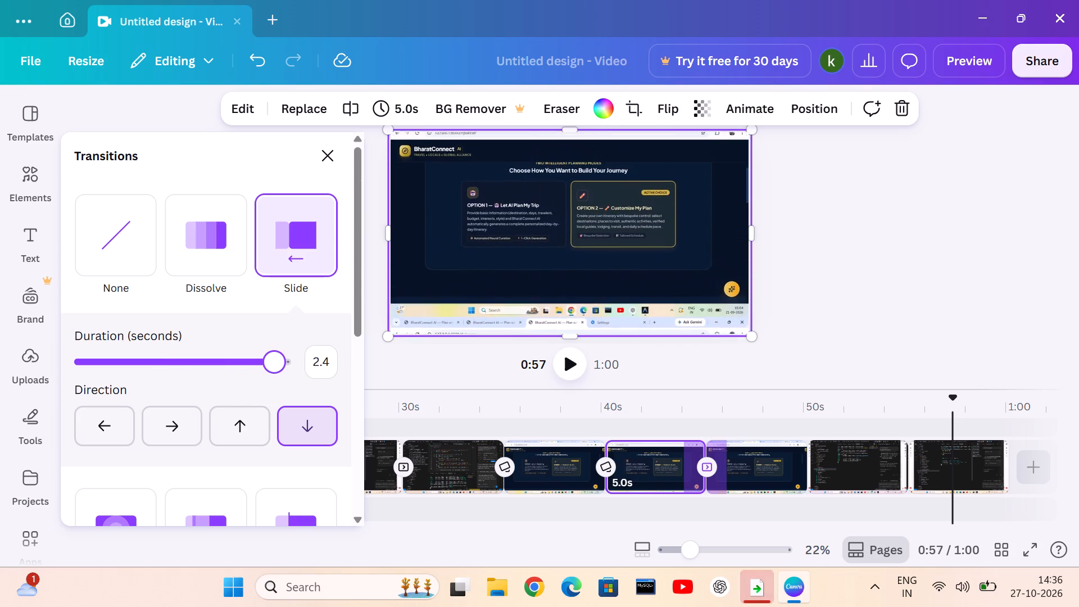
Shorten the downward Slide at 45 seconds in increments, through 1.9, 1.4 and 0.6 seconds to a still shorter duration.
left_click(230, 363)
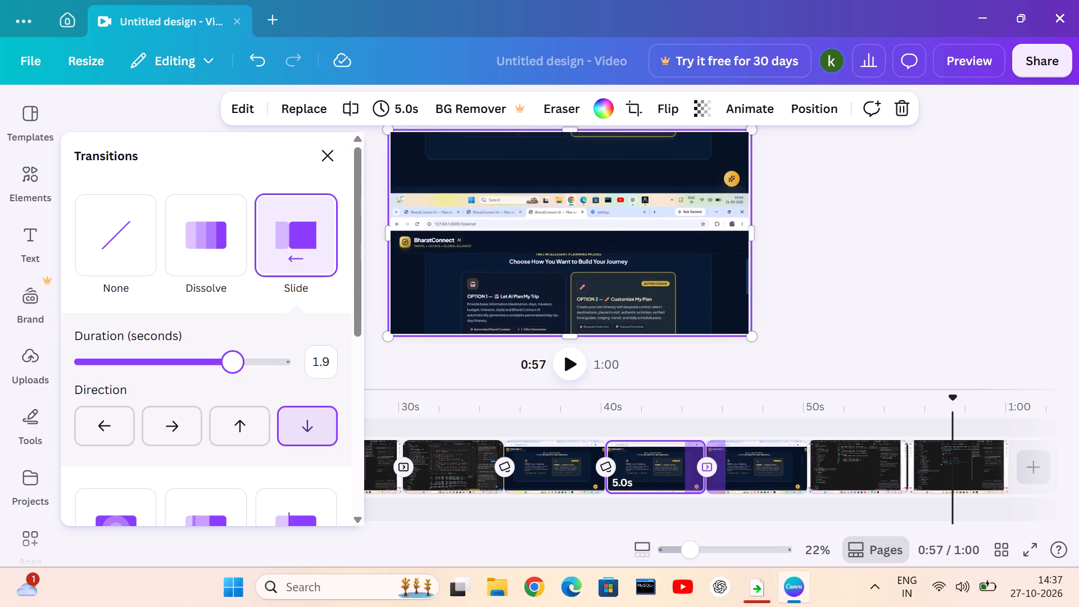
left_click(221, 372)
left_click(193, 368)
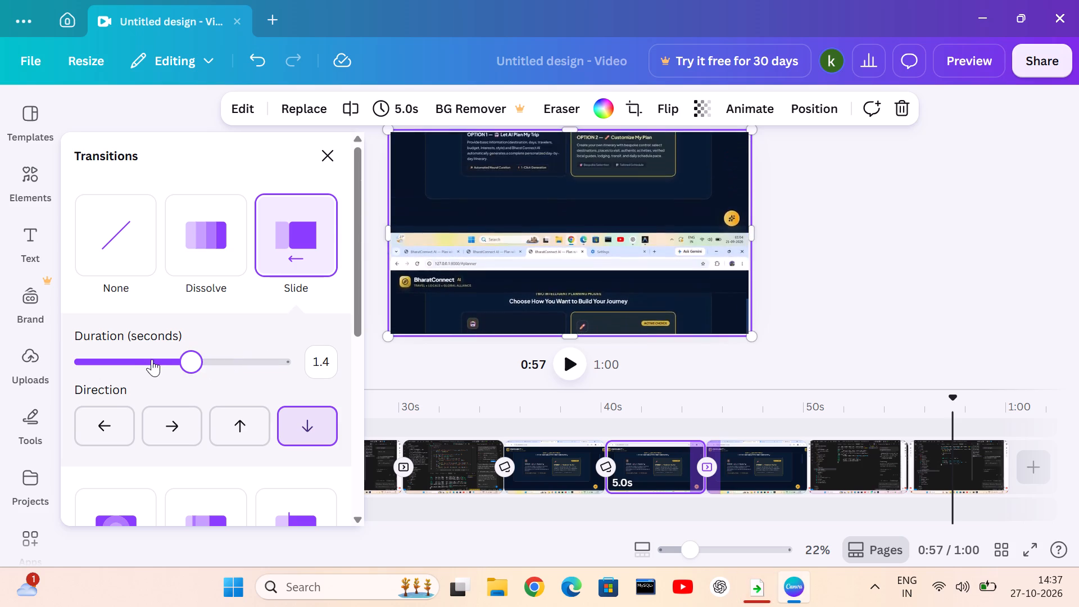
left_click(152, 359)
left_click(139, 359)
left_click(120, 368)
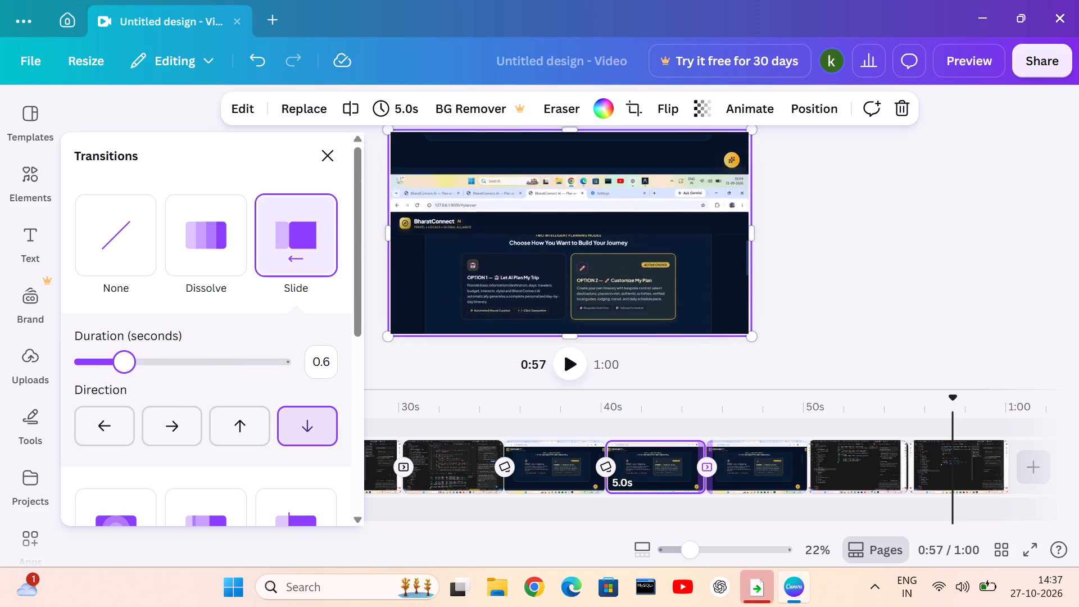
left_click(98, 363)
Lengthen the downward Slide at 45 seconds in small increments, through 0.8, 1.4 and 2.2 to 2.4 seconds.
left_click(137, 359)
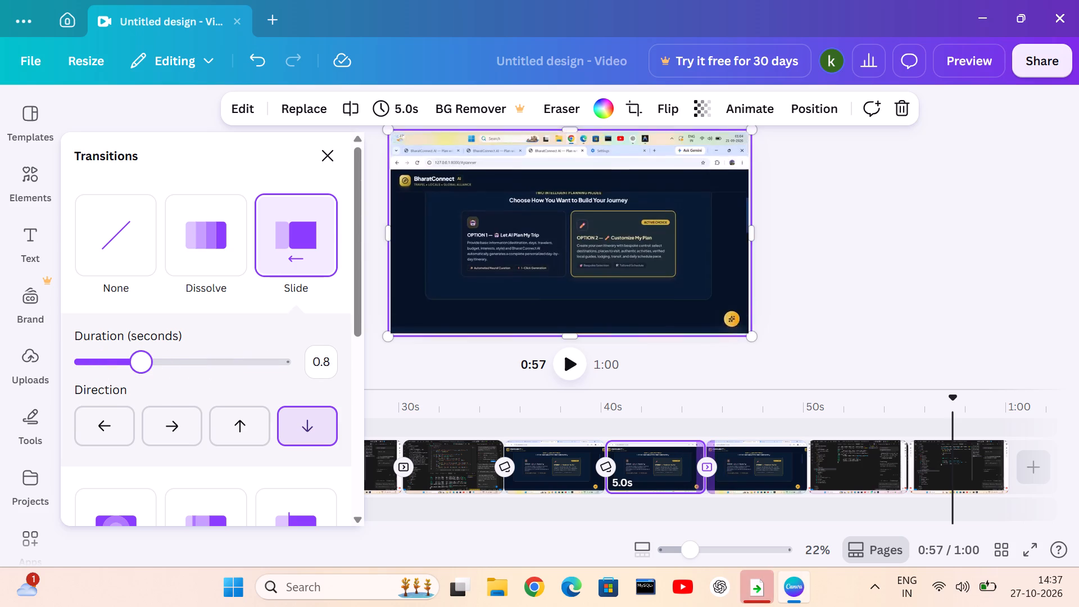
left_click_drag(156, 366, 162, 372)
left_click(168, 371)
left_click(187, 371)
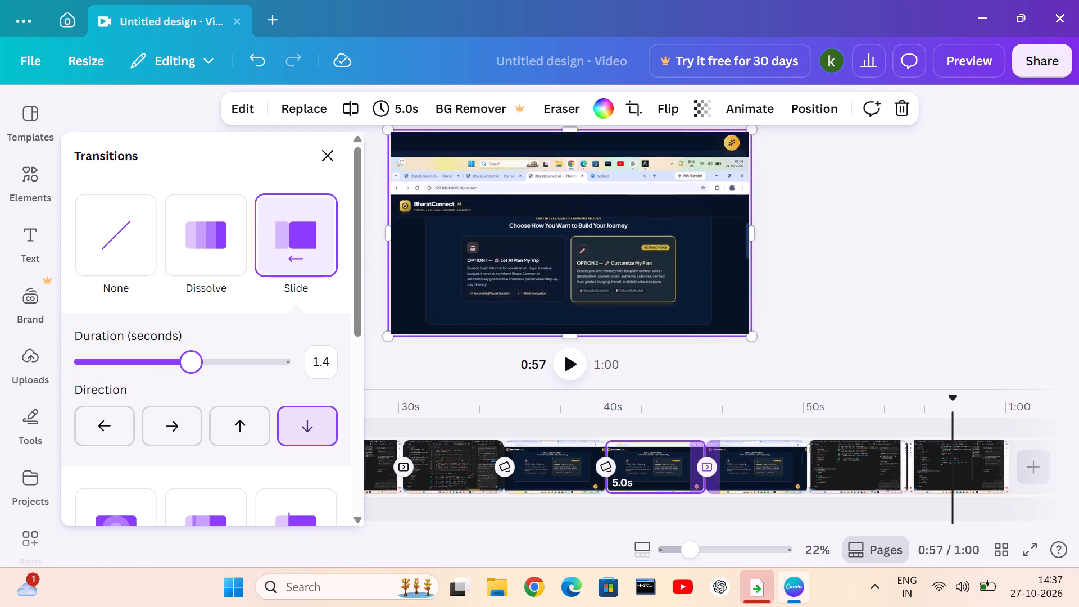
left_click(197, 370)
left_click(211, 370)
left_click(235, 363)
left_click(252, 366)
left_click(261, 369)
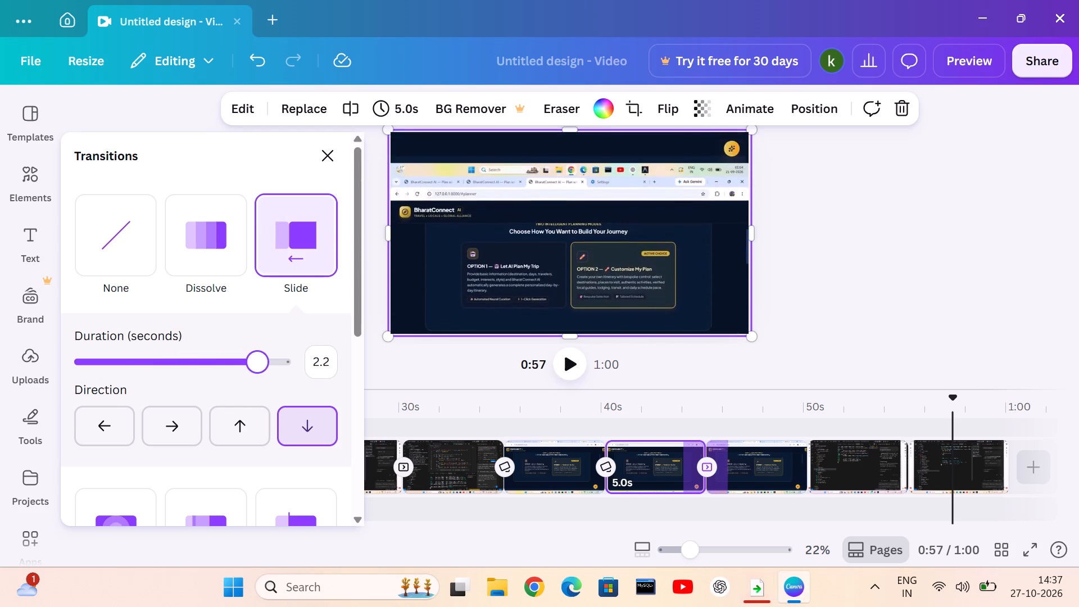
left_click(273, 370)
left_click(280, 370)
Change the direction of the Slide at 45 seconds to upward, and switch it to rightward.
left_click(244, 425)
left_click(160, 432)
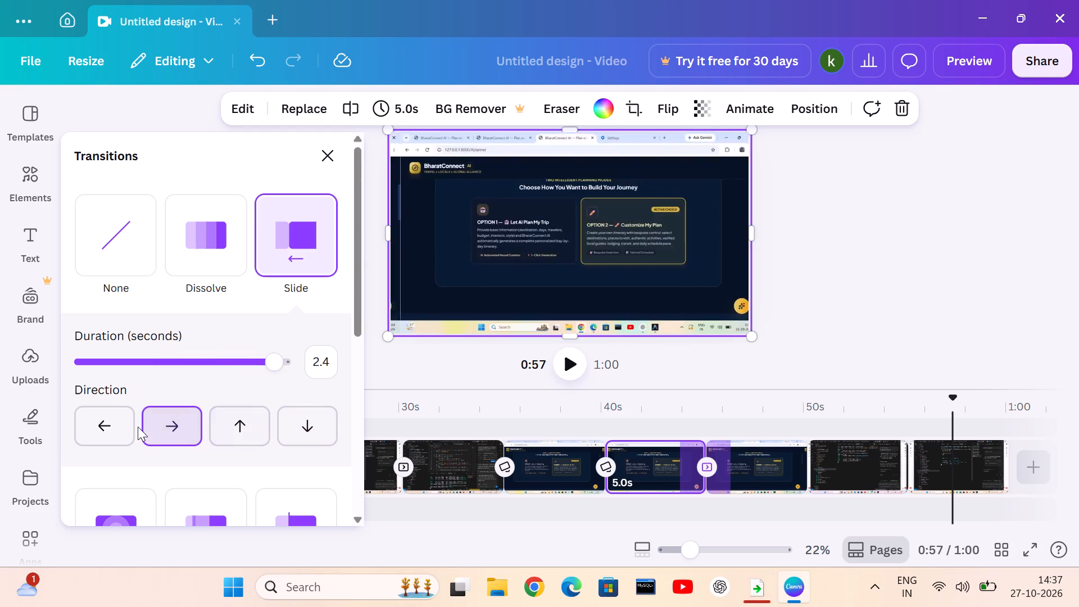
Switch the direction of the Slide at 45 seconds through leftward, rightward and upward, settling on downward.
left_click(137, 426)
left_click(117, 417)
left_click(164, 421)
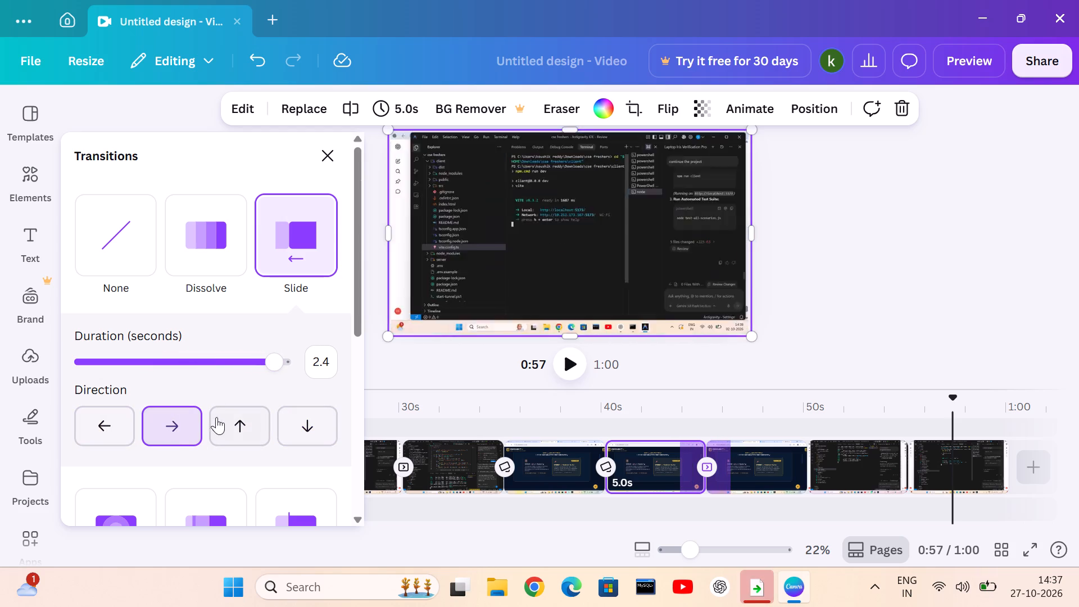
left_click(250, 417)
left_click(281, 427)
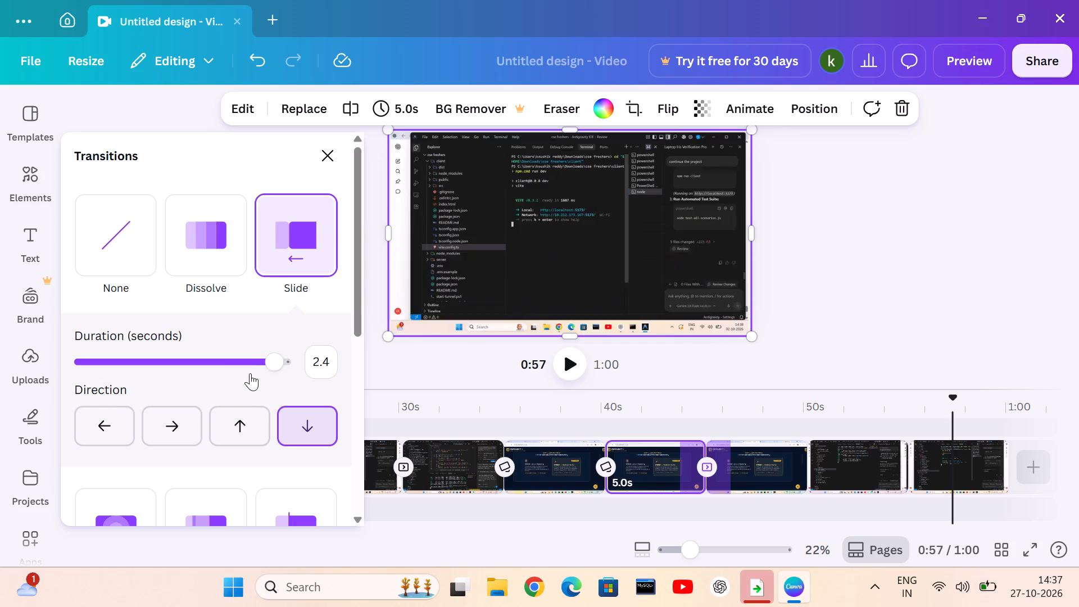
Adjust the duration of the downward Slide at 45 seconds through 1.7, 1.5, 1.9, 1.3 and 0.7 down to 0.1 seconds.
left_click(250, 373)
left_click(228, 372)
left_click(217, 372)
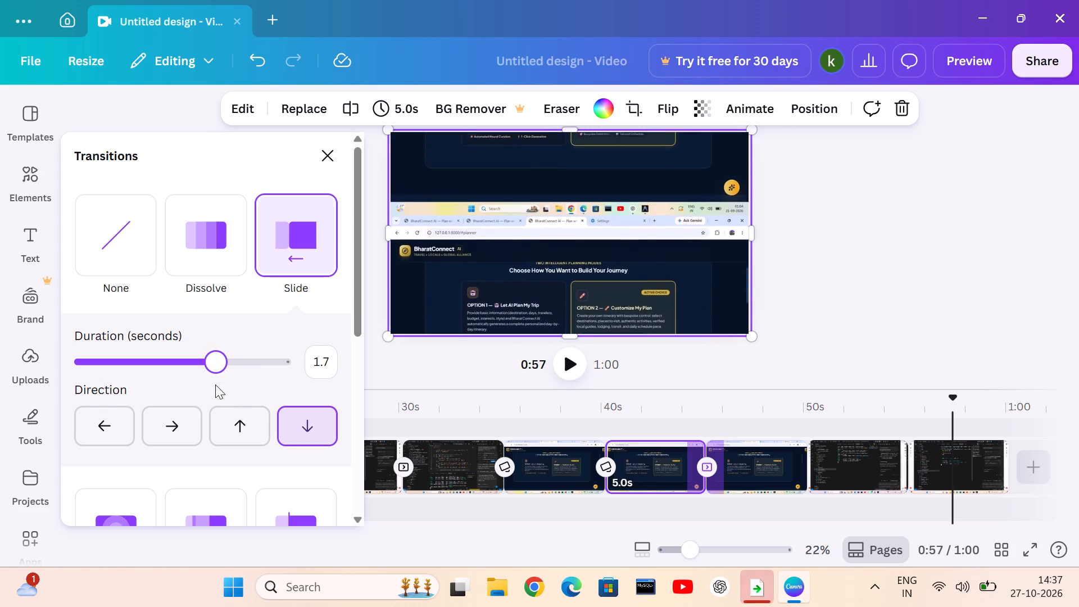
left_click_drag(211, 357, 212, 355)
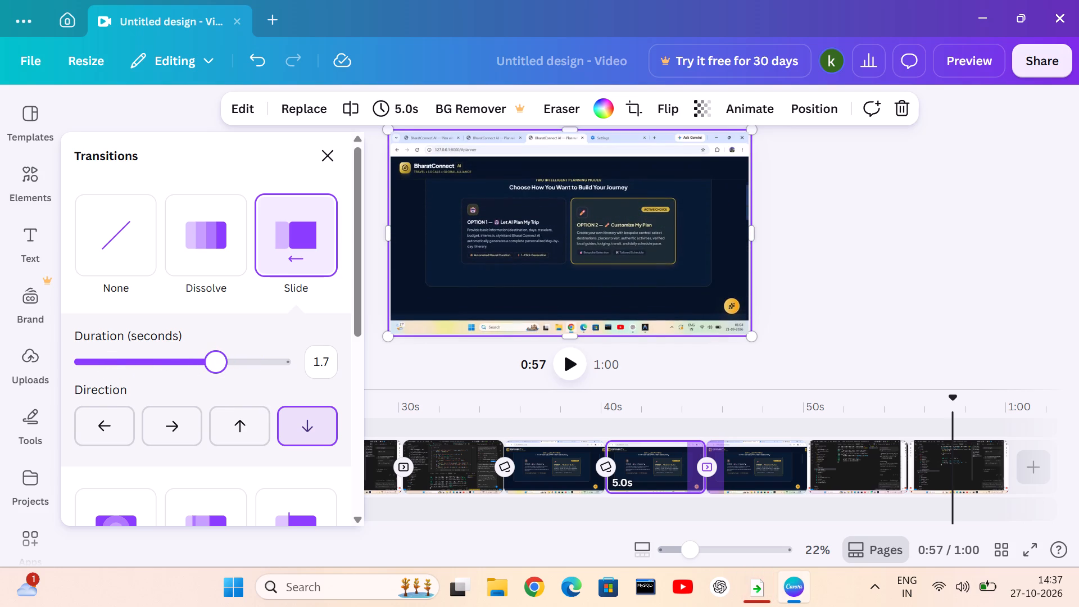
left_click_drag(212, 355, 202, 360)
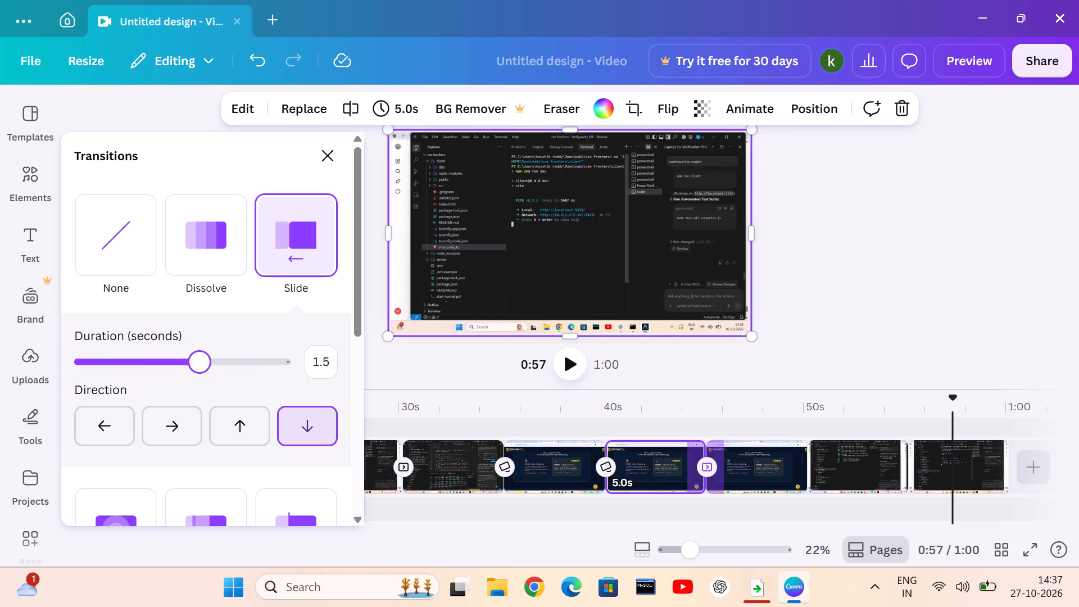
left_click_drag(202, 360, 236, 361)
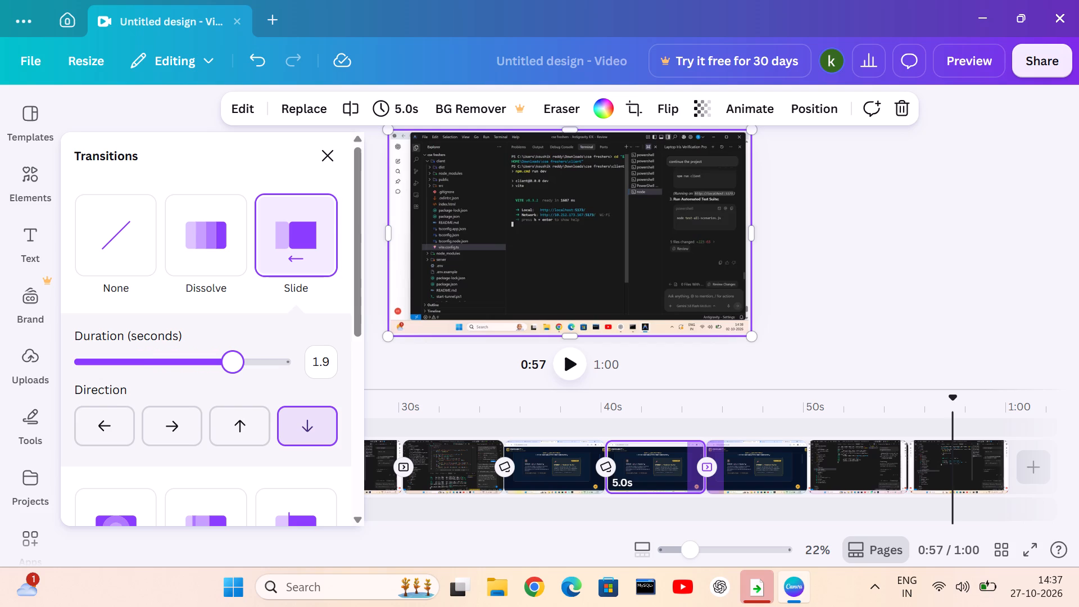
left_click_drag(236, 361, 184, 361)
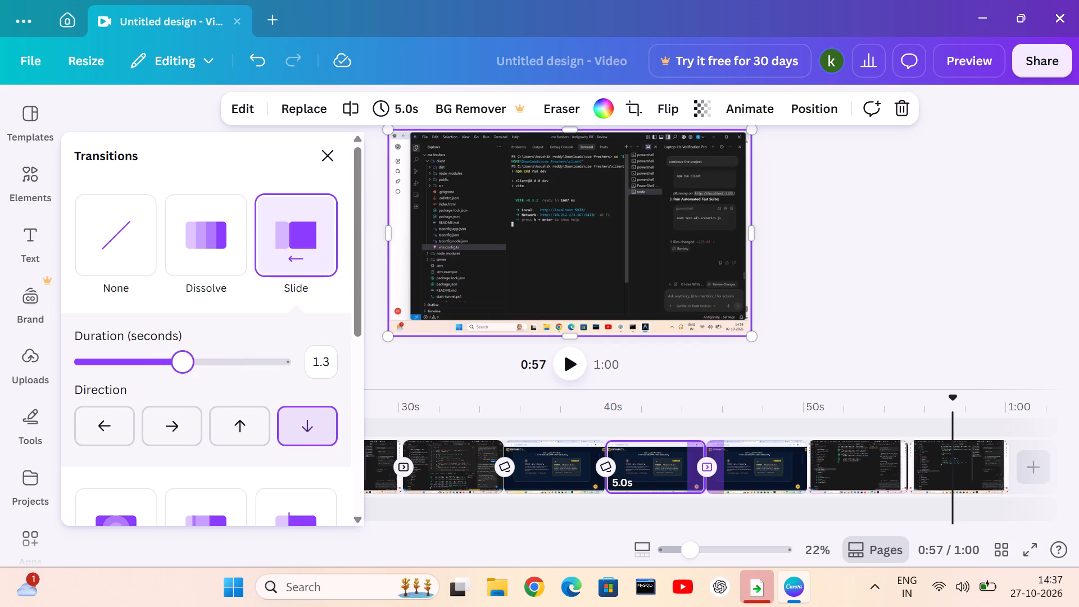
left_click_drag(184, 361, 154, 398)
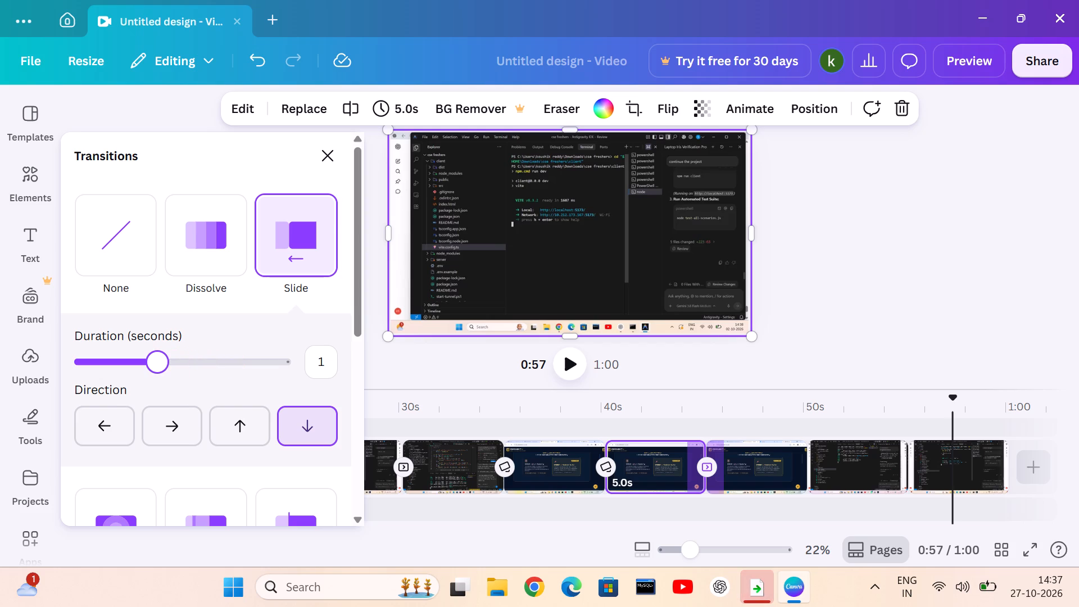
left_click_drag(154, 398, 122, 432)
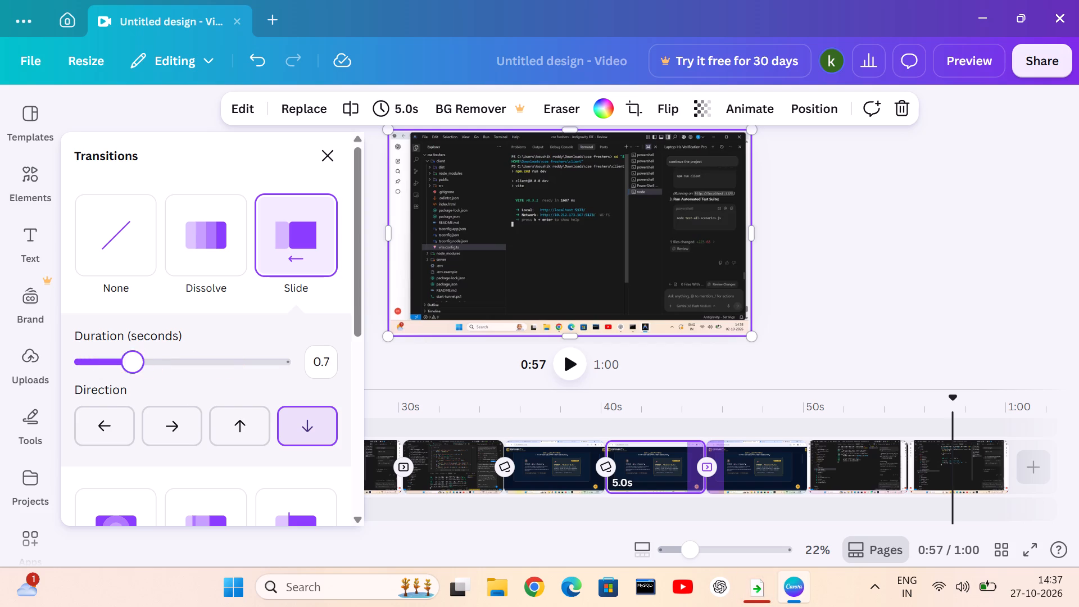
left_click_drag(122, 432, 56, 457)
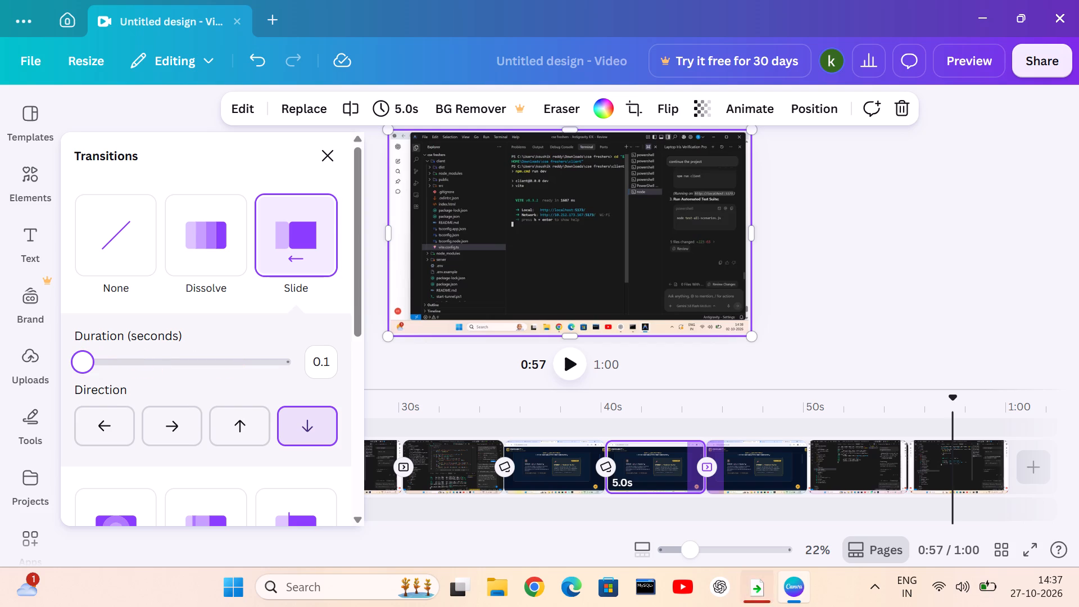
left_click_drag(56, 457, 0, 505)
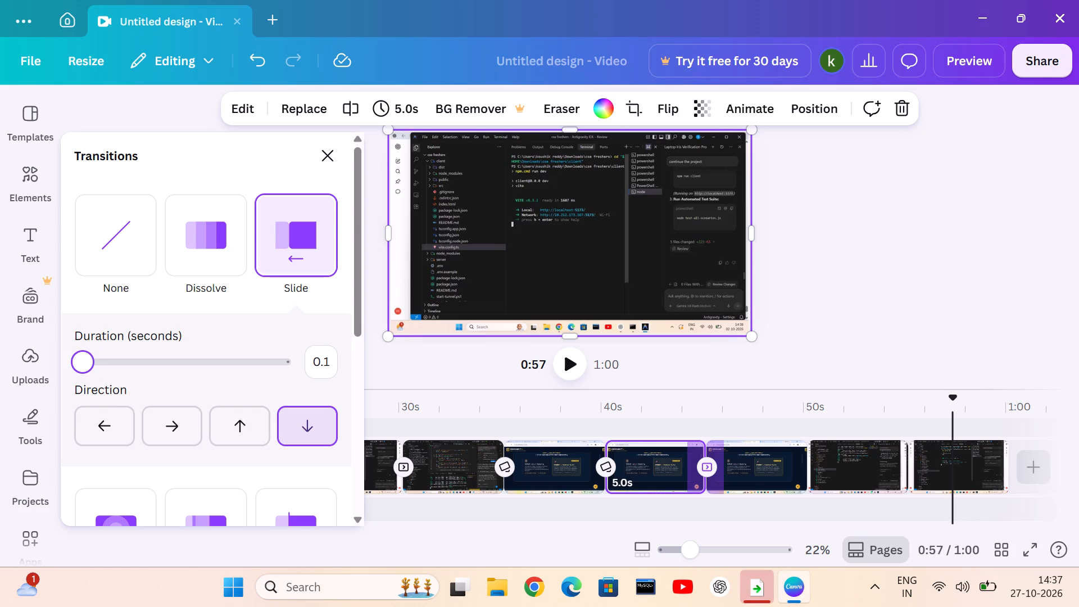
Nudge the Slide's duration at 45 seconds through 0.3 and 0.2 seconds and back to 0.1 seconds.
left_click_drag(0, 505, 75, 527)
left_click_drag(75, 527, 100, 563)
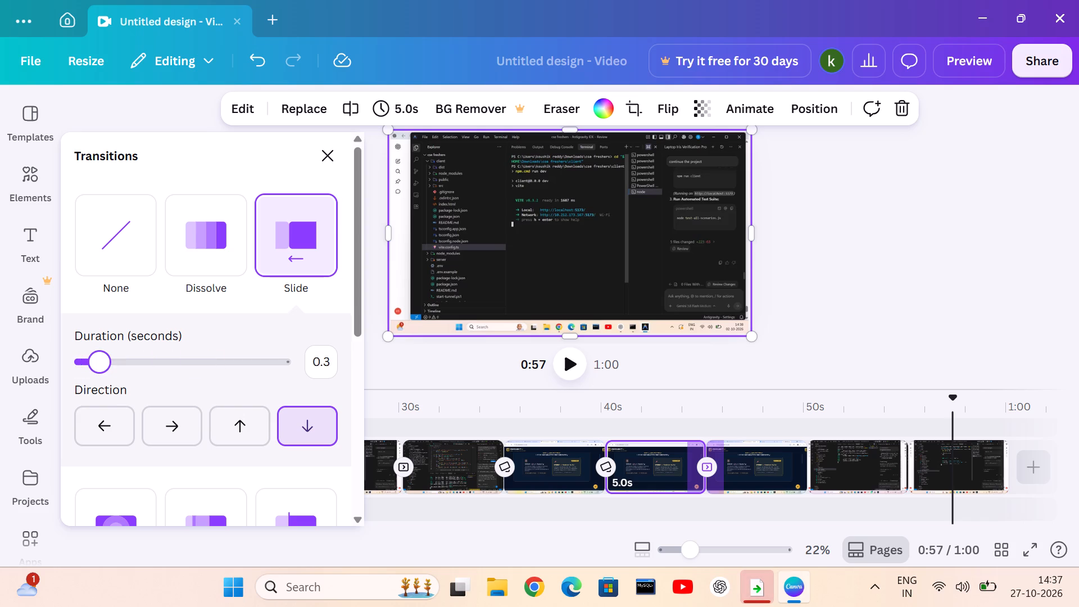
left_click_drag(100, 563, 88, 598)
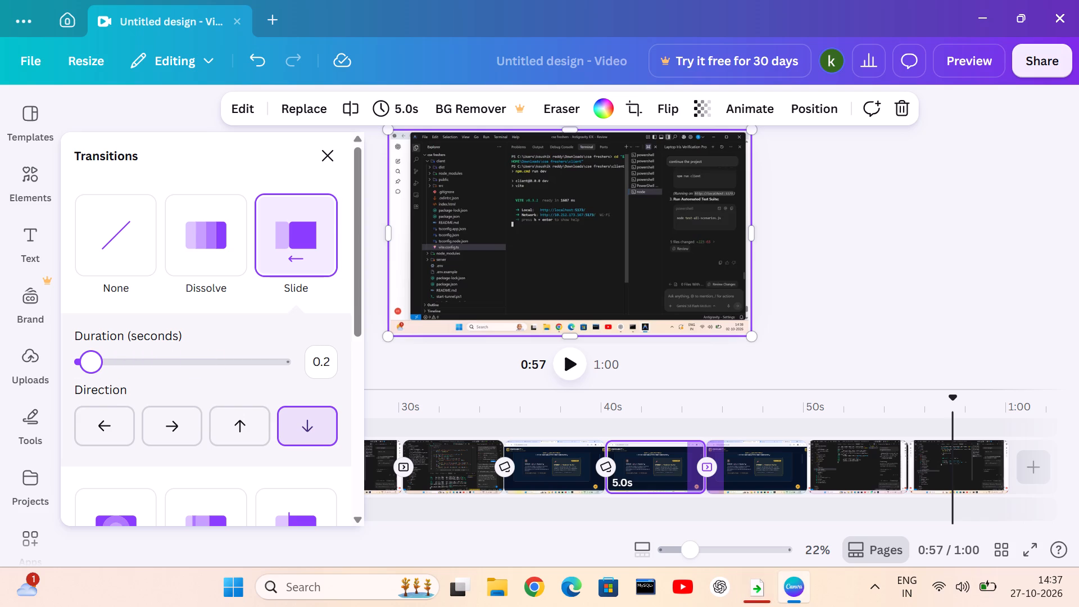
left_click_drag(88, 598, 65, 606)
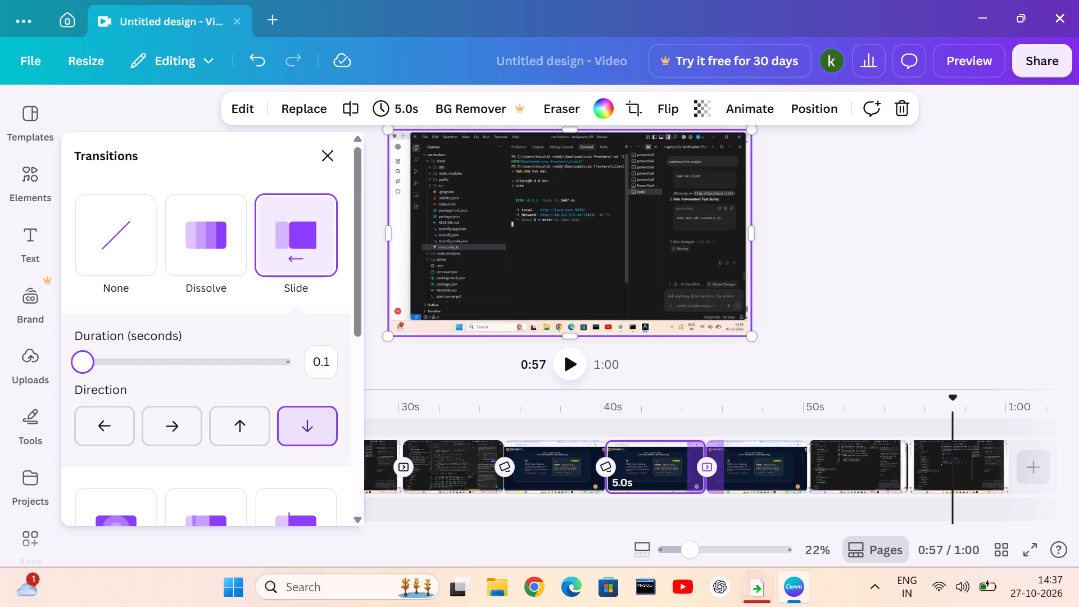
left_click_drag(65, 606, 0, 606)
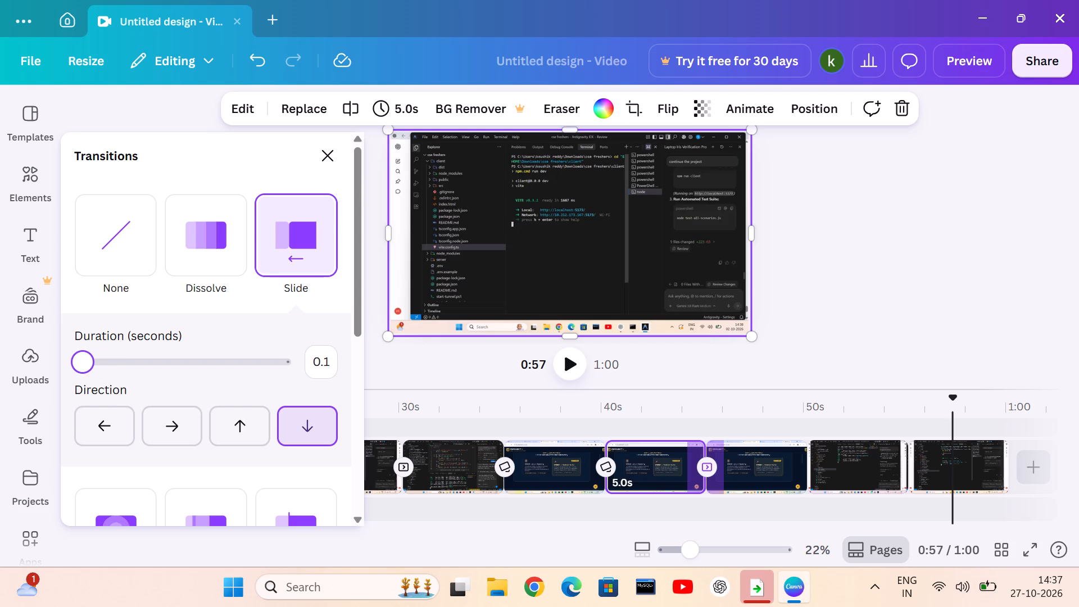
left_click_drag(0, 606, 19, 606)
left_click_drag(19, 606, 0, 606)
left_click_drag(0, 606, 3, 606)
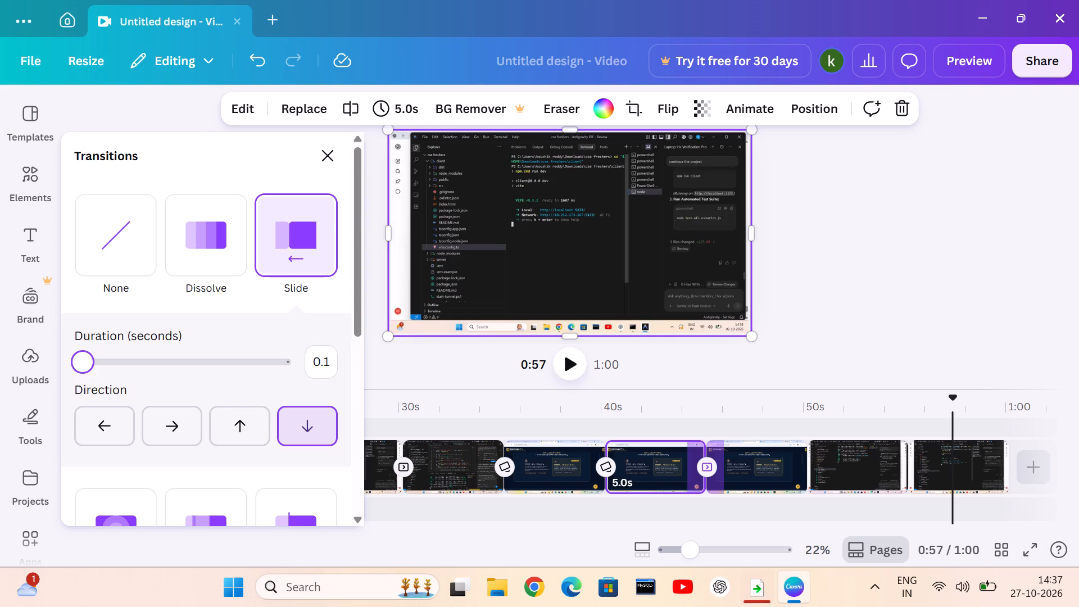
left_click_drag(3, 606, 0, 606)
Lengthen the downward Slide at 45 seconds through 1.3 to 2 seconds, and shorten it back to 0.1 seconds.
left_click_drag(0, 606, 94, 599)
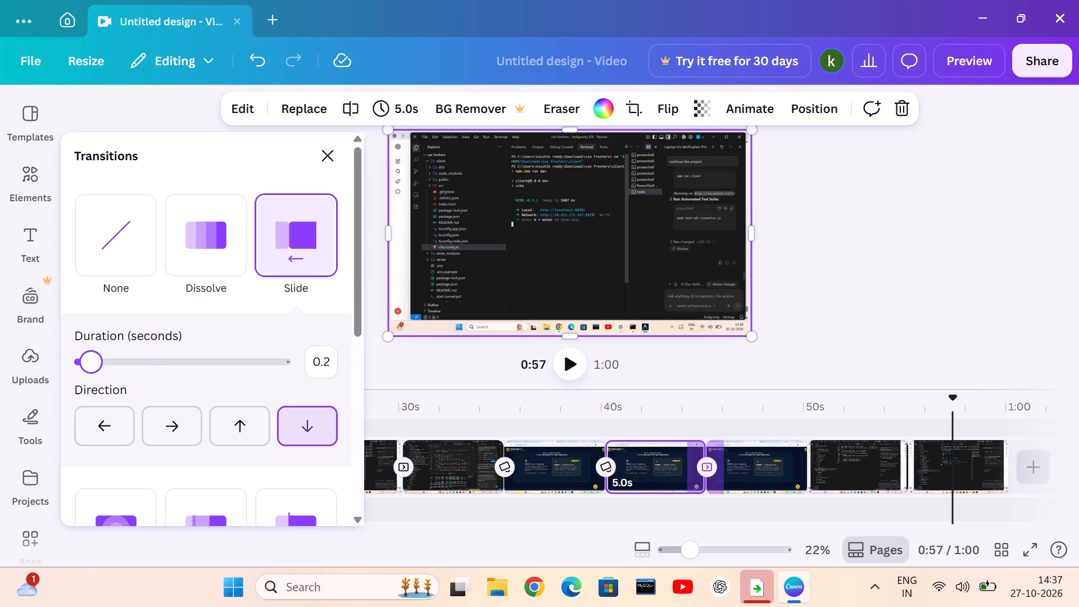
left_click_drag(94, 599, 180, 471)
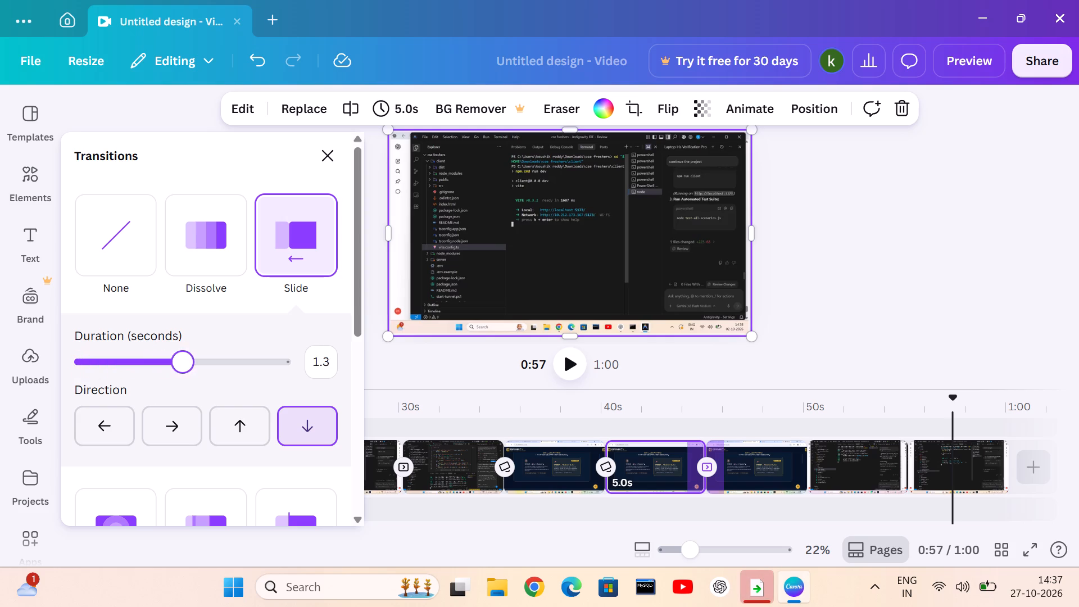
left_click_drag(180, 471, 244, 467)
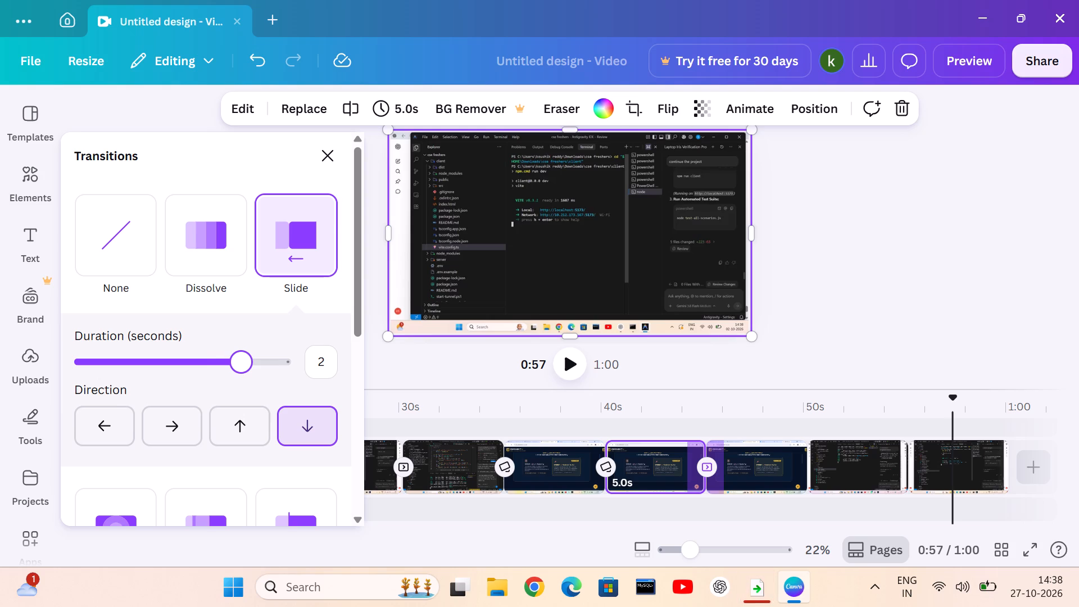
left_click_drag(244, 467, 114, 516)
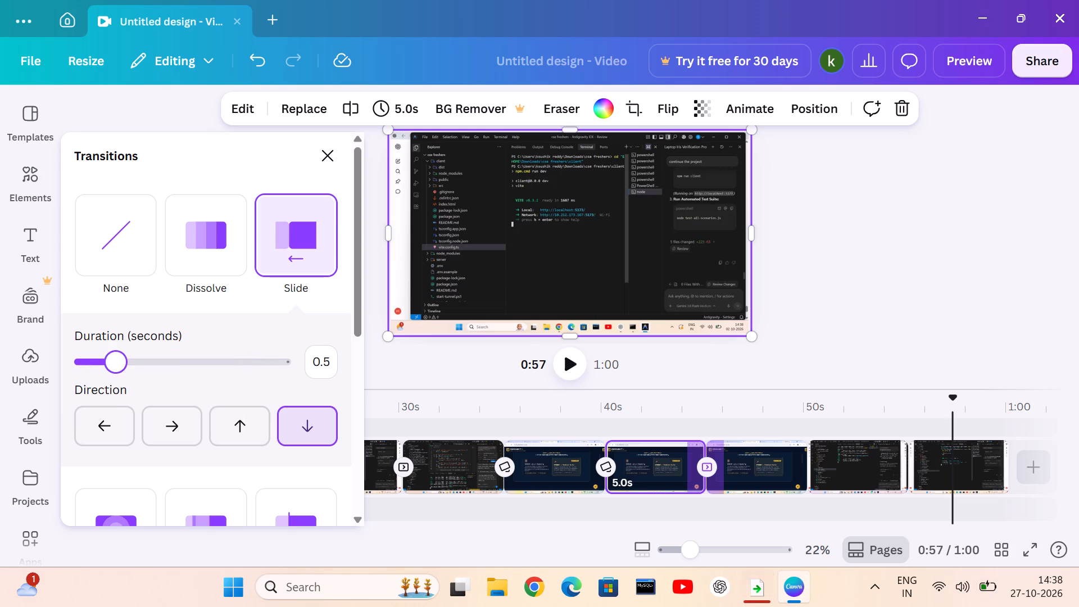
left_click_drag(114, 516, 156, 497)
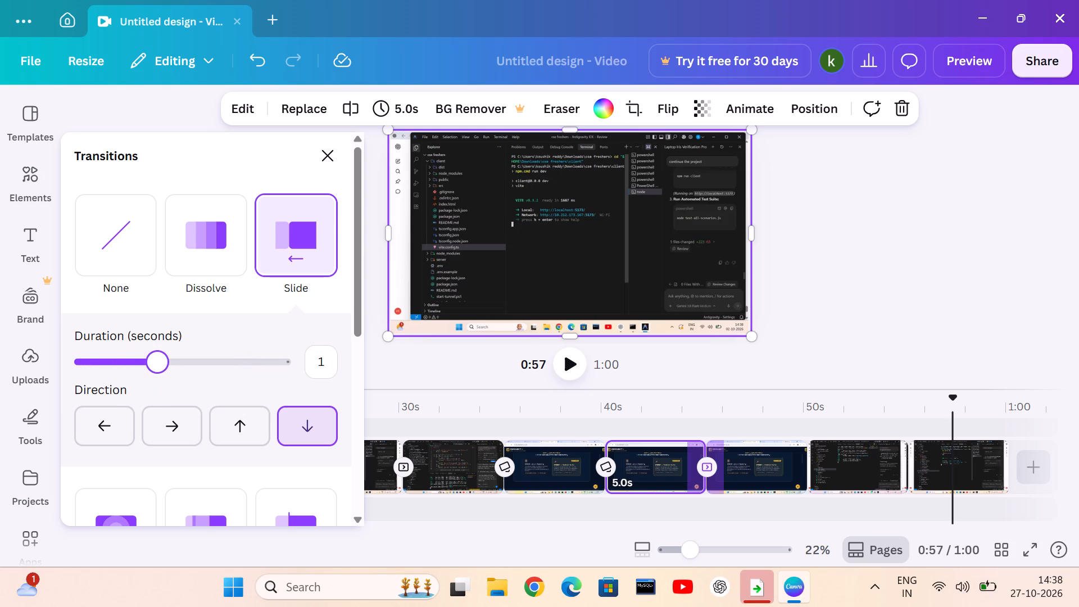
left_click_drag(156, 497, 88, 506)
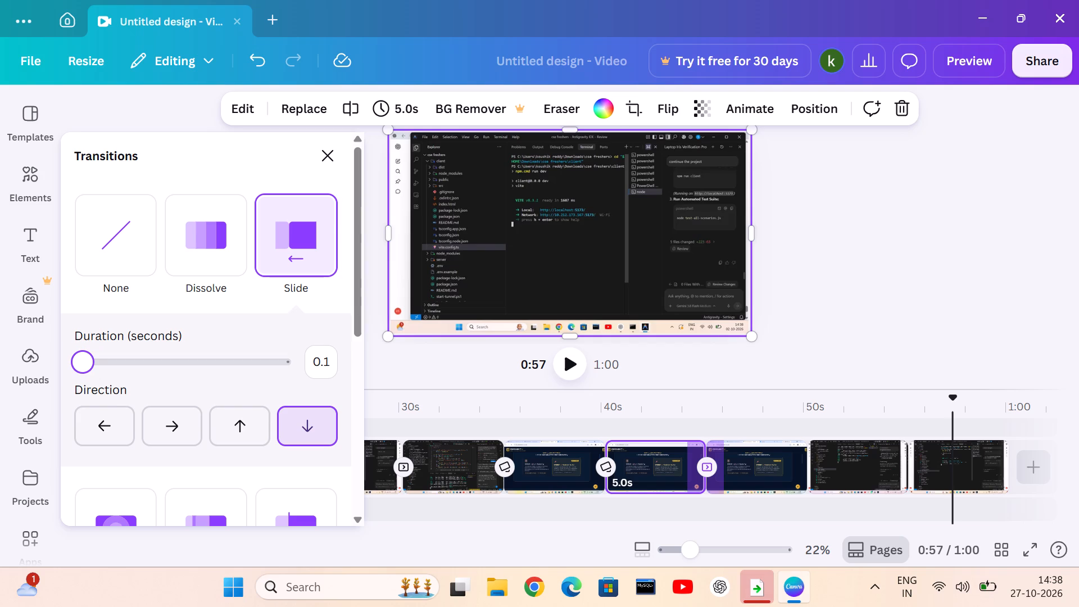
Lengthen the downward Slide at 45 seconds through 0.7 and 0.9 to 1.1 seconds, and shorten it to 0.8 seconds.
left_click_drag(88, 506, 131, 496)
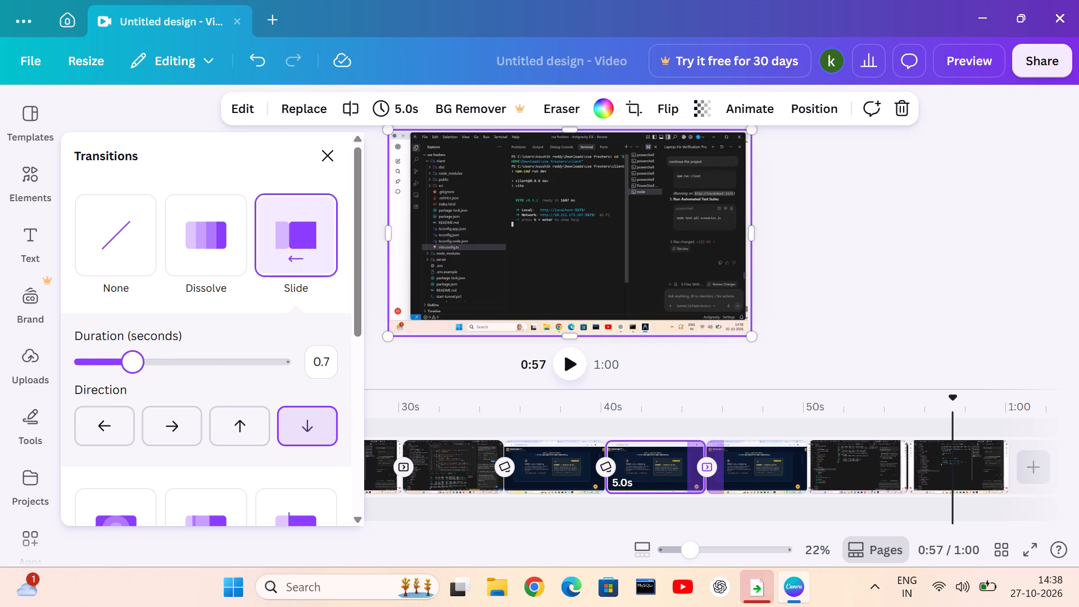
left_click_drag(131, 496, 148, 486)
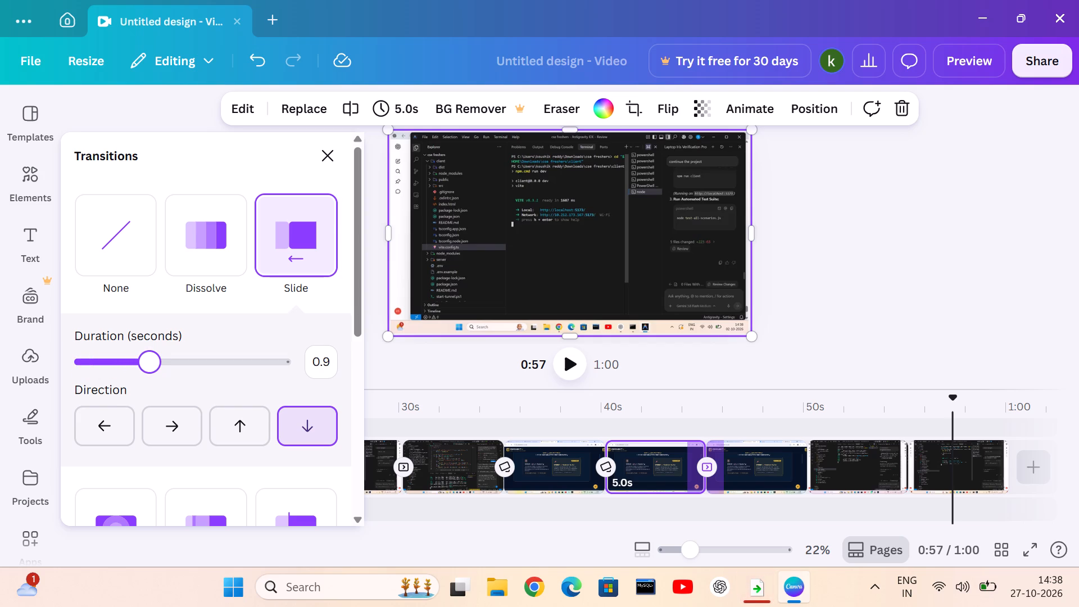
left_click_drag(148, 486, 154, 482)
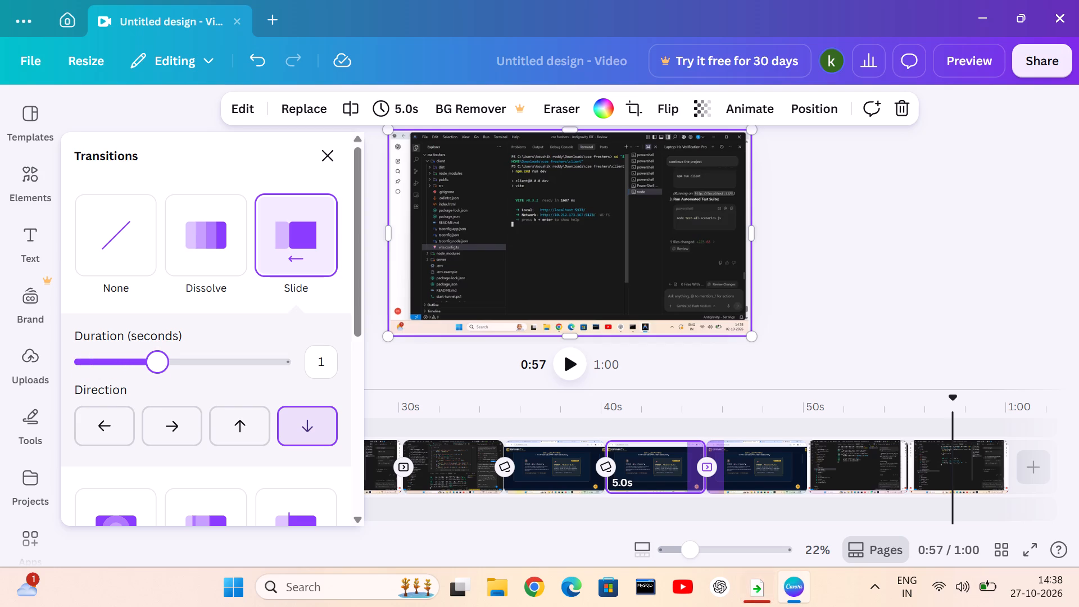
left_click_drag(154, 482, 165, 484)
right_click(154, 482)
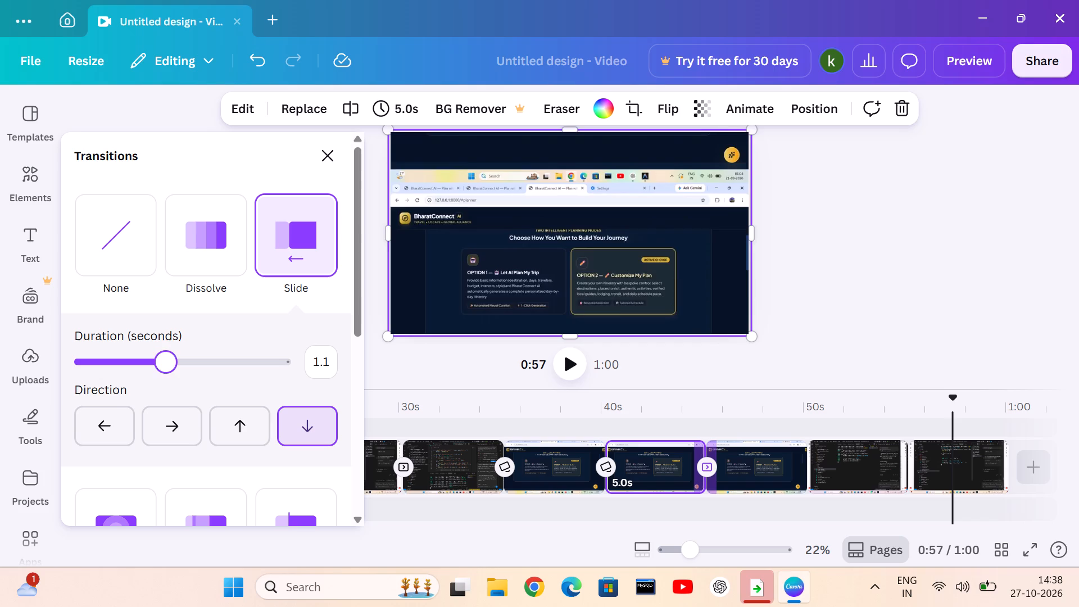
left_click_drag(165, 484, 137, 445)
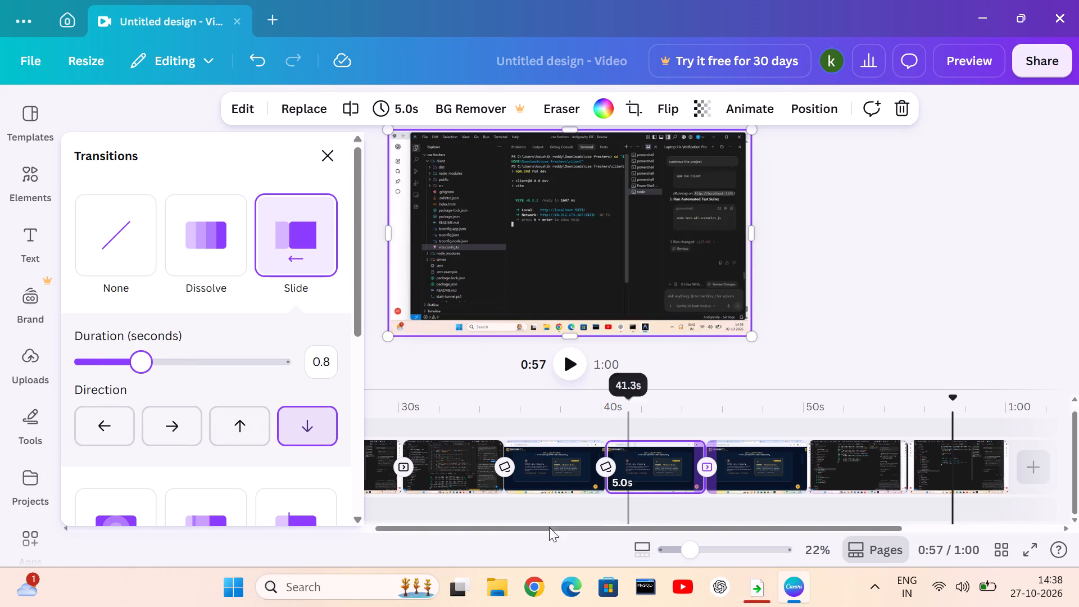
Lengthen the downward Slide at 45 seconds through 1.9 and 2.1 to 2.5 seconds.
left_click_drag(169, 354, 235, 374)
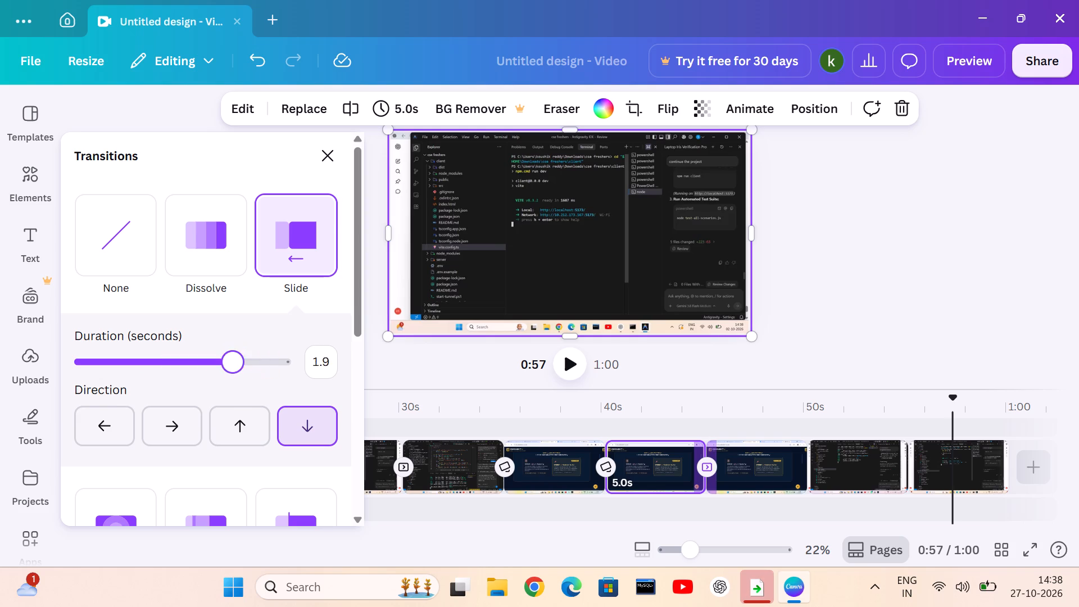
left_click_drag(235, 374, 253, 368)
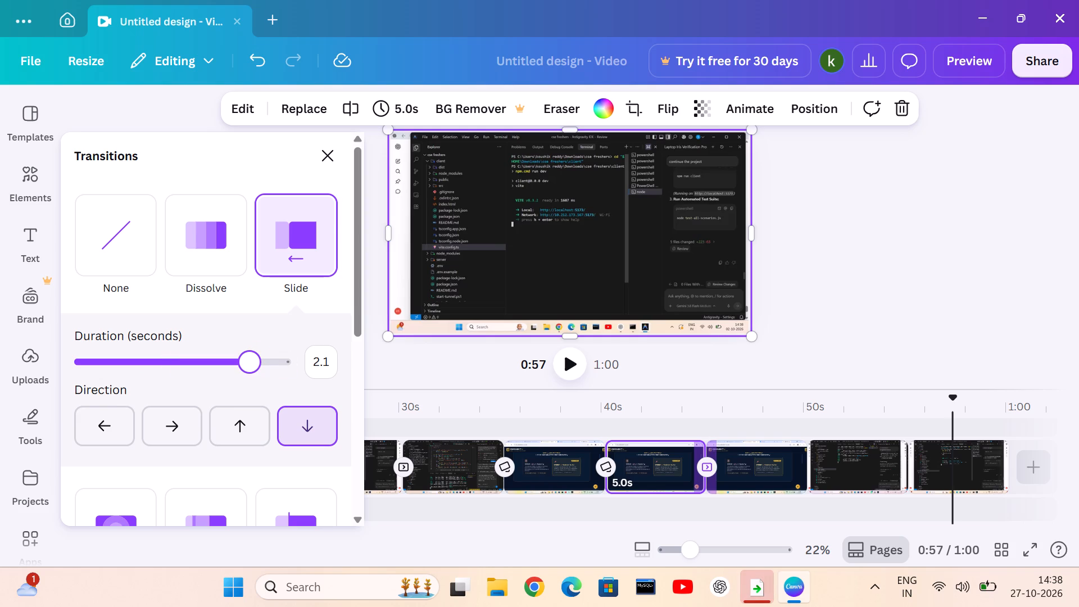
left_click_drag(253, 368, 291, 366)
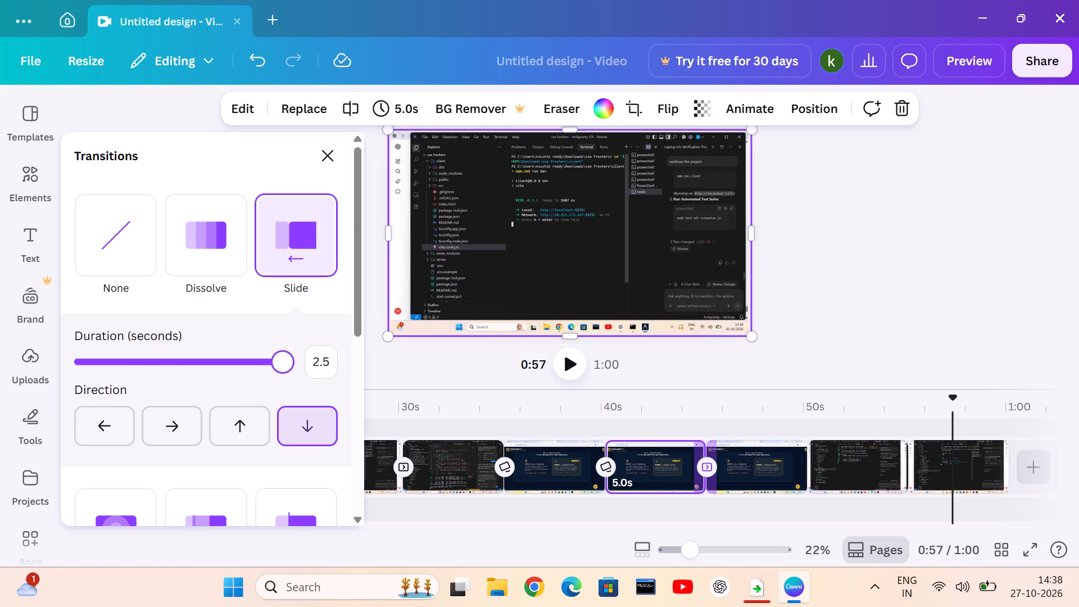
left_click_drag(291, 366, 316, 366)
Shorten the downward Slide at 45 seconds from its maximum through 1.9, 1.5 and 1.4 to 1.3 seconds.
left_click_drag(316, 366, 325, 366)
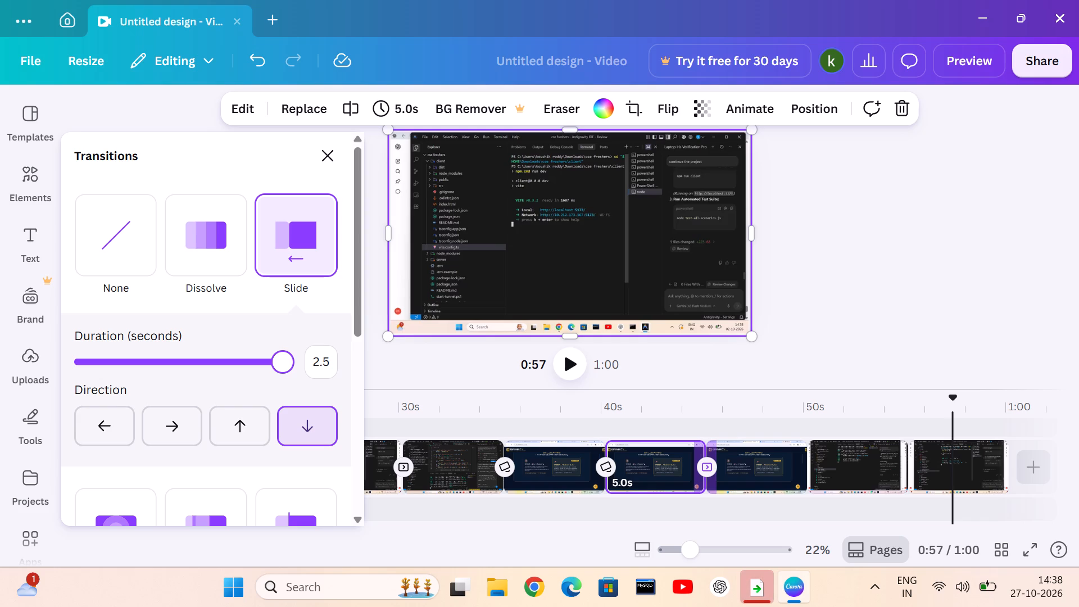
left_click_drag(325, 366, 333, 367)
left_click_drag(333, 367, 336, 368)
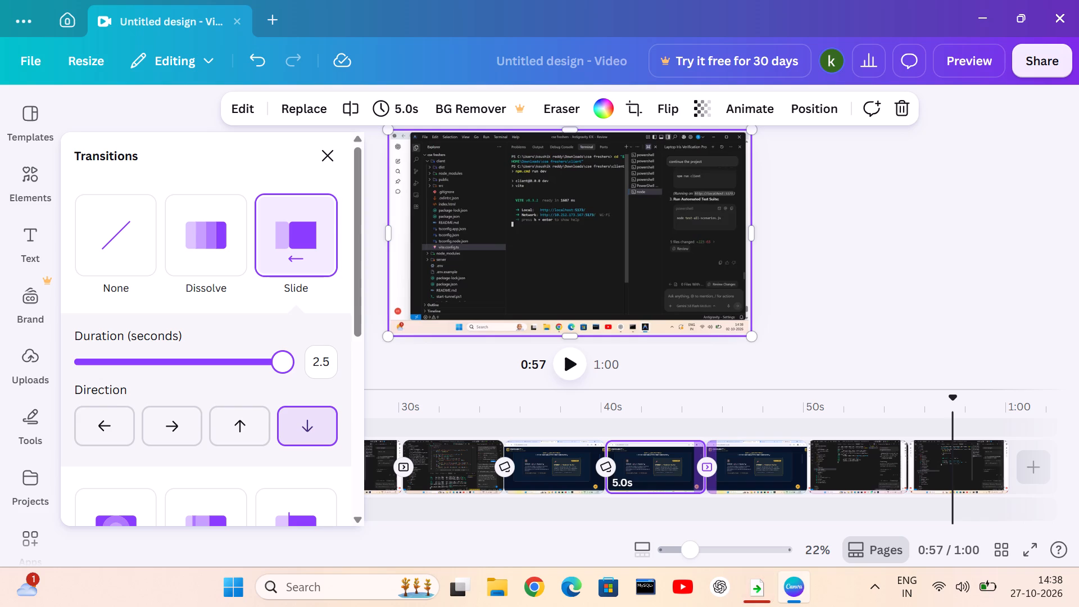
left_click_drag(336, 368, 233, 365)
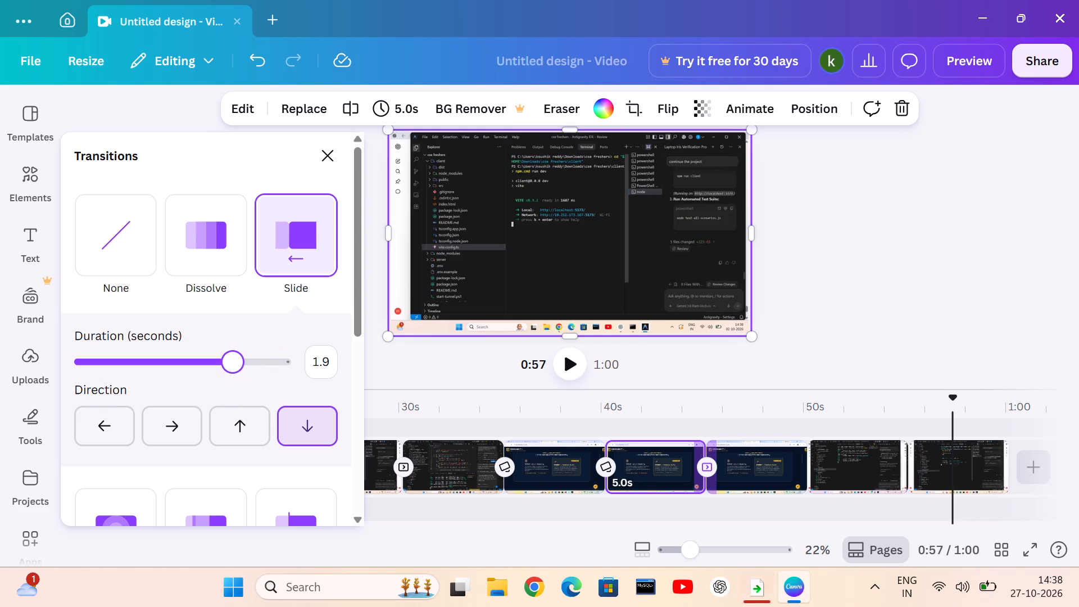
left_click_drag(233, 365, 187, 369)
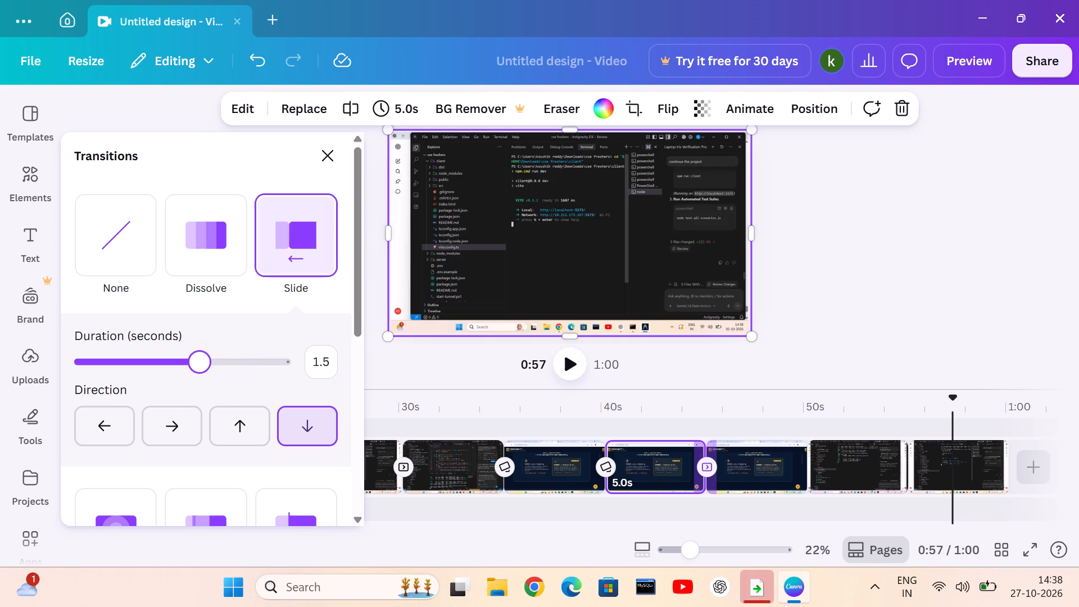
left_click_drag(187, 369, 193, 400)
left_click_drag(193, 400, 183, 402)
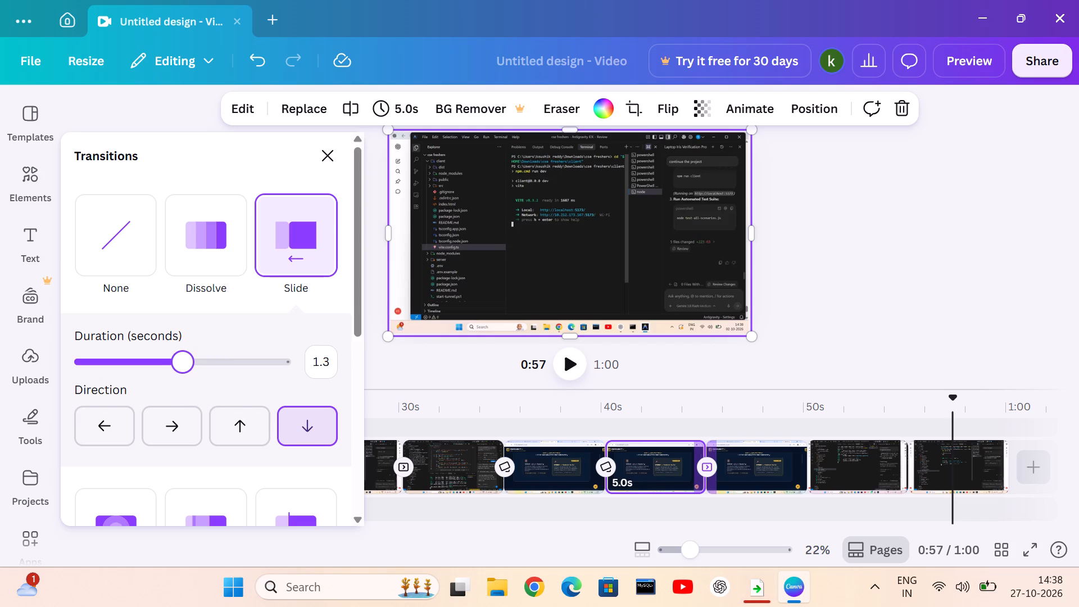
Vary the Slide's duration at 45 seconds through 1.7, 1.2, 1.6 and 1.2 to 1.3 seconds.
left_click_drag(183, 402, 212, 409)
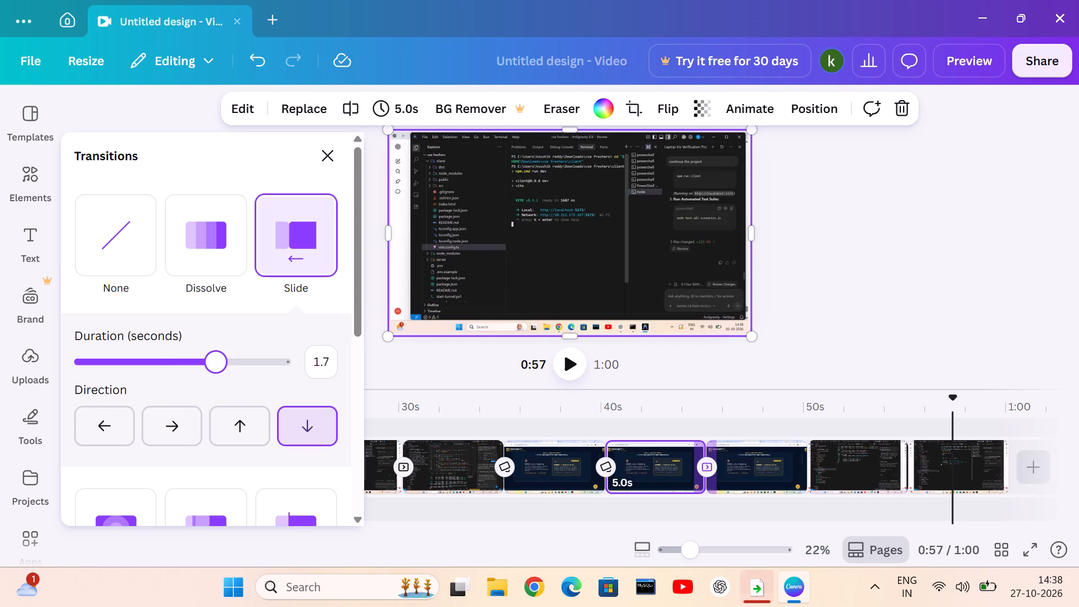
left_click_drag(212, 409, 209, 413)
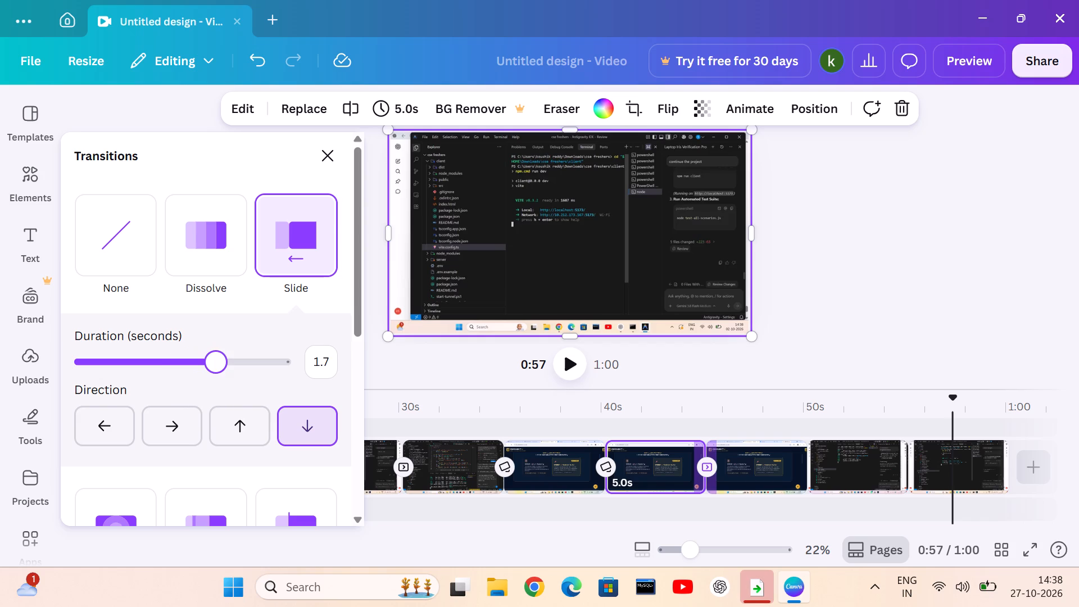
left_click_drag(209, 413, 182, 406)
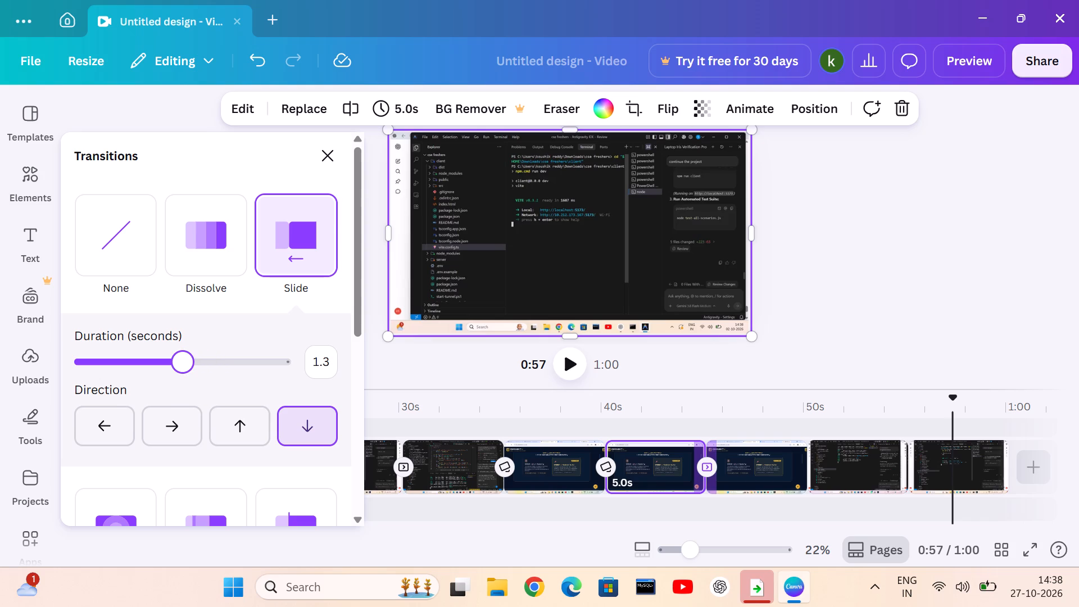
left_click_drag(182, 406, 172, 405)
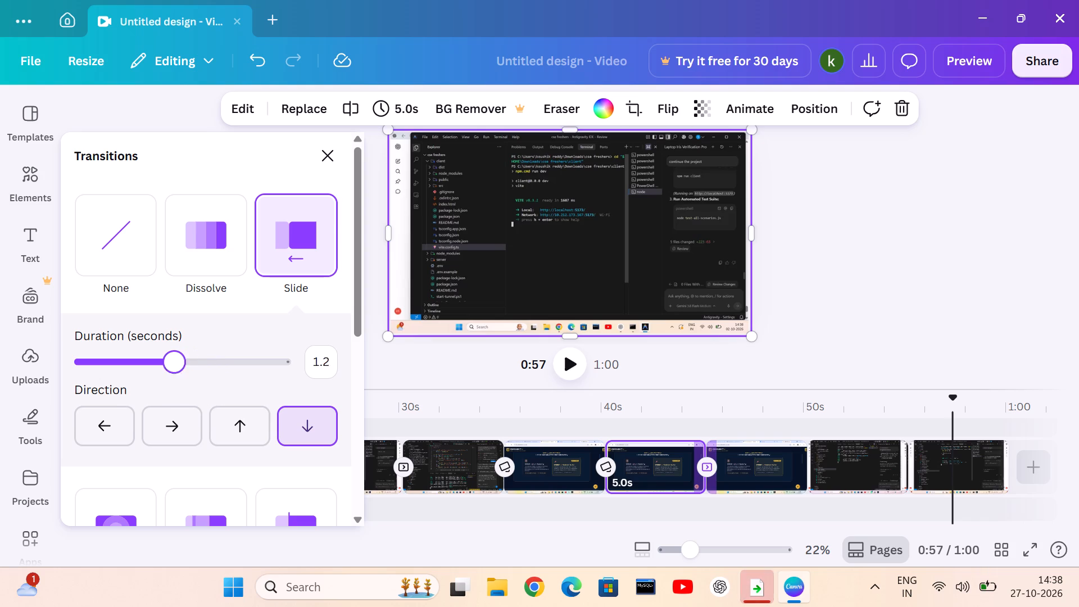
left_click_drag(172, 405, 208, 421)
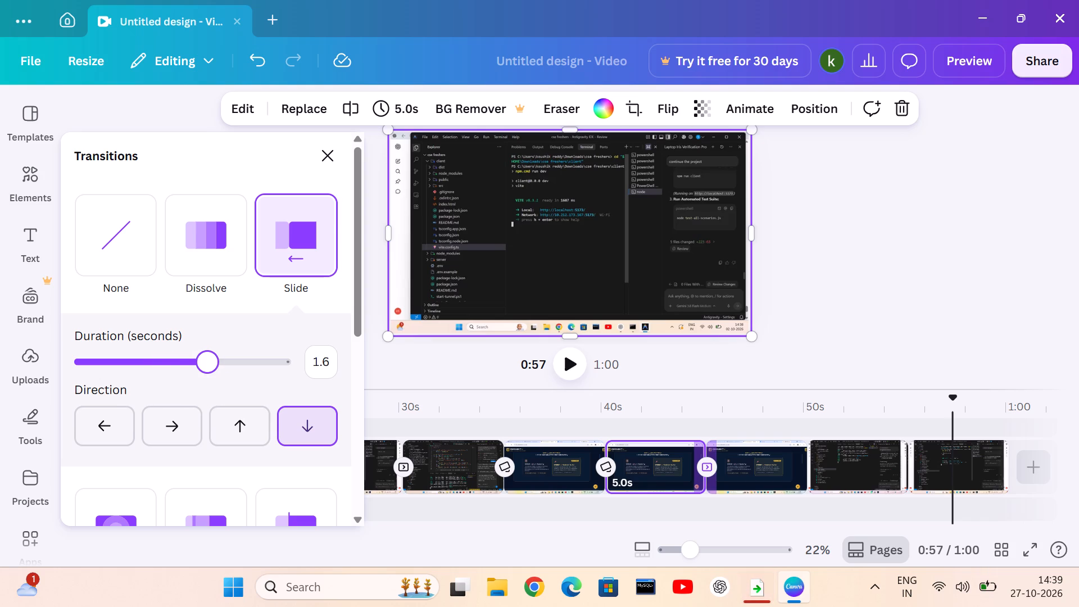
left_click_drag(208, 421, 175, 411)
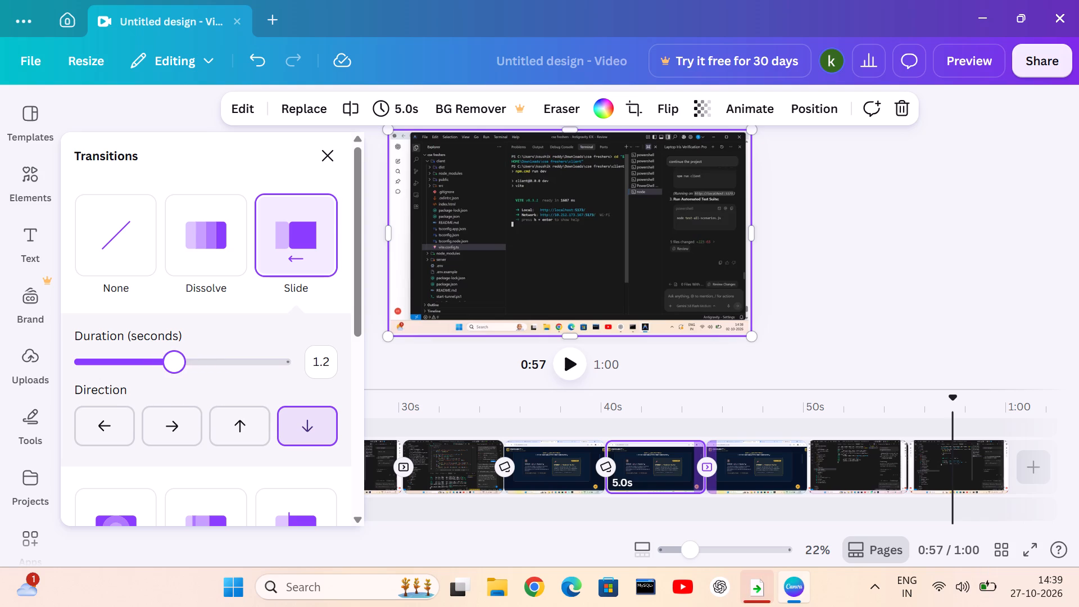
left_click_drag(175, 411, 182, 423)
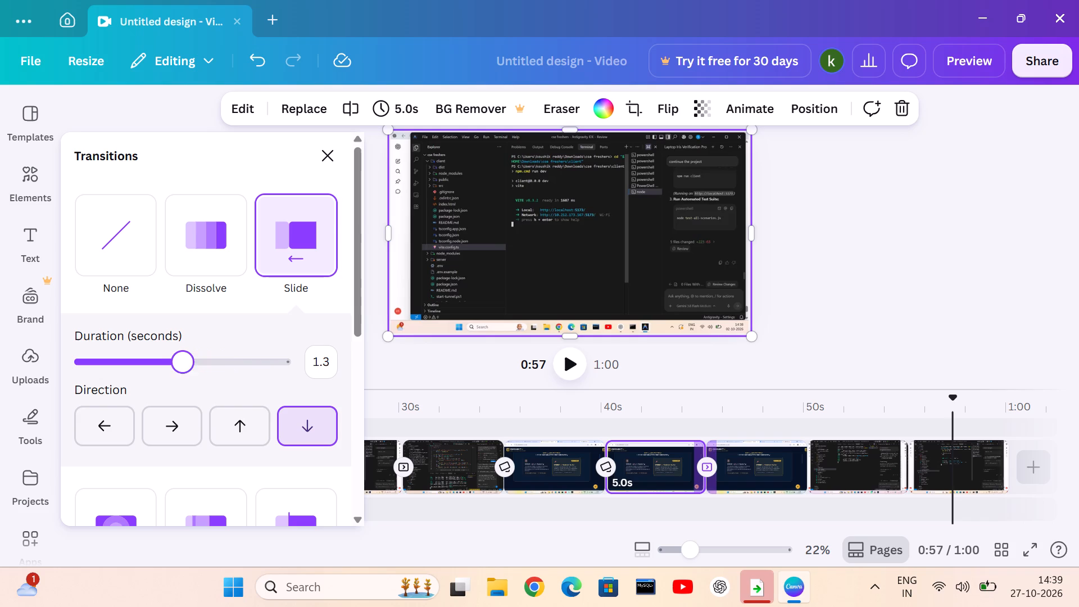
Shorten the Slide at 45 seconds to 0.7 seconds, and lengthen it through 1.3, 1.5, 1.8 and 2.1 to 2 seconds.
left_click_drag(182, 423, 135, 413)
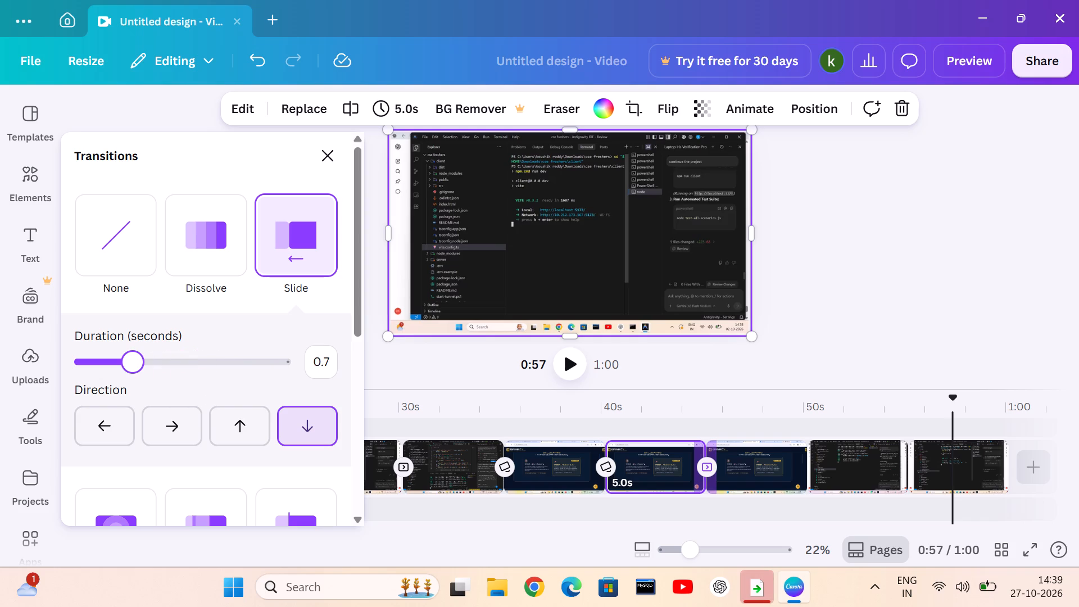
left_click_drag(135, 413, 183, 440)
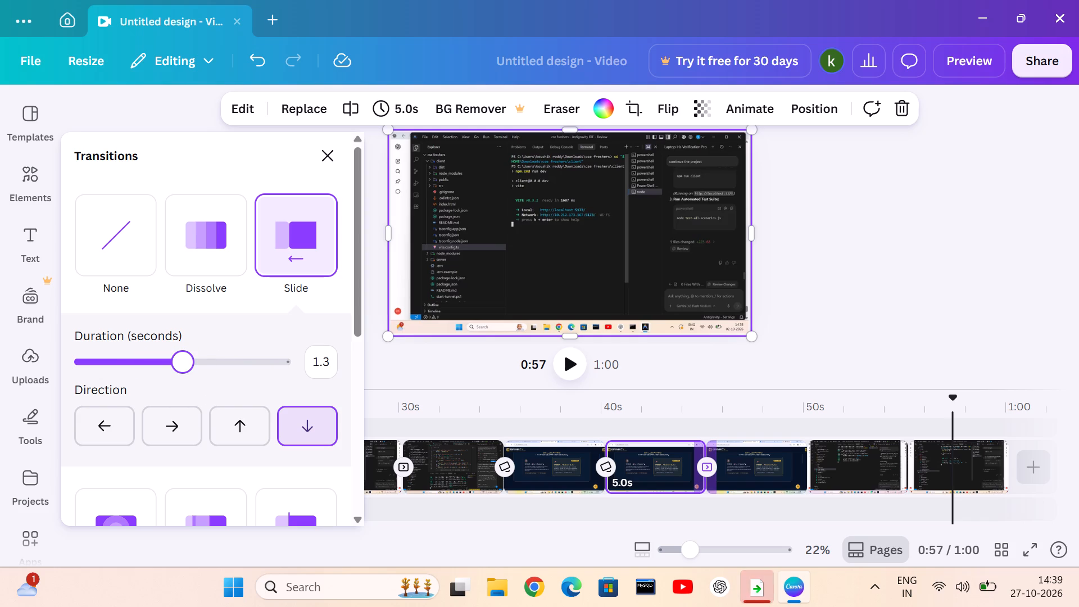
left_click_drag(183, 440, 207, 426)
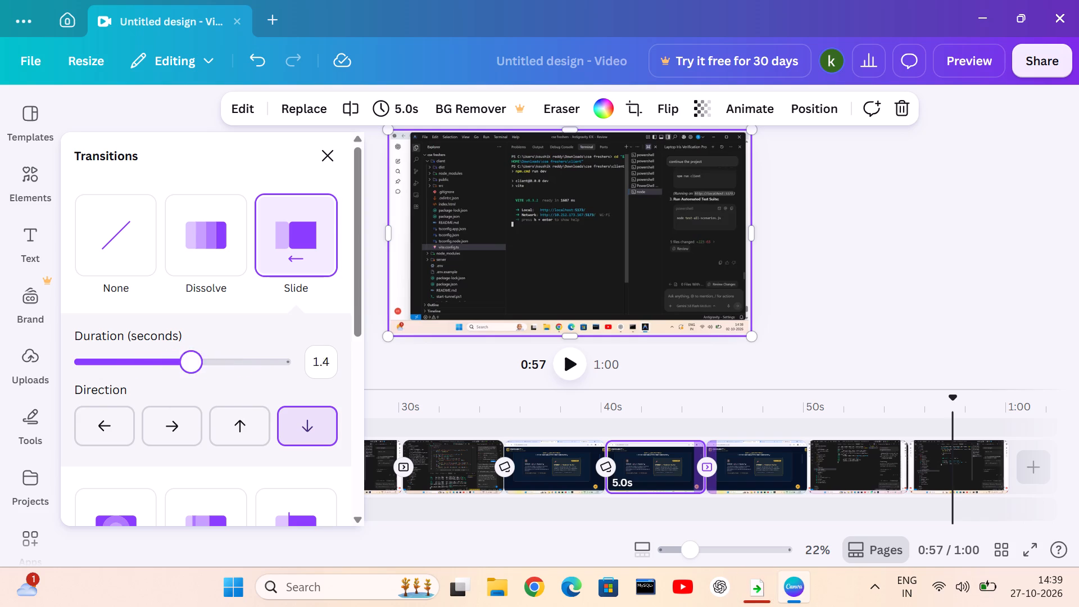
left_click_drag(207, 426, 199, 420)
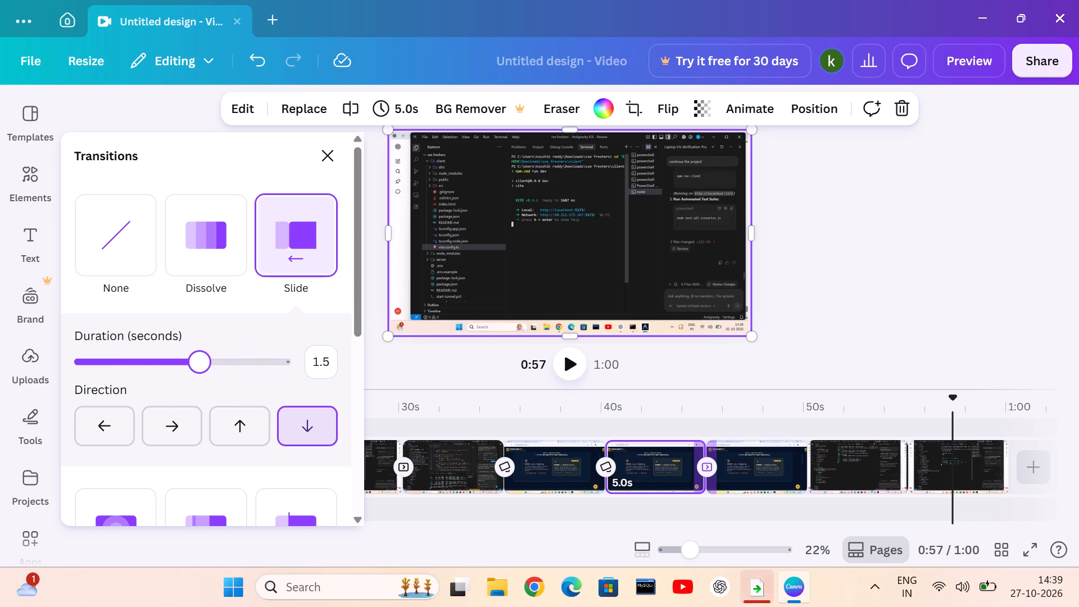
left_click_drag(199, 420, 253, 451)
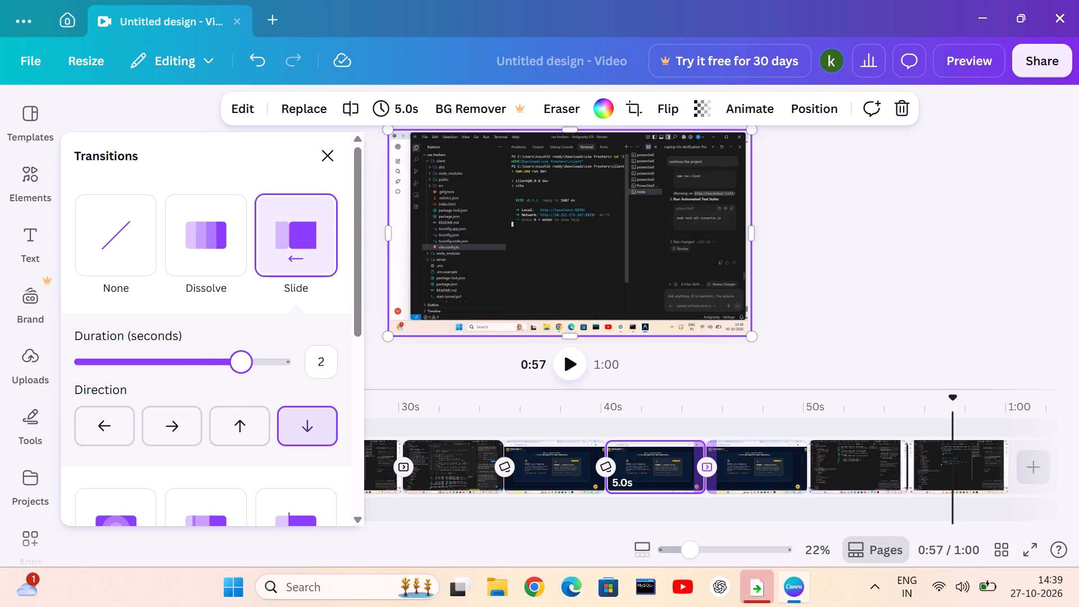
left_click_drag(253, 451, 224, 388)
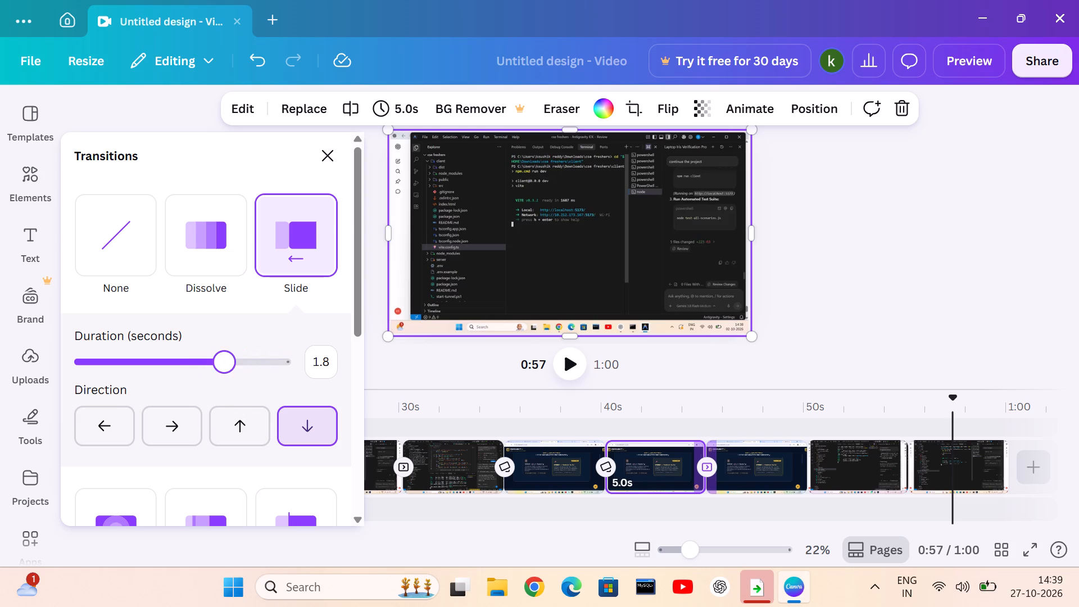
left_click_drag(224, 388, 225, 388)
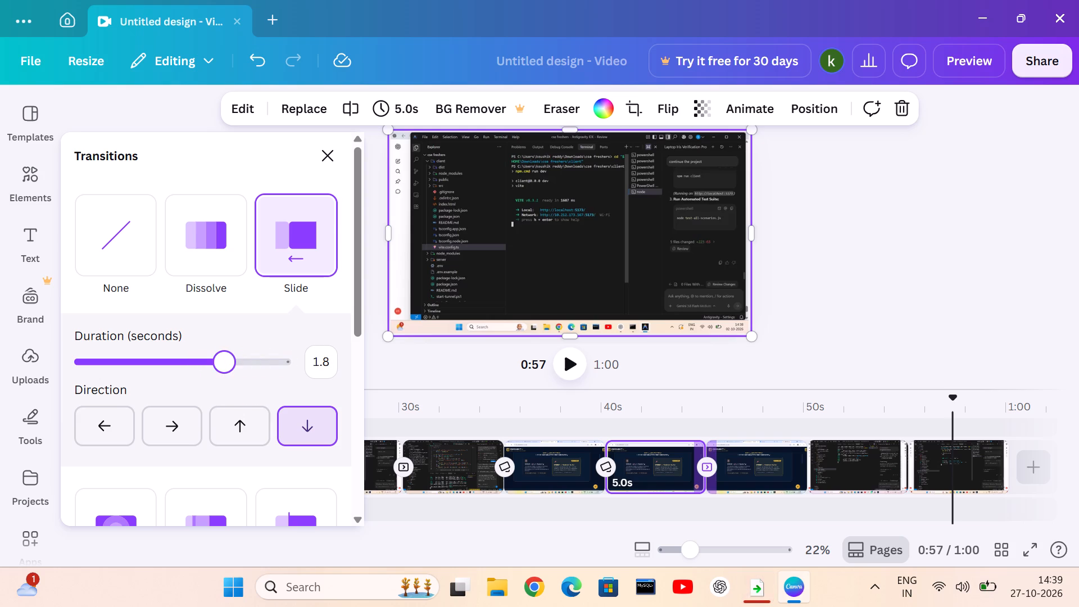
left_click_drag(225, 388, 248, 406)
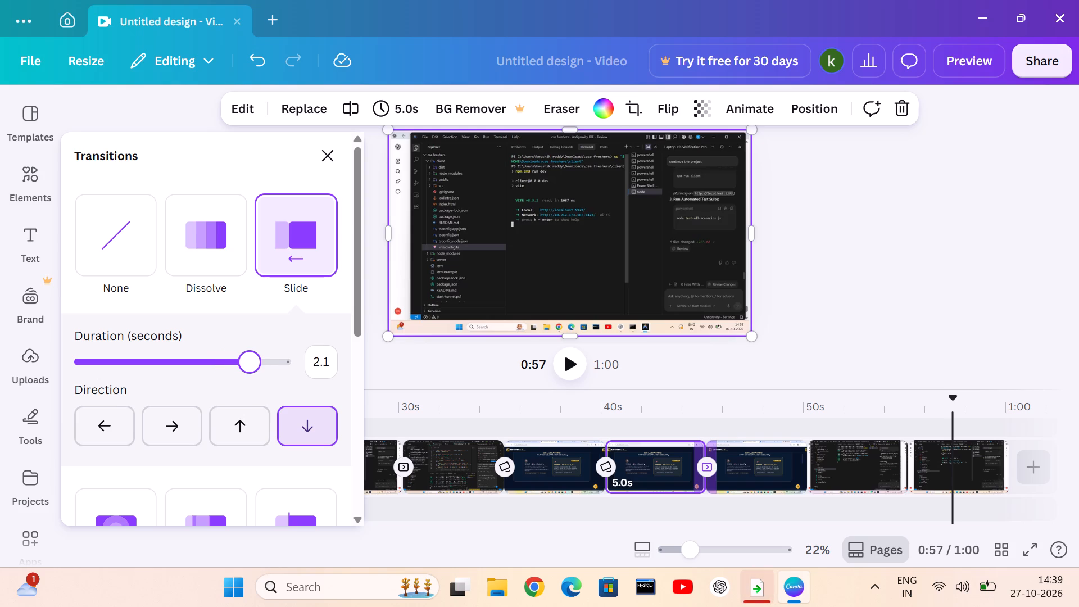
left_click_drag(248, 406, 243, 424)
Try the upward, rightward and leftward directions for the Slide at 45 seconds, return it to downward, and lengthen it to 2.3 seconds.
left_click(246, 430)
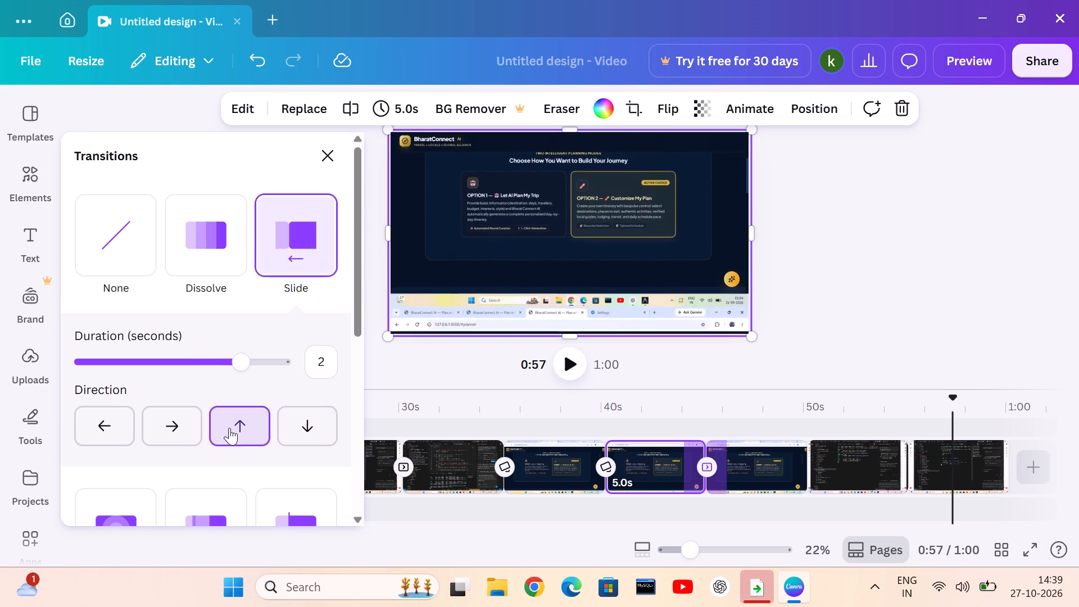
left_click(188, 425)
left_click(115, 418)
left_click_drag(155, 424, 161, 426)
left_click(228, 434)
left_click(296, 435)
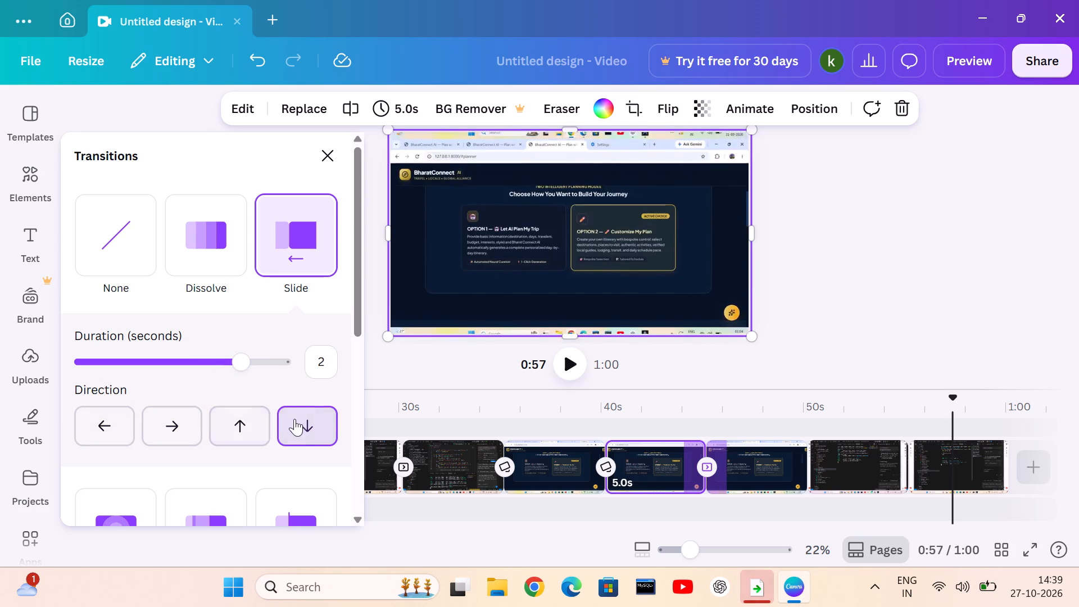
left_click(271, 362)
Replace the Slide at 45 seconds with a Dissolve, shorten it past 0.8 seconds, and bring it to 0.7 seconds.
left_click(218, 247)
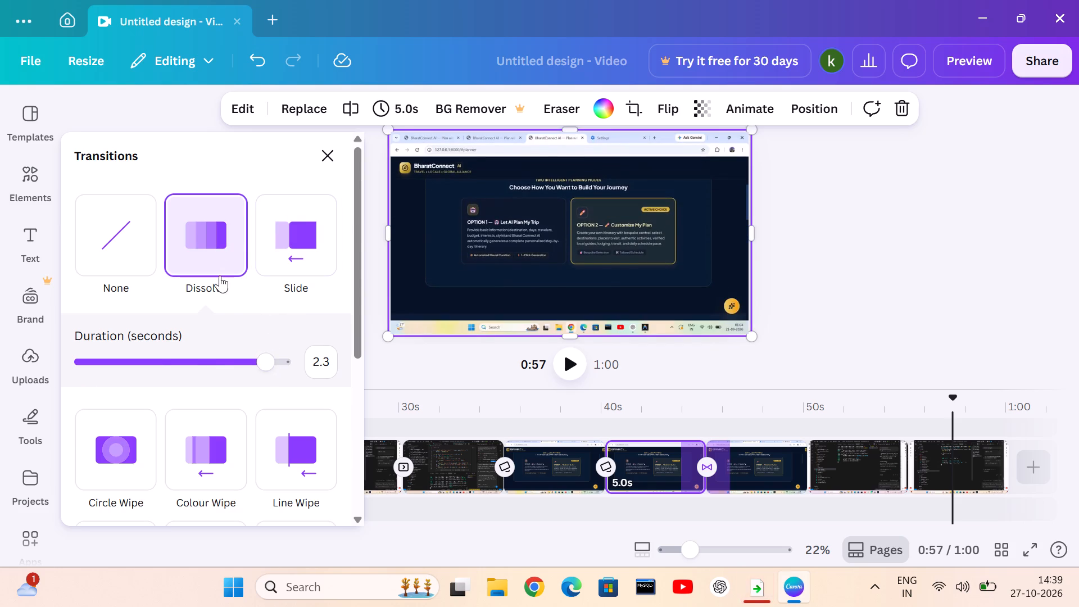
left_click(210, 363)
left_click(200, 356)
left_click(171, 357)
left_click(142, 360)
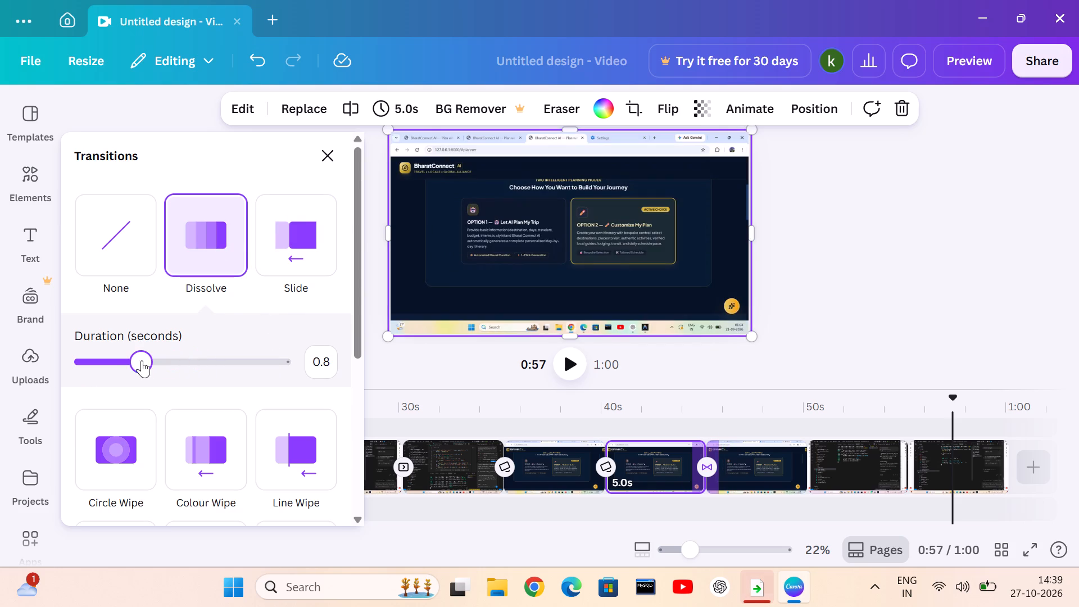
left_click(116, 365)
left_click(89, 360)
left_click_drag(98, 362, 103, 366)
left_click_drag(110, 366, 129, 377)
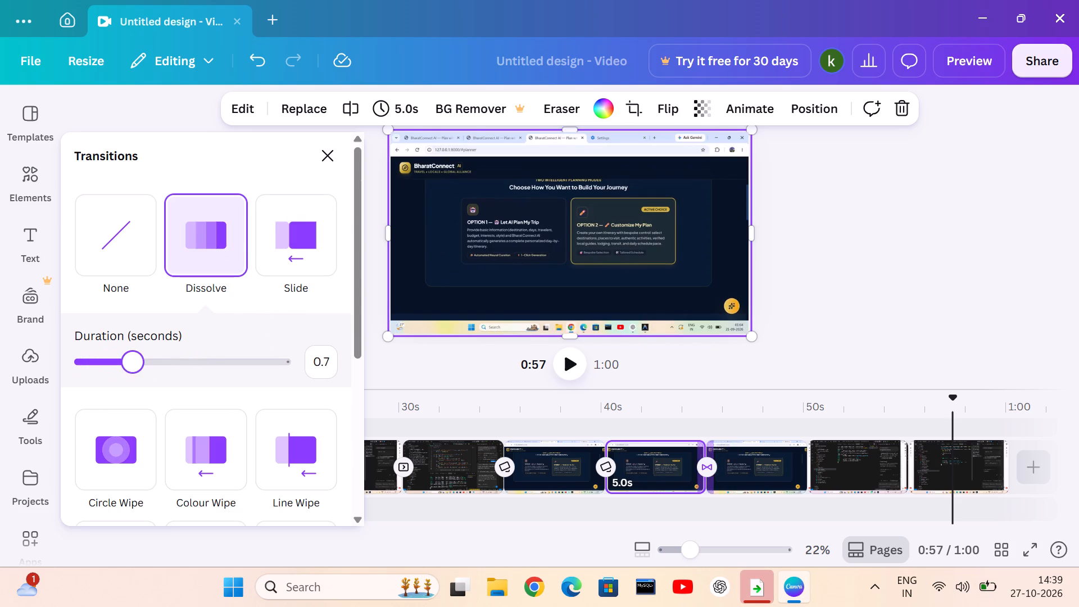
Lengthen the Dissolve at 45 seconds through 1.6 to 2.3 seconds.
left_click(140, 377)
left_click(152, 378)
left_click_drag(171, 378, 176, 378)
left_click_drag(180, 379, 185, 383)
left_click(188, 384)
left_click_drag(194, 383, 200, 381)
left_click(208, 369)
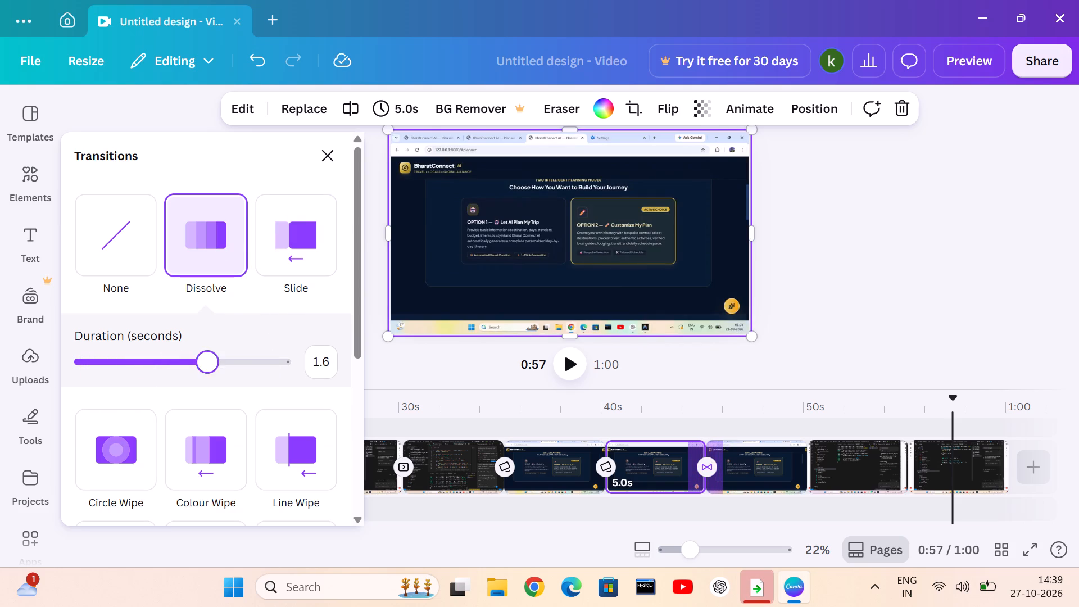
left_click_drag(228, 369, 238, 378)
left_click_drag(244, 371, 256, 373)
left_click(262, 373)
Replace the Dissolve at 45 seconds with a Slide, try its rightward and upward directions, and set it to downward.
left_click(296, 267)
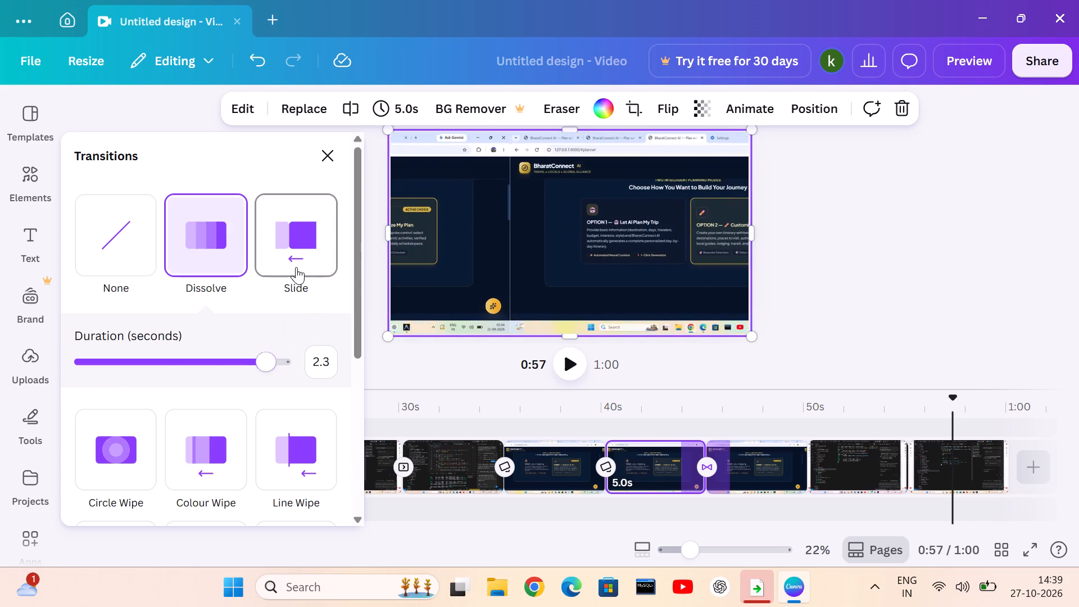
left_click(184, 425)
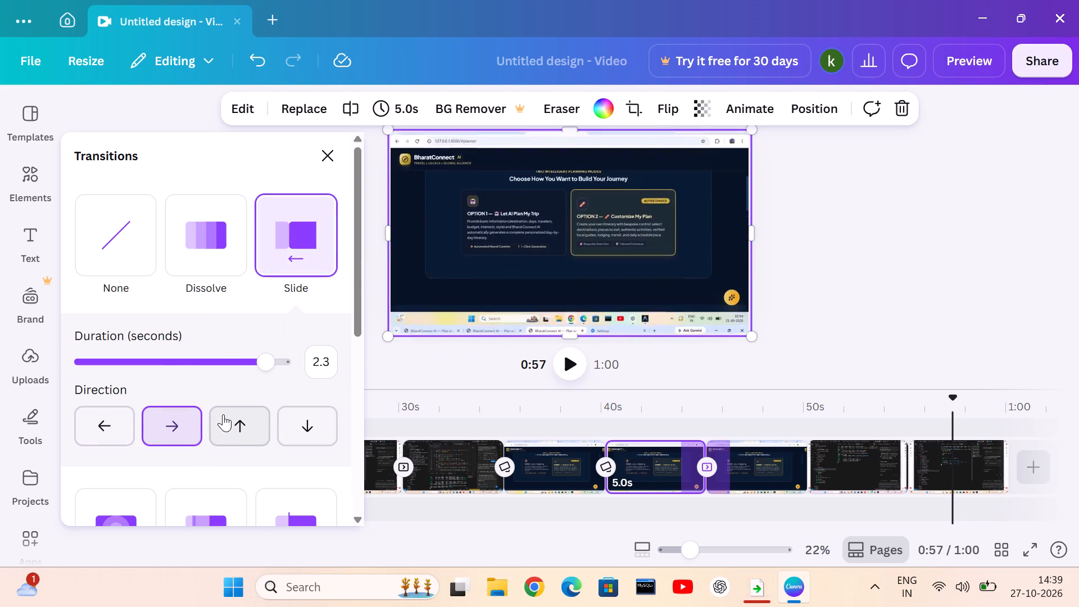
left_click(237, 431)
left_click(296, 427)
Shorten the downward Slide at 45 seconds to 1.7 seconds.
left_click_drag(269, 370, 269, 368)
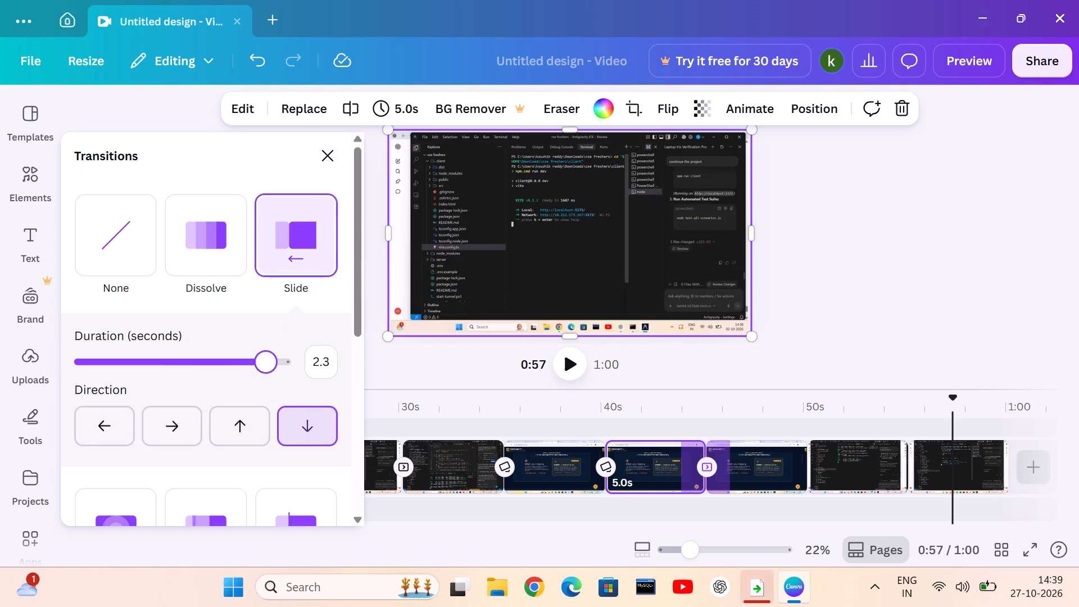
left_click_drag(269, 368, 273, 380)
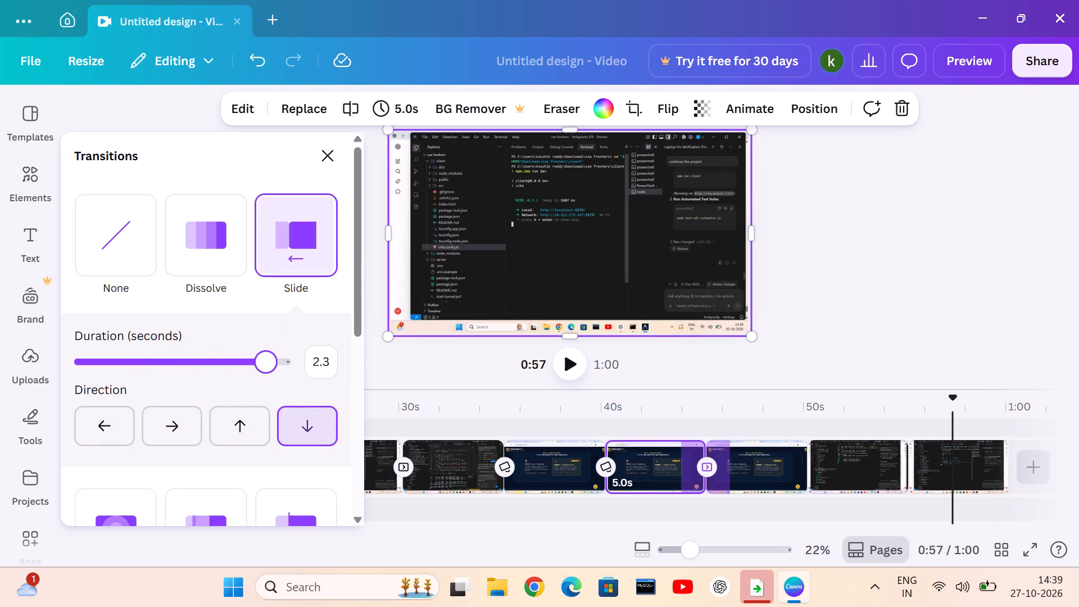
left_click_drag(273, 380, 220, 376)
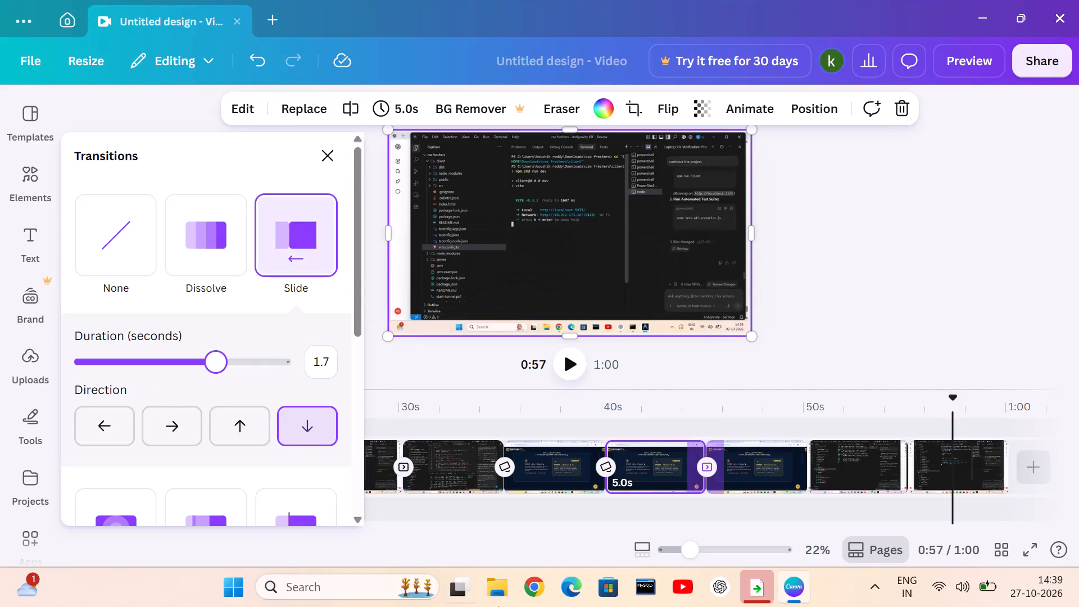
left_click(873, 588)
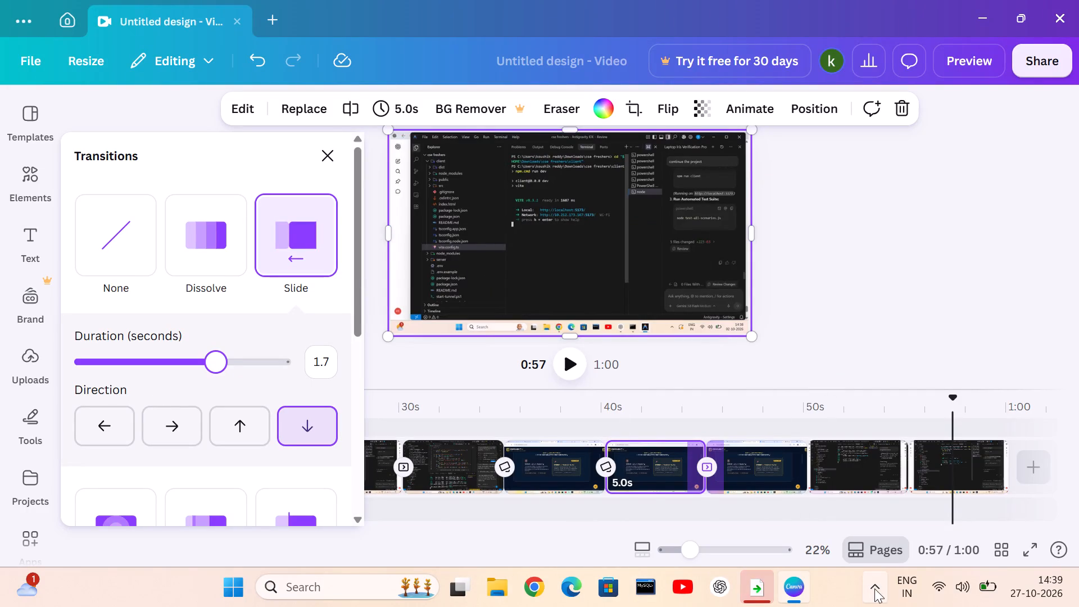
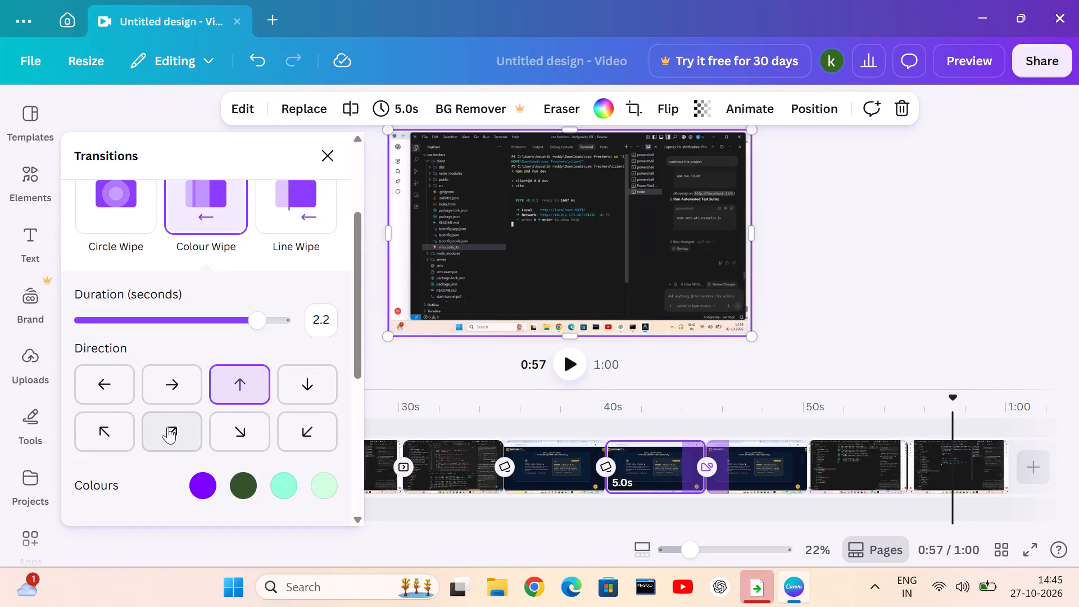
Try the horizontal, vertical and diagonal directions for the Colour Wipe transition, and settle on the rightward direction.
left_click(108, 415)
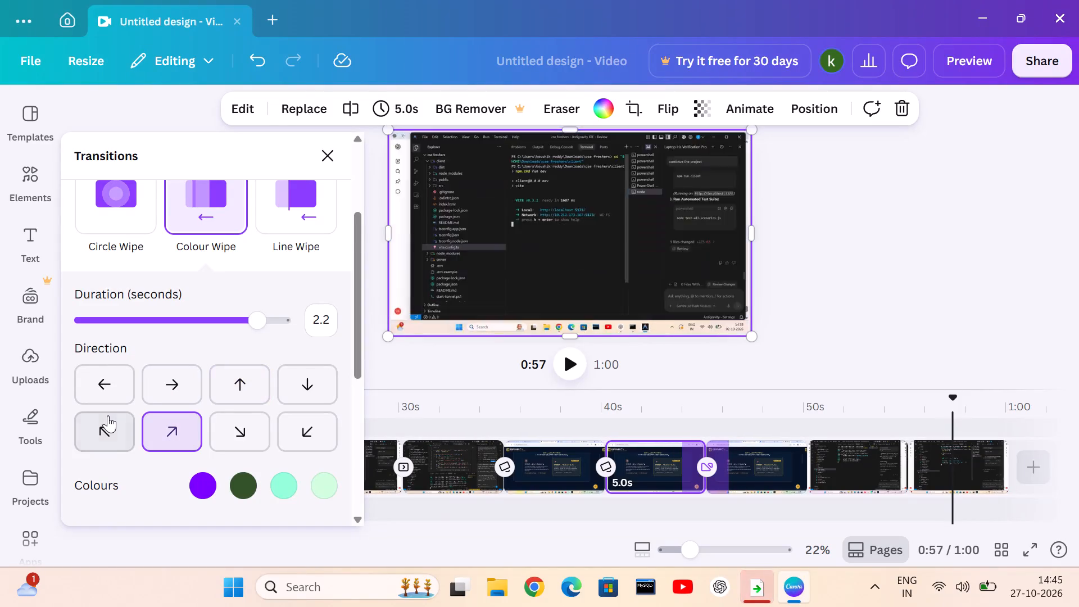
left_click(96, 392)
left_click(178, 387)
left_click(161, 419)
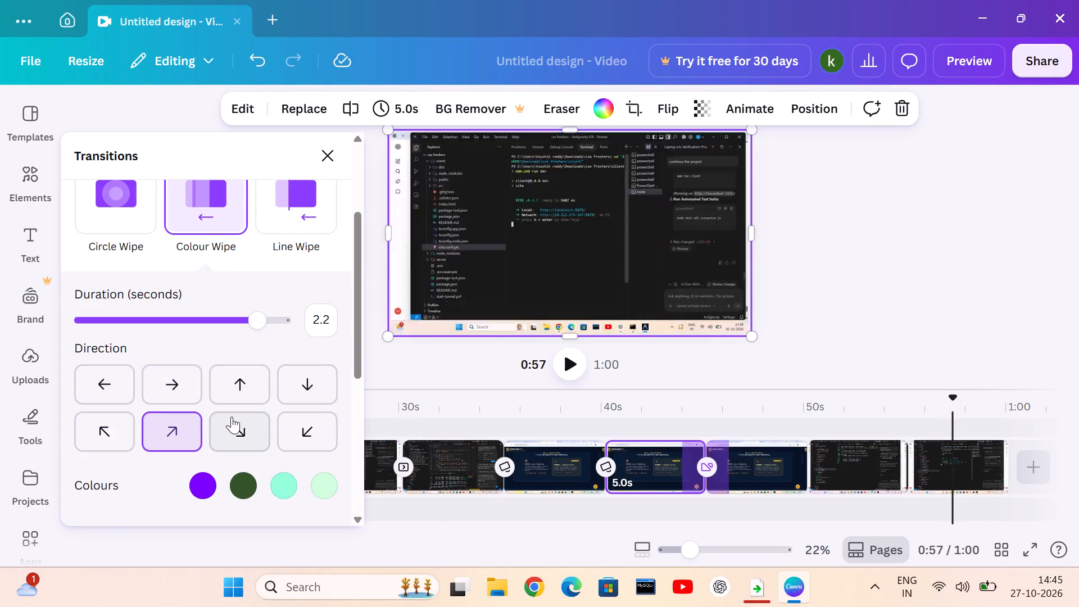
left_click(232, 416)
left_click(231, 393)
left_click_drag(291, 396, 300, 397)
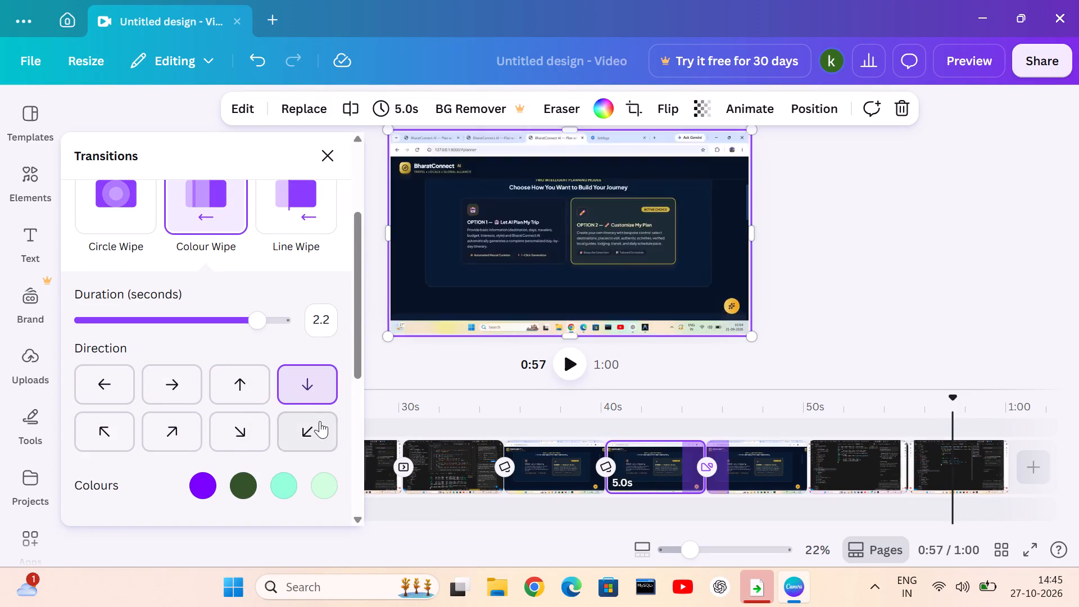
left_click(320, 421)
left_click(257, 422)
left_click(238, 382)
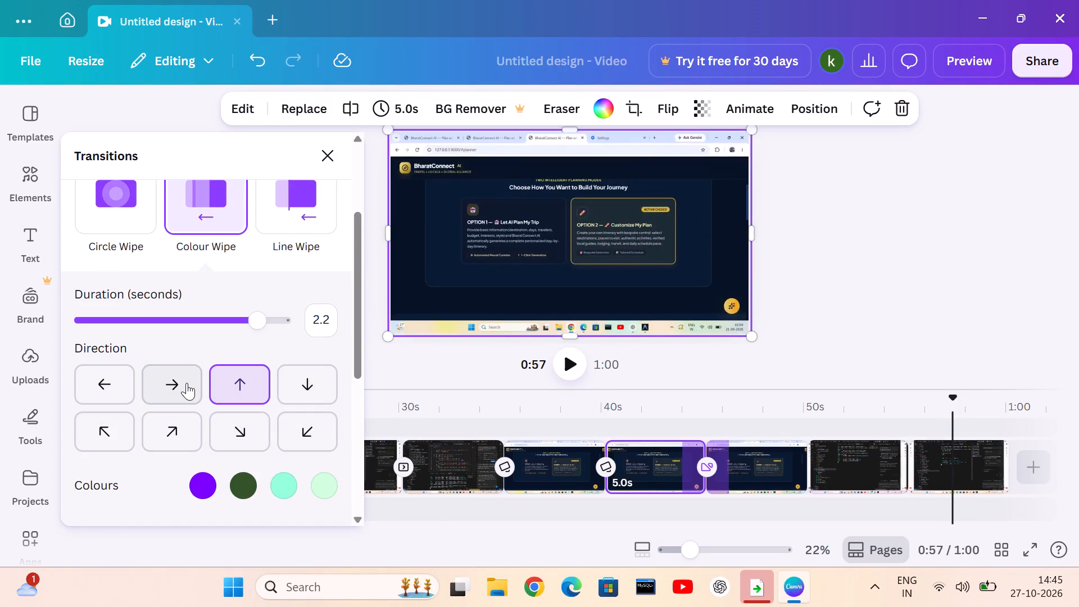
left_click(184, 383)
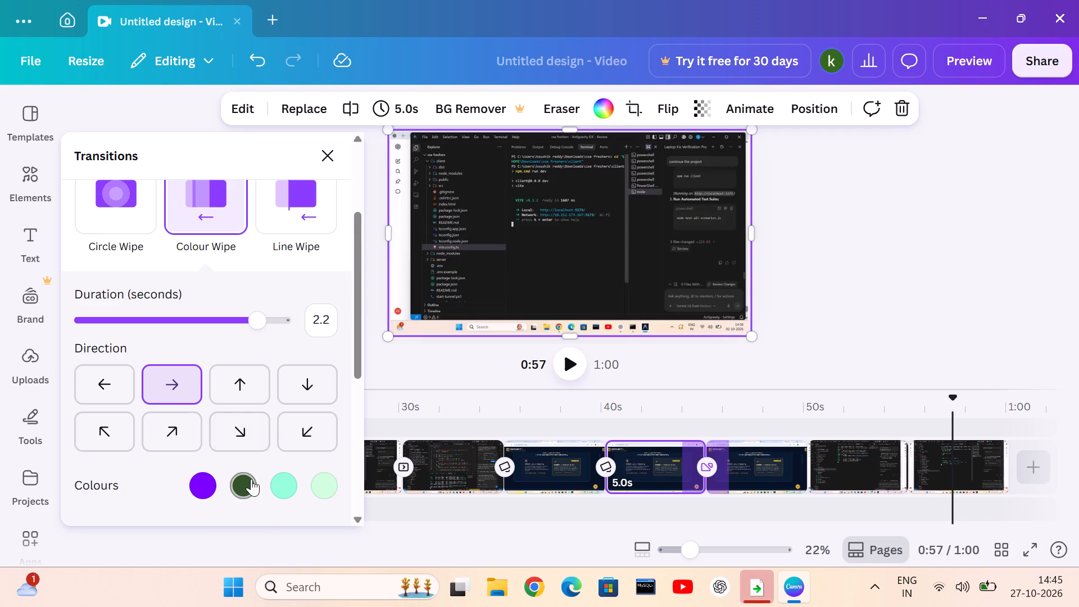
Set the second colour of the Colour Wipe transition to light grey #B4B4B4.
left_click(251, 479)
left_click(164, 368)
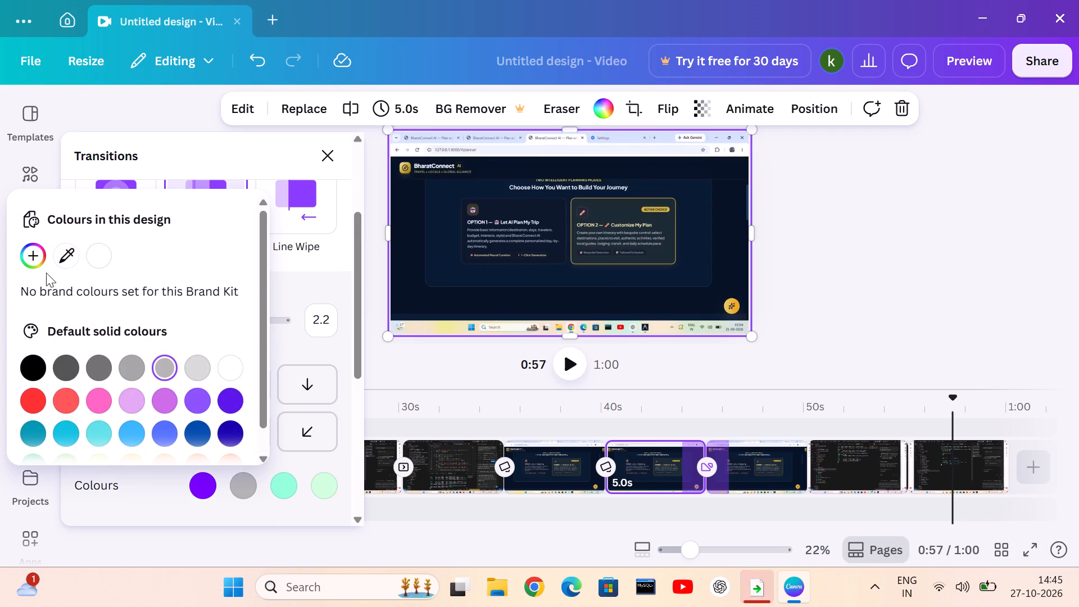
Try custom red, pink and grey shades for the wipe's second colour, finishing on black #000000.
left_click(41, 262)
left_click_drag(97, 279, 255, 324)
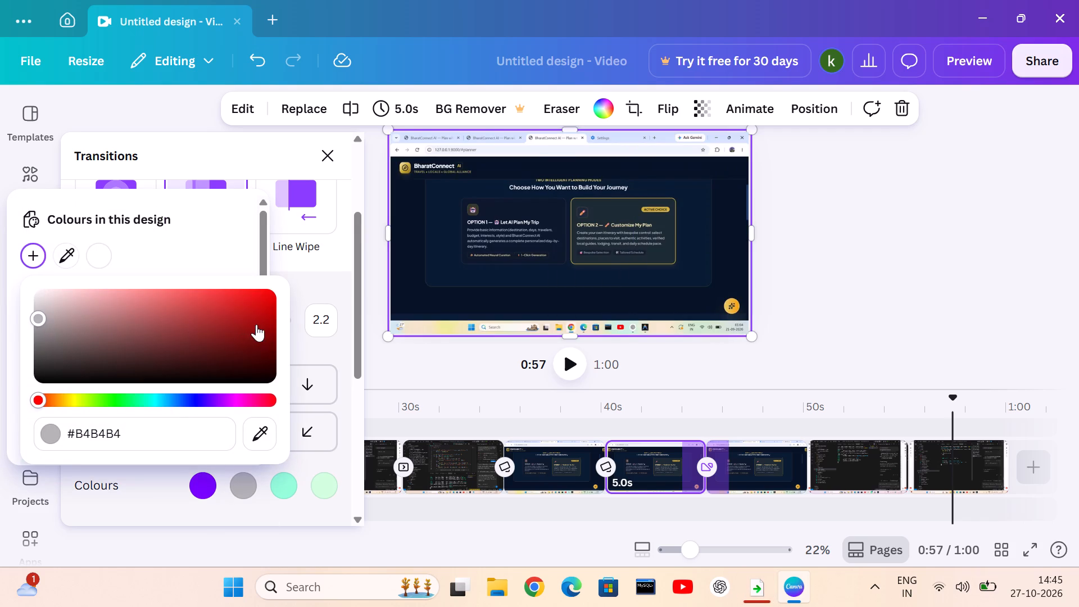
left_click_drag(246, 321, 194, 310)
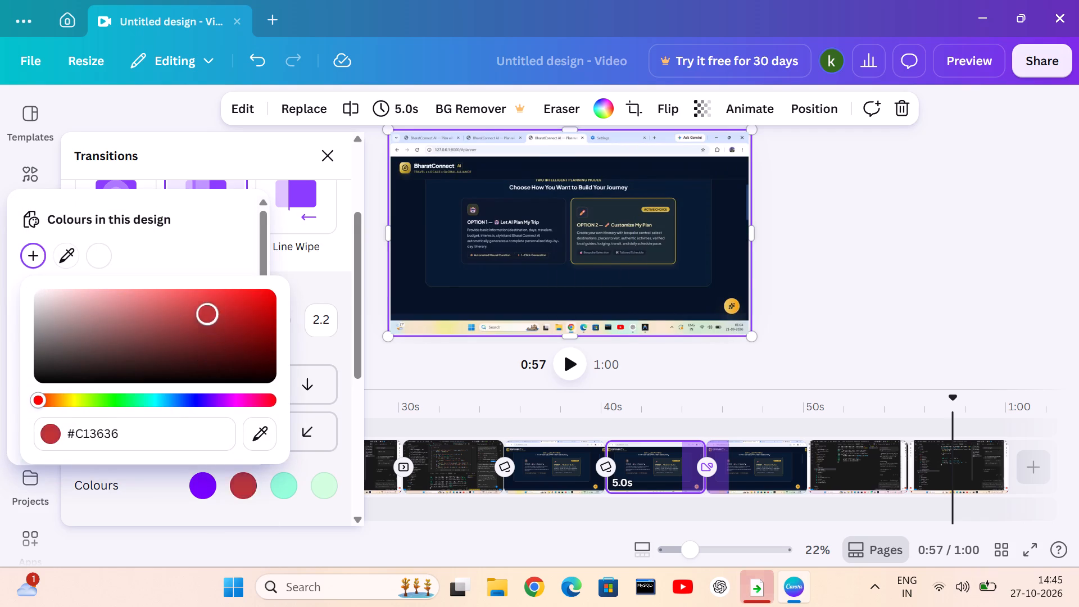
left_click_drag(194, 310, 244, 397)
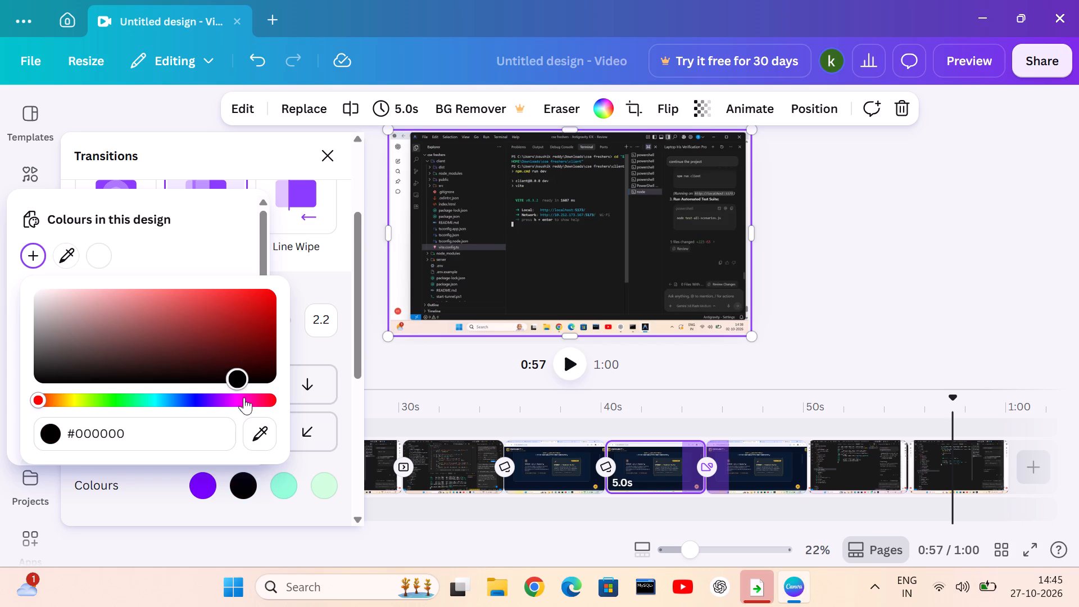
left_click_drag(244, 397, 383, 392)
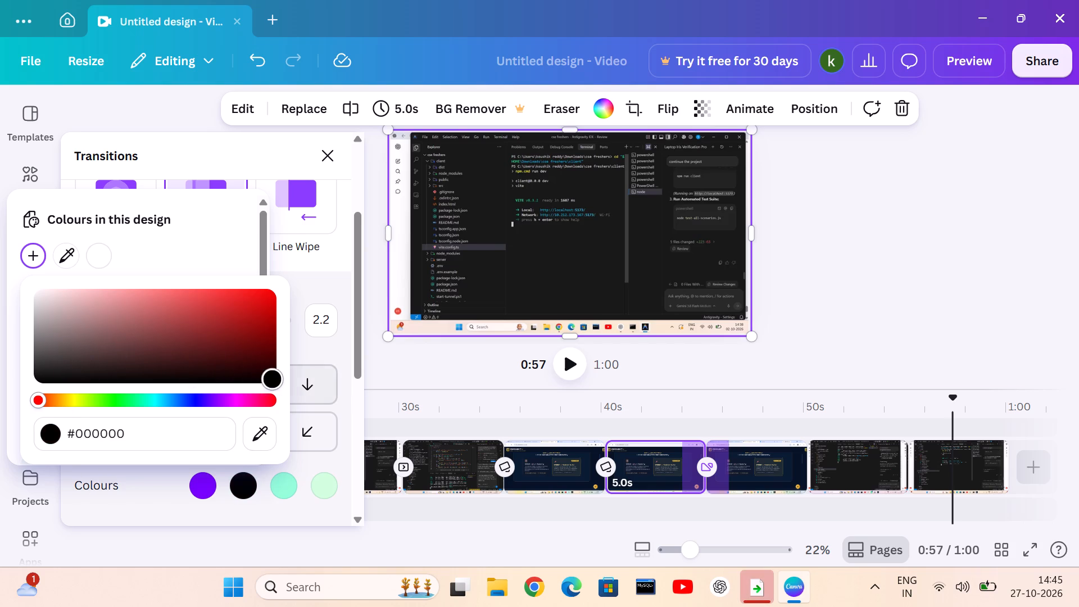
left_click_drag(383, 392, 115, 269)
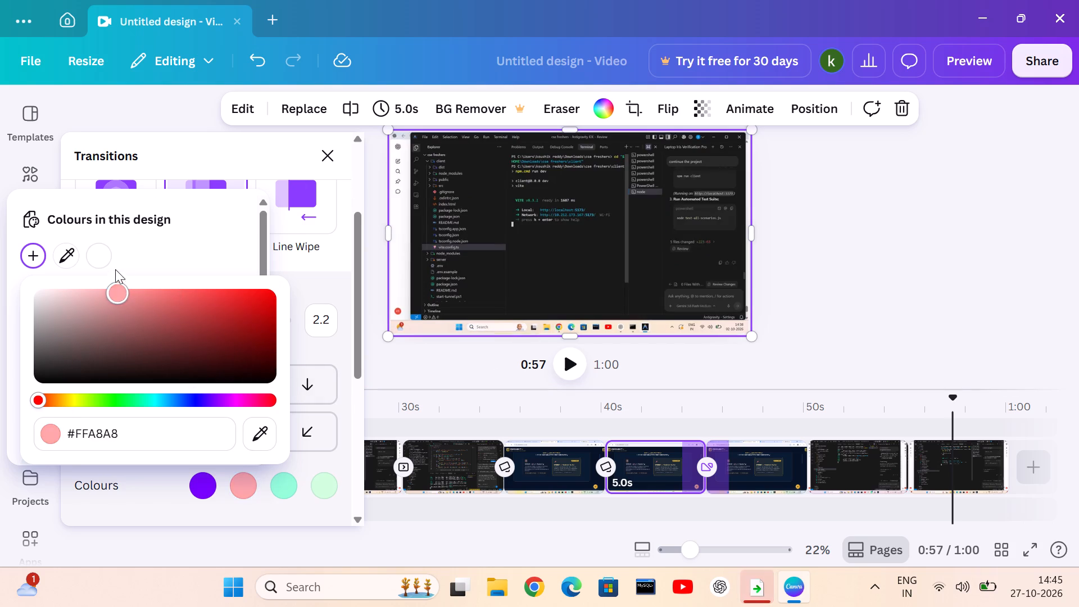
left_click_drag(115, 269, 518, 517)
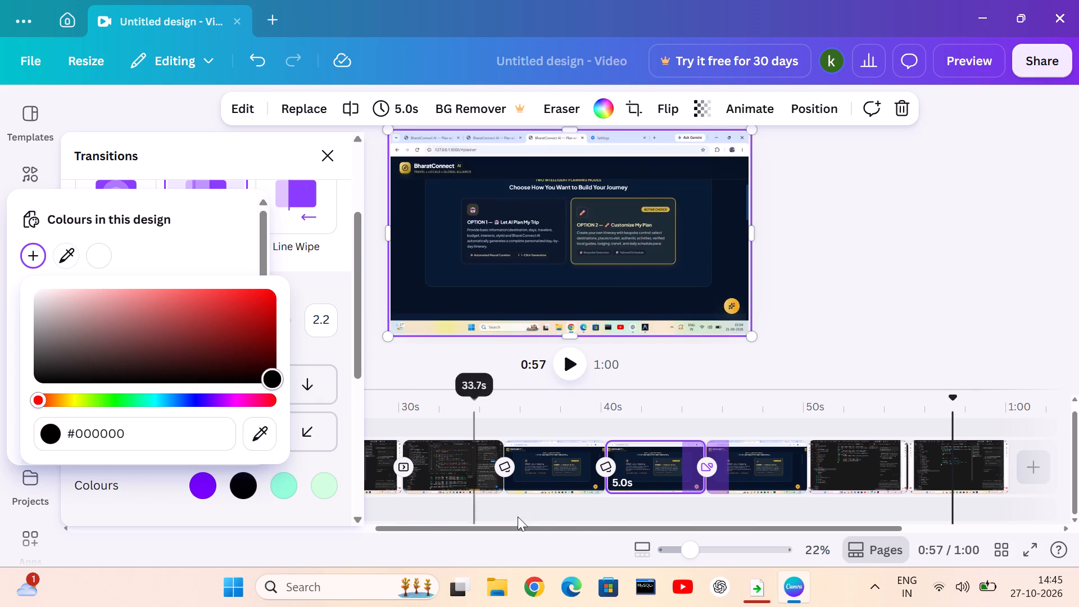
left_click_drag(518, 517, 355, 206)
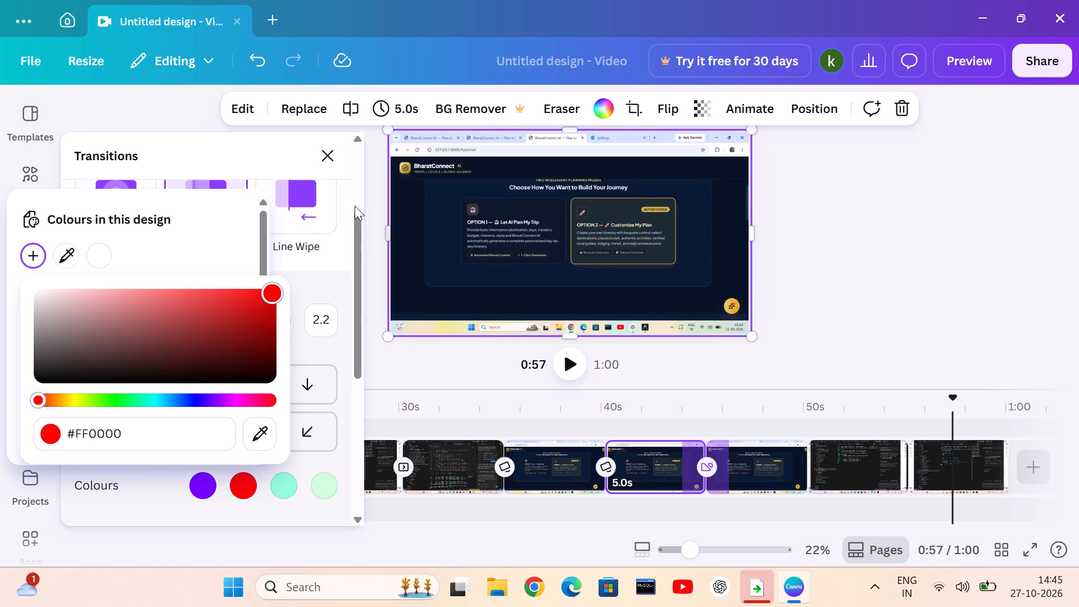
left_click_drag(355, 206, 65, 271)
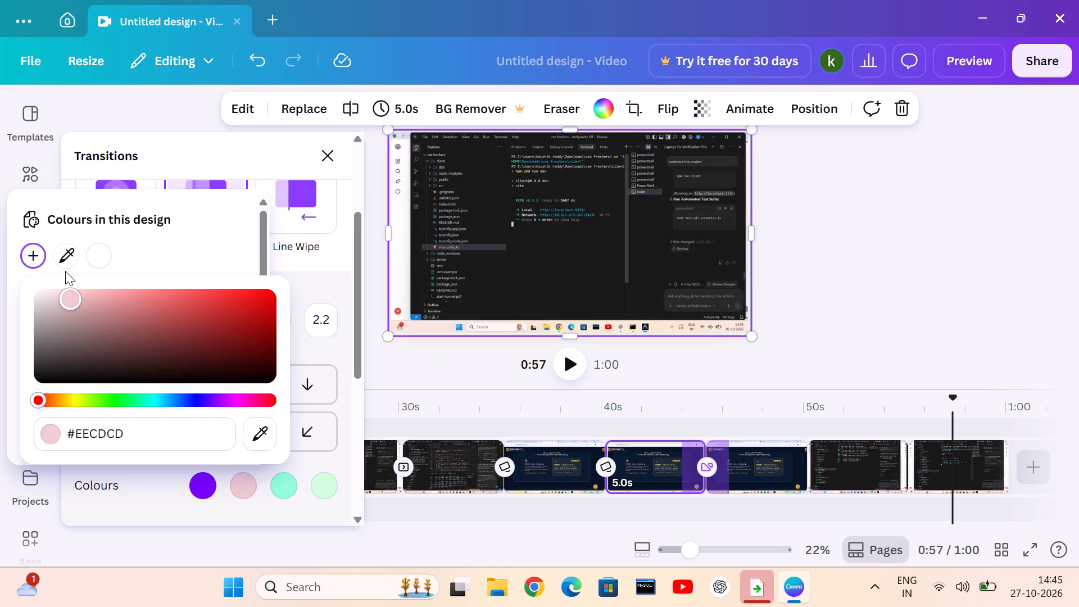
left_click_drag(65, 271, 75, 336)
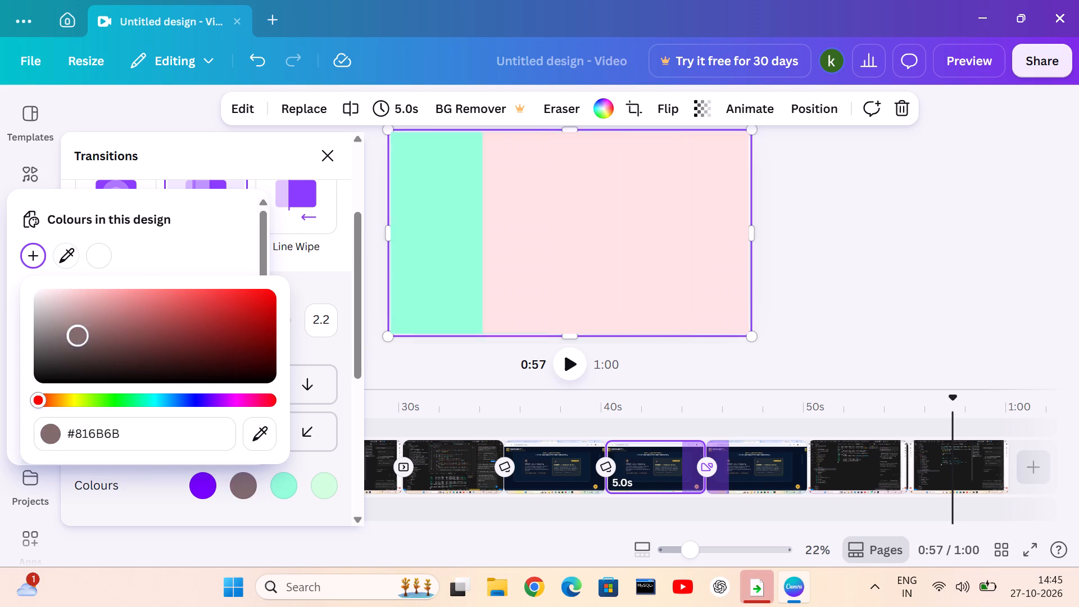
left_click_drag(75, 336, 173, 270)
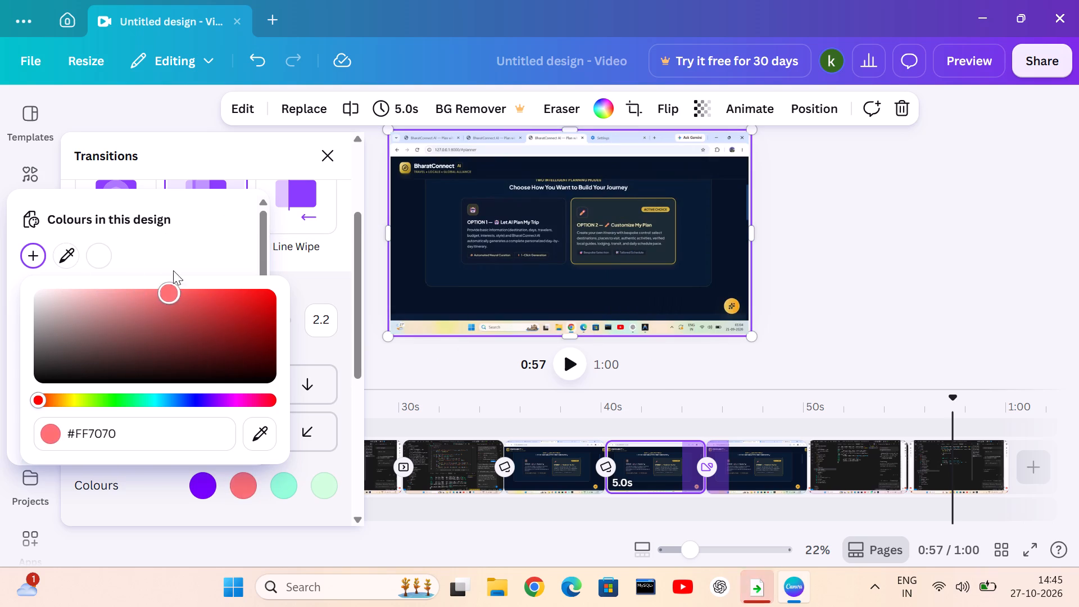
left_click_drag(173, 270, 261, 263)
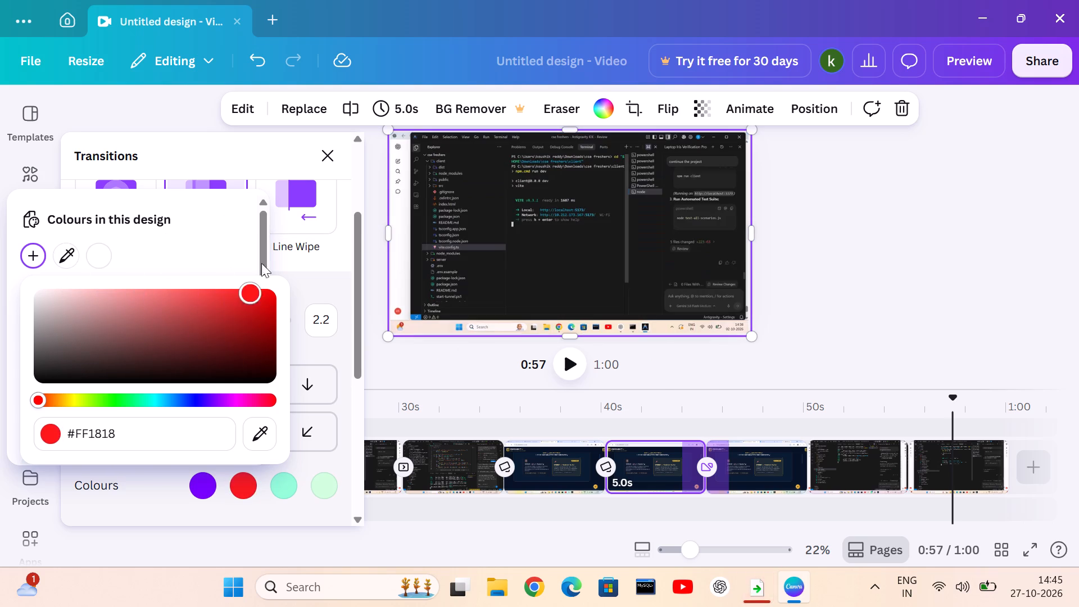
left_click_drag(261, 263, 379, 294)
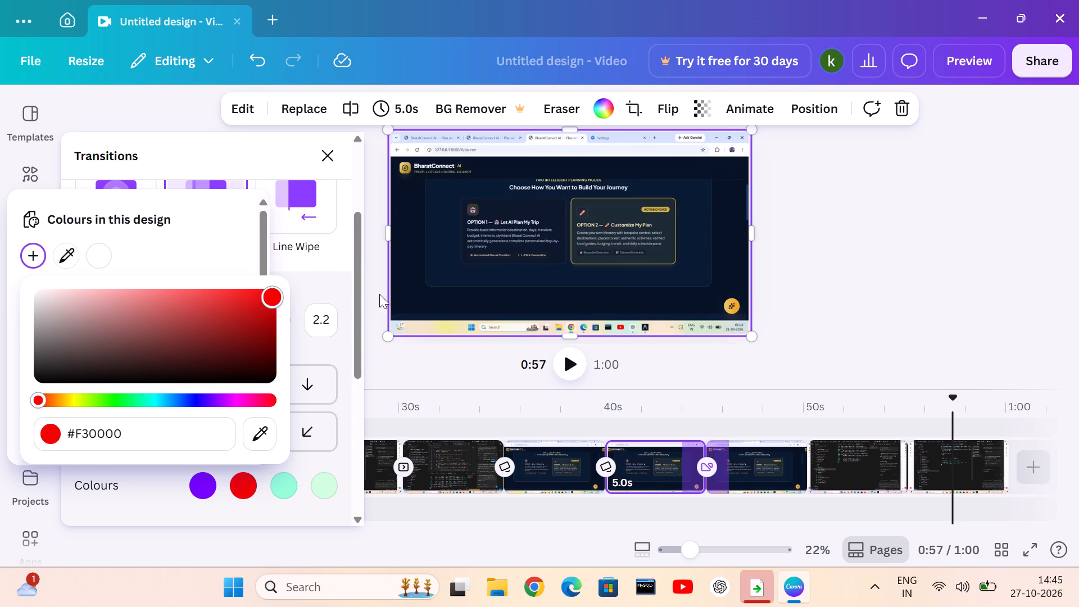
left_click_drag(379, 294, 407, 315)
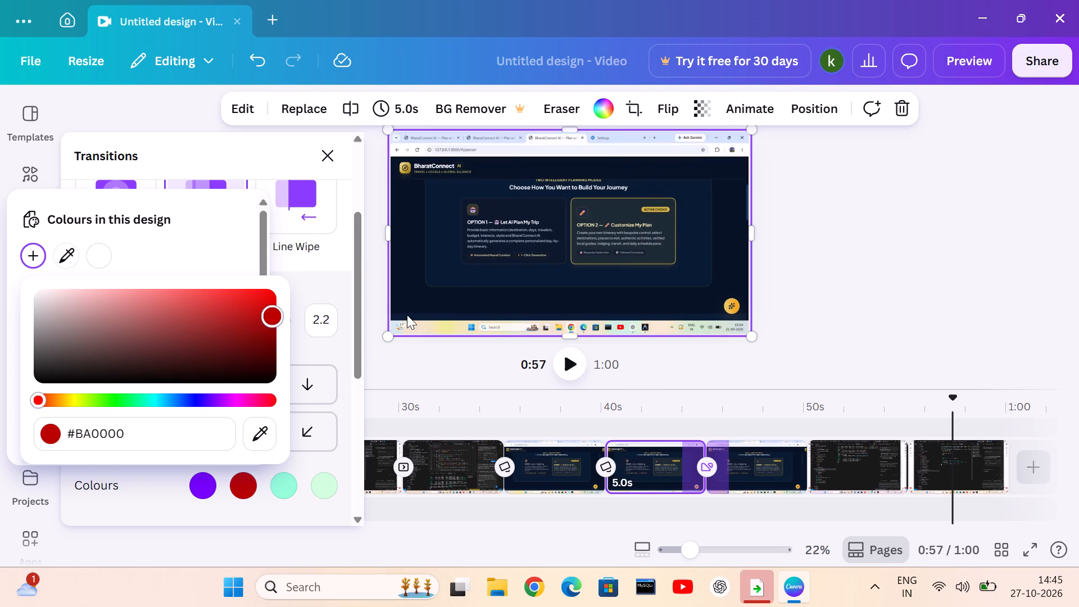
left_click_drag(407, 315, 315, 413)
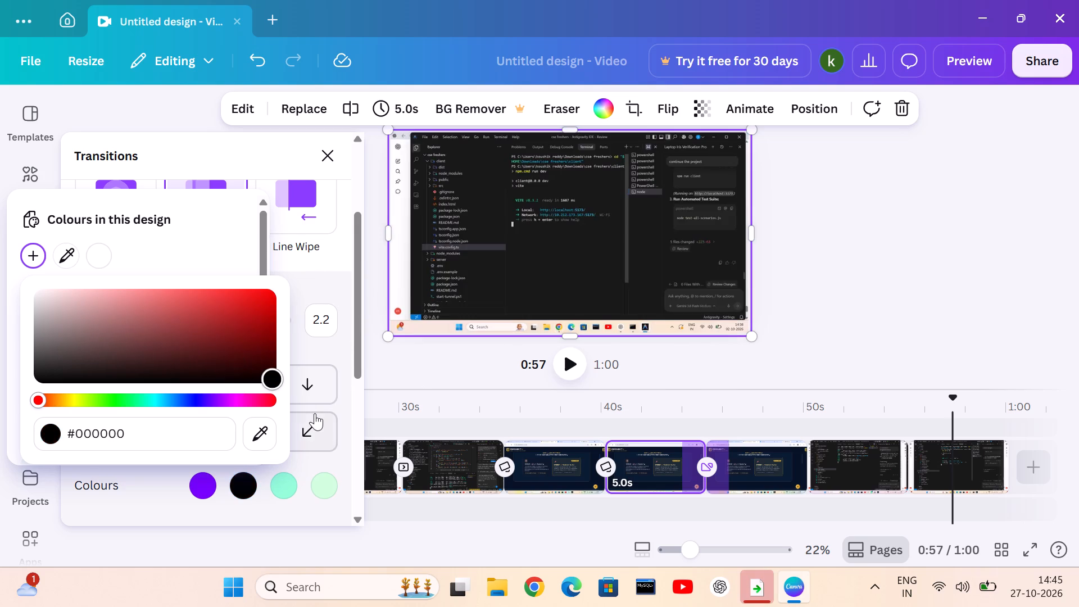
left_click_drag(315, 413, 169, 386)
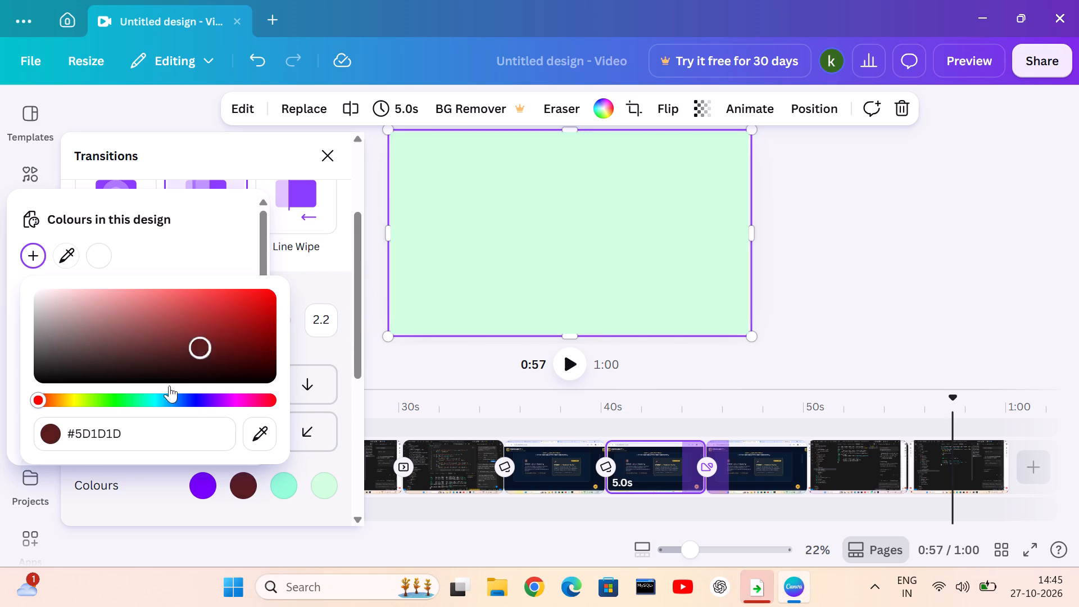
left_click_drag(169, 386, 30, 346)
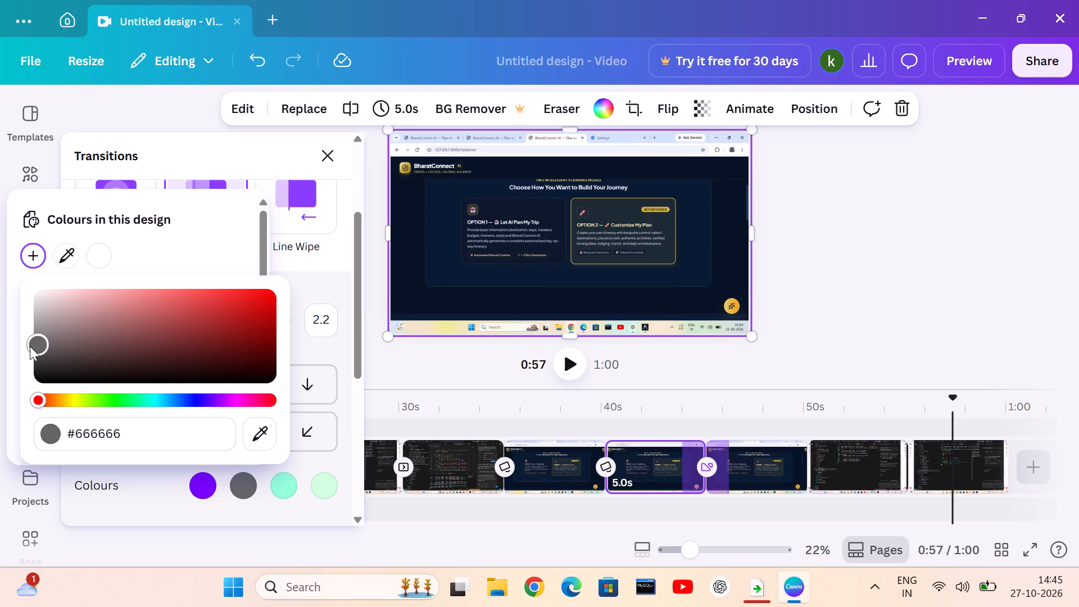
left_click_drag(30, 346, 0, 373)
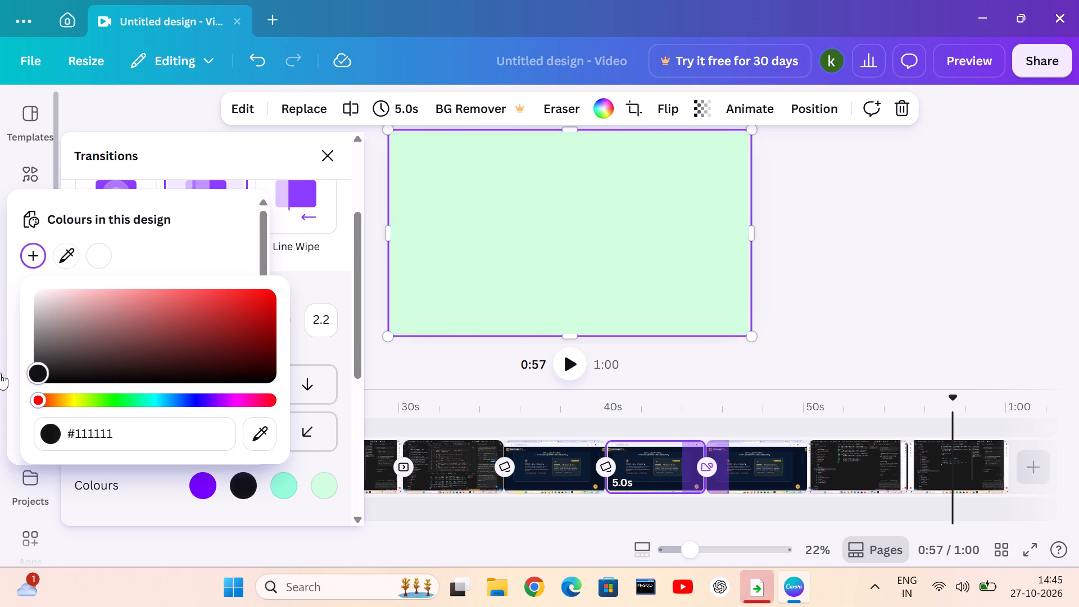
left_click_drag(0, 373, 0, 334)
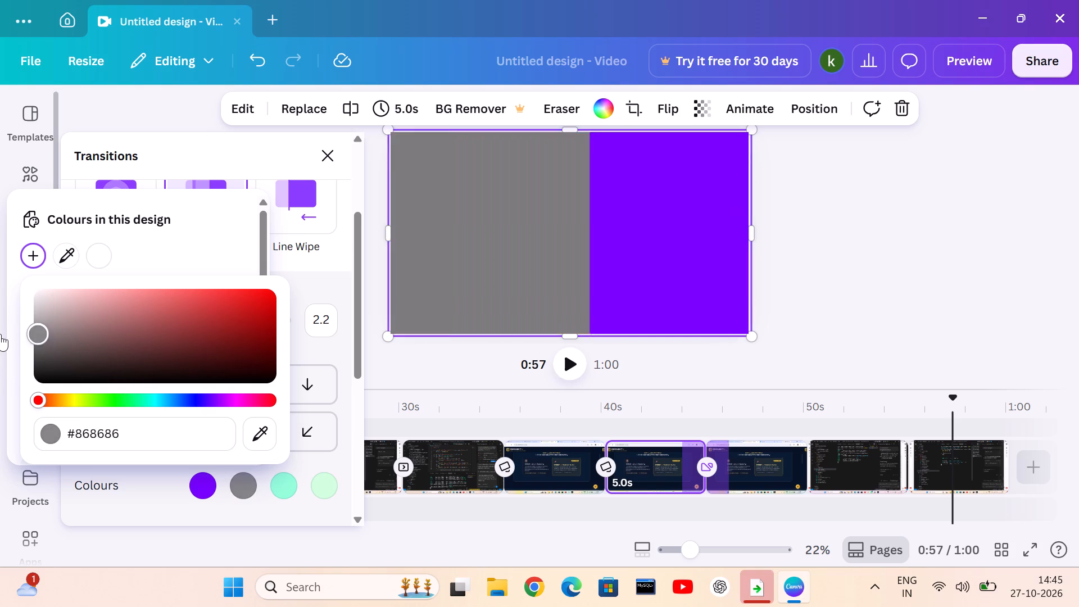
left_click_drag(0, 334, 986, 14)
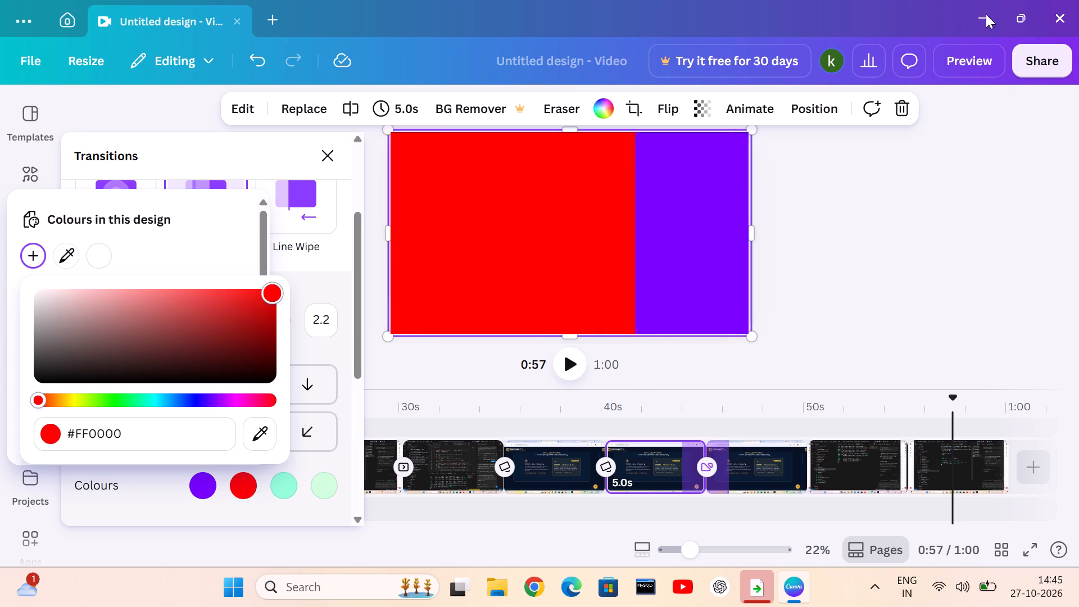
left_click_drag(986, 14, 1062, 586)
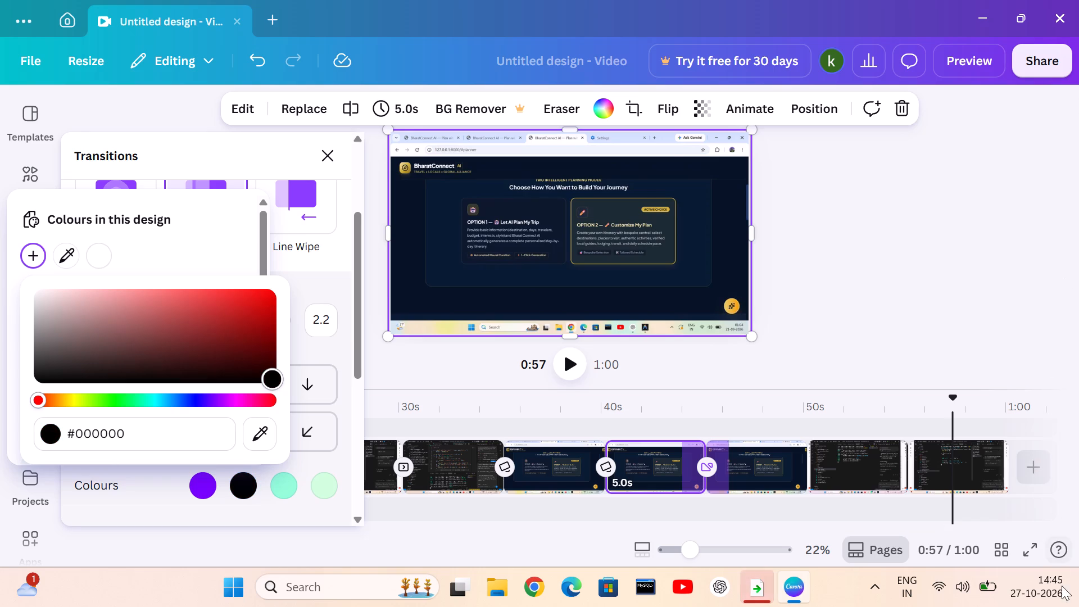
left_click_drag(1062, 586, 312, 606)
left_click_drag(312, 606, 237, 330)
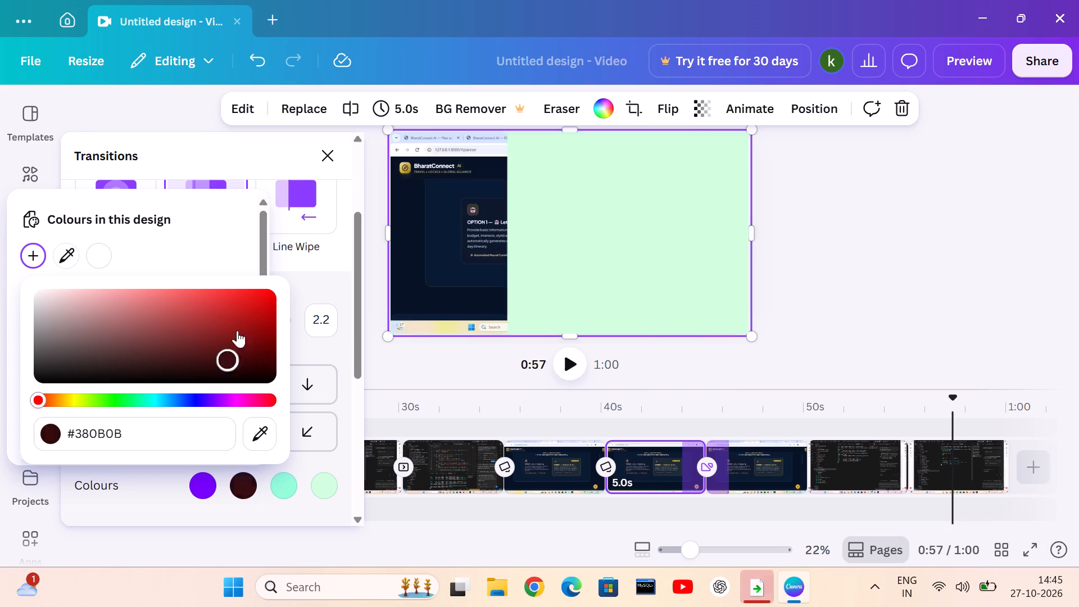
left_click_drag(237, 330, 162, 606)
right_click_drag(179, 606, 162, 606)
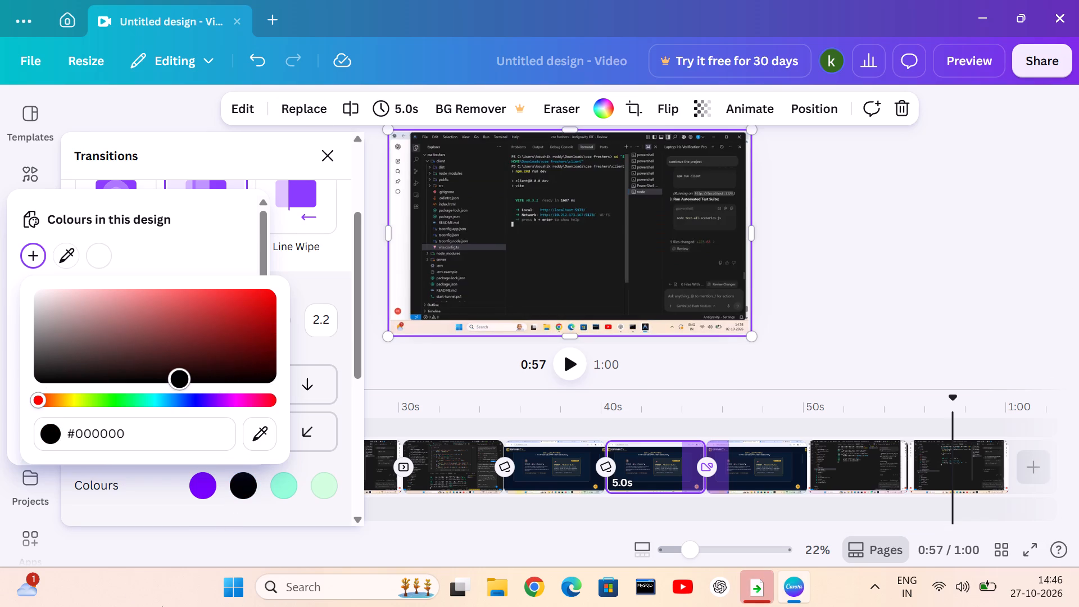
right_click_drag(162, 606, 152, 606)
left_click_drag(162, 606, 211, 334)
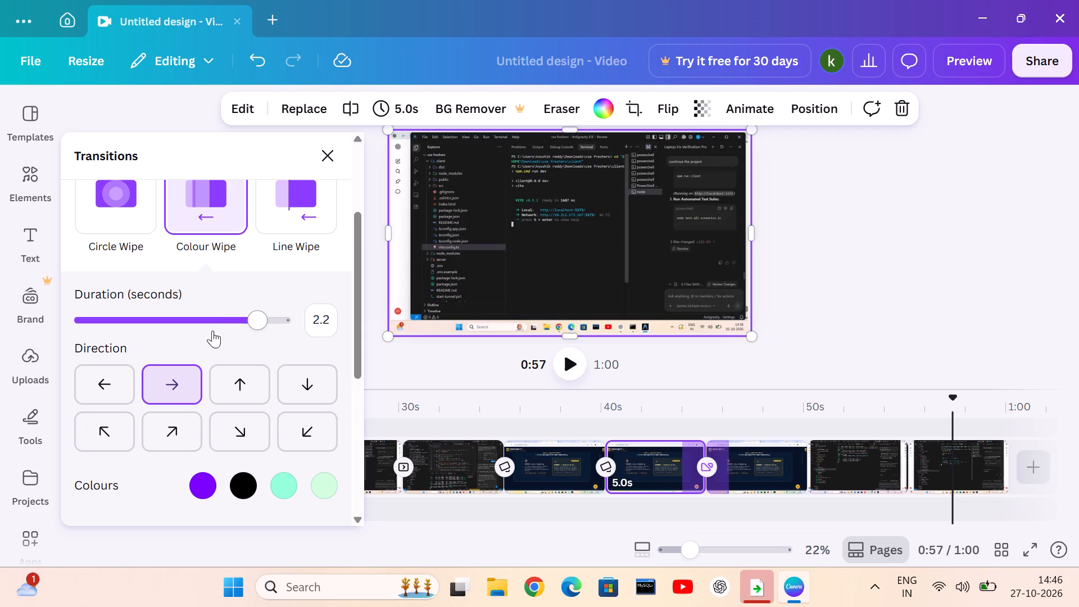
Set the first colour of the Colour Wipe transition to white from the default solid colours.
left_click(190, 486)
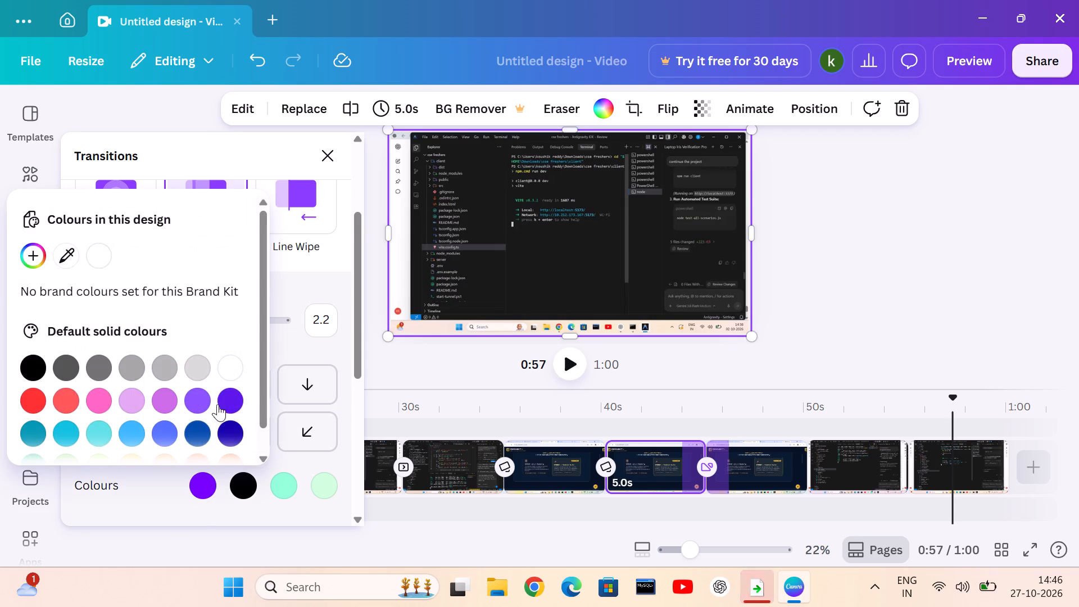
left_click(220, 372)
left_click(224, 370)
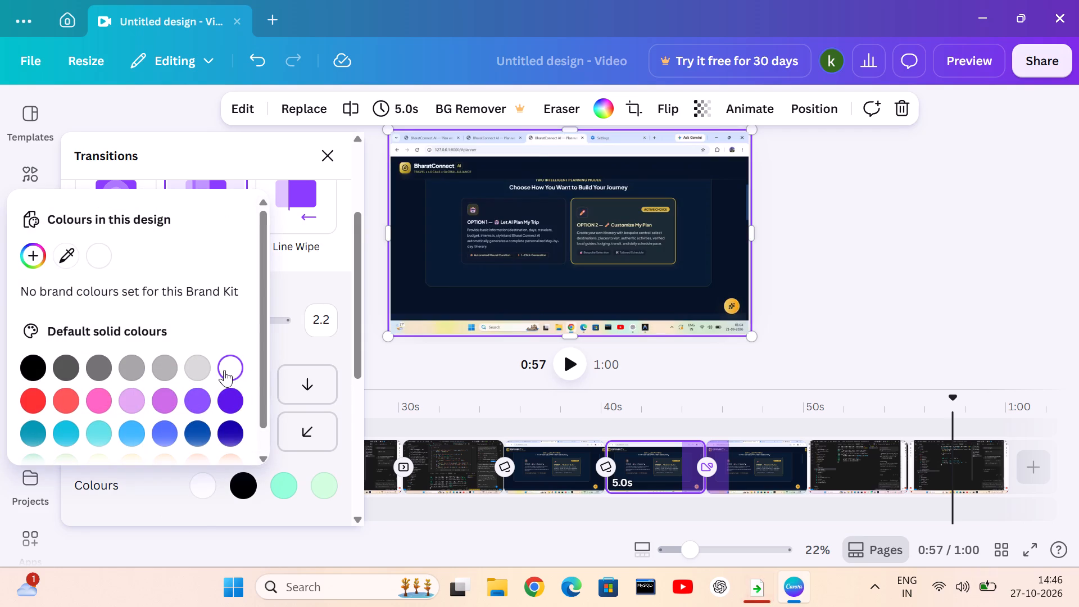
left_click_drag(168, 468, 168, 477)
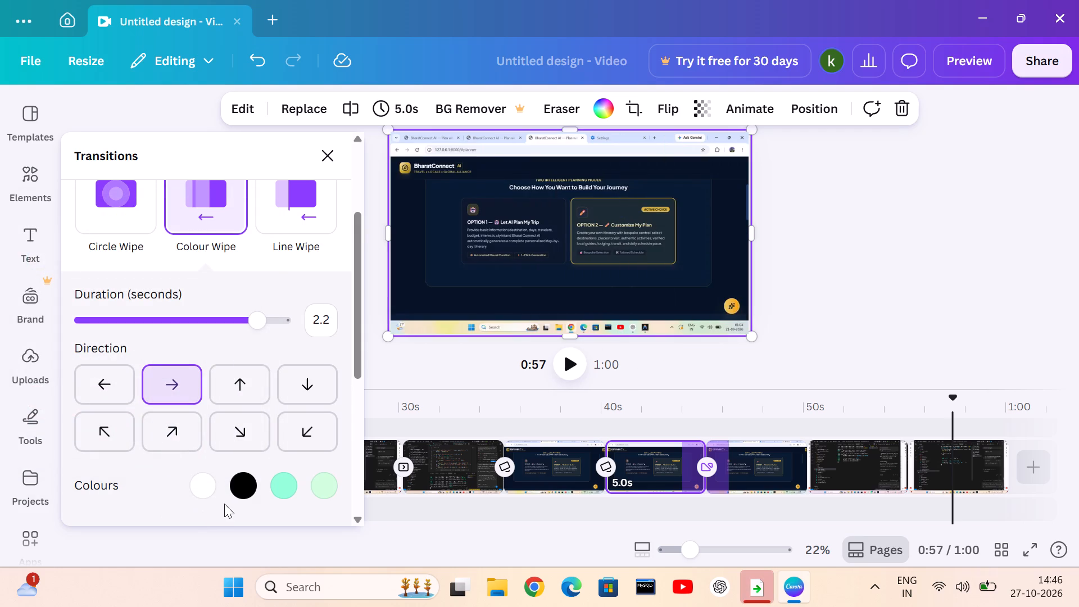
Set the second colour of the Colour Wipe transition to white #ffffff.
left_click(238, 496)
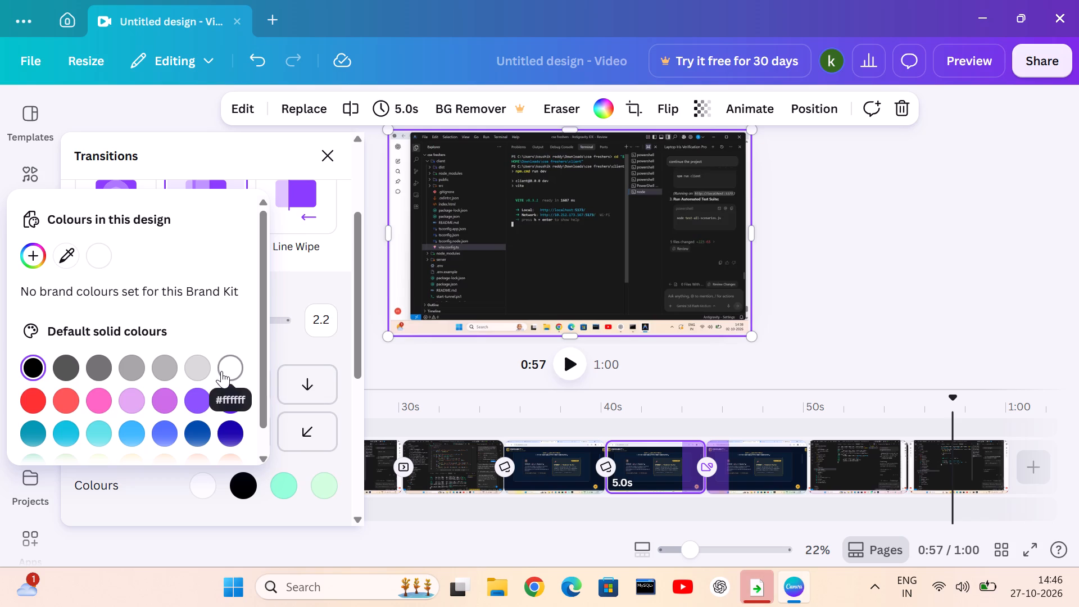
left_click(221, 368)
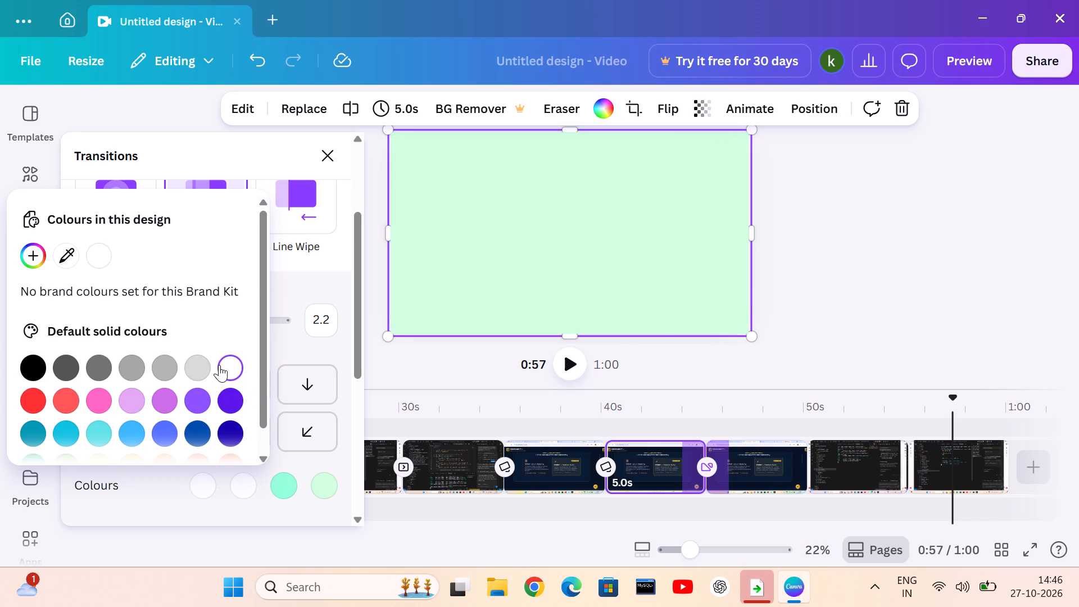
Try white for the third colour of the Colour Wipe transition, finishing on the medium grey from the default solid colours.
left_click(293, 475)
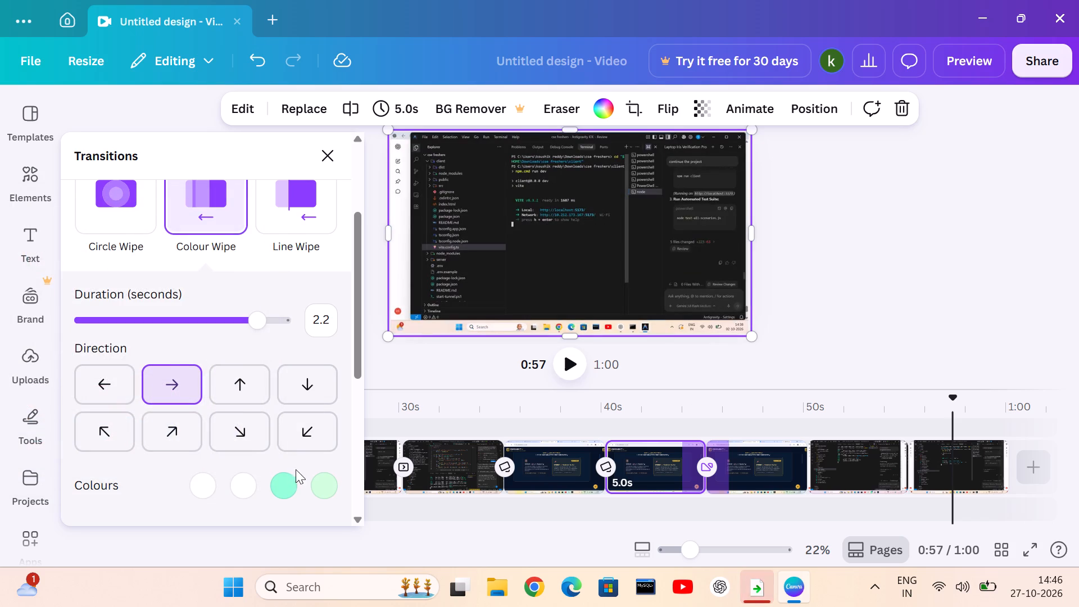
left_click(291, 479)
left_click(261, 363)
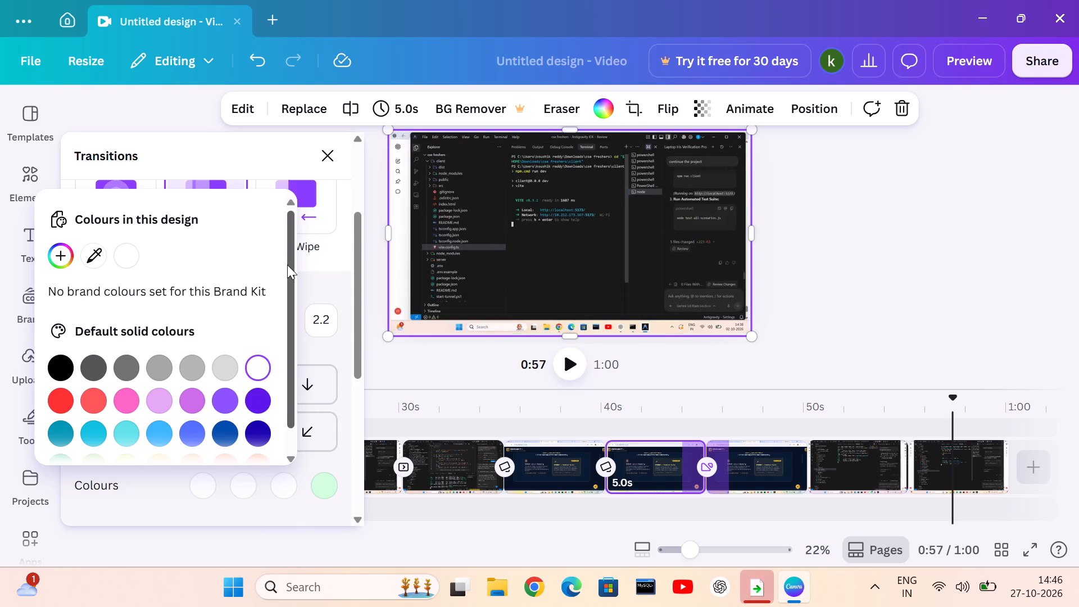
left_click_drag(289, 266, 297, 341)
left_click(153, 333)
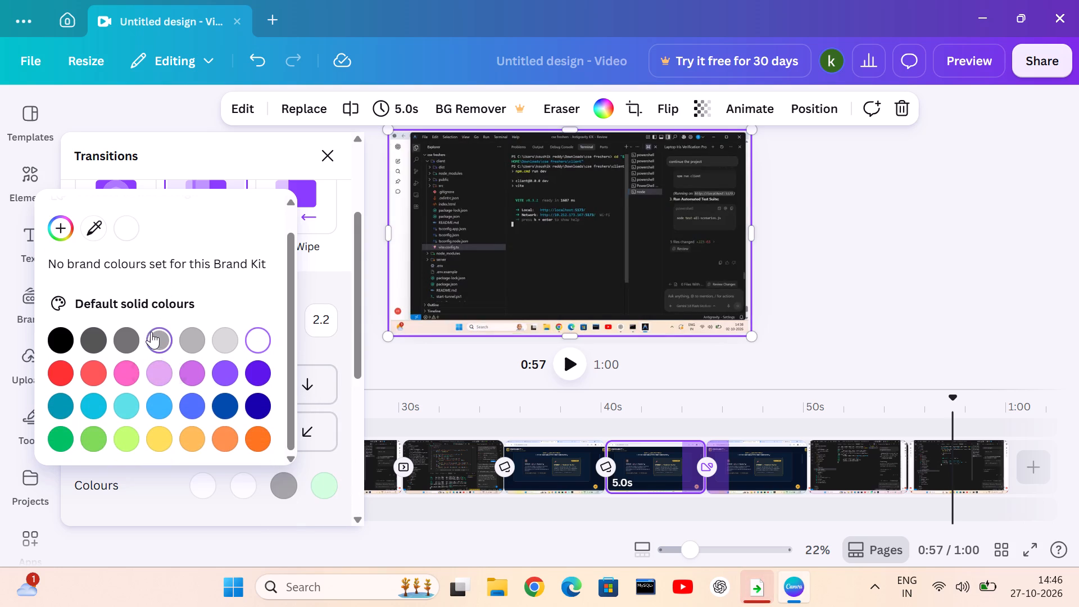
left_click(818, 308)
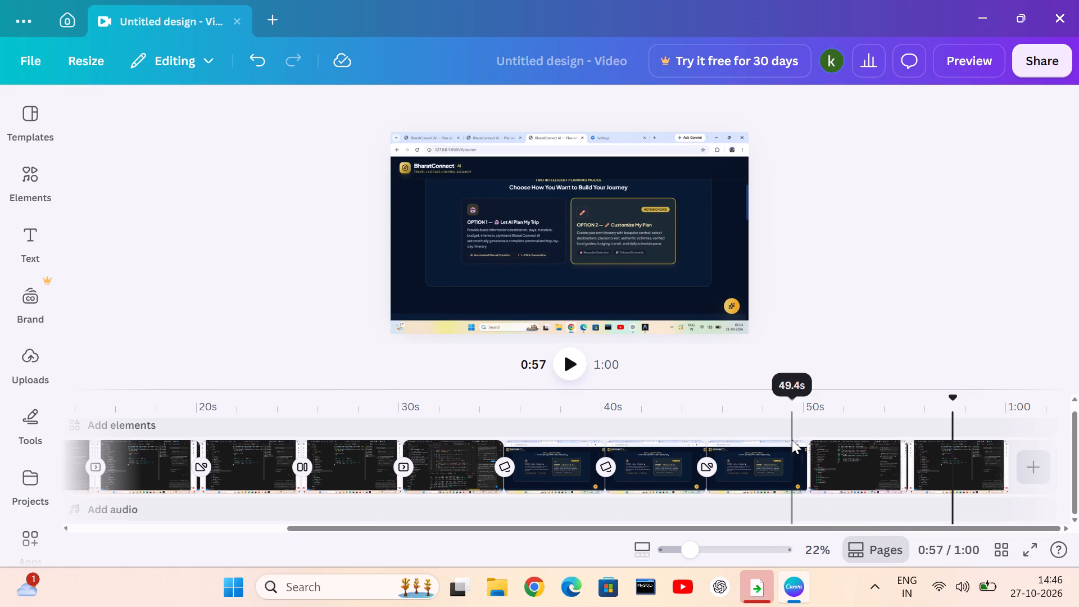
Add a Dissolve transition between the clips meeting at about 50 s and set its duration to 2.5 seconds.
left_click(805, 476)
left_click(810, 479)
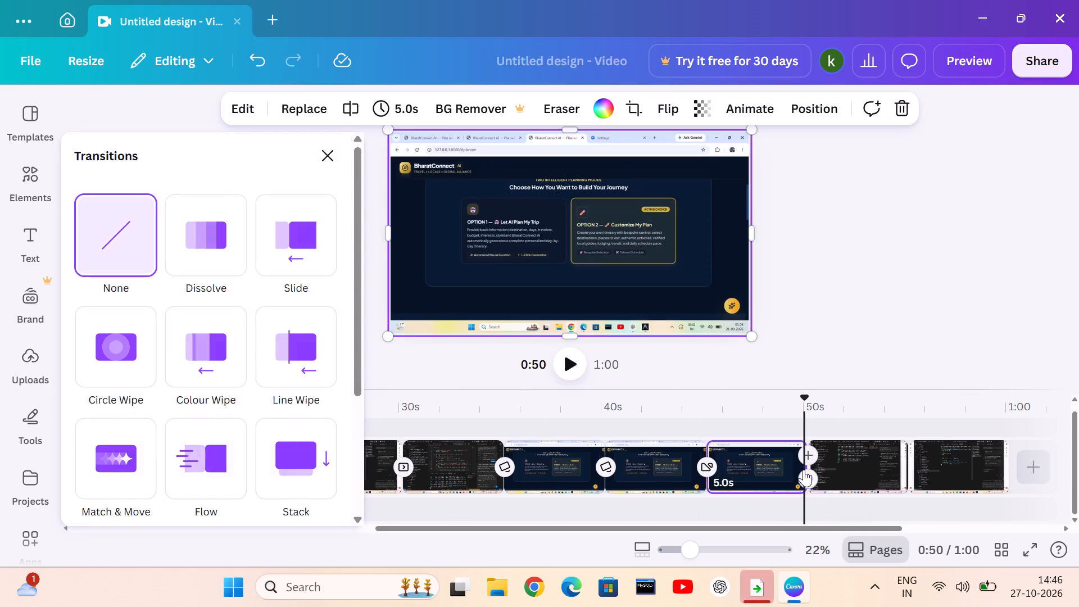
left_click(192, 225)
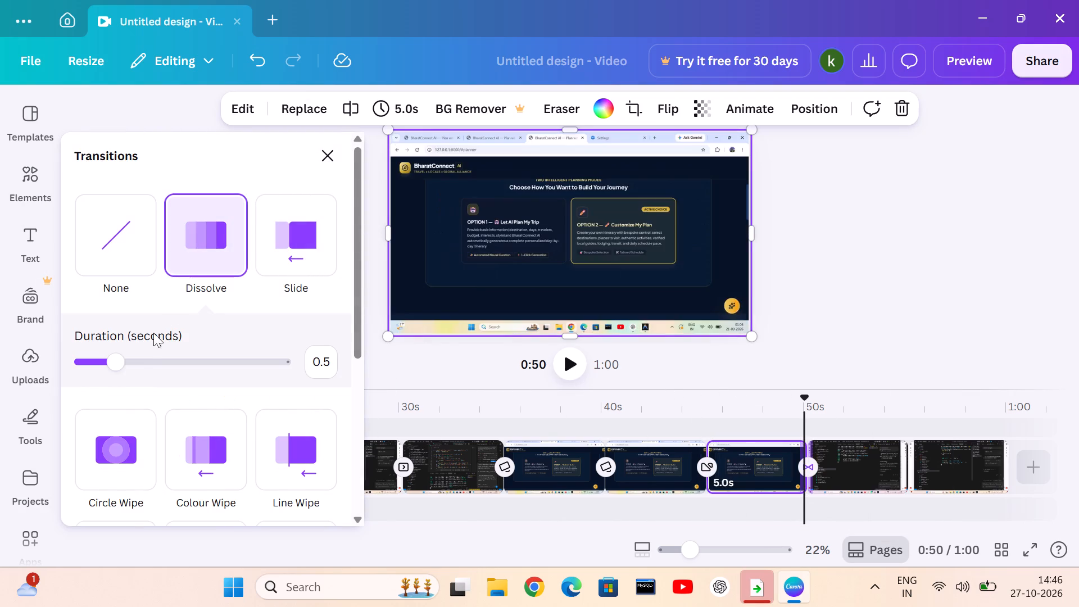
left_click(142, 347)
left_click(175, 373)
left_click(203, 361)
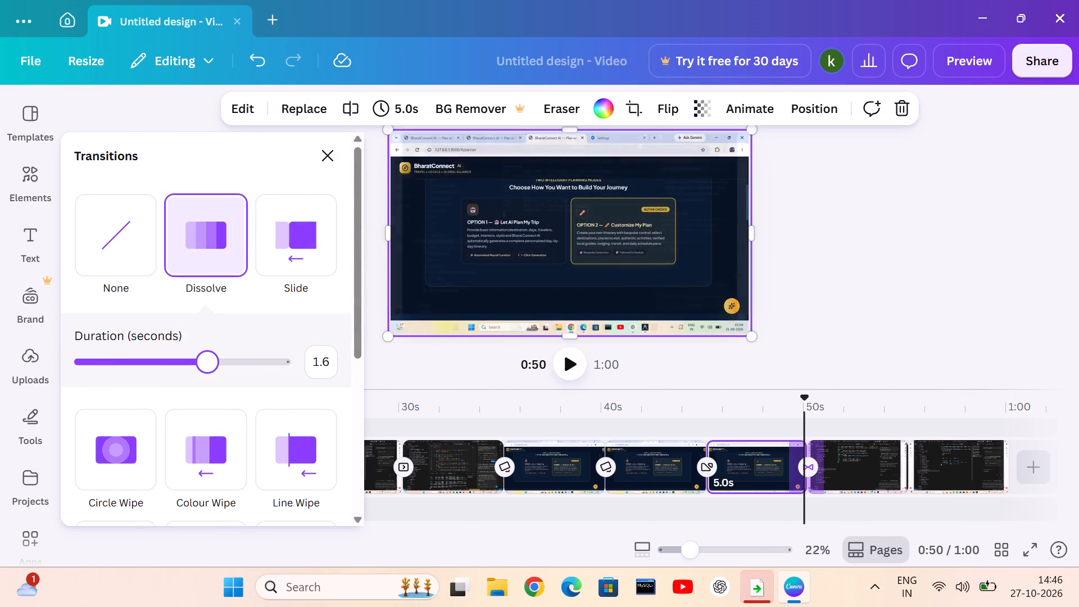
left_click_drag(238, 364, 244, 366)
left_click(311, 370)
left_click(318, 373)
left_click(282, 366)
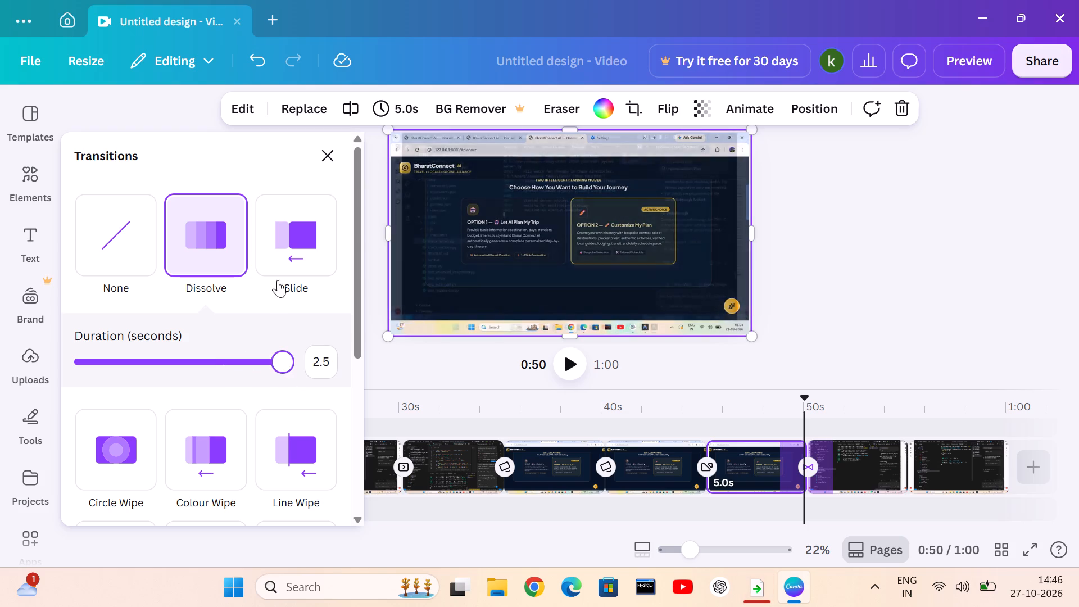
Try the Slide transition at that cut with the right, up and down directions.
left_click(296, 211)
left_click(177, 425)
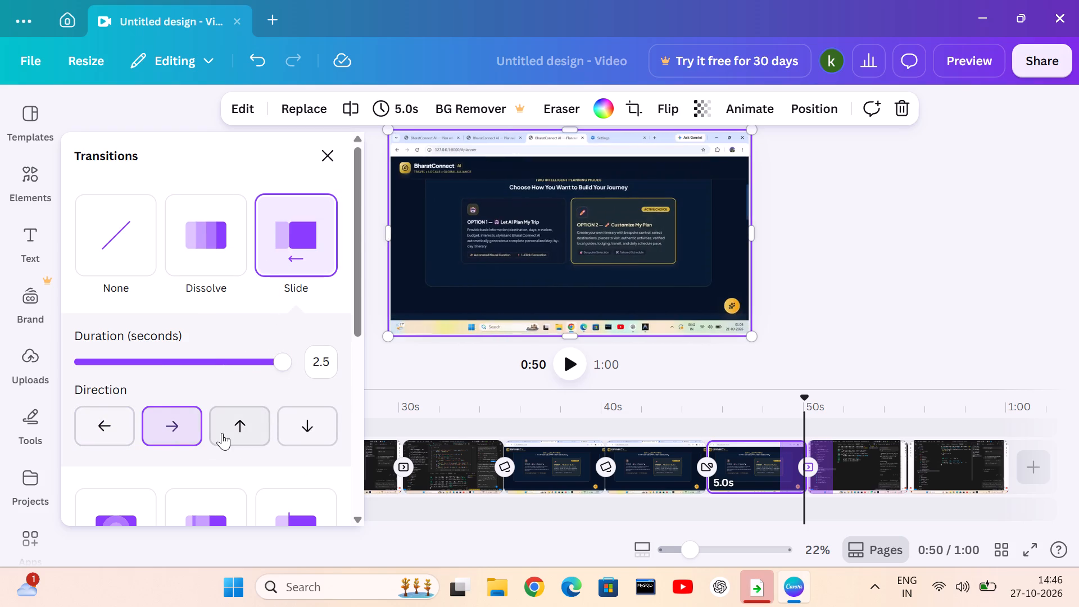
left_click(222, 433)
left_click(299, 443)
Apply the Dissolve transition to the cut at about 50 s and set its duration to 0.4 seconds.
left_click(225, 255)
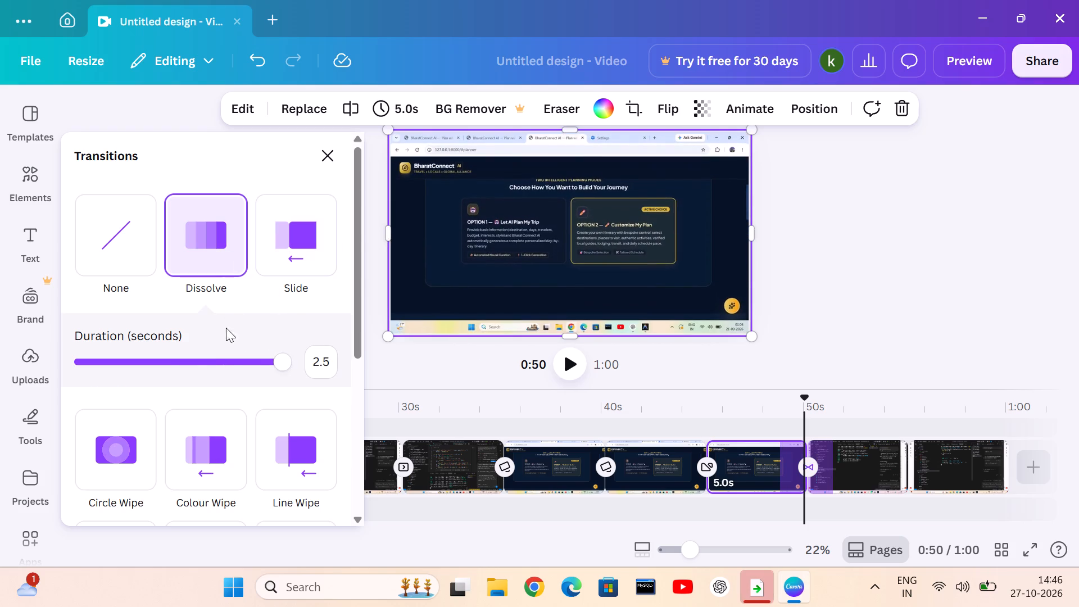
left_click(226, 346)
left_click(175, 341)
left_click(110, 350)
left_click_drag(100, 354, 106, 369)
left_click(157, 383)
left_click_drag(201, 384, 211, 386)
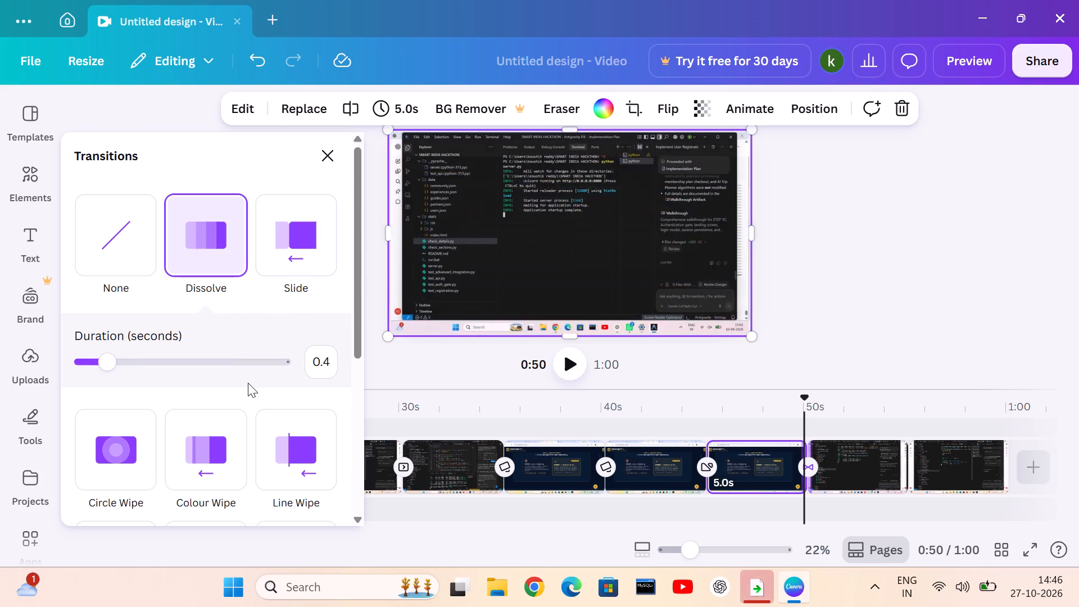
left_click(250, 382)
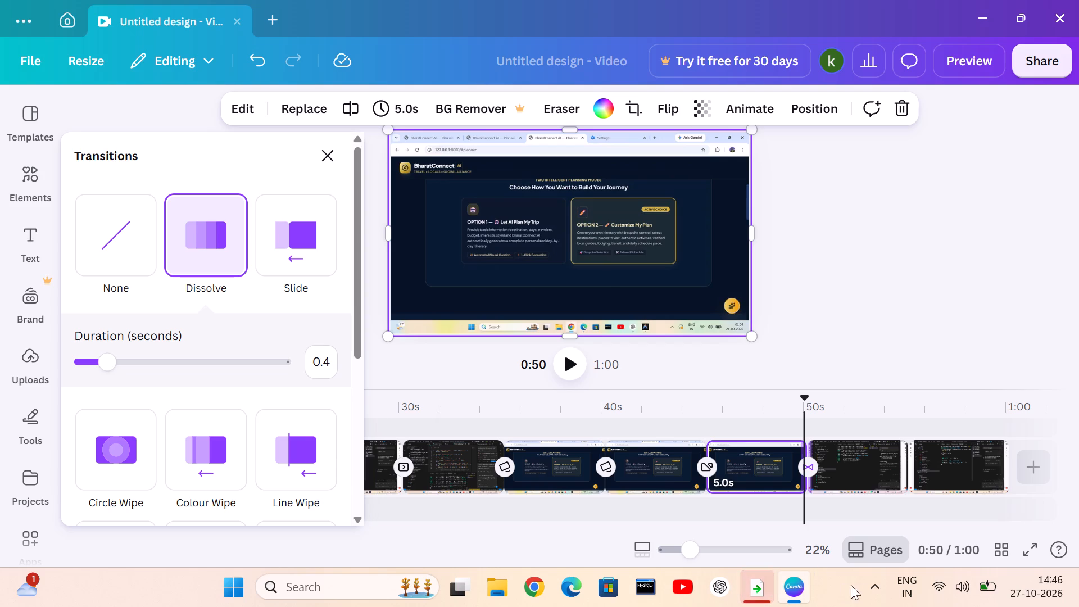
Show the hidden system tray icons.
left_click(873, 588)
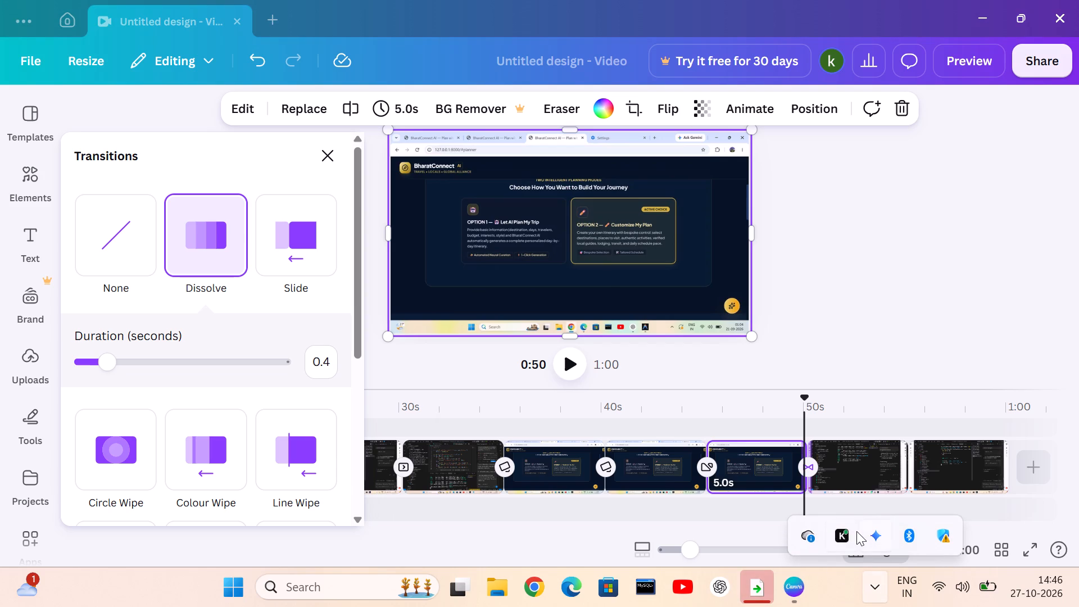
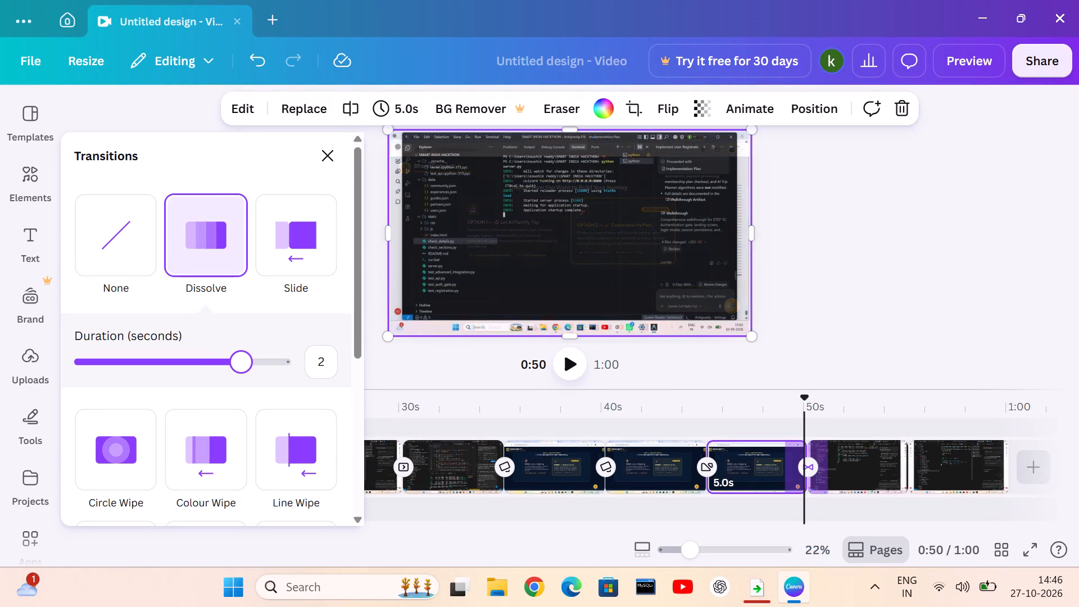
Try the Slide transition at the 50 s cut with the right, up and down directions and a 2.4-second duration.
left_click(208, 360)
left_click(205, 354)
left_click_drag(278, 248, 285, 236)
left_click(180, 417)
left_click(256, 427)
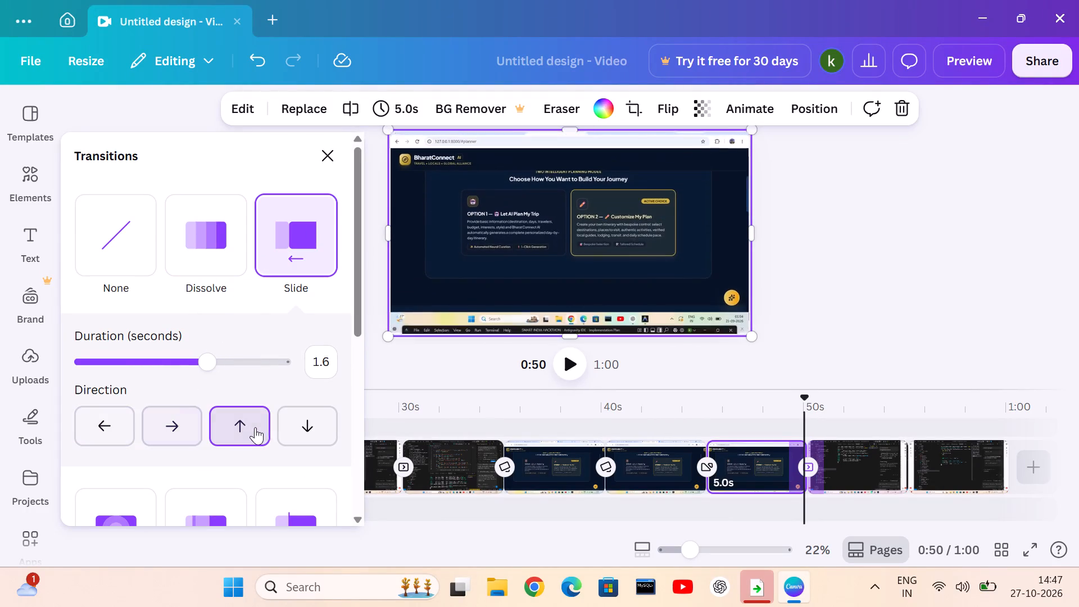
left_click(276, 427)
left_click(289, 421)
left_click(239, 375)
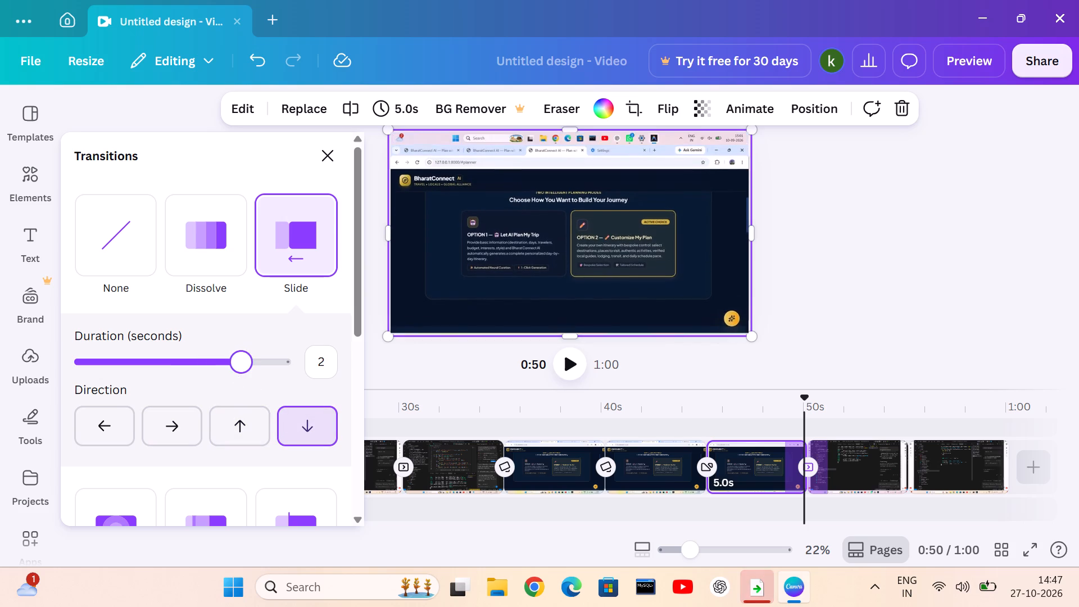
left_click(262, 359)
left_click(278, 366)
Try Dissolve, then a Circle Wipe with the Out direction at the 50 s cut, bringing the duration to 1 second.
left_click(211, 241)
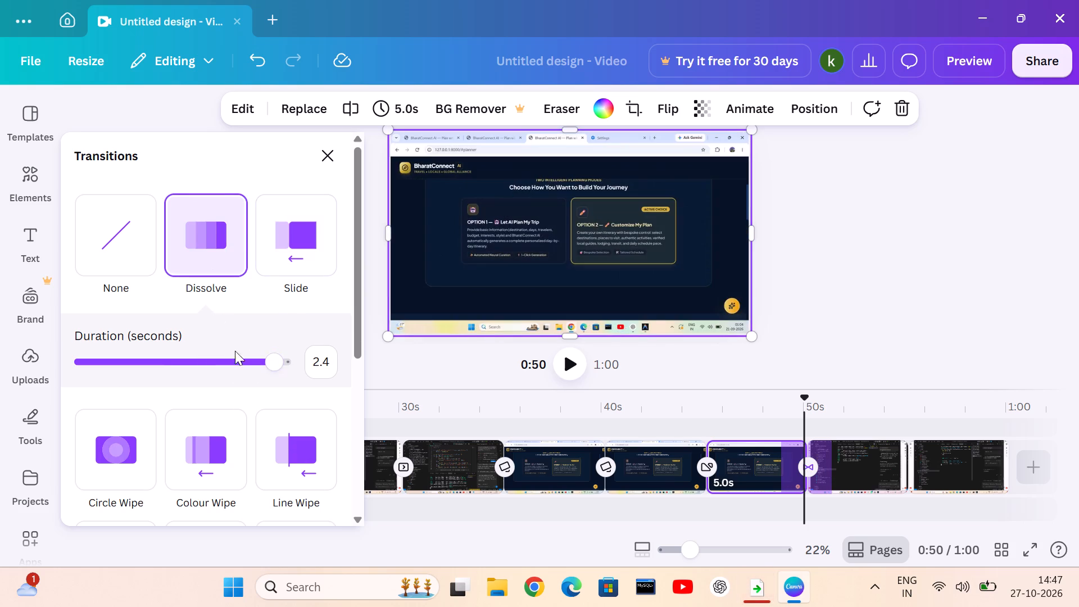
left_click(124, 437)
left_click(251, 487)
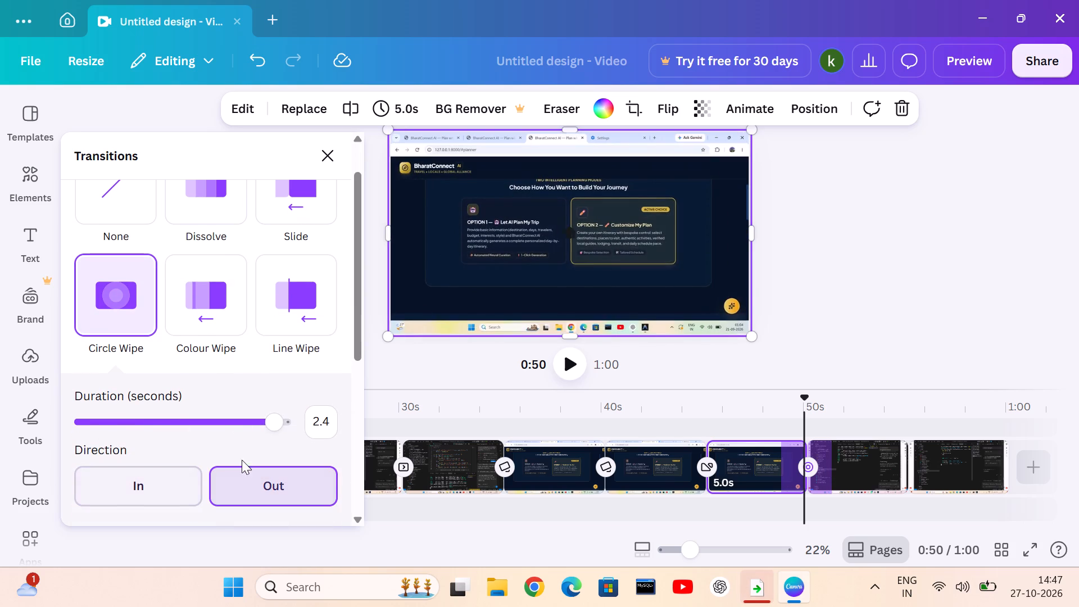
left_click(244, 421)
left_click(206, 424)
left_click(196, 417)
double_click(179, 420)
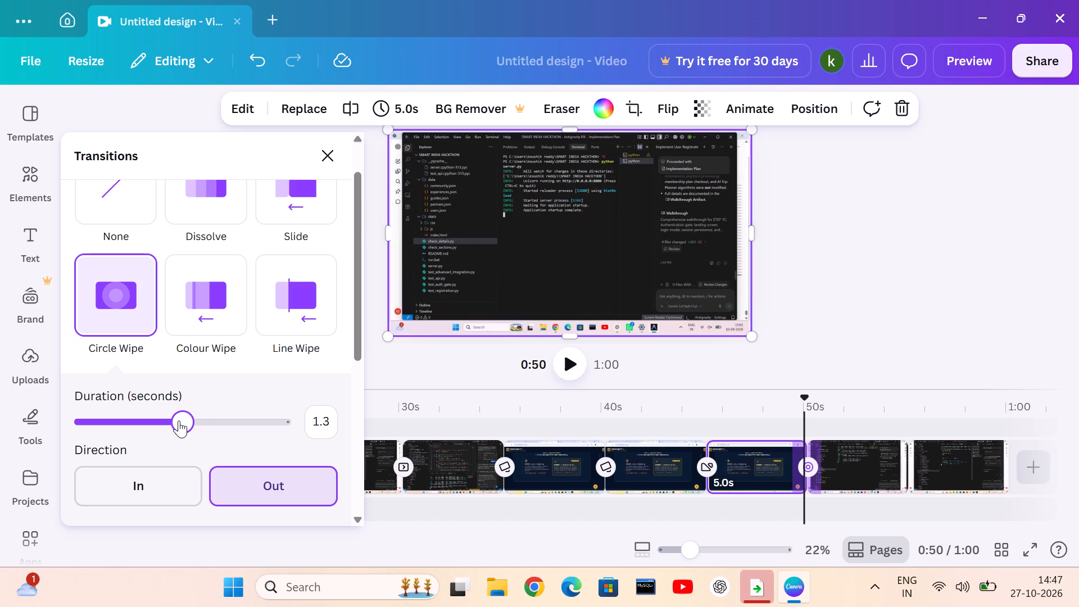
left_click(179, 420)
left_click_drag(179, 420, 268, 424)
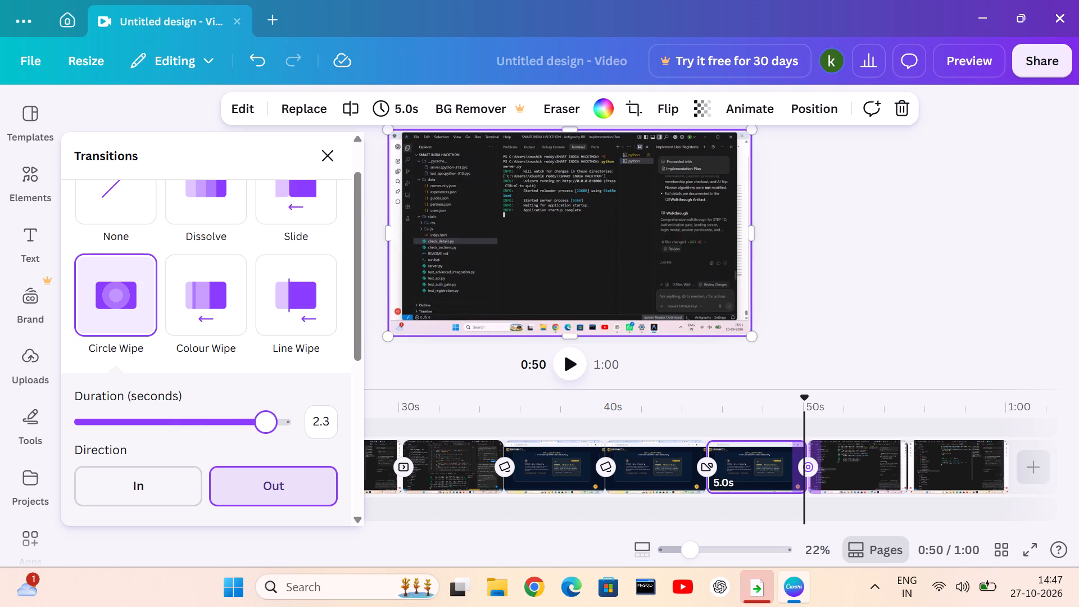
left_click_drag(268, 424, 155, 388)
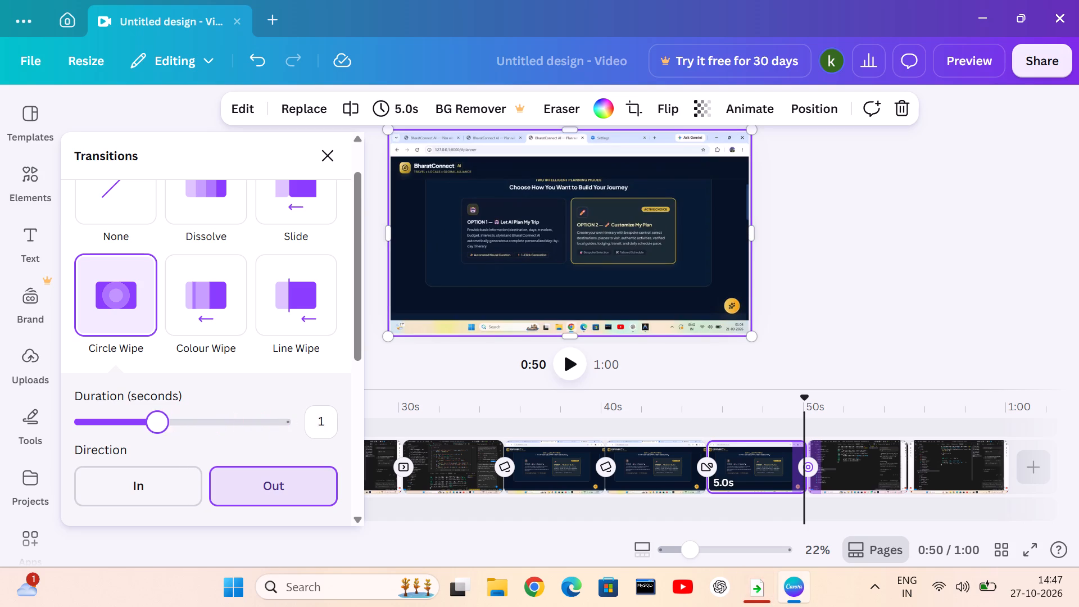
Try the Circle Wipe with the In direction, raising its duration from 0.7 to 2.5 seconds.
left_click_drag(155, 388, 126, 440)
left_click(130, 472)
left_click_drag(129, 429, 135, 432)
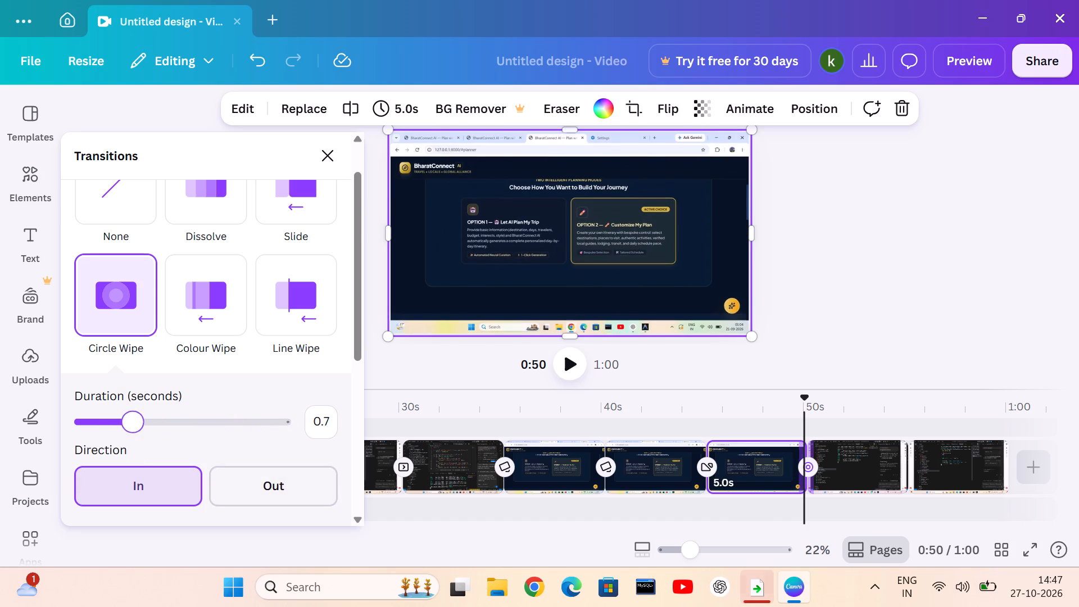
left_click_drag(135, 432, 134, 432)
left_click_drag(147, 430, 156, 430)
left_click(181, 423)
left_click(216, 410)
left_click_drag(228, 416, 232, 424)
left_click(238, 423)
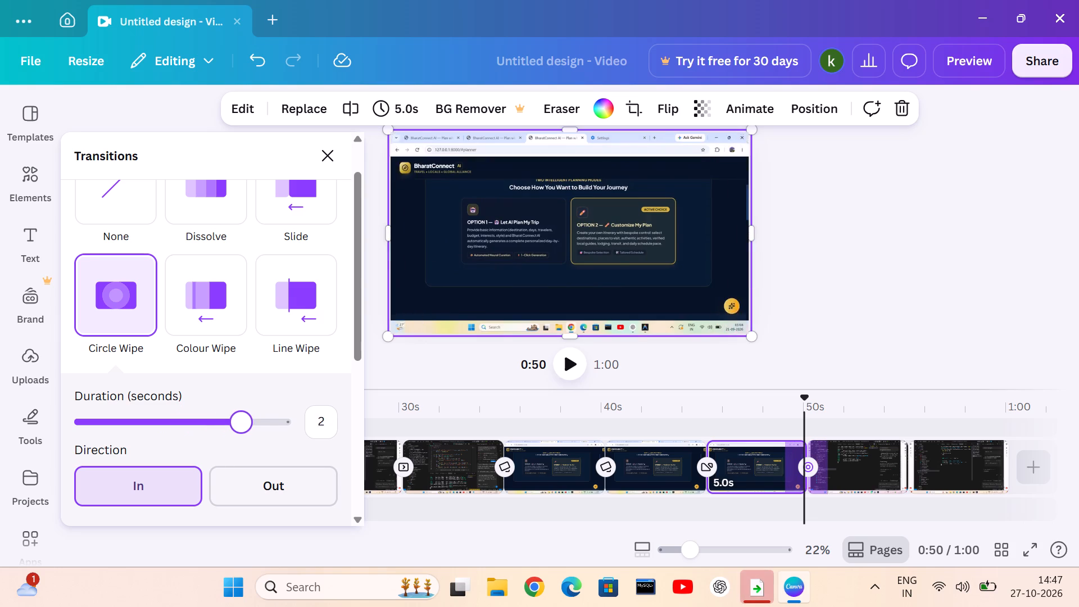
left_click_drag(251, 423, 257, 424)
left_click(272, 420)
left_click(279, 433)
Apply the Colour Wipe transition to the cut at about 50 s.
left_click(232, 335)
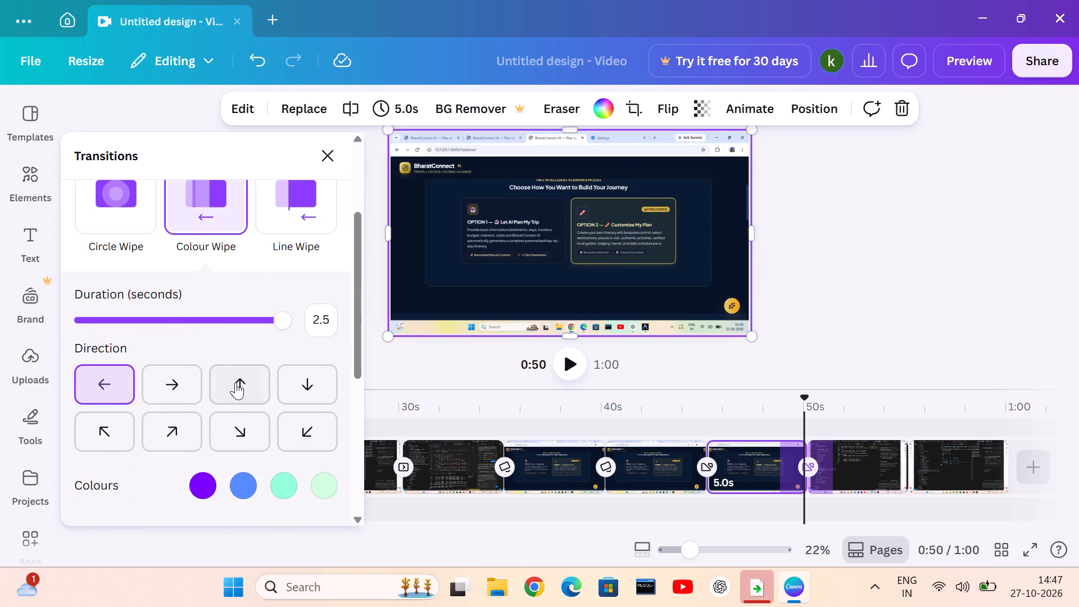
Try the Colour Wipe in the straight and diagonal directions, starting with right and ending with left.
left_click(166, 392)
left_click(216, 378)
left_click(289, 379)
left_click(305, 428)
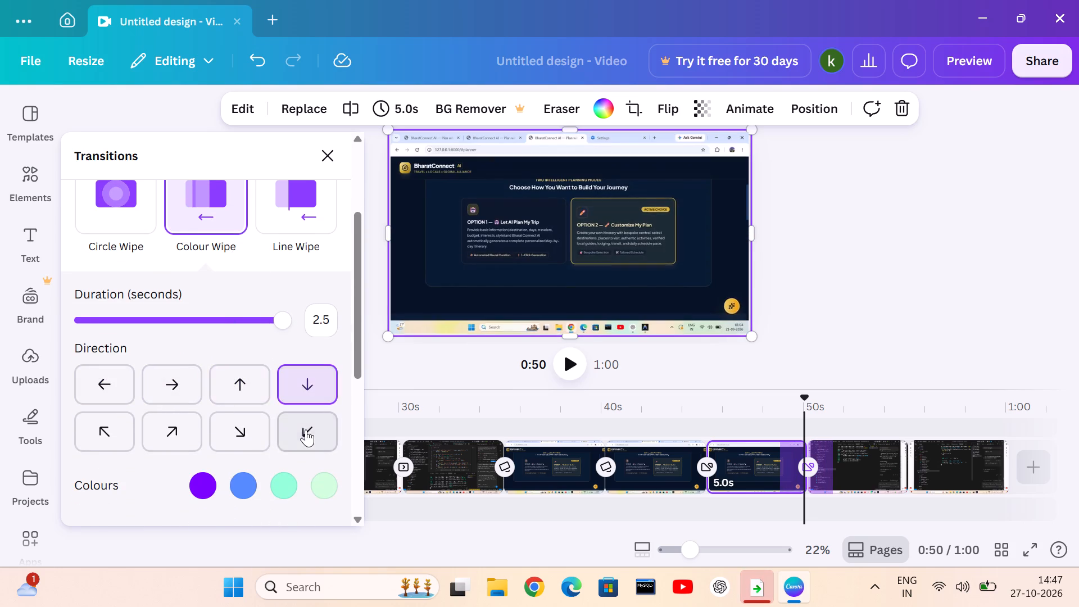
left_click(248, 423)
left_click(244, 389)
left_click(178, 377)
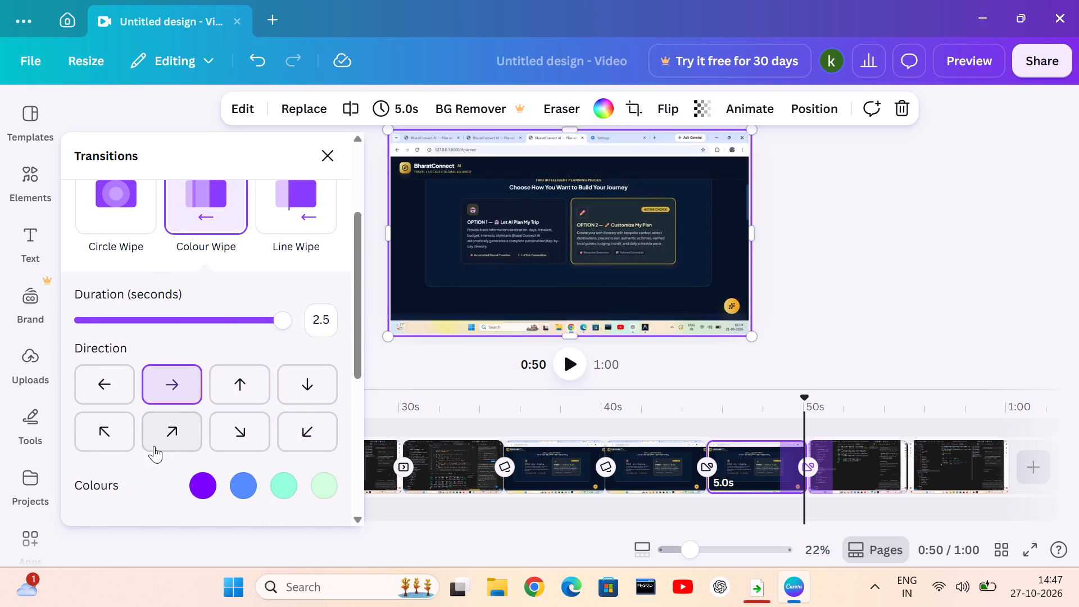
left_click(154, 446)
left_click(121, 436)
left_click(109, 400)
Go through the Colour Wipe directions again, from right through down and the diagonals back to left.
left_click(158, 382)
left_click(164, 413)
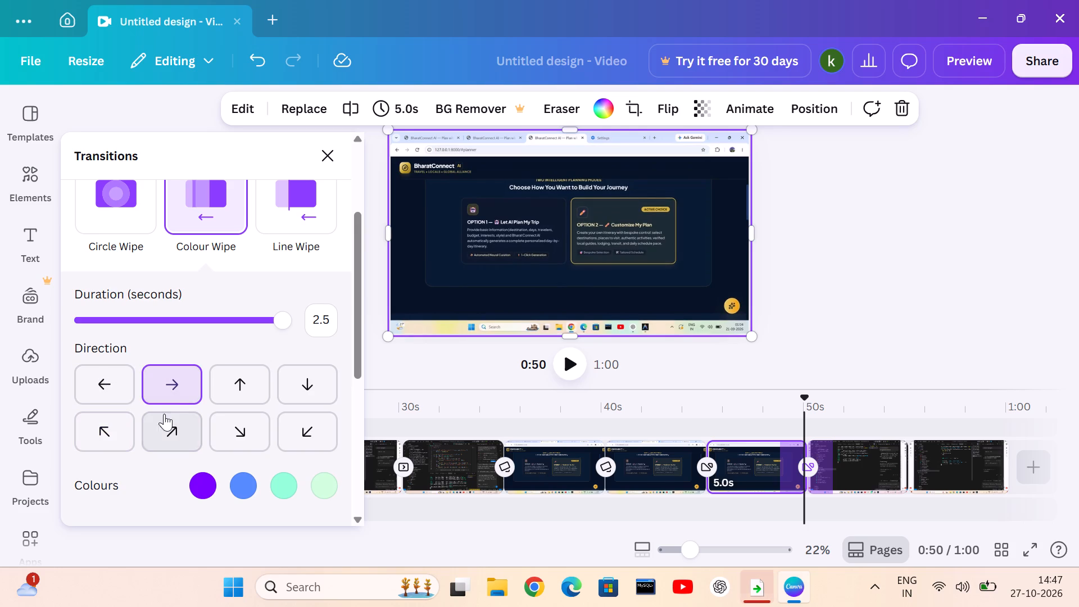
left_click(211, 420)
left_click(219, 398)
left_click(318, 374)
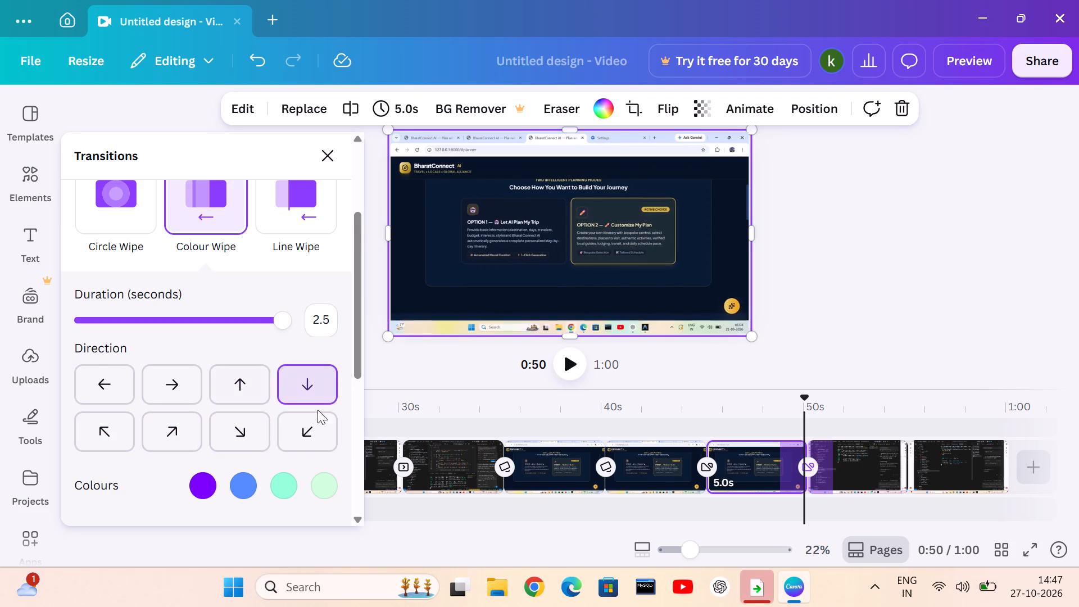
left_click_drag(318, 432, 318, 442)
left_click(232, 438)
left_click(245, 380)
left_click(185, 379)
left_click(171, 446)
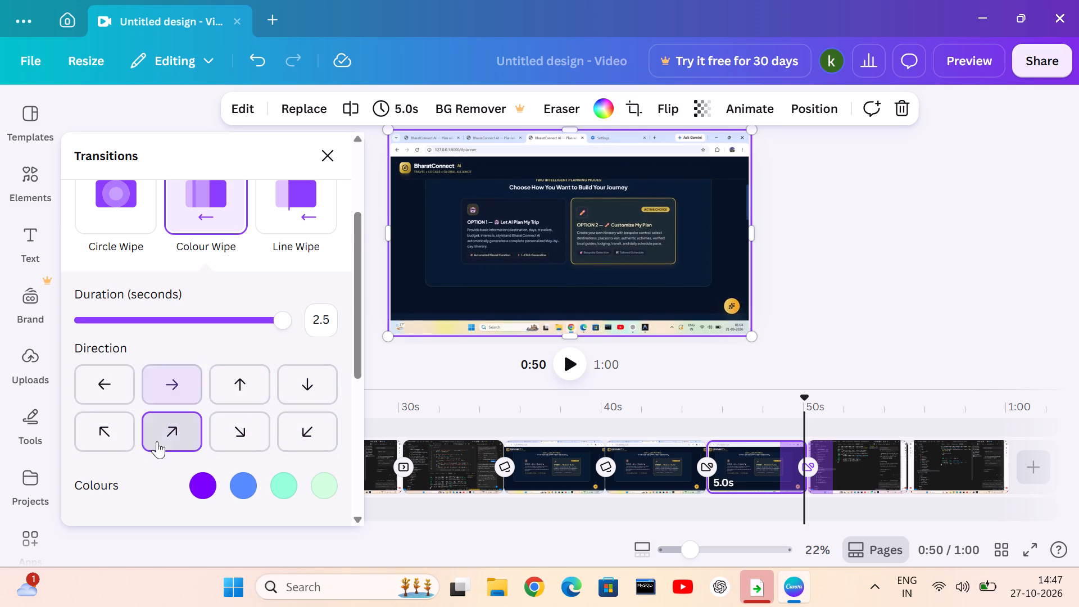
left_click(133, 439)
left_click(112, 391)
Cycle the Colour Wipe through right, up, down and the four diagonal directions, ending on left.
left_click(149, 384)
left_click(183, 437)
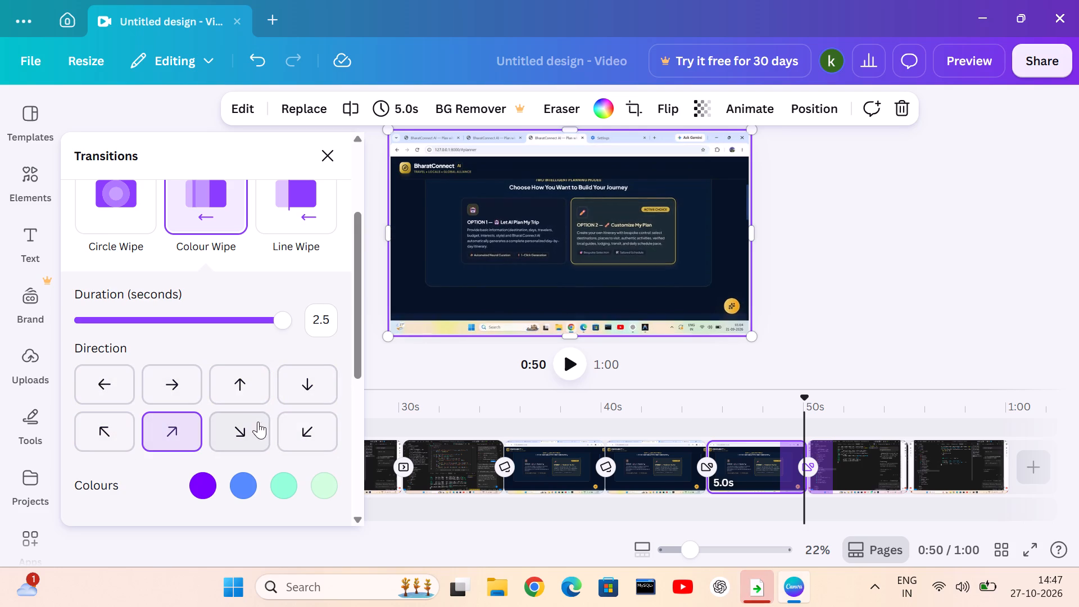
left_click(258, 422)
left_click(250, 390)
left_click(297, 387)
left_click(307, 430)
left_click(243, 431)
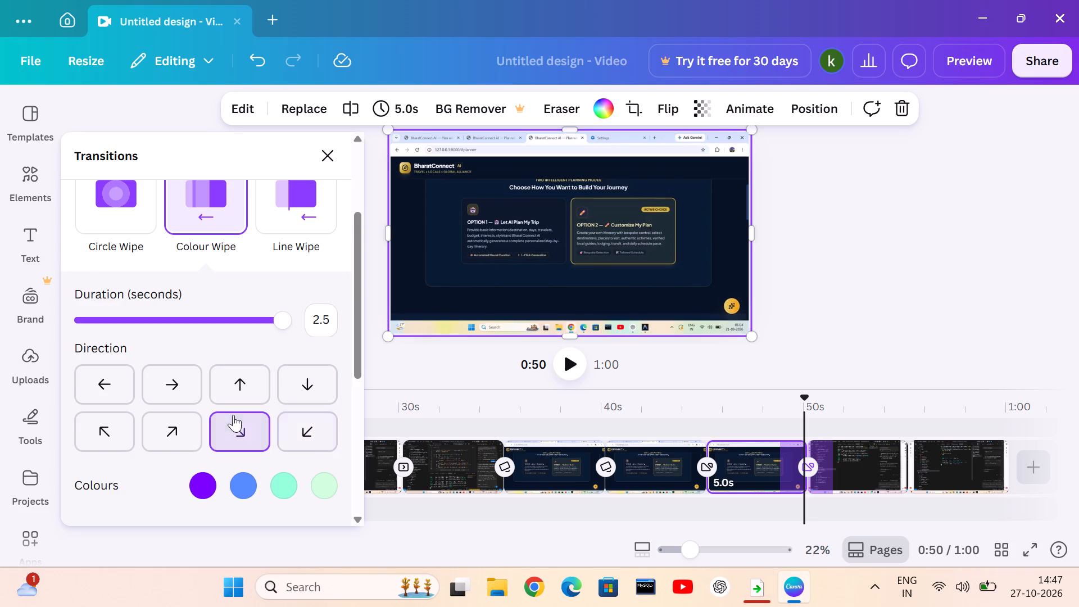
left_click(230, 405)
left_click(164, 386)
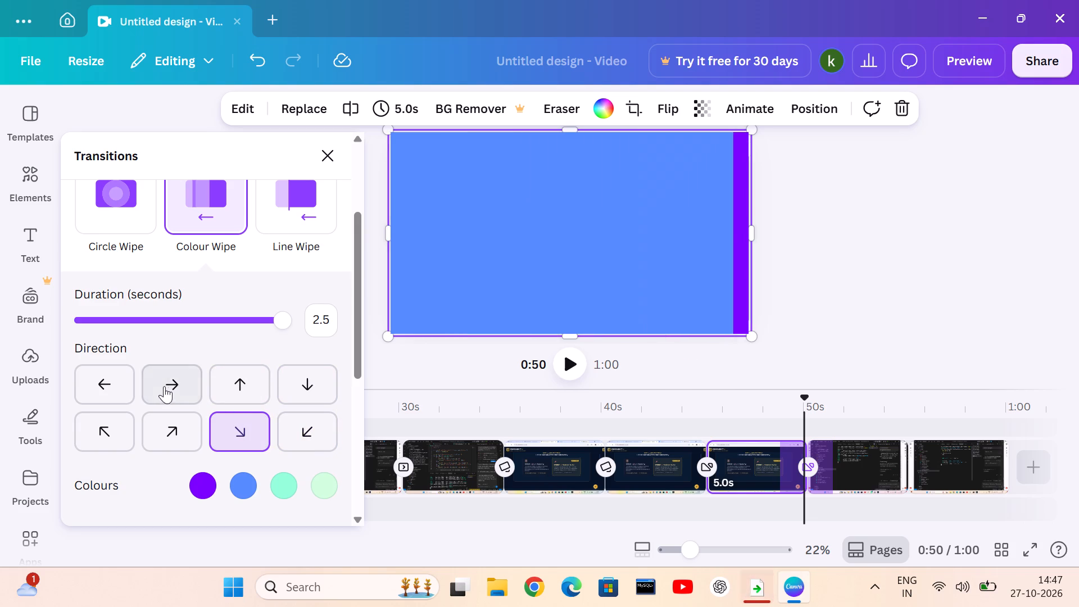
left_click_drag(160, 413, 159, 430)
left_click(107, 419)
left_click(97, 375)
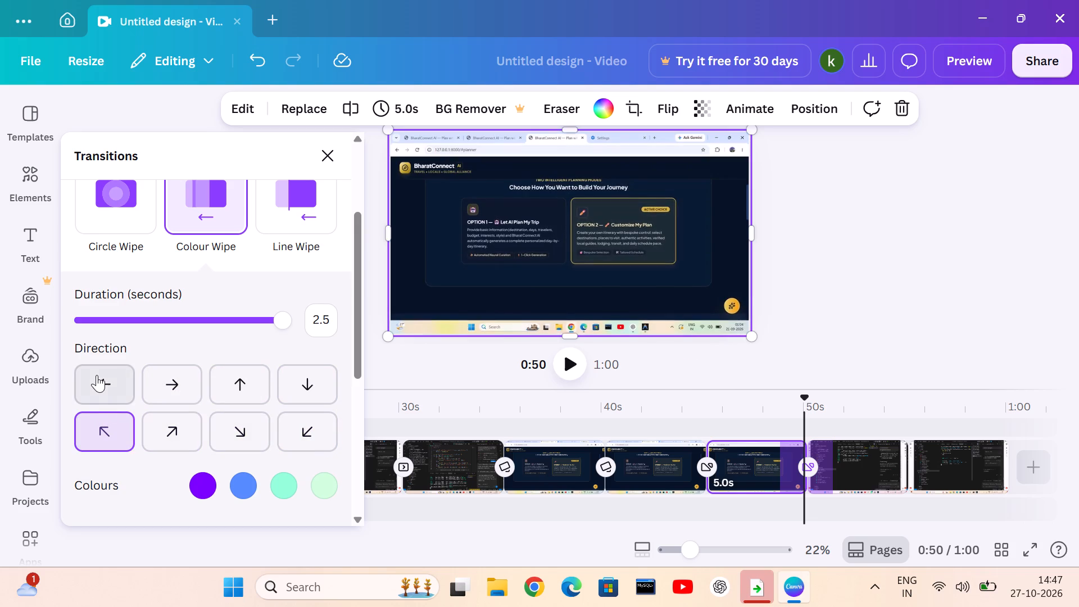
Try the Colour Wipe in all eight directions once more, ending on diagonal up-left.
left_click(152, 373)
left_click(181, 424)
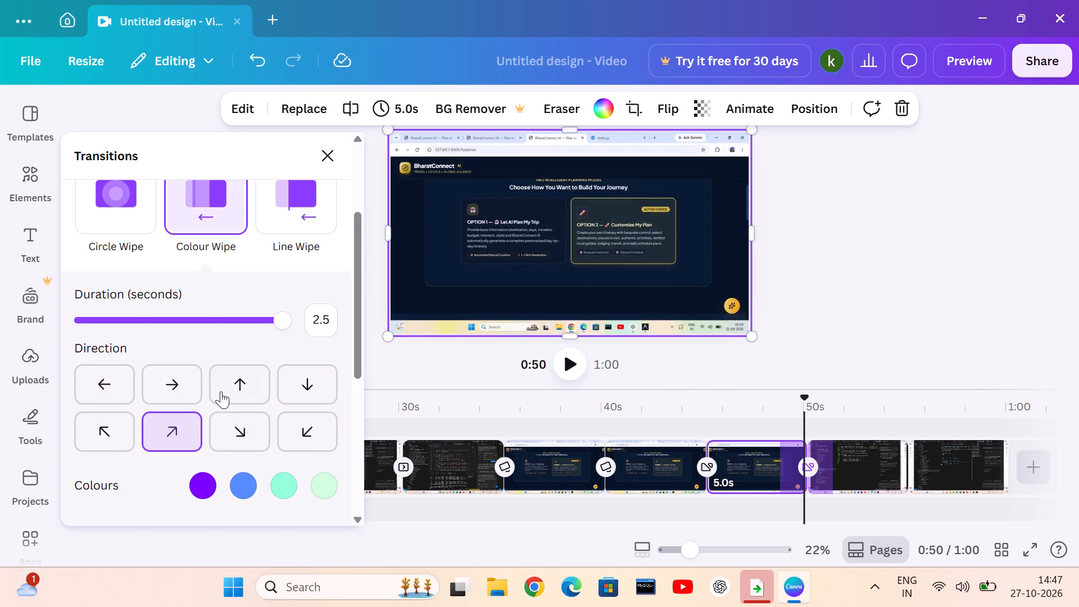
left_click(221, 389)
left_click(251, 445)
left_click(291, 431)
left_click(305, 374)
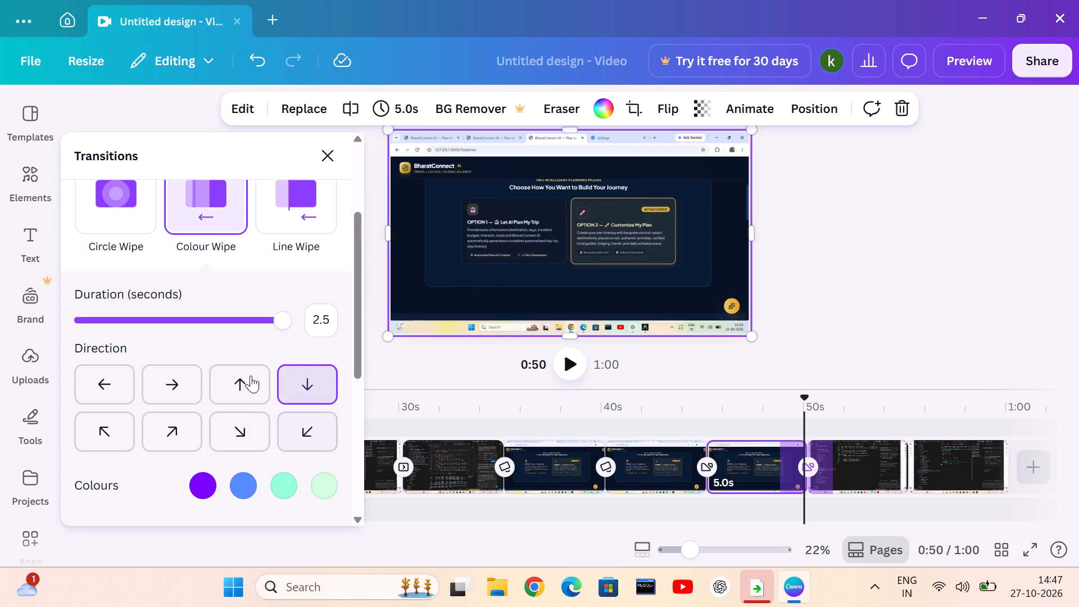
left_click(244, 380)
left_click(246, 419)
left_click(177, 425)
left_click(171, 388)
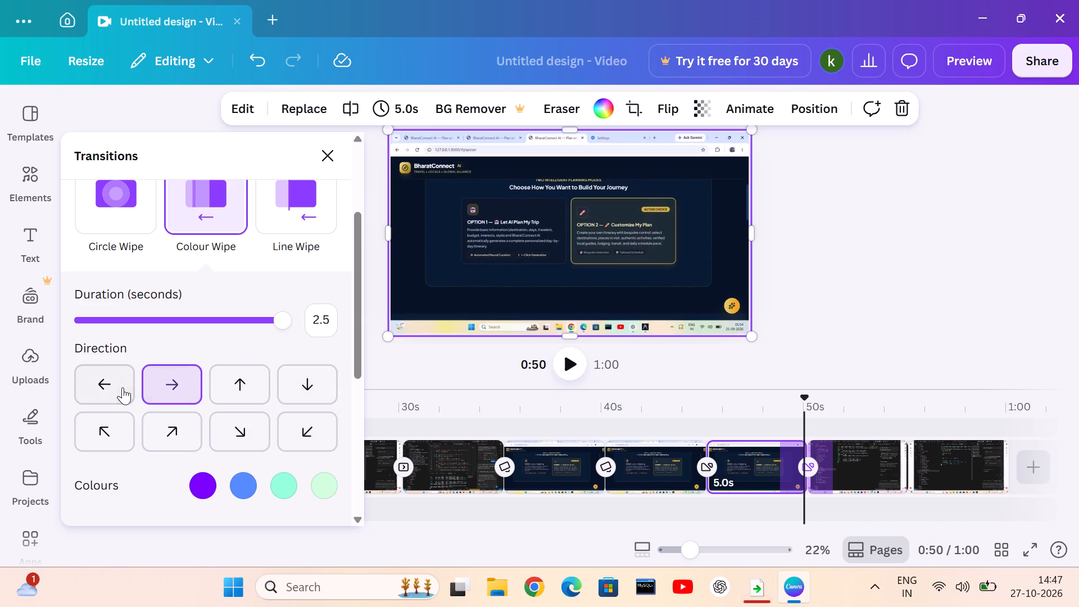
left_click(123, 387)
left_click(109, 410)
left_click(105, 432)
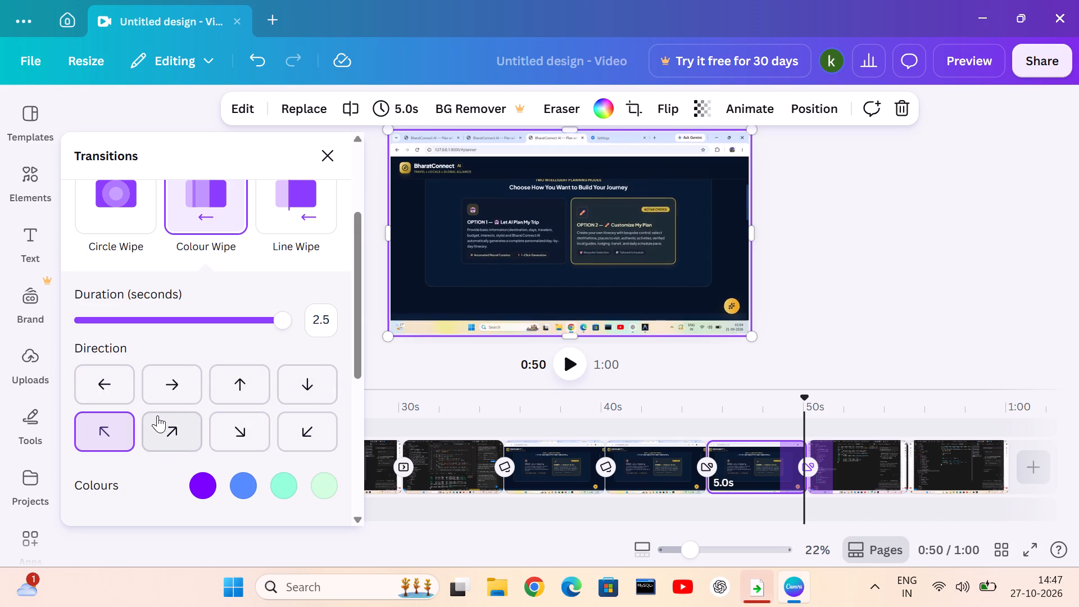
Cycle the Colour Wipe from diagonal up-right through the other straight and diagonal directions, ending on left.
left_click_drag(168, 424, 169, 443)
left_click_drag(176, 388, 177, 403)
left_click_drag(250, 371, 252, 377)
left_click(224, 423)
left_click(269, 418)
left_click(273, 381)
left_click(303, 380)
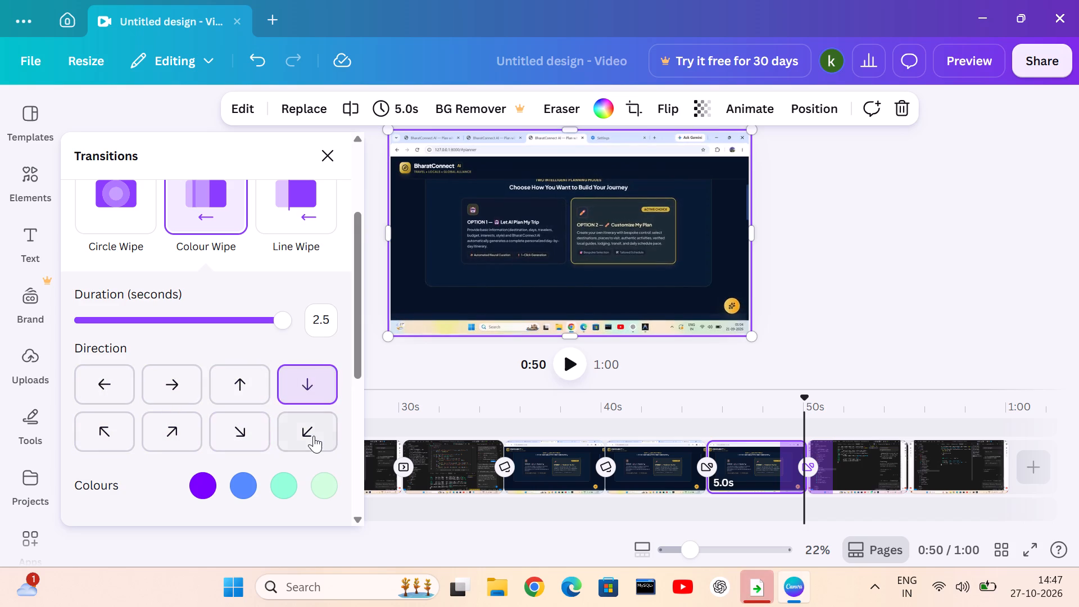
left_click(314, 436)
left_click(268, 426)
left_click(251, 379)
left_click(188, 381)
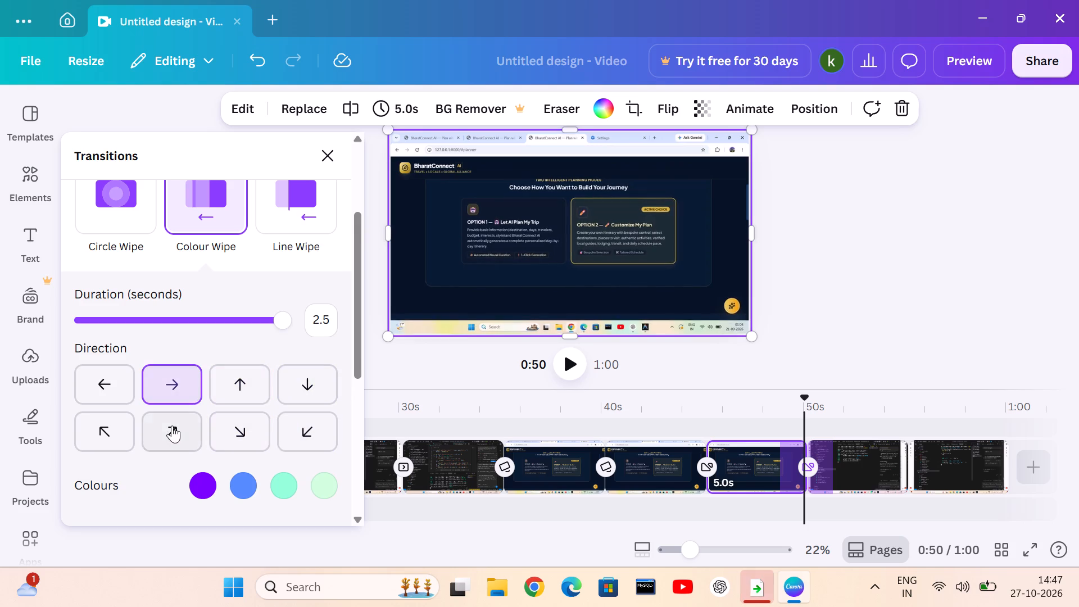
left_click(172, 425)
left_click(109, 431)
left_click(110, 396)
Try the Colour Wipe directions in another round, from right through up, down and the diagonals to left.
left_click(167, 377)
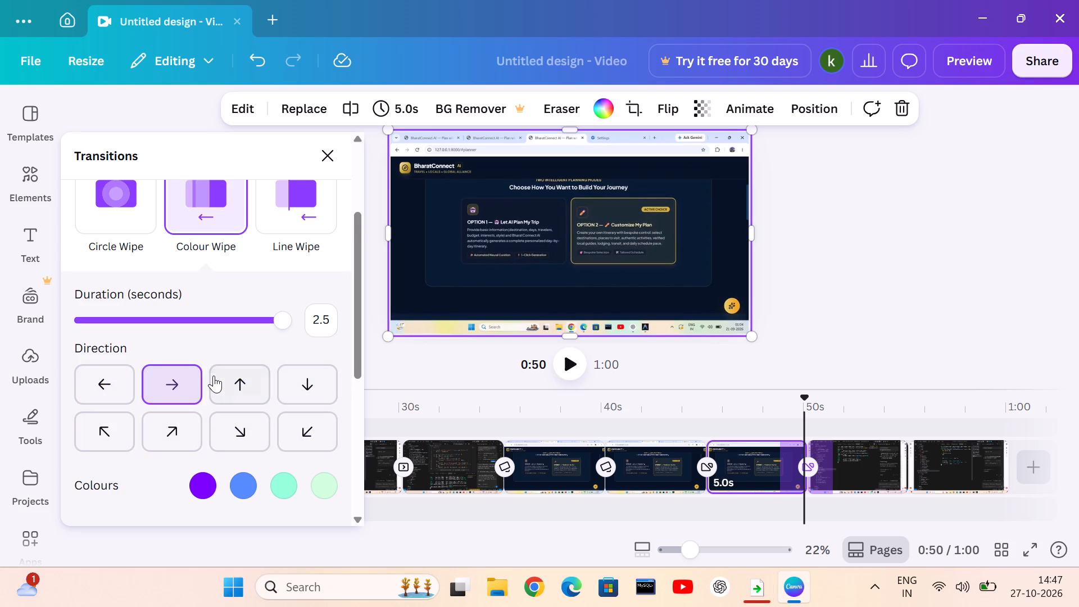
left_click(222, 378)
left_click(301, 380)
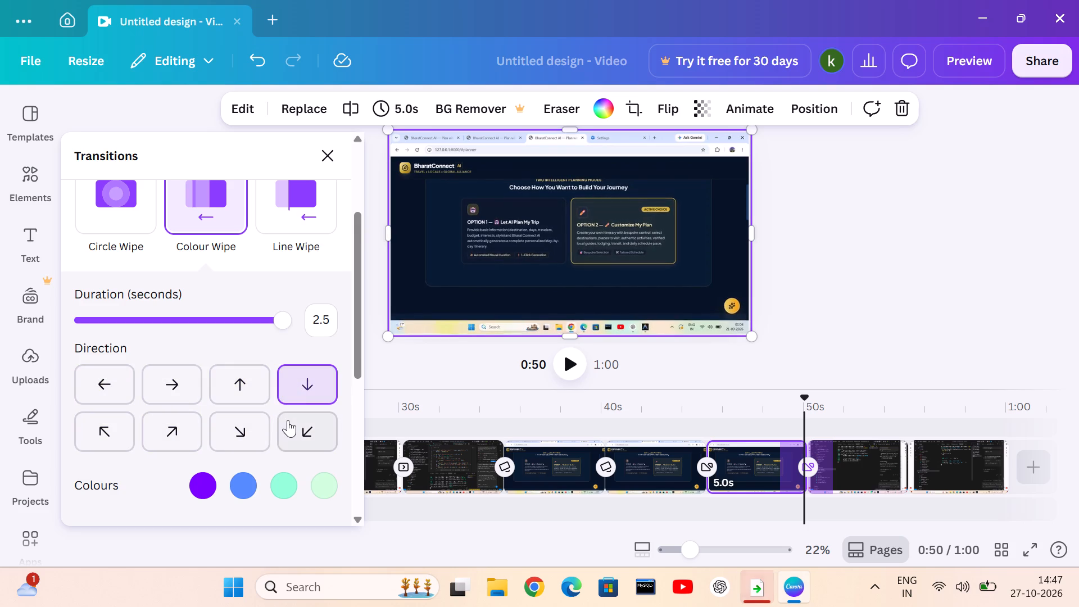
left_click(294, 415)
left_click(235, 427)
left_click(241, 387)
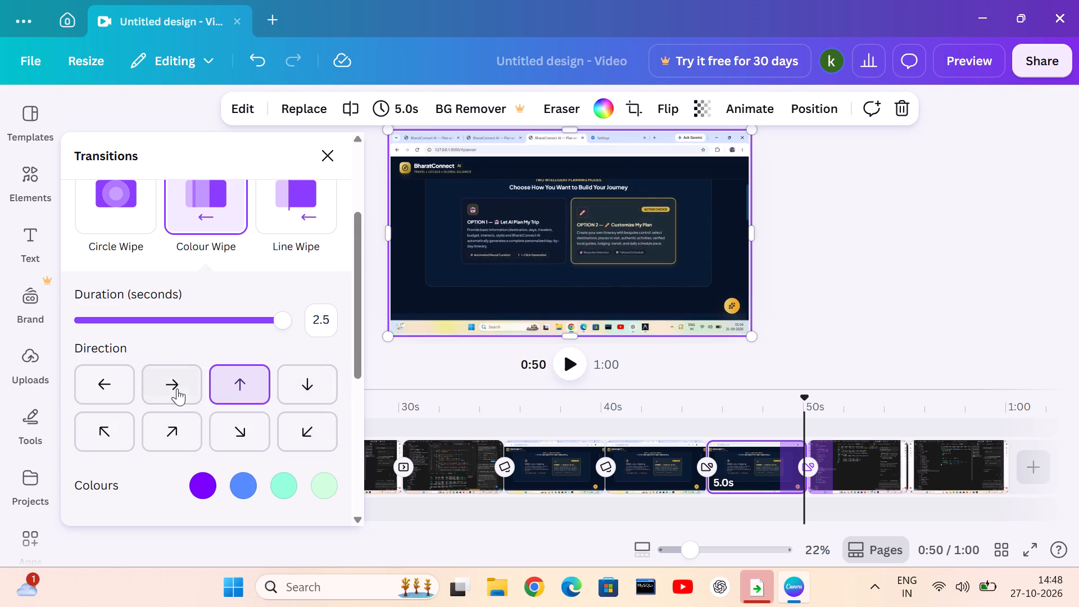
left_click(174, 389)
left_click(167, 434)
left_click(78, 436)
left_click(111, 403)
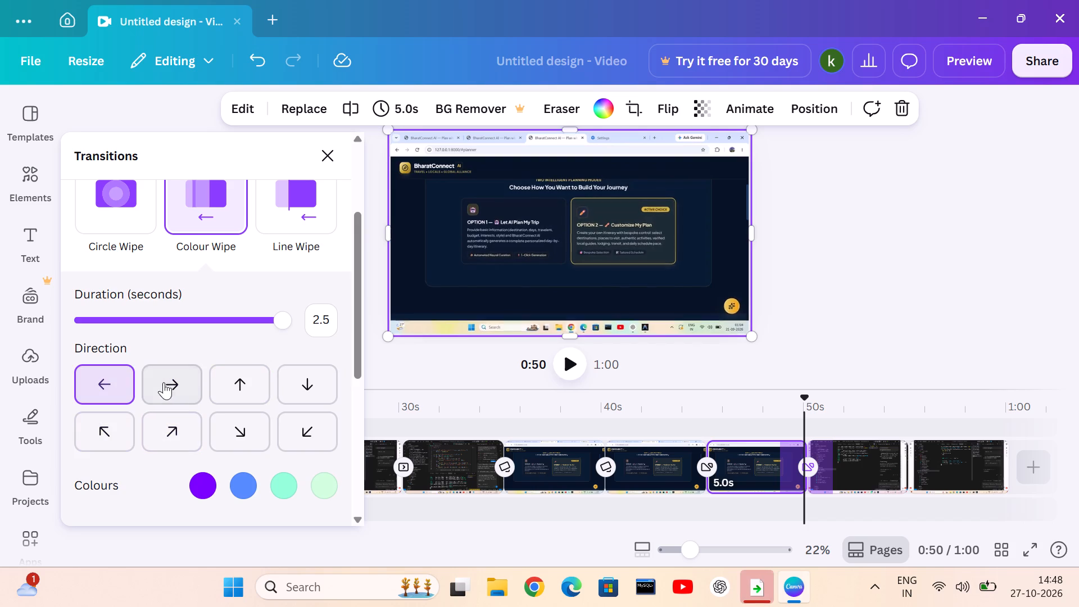
Step through the remaining directions and set the Colour Wipe direction to diagonal down-left.
left_click(164, 382)
left_click(174, 425)
left_click(228, 422)
left_click(229, 391)
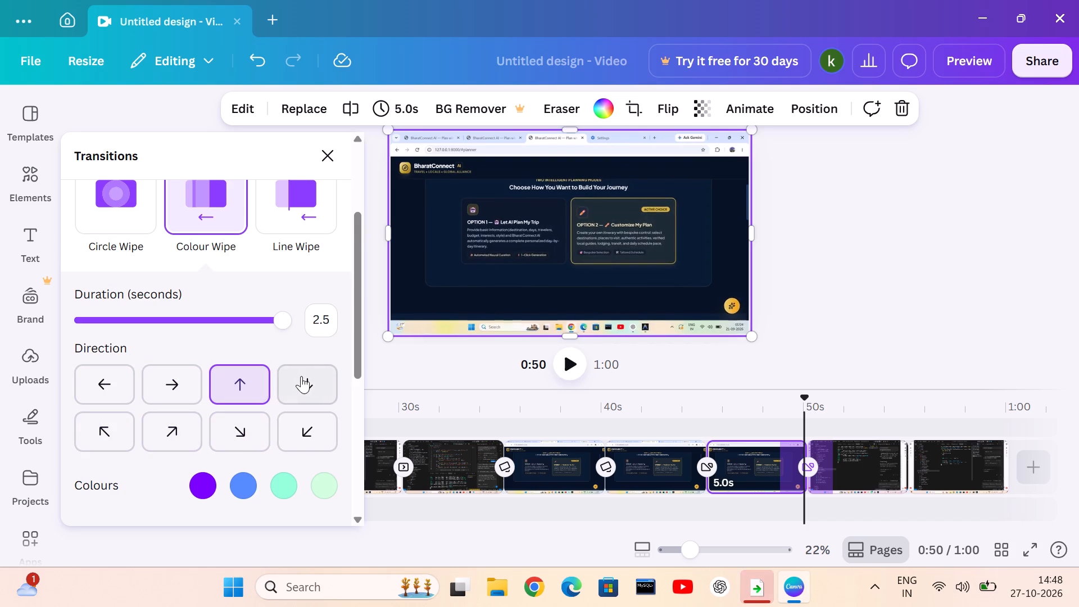
left_click(305, 376)
left_click(315, 422)
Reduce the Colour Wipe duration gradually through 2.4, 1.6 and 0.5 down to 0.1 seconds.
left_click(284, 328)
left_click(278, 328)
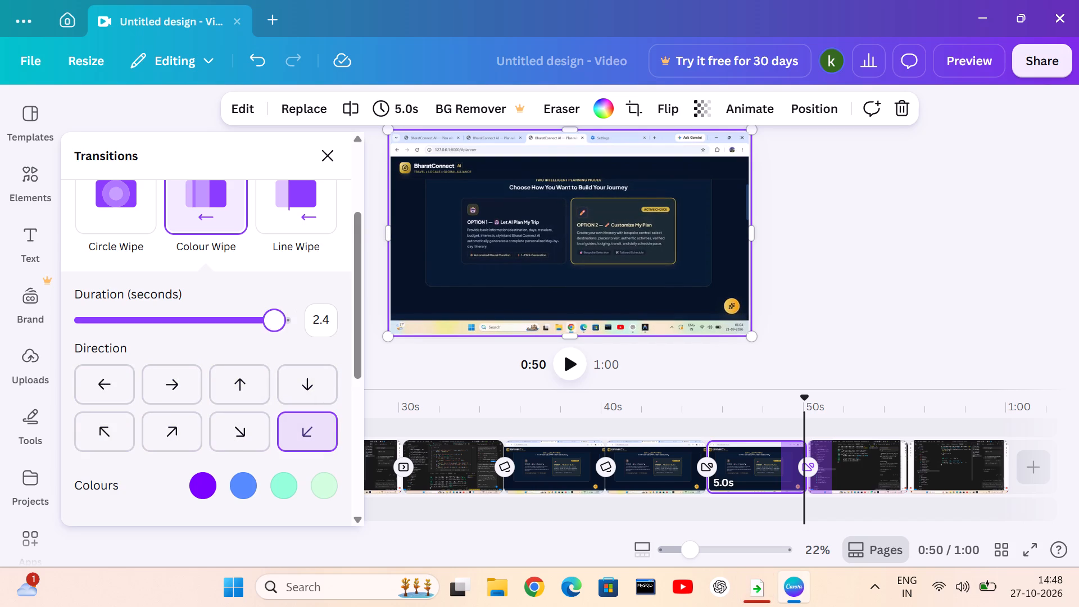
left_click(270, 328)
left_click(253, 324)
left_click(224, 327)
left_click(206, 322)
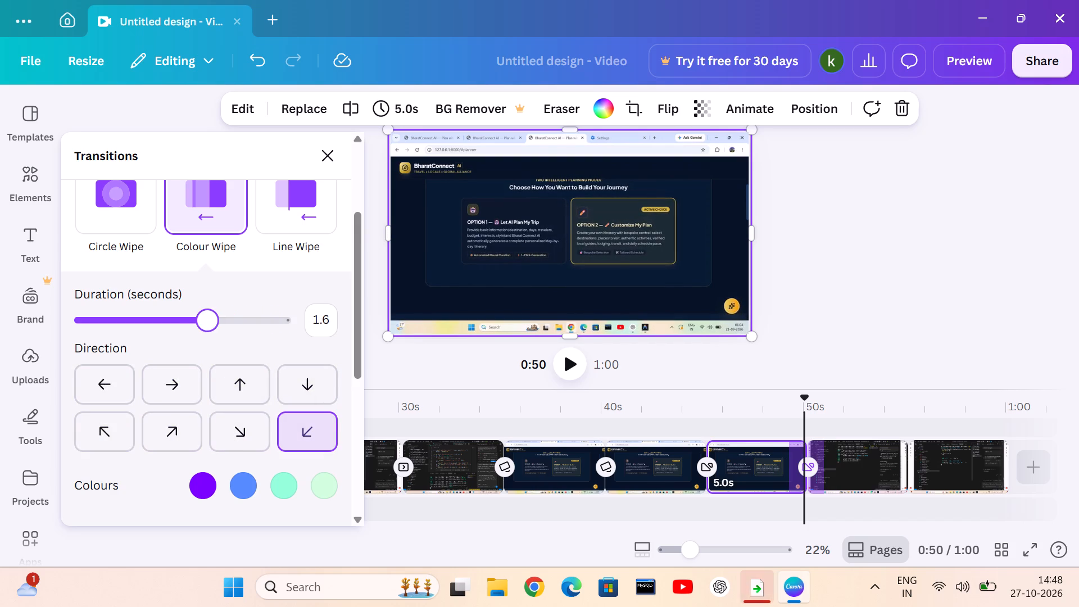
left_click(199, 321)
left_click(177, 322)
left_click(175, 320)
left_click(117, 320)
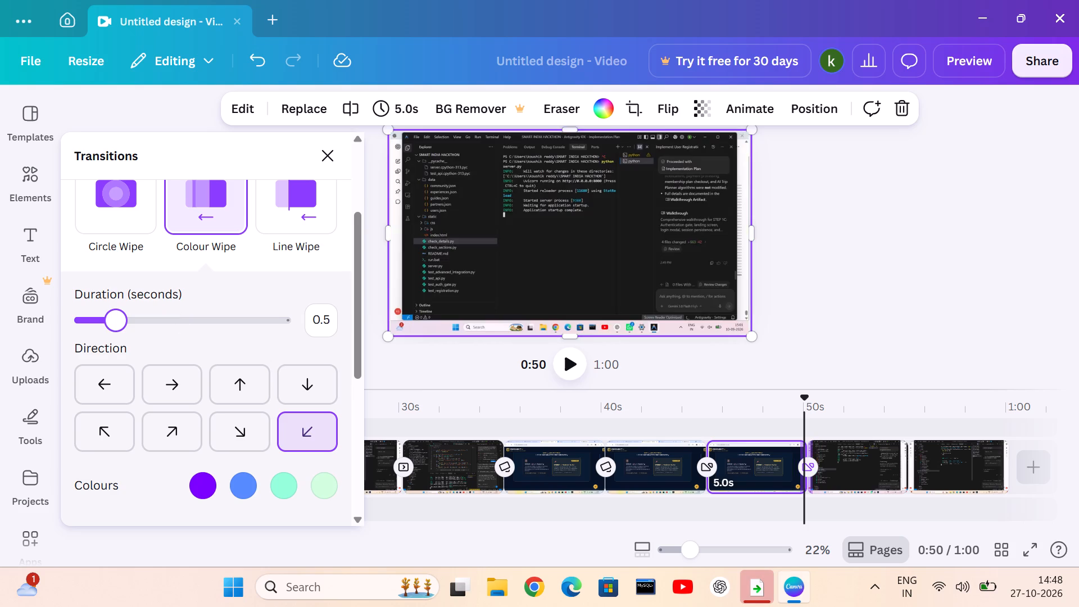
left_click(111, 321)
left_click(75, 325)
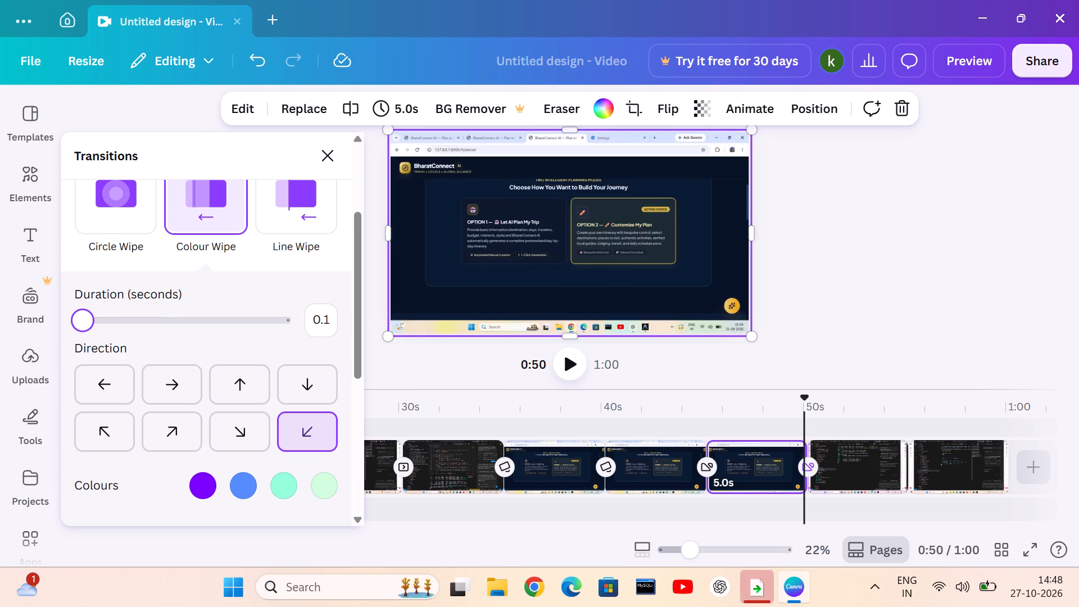
Set the Colour Wipe duration at the 50 s cut to 1.4 seconds.
left_click_drag(99, 325, 104, 328)
left_click(132, 327)
left_click(151, 321)
left_click(168, 321)
left_click(190, 332)
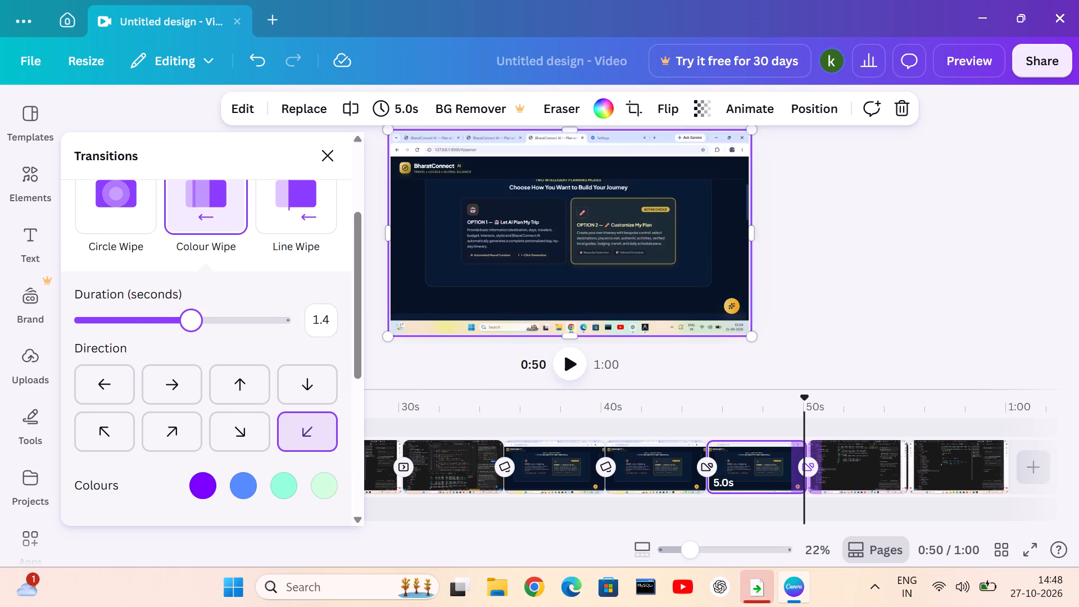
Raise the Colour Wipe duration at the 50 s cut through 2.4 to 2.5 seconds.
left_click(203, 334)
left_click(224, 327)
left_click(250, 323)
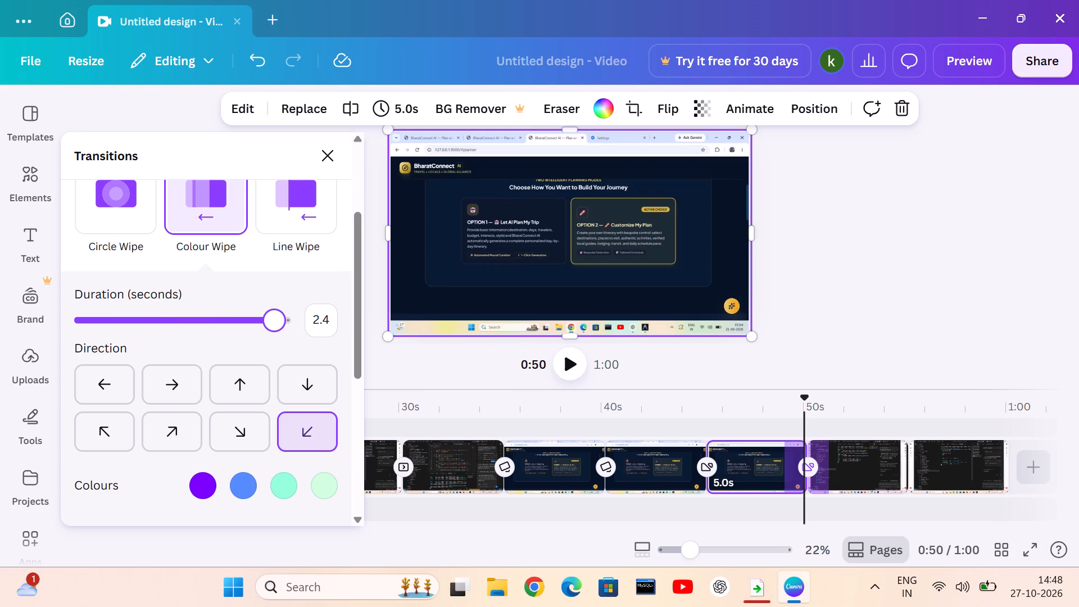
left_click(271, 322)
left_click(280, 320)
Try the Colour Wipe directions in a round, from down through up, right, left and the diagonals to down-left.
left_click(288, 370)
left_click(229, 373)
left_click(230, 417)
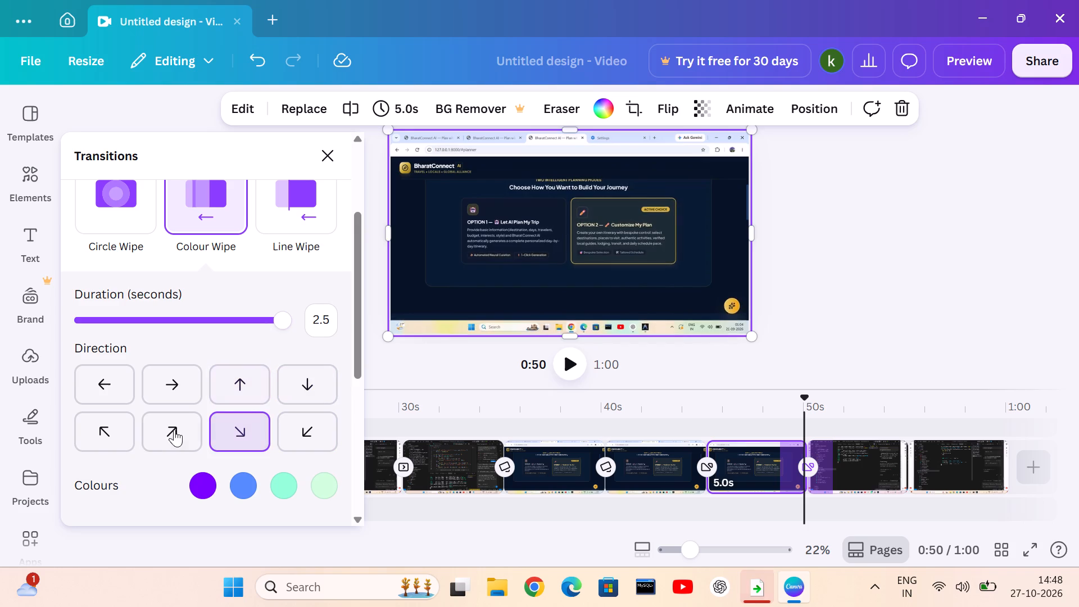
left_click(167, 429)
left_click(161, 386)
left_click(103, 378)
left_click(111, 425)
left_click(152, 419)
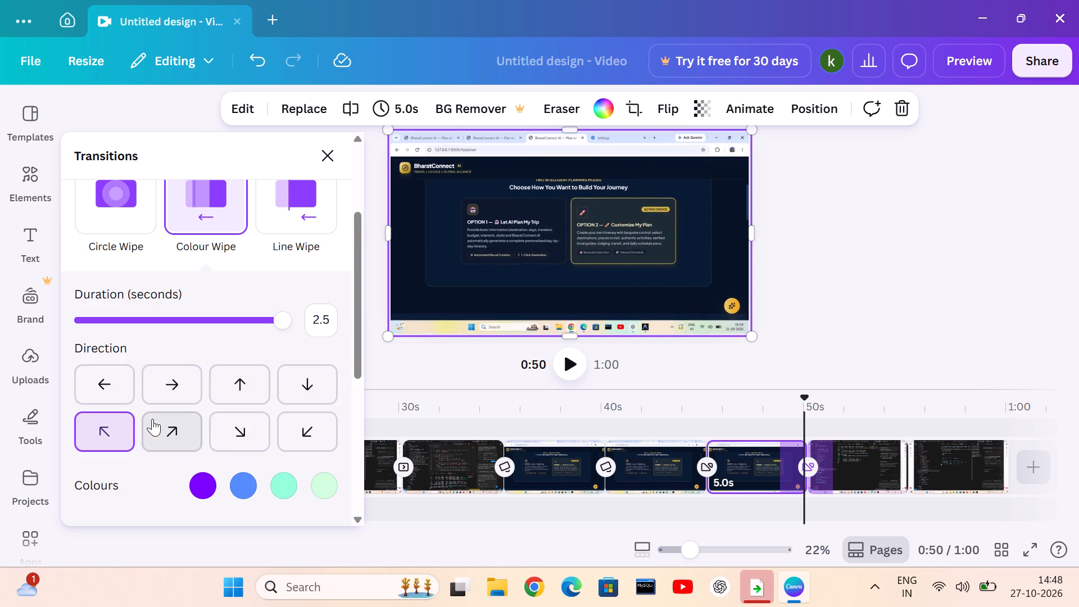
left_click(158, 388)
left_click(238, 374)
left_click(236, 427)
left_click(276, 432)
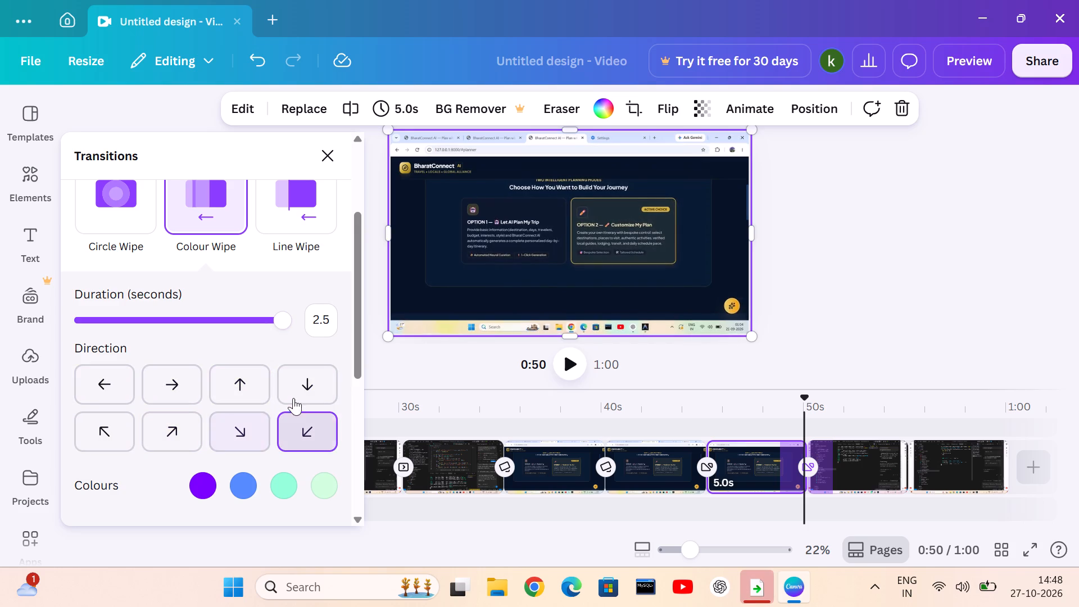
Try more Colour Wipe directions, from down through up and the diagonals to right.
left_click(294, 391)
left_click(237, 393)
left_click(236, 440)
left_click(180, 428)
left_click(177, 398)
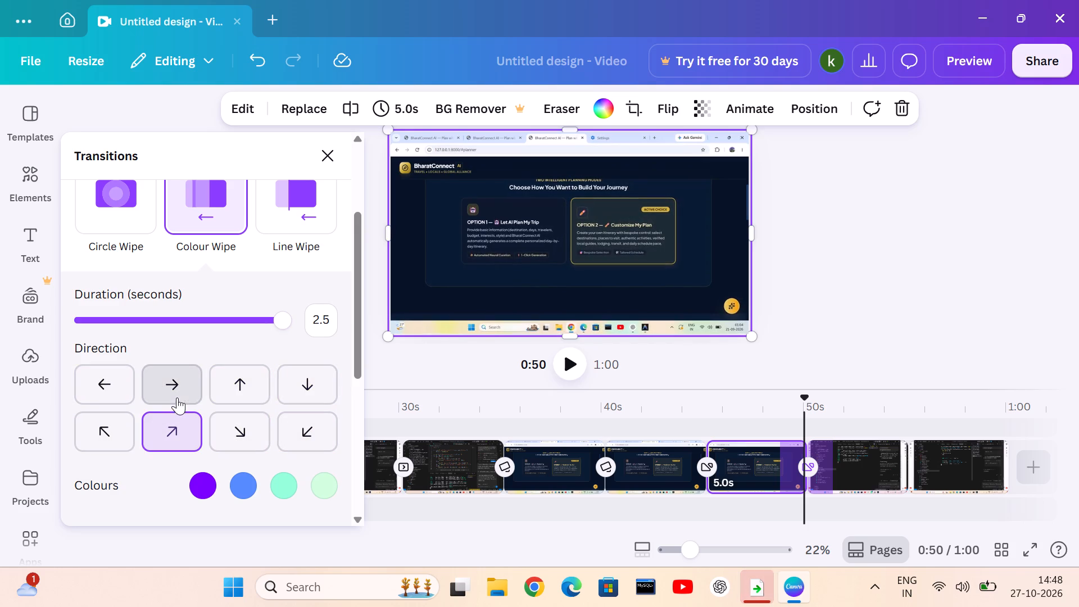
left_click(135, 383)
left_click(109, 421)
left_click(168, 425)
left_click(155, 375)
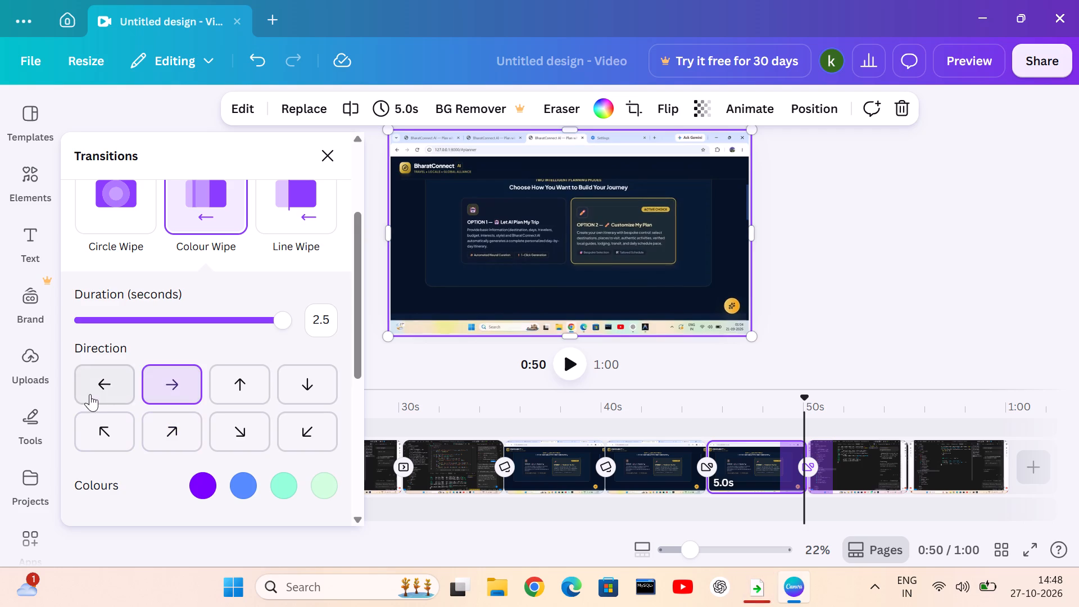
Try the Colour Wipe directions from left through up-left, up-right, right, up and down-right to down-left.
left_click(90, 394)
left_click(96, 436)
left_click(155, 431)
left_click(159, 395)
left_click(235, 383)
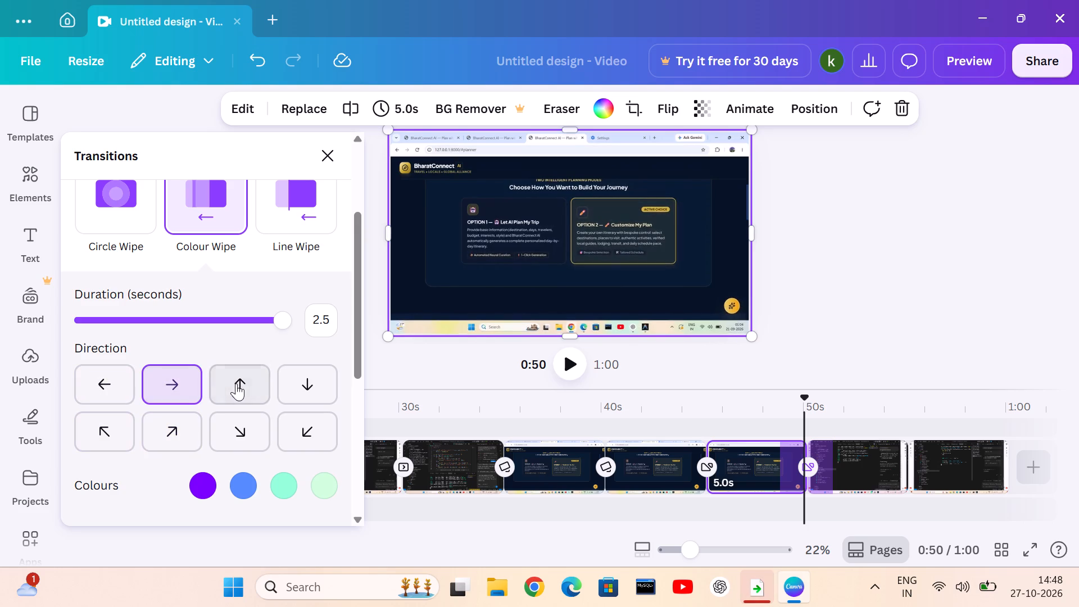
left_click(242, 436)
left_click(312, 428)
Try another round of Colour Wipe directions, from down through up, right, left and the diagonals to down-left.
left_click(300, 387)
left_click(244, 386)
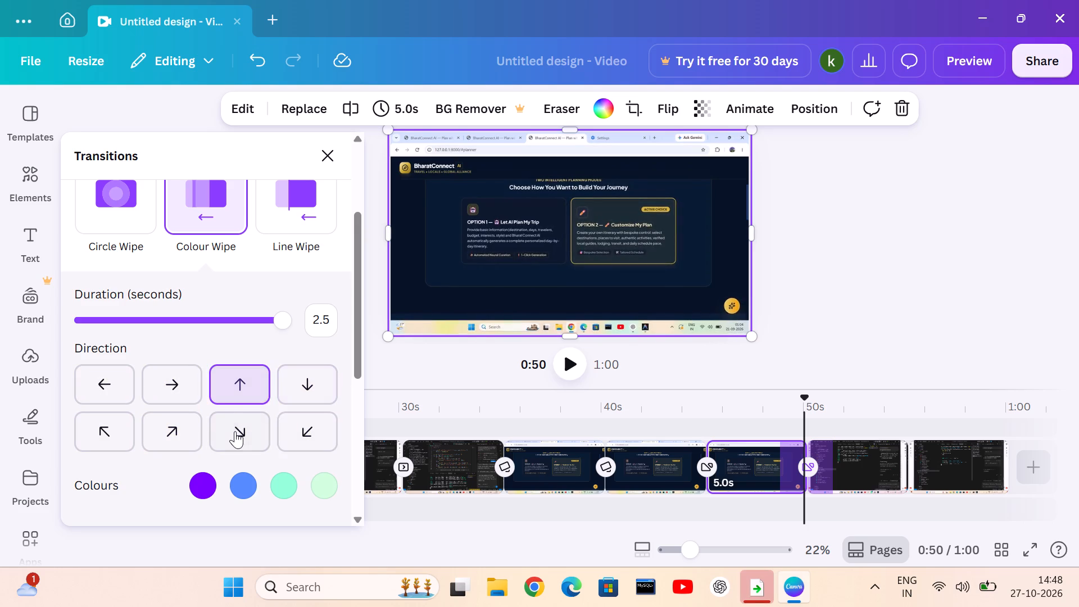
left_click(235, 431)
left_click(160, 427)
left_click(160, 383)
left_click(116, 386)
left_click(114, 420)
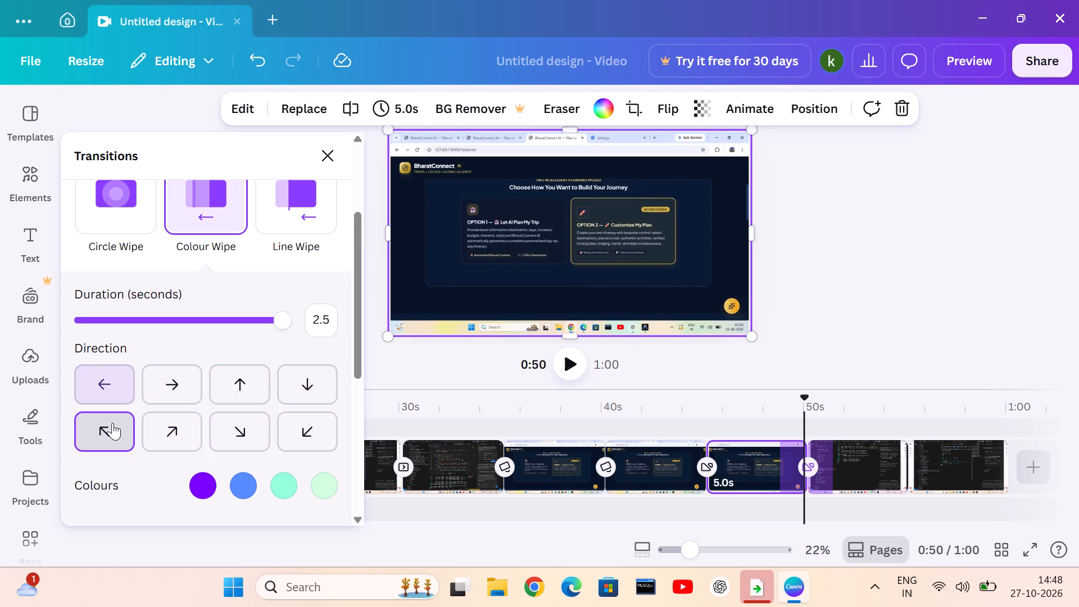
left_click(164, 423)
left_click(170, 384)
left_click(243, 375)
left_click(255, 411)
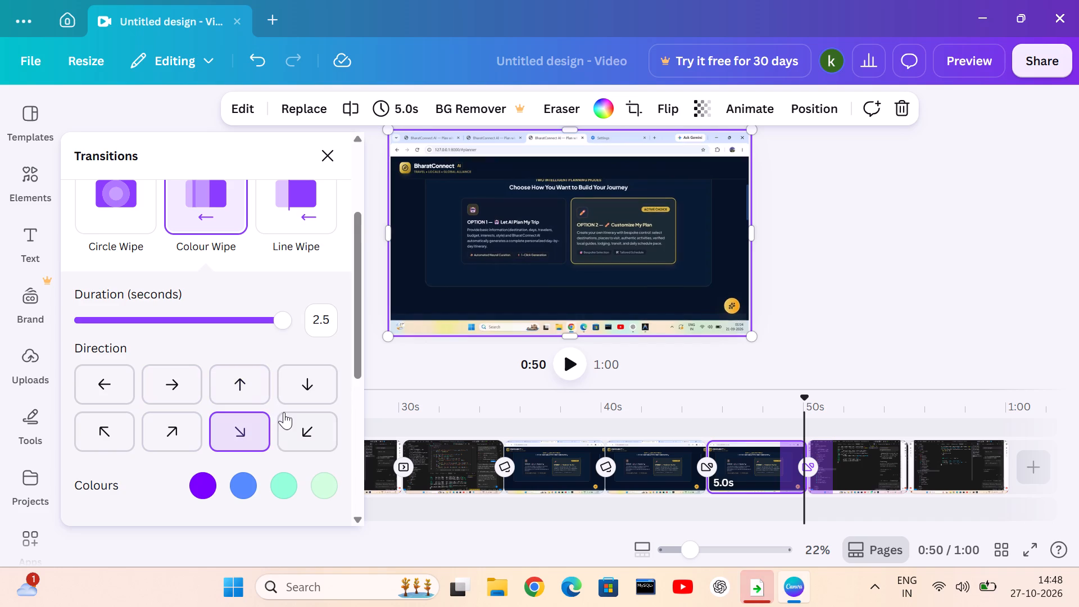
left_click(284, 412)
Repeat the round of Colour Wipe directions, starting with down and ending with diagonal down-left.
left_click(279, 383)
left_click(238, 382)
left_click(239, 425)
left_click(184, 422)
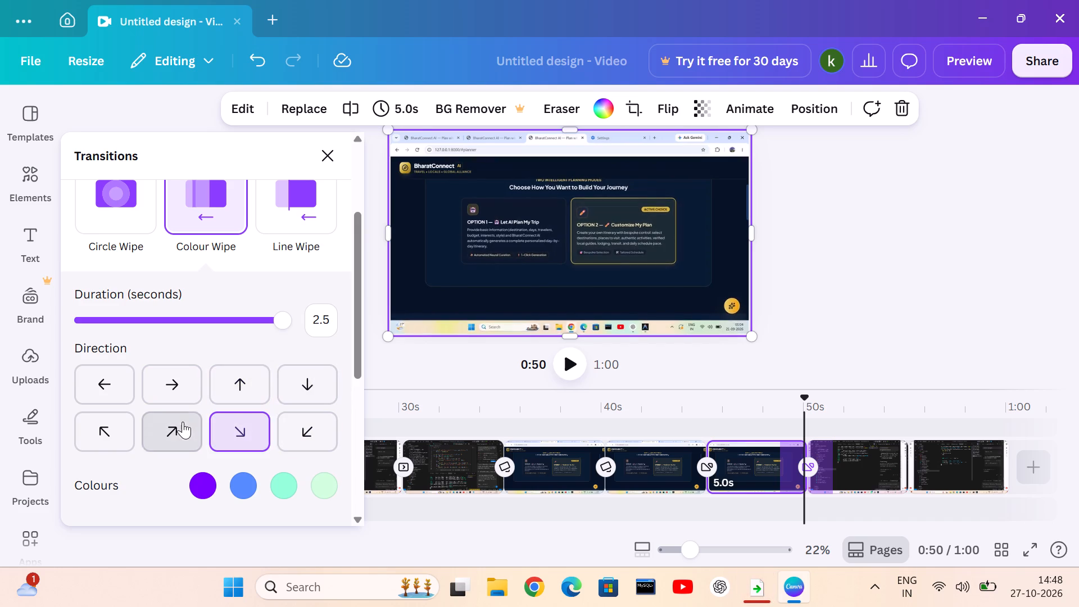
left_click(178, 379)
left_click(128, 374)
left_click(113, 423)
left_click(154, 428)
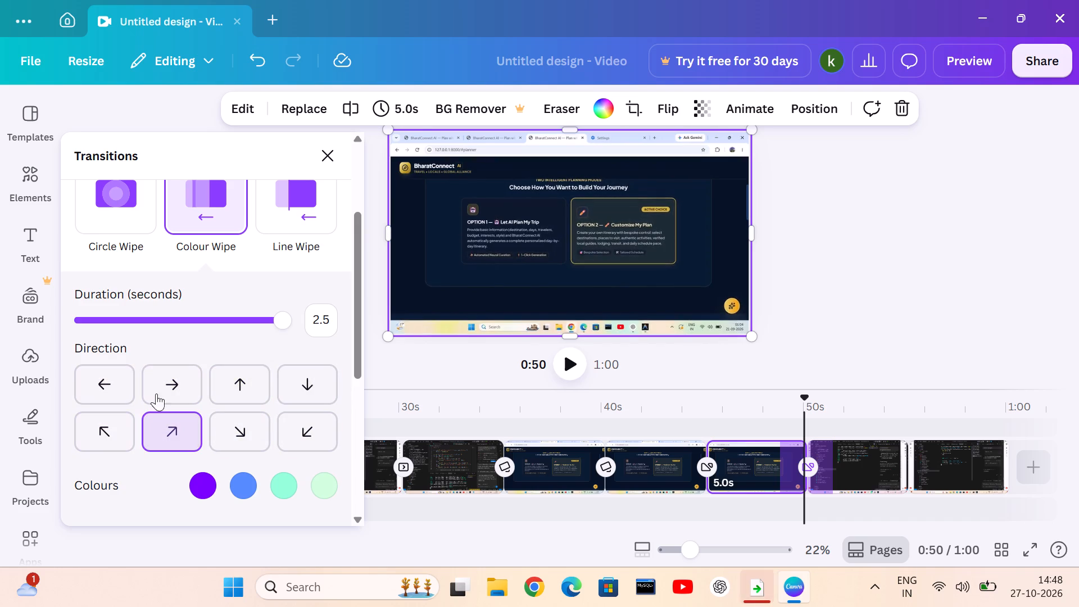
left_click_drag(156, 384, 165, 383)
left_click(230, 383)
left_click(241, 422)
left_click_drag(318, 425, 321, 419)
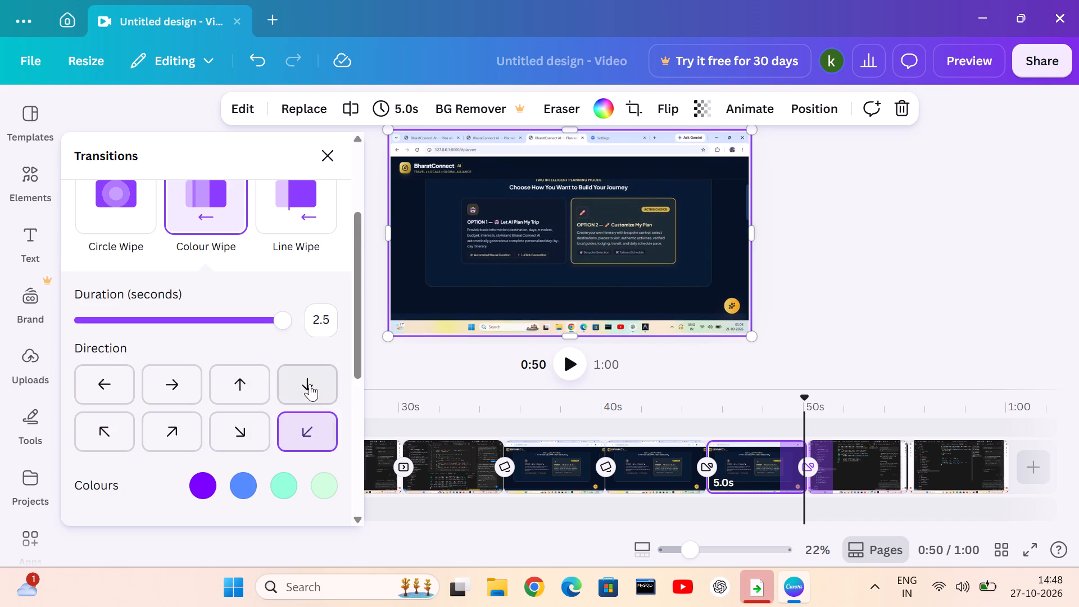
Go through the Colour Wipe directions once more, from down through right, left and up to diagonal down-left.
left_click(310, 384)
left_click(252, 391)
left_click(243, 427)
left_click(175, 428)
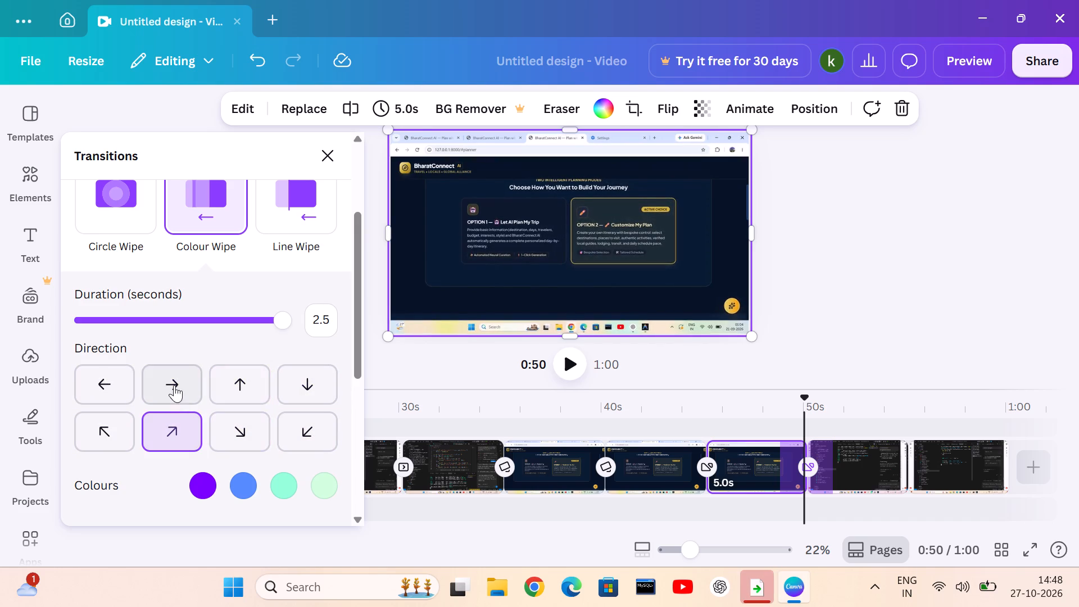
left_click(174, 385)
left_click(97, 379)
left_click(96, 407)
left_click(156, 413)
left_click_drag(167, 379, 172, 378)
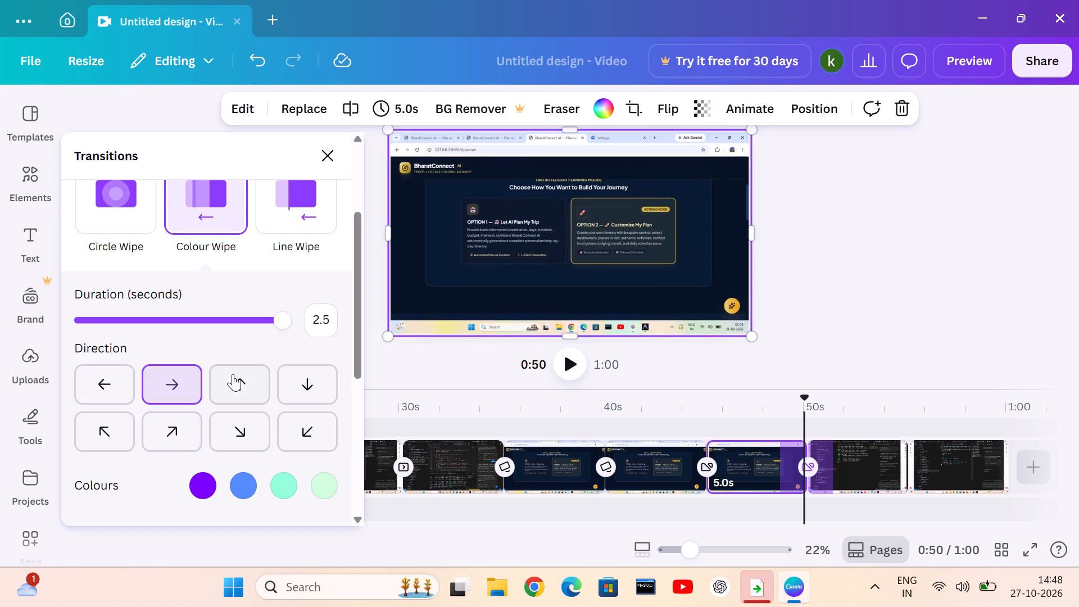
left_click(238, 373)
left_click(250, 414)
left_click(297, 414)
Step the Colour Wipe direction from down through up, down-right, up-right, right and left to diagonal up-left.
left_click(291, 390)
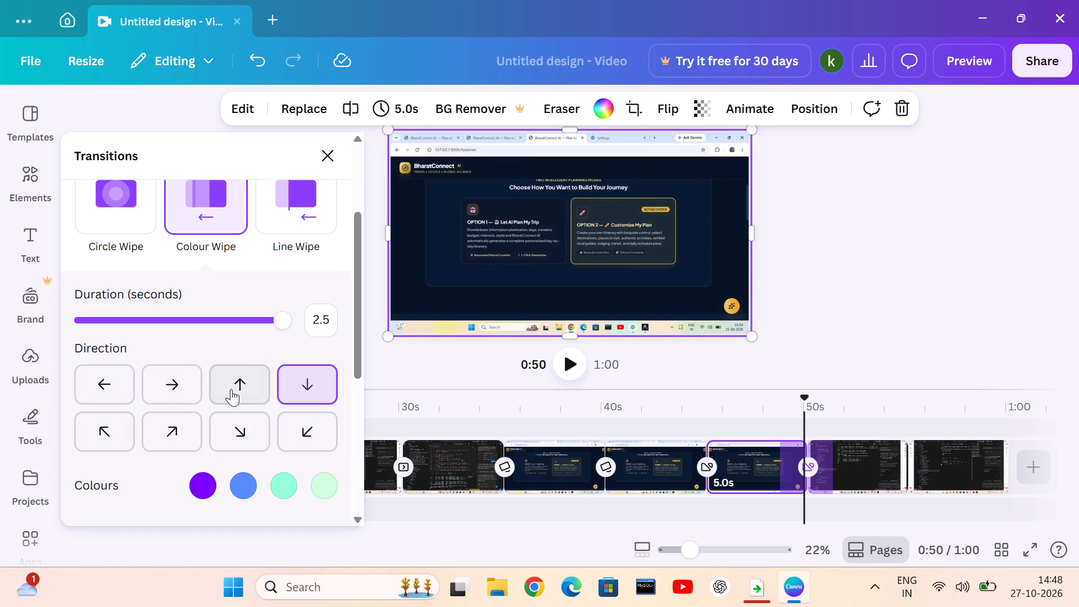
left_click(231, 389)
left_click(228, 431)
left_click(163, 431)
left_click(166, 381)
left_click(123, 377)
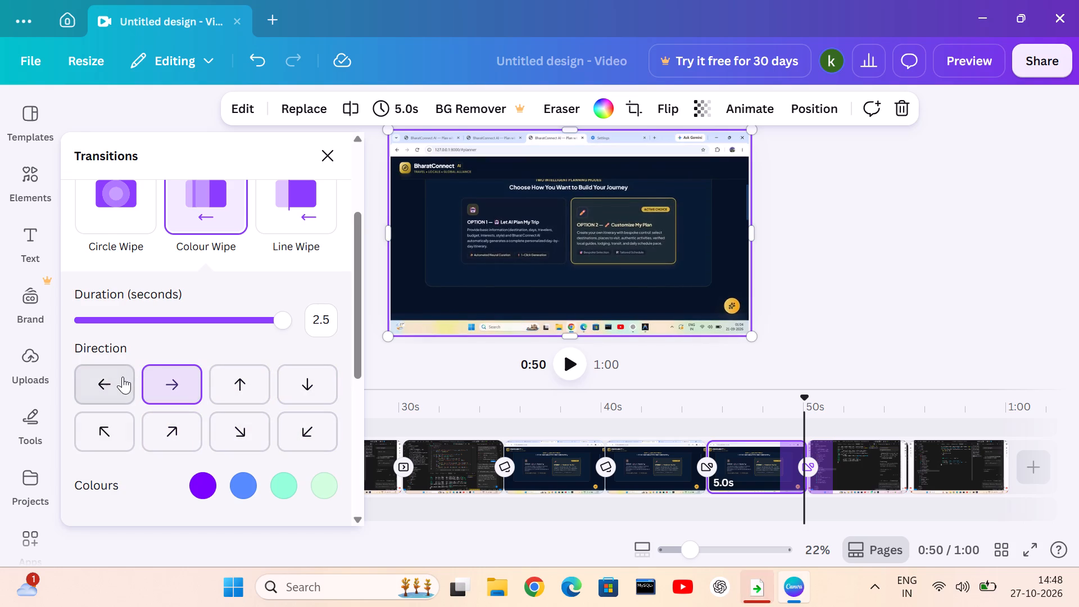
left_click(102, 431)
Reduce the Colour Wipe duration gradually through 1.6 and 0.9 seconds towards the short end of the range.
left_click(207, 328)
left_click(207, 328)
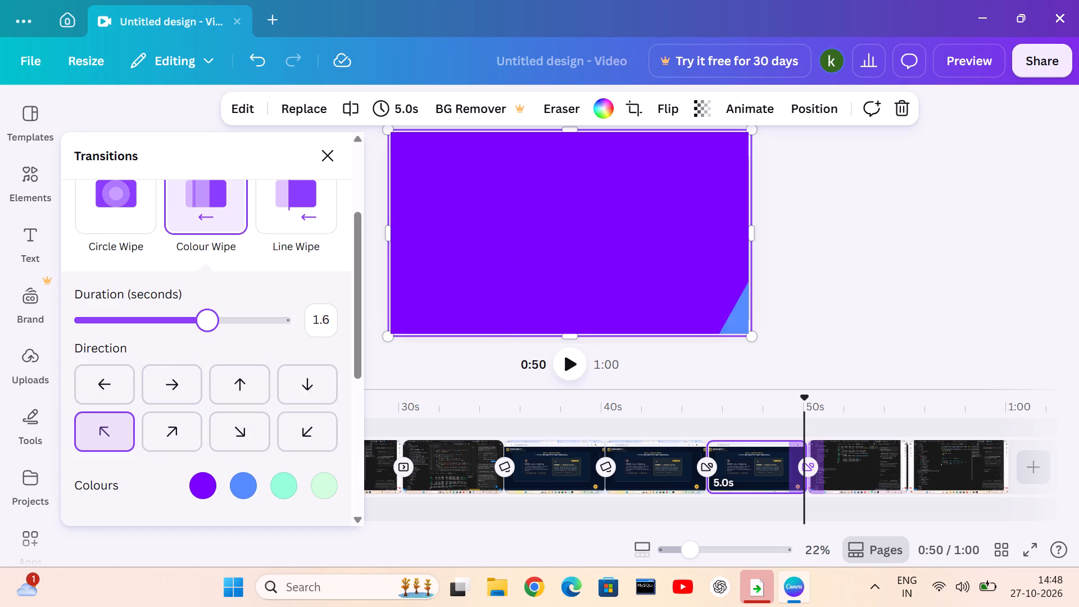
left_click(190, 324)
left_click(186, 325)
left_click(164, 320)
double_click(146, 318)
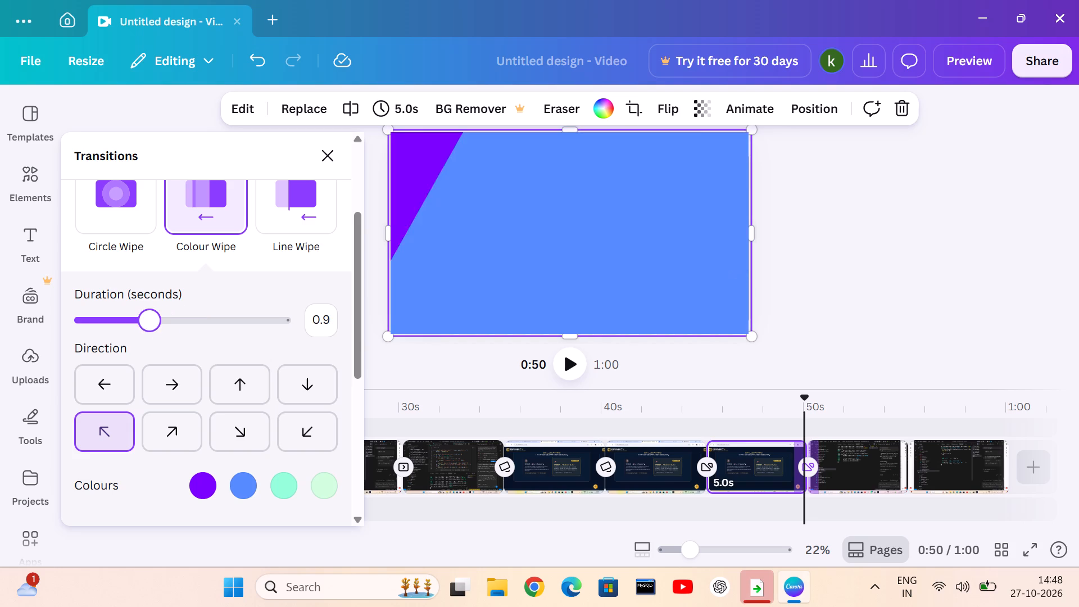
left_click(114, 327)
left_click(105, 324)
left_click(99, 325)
Raise the Colour Wipe duration gradually through 0.5, 1.5 and 1.9, and set it to 2.5 seconds.
left_click(111, 328)
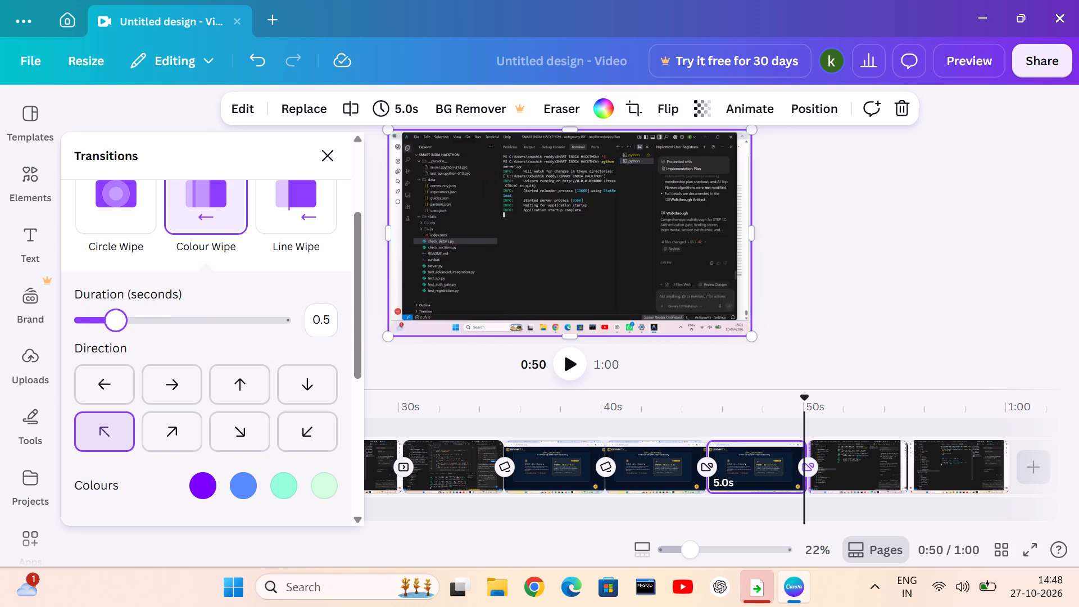
left_click(117, 329)
left_click(129, 332)
left_click(152, 332)
left_click(164, 330)
left_click(188, 315)
left_click(196, 311)
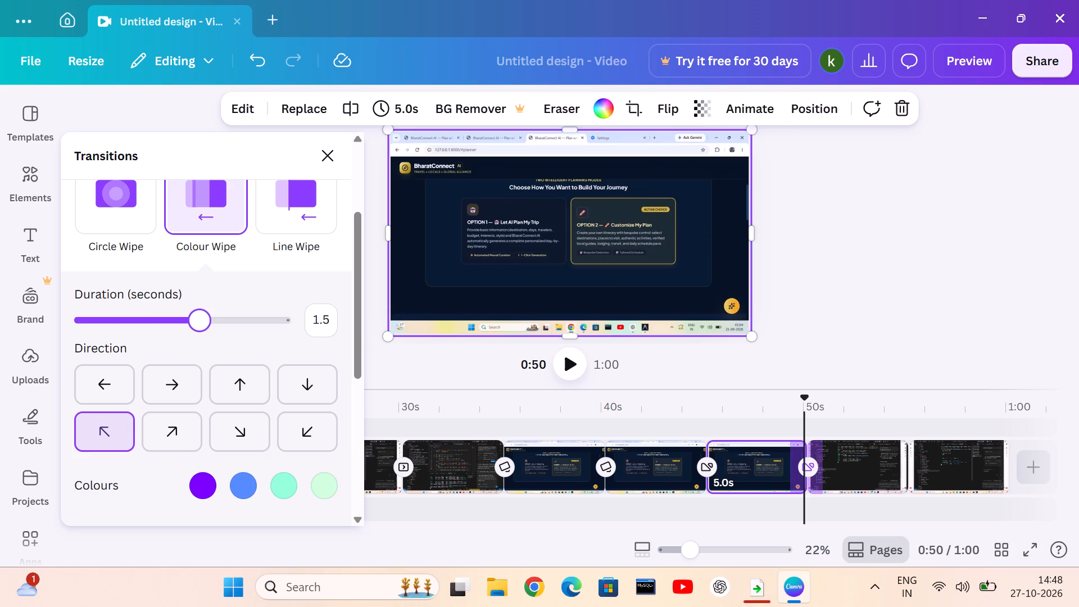
left_click_drag(204, 316, 211, 321)
left_click(235, 326)
left_click(248, 337)
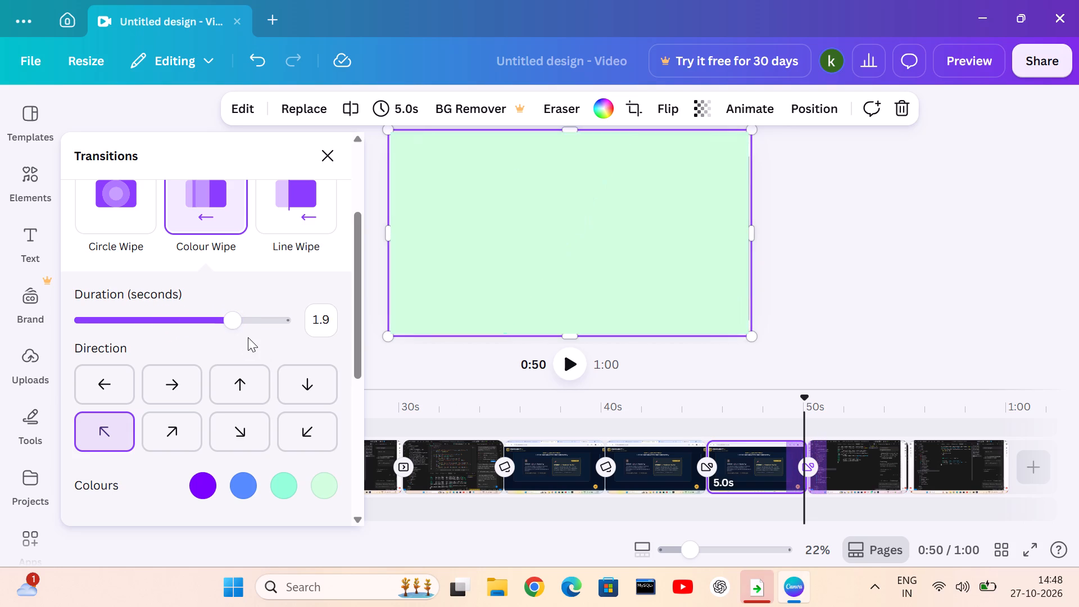
left_click(264, 316)
left_click(280, 319)
left_click(292, 323)
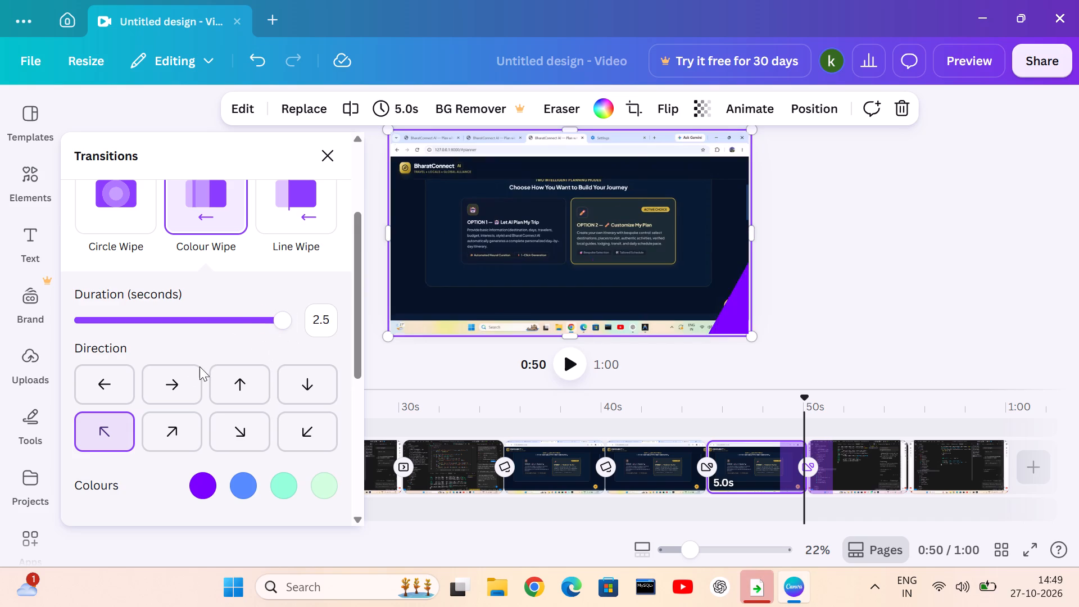
Set the Colour Wipe direction to left.
left_click(112, 377)
Open a custom colour for the first Colour Wipe colour and shift it through #7A49B1, #301C46 and #10051D to light purple #A87DD8.
left_click(201, 473)
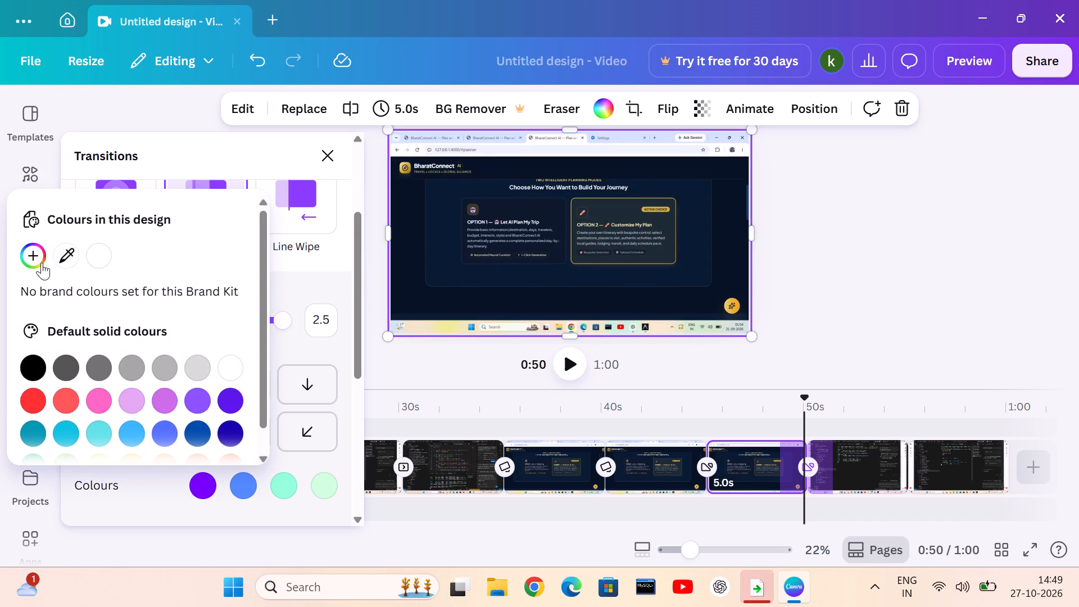
left_click(41, 255)
left_click_drag(72, 320, 176, 318)
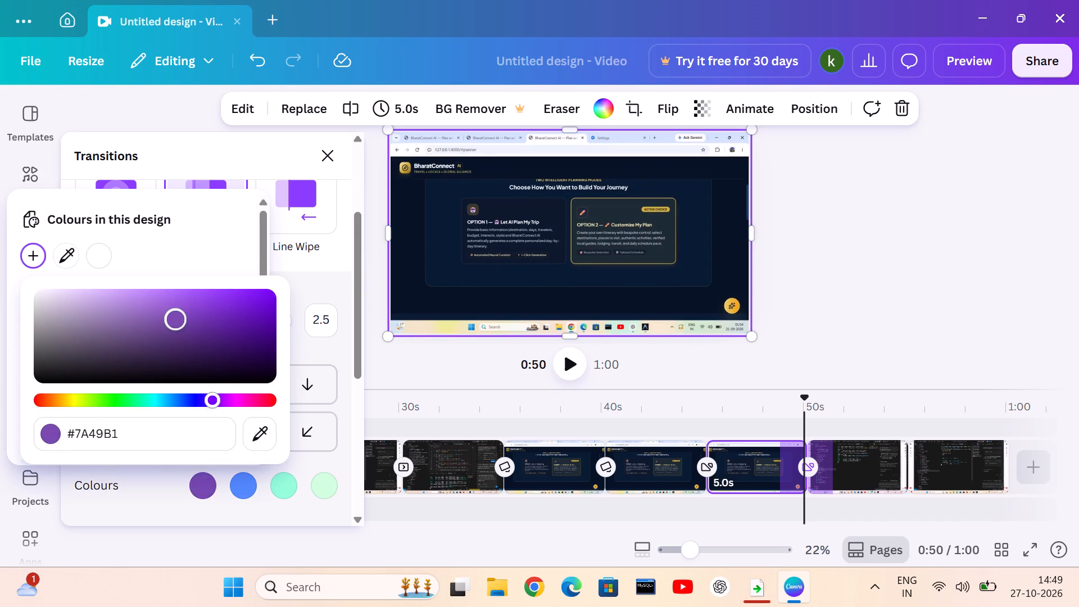
left_click_drag(176, 318, 129, 325)
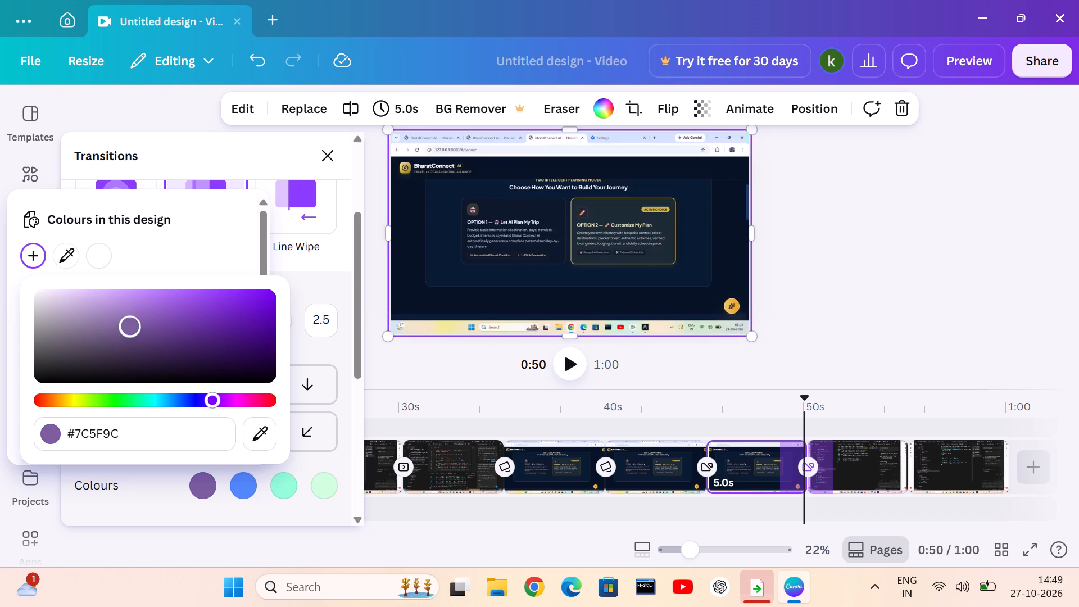
left_click_drag(129, 325, 180, 358)
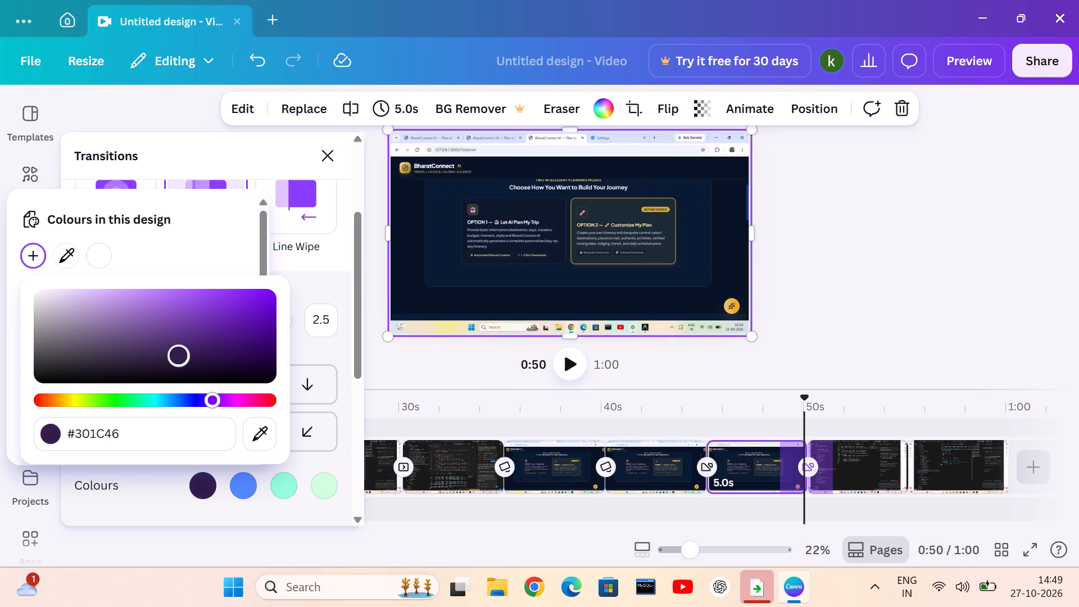
left_click_drag(180, 358, 123, 319)
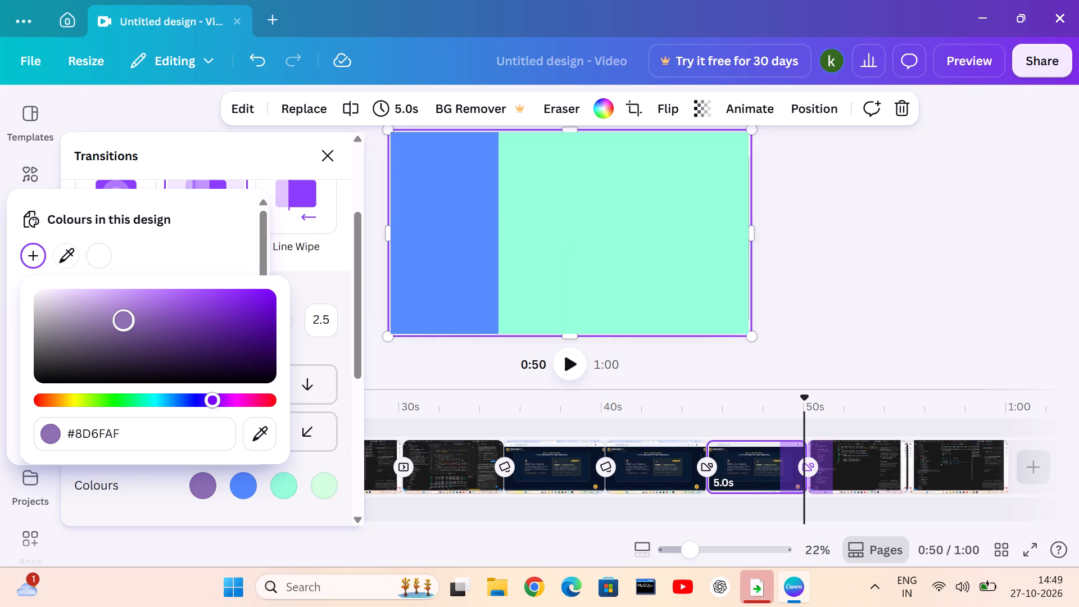
left_click_drag(123, 319, 234, 373)
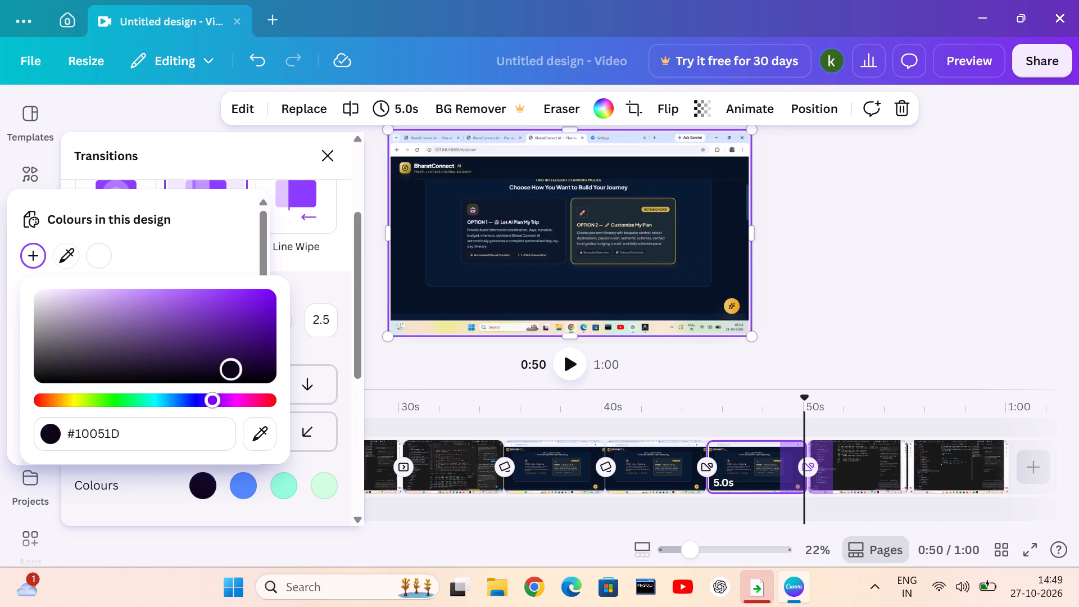
left_click_drag(234, 373, 178, 354)
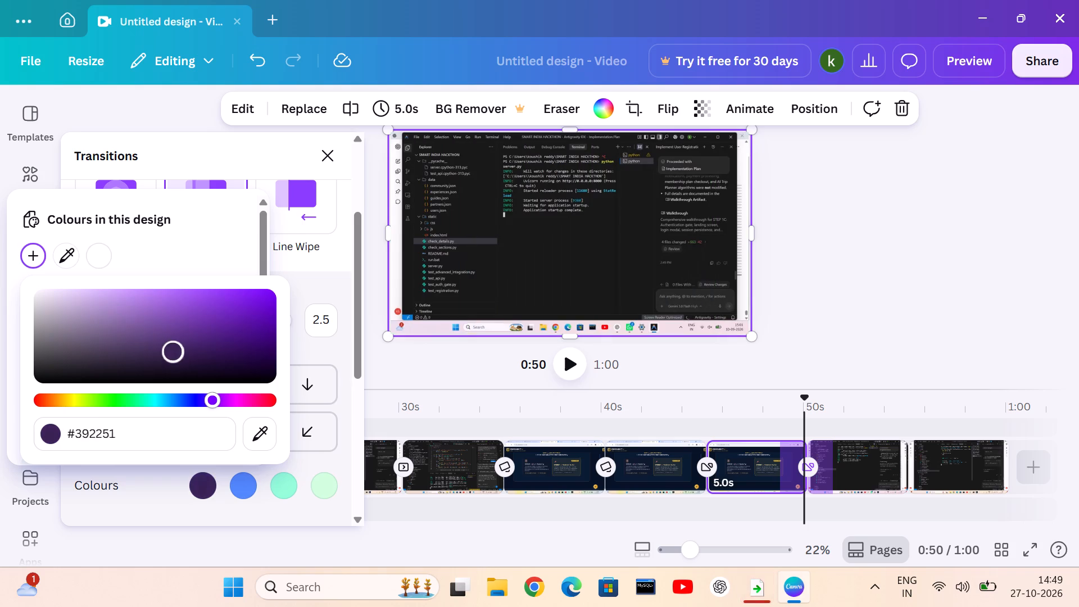
left_click_drag(178, 354, 136, 304)
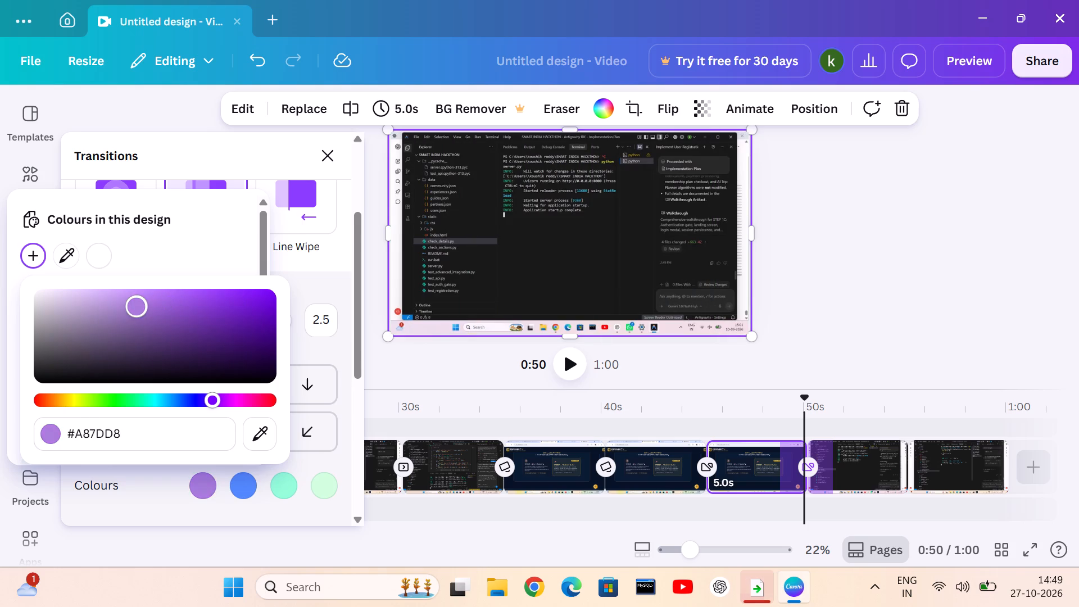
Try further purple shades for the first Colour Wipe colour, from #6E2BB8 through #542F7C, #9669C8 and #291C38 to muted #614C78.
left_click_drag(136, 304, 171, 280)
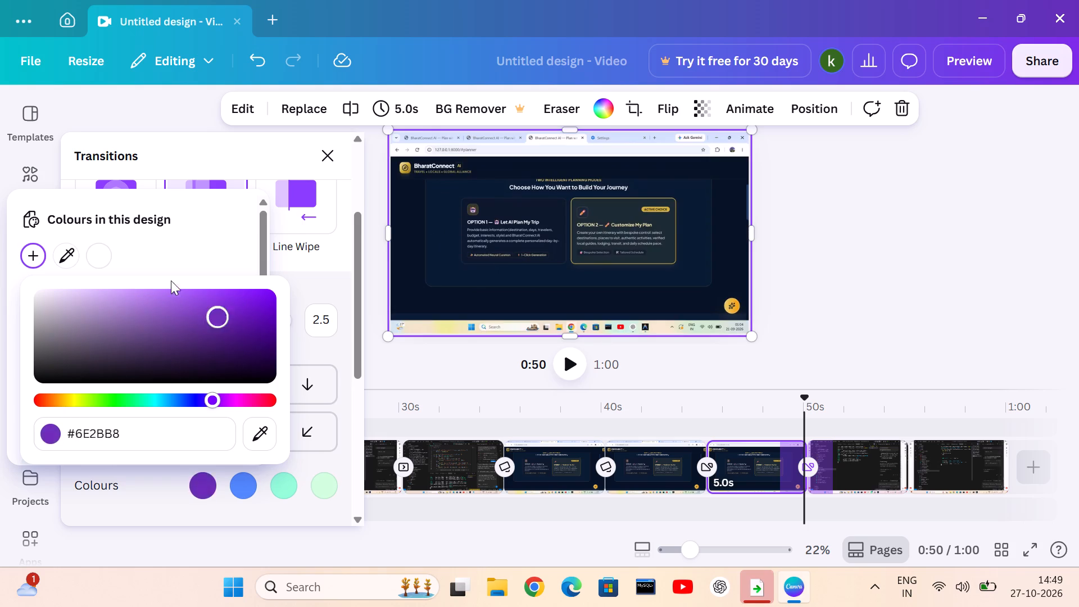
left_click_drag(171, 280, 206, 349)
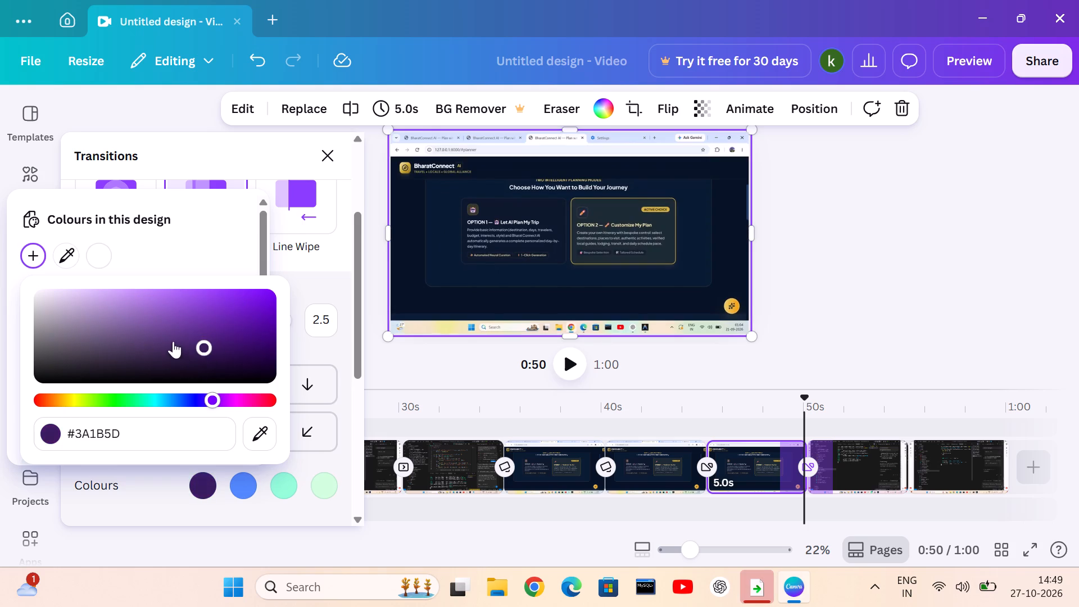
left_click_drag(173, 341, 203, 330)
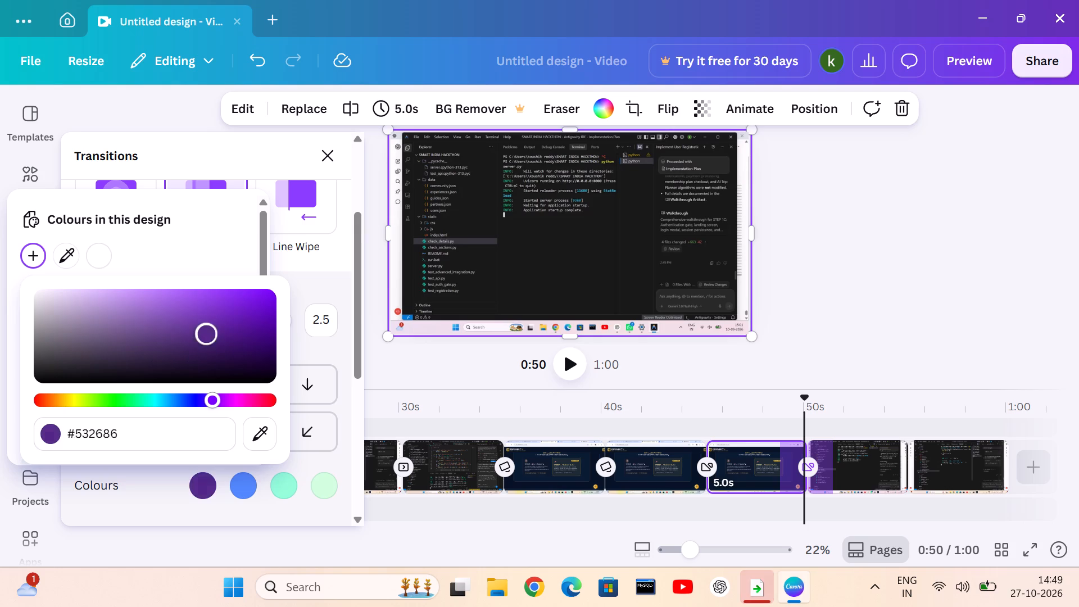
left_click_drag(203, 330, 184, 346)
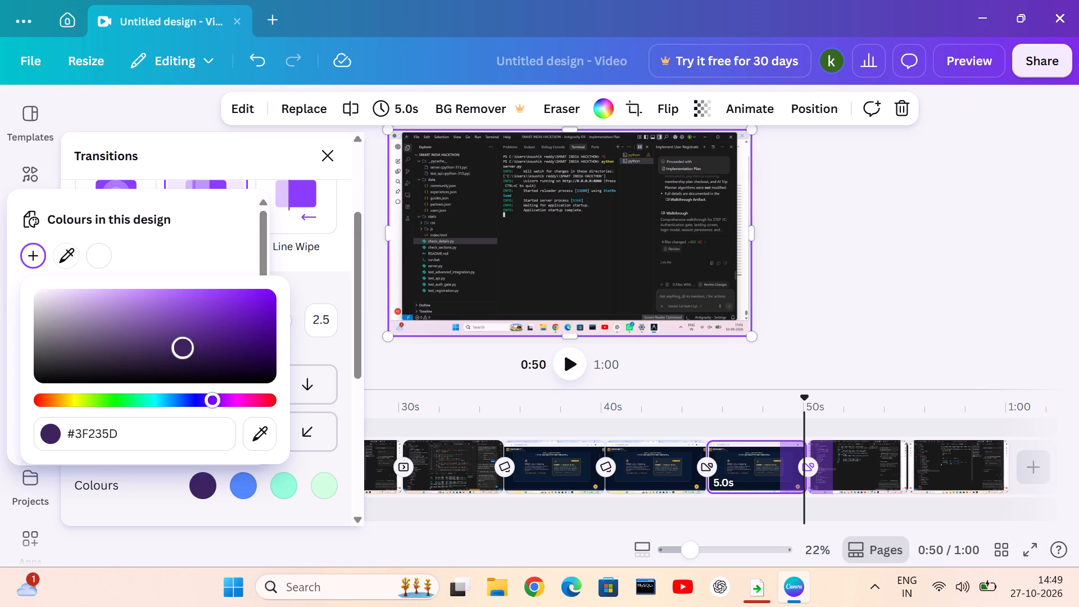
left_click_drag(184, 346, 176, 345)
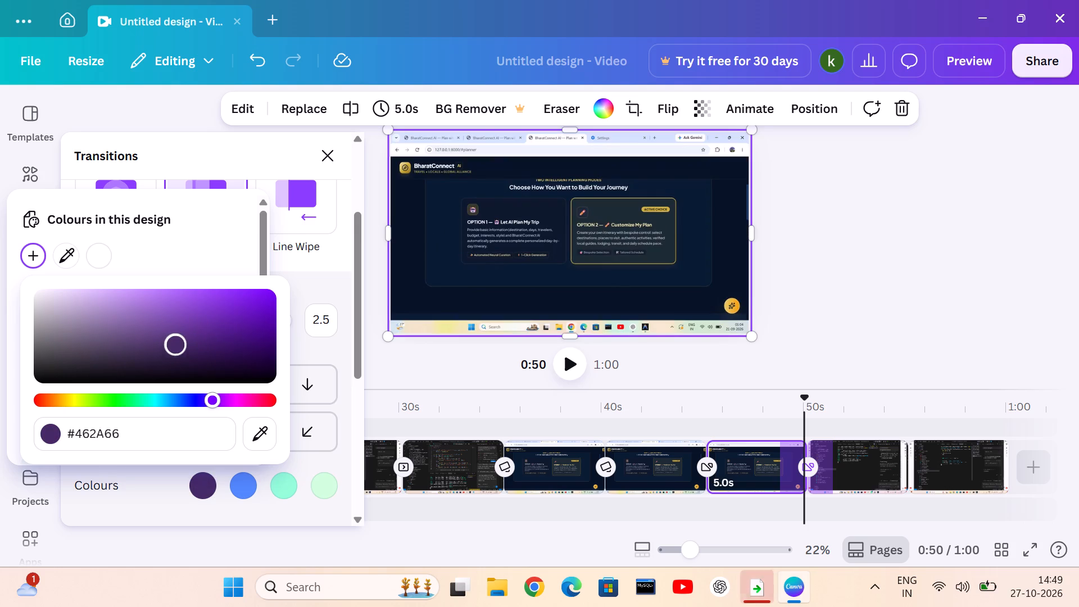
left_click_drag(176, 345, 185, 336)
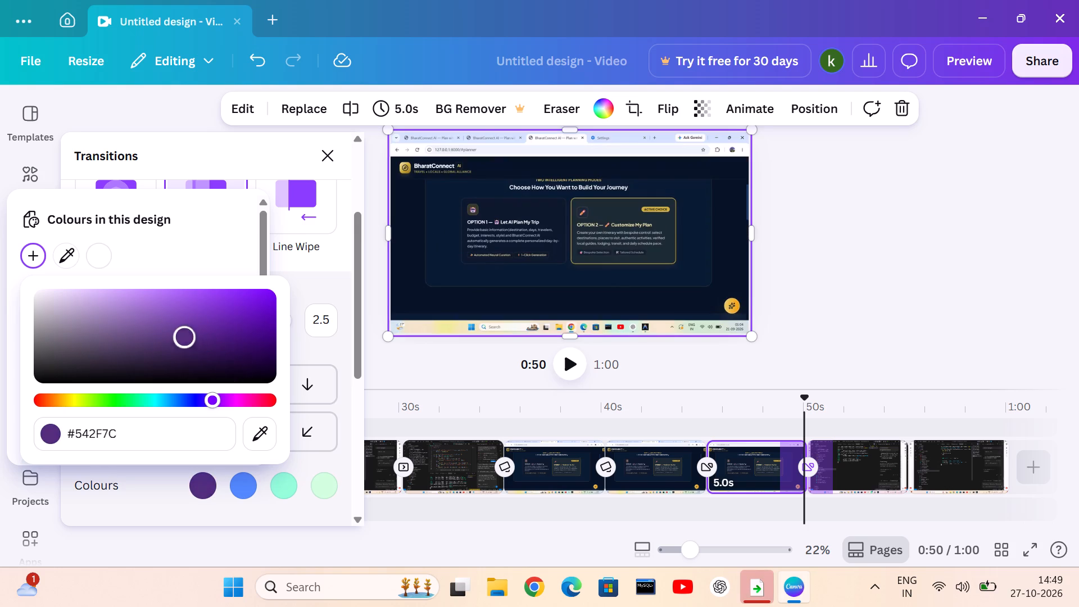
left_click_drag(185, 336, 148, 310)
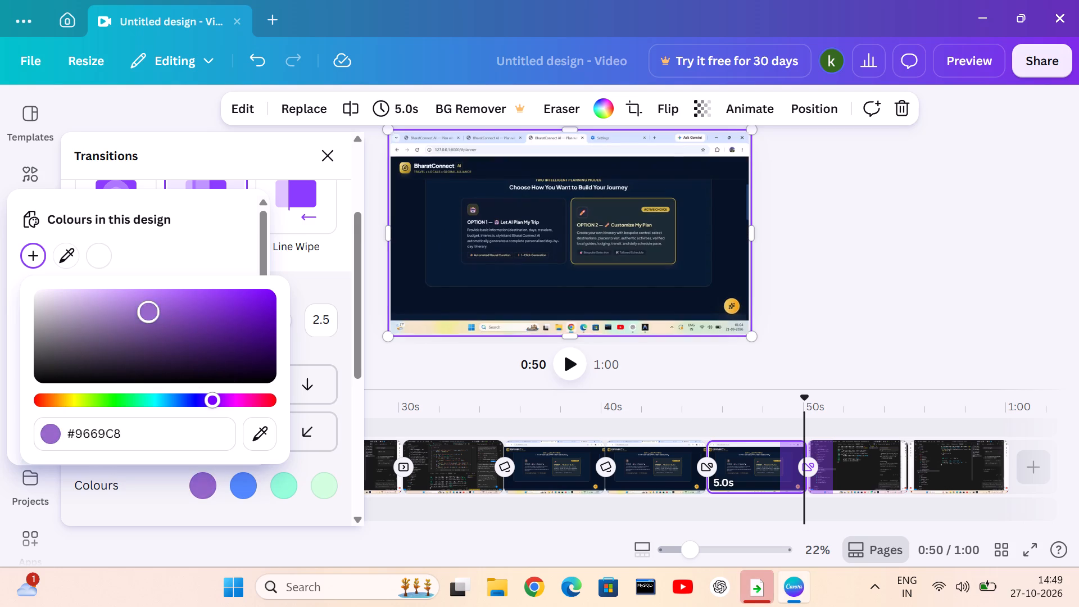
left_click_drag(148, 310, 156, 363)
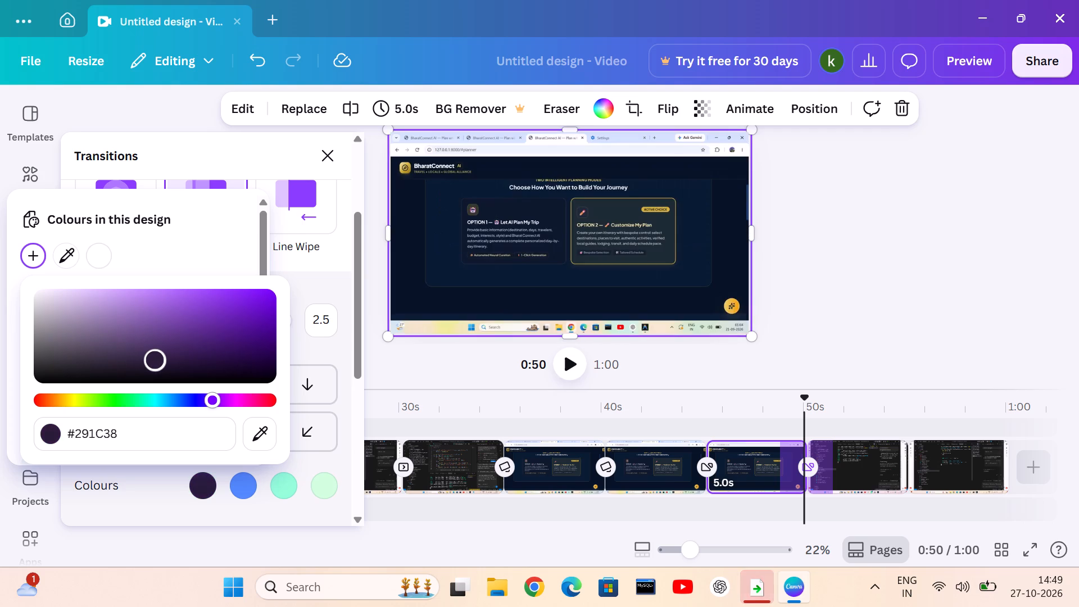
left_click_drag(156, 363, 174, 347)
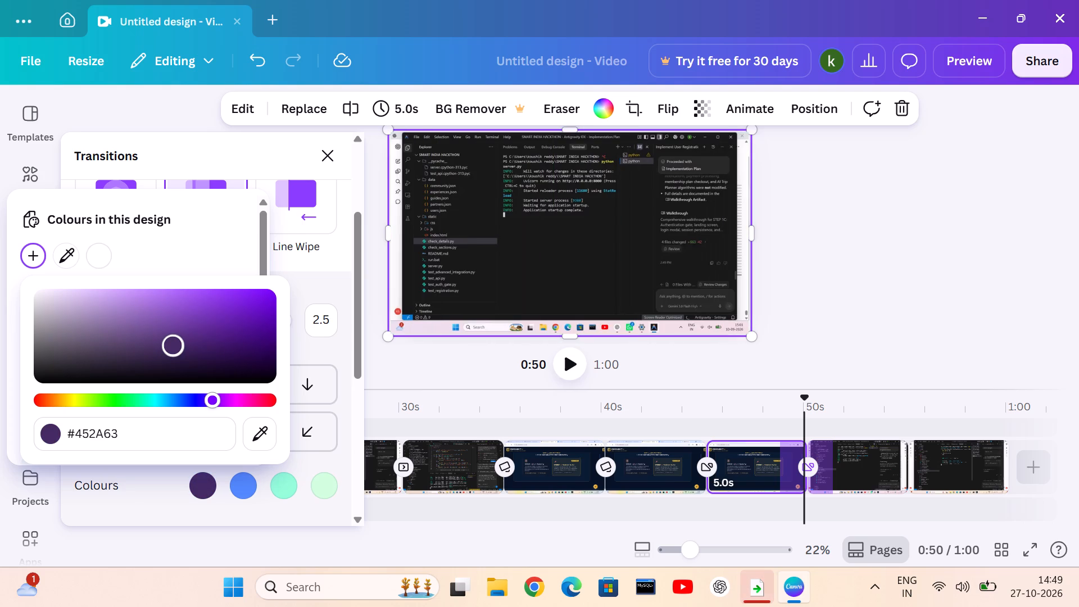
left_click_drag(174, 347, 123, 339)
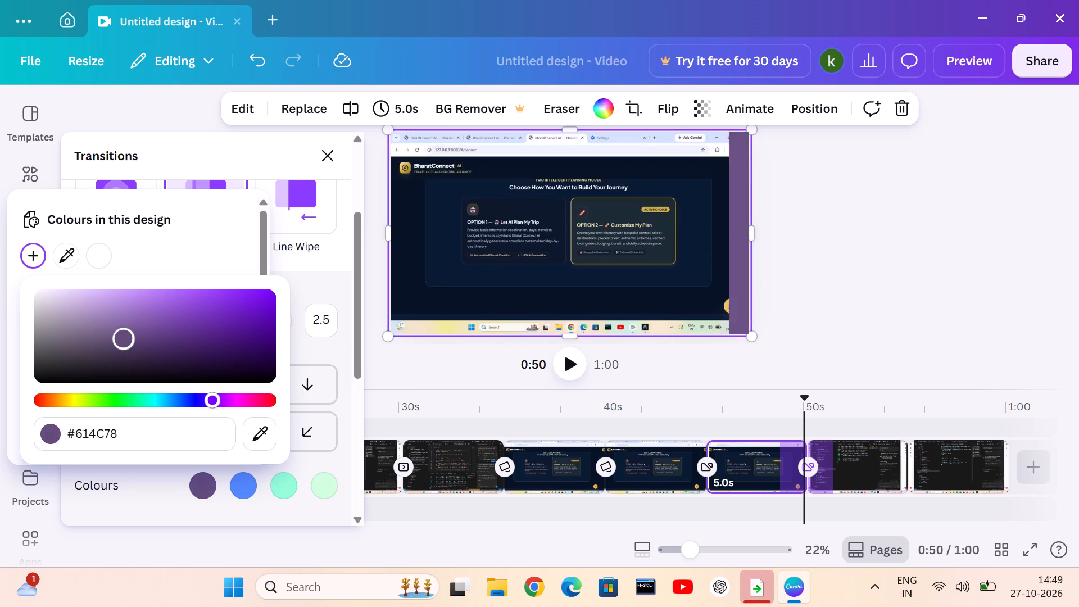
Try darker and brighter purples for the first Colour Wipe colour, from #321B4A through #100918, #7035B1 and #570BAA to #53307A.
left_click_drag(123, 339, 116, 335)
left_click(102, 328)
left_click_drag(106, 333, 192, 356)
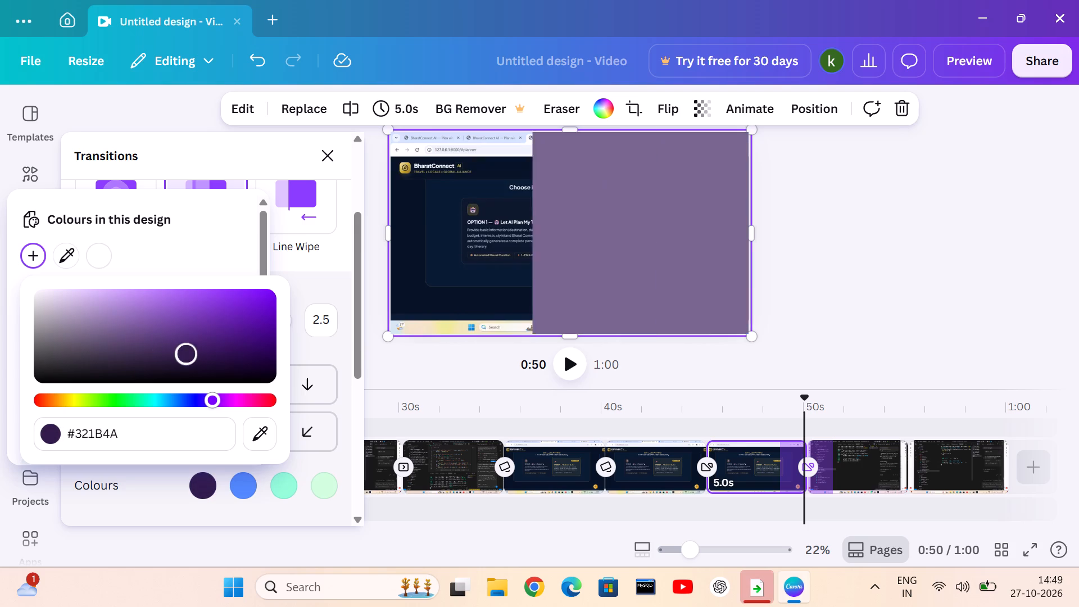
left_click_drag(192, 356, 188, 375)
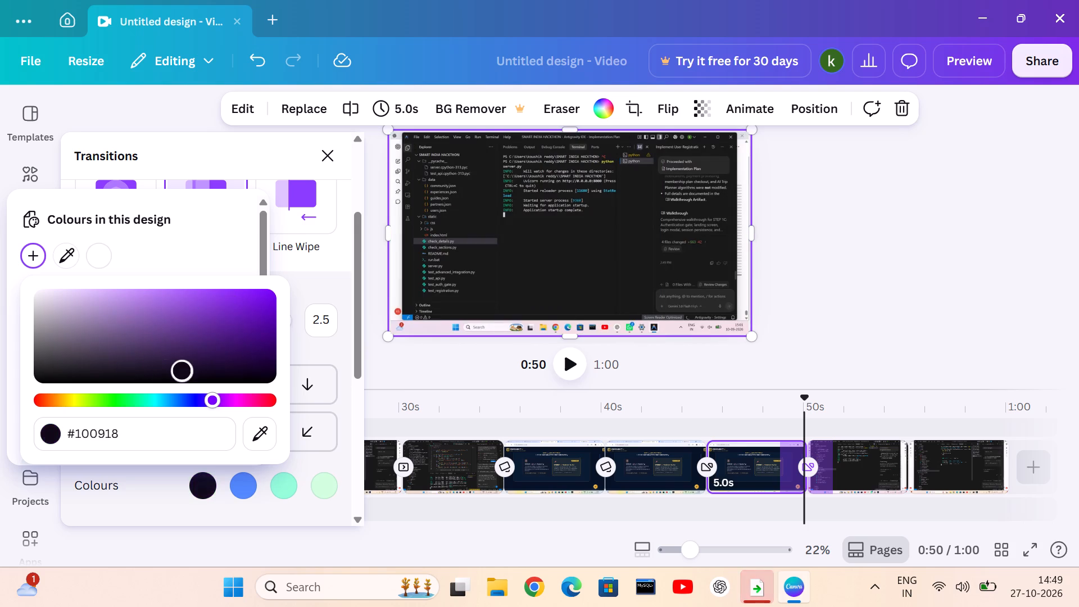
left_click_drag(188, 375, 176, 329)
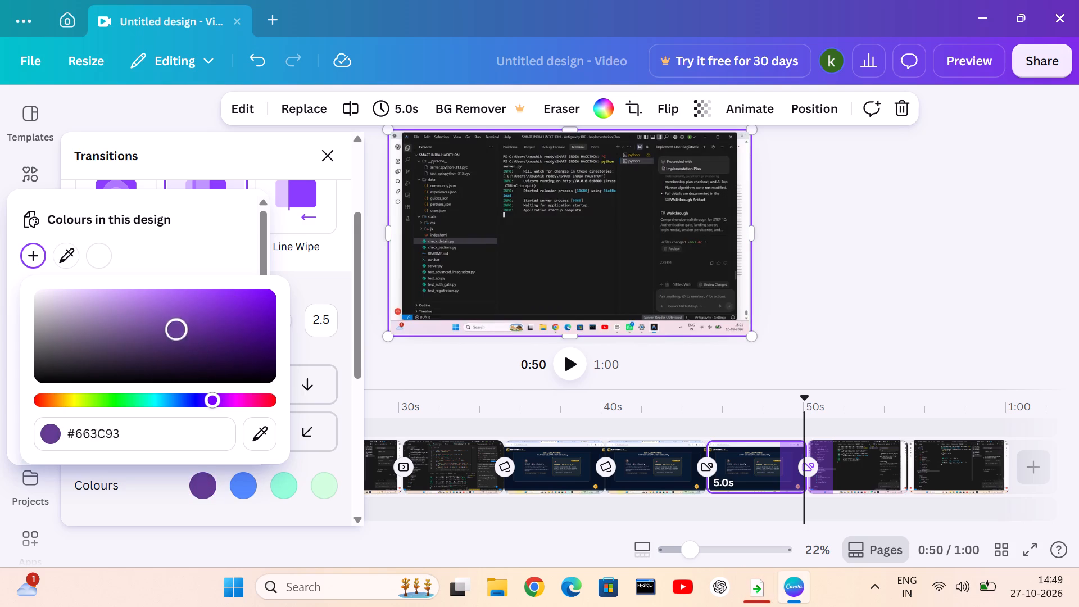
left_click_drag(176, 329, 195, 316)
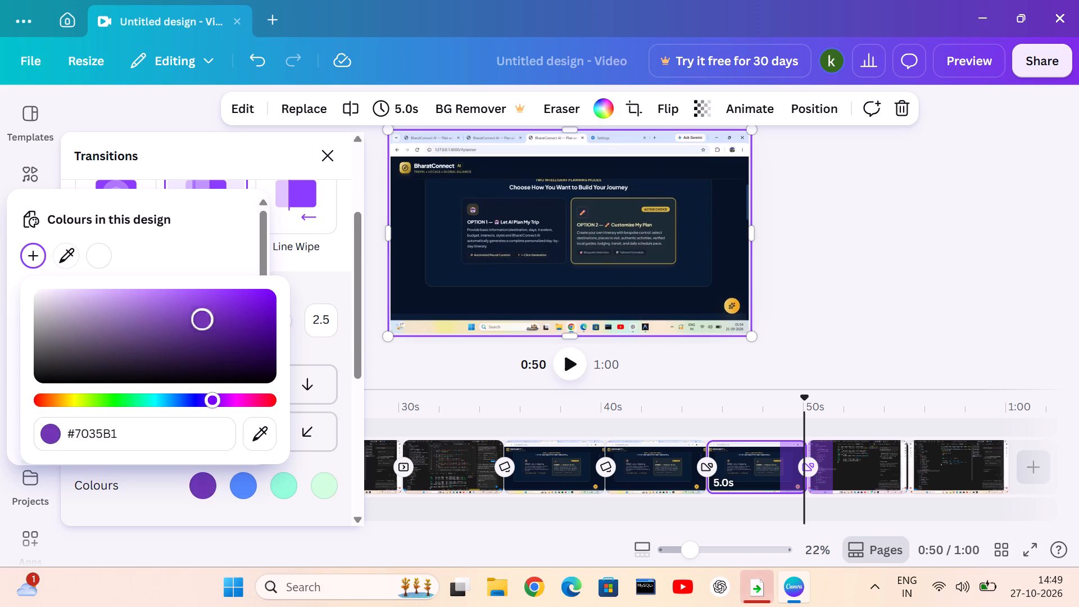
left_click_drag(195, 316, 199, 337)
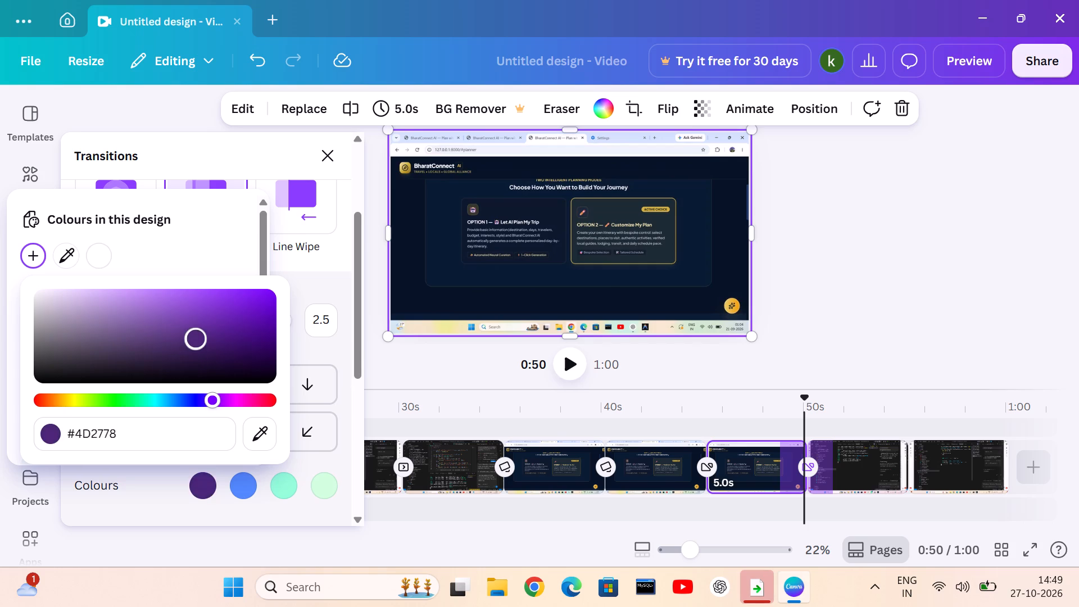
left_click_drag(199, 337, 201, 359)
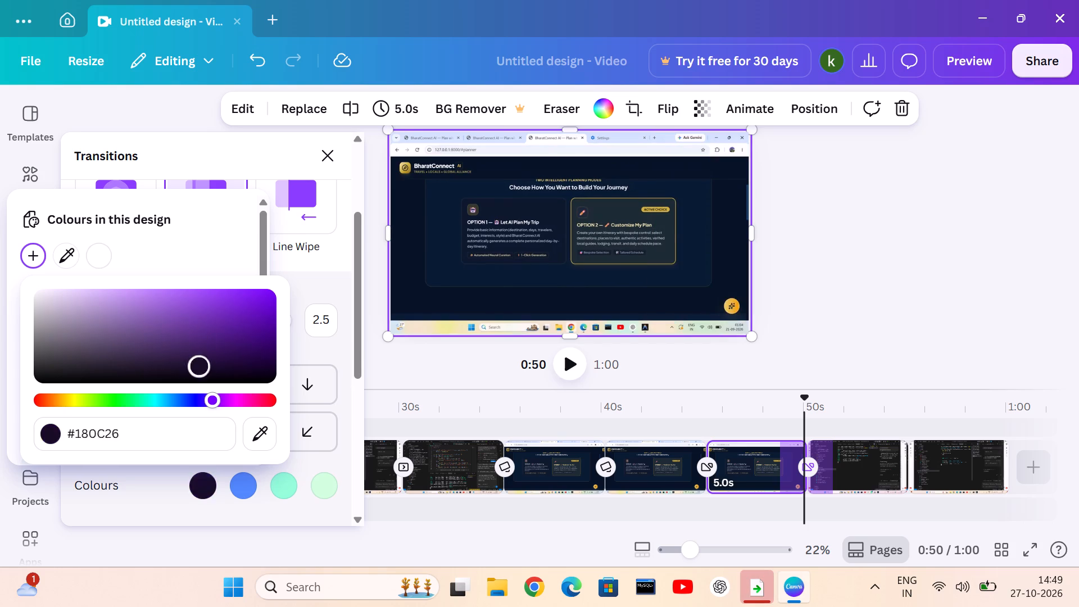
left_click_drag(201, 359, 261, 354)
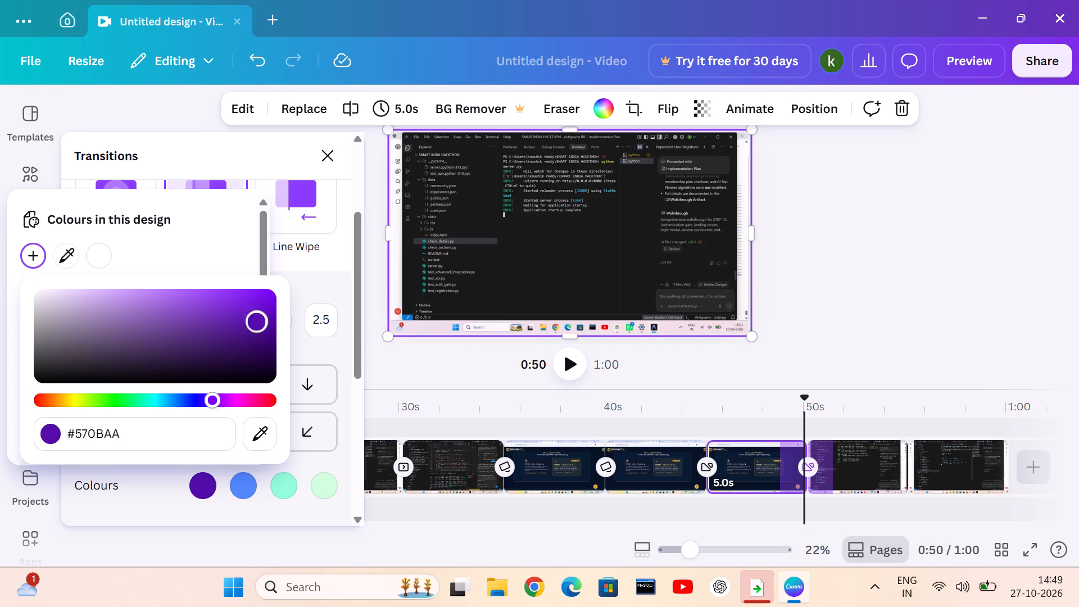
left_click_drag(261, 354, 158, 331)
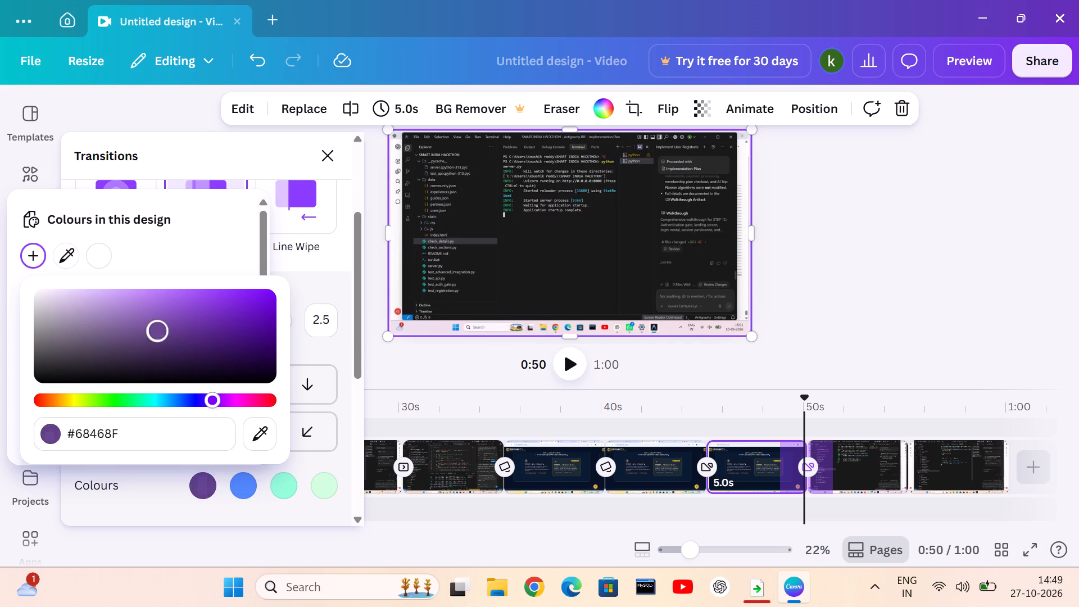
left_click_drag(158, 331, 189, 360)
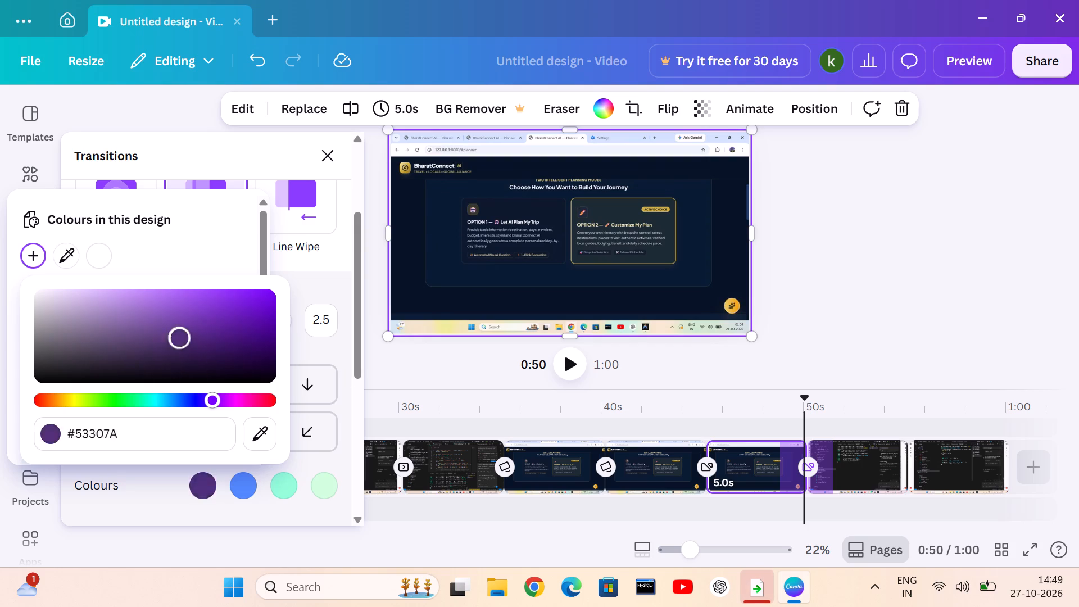
Darken the first Colour Wipe colour to black, #000000.
left_click_drag(189, 360, 229, 378)
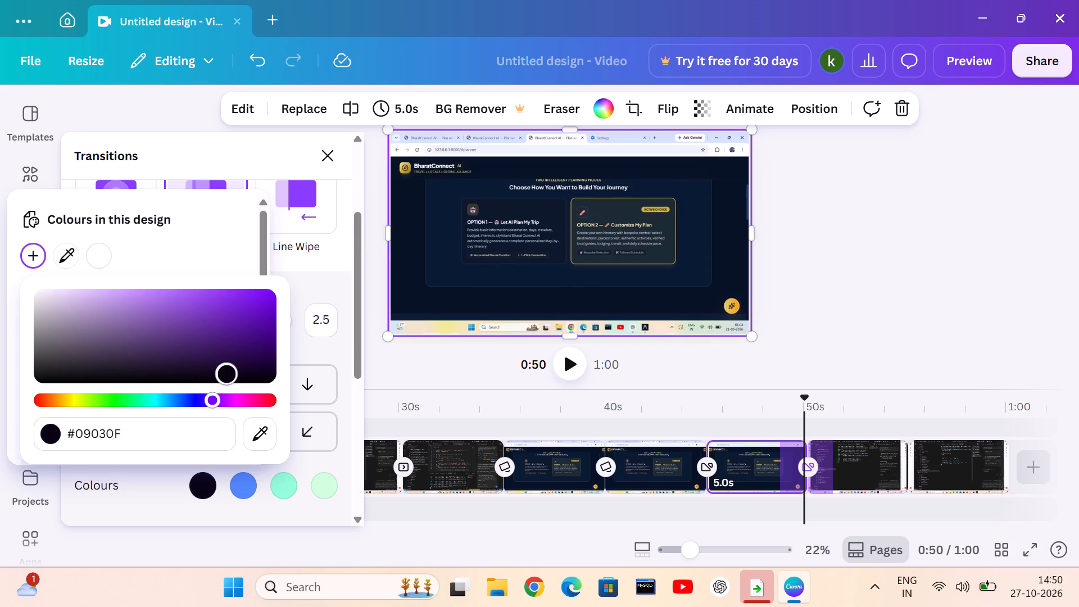
left_click_drag(229, 378, 242, 384)
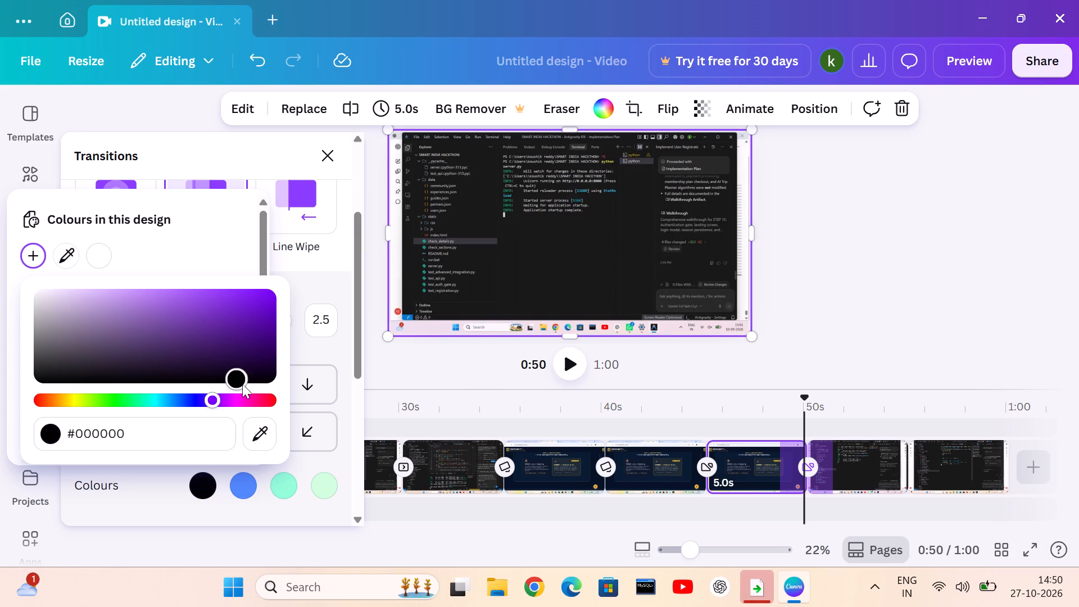
left_click_drag(242, 384, 267, 407)
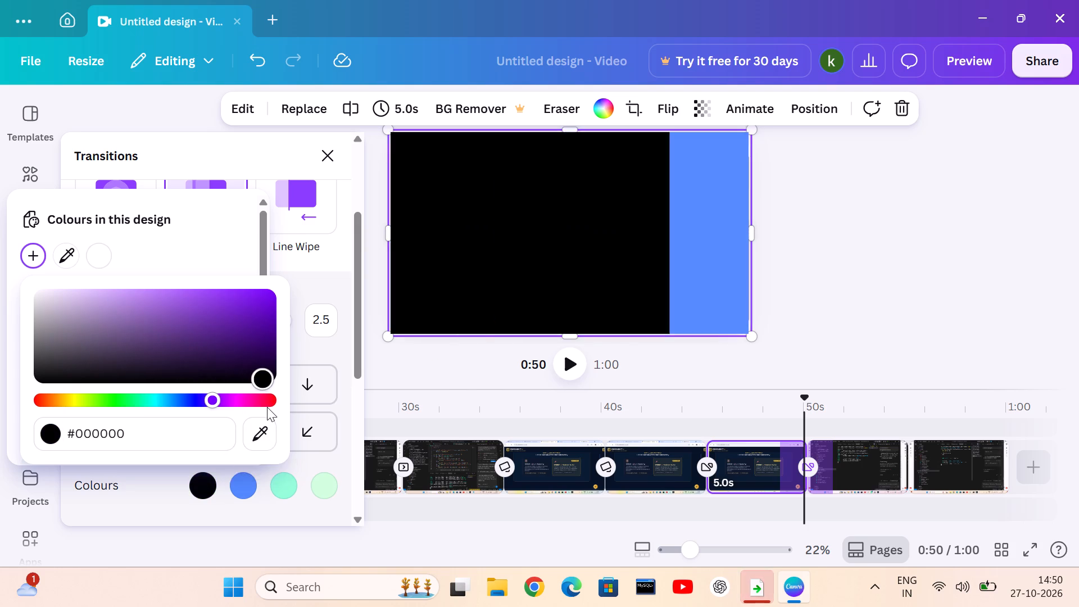
left_click_drag(267, 407, 276, 434)
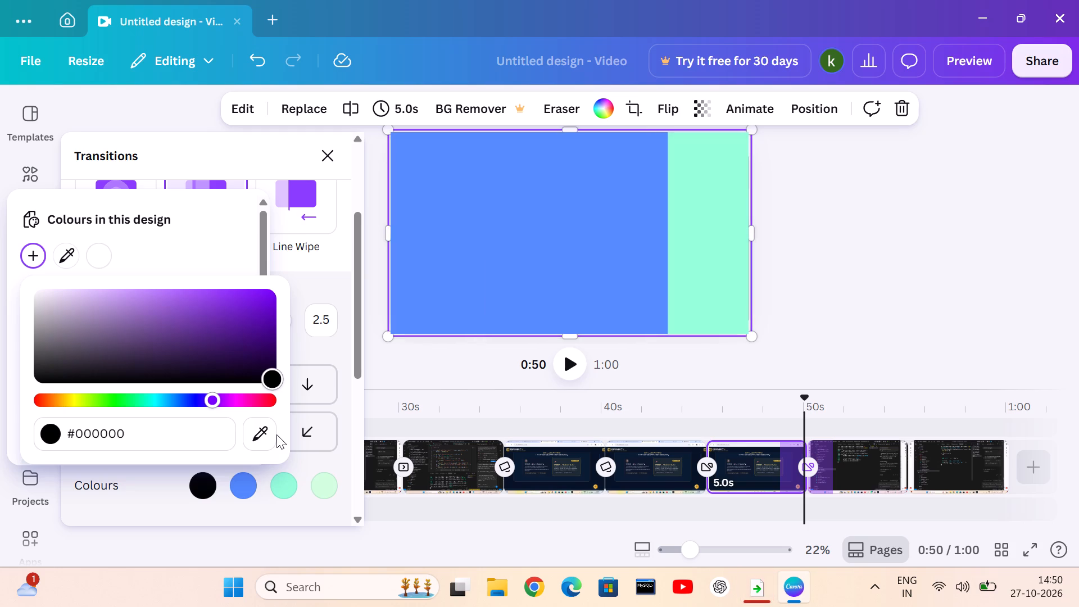
left_click_drag(276, 434, 273, 448)
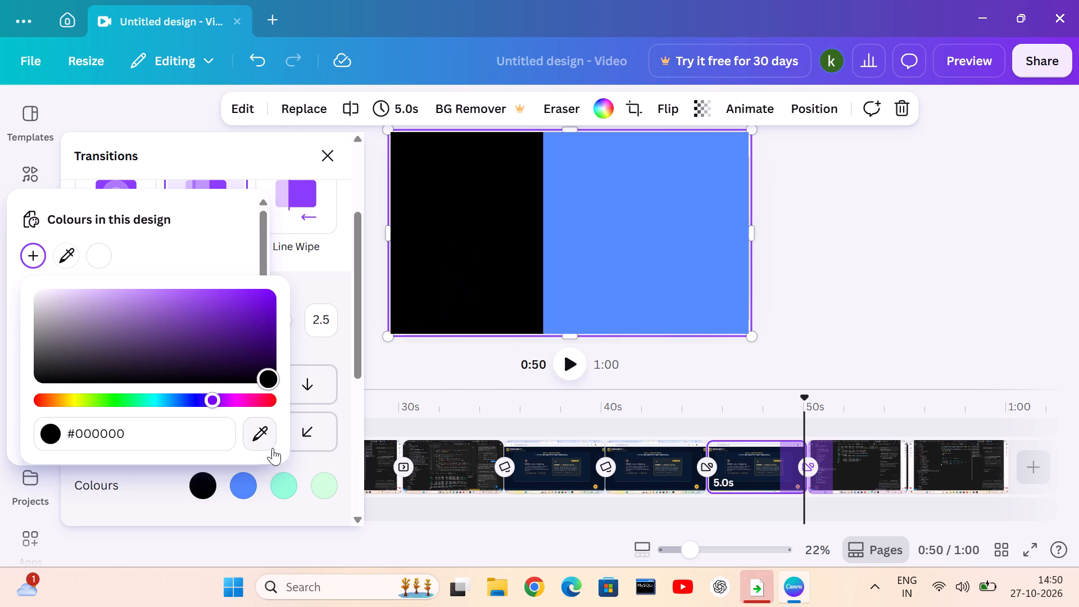
left_click_drag(273, 448, 273, 455)
Shift the hue of the first Colour Wipe colour from purple through pink and red to orange-red.
left_click(252, 392)
left_click(256, 395)
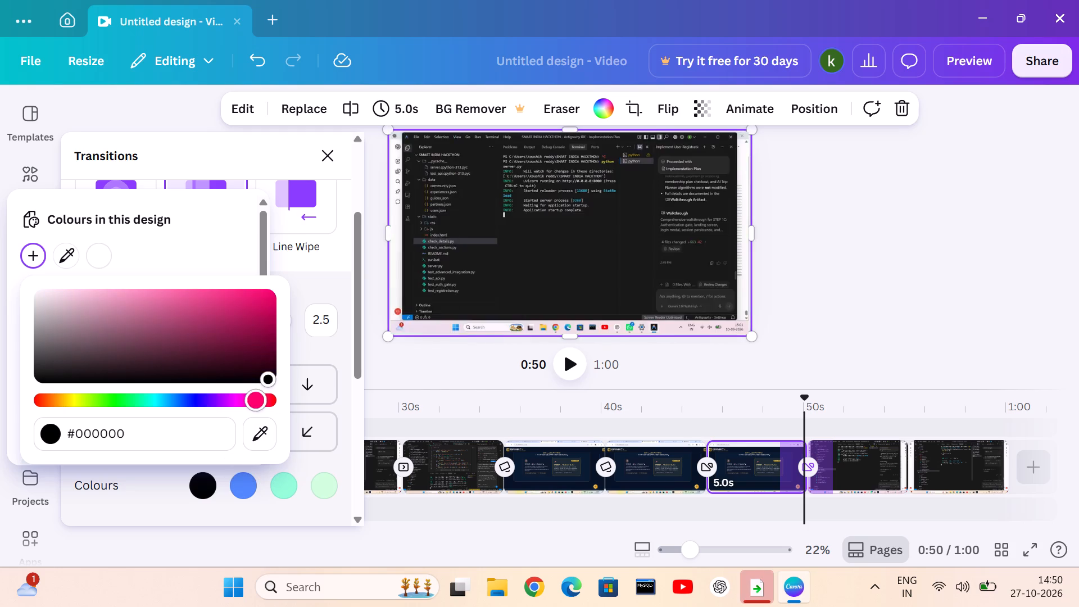
left_click_drag(260, 402, 266, 406)
left_click(243, 392)
left_click_drag(218, 387, 207, 389)
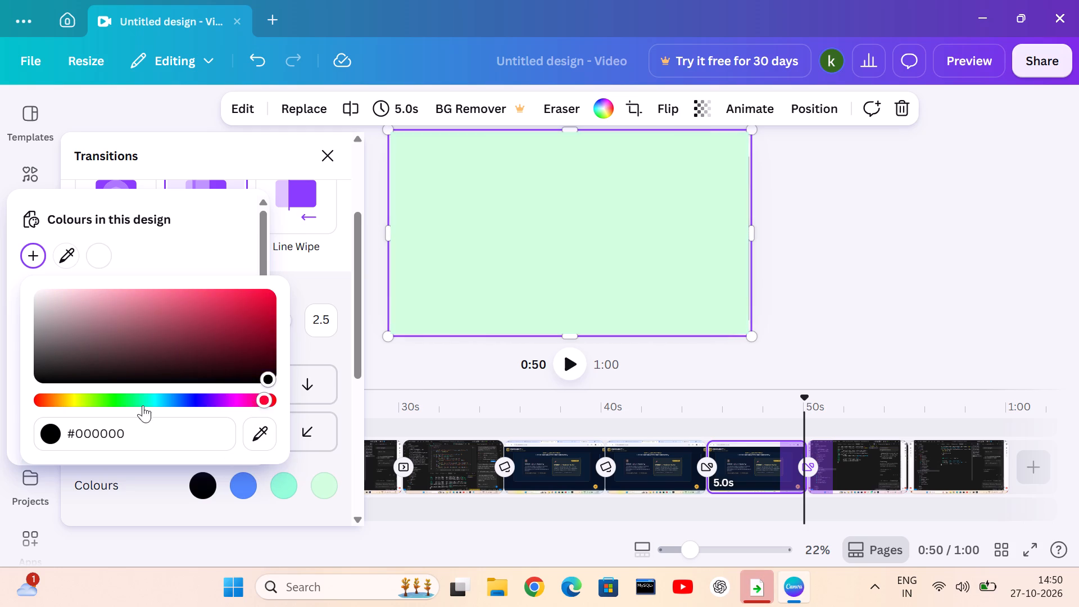
left_click(143, 405)
left_click(55, 407)
left_click(47, 403)
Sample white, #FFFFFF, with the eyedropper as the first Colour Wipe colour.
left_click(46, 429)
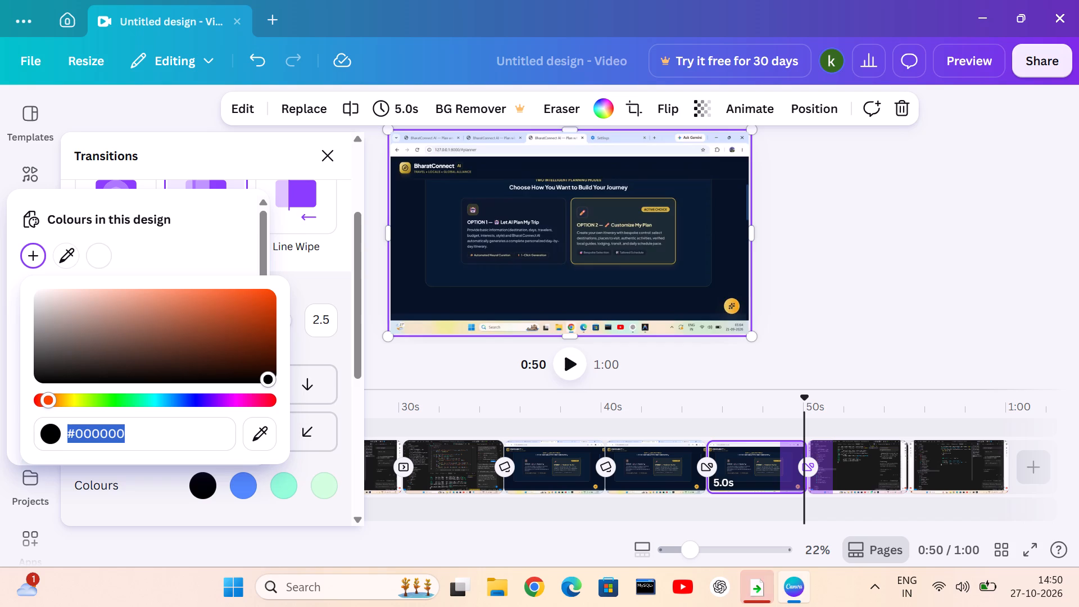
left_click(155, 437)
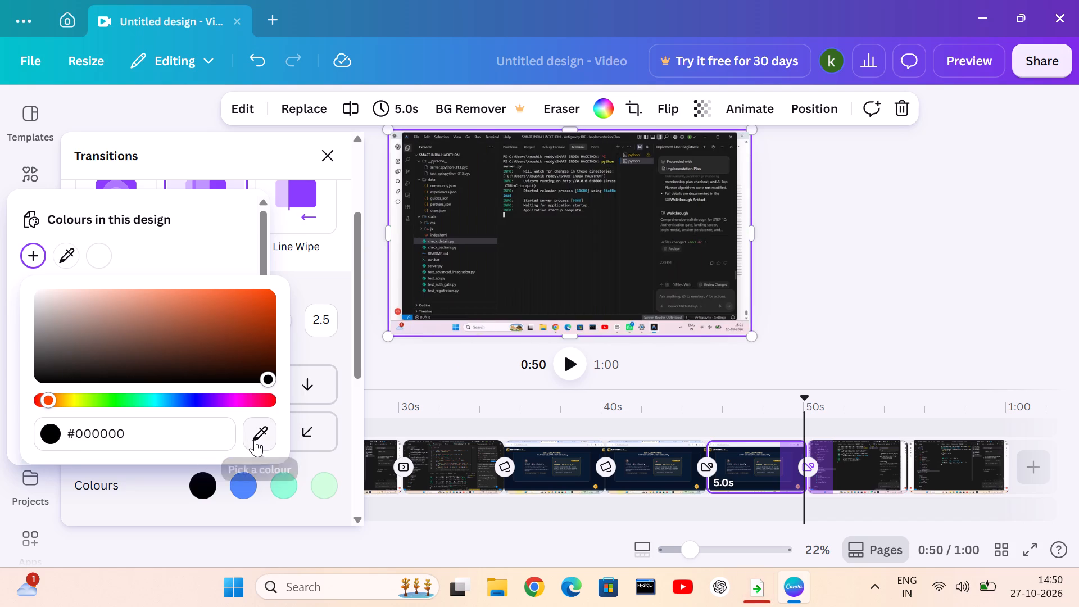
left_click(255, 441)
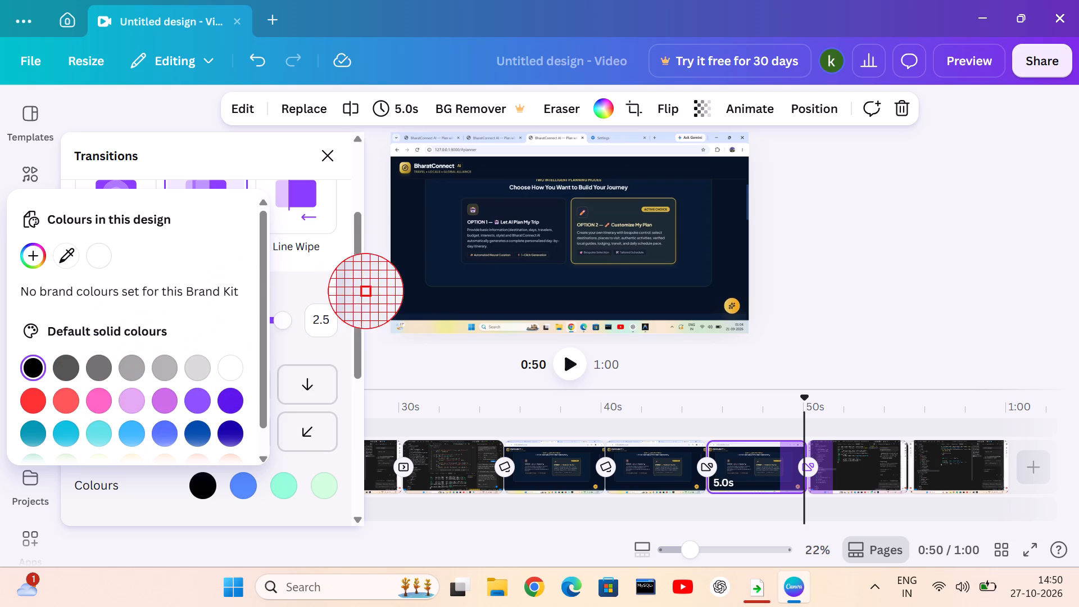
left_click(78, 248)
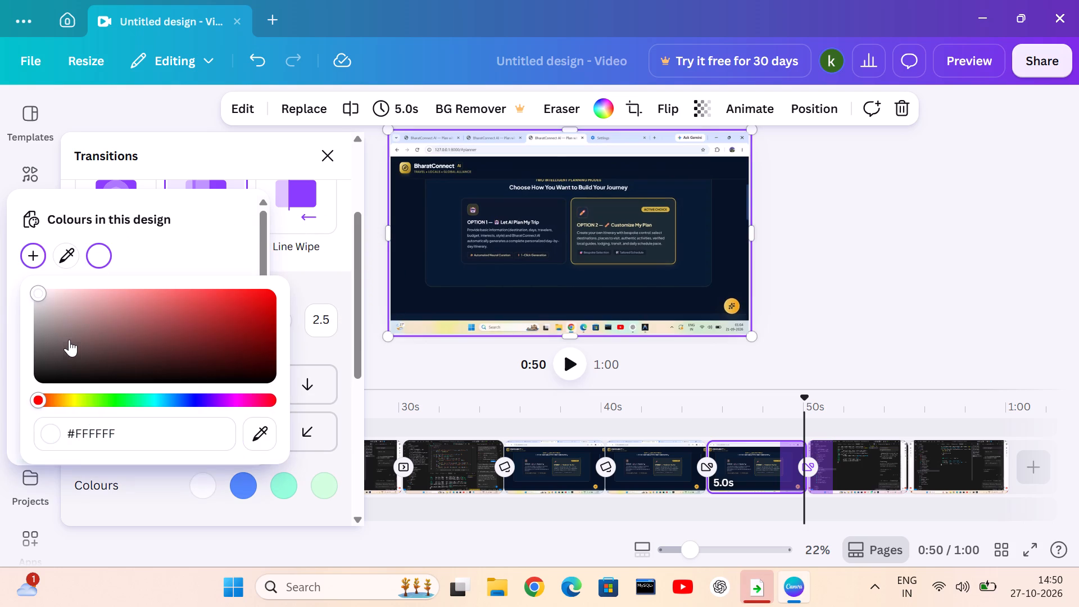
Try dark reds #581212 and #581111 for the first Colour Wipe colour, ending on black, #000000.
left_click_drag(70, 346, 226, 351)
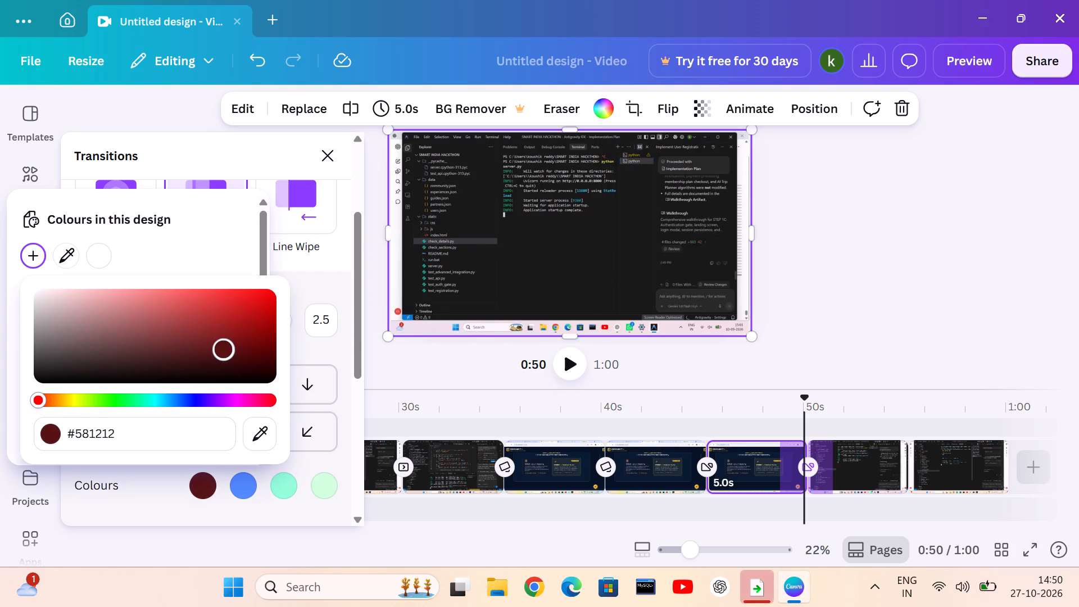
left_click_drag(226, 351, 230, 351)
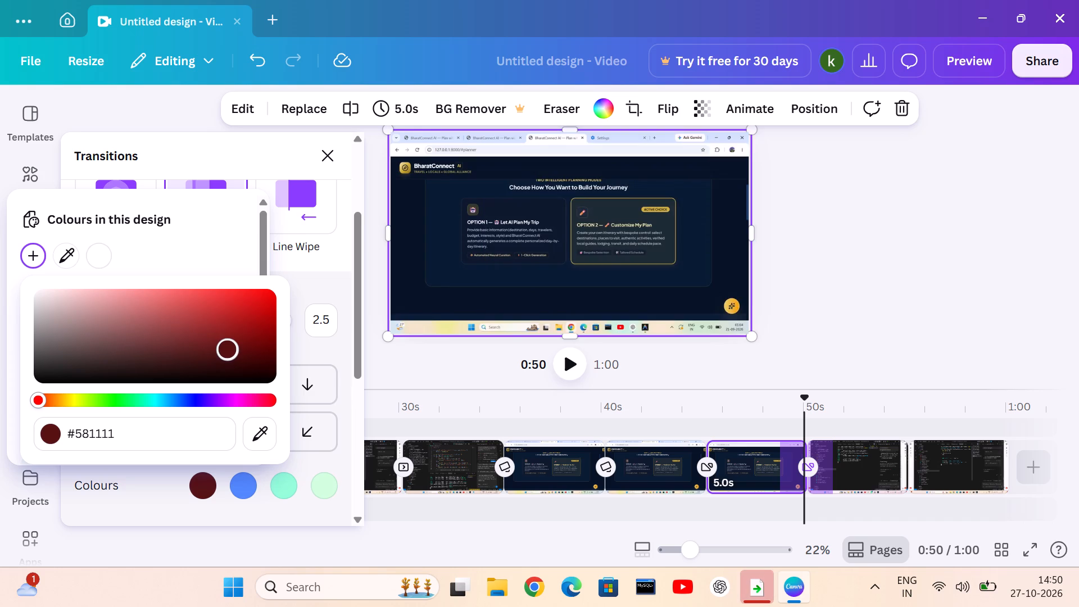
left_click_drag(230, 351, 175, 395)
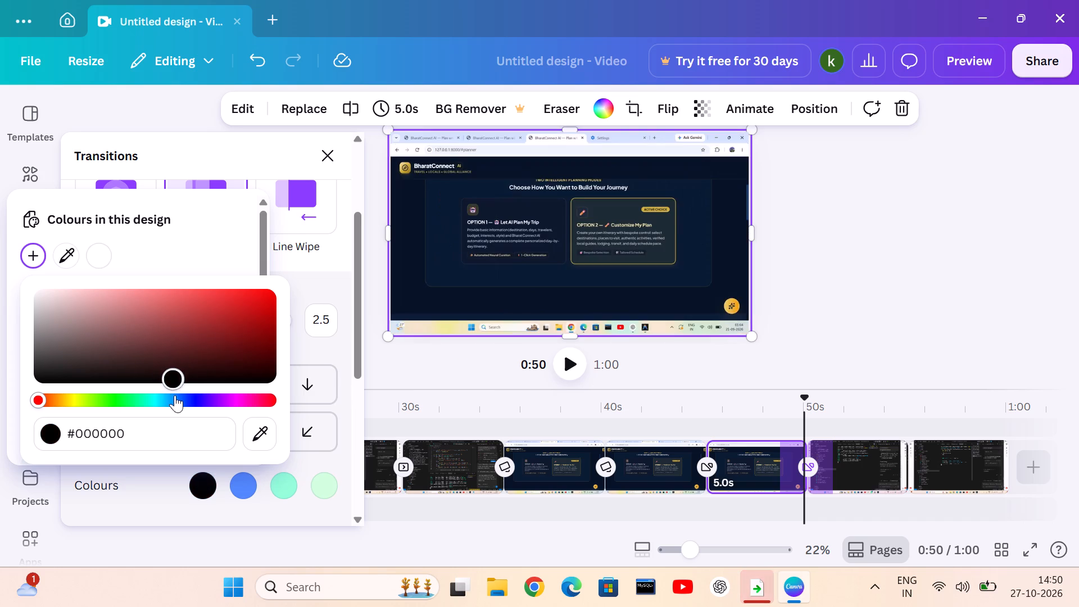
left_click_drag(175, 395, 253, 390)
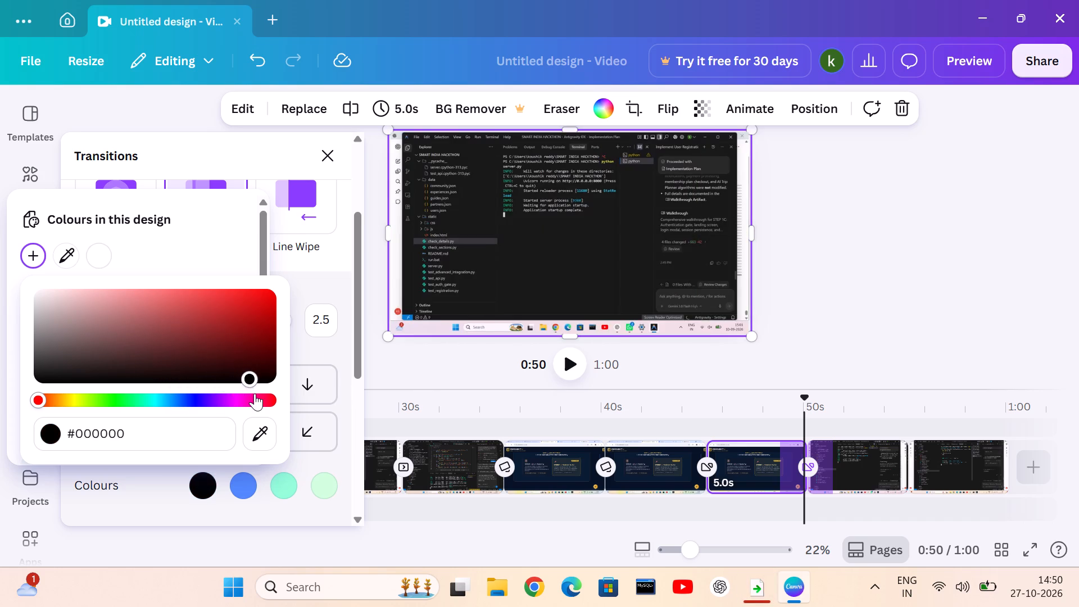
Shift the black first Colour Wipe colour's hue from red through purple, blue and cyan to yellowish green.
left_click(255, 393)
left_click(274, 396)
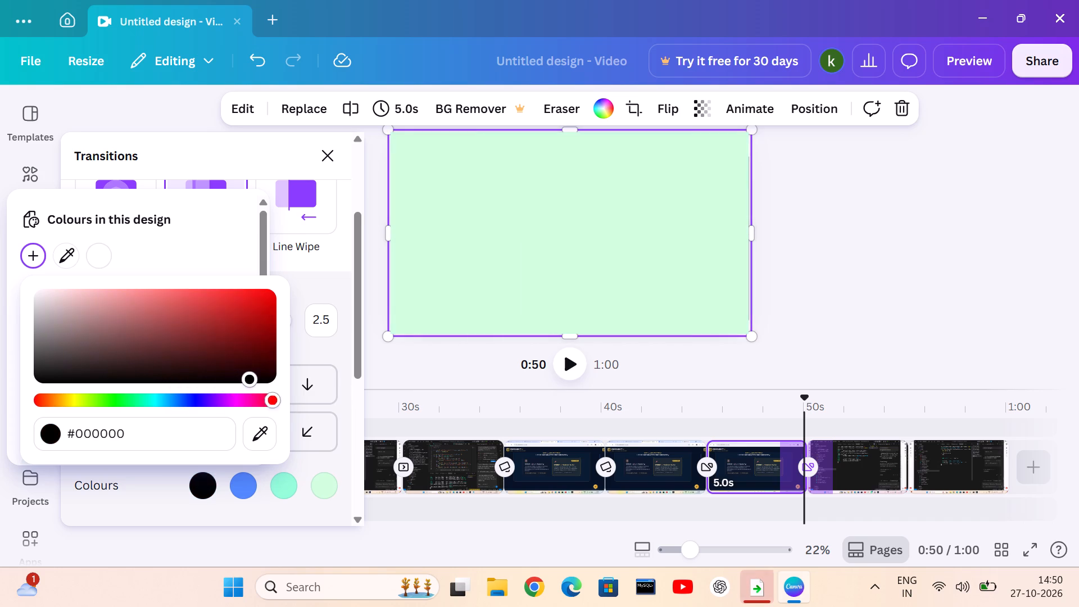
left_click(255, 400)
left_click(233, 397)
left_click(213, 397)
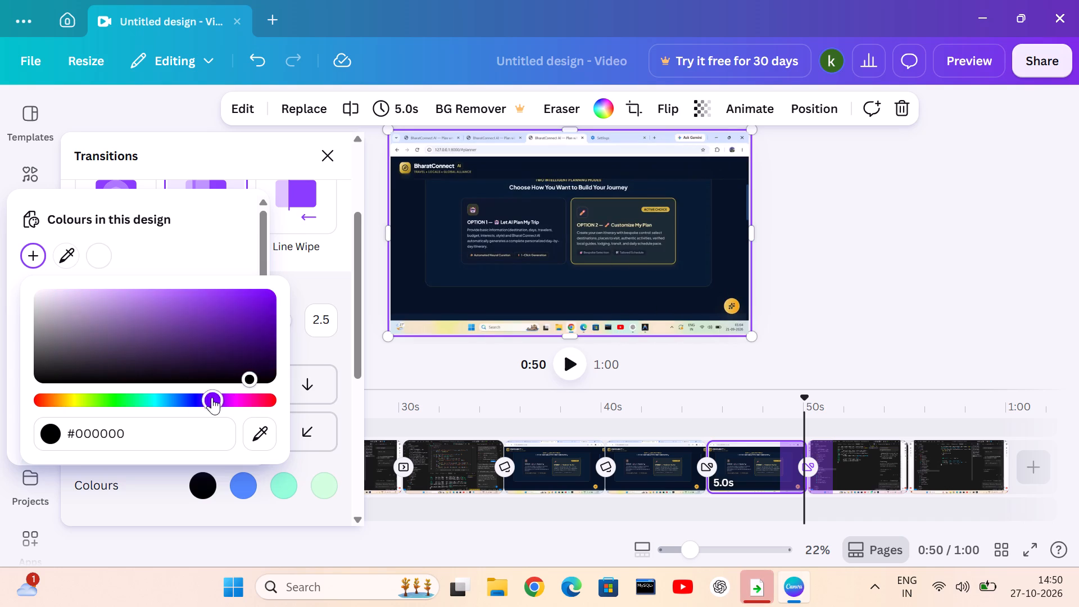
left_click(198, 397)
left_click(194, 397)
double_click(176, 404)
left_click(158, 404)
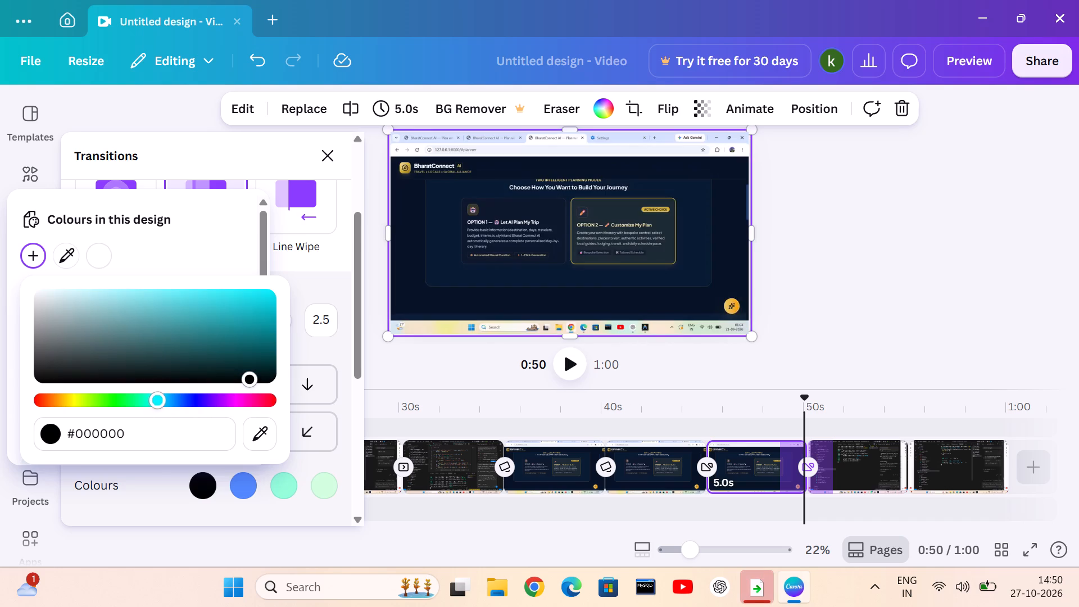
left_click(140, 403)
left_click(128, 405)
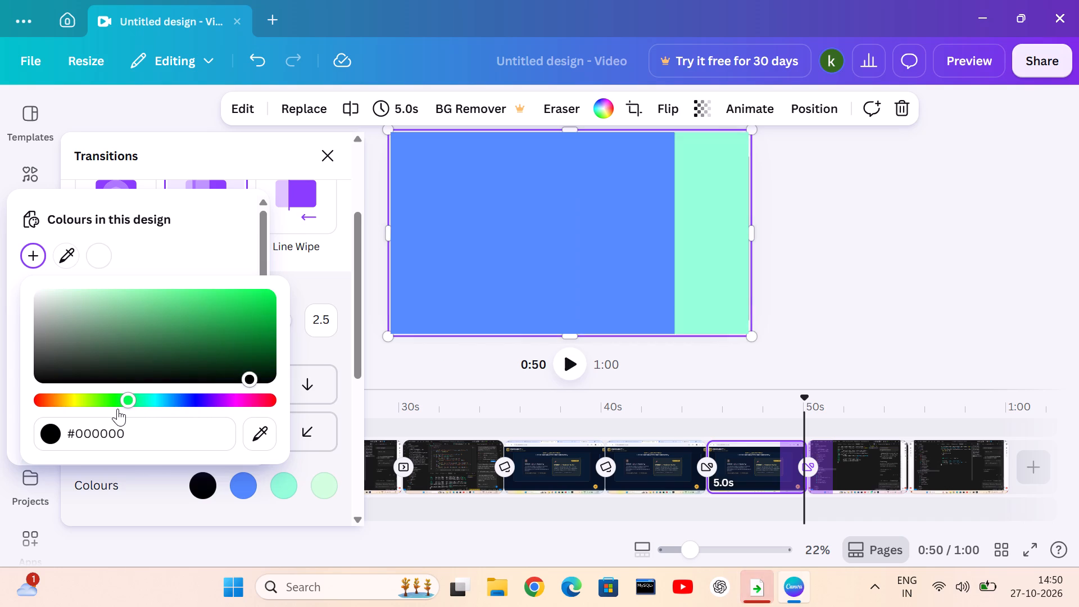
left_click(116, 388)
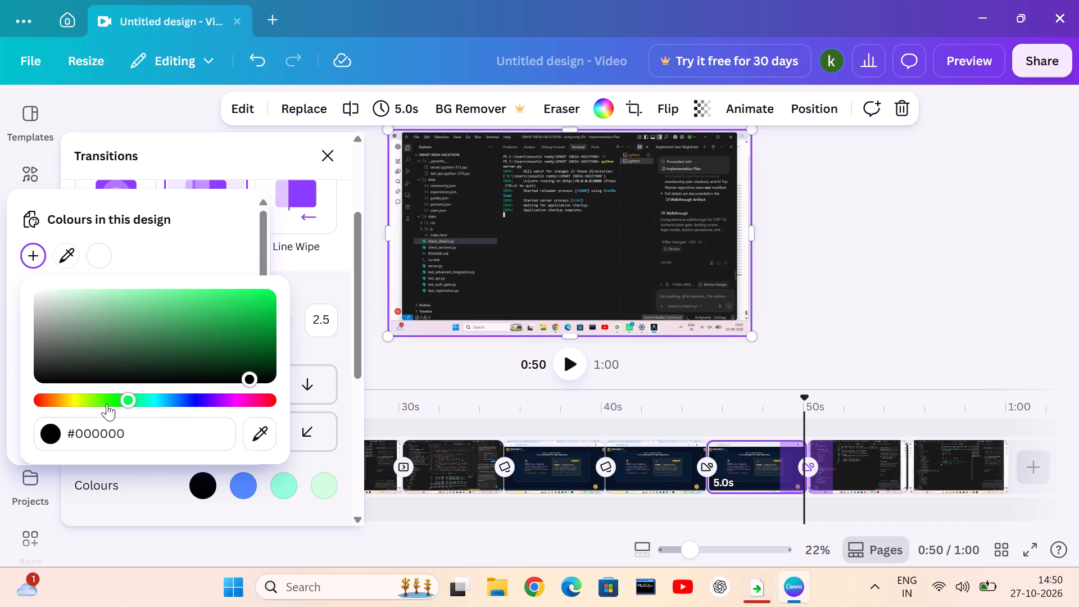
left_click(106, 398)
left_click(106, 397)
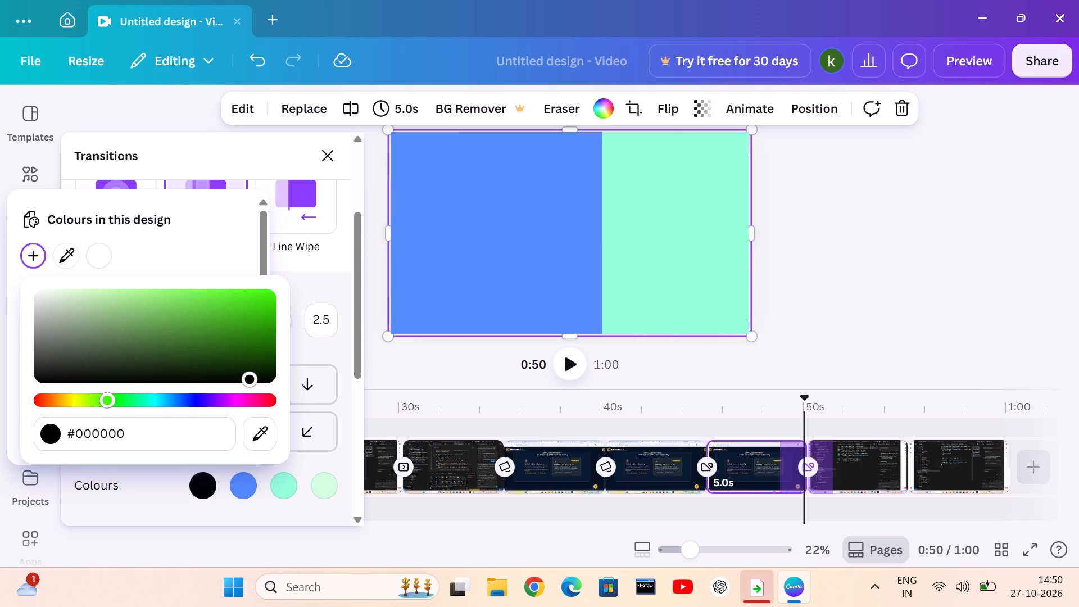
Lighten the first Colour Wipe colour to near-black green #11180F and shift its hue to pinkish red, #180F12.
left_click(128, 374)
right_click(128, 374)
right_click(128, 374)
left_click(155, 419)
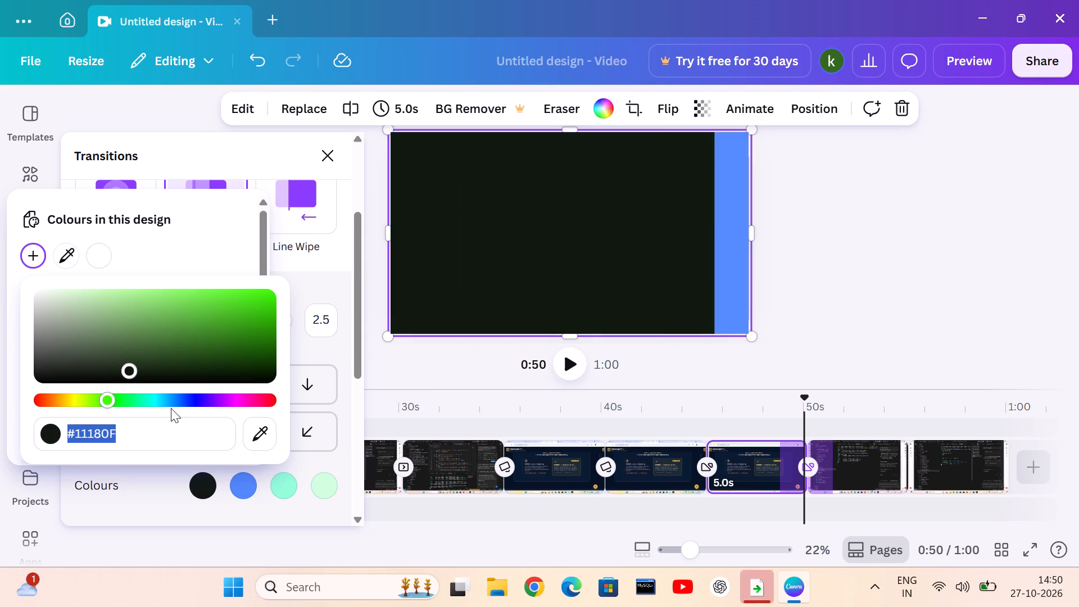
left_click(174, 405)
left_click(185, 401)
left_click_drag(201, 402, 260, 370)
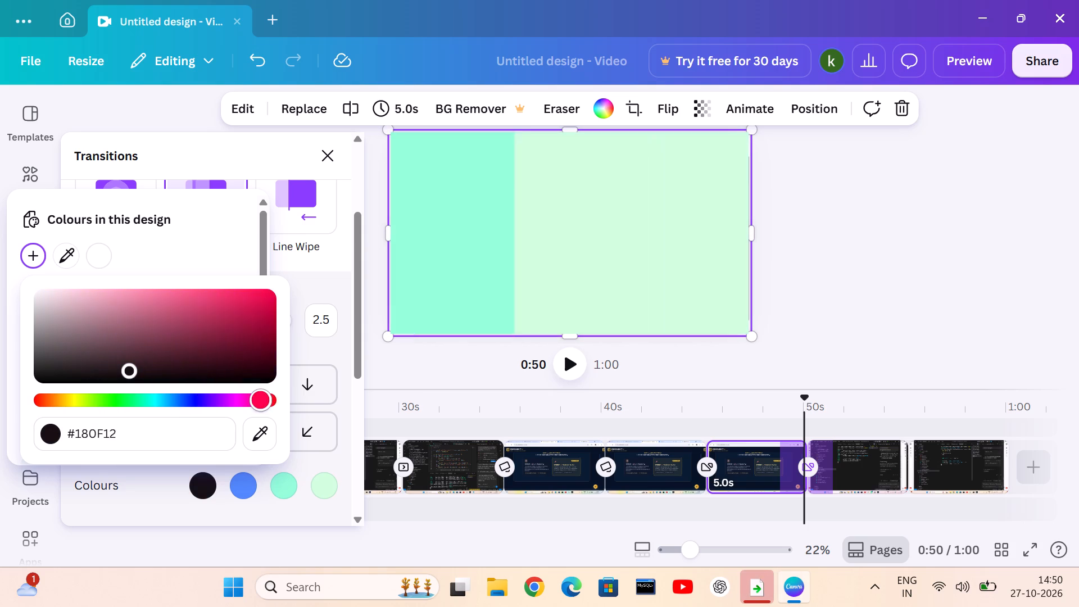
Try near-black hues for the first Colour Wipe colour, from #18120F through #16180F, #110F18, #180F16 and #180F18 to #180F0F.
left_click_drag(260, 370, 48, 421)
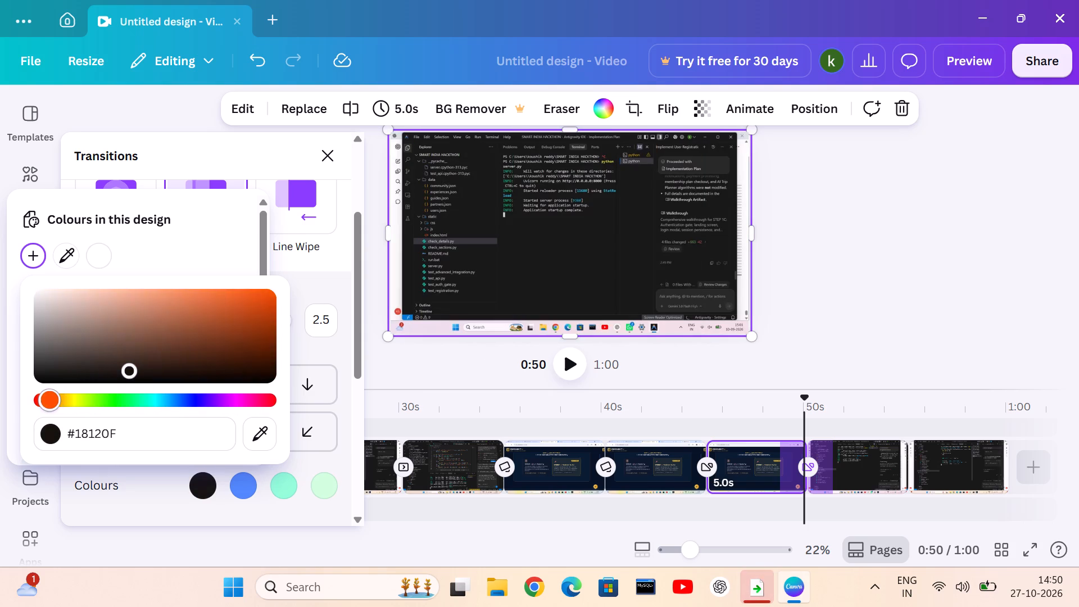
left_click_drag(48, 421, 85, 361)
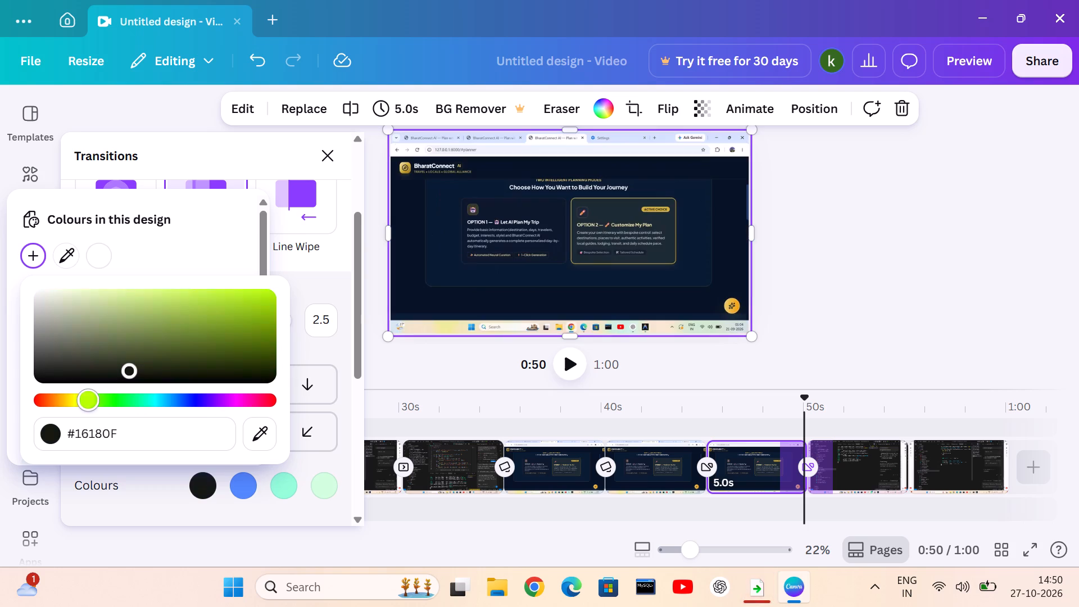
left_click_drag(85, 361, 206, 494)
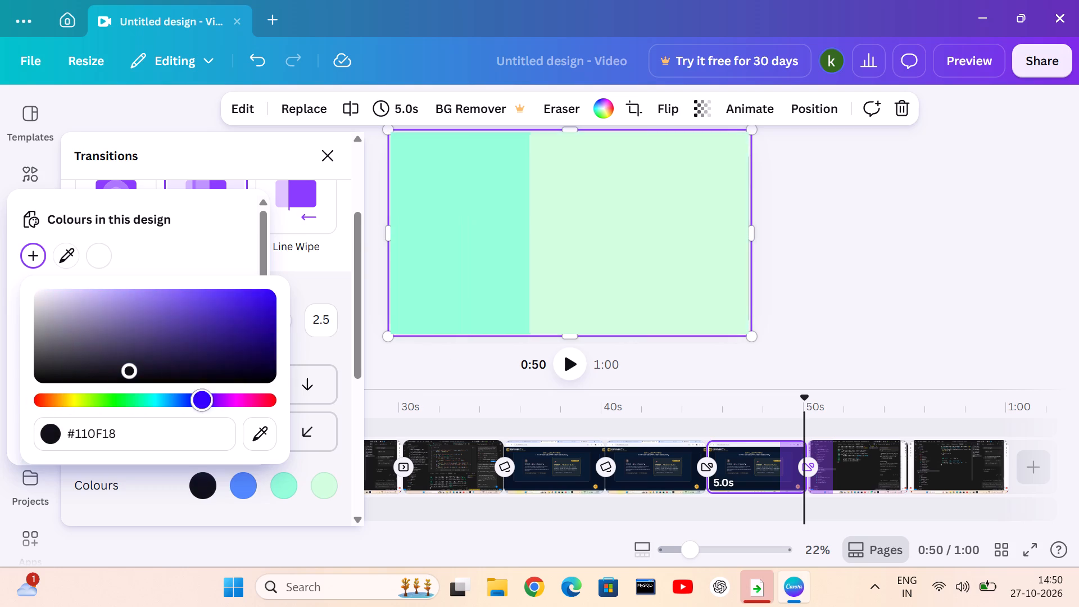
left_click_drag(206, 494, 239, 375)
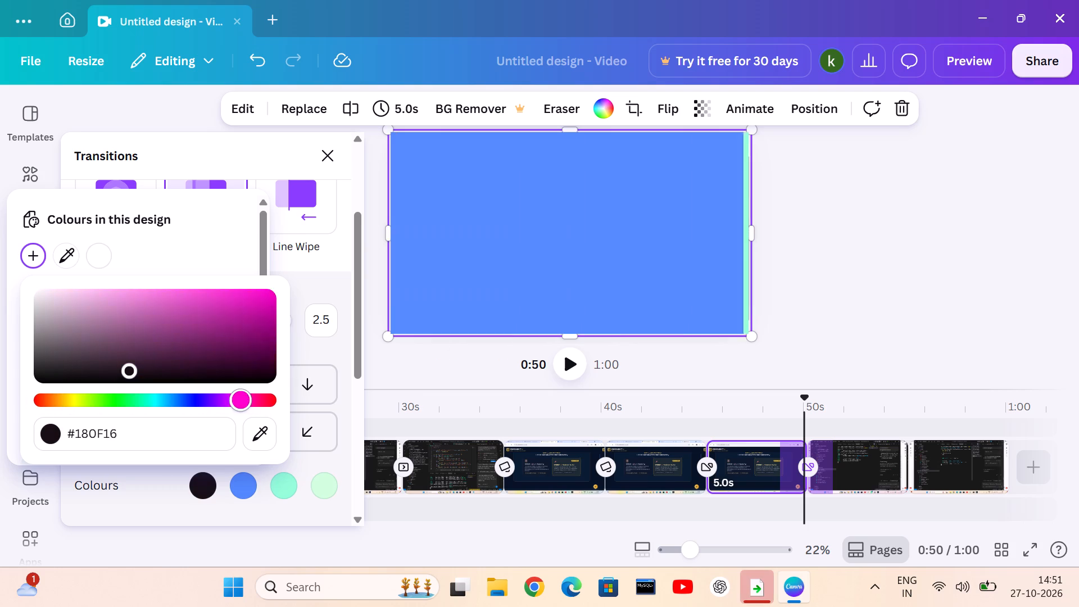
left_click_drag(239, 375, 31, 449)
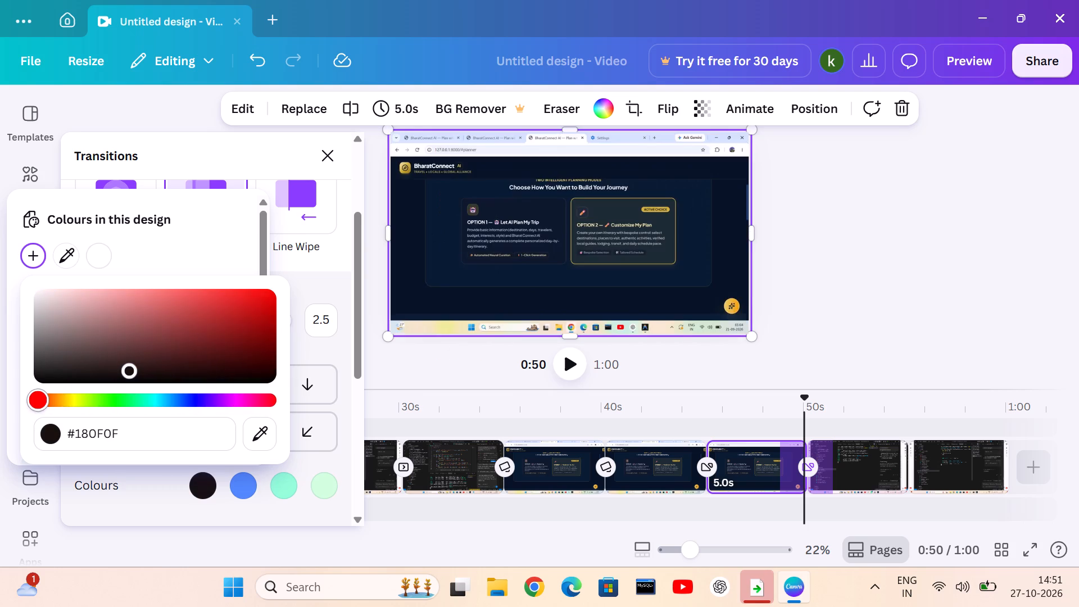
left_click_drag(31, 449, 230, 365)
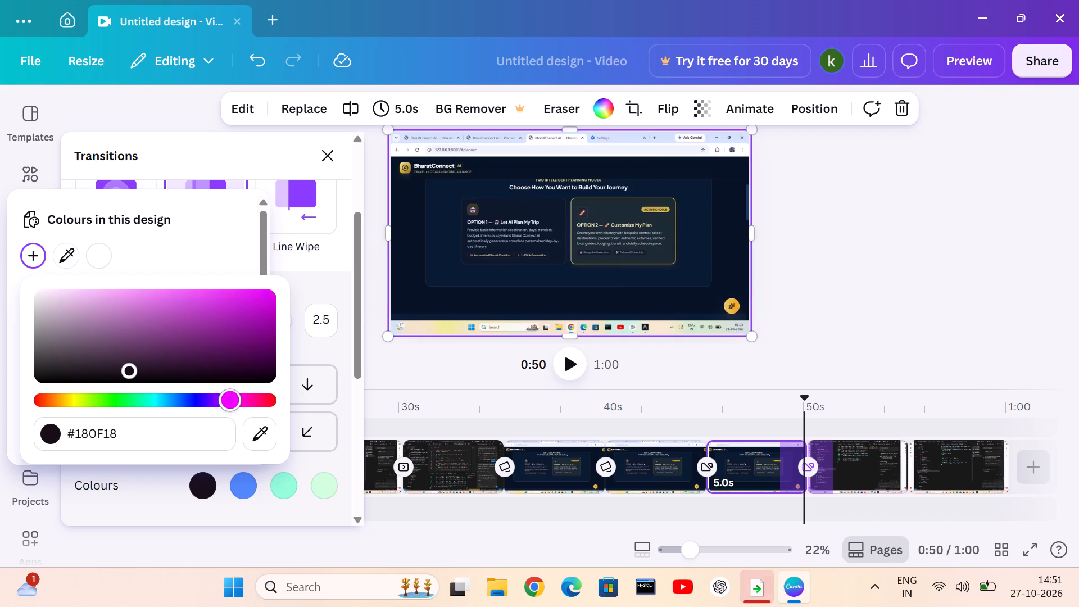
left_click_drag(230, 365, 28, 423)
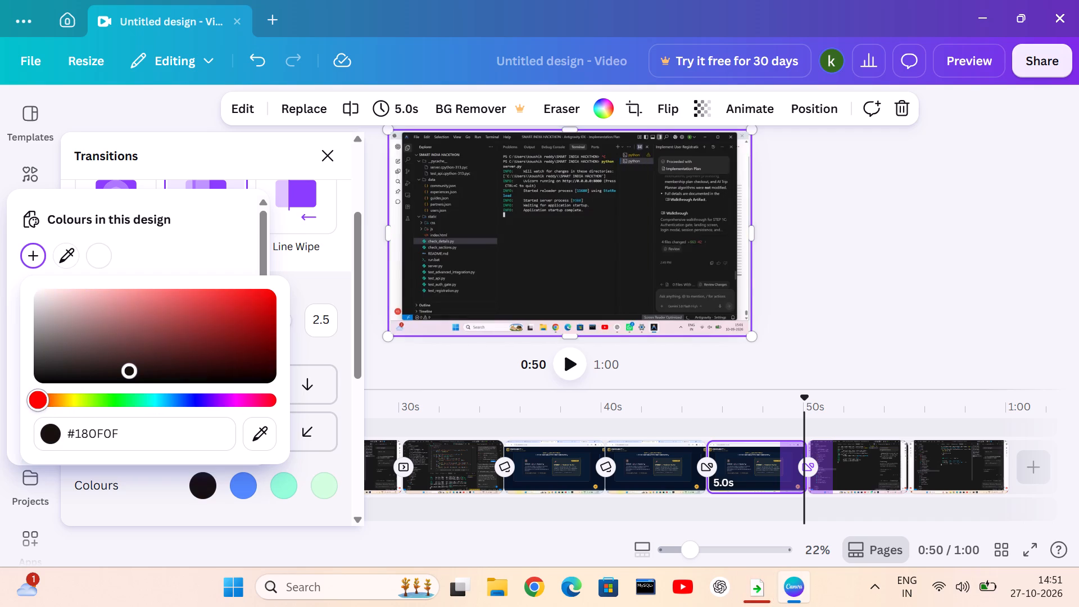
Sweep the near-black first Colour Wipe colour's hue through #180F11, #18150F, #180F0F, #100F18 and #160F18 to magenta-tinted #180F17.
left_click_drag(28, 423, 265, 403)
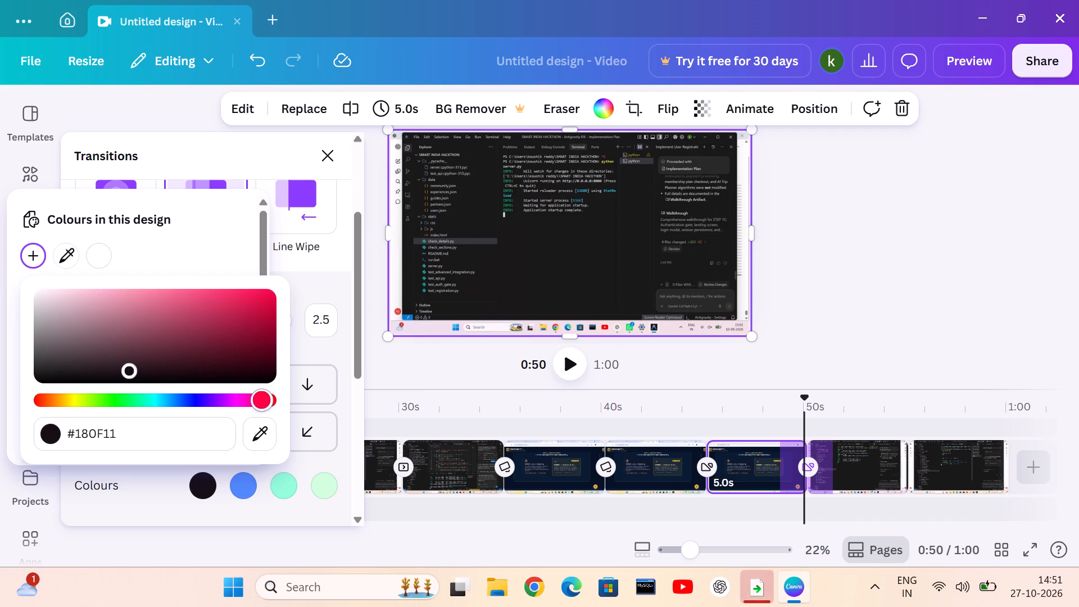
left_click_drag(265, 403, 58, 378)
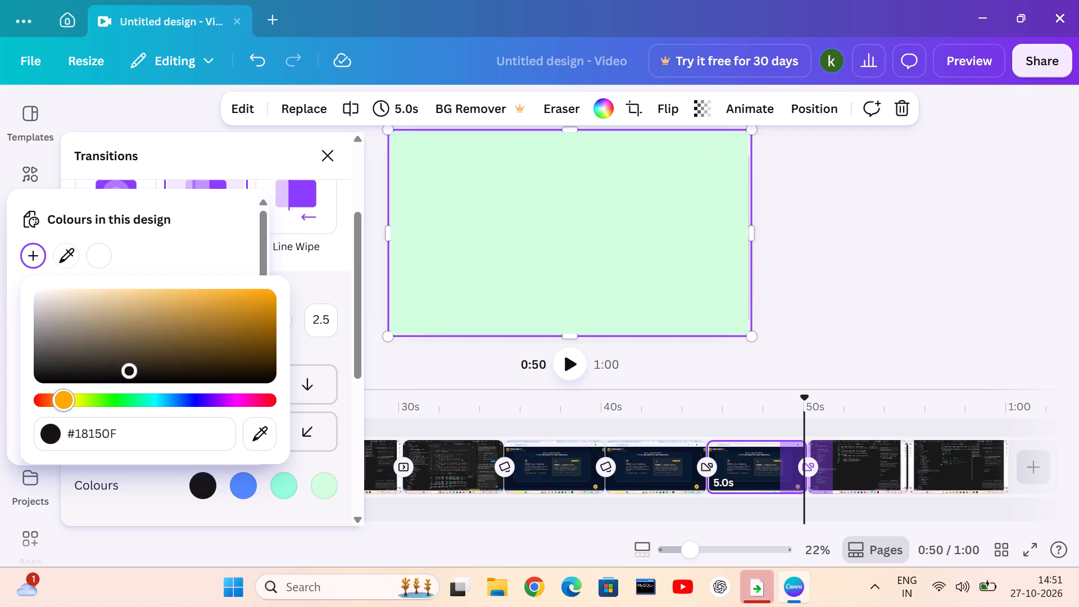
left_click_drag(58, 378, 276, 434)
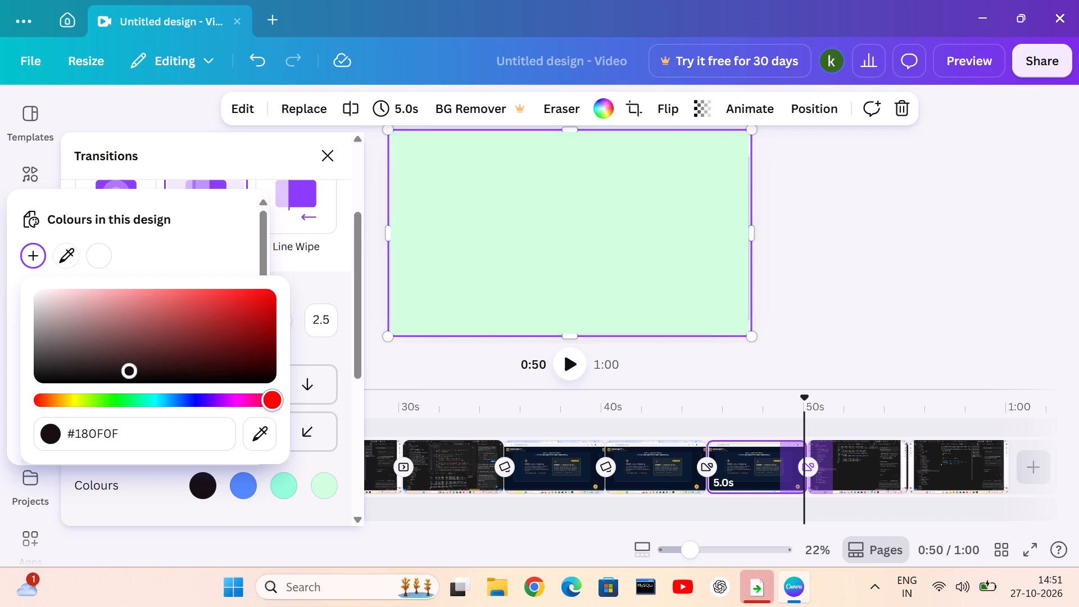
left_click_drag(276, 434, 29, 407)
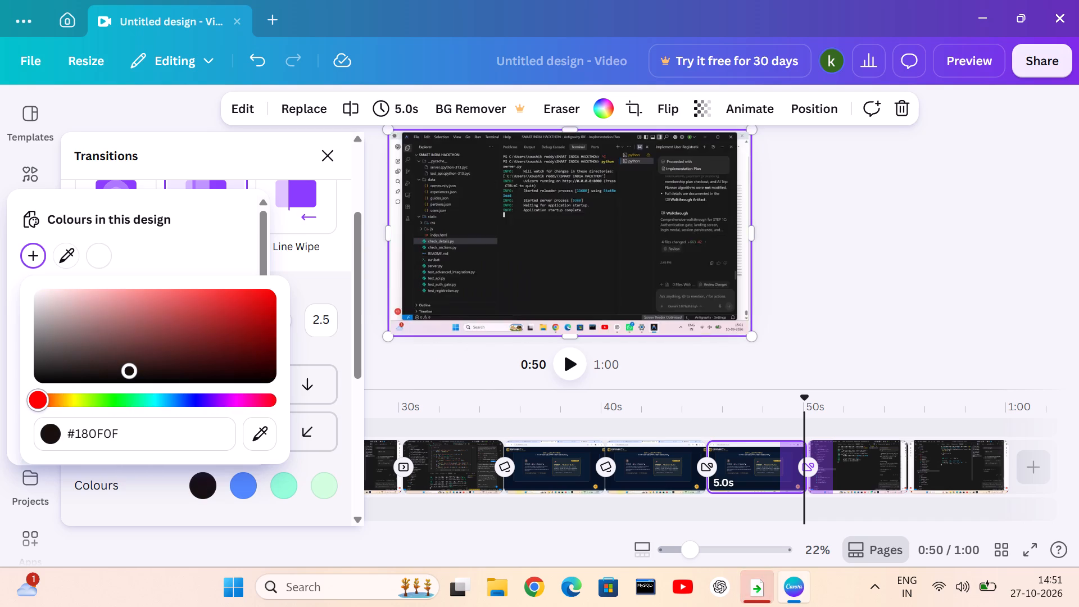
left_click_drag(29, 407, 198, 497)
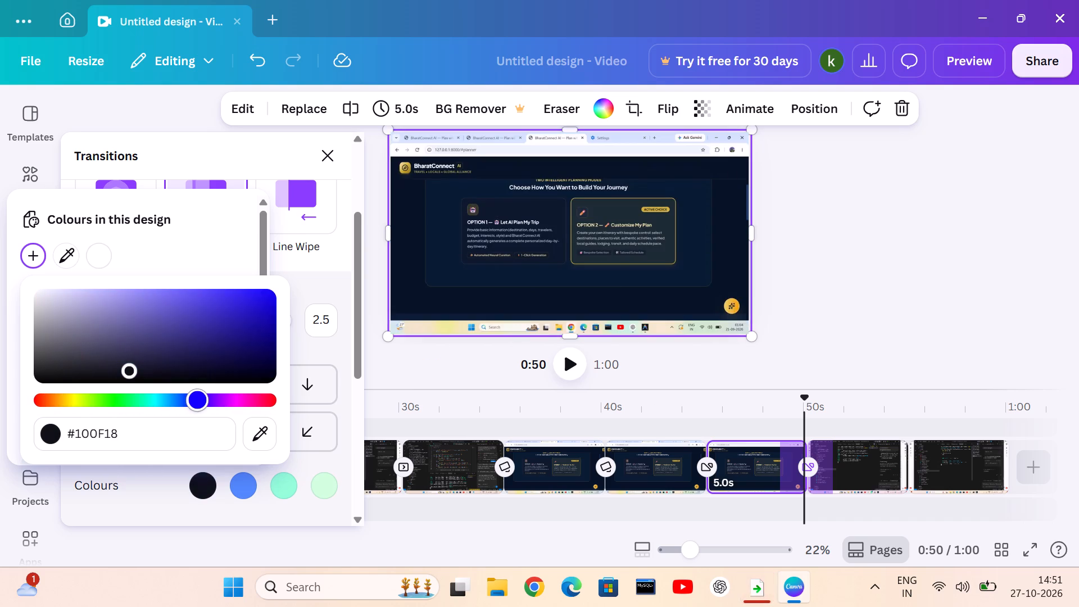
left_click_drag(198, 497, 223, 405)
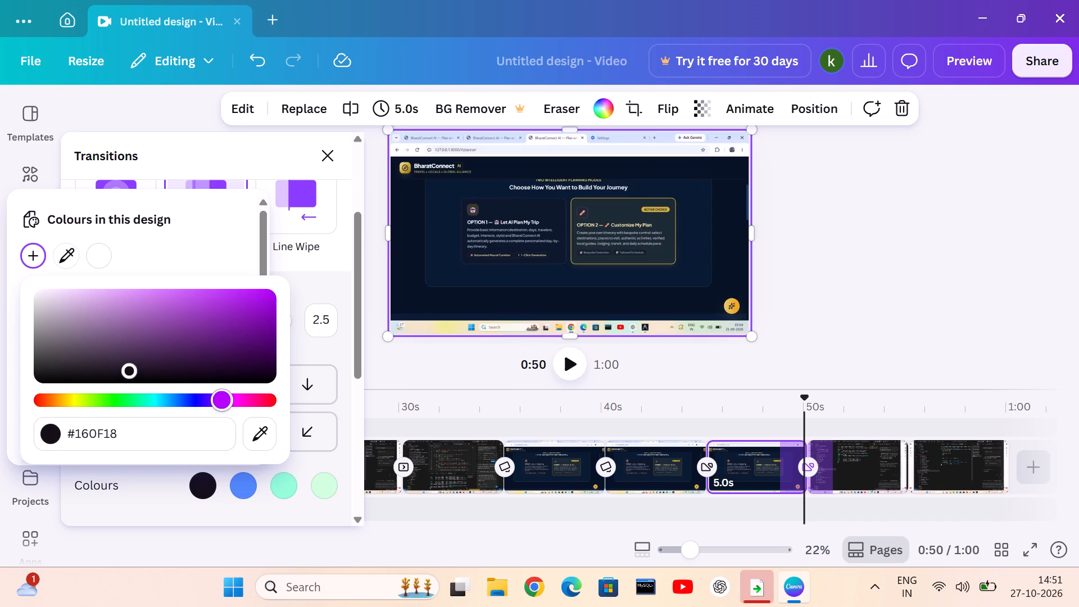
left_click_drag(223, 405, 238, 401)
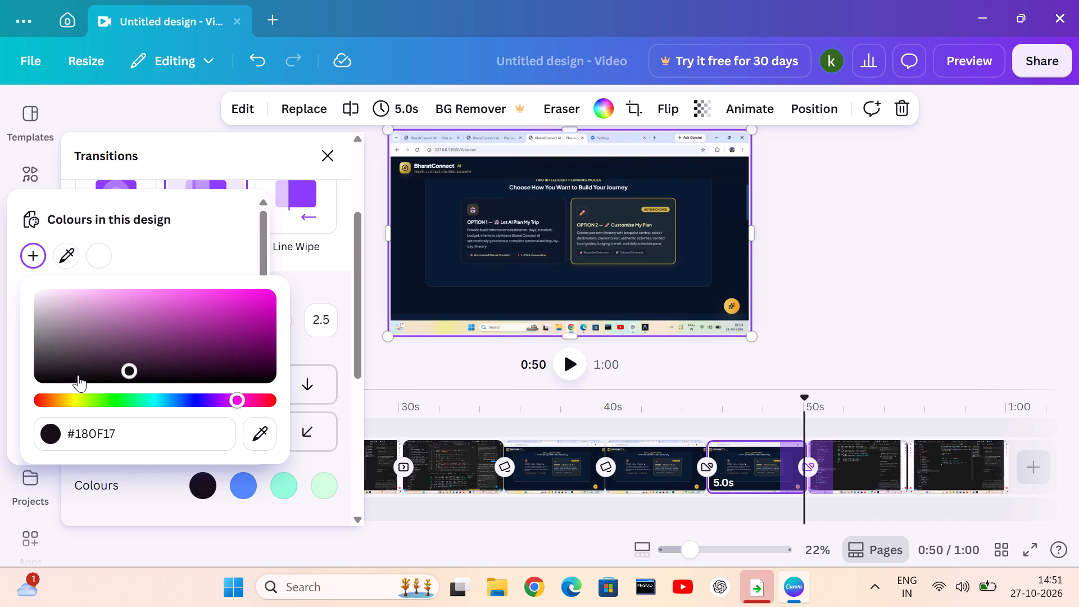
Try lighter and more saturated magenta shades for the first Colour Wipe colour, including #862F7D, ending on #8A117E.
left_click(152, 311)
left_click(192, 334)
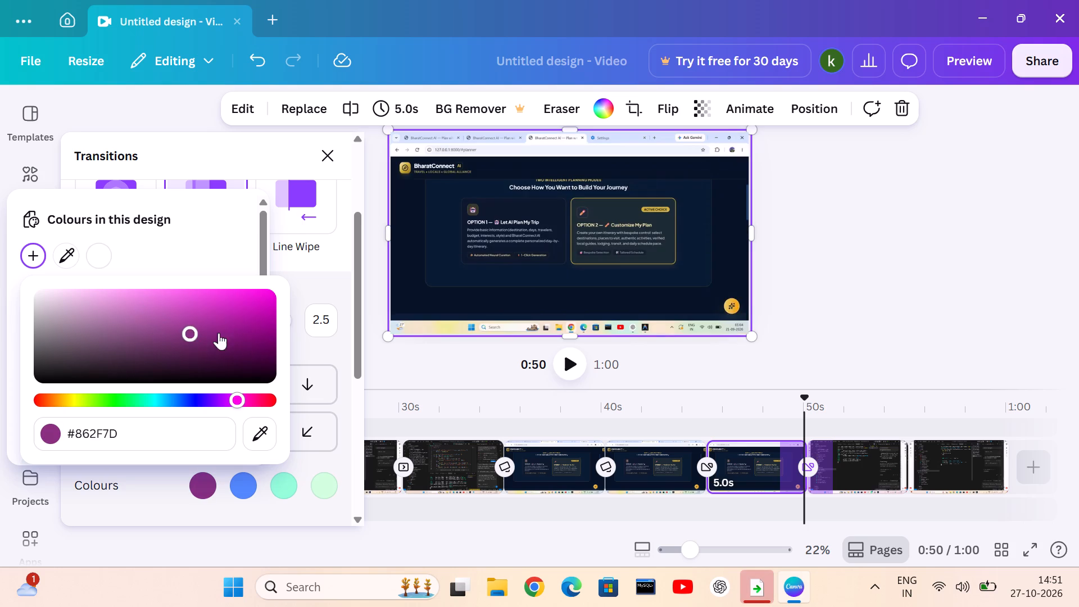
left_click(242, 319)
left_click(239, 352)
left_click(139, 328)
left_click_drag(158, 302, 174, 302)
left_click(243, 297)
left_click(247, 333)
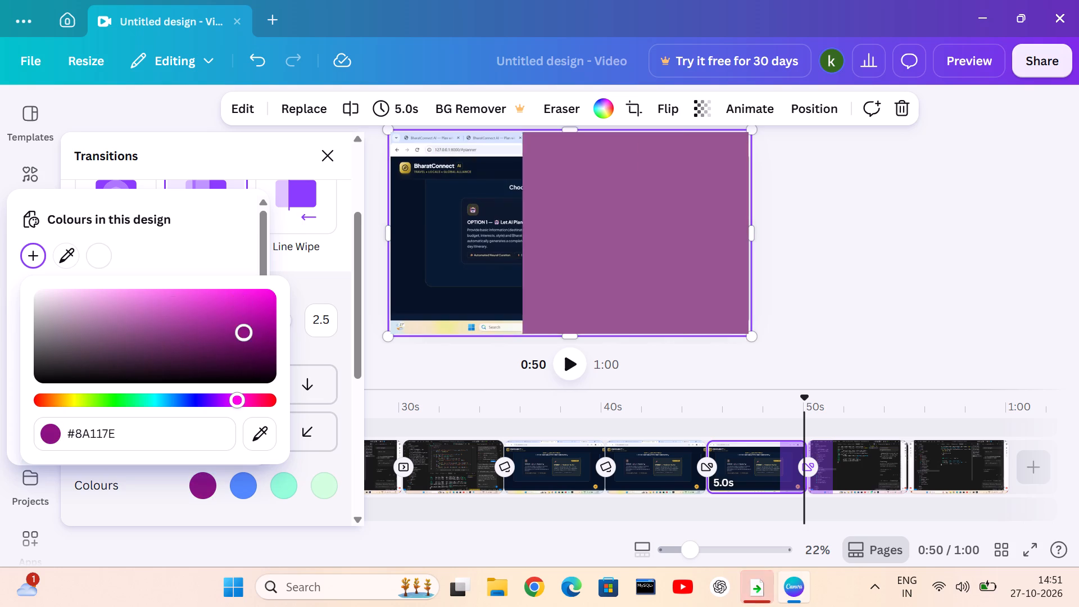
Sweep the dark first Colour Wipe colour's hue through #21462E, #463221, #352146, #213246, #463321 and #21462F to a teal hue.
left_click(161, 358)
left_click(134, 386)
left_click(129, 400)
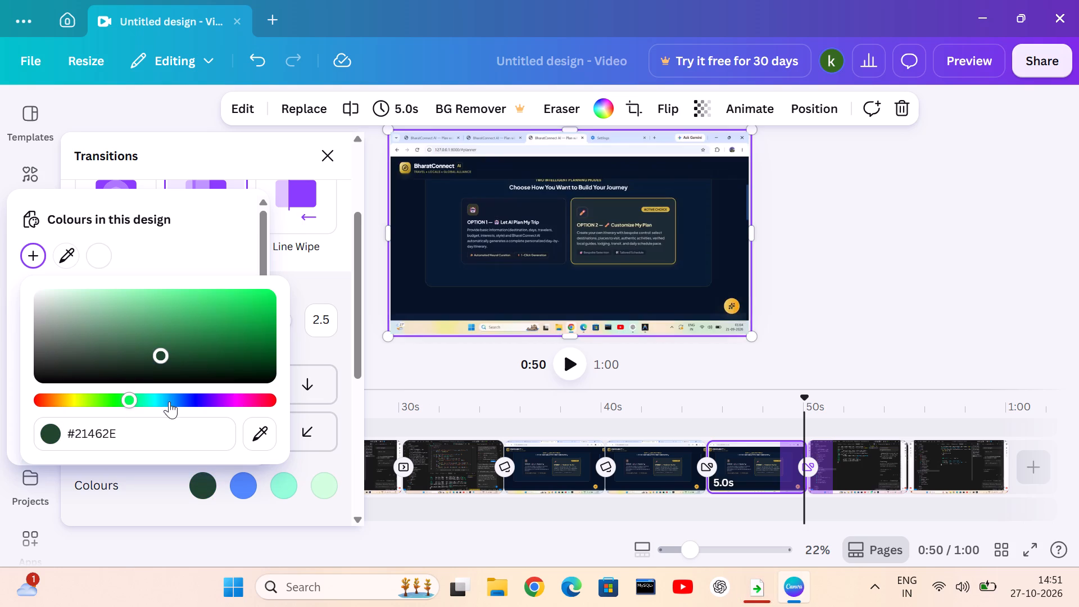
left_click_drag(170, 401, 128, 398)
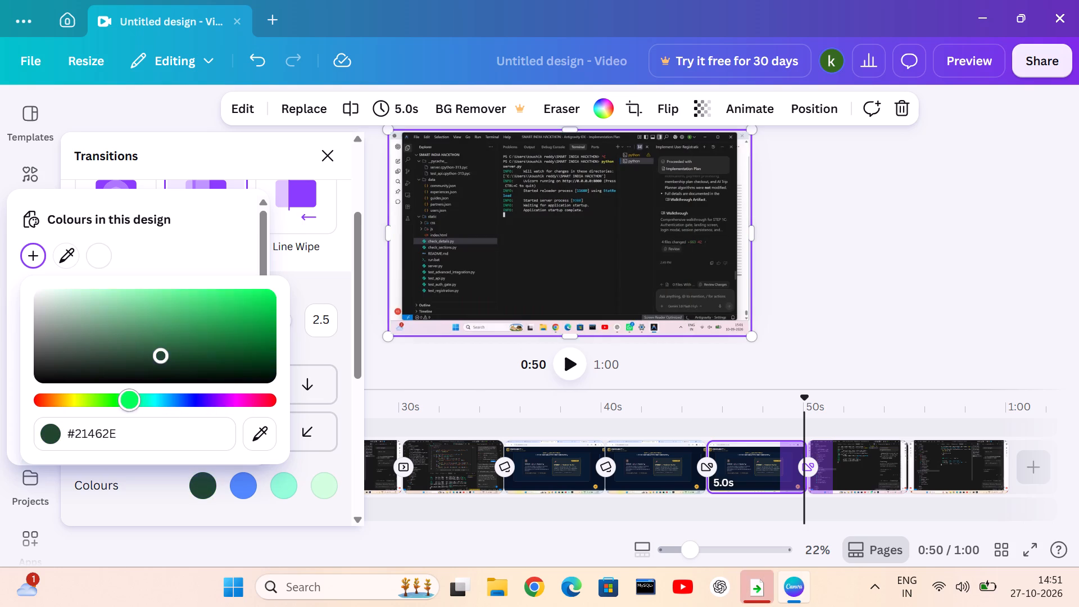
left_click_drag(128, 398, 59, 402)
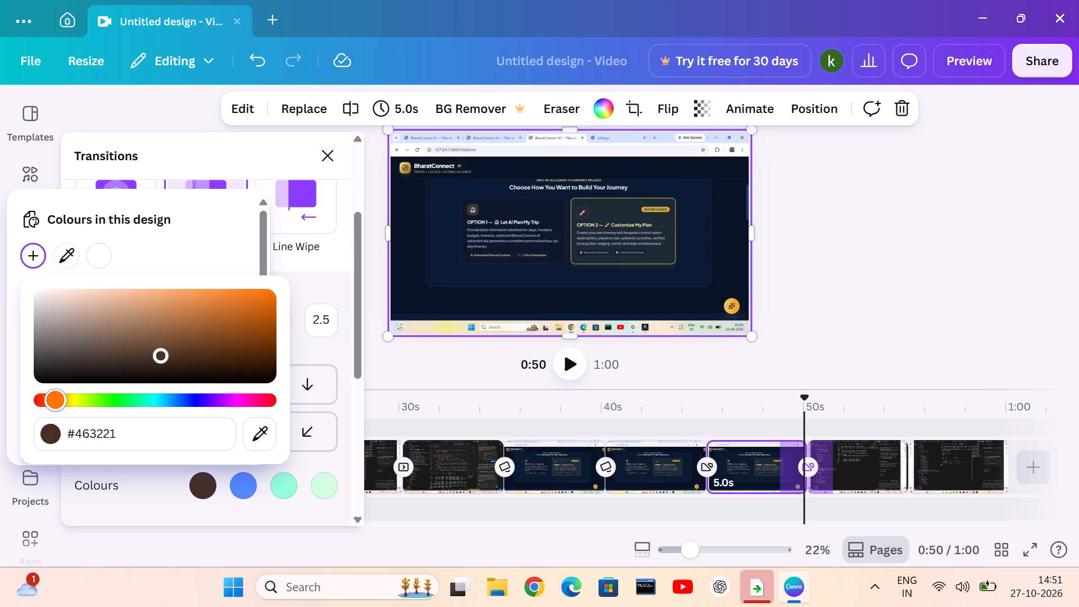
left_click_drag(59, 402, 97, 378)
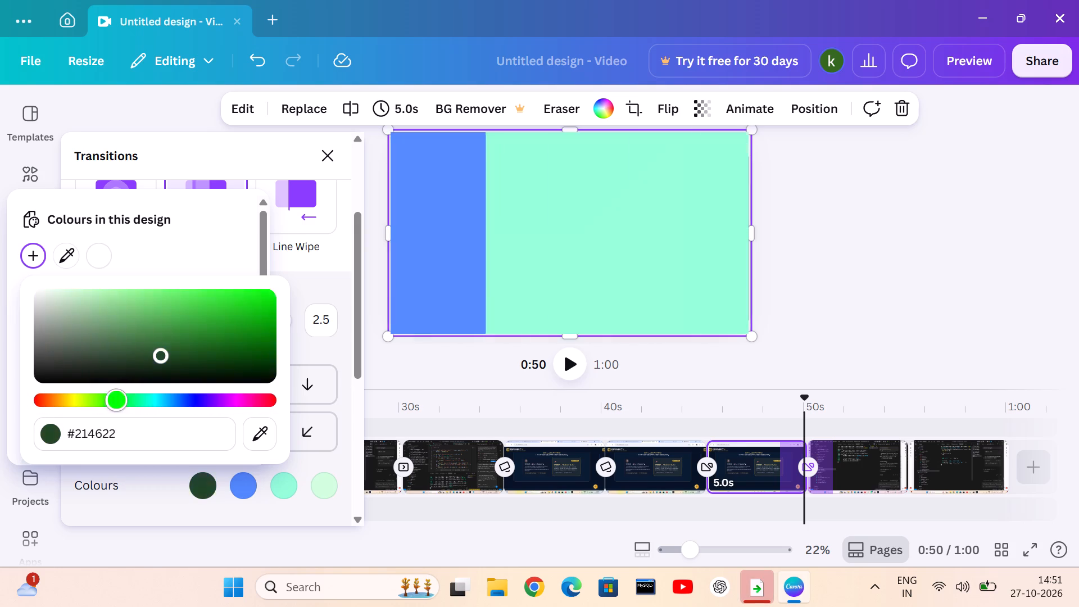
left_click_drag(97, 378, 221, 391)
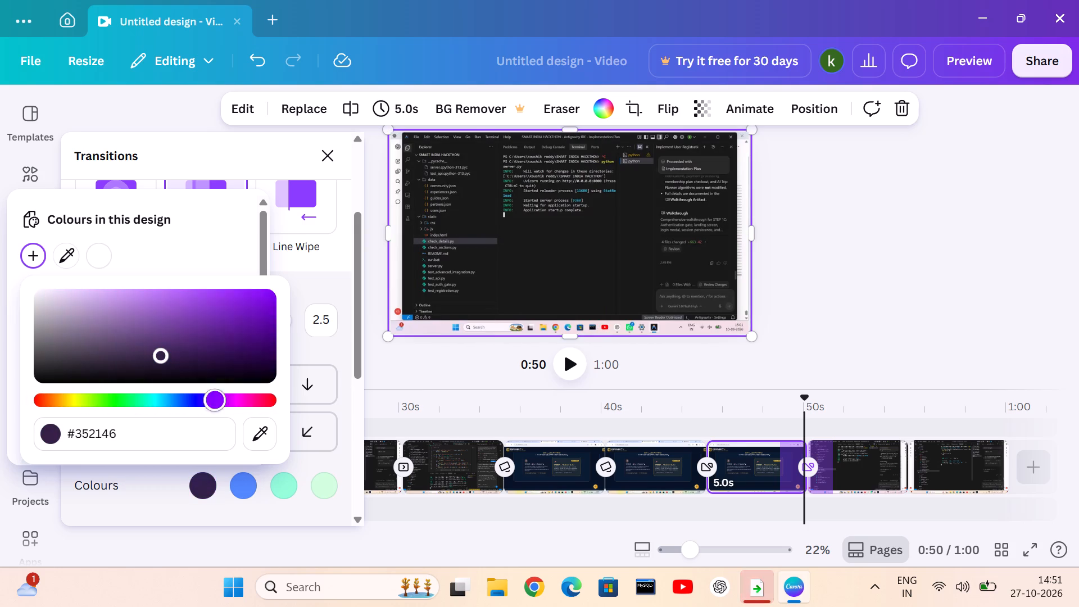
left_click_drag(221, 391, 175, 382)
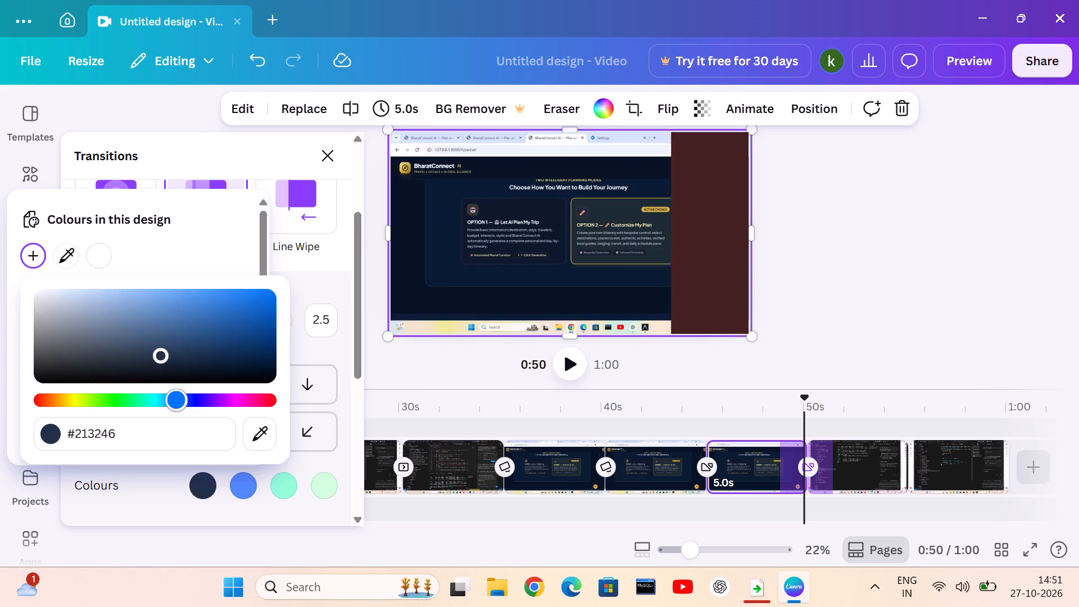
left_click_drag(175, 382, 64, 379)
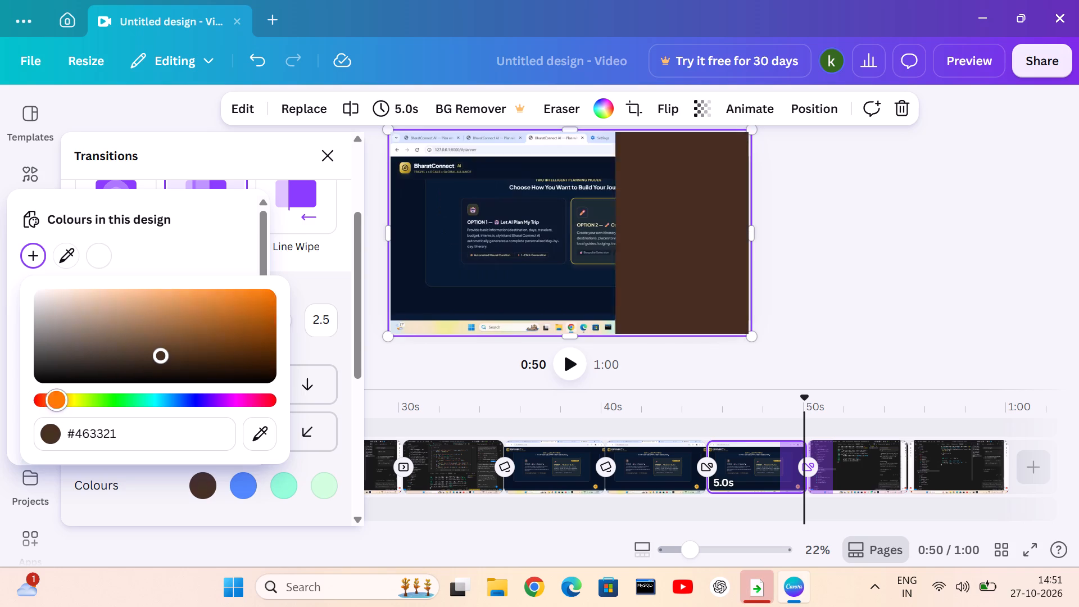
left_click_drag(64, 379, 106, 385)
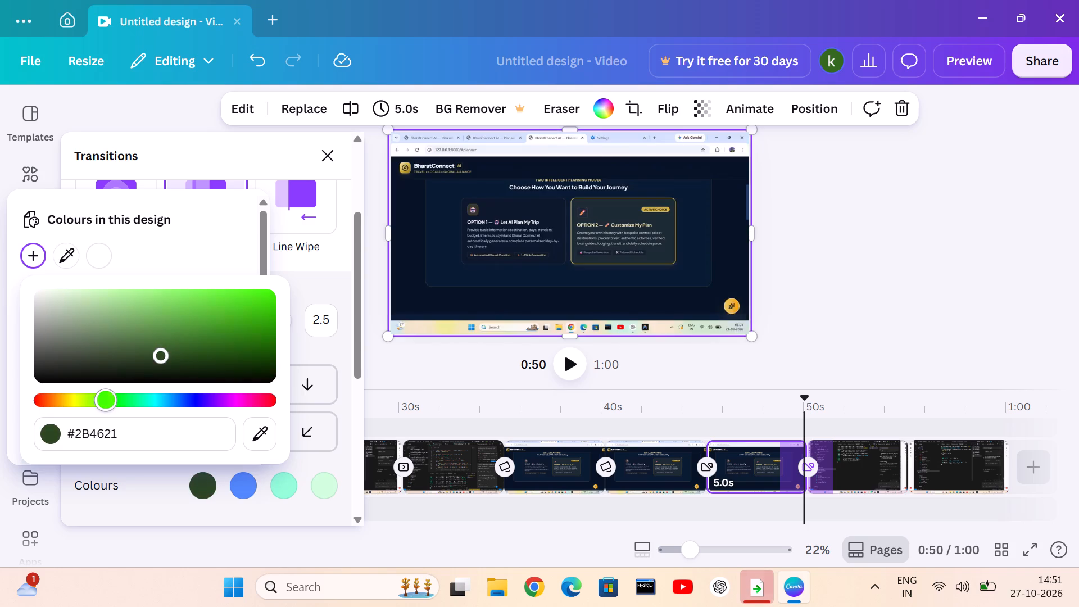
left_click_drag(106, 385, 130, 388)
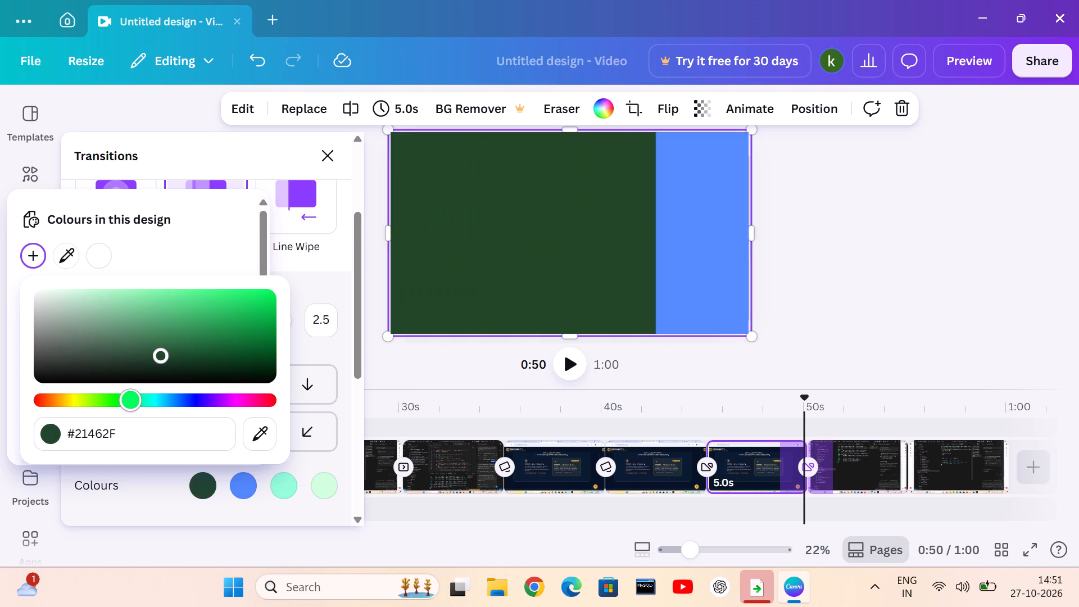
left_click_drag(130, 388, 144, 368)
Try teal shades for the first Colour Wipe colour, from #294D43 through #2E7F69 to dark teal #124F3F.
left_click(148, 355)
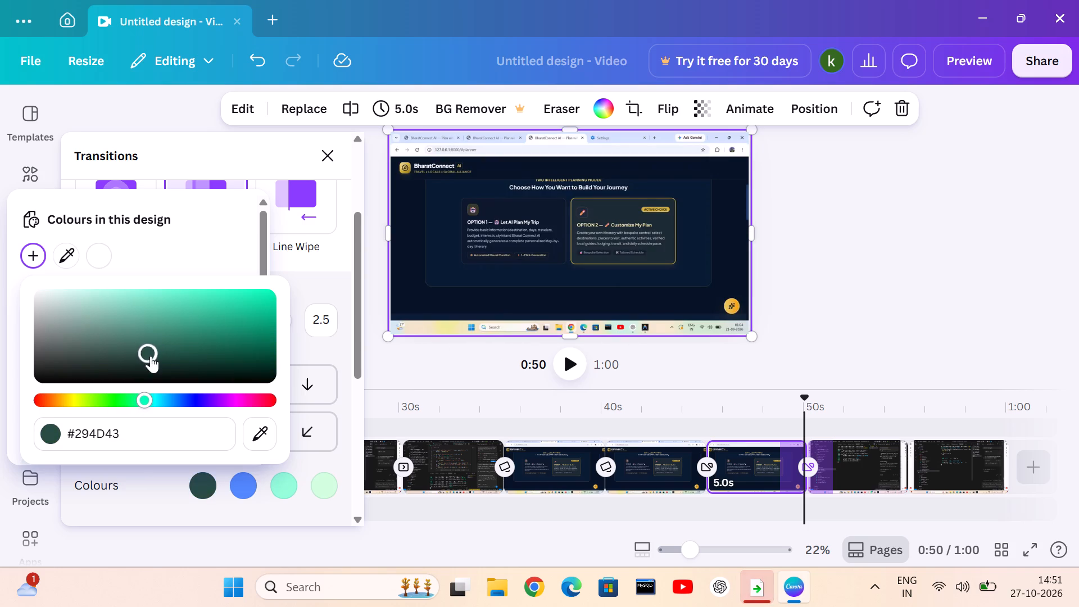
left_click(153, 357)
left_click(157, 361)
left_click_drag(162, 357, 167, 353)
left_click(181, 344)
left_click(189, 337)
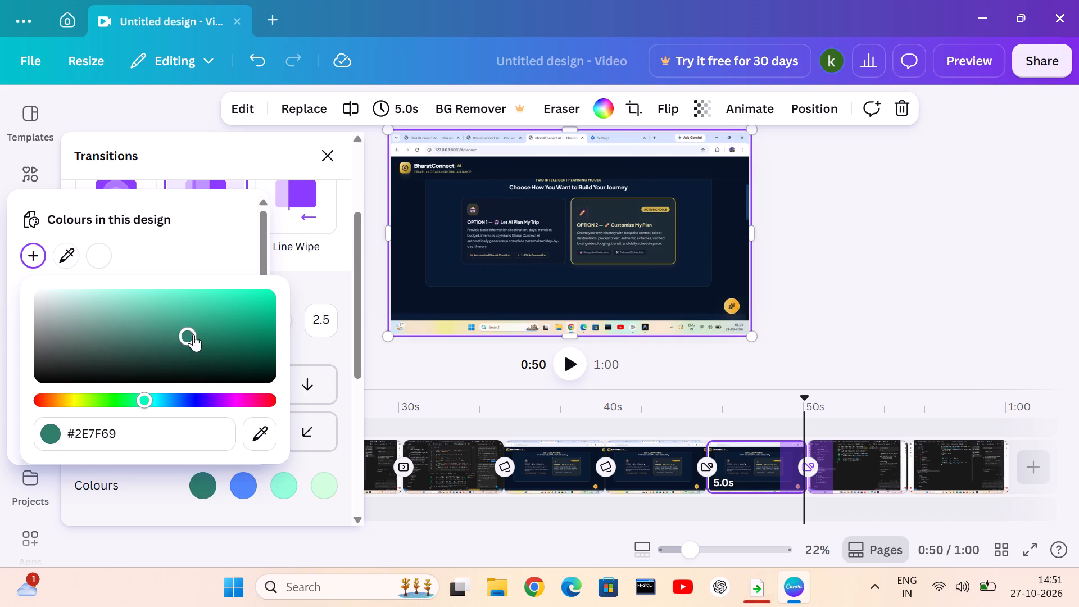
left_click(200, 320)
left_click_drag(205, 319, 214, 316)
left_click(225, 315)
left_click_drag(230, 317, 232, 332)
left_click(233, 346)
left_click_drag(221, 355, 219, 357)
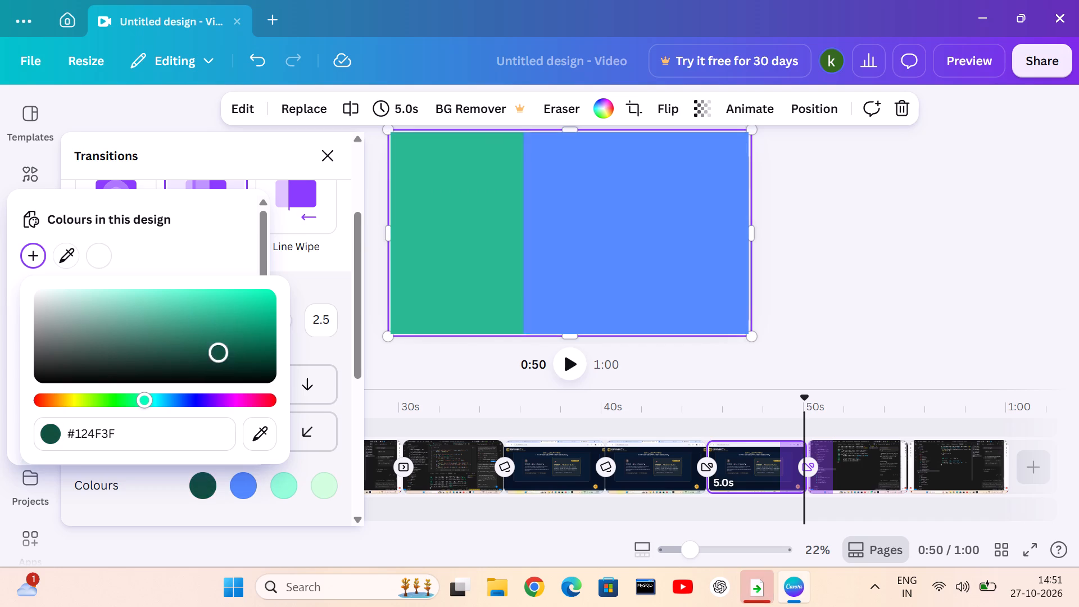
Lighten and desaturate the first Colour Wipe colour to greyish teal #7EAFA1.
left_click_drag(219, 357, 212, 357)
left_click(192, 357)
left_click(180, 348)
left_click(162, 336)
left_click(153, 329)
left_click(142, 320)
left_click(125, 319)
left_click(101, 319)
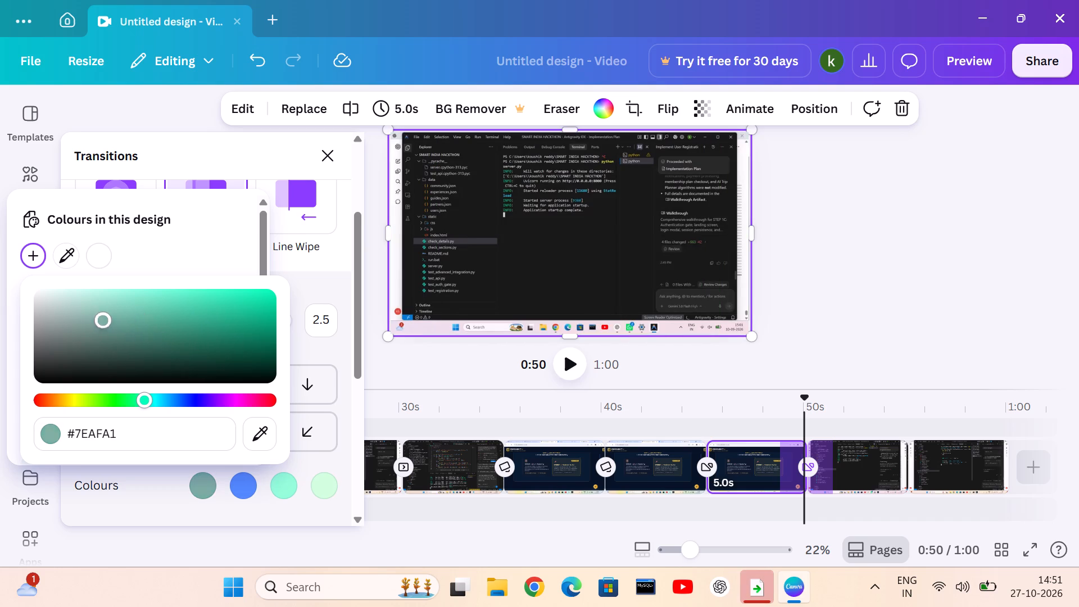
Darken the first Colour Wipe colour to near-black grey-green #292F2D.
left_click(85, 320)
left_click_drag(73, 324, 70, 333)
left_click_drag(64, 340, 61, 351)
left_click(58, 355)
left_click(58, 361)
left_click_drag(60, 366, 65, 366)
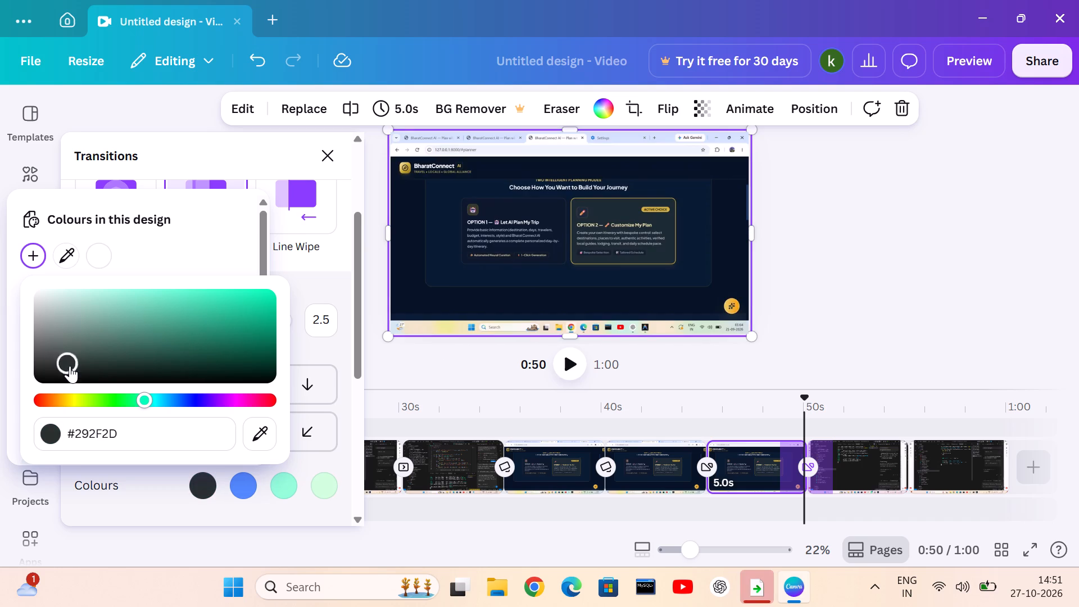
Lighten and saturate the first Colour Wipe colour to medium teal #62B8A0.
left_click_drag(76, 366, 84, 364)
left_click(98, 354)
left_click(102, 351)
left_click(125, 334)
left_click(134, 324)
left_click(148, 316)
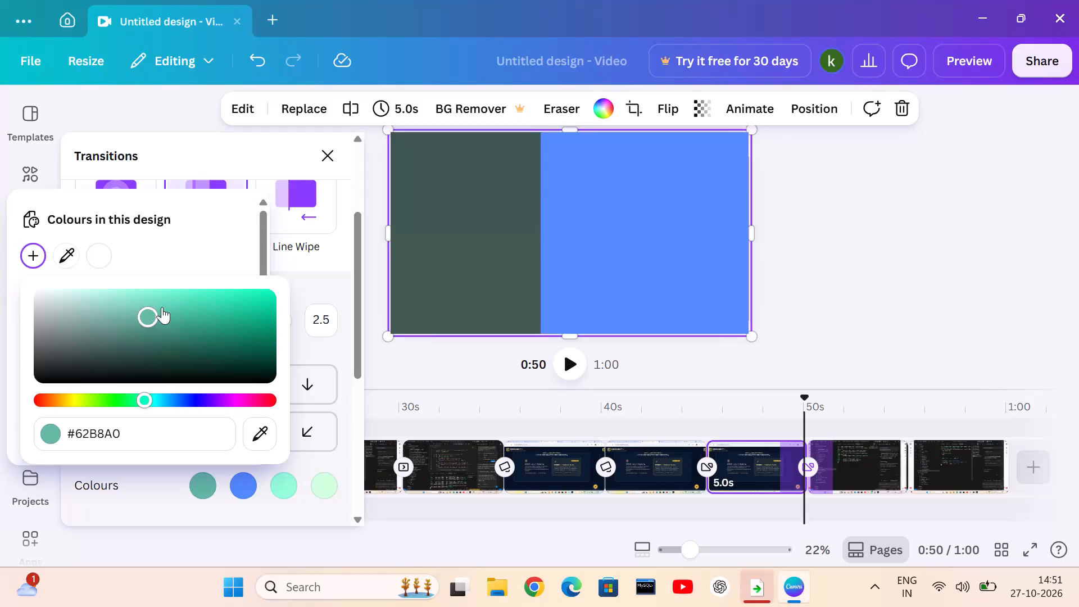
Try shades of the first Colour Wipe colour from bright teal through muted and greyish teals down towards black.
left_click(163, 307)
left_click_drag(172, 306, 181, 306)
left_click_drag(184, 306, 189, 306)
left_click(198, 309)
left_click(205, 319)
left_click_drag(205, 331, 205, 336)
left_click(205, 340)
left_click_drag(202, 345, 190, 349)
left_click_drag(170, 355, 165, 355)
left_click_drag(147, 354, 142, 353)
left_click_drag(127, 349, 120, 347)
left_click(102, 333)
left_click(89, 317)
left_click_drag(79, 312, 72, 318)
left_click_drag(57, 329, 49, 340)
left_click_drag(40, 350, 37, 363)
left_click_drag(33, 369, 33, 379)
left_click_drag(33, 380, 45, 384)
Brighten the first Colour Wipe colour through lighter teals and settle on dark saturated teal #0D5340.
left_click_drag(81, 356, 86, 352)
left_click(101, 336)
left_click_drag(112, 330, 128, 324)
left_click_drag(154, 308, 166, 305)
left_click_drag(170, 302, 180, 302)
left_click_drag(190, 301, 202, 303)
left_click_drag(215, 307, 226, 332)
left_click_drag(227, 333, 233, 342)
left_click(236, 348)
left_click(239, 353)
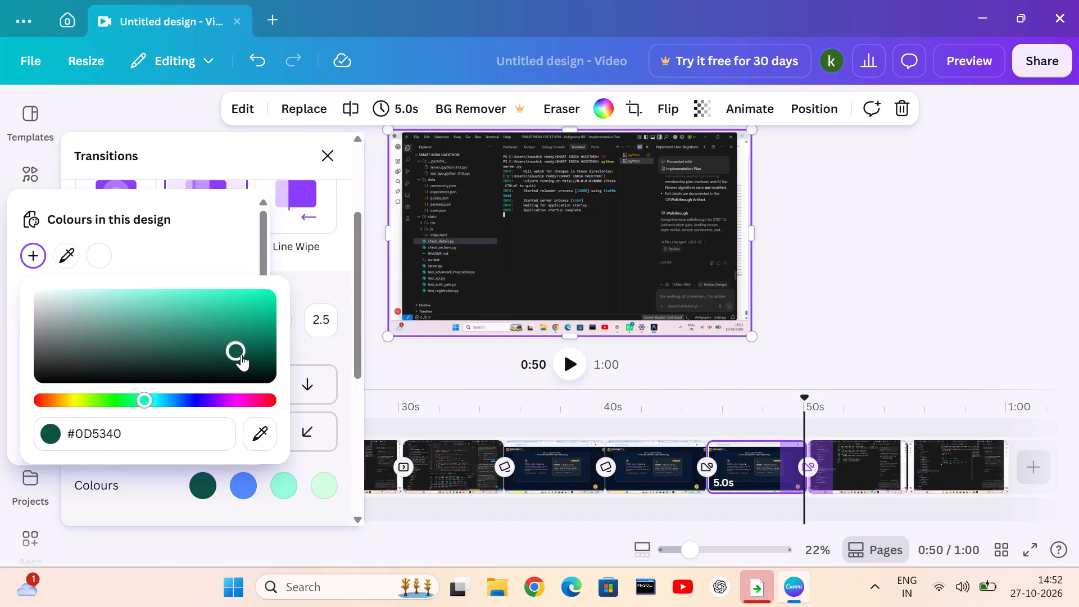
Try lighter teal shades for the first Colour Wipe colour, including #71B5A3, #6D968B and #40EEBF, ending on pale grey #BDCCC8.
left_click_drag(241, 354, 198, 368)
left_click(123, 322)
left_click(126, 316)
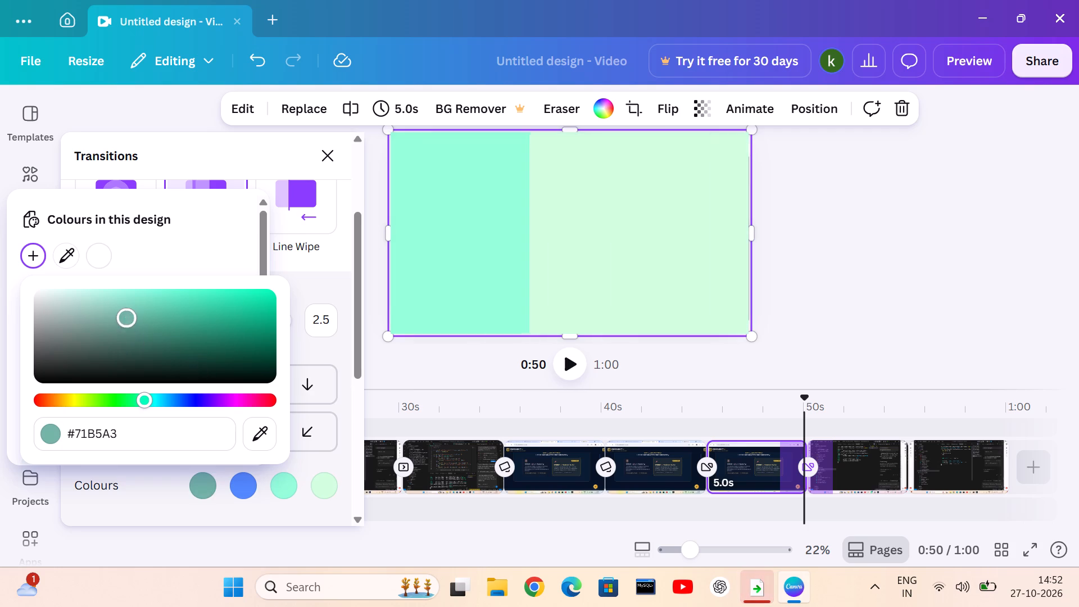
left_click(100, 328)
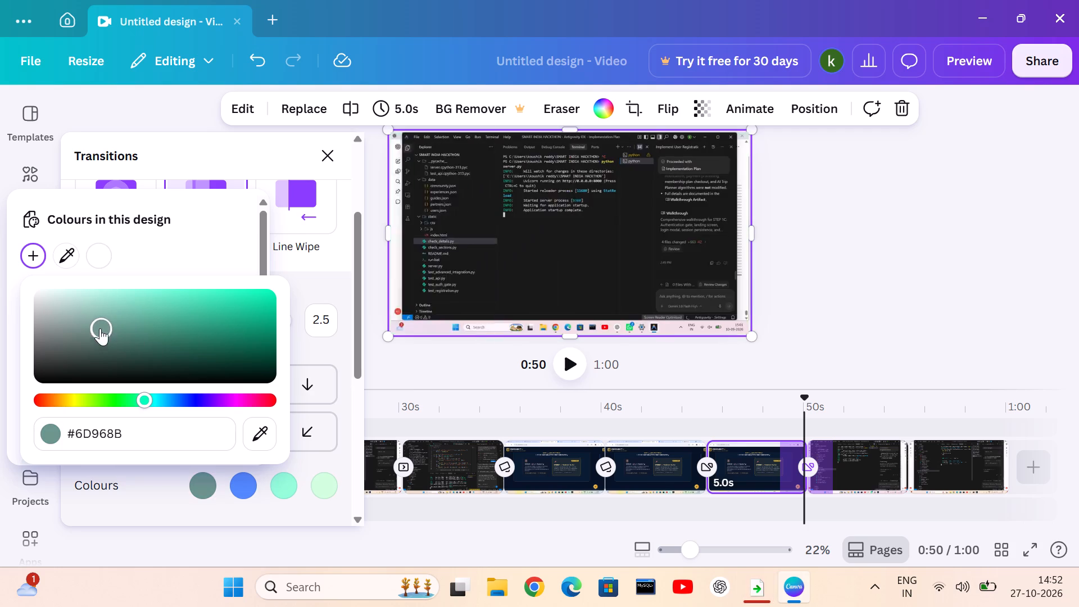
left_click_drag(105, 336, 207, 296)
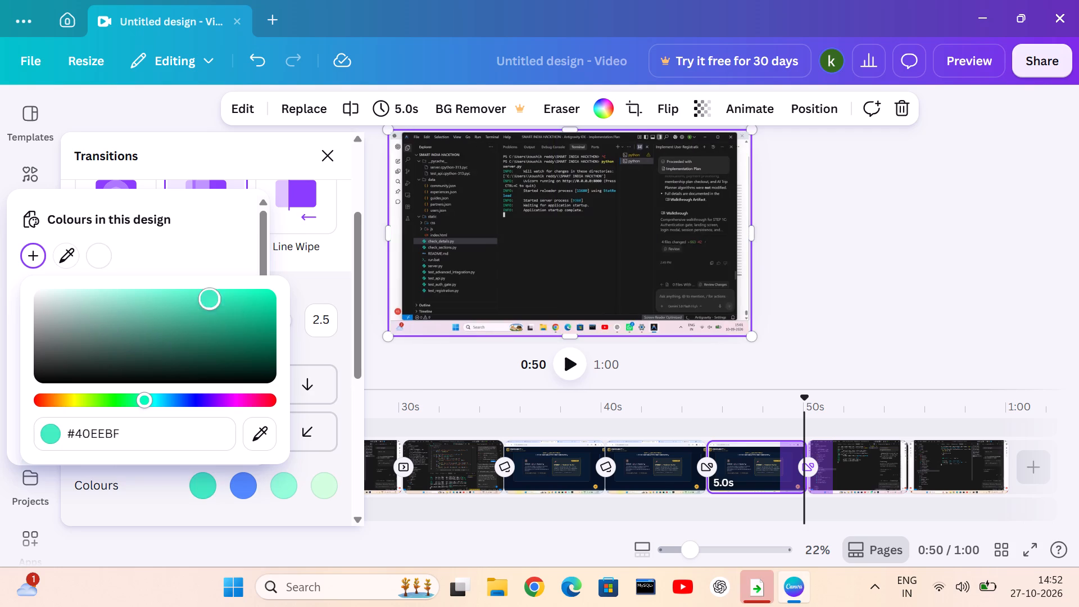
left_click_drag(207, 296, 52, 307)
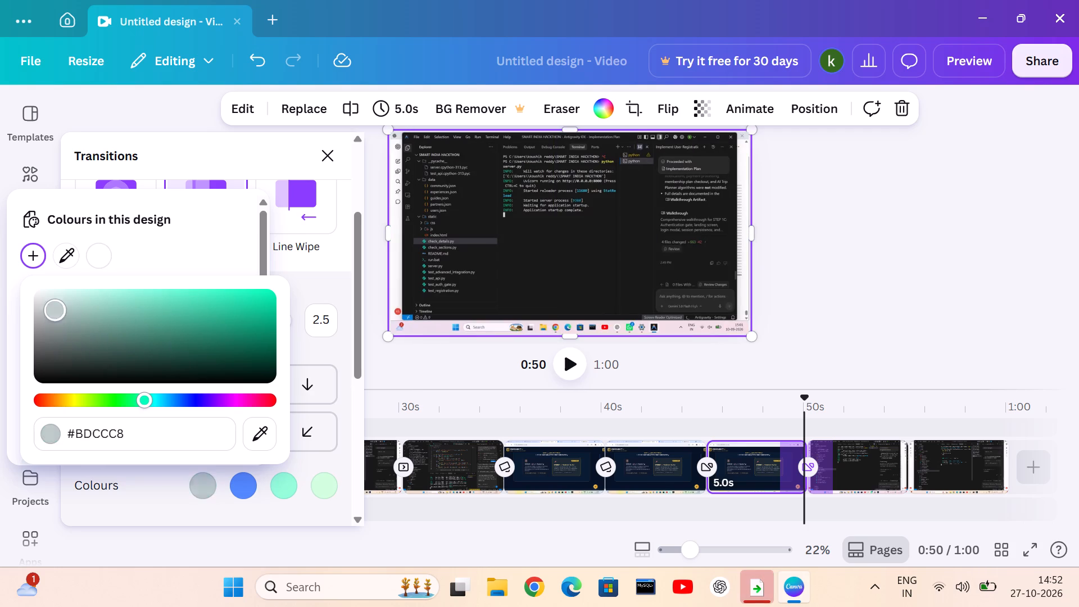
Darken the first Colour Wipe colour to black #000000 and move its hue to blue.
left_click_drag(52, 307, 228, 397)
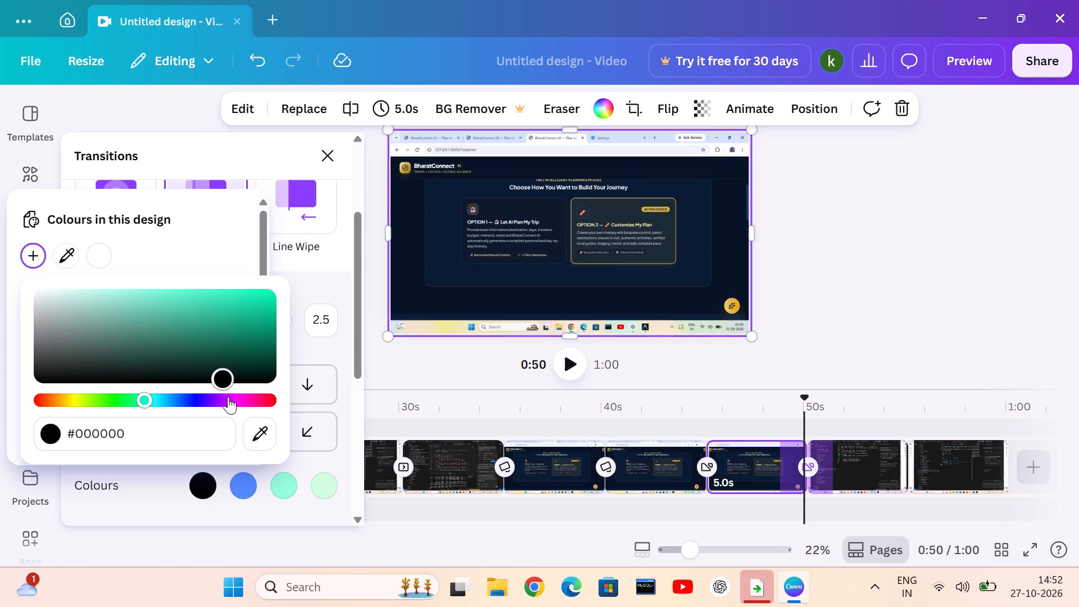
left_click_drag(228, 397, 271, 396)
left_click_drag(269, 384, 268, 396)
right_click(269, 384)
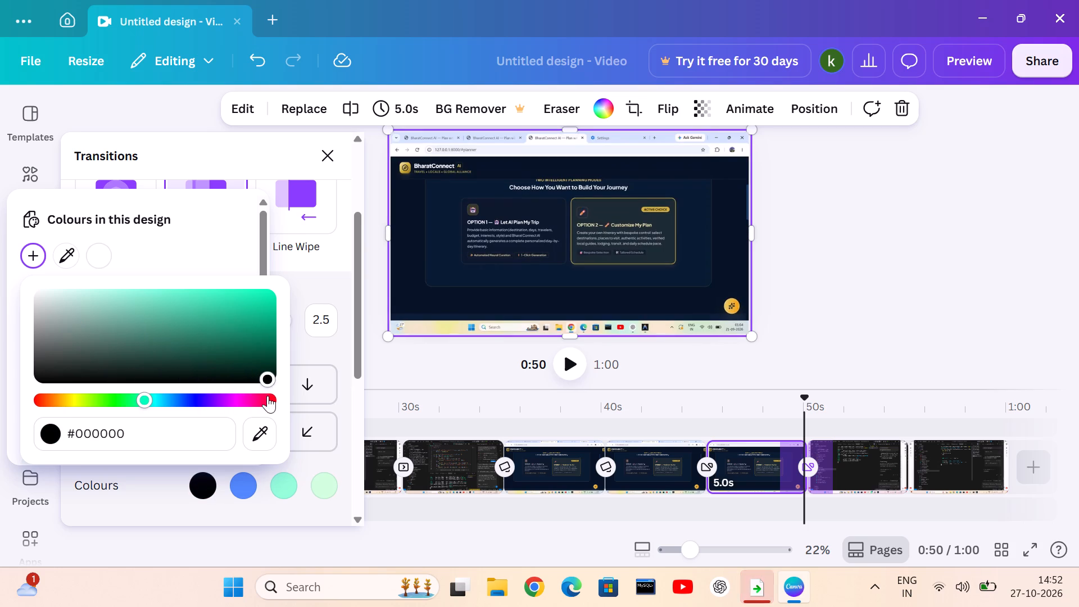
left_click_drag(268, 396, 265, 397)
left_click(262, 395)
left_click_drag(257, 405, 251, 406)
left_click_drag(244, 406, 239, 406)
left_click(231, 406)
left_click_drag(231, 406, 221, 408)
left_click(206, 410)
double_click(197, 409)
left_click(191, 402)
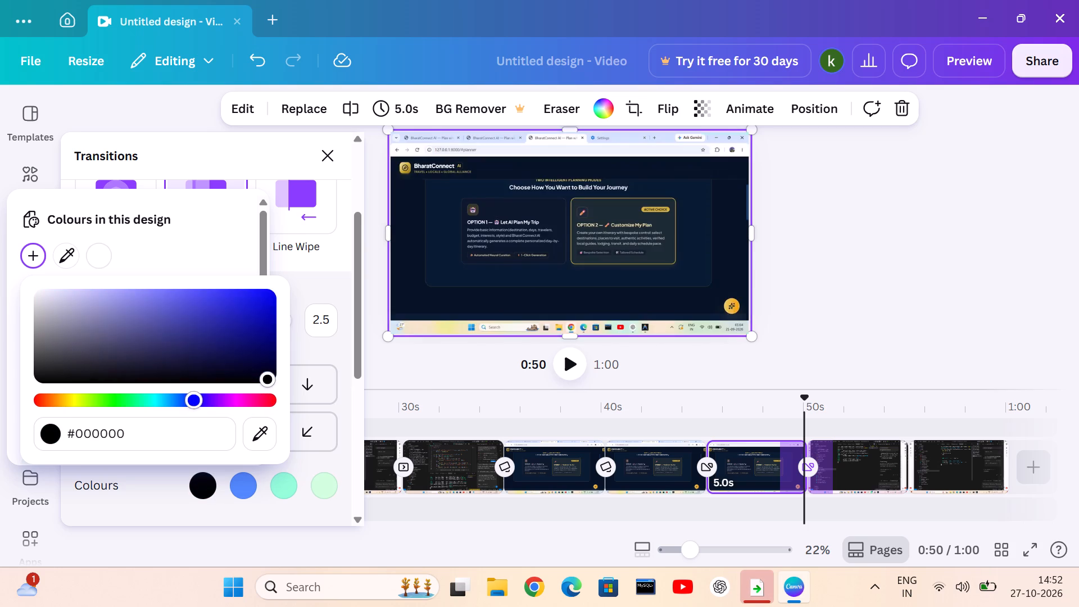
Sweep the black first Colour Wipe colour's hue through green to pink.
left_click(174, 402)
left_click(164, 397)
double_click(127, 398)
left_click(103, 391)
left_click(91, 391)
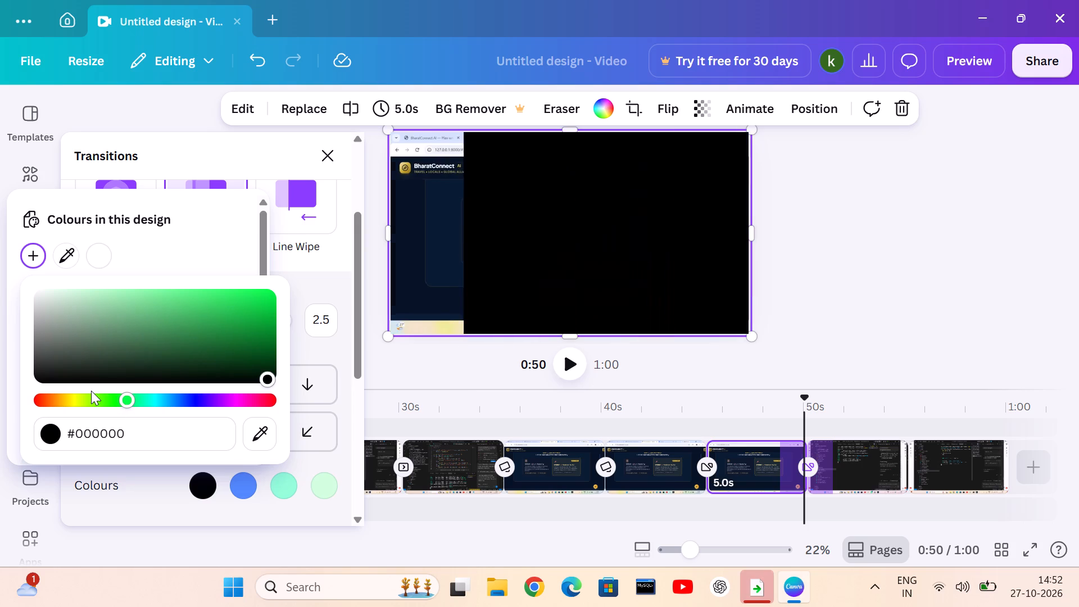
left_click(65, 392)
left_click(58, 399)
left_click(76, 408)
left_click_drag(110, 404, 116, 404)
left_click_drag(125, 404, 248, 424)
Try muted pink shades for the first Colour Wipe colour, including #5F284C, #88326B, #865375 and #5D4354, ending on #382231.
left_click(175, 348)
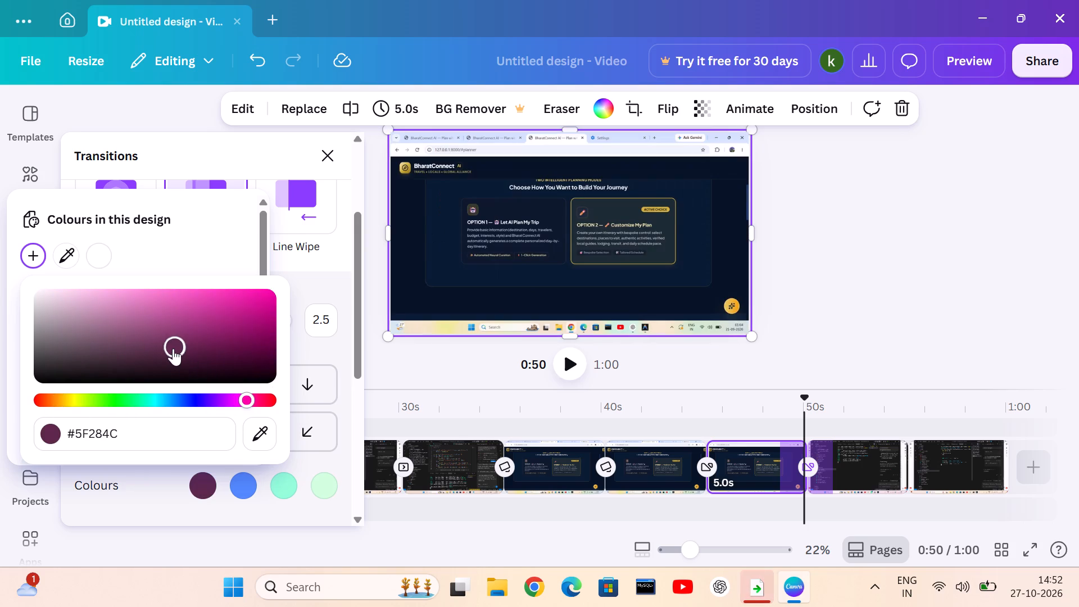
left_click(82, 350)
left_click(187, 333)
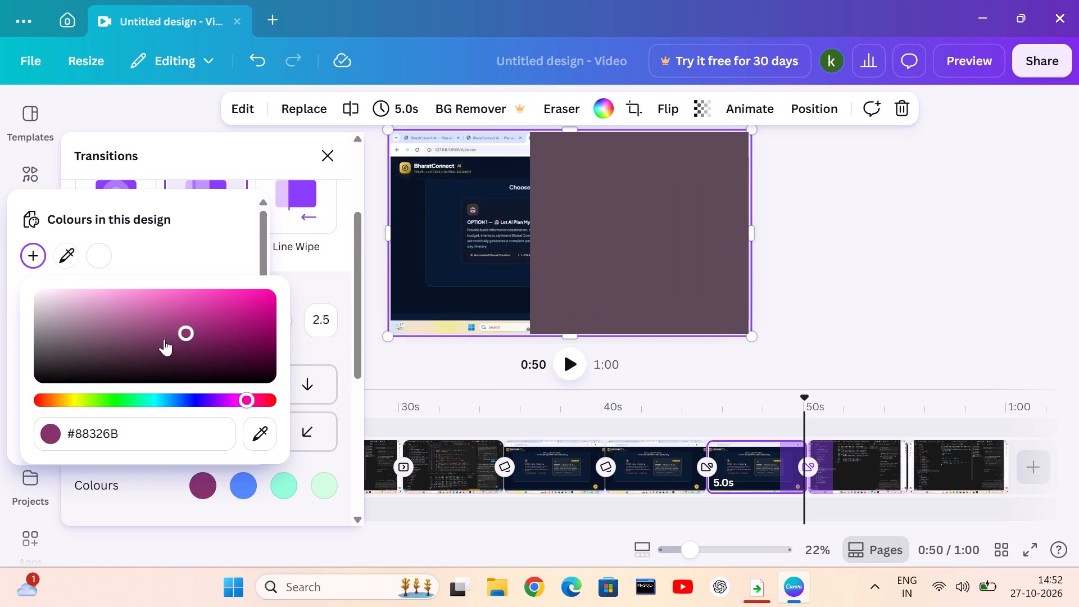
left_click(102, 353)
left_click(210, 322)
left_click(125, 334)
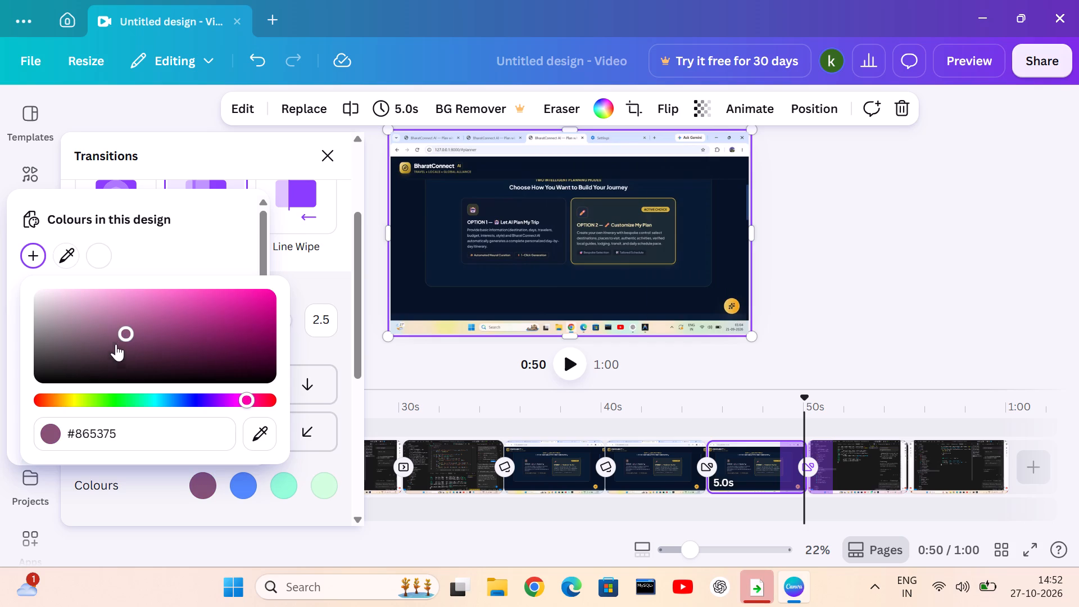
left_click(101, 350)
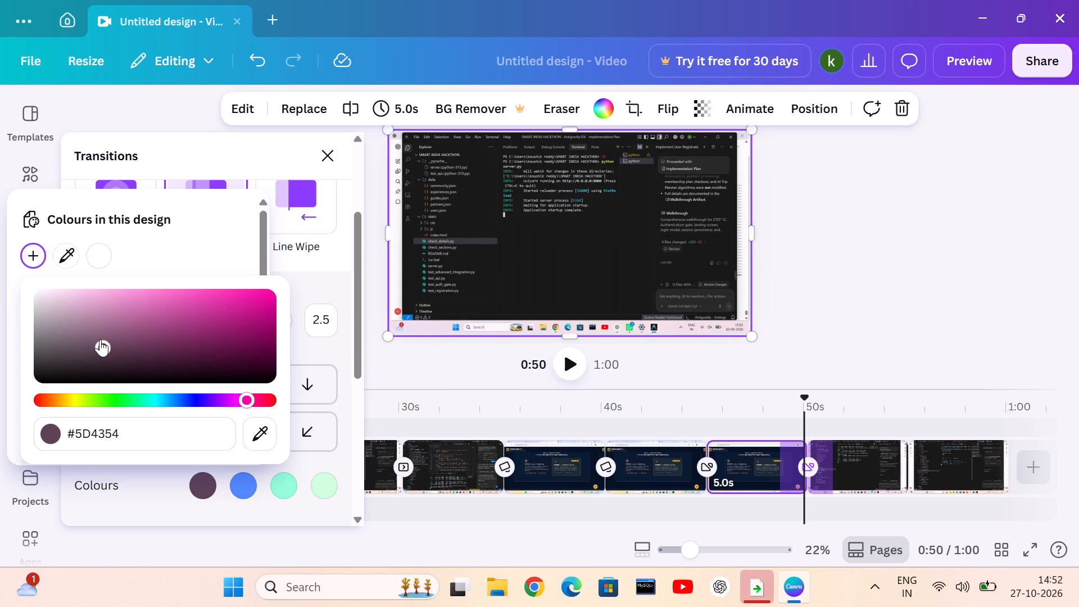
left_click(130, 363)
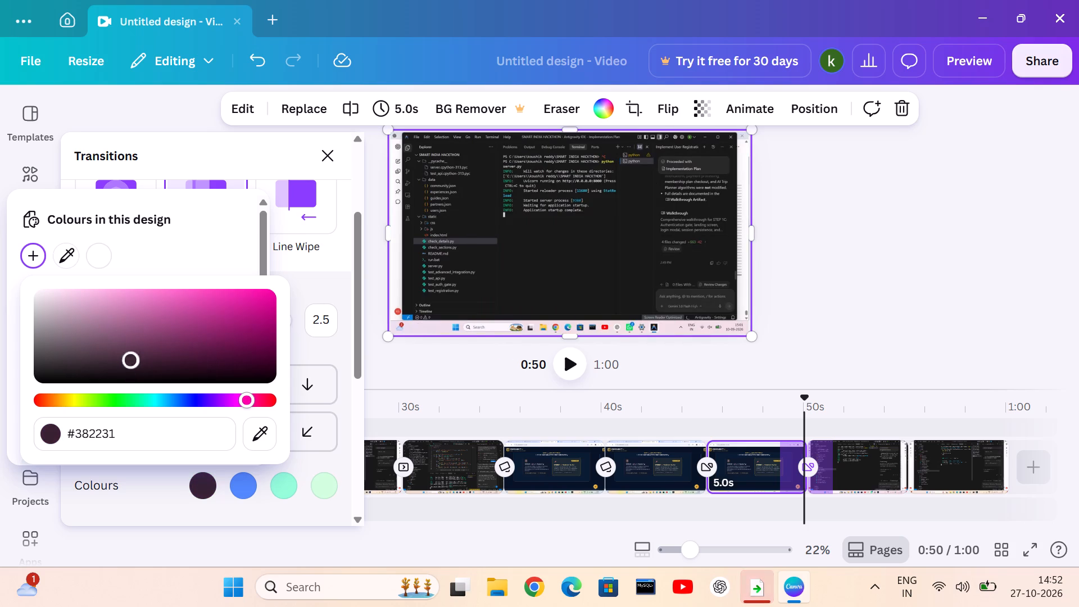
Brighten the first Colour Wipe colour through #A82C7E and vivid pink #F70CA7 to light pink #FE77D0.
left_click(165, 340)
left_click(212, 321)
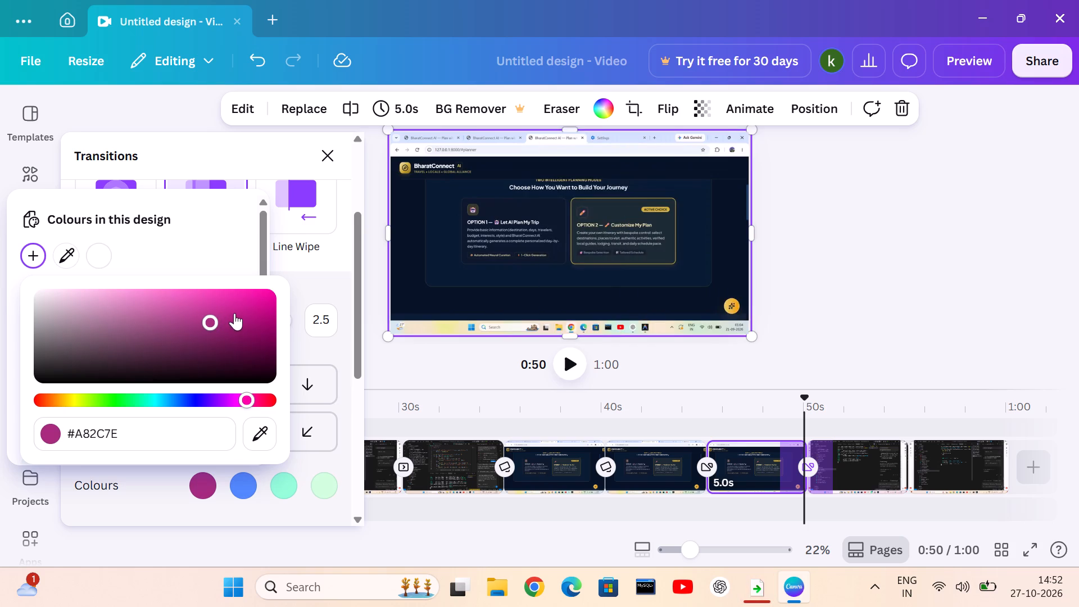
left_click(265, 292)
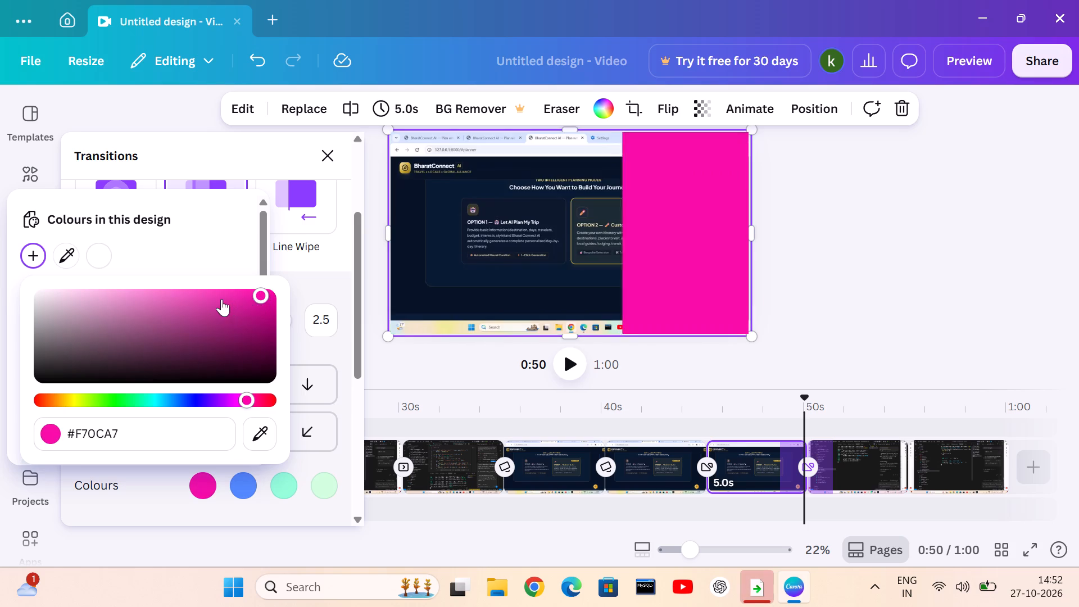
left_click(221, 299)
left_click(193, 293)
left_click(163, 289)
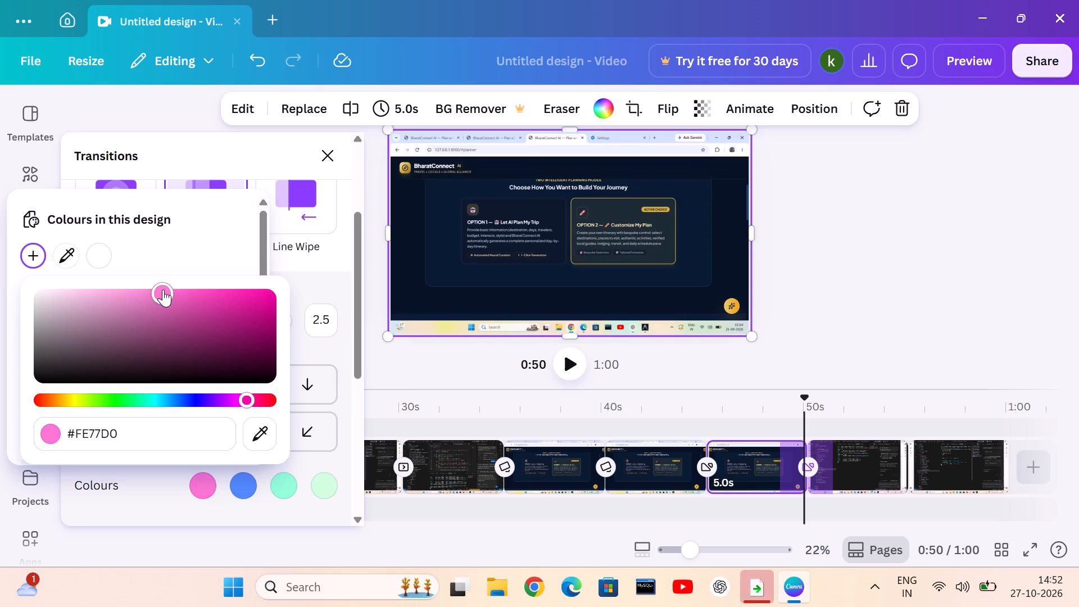
Set the first Colour Wipe colour to strong pink #C81E8E and shift its hue through #7D1EC8 and #271EC8 to blue #1E81C8.
left_click(161, 319)
left_click_drag(203, 316, 215, 316)
left_click(240, 310)
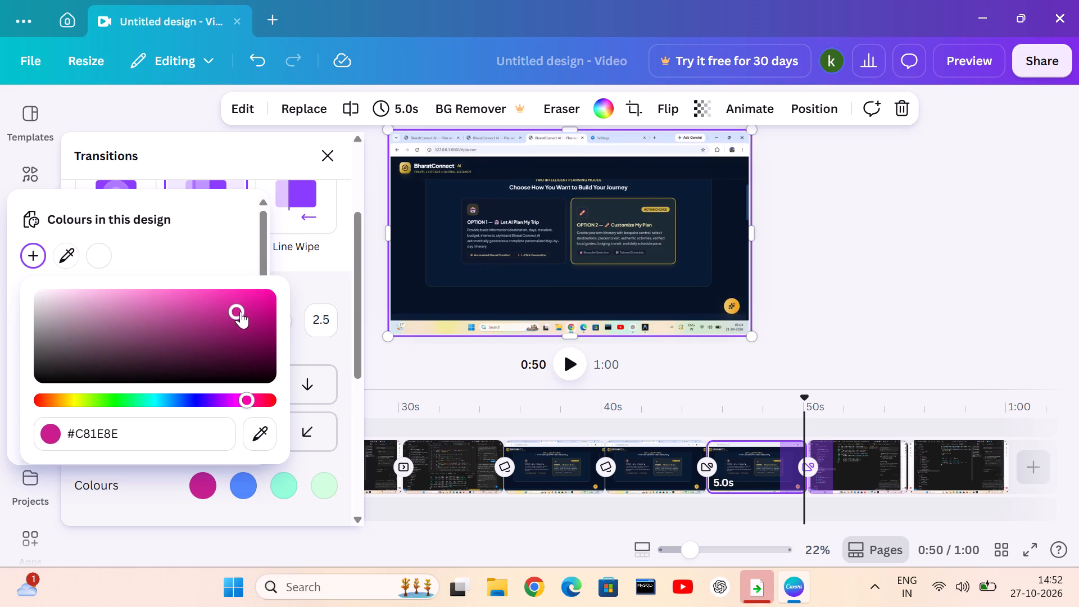
left_click(257, 404)
left_click(216, 400)
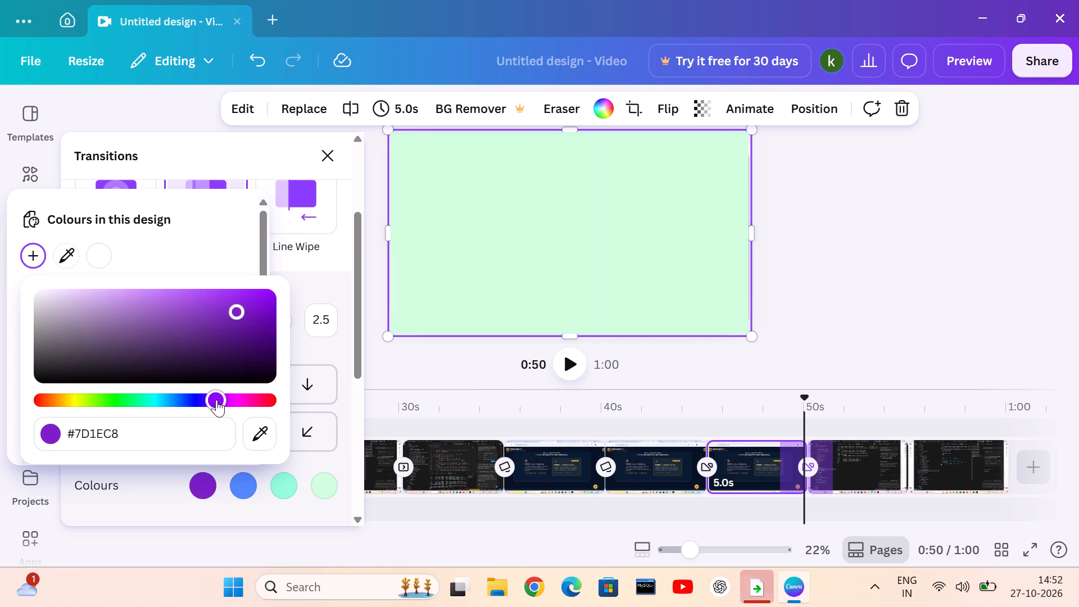
left_click(196, 396)
left_click(192, 396)
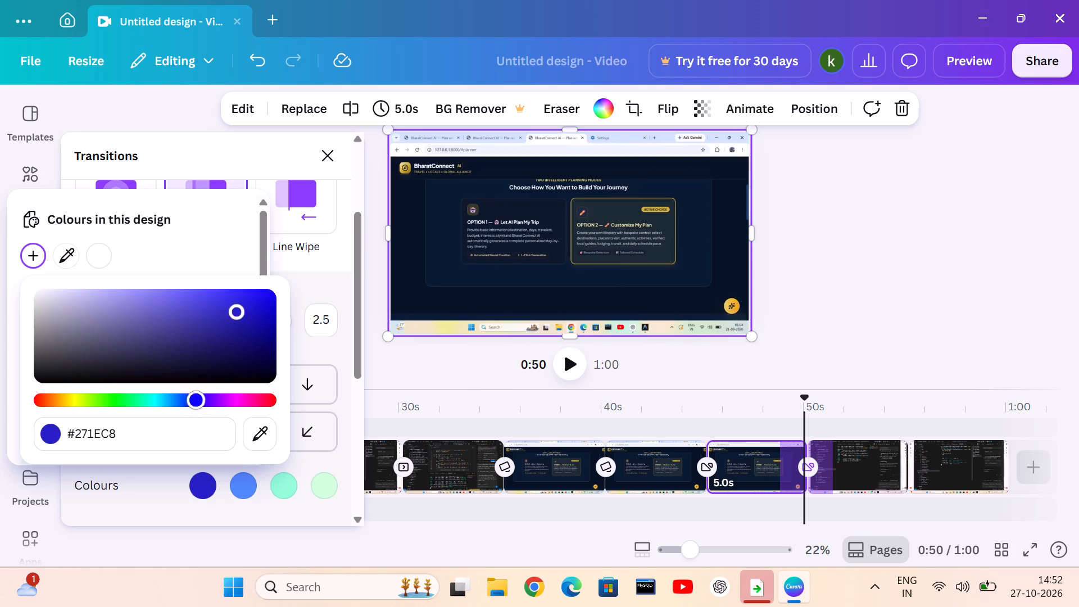
left_click(171, 402)
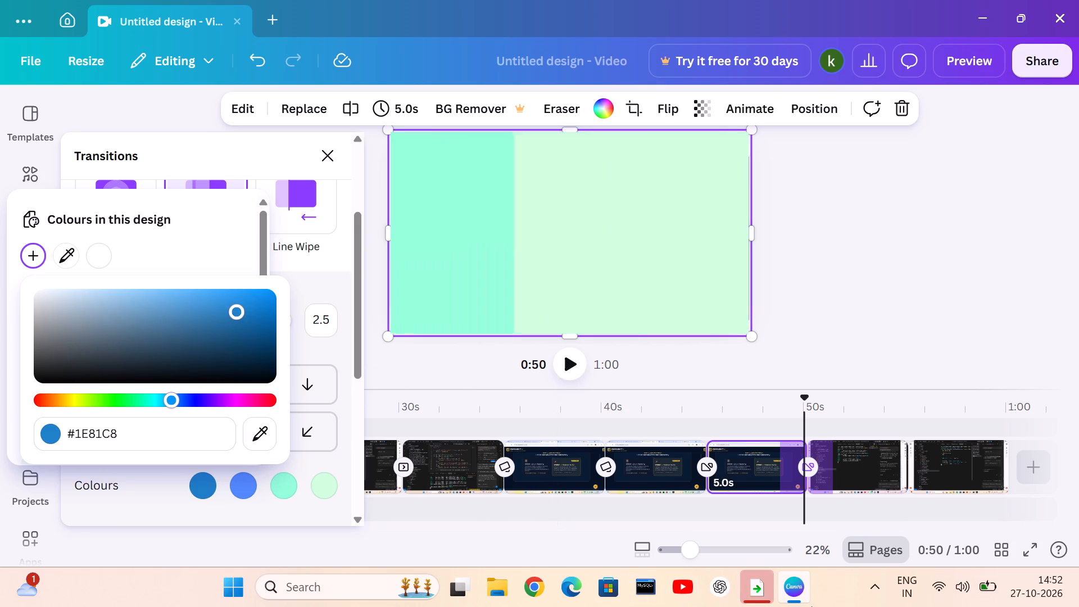
Show the hidden system tray icons.
left_click(872, 588)
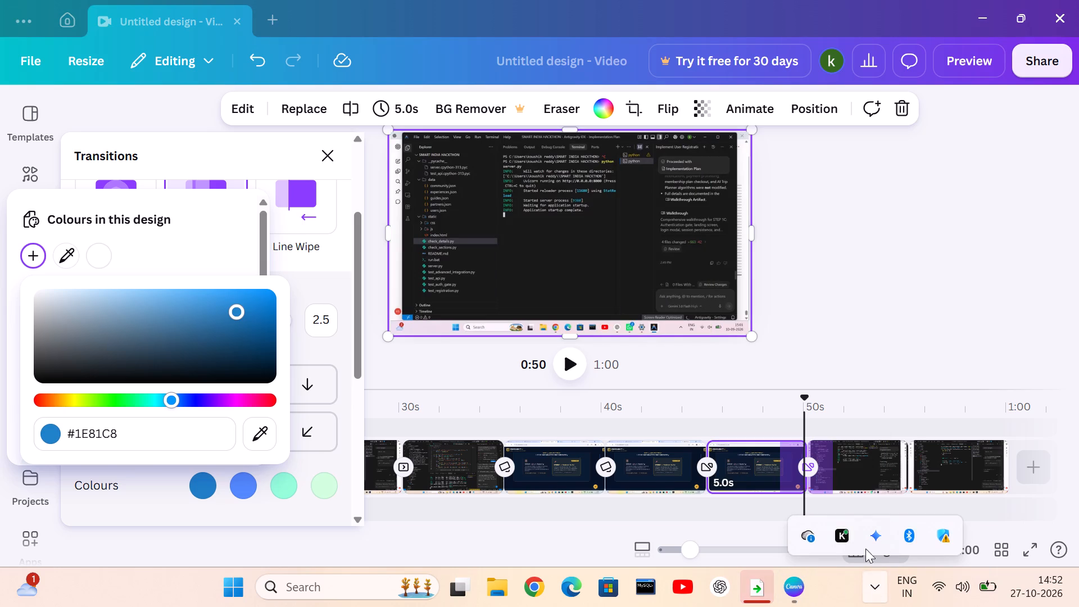
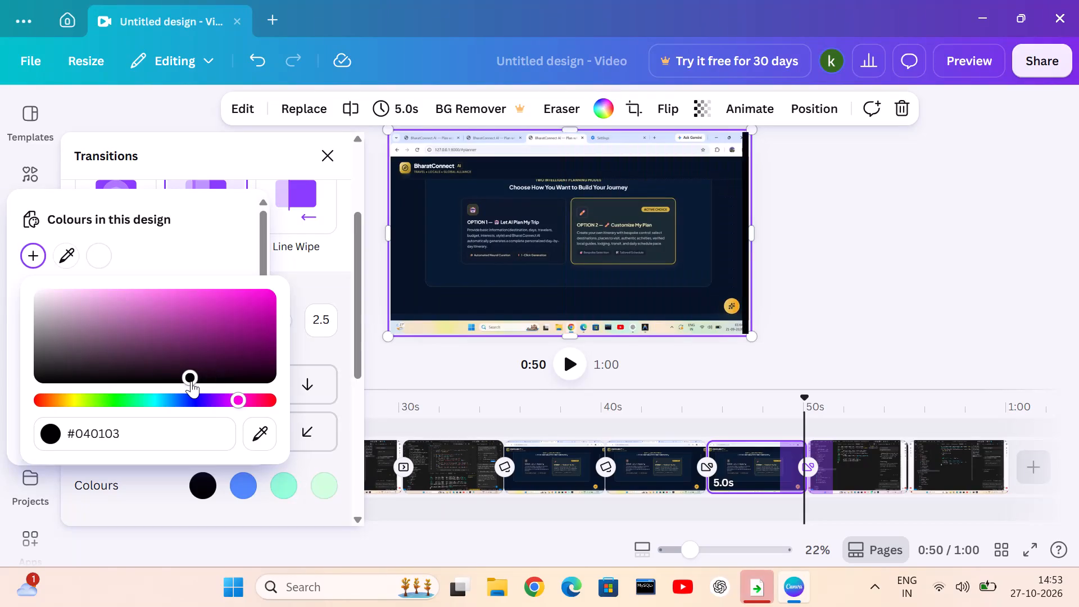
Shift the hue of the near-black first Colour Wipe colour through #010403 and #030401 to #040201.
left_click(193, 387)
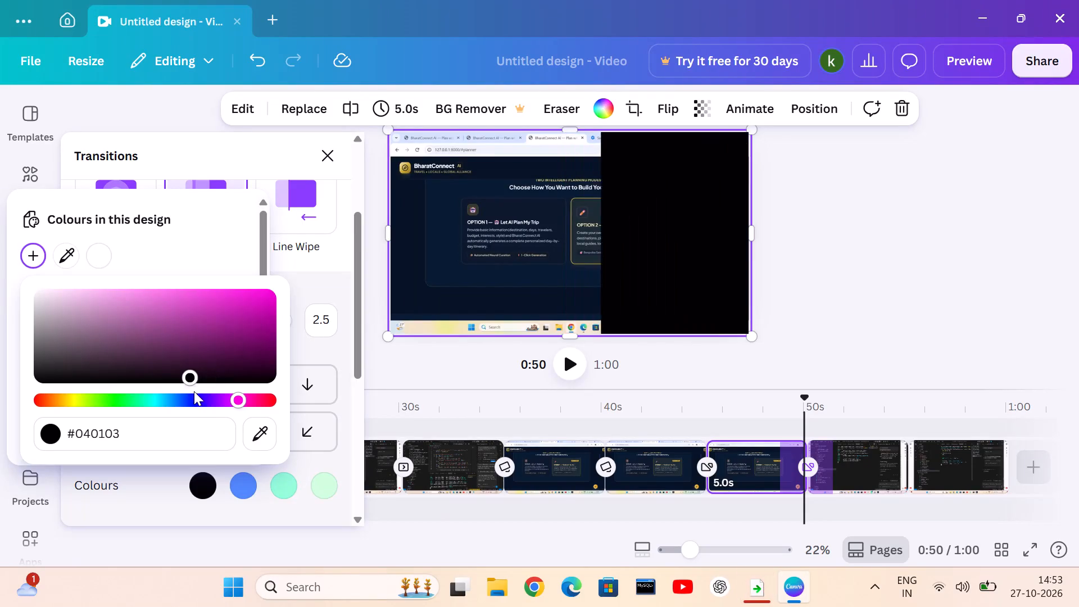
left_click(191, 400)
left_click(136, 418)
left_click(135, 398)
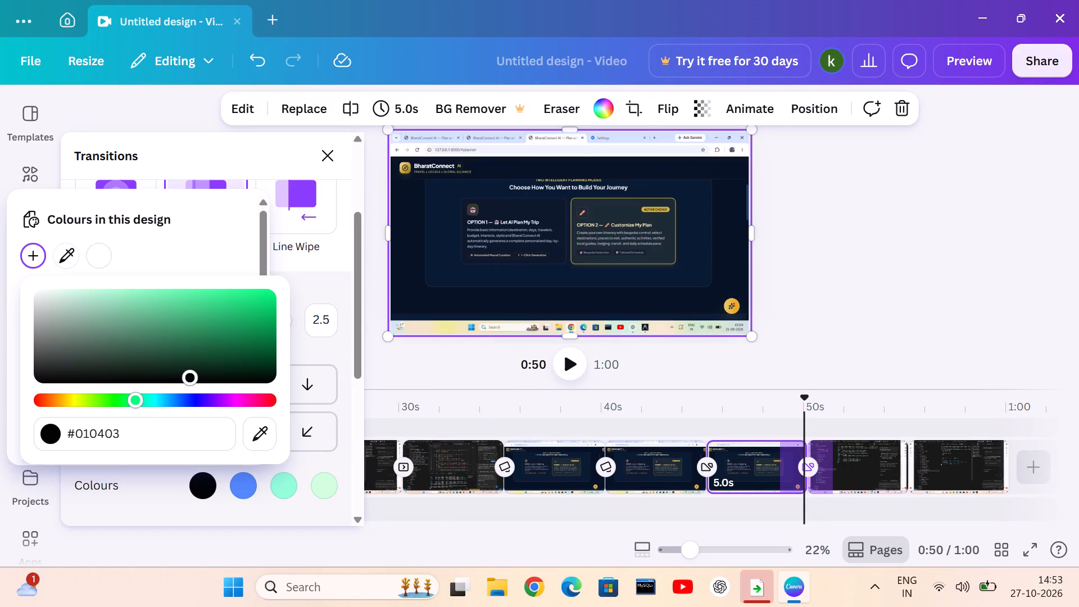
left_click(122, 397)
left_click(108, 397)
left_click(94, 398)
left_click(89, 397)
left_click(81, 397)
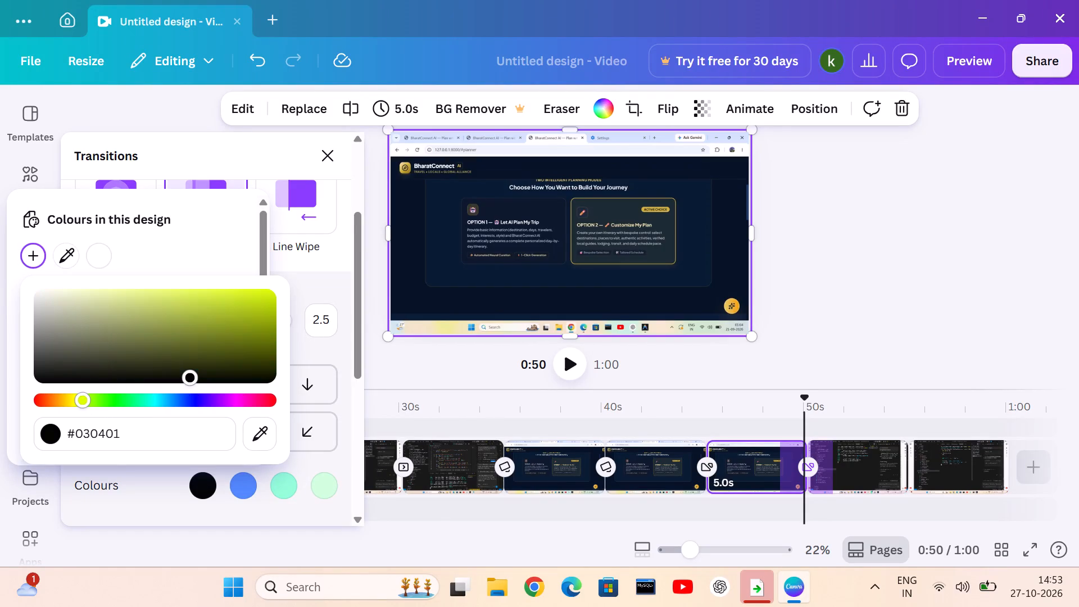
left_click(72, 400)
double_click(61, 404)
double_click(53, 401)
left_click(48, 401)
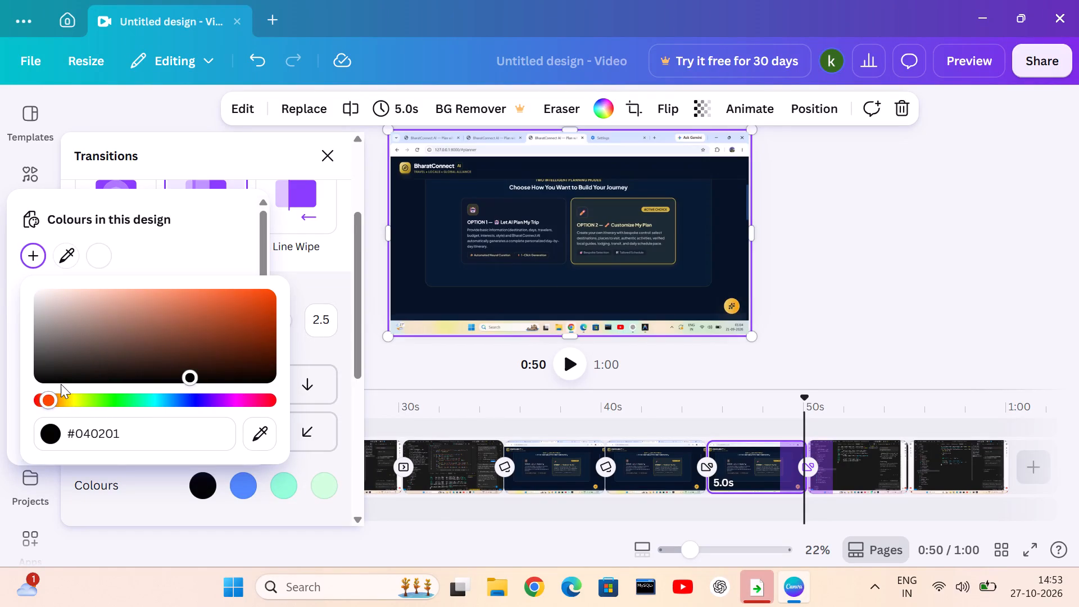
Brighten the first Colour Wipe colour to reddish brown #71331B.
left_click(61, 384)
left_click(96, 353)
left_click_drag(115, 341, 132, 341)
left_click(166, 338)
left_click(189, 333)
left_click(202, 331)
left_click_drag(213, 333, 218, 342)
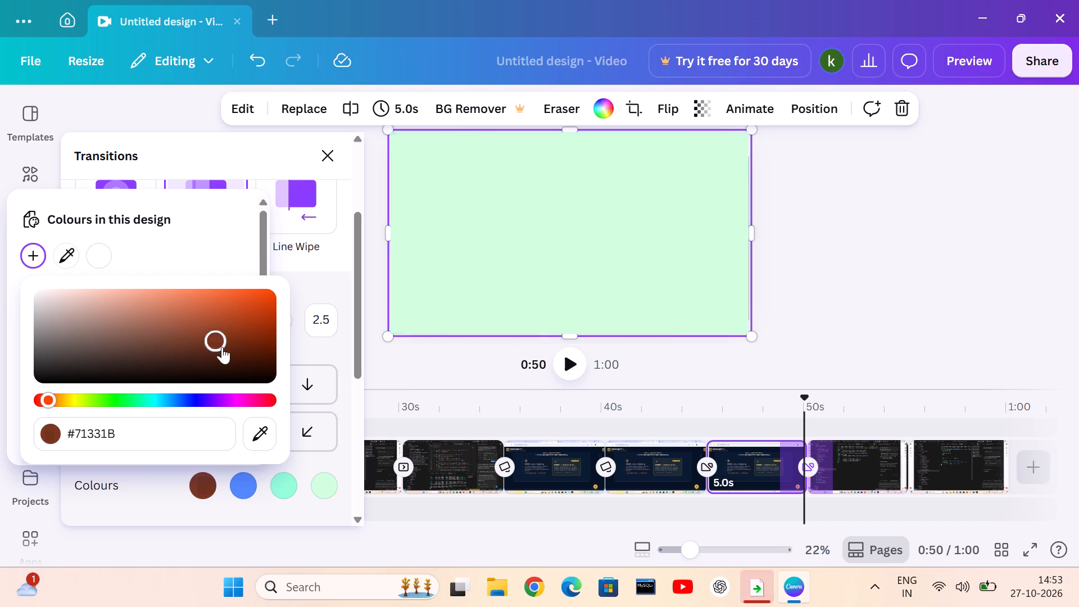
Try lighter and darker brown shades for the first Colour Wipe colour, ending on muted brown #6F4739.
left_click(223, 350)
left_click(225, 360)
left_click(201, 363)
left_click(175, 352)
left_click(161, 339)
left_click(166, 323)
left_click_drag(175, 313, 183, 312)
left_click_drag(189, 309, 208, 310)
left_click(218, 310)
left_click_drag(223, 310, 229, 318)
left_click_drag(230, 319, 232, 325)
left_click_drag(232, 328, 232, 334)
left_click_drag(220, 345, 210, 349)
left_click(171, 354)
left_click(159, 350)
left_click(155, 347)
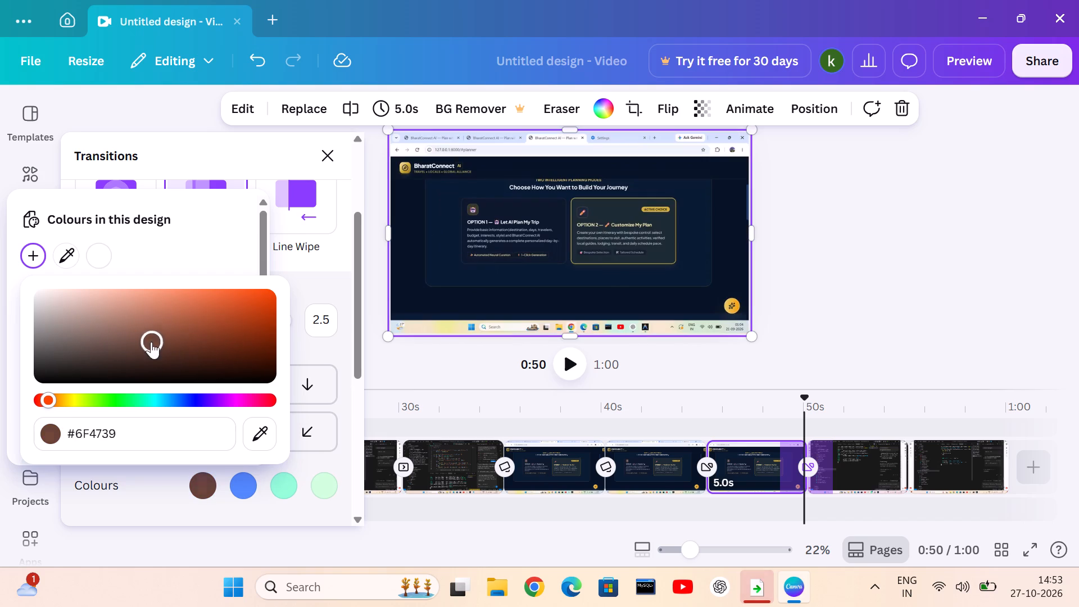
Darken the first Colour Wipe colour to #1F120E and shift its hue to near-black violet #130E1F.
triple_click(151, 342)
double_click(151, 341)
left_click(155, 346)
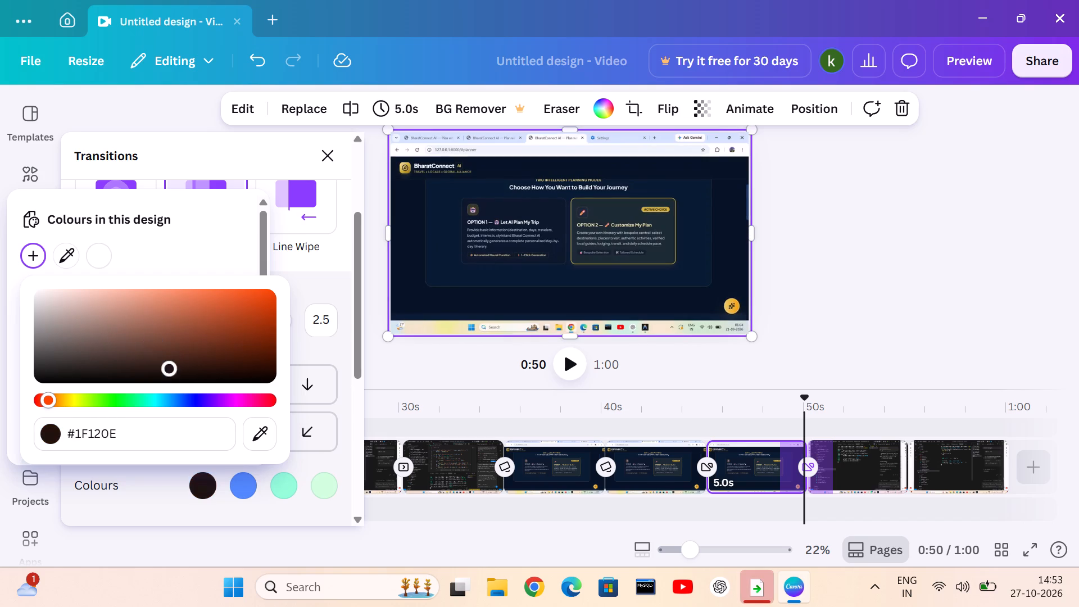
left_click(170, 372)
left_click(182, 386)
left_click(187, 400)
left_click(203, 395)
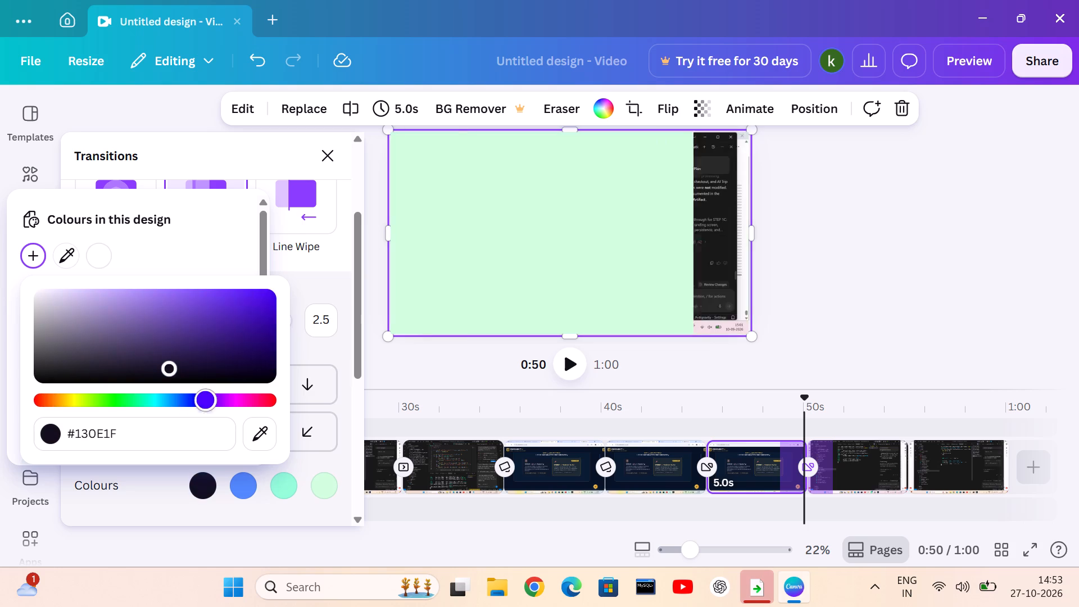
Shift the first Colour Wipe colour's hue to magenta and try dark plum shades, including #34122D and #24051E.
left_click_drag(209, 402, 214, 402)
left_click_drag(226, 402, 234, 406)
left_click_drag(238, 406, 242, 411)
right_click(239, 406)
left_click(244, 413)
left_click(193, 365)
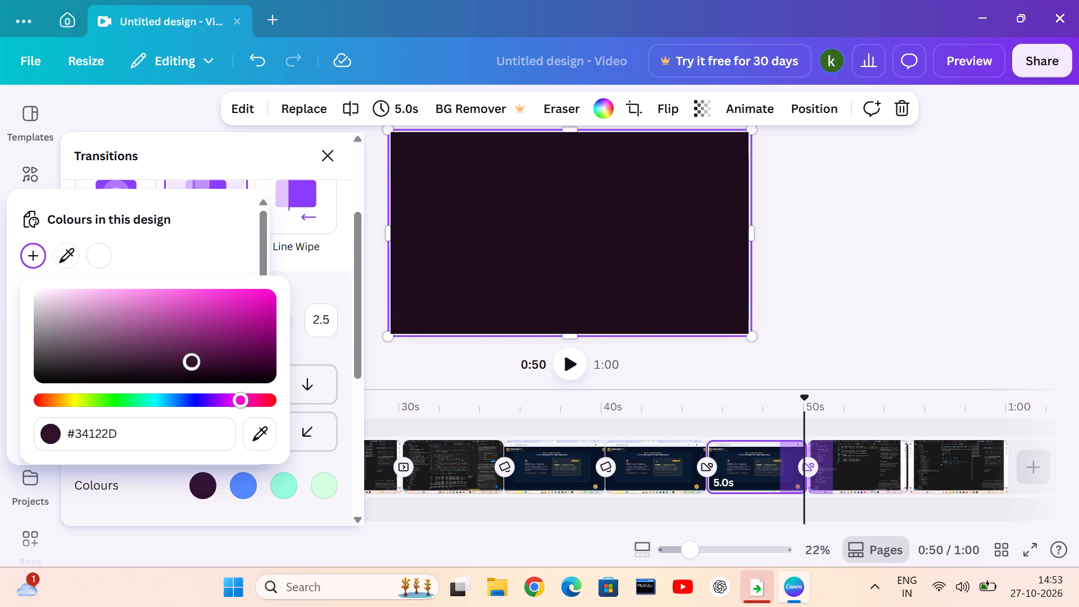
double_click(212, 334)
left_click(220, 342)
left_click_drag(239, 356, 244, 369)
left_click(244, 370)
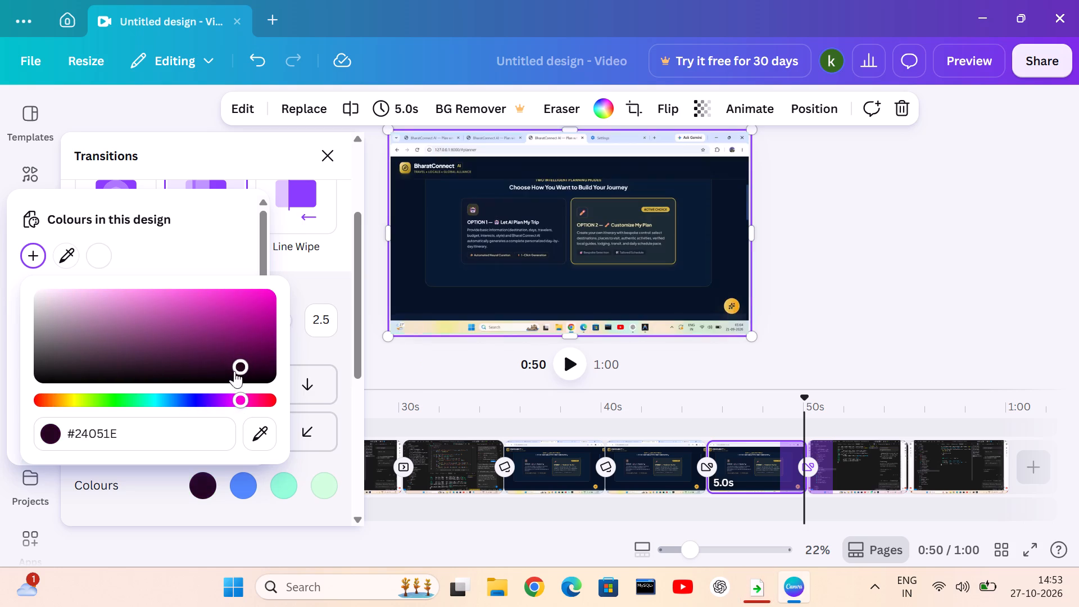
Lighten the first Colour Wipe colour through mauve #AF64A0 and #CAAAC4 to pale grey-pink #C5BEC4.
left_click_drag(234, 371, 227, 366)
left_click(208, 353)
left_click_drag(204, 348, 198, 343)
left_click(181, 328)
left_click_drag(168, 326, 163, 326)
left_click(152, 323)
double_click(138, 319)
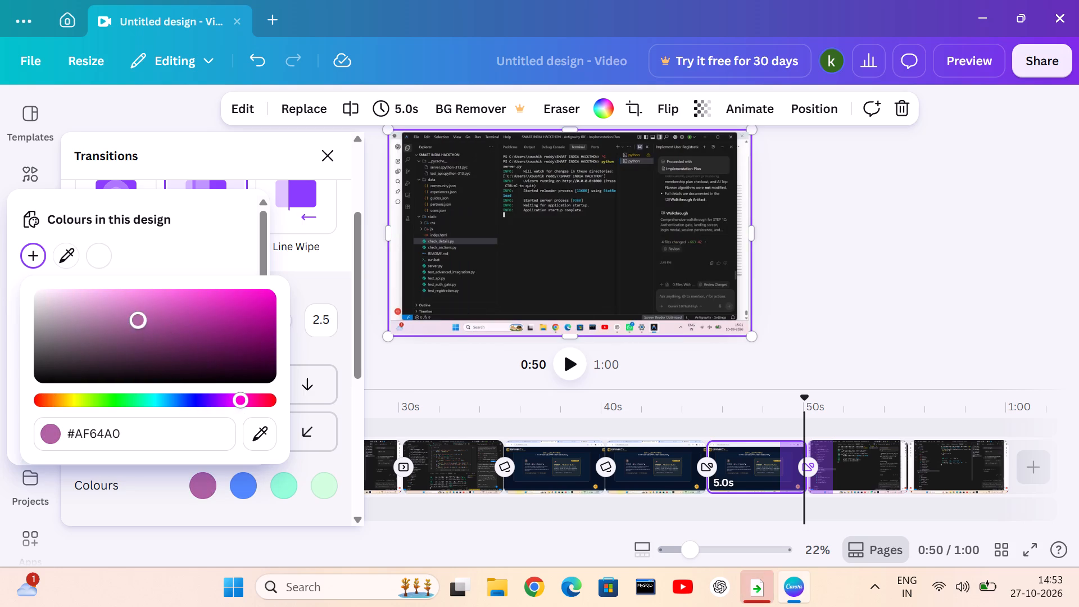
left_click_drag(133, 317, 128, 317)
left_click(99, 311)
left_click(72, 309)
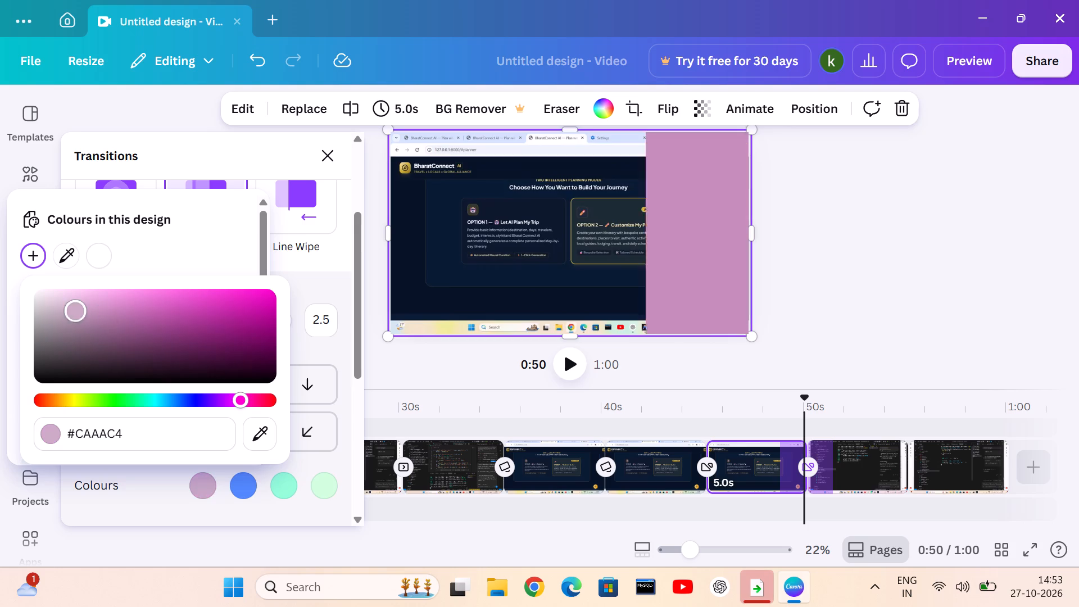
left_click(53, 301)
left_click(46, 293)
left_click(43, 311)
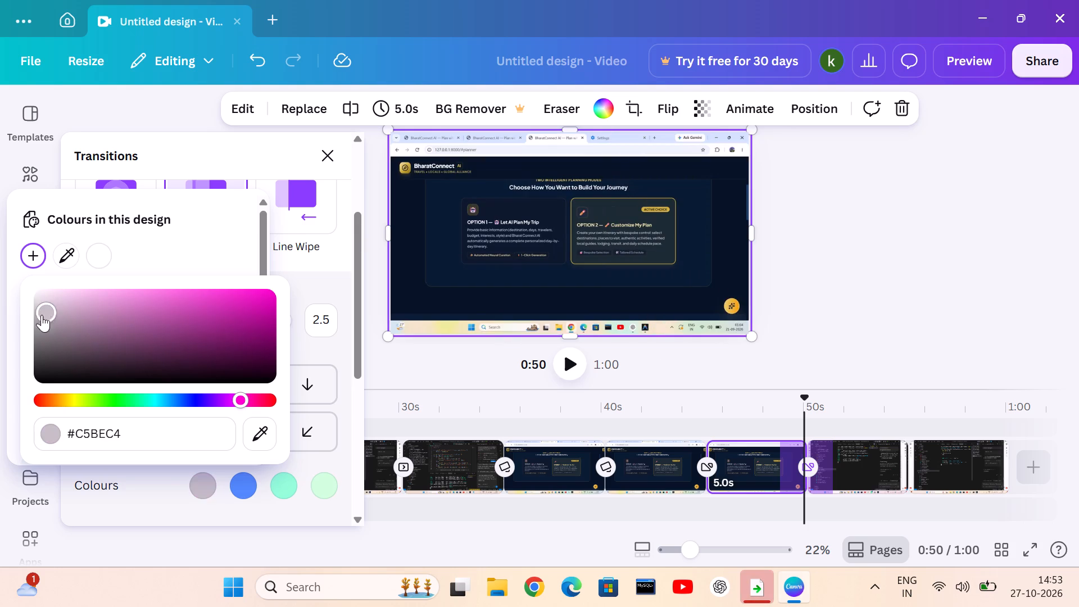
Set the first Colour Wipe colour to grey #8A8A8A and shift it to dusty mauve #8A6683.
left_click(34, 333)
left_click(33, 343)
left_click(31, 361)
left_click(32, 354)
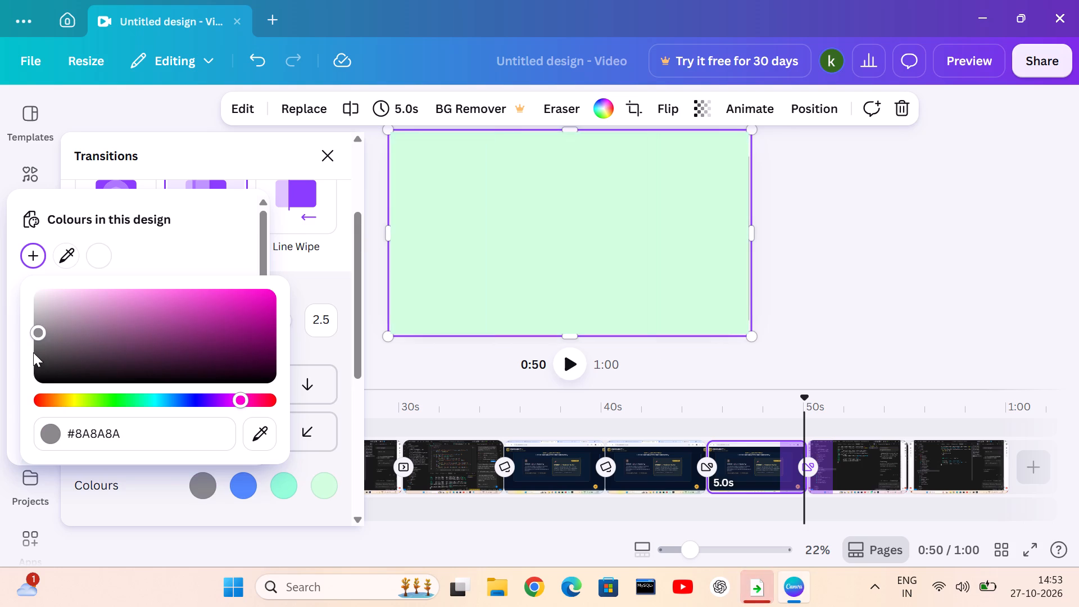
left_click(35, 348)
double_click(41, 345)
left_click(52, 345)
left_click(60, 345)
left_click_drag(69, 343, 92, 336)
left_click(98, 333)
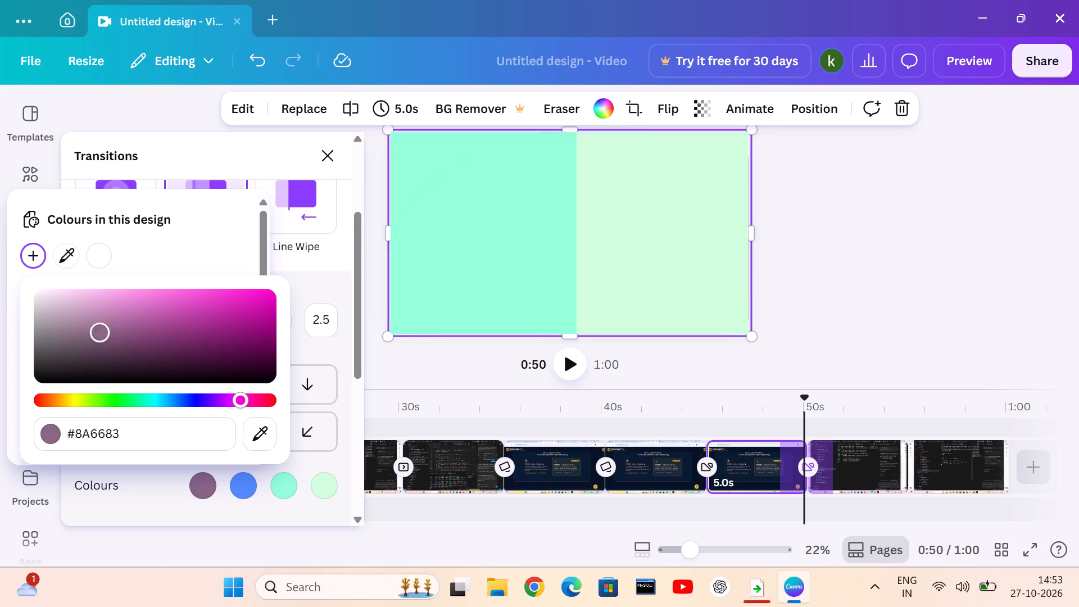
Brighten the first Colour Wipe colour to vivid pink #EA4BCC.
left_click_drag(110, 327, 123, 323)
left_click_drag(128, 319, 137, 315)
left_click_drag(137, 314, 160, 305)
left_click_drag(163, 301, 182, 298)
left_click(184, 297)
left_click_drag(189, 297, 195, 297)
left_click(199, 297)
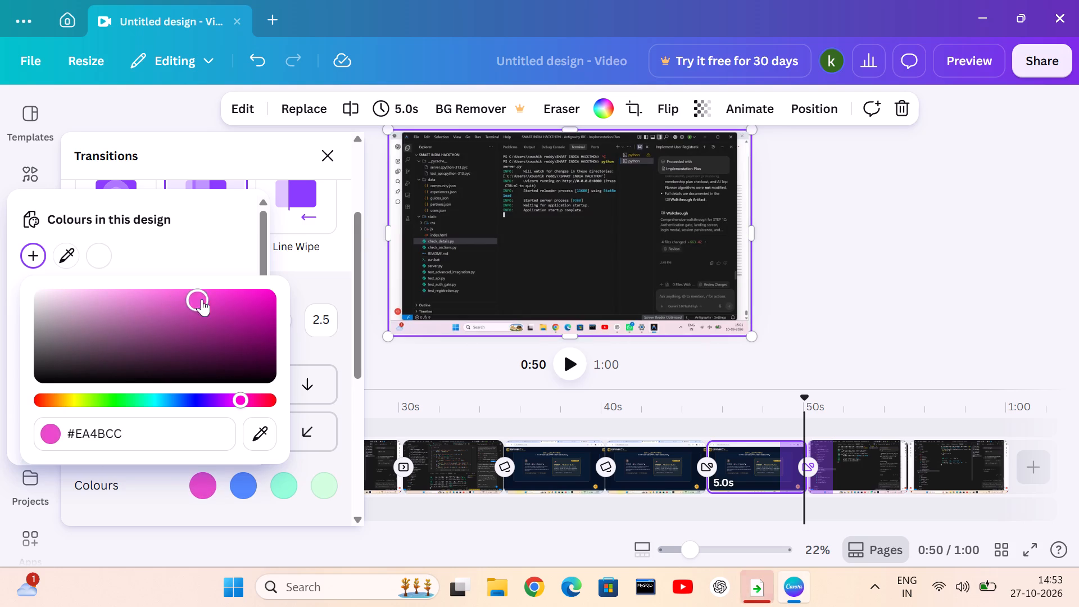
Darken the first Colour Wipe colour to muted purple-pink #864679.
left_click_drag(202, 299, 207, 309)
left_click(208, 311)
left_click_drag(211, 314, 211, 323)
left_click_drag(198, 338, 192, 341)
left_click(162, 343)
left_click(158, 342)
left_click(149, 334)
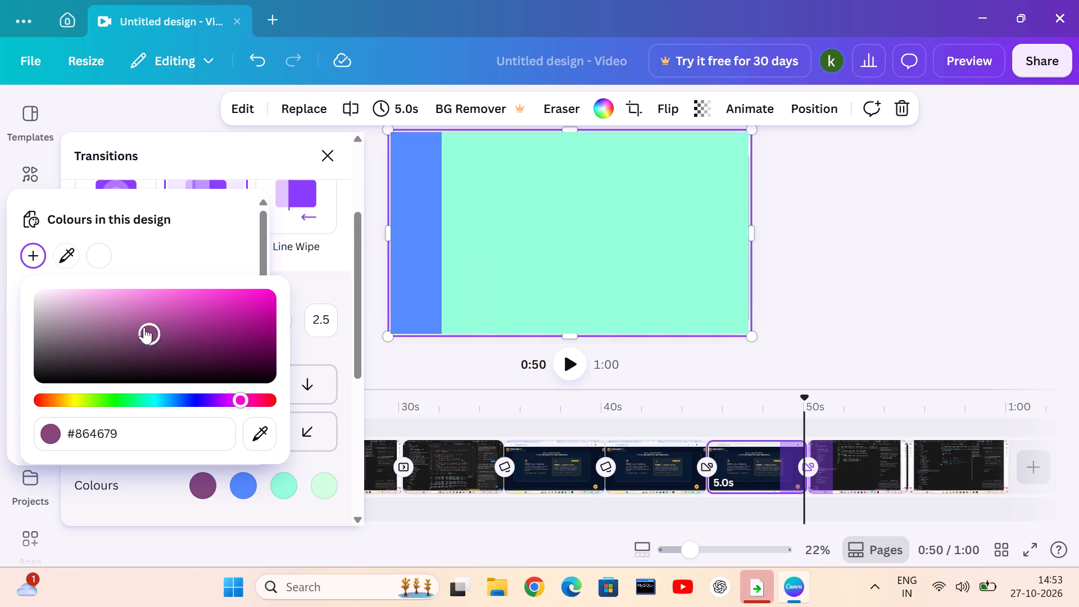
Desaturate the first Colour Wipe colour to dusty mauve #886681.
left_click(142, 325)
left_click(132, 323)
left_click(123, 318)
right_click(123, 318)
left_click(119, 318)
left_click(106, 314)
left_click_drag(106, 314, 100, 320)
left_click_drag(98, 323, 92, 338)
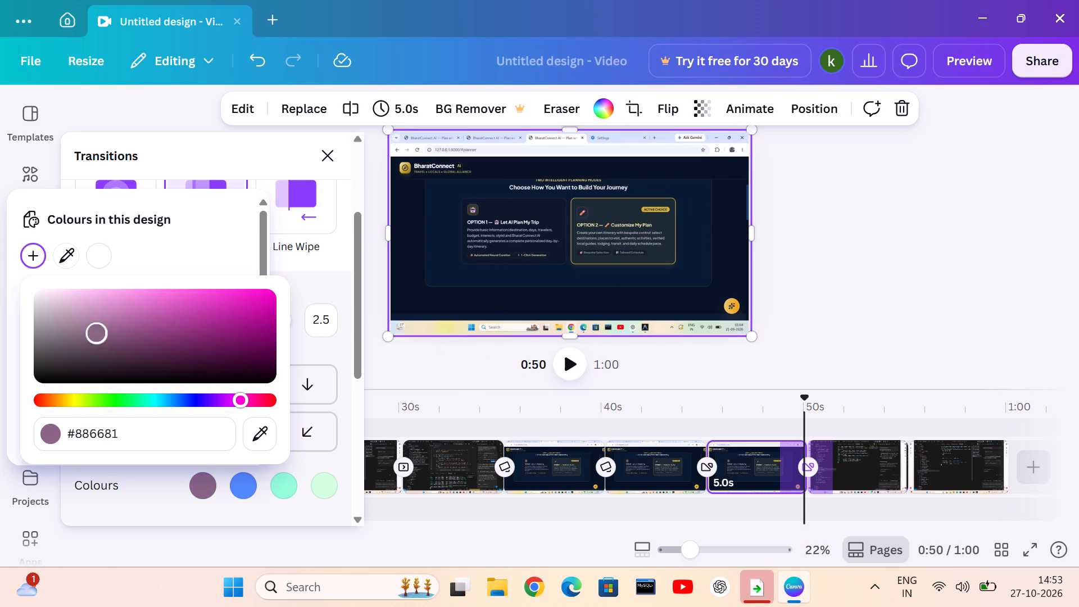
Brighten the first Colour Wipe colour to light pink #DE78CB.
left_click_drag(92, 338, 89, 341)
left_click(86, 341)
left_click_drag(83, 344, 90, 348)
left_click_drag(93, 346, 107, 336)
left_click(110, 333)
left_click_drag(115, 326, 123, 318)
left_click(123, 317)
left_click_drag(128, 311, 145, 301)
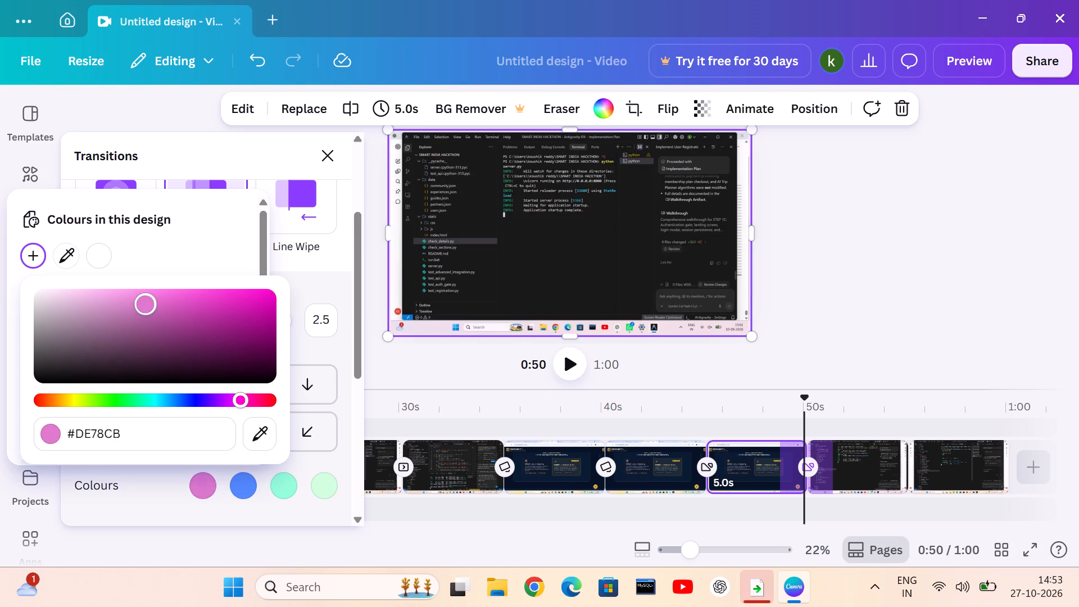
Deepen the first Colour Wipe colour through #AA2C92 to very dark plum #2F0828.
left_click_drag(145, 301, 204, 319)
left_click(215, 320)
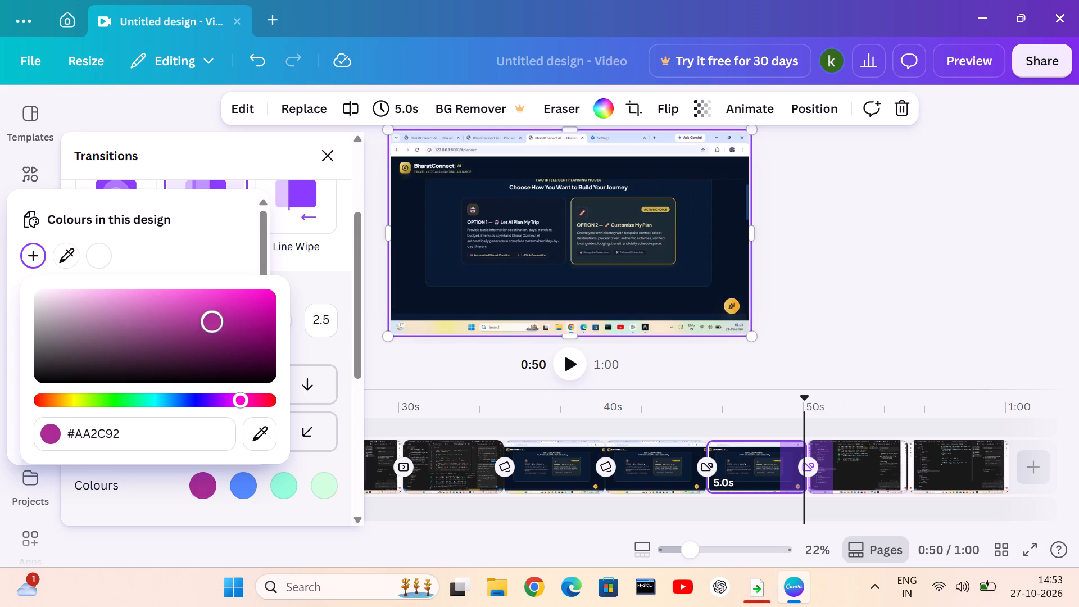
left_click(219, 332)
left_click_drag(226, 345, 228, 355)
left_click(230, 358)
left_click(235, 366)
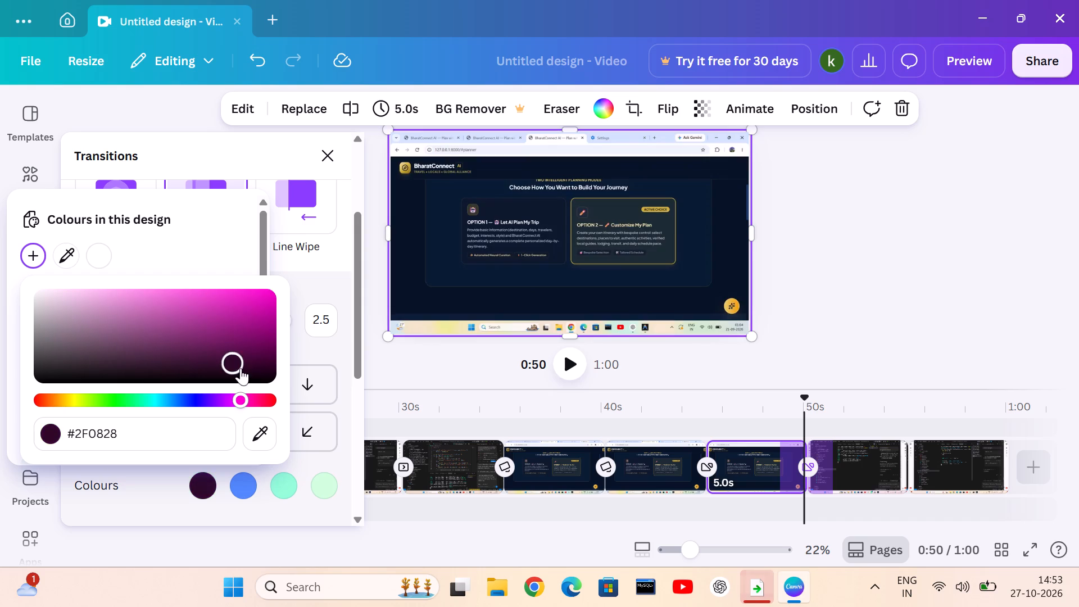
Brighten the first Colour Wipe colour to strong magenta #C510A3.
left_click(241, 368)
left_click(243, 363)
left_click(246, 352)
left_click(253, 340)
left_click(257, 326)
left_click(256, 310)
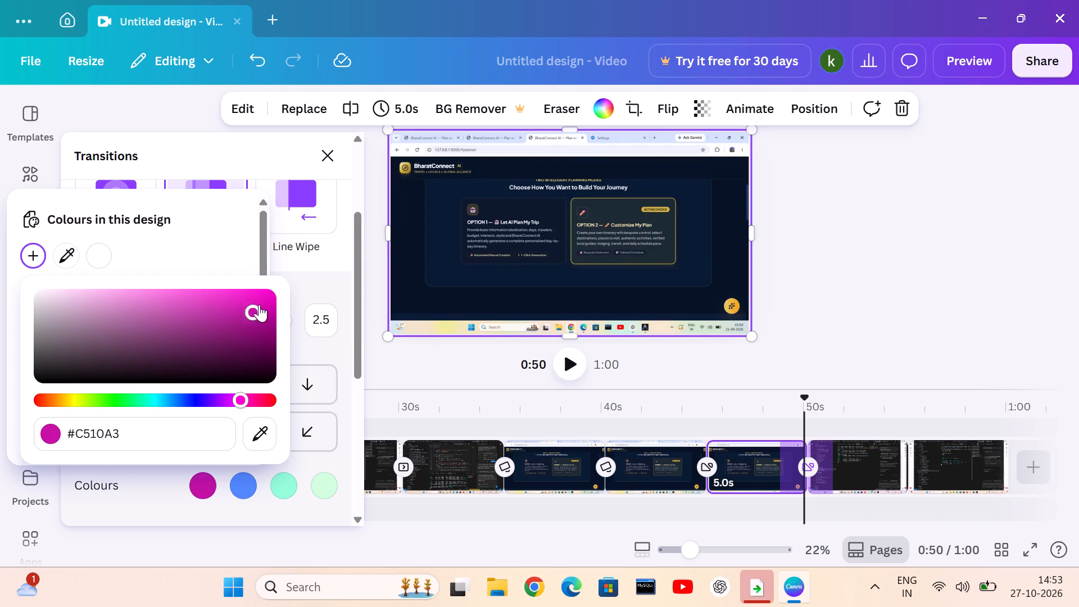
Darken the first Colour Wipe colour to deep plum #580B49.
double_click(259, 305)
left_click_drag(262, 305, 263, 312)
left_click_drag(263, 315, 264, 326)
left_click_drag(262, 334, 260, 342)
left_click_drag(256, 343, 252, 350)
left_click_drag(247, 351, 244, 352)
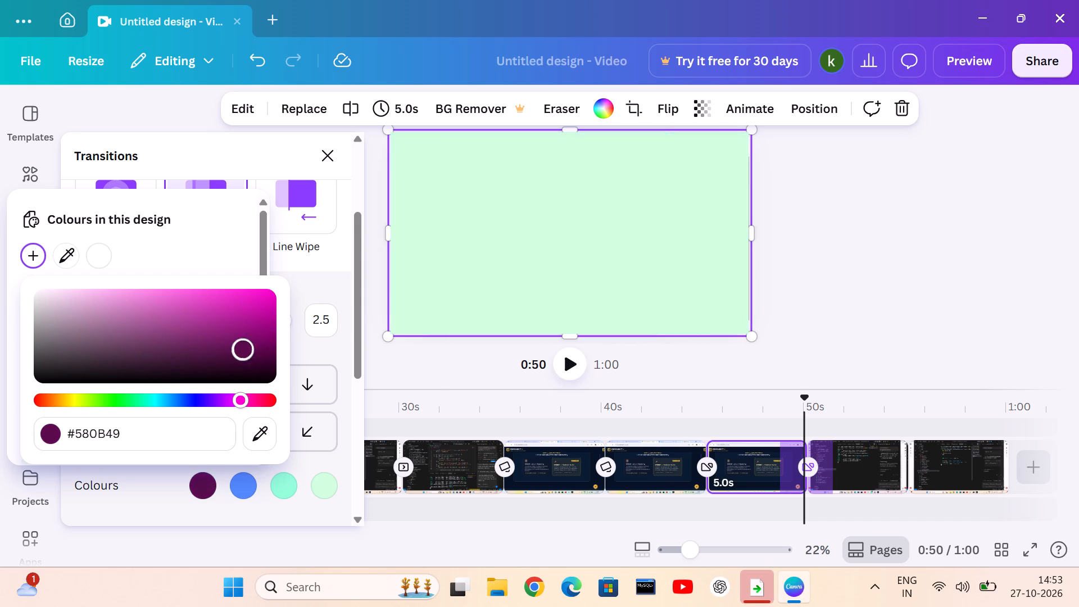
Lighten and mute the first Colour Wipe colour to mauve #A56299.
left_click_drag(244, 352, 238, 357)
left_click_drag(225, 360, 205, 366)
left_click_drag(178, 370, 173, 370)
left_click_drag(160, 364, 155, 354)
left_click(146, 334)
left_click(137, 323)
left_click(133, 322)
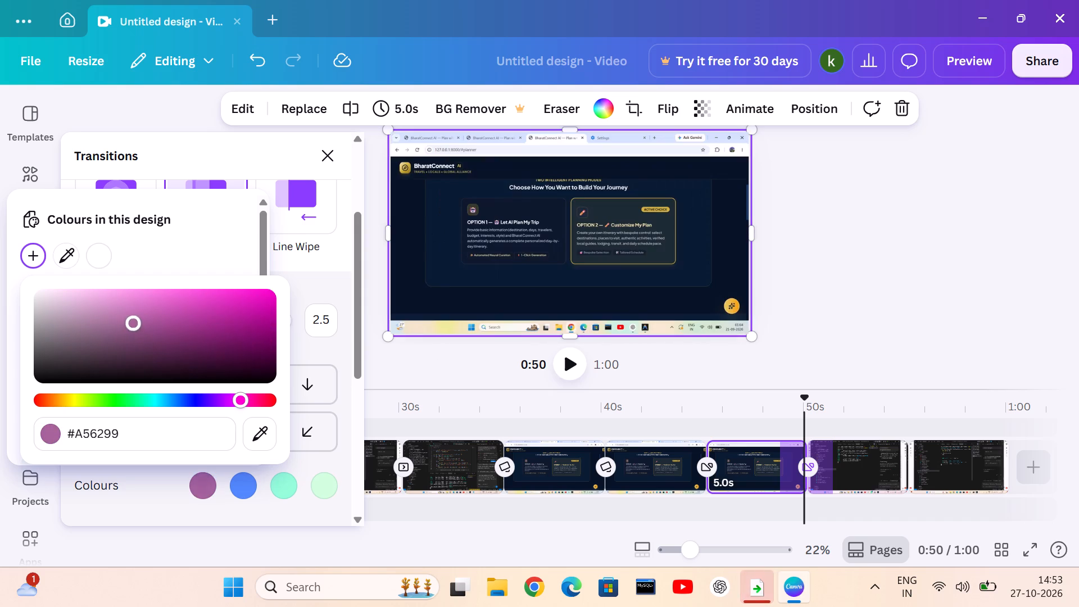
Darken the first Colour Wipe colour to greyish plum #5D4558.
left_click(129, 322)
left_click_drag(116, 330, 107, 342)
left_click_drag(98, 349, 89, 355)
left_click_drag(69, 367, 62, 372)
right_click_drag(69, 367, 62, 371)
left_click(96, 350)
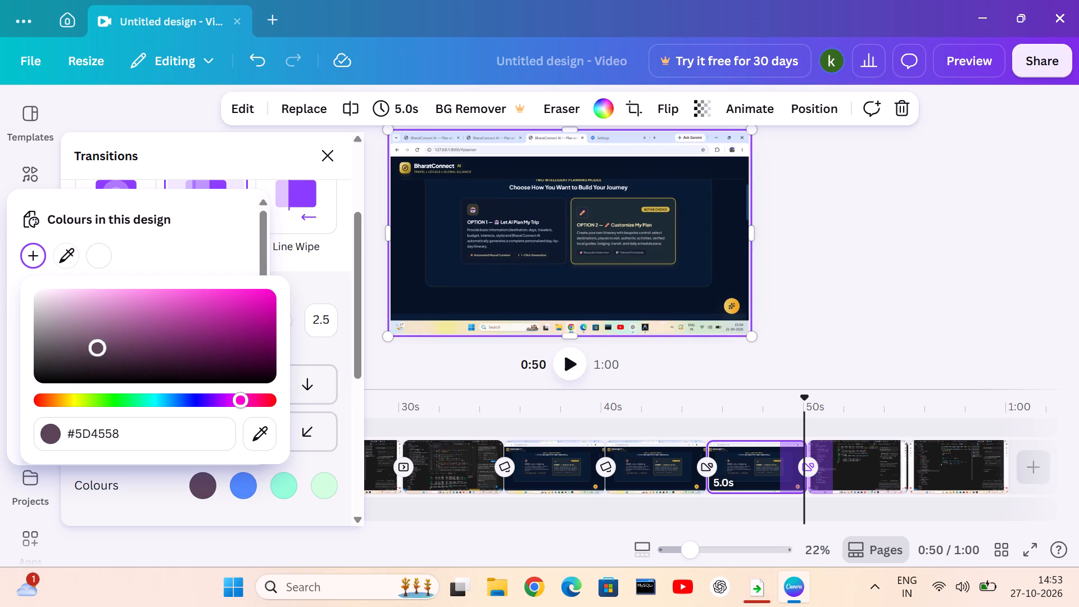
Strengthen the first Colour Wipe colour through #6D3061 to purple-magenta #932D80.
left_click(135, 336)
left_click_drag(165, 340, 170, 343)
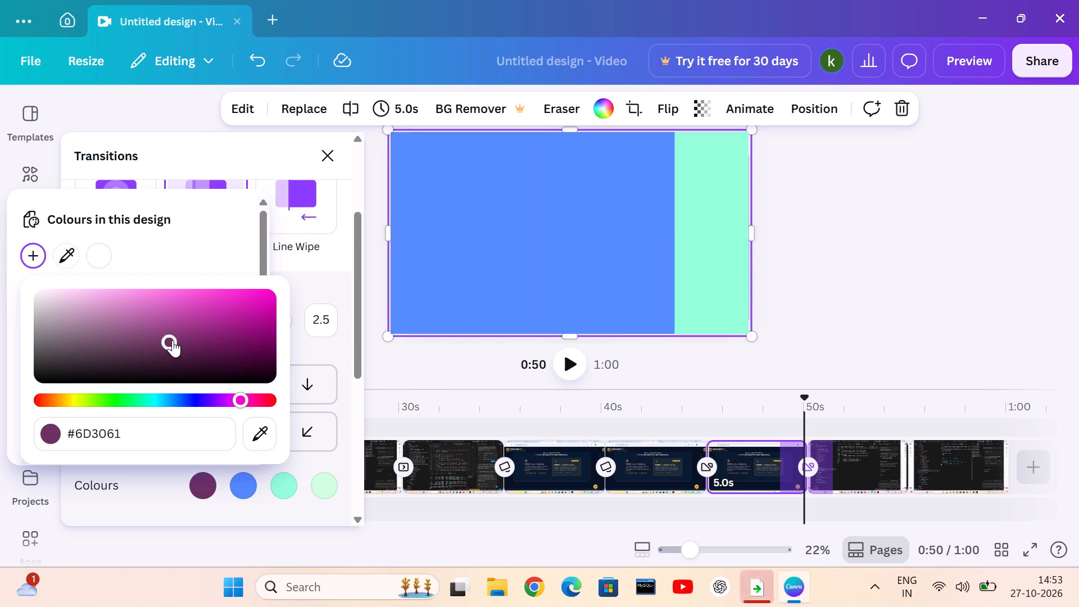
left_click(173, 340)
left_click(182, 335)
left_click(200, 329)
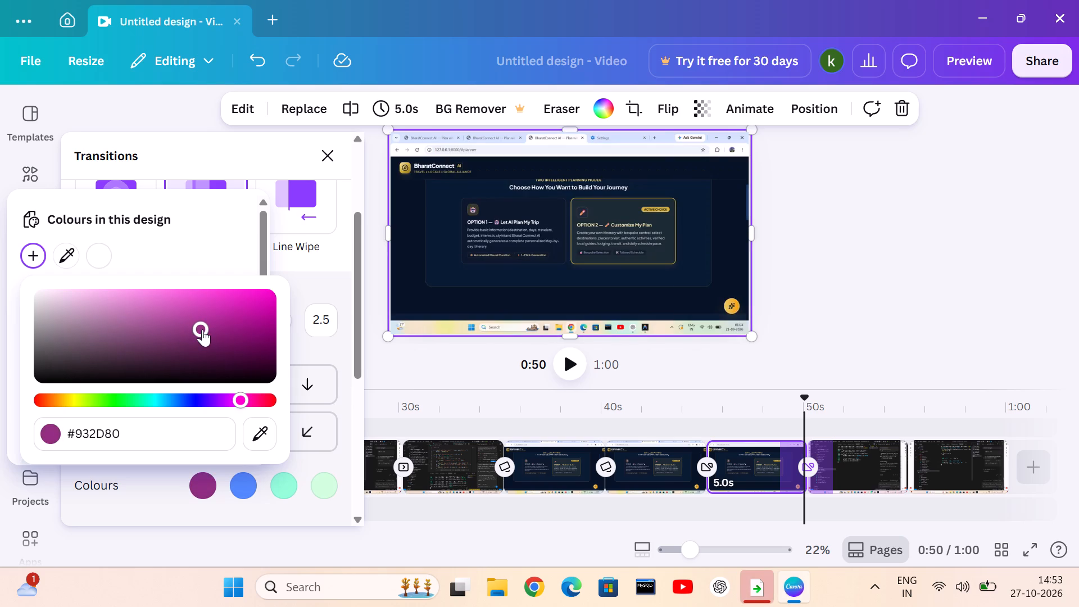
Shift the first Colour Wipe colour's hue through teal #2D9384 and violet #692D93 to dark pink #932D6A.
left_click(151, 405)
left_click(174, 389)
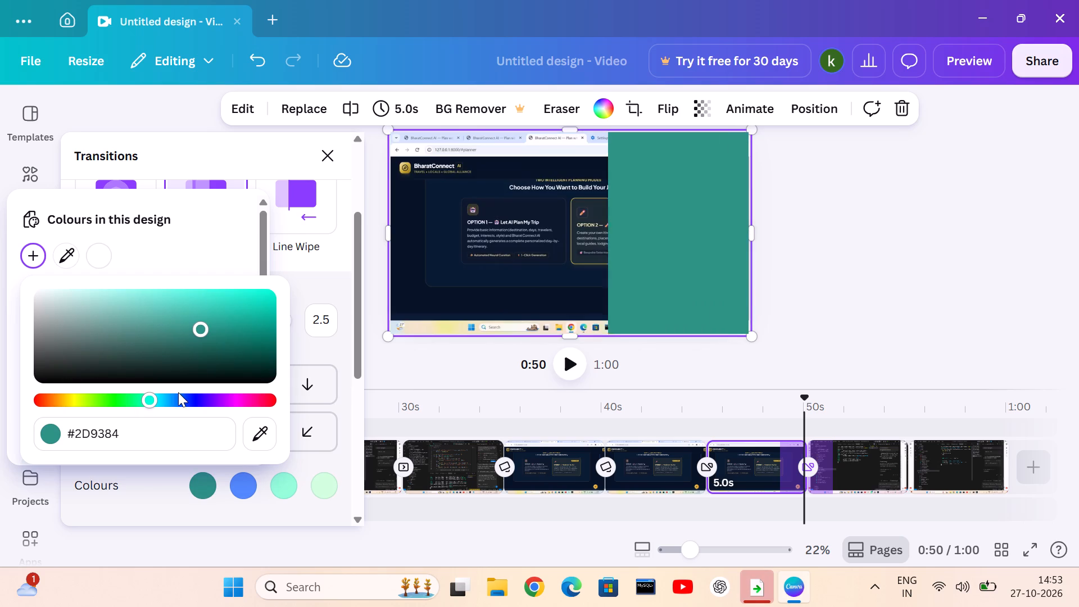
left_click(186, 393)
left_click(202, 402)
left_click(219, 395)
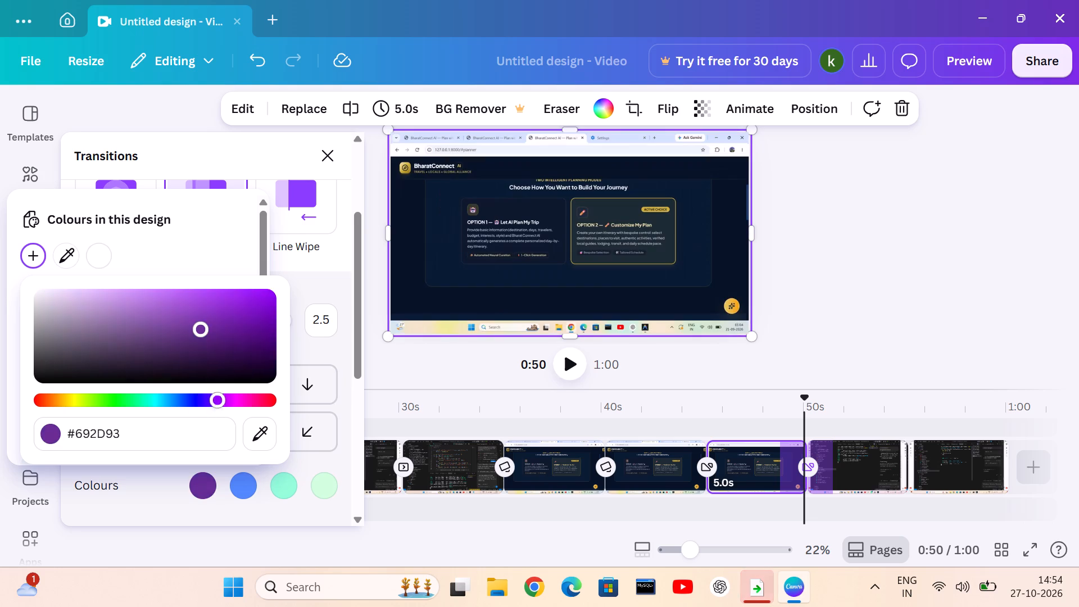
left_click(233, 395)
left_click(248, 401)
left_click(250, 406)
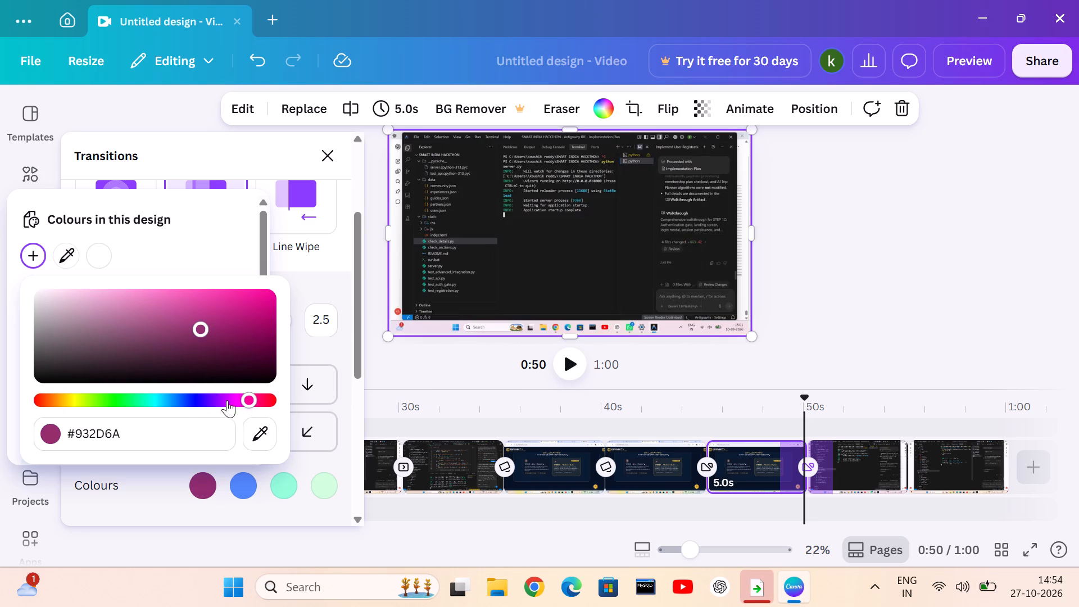
Shift the first Colour Wipe colour's hue through violet #5D2D93 and green #2D936B to golden brown #93772D.
left_click(227, 398)
left_click(215, 395)
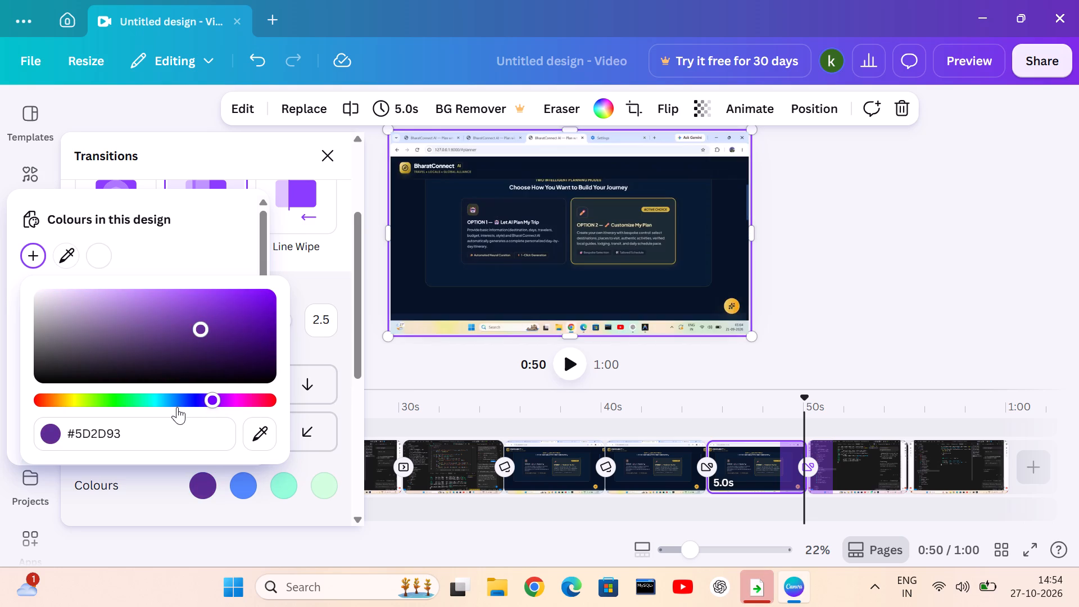
left_click(175, 393)
left_click(156, 393)
left_click(139, 399)
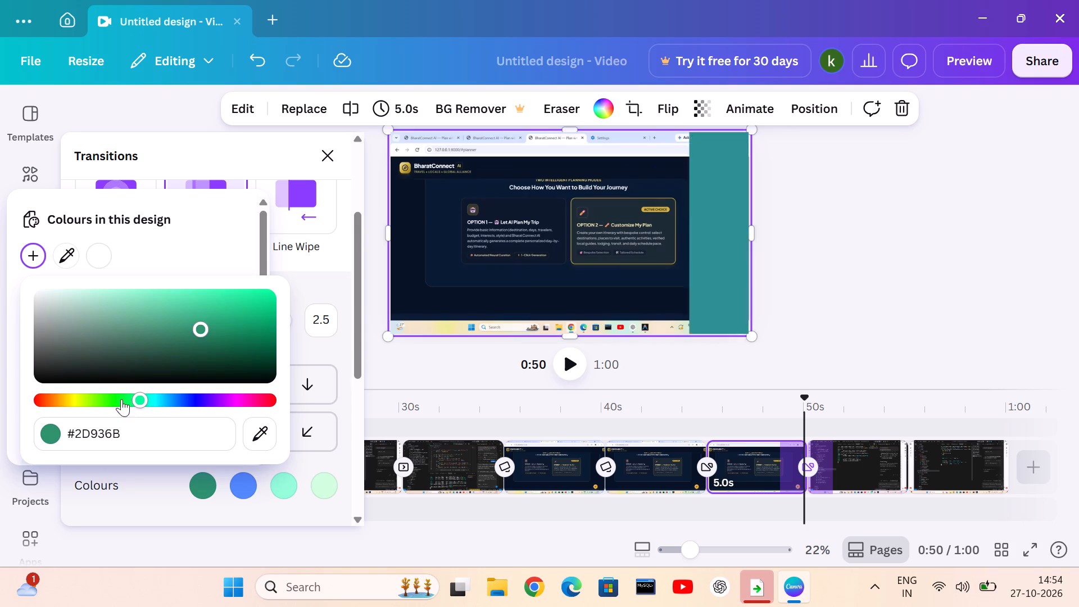
left_click(116, 397)
left_click(88, 399)
left_click(65, 400)
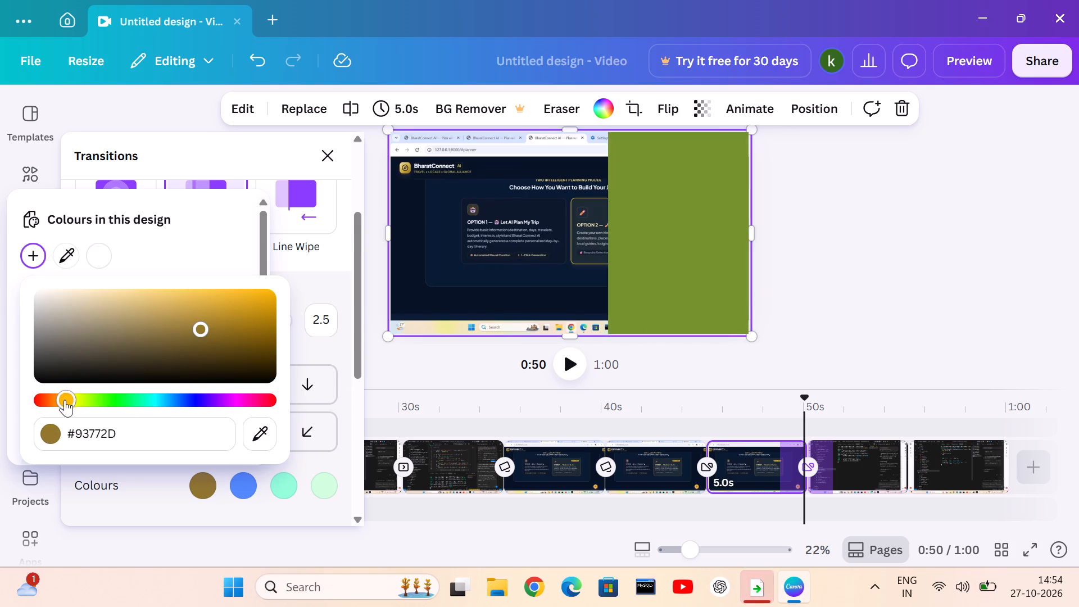
left_click(60, 396)
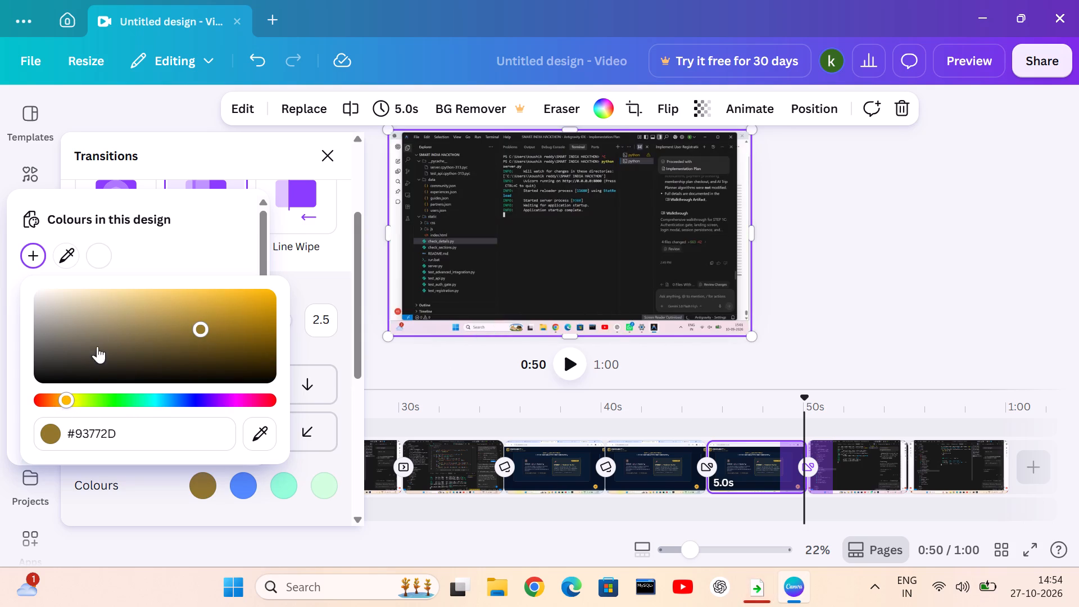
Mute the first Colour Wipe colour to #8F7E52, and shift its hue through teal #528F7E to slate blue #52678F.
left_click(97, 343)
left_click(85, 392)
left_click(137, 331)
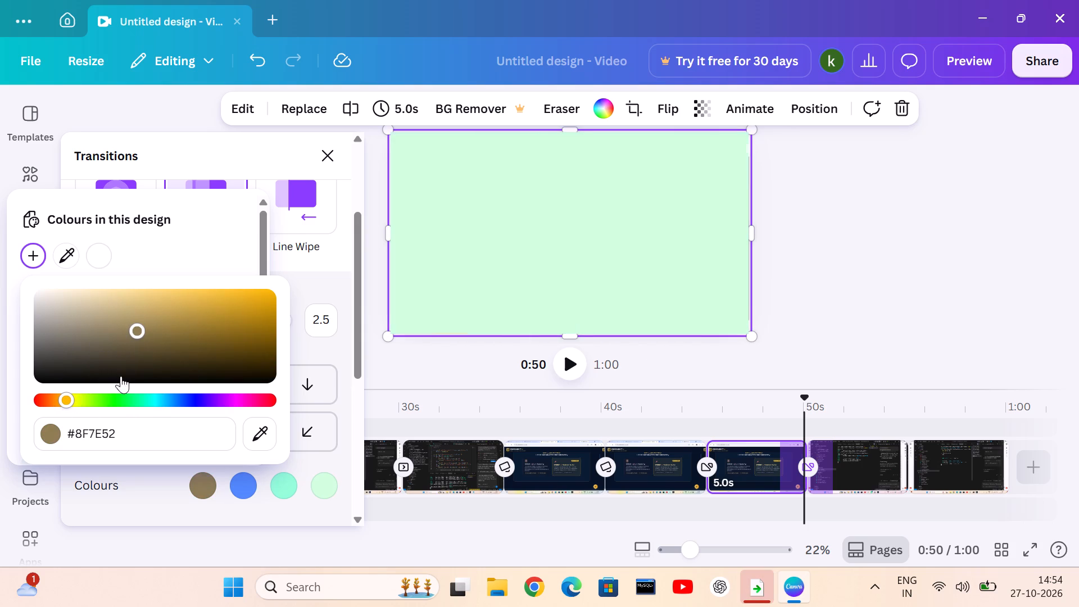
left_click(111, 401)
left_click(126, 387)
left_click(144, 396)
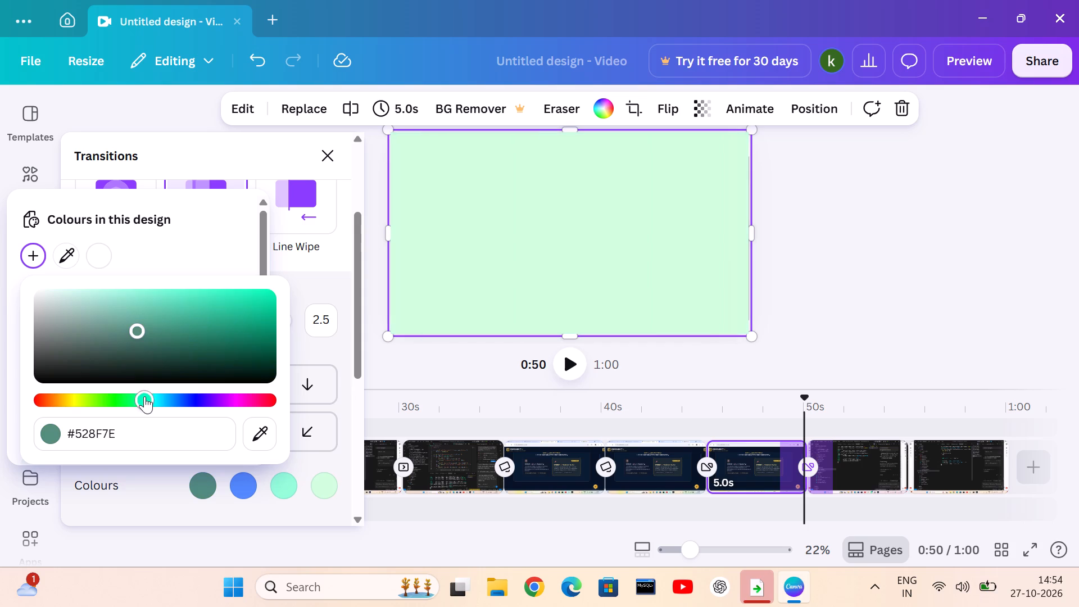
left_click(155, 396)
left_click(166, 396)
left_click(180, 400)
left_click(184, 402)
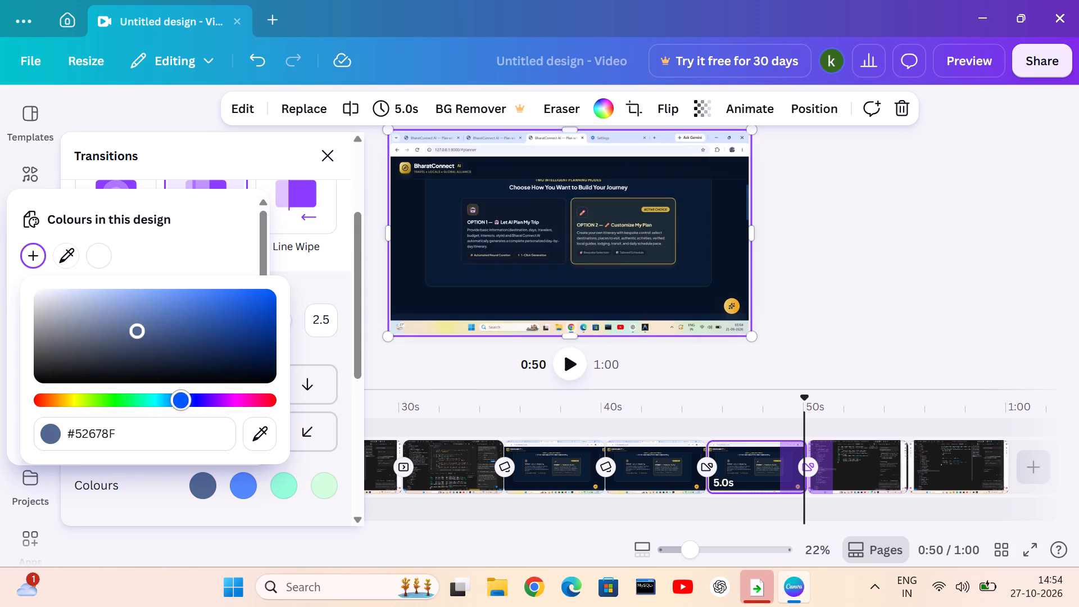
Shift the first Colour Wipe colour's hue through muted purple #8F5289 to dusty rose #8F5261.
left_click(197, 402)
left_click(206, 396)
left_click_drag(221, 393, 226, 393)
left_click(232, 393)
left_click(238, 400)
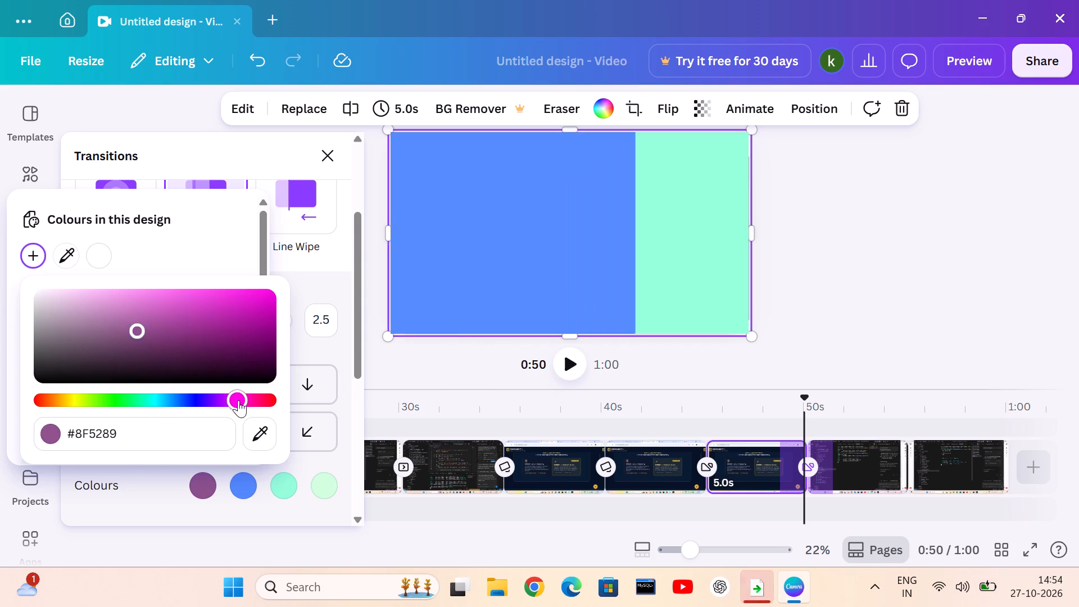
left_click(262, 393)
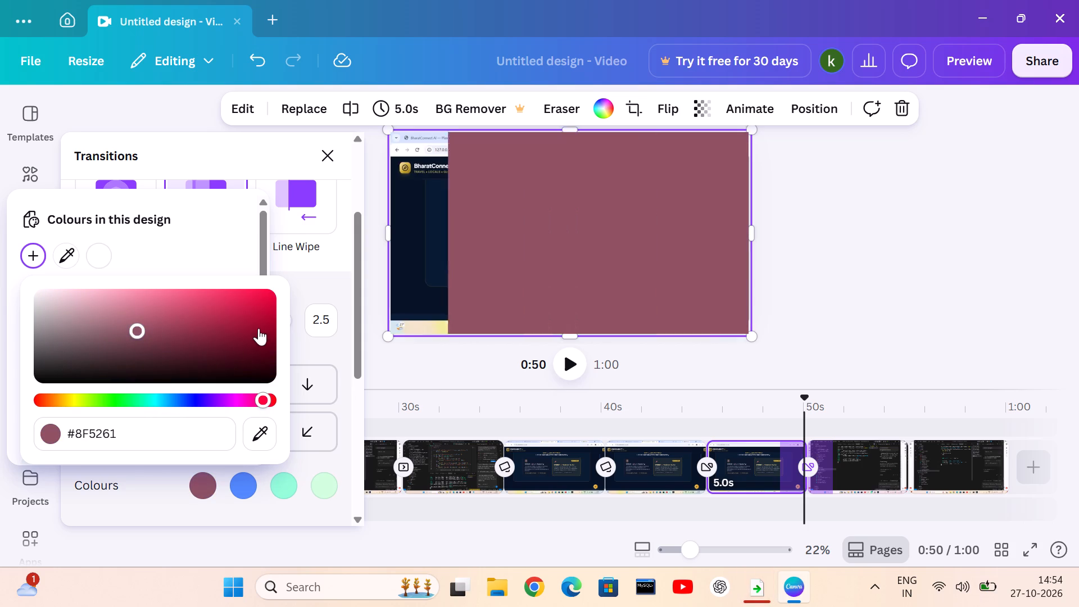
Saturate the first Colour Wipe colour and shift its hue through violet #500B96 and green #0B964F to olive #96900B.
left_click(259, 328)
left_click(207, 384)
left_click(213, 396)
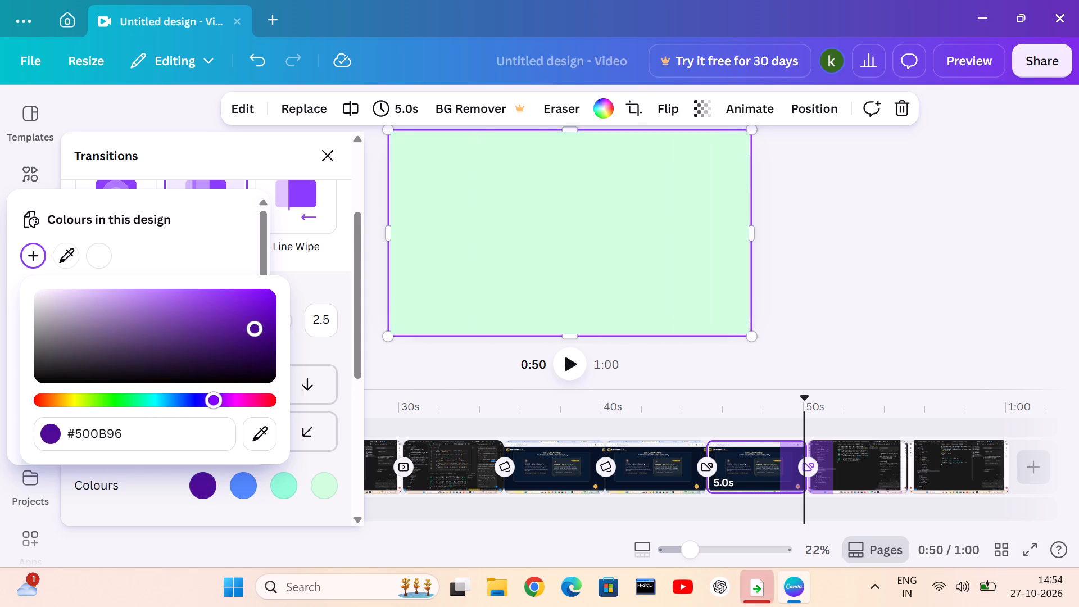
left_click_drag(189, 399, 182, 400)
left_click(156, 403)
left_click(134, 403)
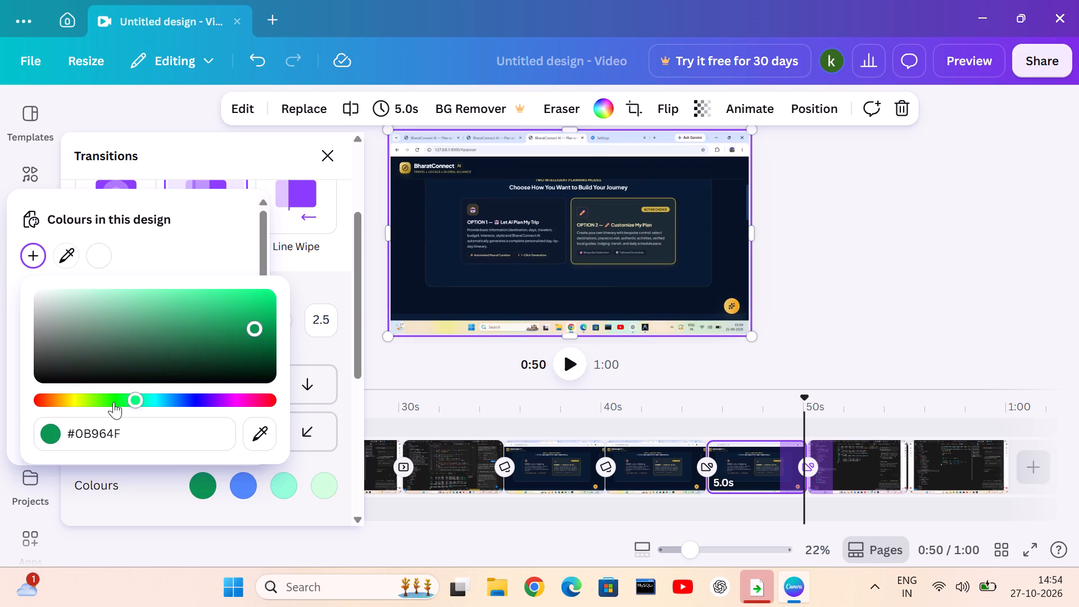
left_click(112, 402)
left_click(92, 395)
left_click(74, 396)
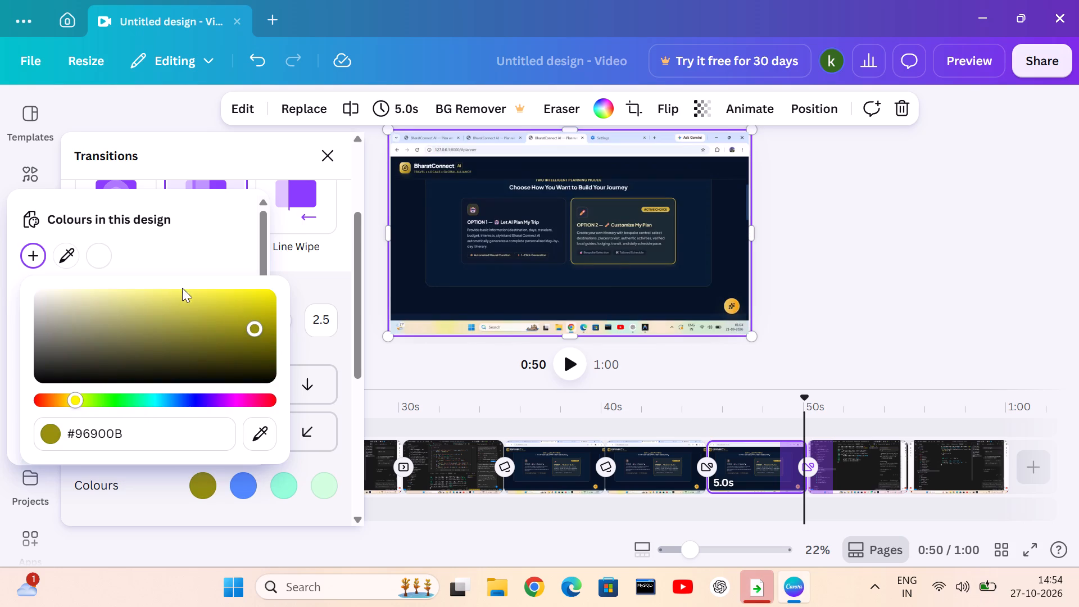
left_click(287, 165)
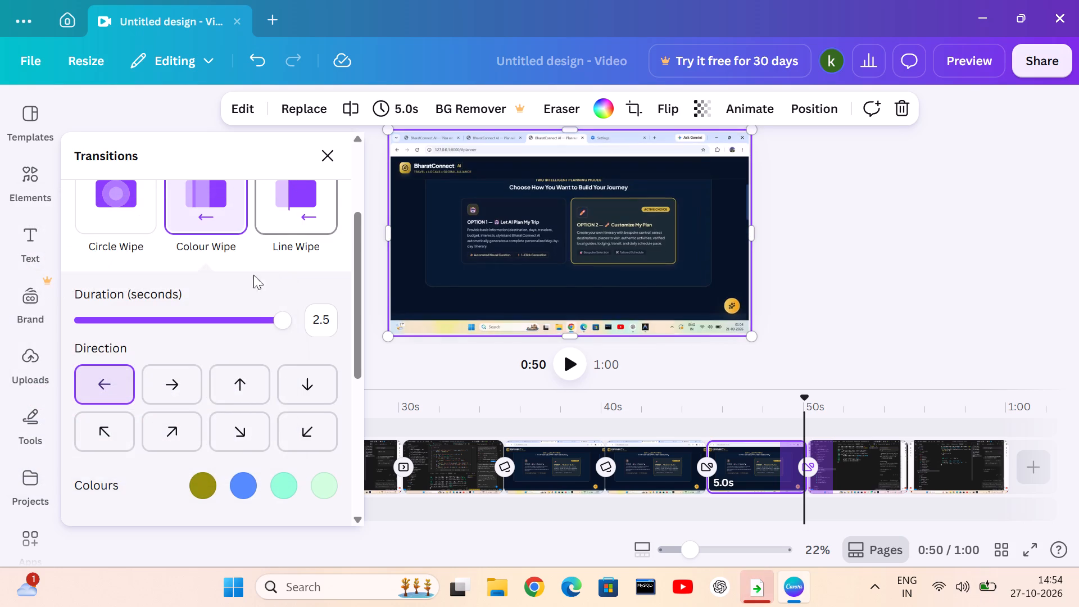
Replace the Colour Wipe at about 50 s with the Chop transition.
scroll(242, 314, "down", 3)
left_click(99, 466)
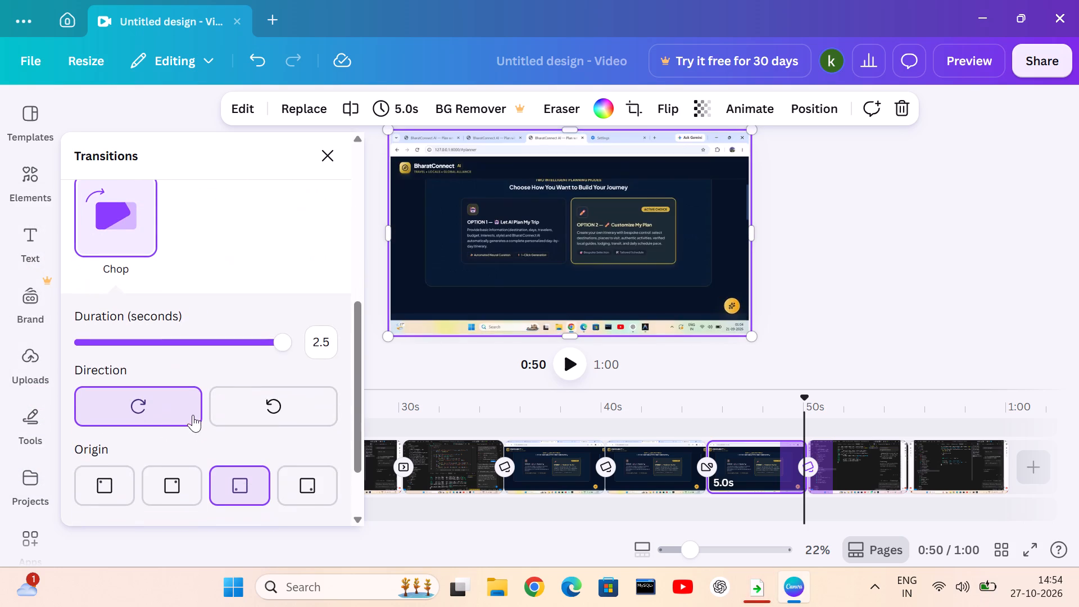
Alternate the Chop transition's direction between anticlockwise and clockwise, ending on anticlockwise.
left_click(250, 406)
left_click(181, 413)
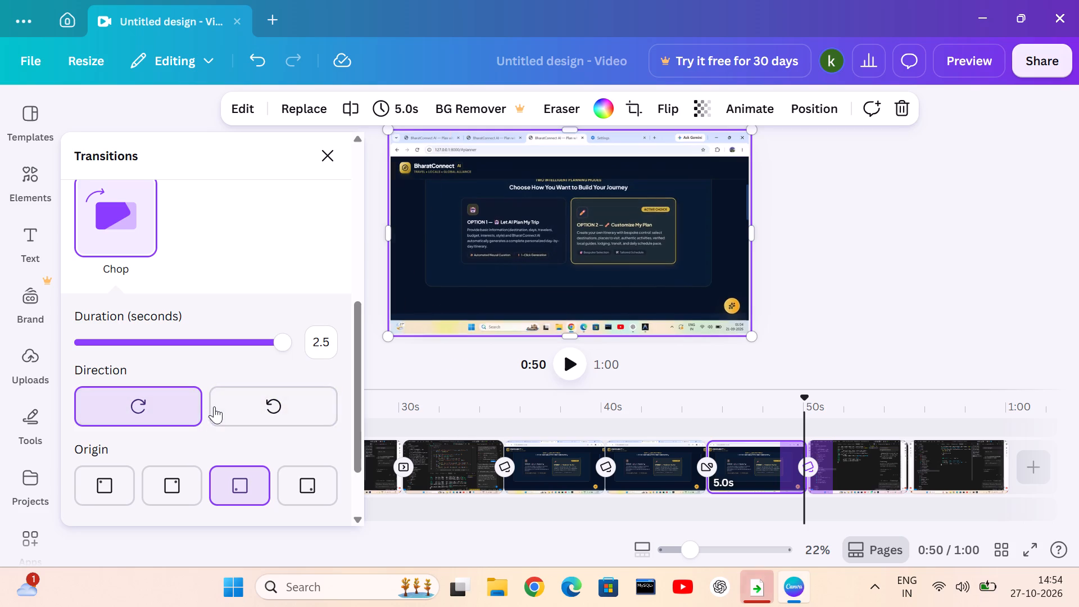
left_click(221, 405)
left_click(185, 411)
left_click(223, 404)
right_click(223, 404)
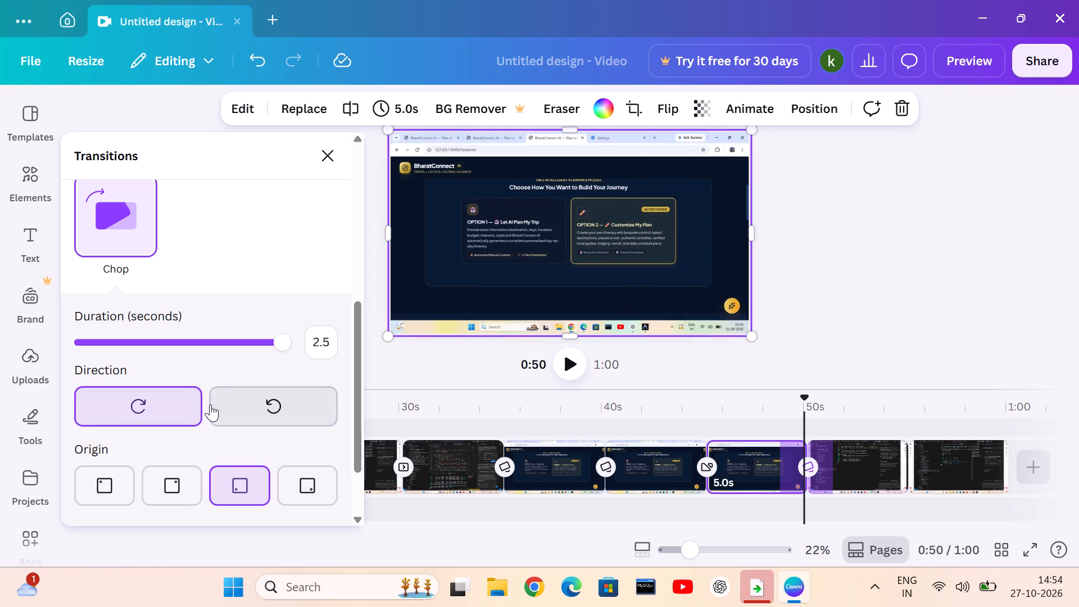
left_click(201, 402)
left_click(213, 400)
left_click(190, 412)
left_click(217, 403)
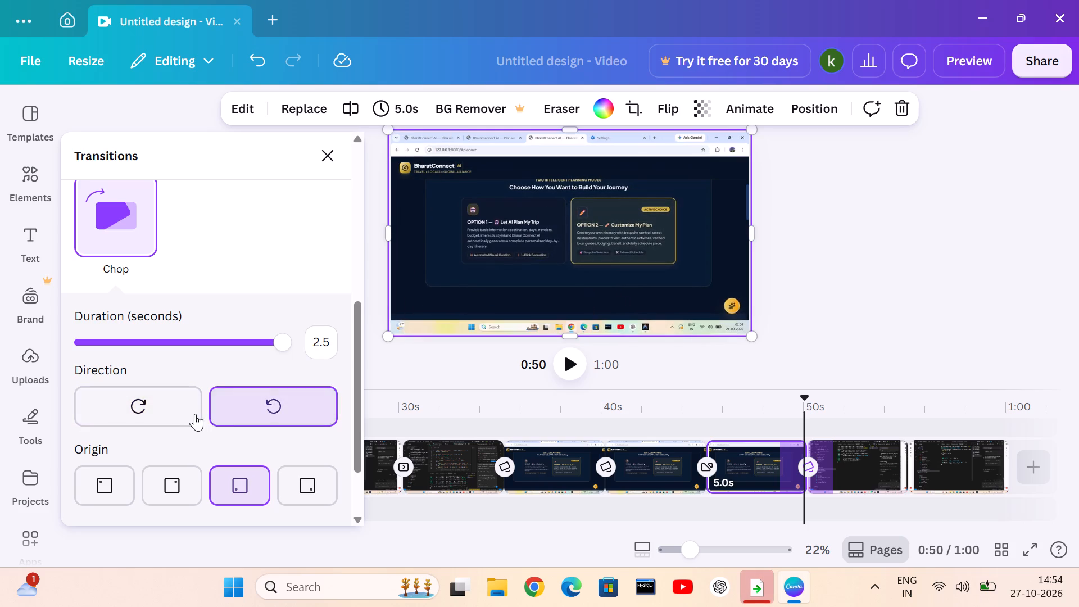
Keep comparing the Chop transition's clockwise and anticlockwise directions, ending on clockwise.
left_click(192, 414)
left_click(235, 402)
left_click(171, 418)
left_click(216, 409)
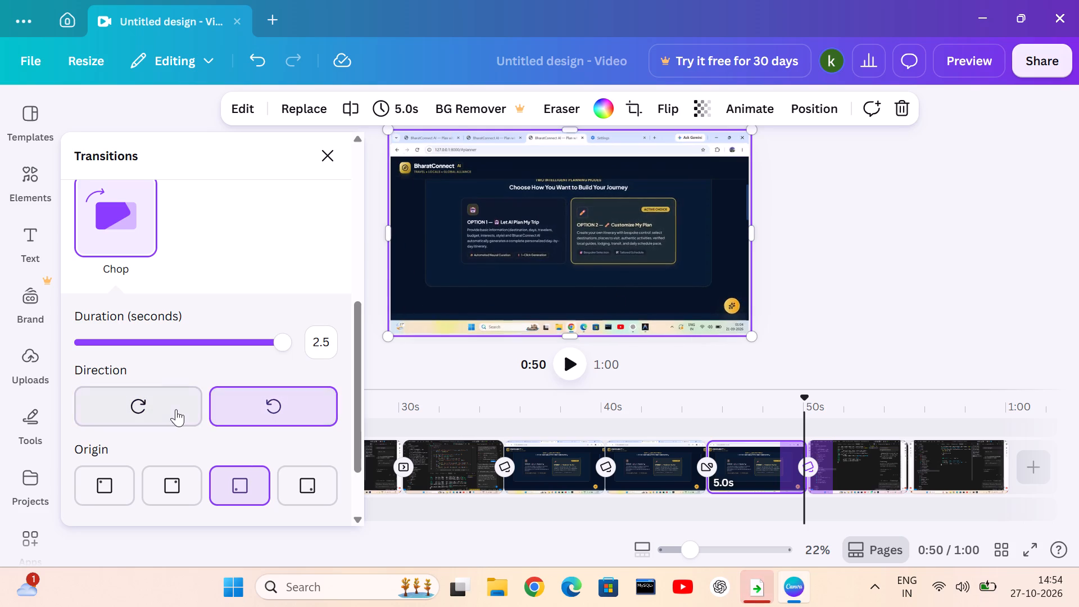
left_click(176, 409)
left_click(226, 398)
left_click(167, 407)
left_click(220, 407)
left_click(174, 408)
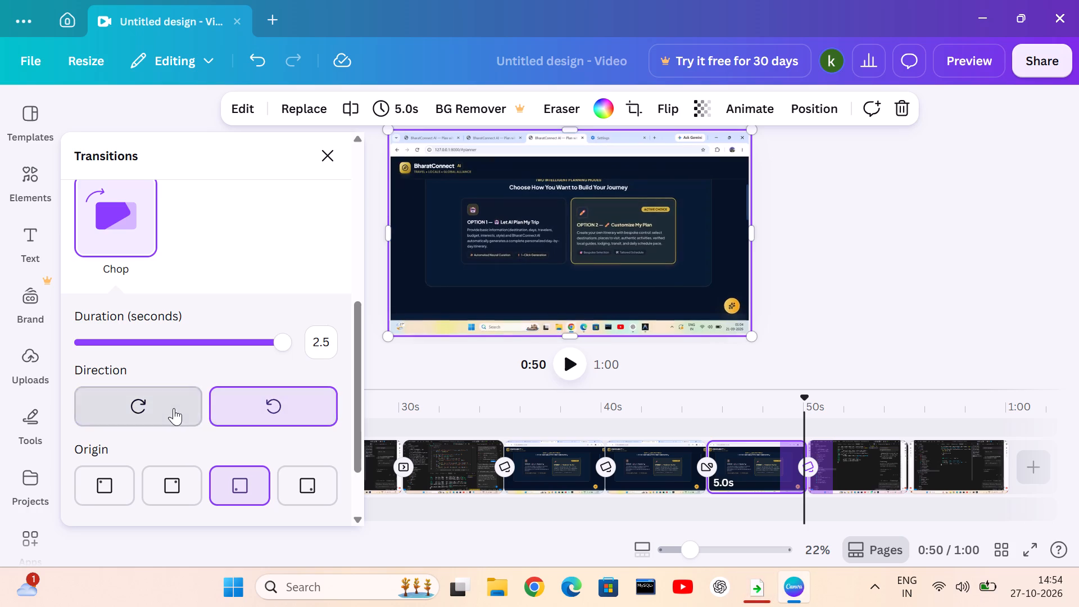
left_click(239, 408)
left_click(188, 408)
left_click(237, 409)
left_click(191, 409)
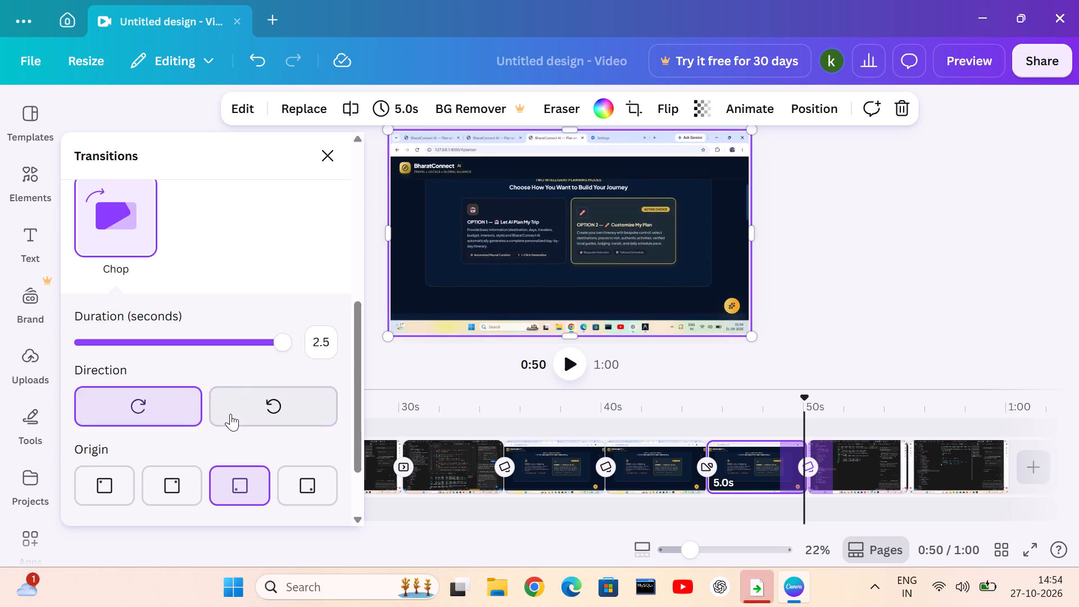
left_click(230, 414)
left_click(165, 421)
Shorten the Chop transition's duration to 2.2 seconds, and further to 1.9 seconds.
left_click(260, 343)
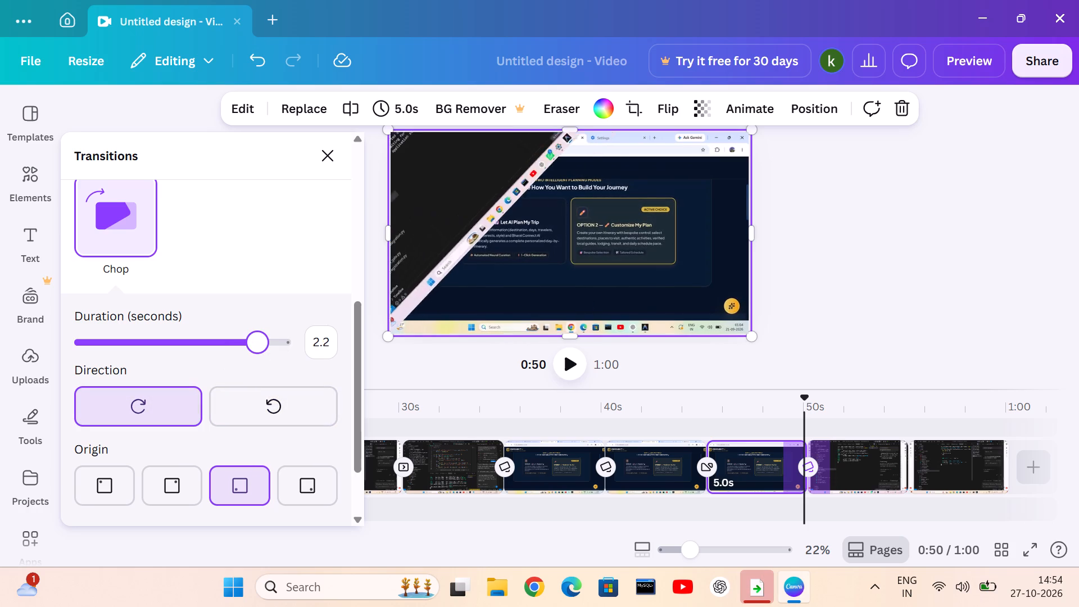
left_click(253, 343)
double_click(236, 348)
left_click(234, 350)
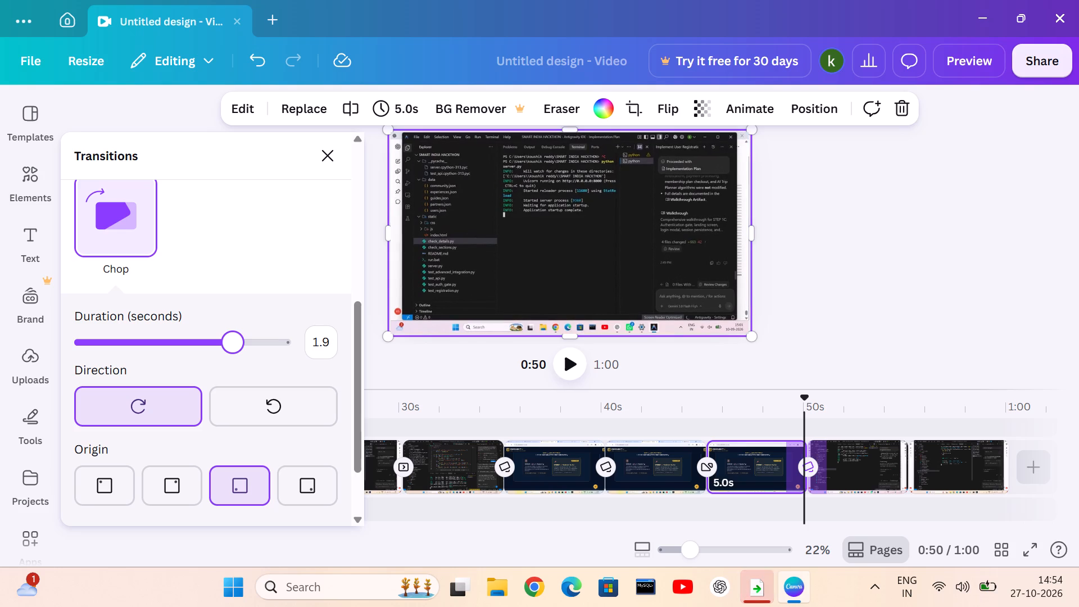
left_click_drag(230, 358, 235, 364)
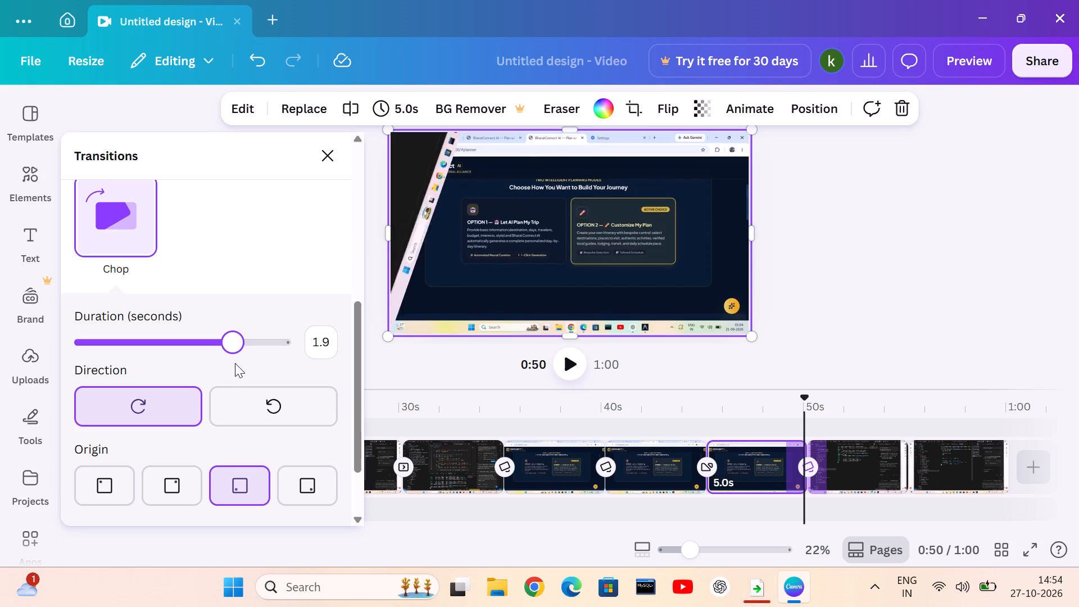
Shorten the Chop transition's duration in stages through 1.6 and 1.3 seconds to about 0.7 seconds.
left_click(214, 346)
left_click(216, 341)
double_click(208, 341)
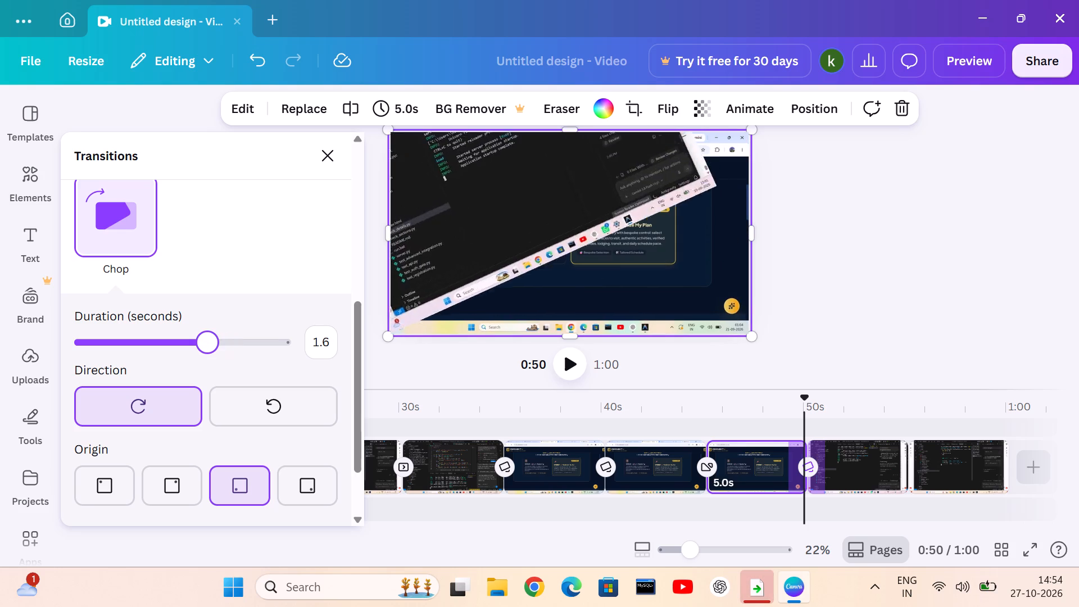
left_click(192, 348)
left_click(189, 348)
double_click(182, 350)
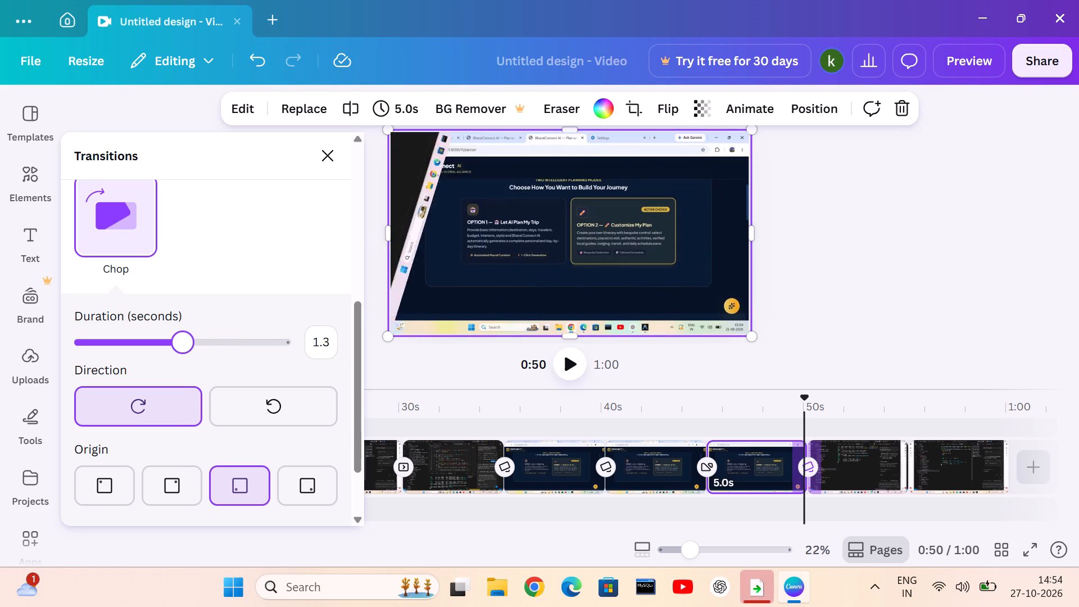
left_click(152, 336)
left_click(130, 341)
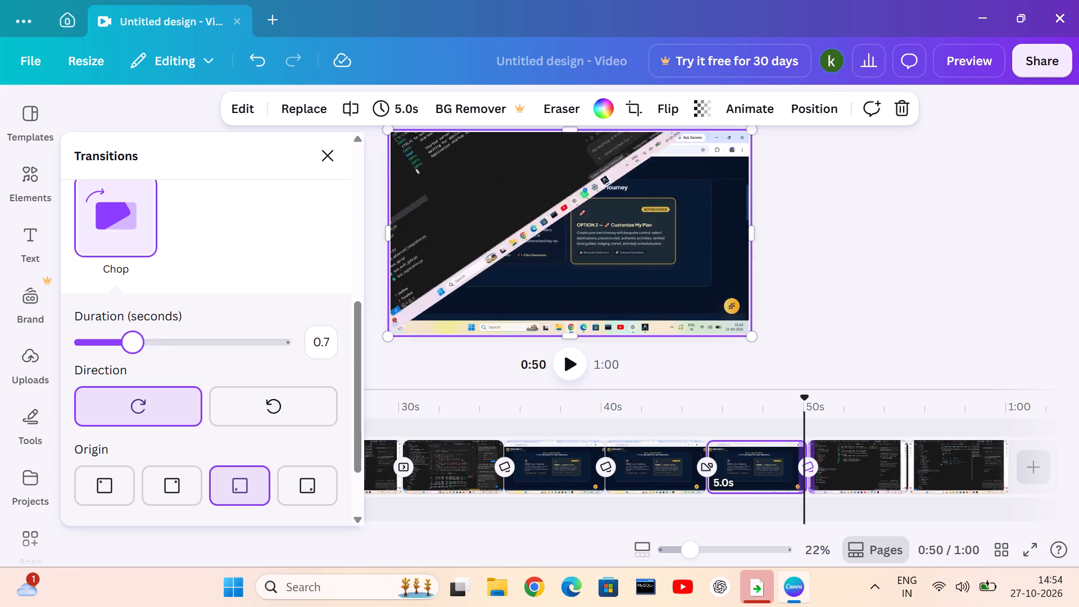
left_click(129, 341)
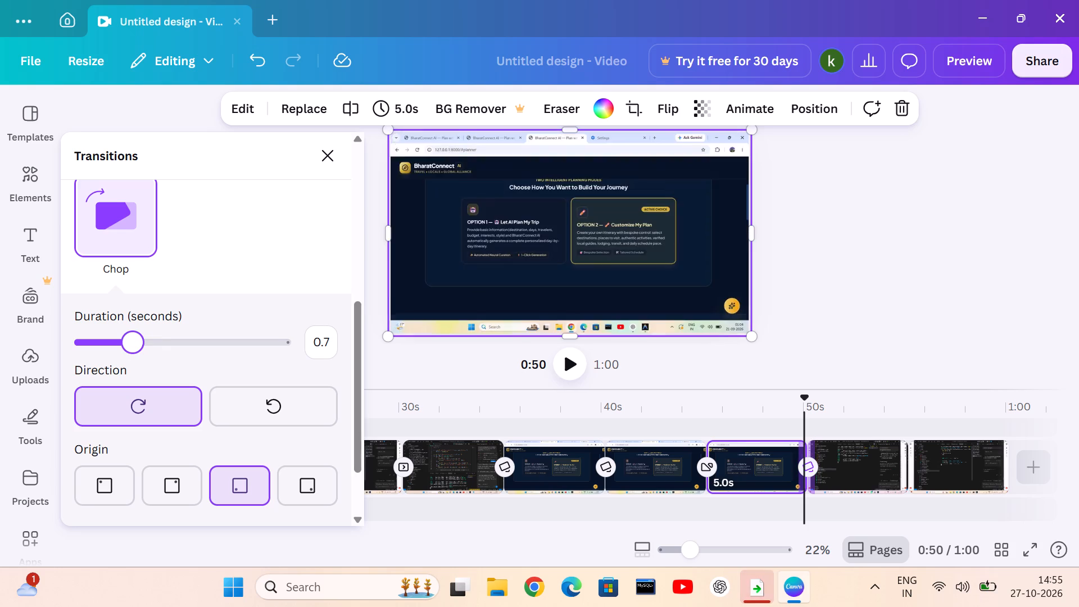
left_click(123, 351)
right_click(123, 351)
Lengthen the Chop transition's duration in stages through 0.9, 1, 1.6 and 2 seconds to 2.3 seconds.
left_click_drag(144, 336, 151, 339)
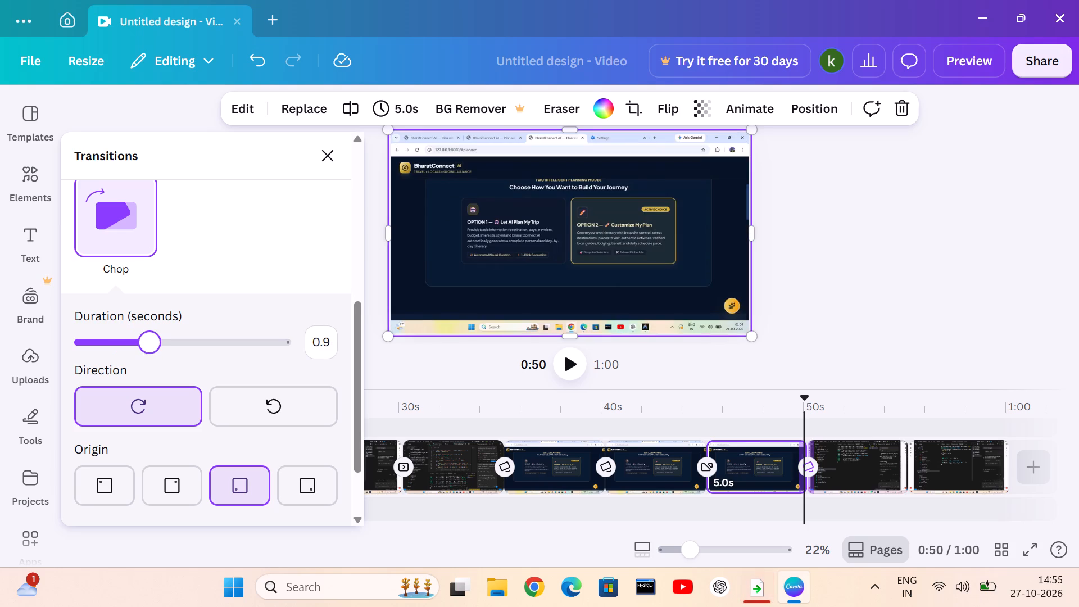
left_click_drag(151, 339, 155, 341)
right_click(155, 341)
right_click(155, 341)
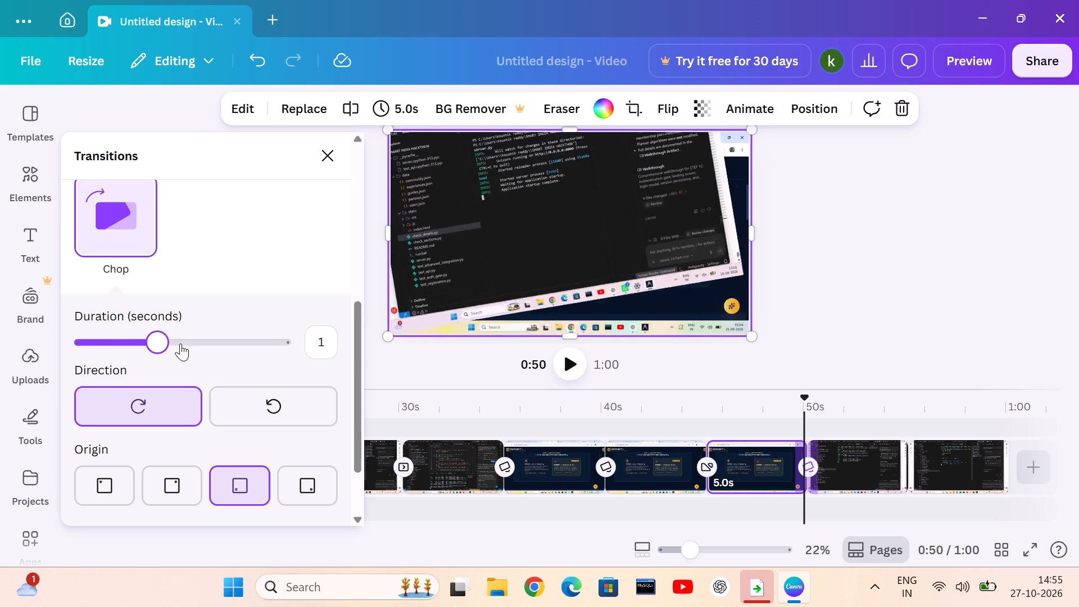
left_click(180, 343)
left_click(185, 346)
left_click_drag(200, 350, 208, 347)
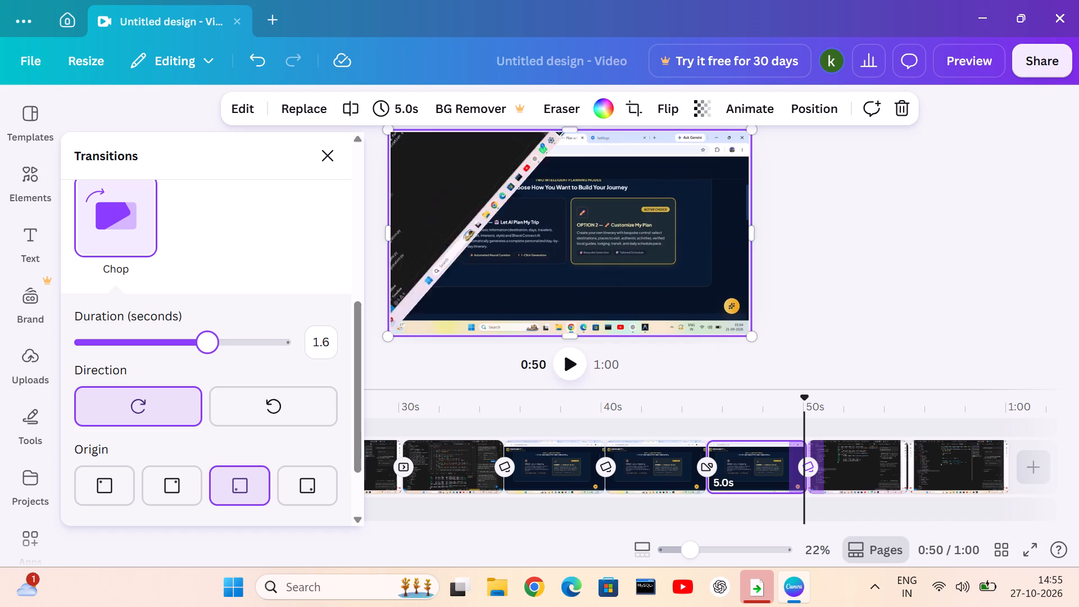
left_click(237, 349)
left_click(243, 348)
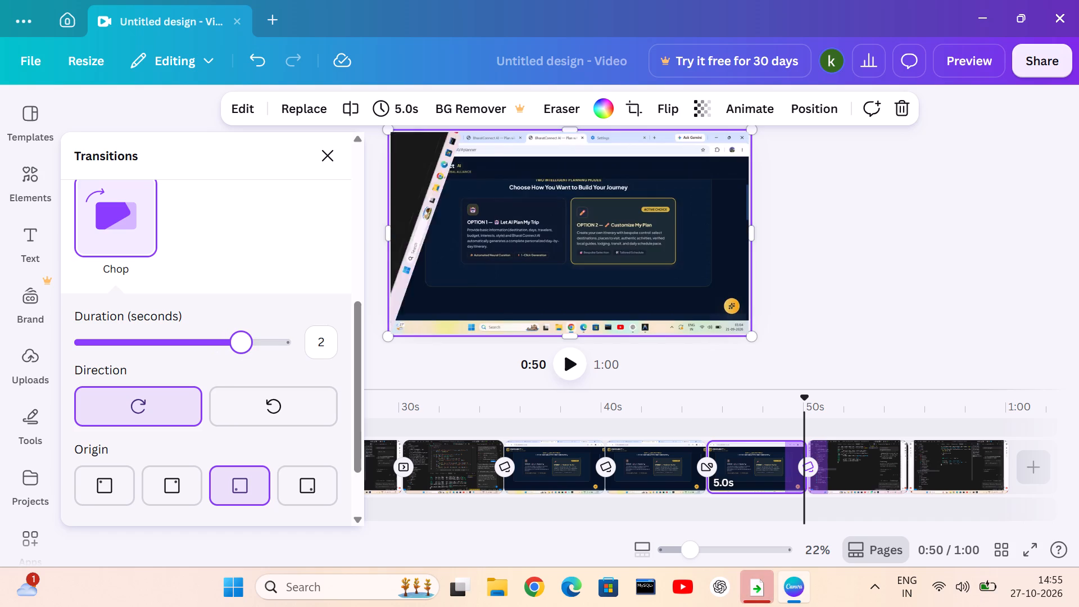
double_click(247, 346)
left_click(268, 337)
left_click_drag(269, 337, 270, 379)
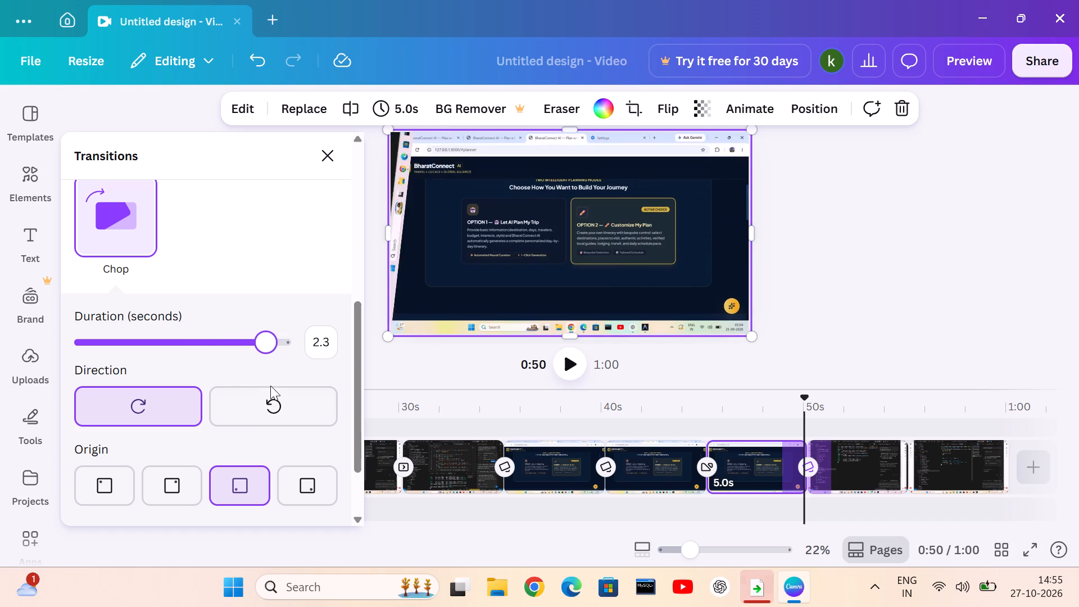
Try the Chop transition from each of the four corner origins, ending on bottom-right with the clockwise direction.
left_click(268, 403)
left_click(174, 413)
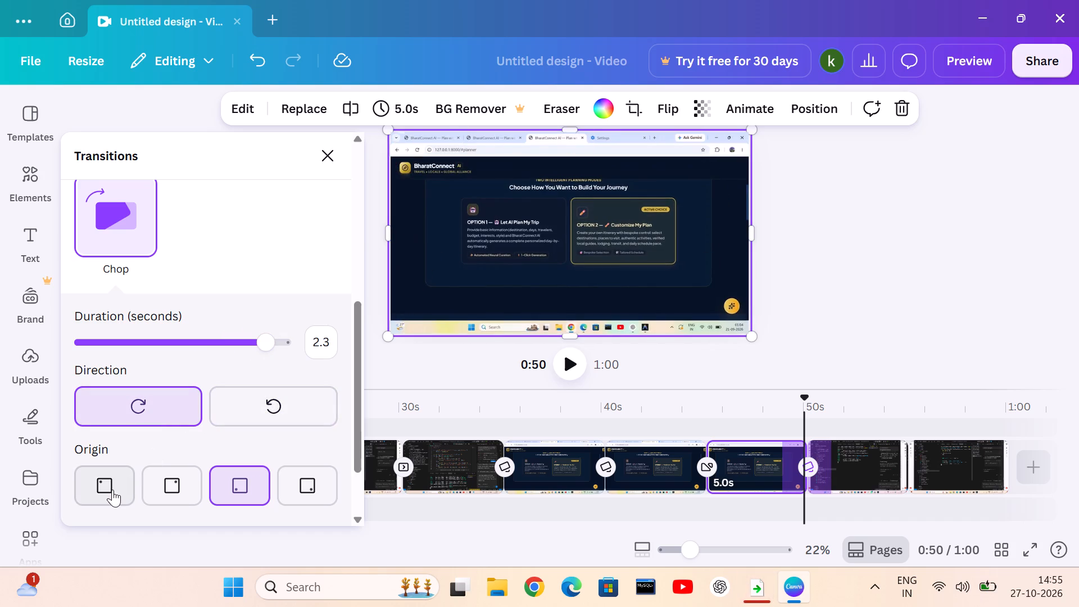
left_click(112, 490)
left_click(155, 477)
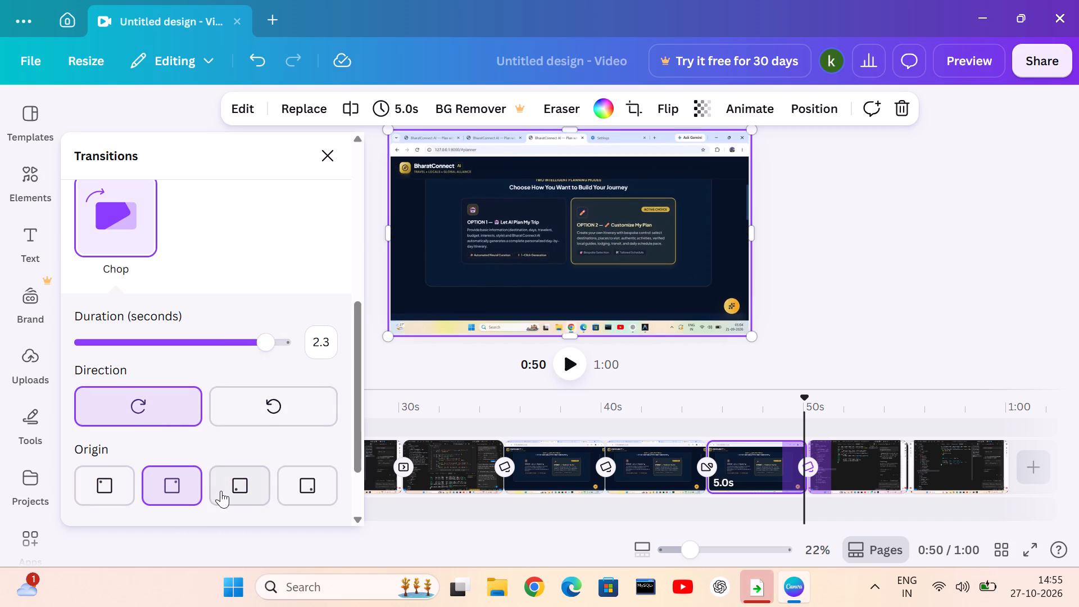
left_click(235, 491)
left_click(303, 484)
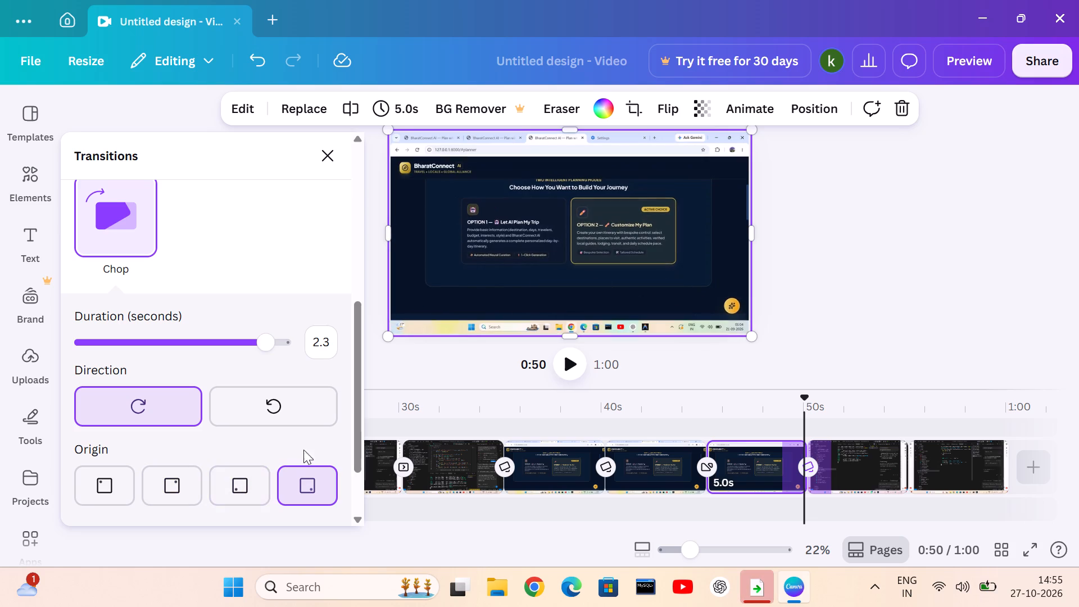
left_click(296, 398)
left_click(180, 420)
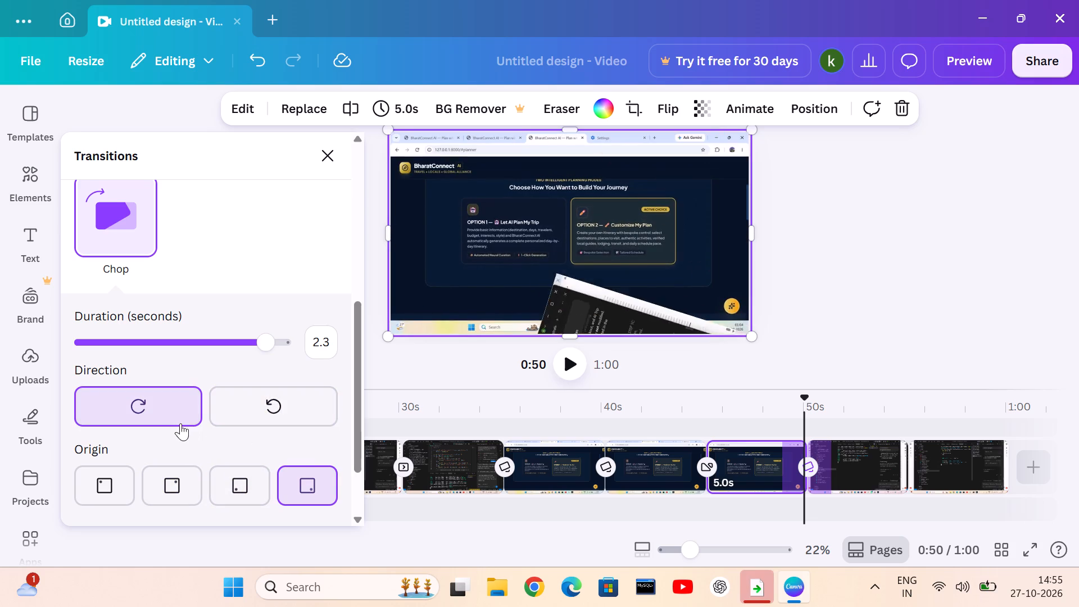
Set the Chop transition's direction to anticlockwise and try the bottom-left and top-right origins, settling on top-left.
left_click(248, 411)
left_click_drag(234, 487, 234, 496)
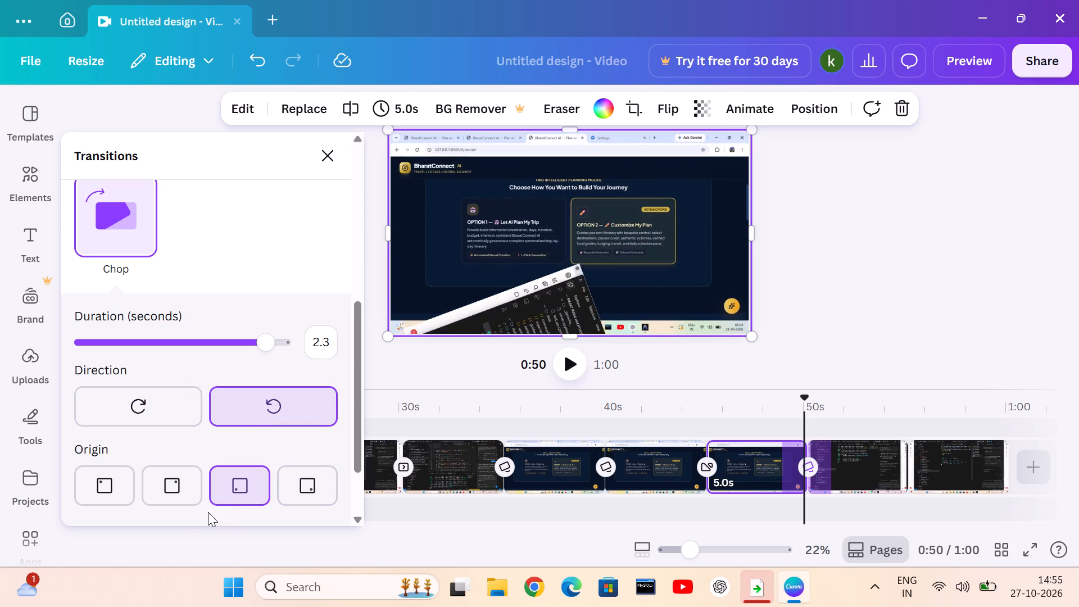
left_click(183, 490)
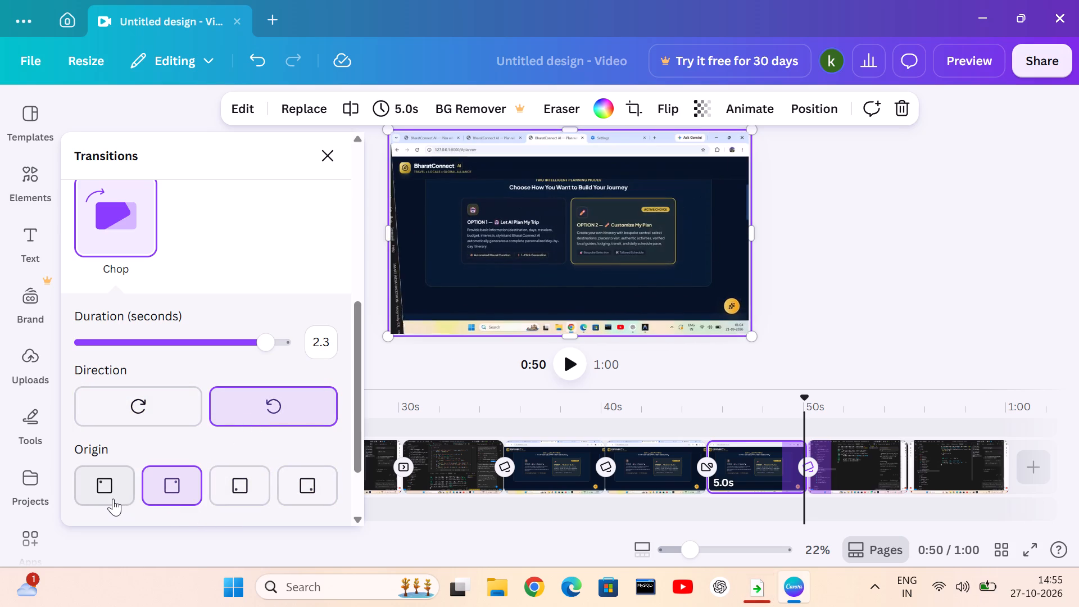
left_click(113, 499)
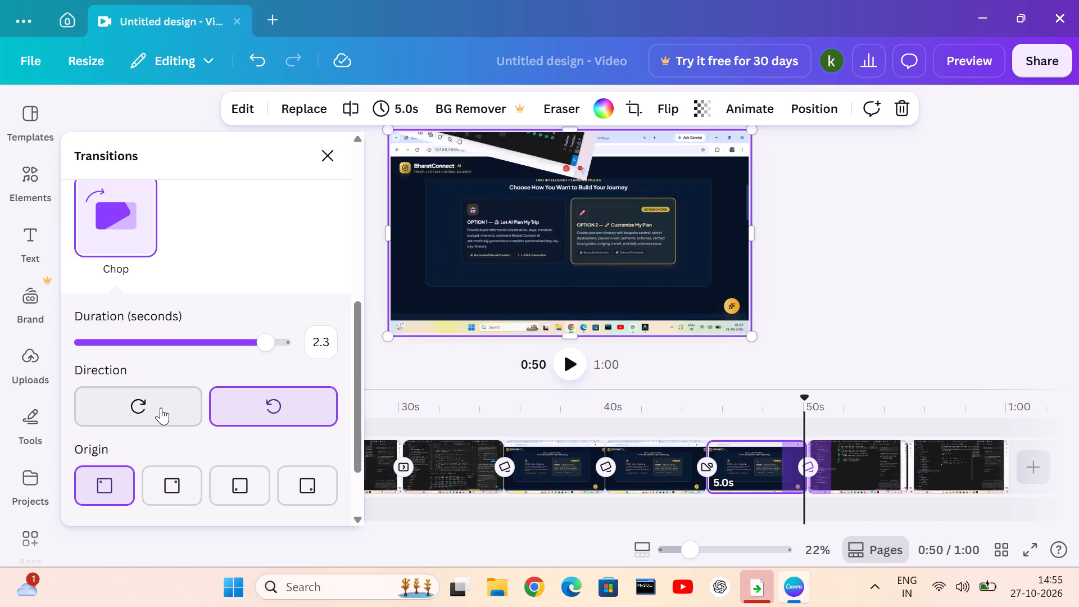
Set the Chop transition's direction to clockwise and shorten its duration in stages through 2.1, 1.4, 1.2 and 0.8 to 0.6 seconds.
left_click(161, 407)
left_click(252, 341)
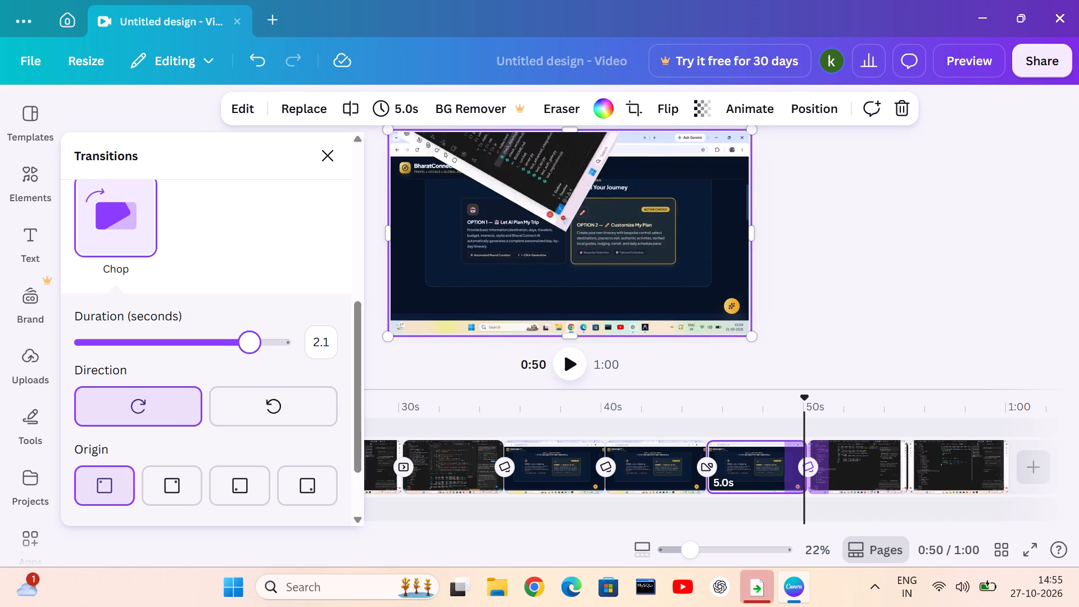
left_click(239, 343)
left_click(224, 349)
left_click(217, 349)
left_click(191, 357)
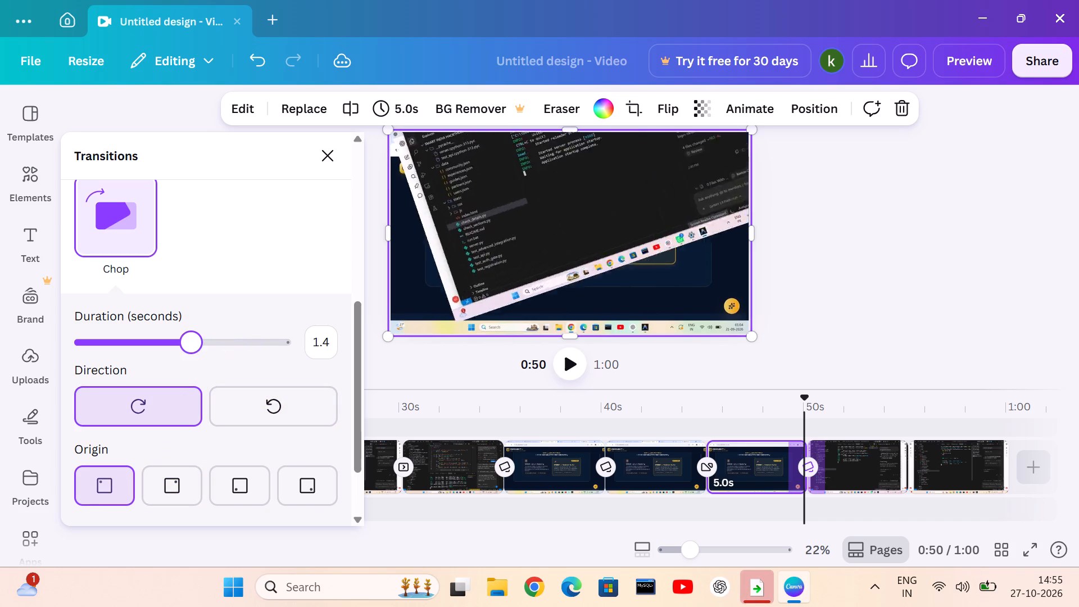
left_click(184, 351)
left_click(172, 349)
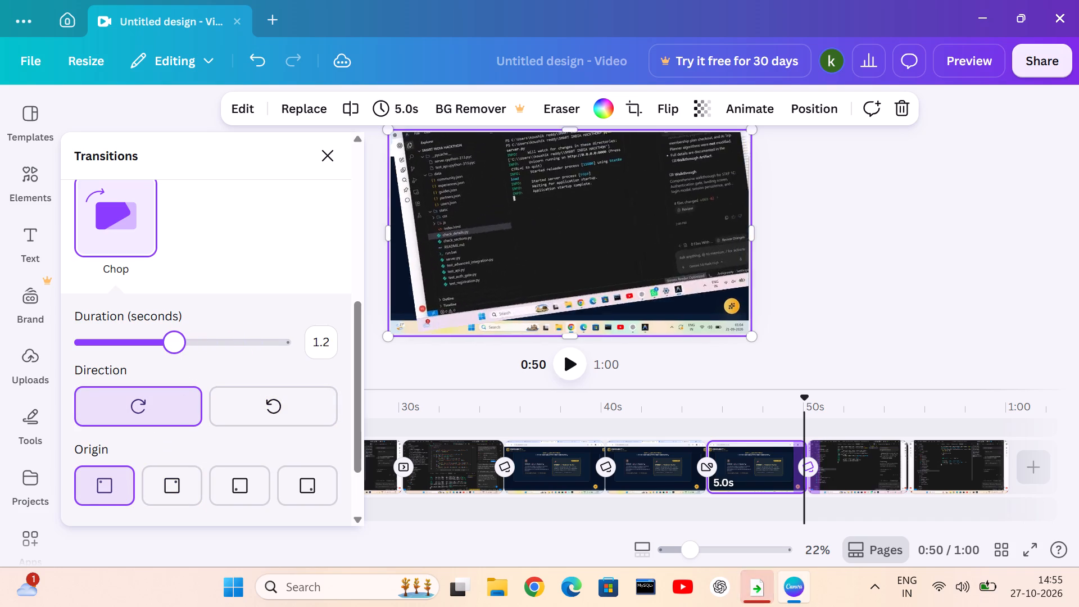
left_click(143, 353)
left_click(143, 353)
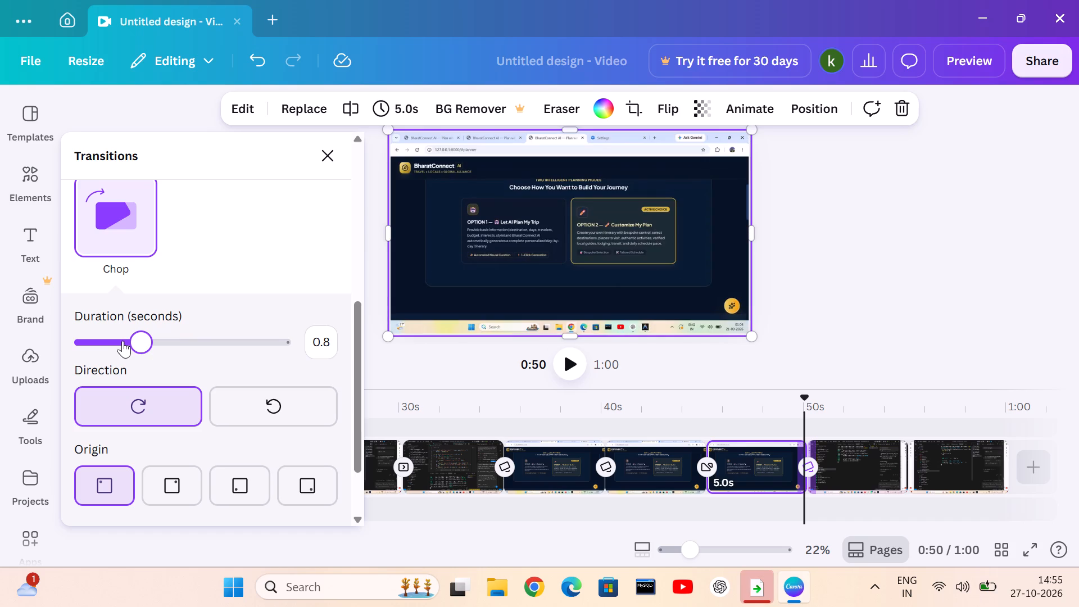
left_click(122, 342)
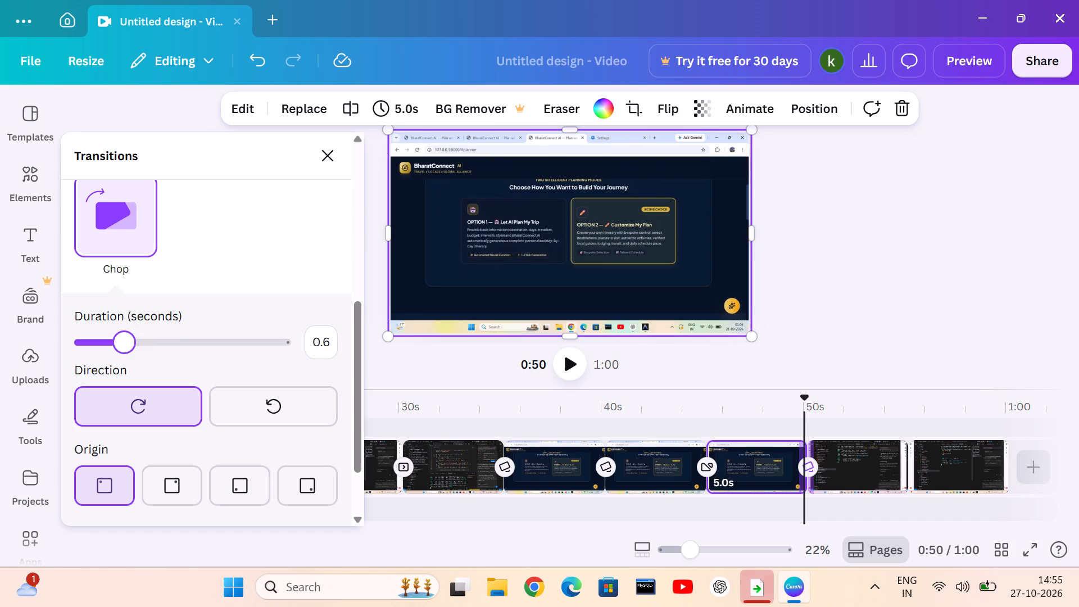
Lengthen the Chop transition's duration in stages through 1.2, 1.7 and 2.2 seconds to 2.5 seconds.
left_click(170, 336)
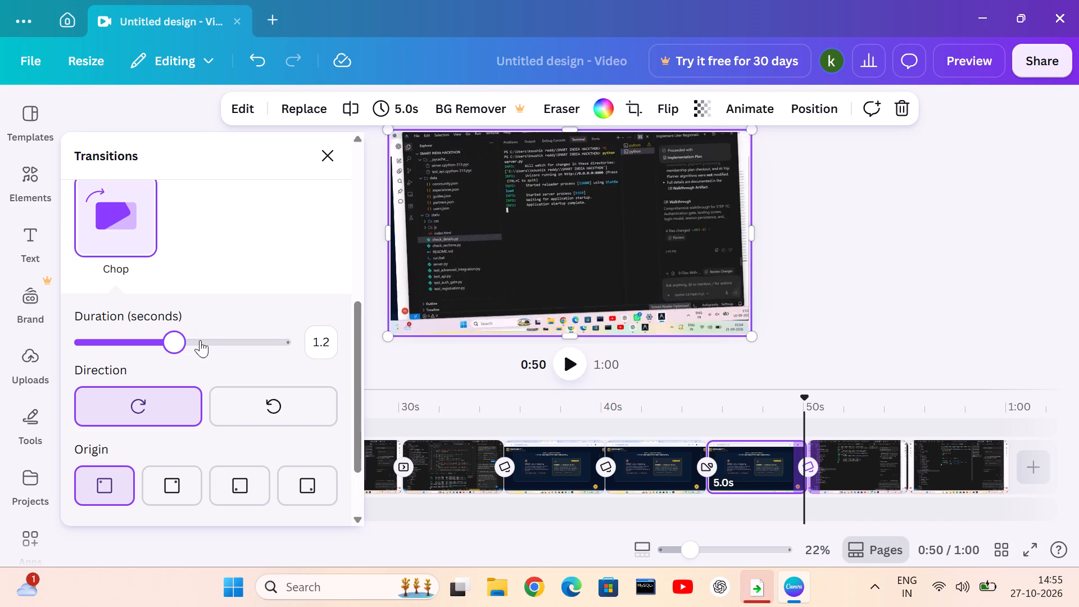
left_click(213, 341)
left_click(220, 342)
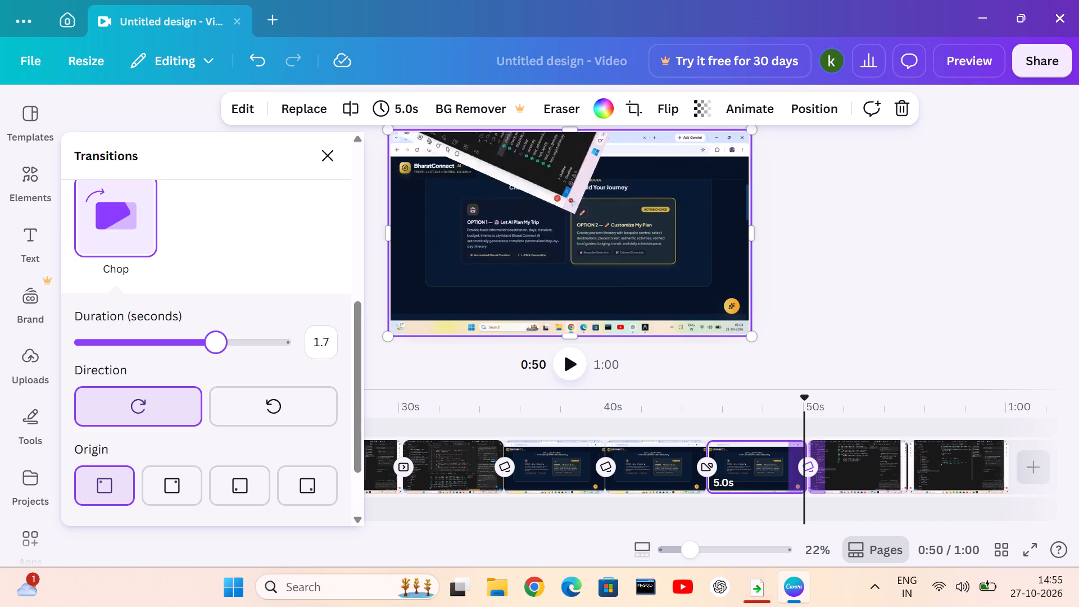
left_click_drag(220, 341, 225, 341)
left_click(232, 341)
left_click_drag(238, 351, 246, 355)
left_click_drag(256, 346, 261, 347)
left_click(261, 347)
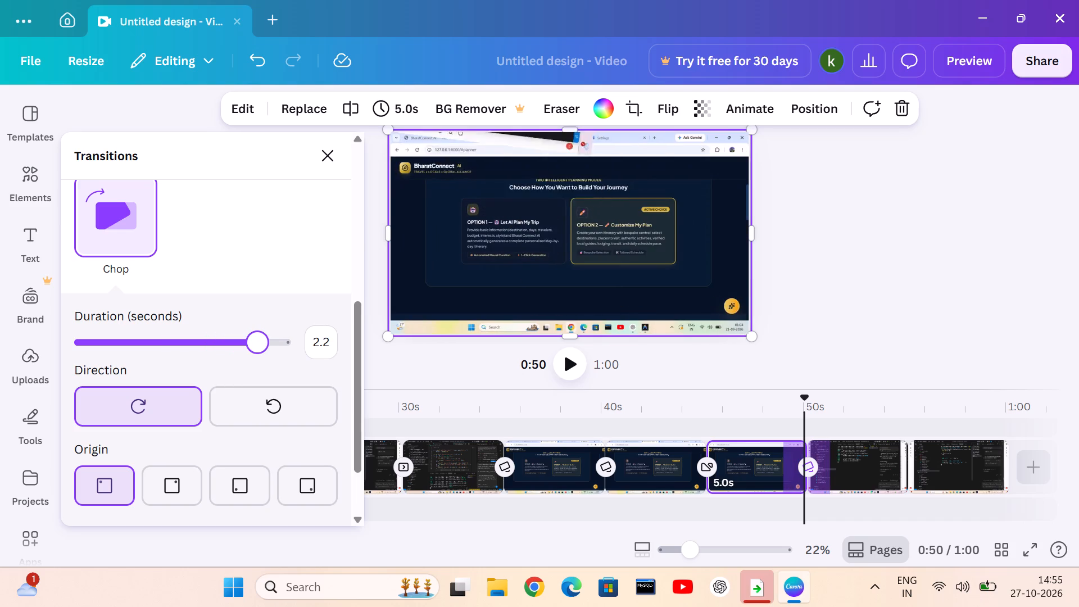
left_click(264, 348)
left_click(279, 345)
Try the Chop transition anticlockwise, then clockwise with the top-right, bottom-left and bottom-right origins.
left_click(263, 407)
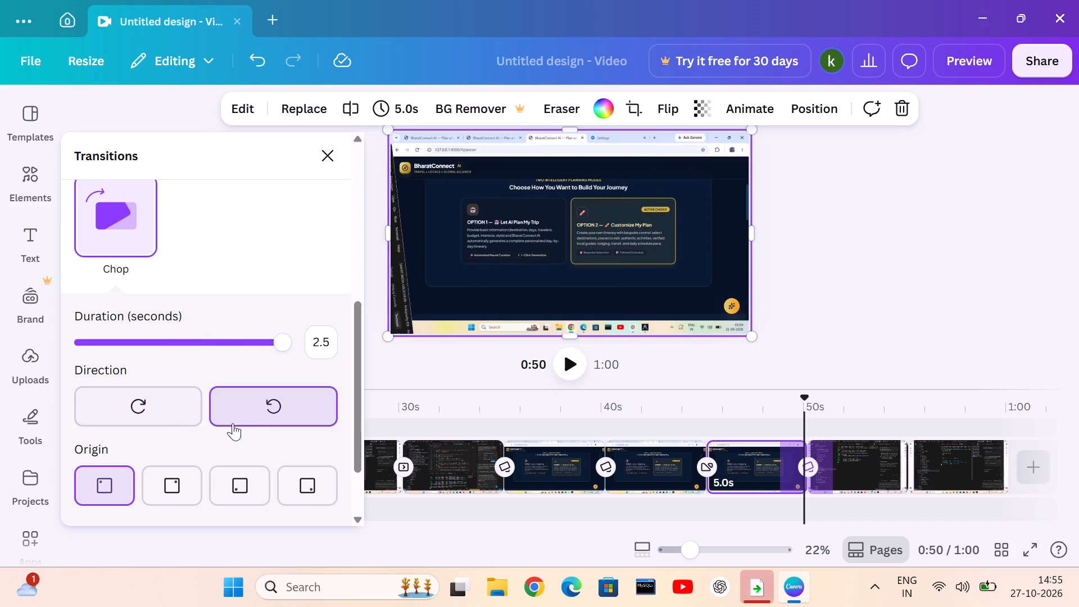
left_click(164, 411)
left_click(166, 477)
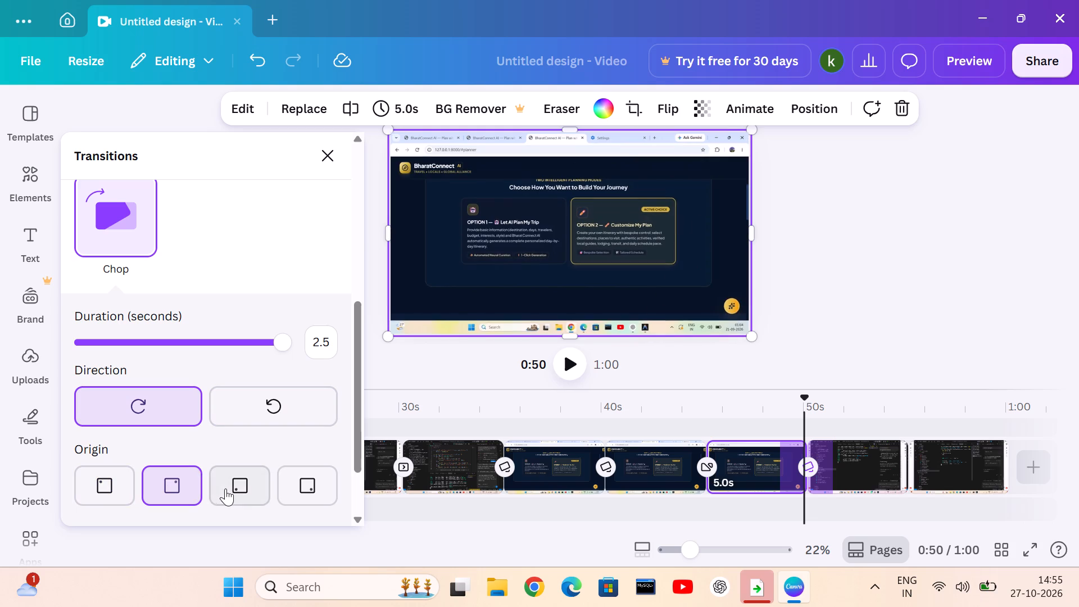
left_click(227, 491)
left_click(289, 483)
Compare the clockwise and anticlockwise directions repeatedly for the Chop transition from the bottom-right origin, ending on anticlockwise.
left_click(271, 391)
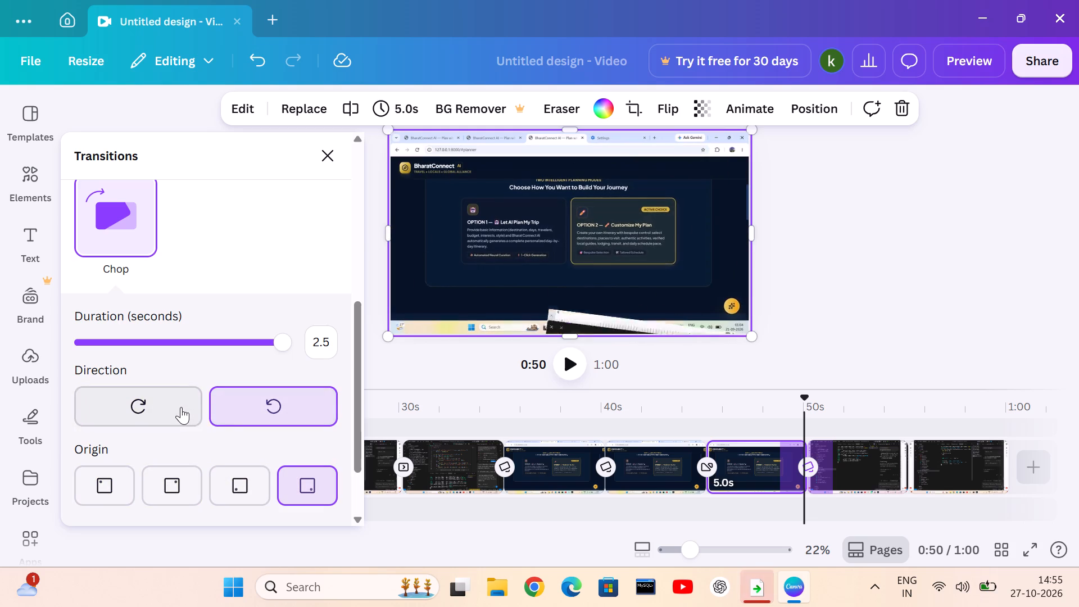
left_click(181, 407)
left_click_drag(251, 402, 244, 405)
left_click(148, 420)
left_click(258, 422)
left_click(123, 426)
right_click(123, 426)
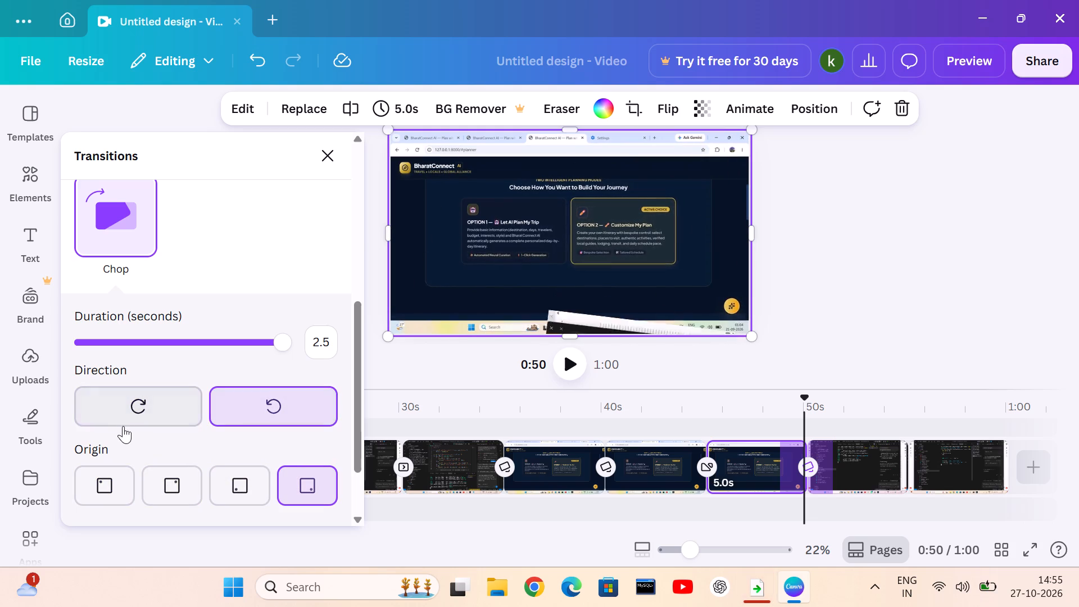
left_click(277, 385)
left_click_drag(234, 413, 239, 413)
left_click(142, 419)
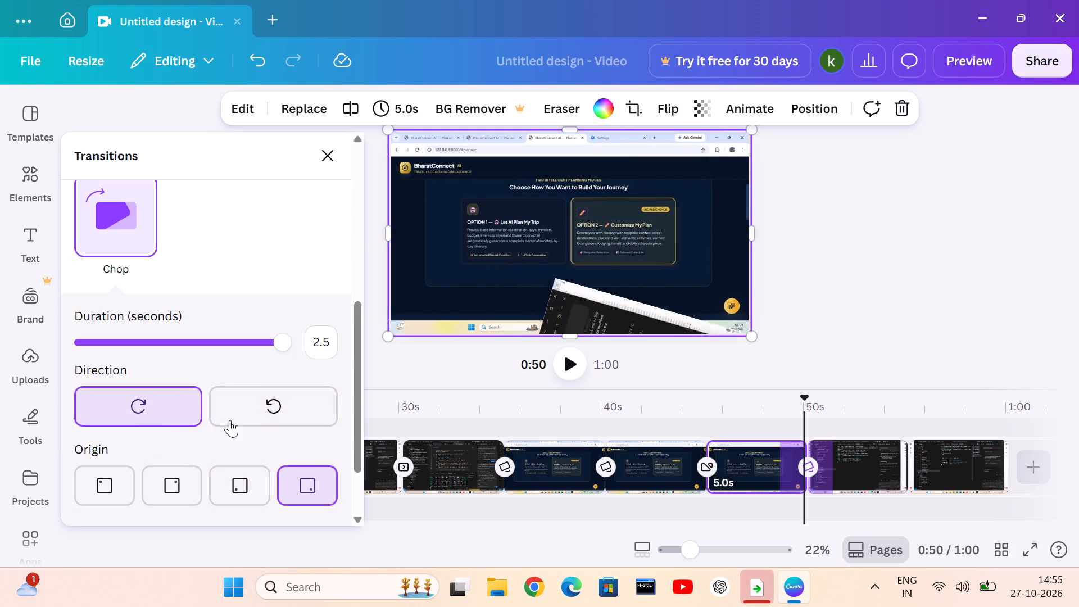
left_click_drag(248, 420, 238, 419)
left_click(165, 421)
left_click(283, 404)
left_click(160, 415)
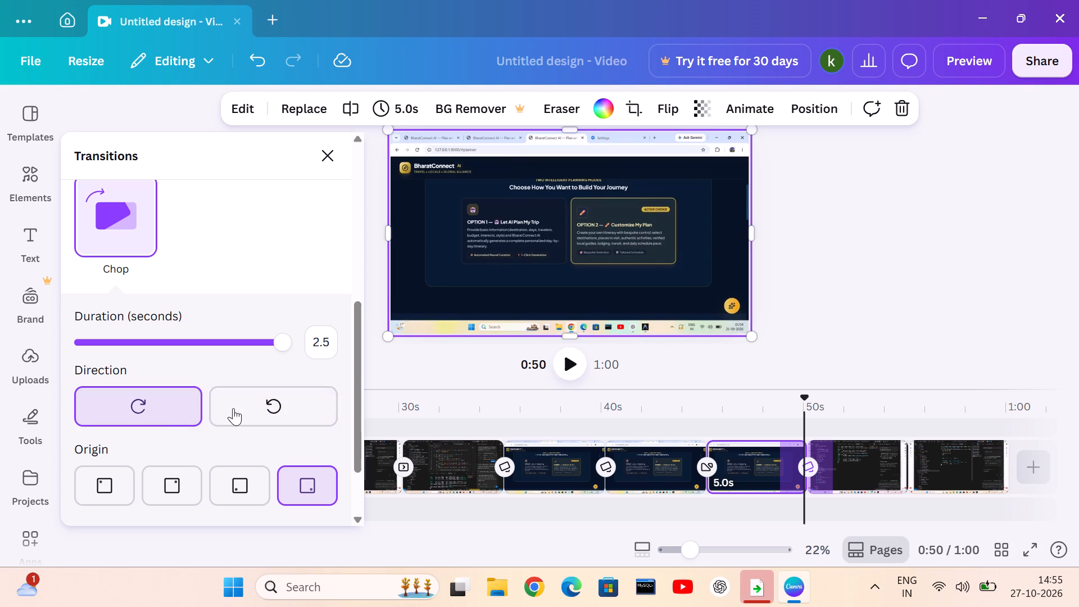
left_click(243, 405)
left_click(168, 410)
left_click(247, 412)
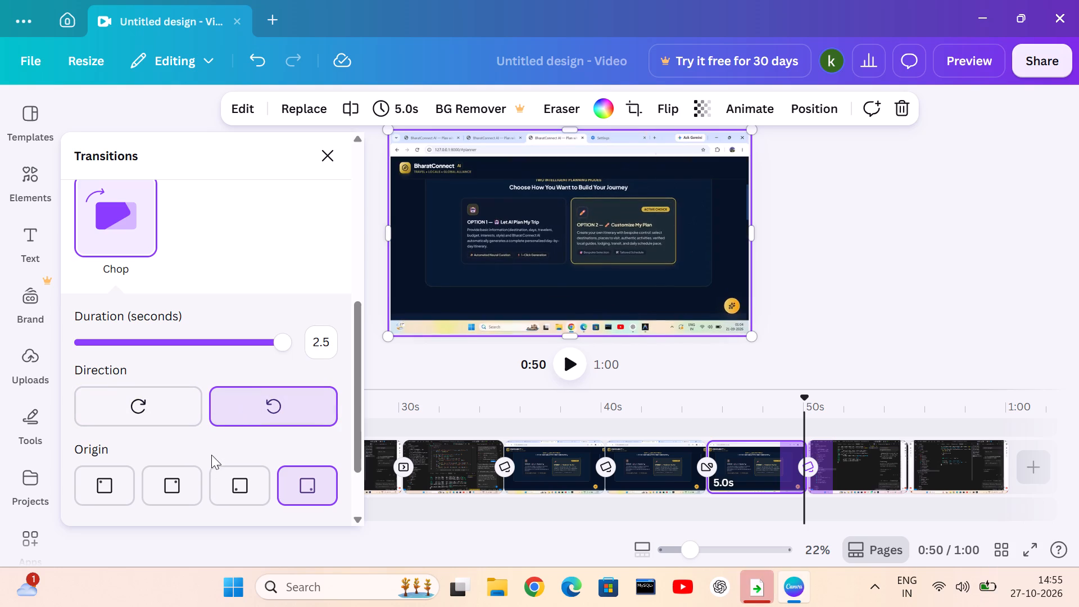
Try the bottom-left and top-right origins for the Chop transition, then settle on top-left with the clockwise direction.
left_click(220, 478)
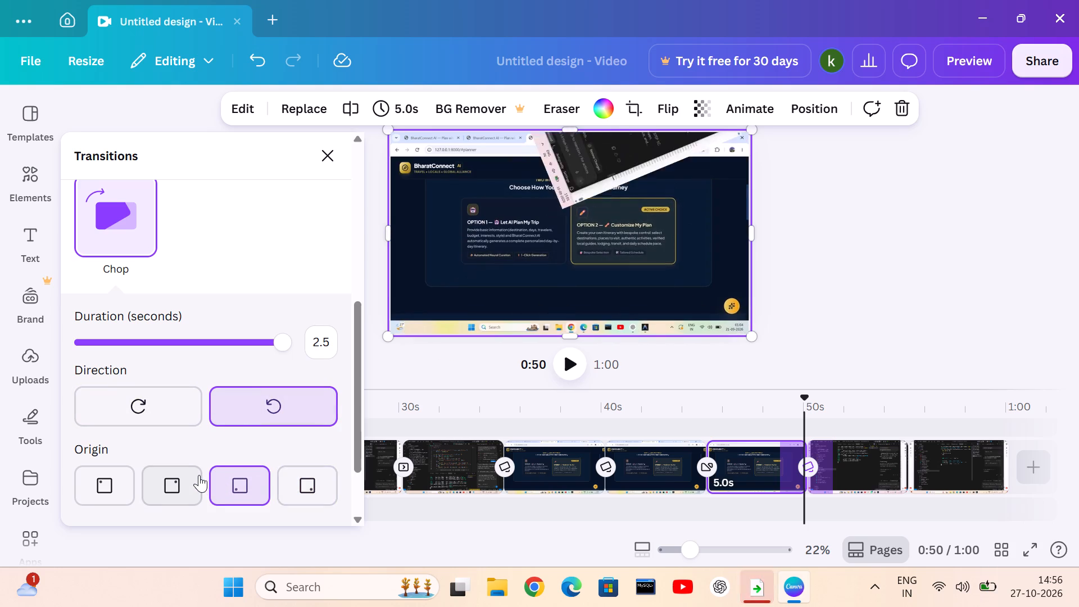
left_click(185, 484)
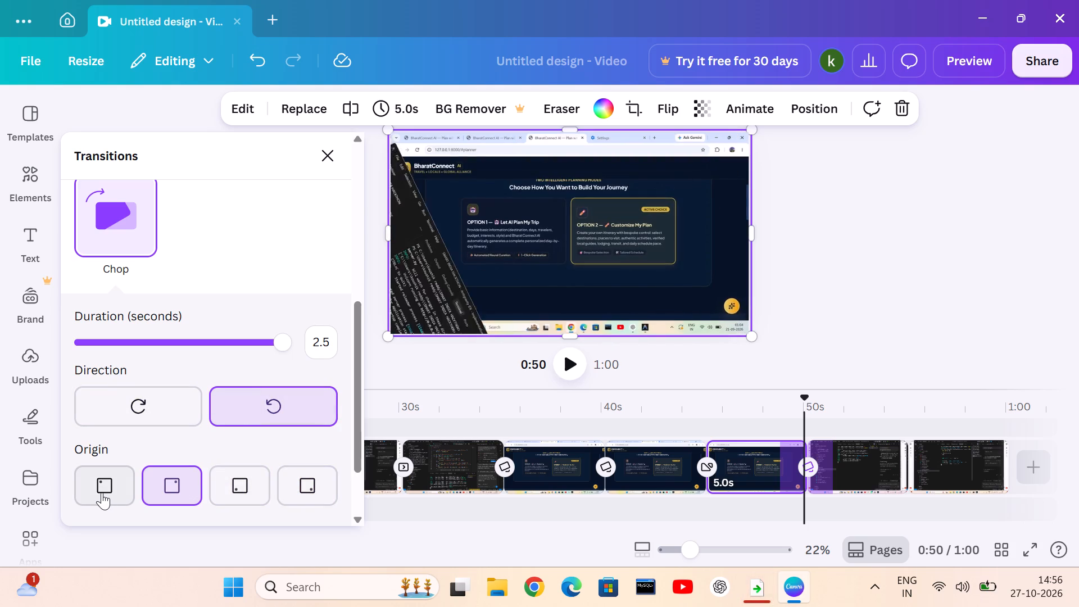
left_click(102, 492)
left_click(147, 406)
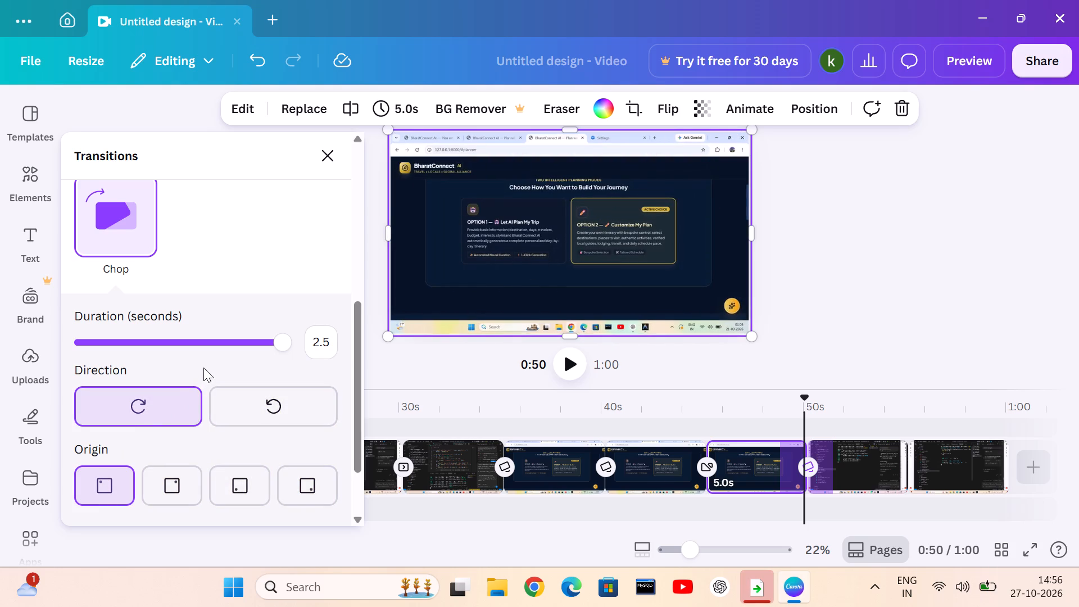
Shorten the Chop transition's duration in stages to 0.7 seconds and then slightly further.
left_click(220, 350)
left_click_drag(198, 352, 189, 352)
left_click_drag(175, 357, 178, 352)
left_click(157, 347)
left_click(143, 352)
left_click(130, 341)
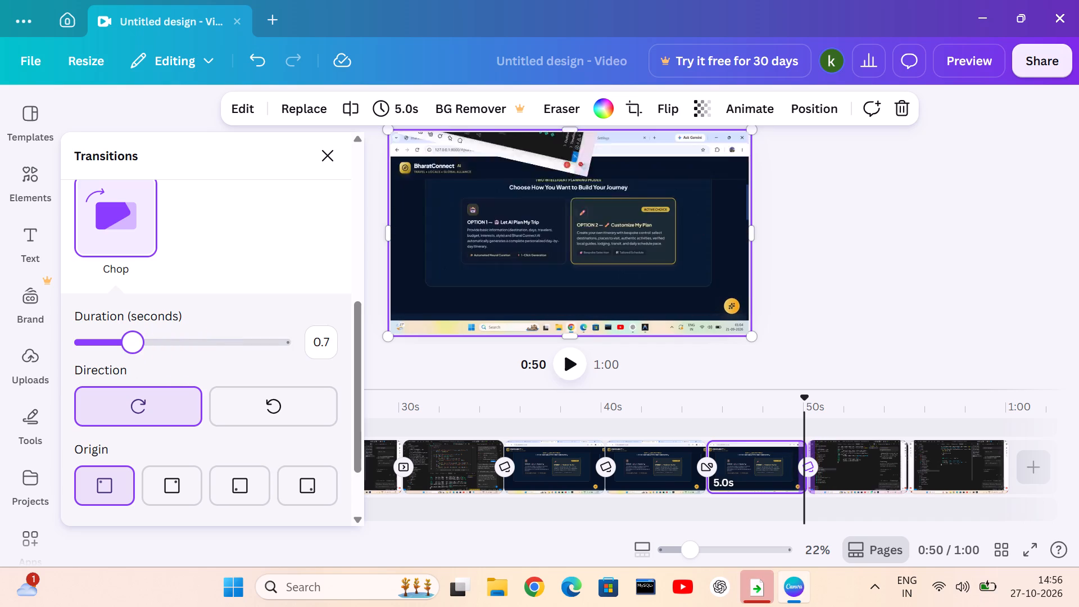
left_click(126, 340)
From the uploads, insert four copies of the "Choose How You Want to Build Your Journey" screenshot after the clip ending at 0:50.
left_click_drag(48, 387, 52, 381)
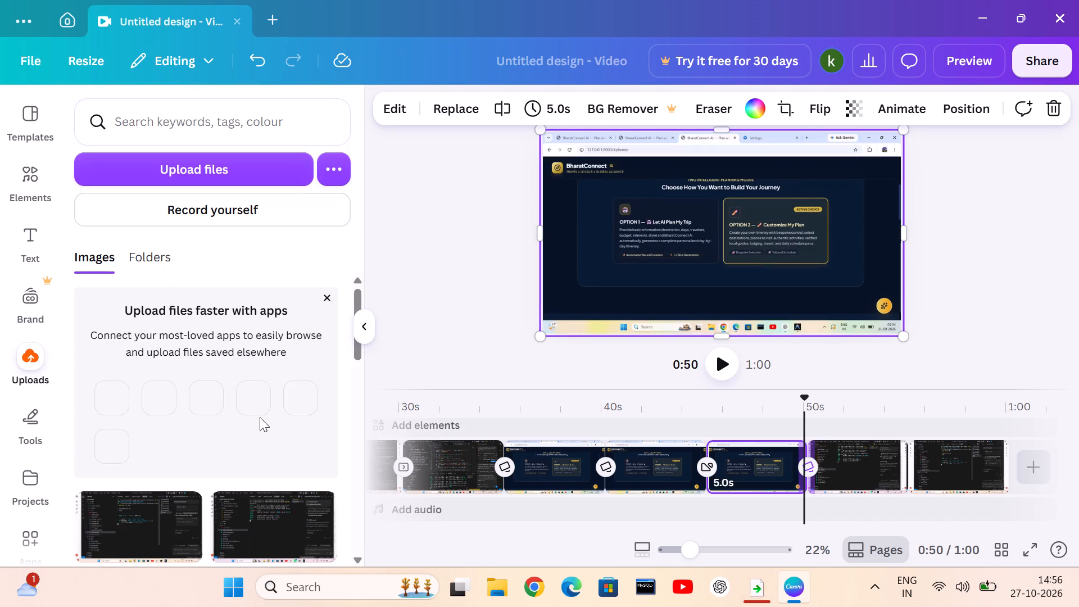
scroll(268, 425, "down", 3)
left_click(273, 365)
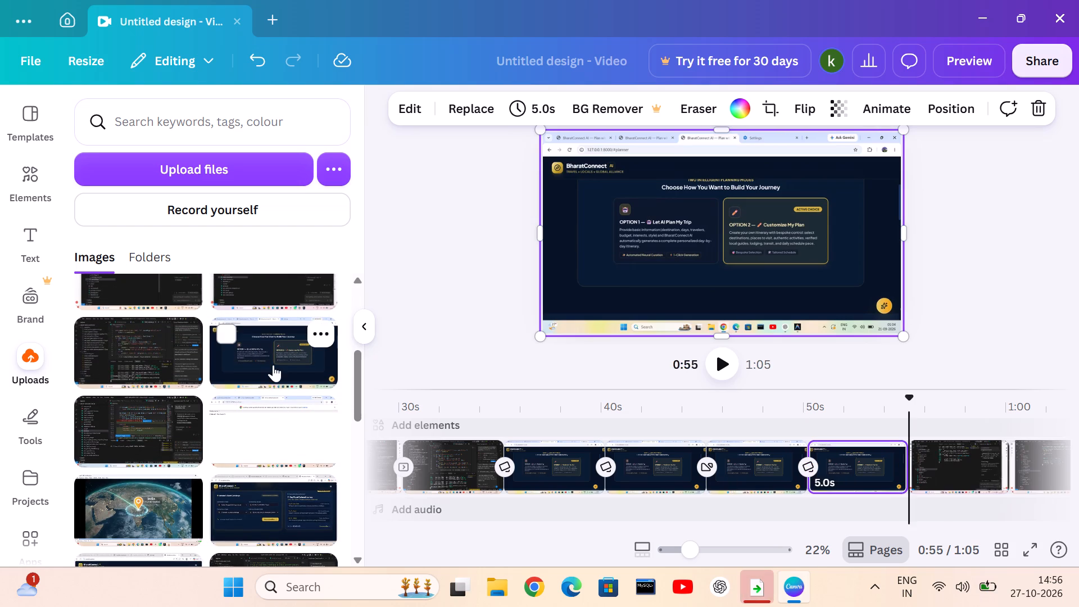
left_click(273, 365)
right_click(273, 365)
left_click(273, 365)
double_click(273, 365)
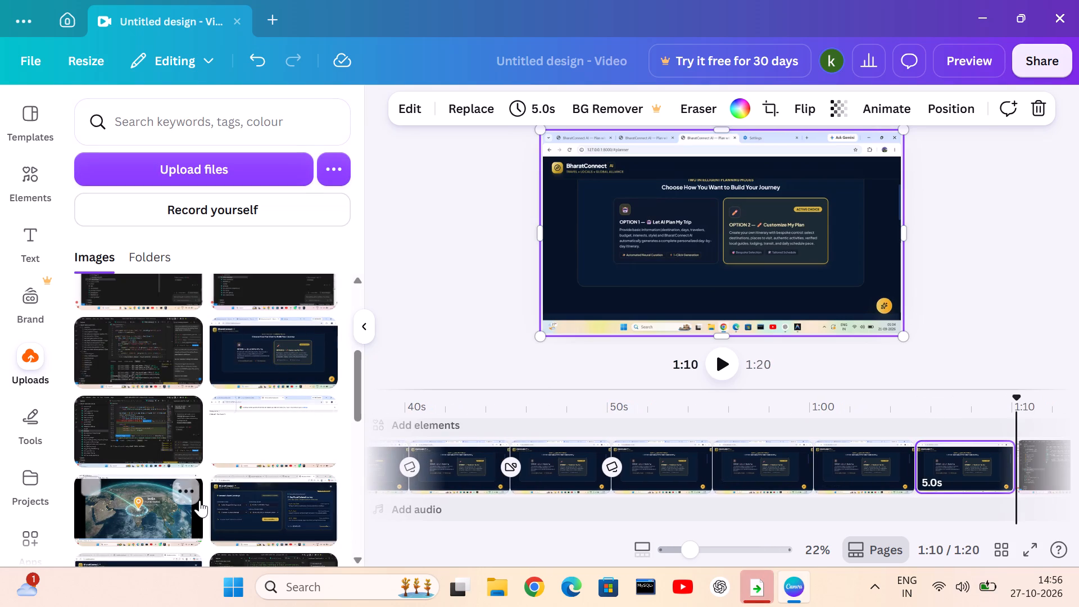
Insert three copies of the India globe image and four copies of the Instant AI Travel Concierge screenshot after the clip ending at 1:10.
double_click(164, 508)
left_click(159, 508)
left_click(154, 512)
left_click(266, 512)
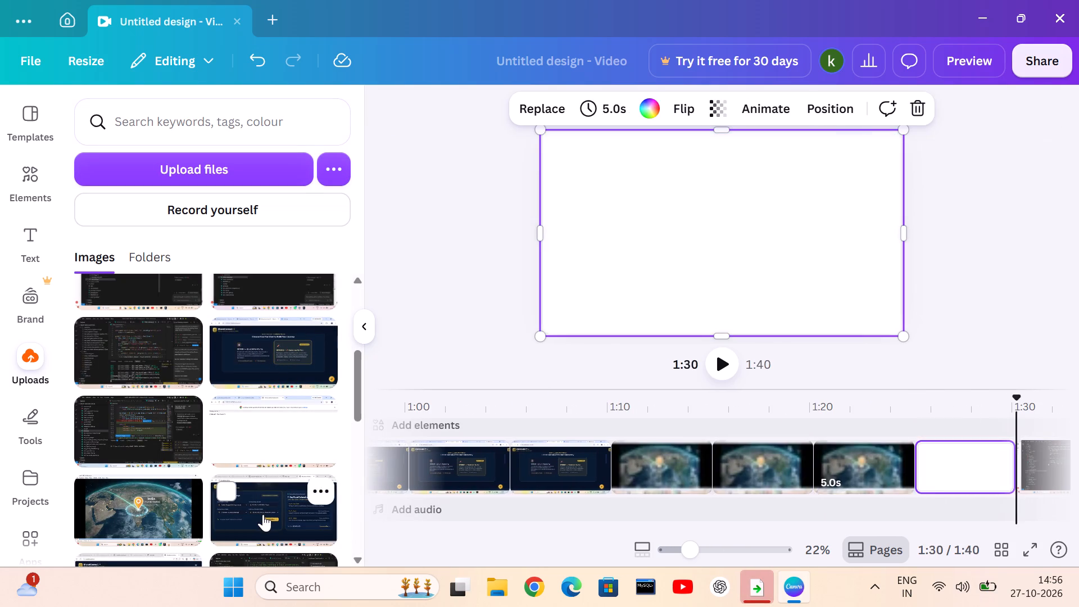
left_click(263, 514)
left_click(258, 514)
triple_click(244, 514)
Insert three copies of the nearly blank "Not Found" browser screenshot and two of the code editor screenshot from 1:45 onwards.
left_click(264, 434)
triple_click(268, 436)
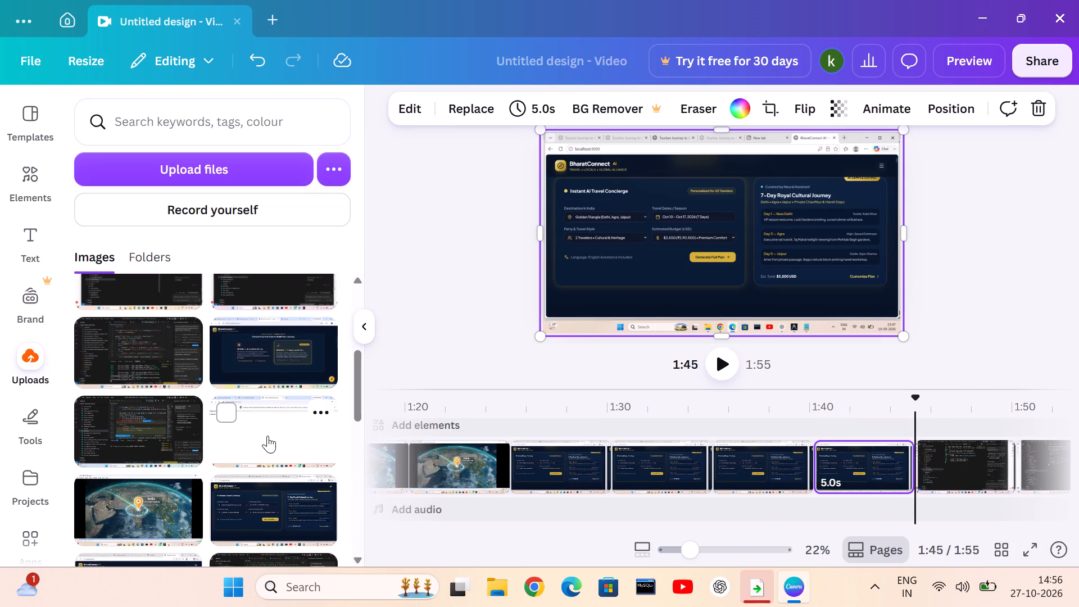
triple_click(119, 442)
Insert two copies of the "Entity vs Entity Set" chat screenshot and one of the Java lab manual screenshot from 2:10 onwards.
scroll(126, 439, "down", 1)
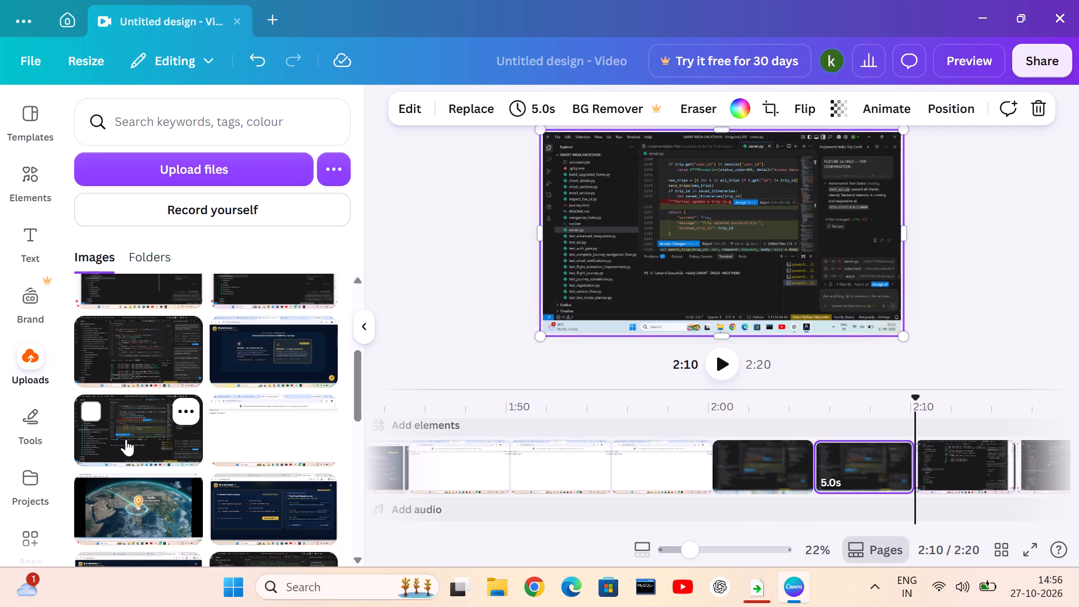
scroll(126, 439, "down", 3)
double_click(133, 421)
left_click(135, 416)
left_click(142, 466)
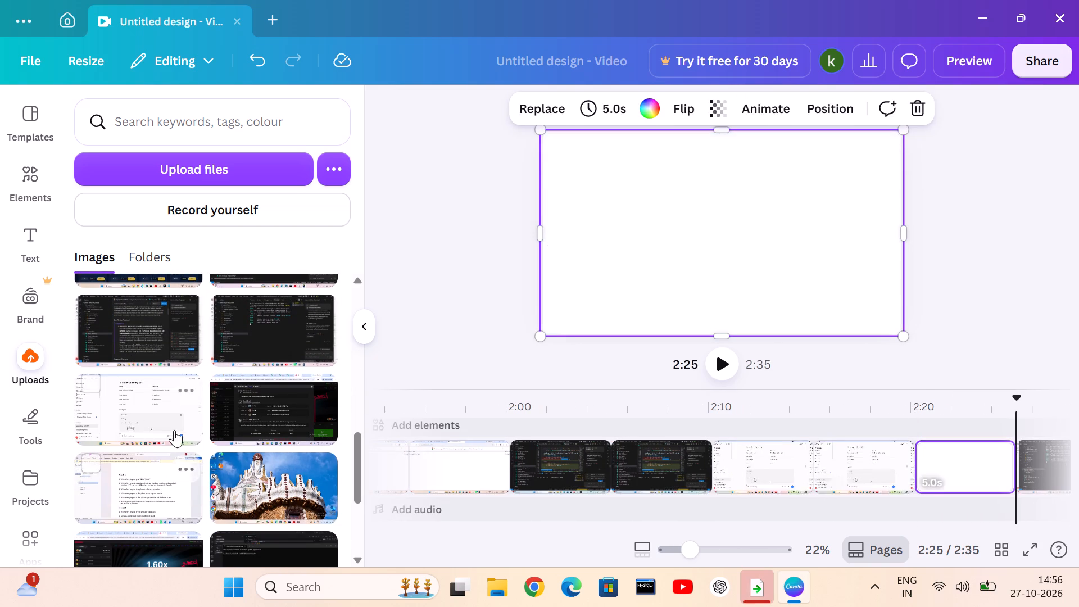
Insert three copies of the dark game-round seed screenshot from 2:25 onwards, also trying the ornate white building photo.
left_click_drag(229, 413, 239, 418)
left_click(265, 484)
left_click(250, 400)
left_click(278, 507)
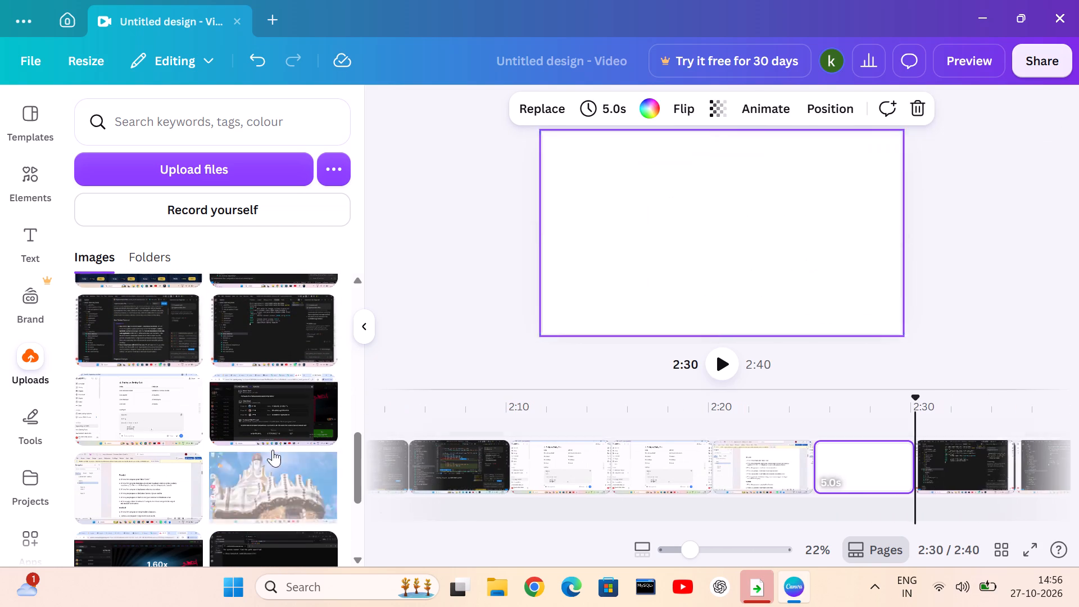
left_click(268, 430)
left_click(281, 501)
left_click(253, 425)
Insert two more copies each of the "Entity vs Entity Set" chat screenshot and the Java lab manual screenshot from 2:40 onwards.
left_click(129, 411)
left_click(123, 409)
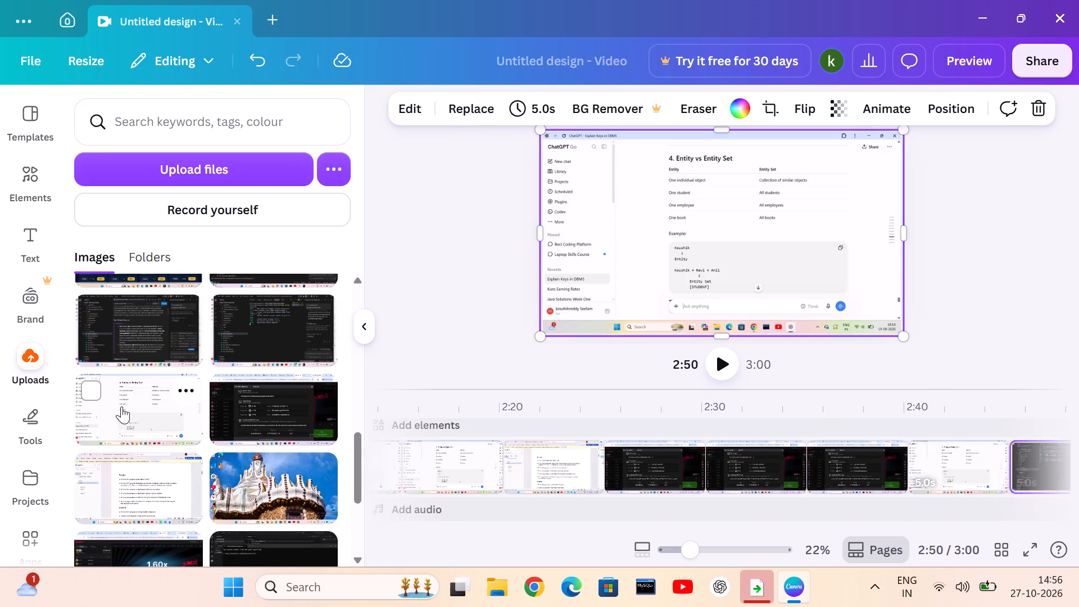
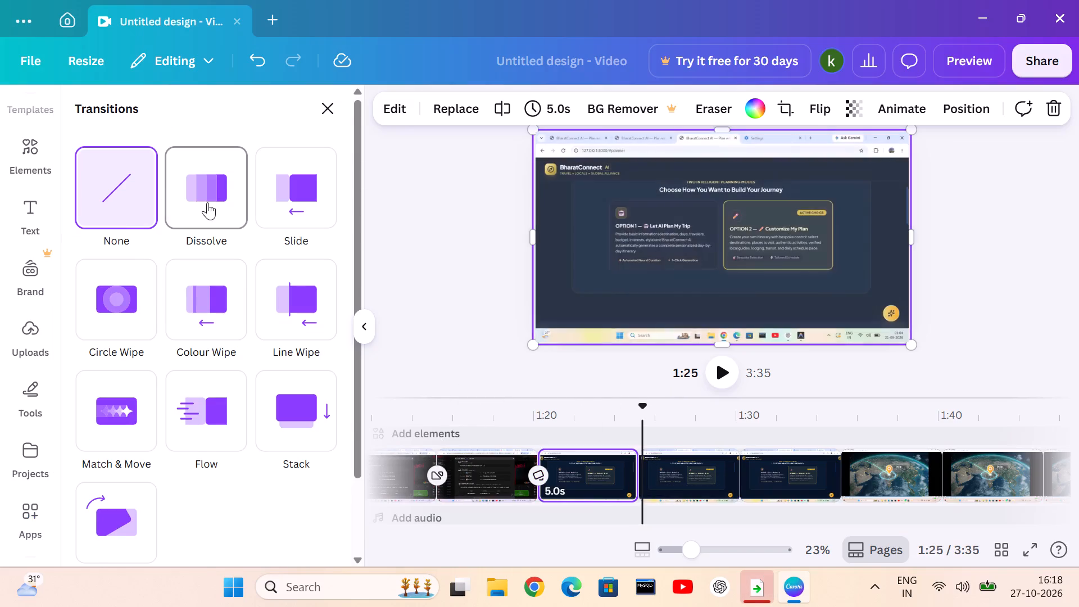
Adjust the Dissolve duration in stages through 0.9 seconds up to 1.5 seconds.
left_click(128, 311)
left_click(141, 324)
left_click(142, 317)
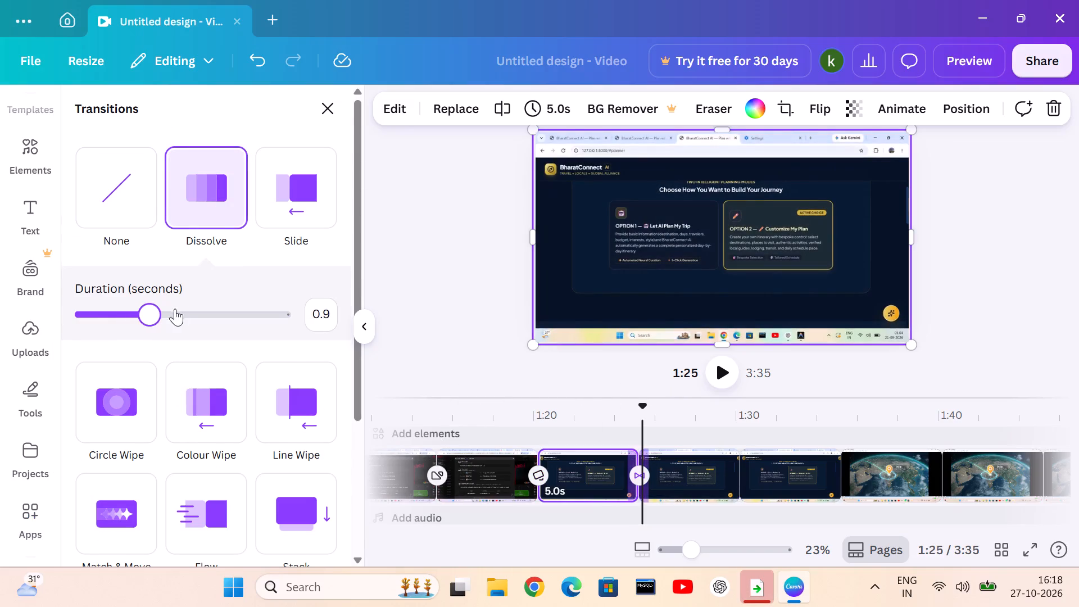
left_click(176, 310)
left_click(187, 306)
left_click(191, 315)
left_click(200, 320)
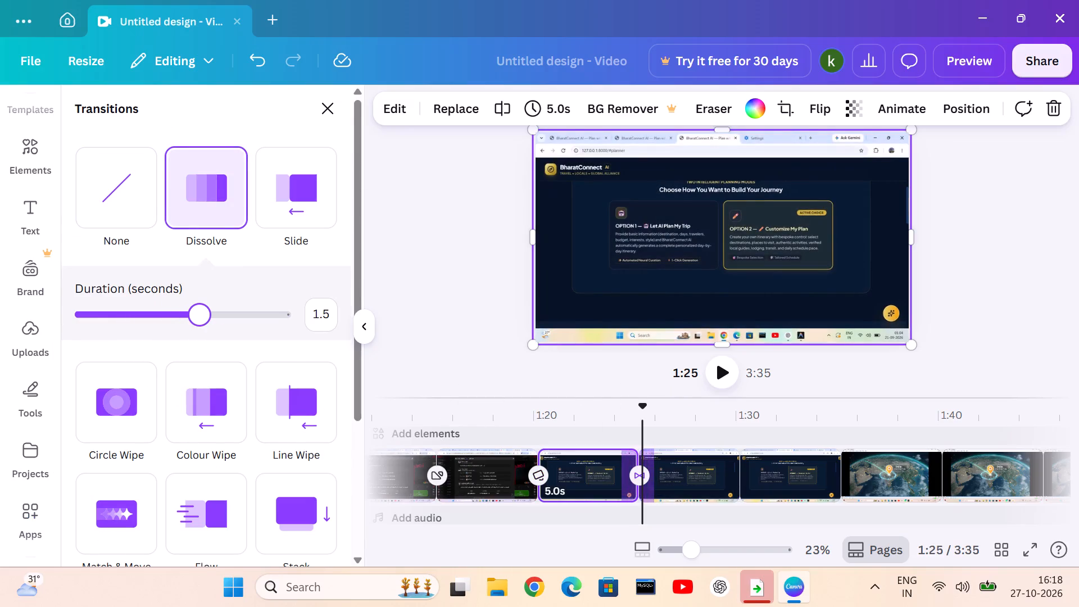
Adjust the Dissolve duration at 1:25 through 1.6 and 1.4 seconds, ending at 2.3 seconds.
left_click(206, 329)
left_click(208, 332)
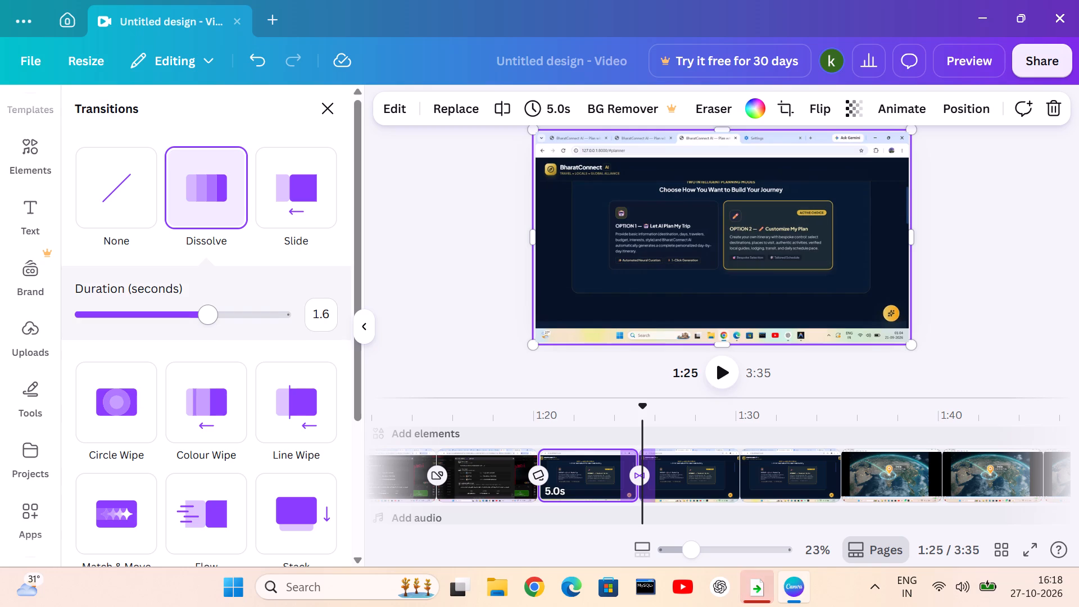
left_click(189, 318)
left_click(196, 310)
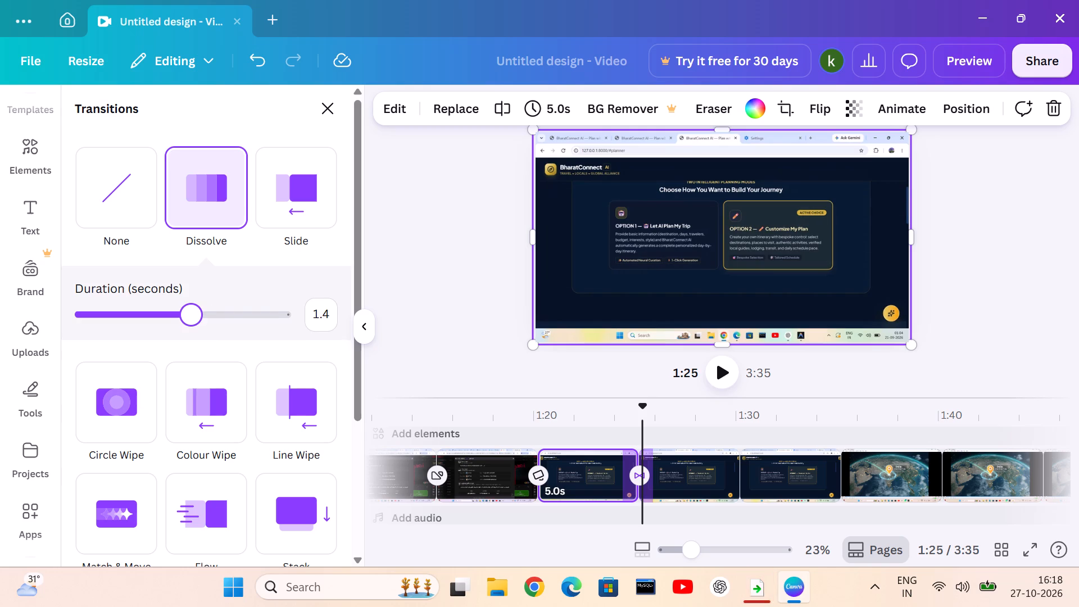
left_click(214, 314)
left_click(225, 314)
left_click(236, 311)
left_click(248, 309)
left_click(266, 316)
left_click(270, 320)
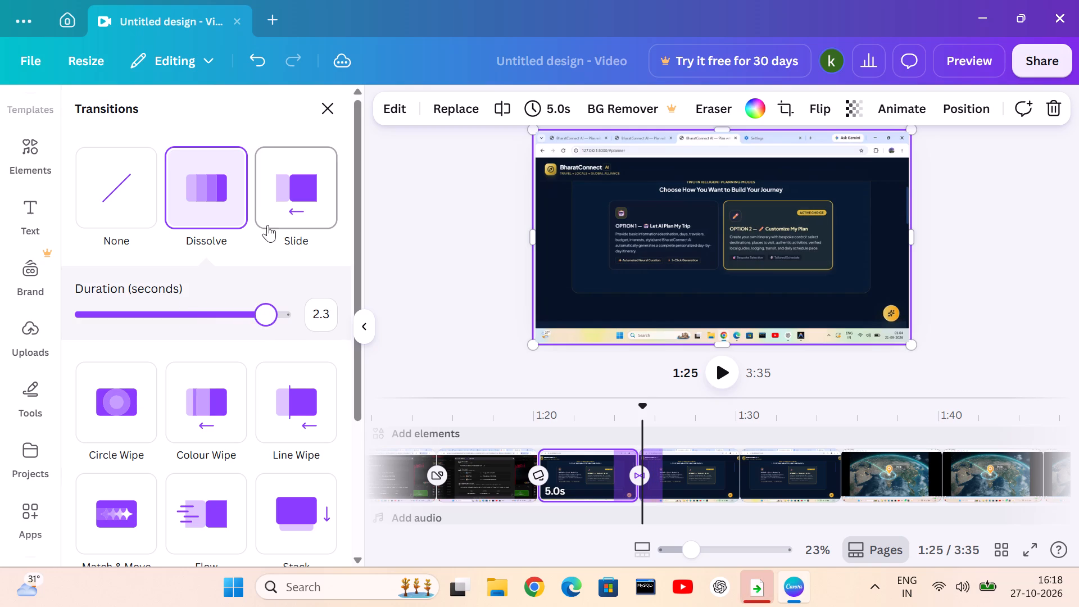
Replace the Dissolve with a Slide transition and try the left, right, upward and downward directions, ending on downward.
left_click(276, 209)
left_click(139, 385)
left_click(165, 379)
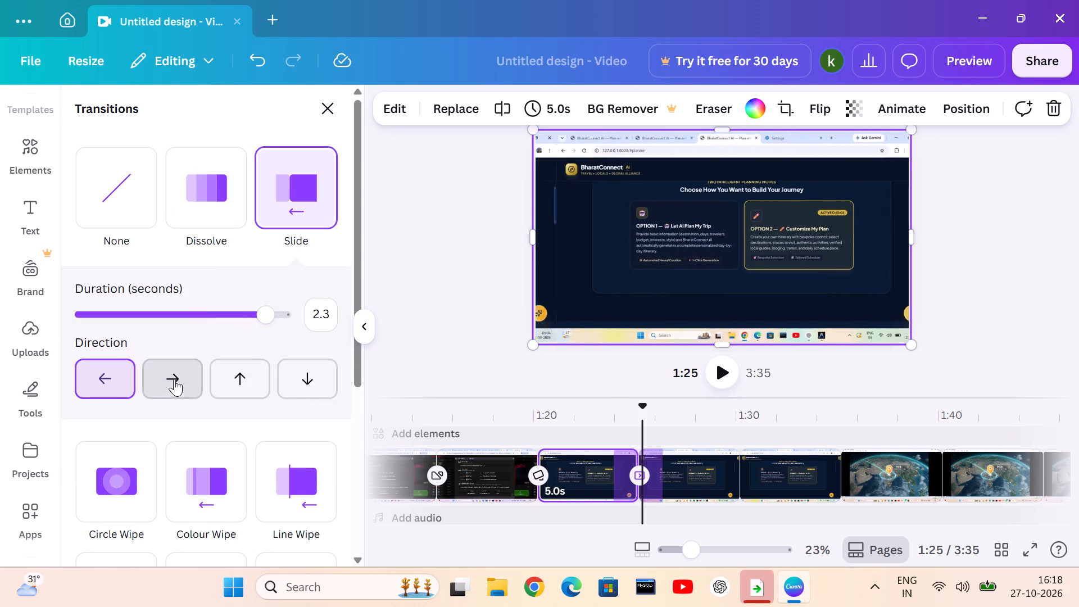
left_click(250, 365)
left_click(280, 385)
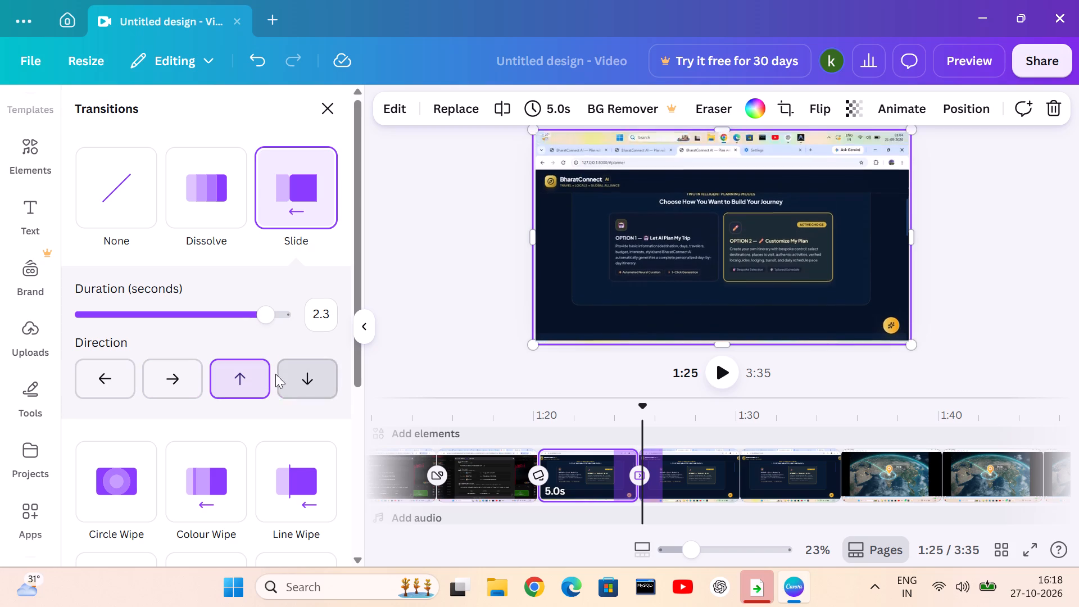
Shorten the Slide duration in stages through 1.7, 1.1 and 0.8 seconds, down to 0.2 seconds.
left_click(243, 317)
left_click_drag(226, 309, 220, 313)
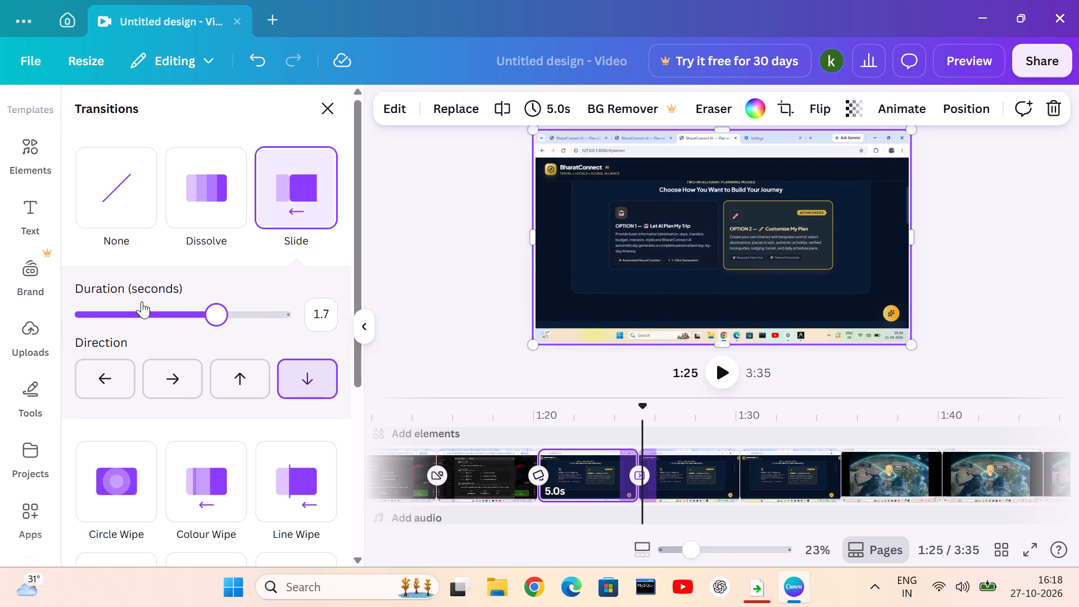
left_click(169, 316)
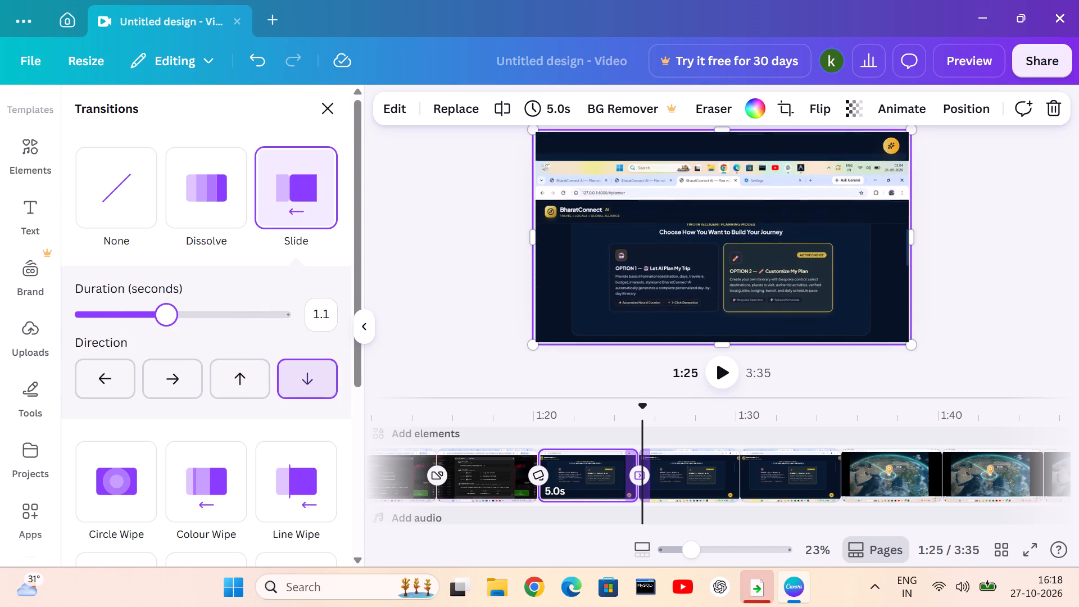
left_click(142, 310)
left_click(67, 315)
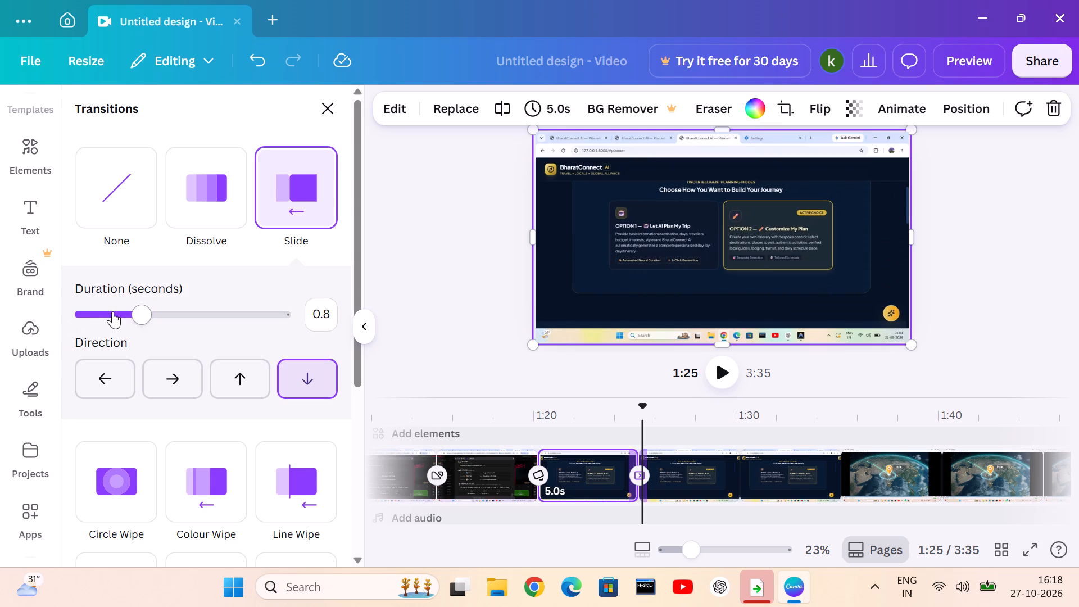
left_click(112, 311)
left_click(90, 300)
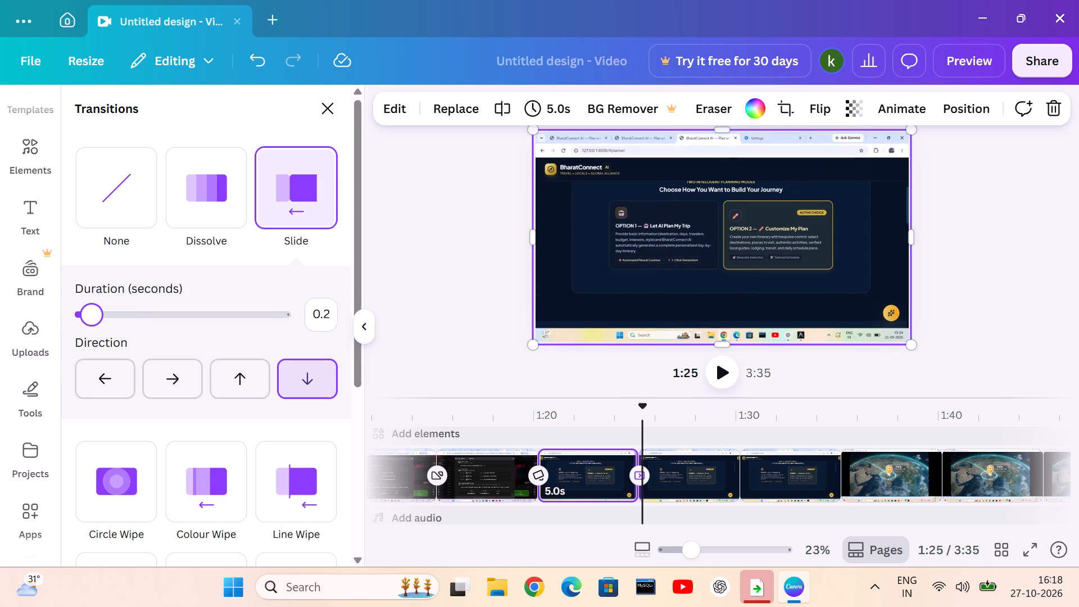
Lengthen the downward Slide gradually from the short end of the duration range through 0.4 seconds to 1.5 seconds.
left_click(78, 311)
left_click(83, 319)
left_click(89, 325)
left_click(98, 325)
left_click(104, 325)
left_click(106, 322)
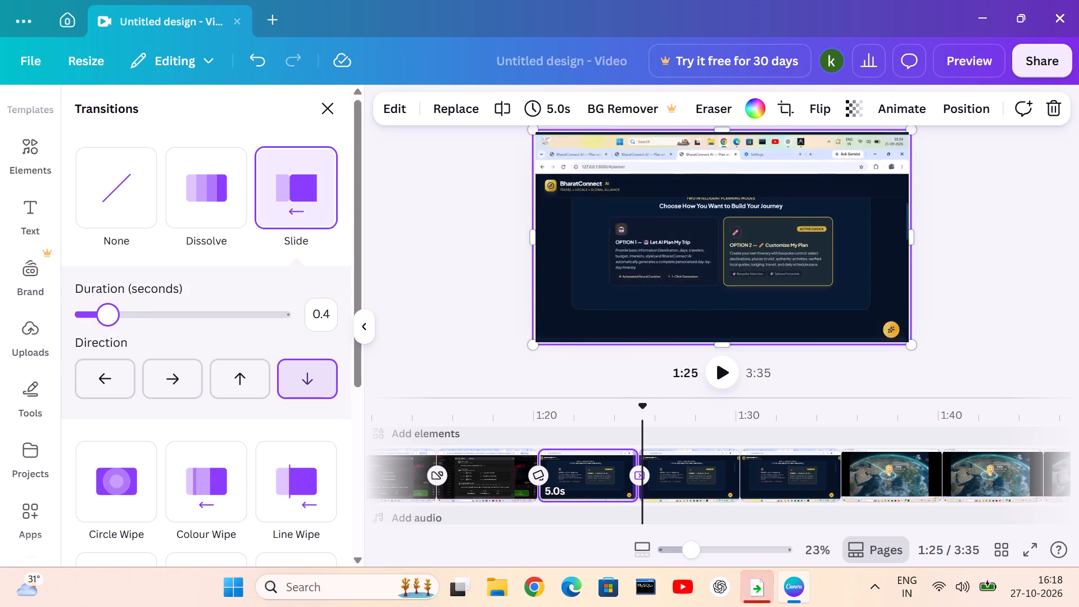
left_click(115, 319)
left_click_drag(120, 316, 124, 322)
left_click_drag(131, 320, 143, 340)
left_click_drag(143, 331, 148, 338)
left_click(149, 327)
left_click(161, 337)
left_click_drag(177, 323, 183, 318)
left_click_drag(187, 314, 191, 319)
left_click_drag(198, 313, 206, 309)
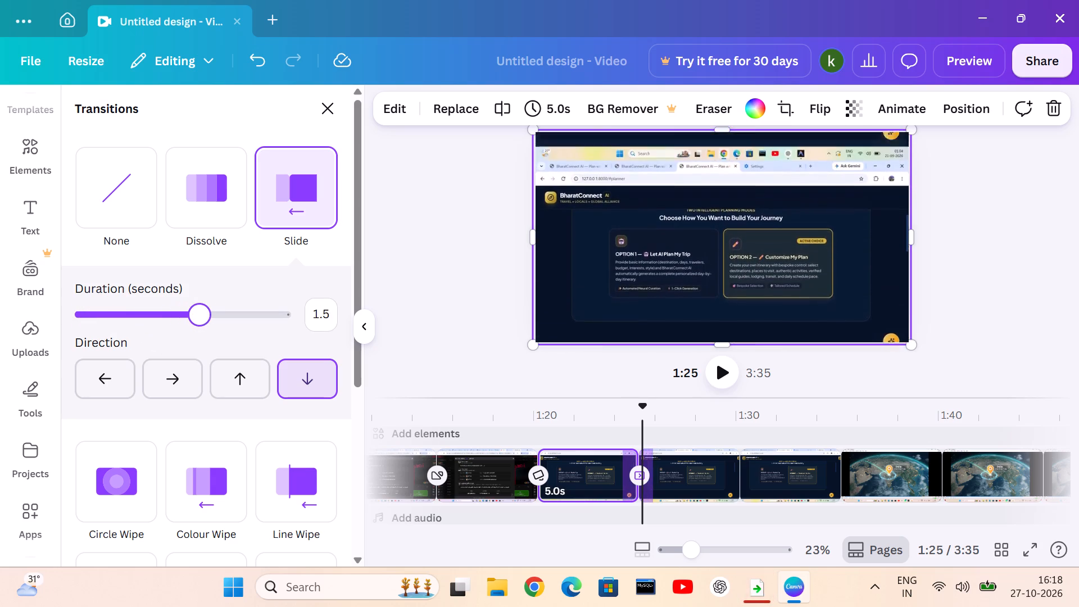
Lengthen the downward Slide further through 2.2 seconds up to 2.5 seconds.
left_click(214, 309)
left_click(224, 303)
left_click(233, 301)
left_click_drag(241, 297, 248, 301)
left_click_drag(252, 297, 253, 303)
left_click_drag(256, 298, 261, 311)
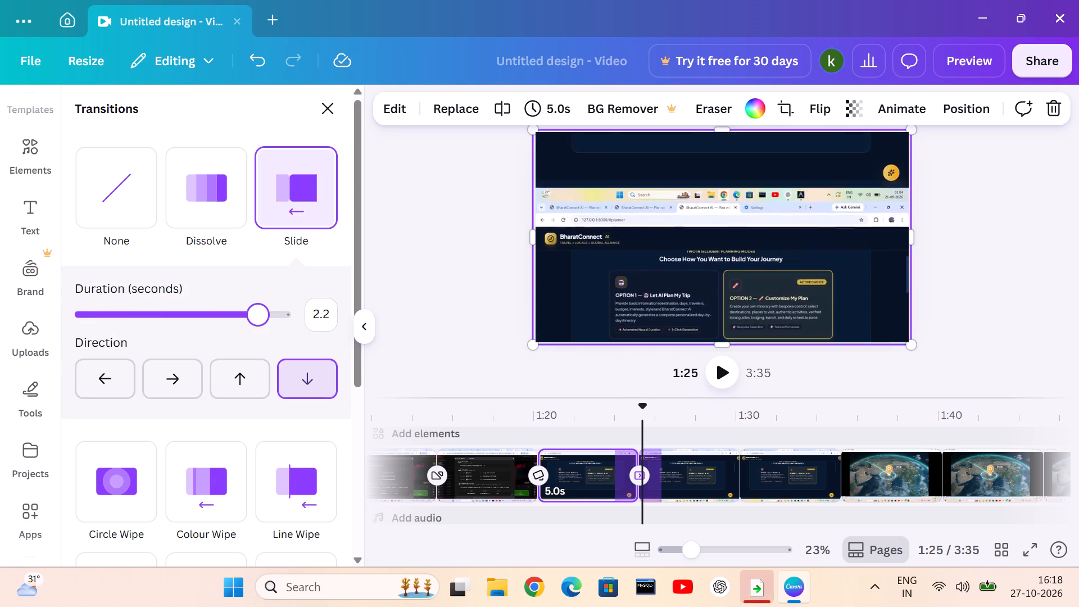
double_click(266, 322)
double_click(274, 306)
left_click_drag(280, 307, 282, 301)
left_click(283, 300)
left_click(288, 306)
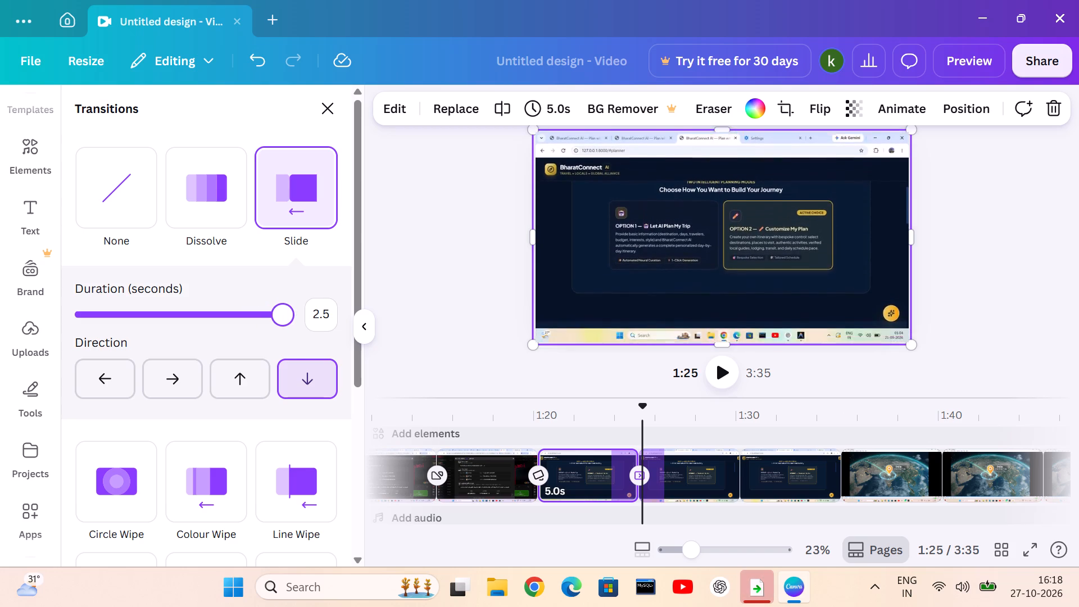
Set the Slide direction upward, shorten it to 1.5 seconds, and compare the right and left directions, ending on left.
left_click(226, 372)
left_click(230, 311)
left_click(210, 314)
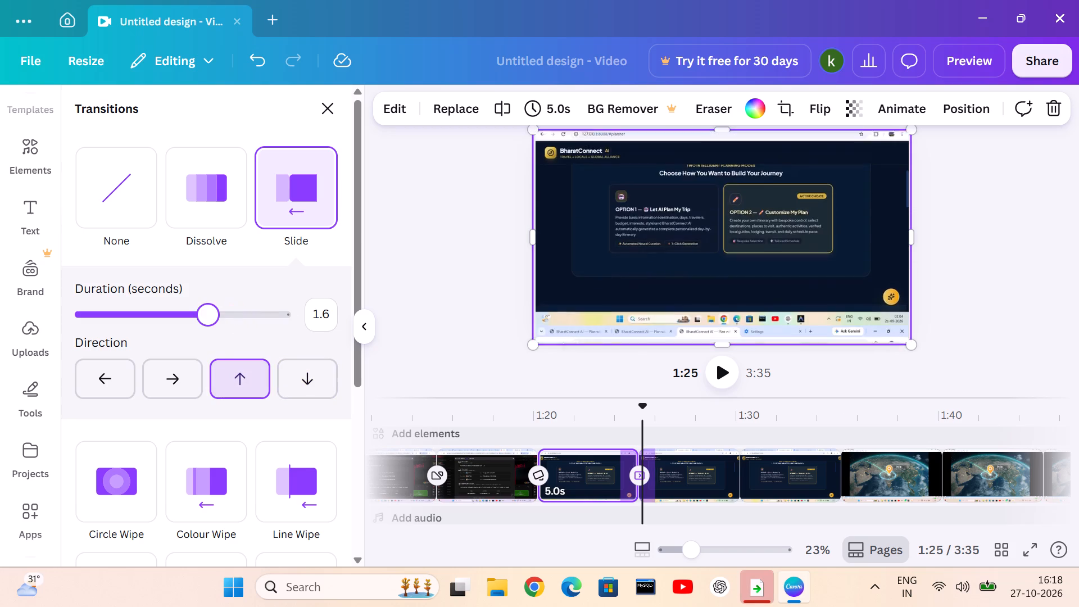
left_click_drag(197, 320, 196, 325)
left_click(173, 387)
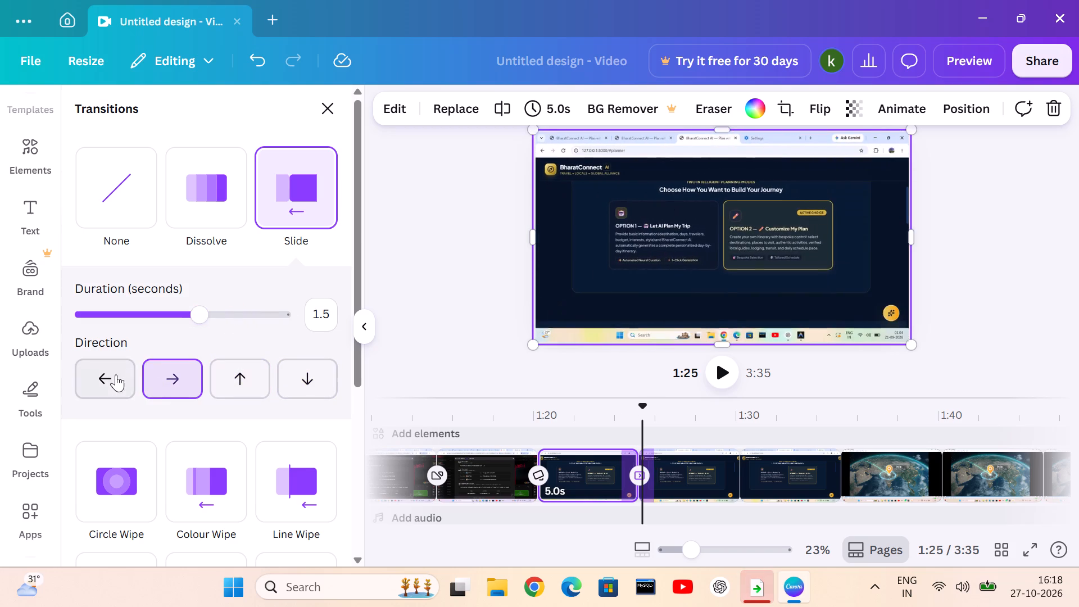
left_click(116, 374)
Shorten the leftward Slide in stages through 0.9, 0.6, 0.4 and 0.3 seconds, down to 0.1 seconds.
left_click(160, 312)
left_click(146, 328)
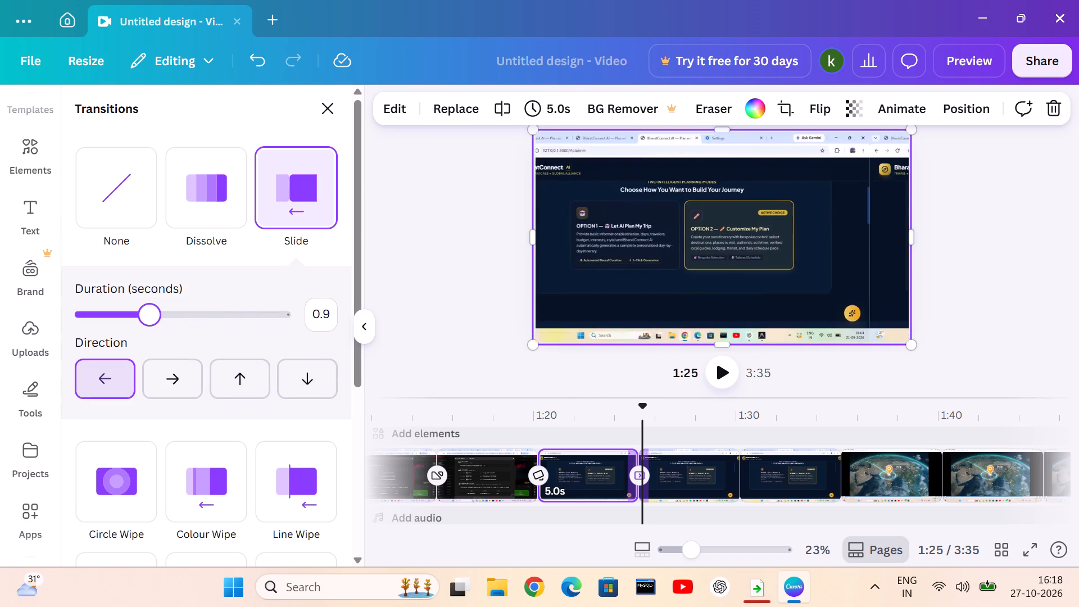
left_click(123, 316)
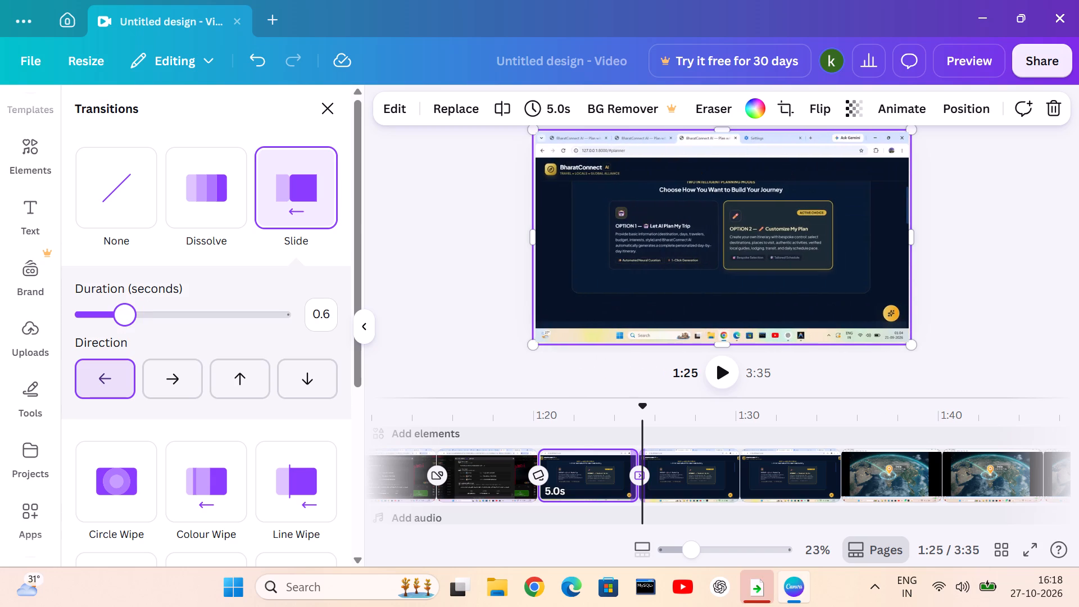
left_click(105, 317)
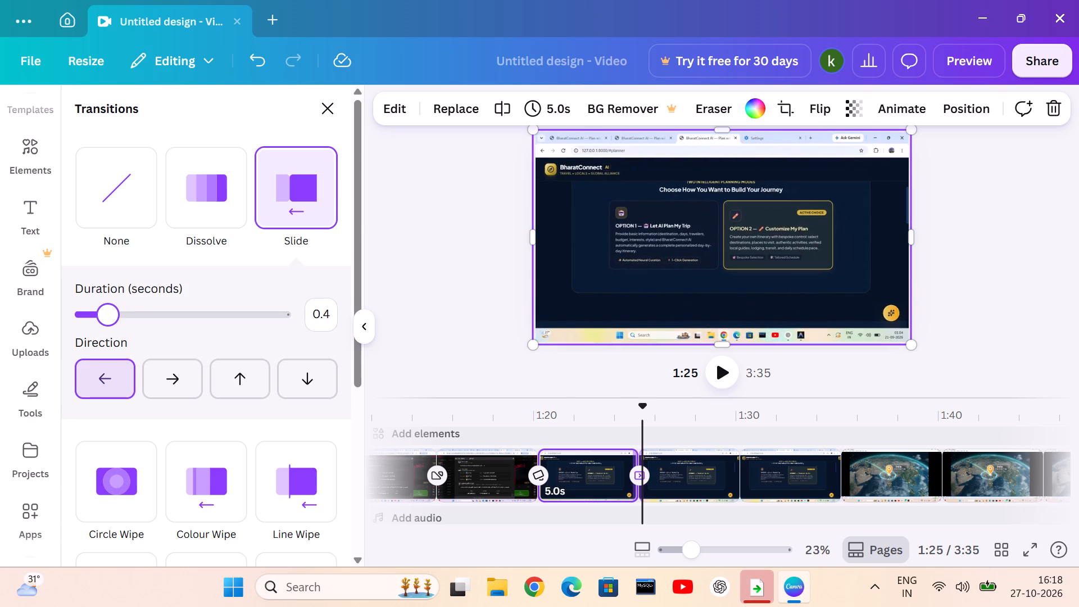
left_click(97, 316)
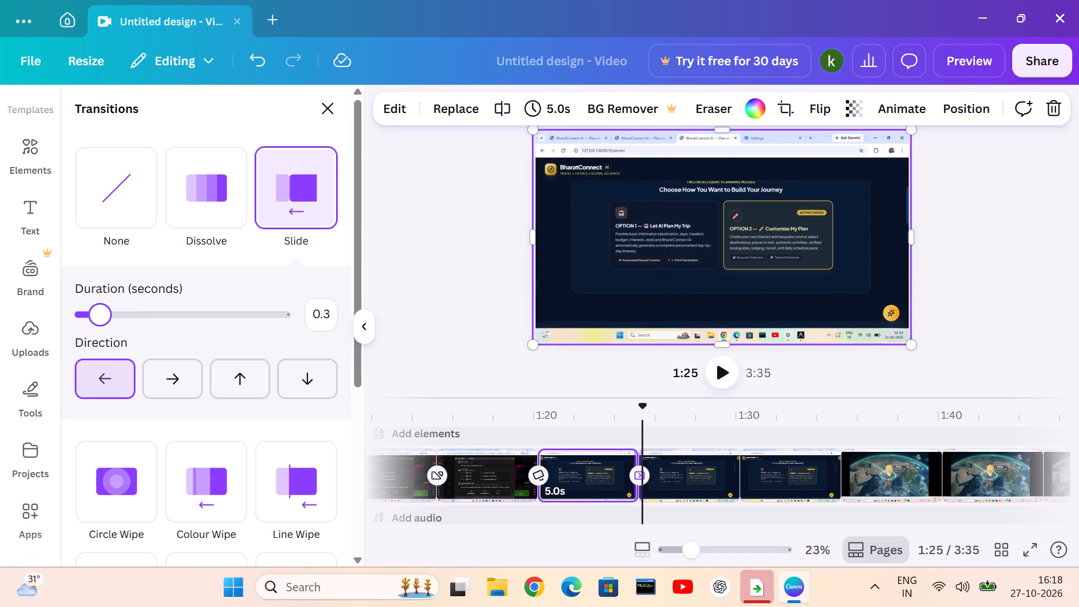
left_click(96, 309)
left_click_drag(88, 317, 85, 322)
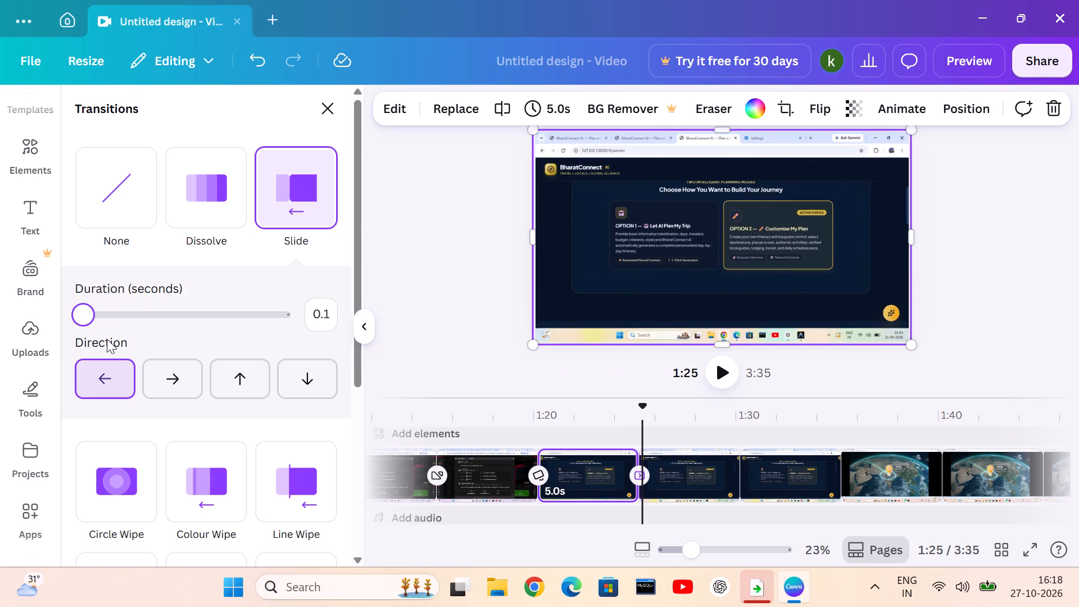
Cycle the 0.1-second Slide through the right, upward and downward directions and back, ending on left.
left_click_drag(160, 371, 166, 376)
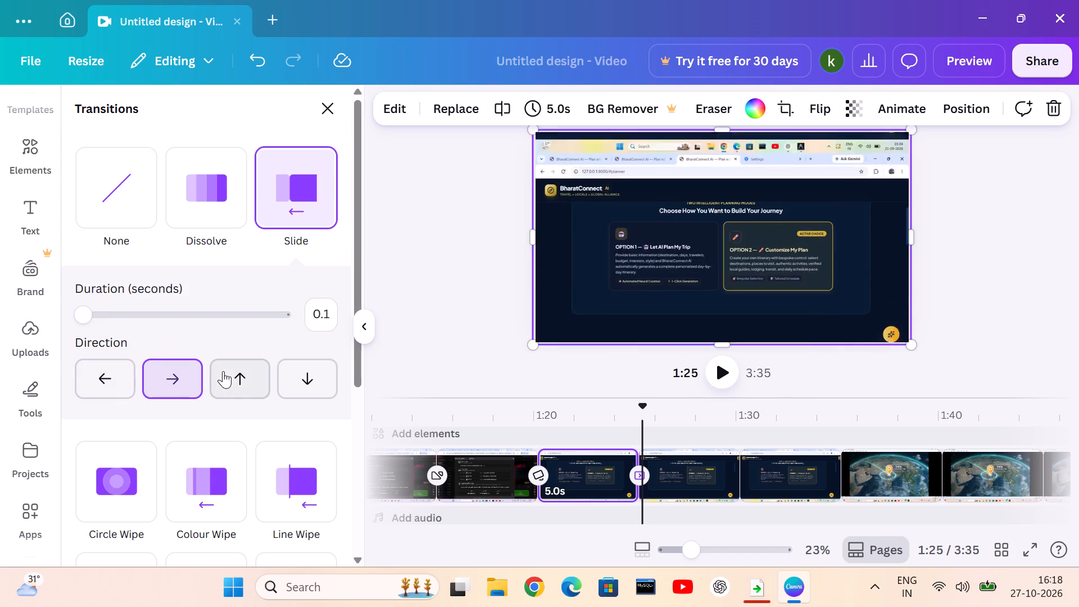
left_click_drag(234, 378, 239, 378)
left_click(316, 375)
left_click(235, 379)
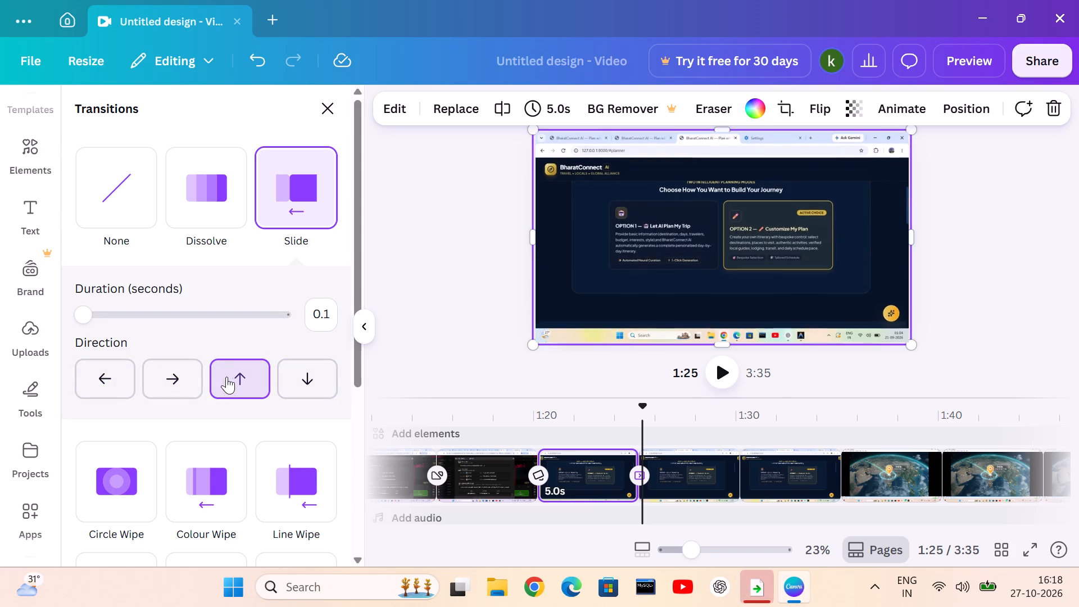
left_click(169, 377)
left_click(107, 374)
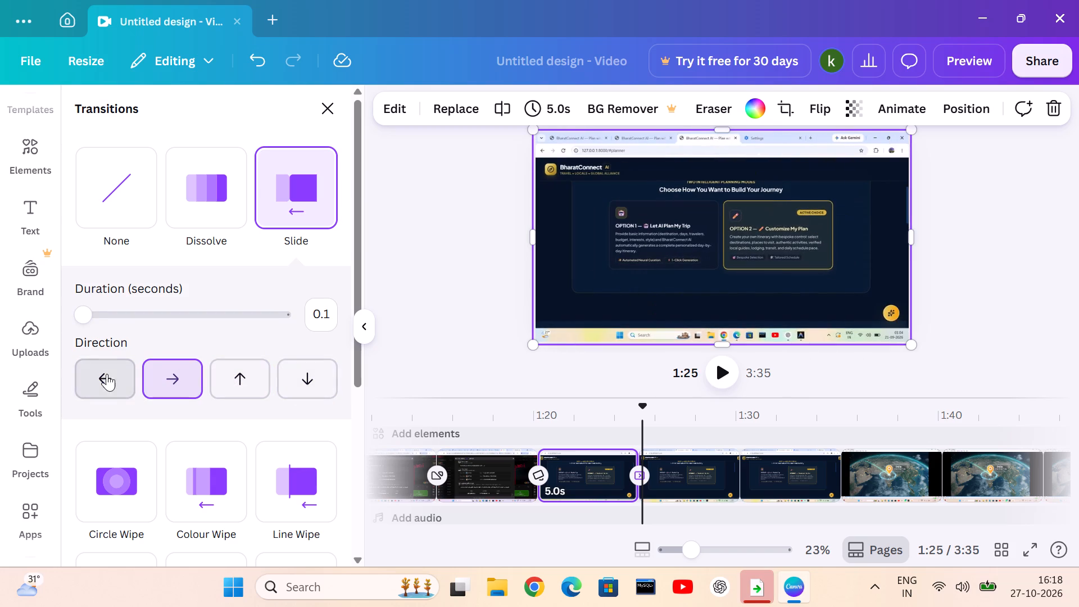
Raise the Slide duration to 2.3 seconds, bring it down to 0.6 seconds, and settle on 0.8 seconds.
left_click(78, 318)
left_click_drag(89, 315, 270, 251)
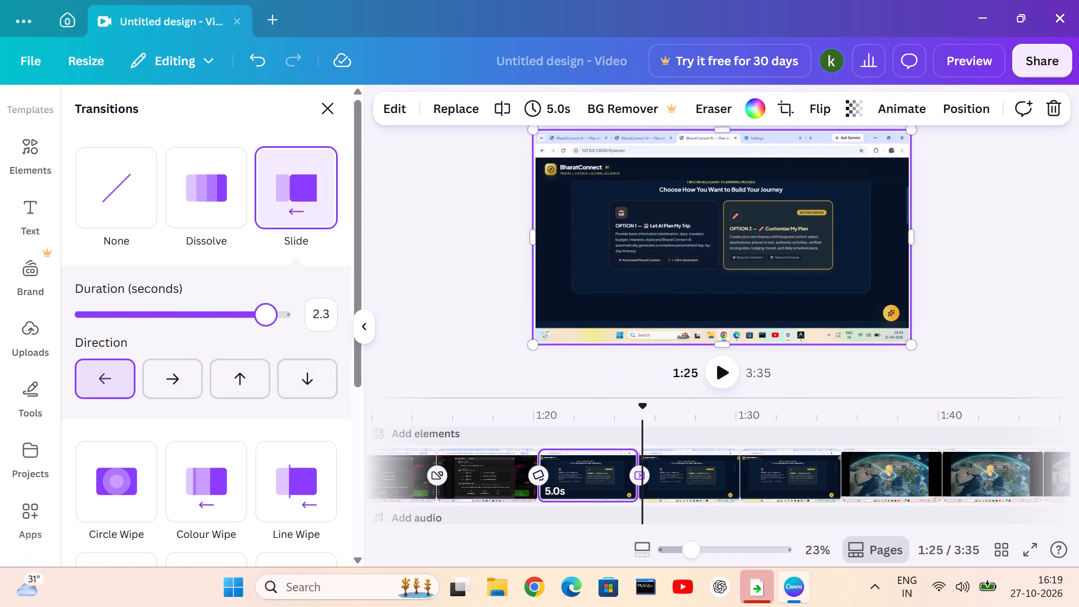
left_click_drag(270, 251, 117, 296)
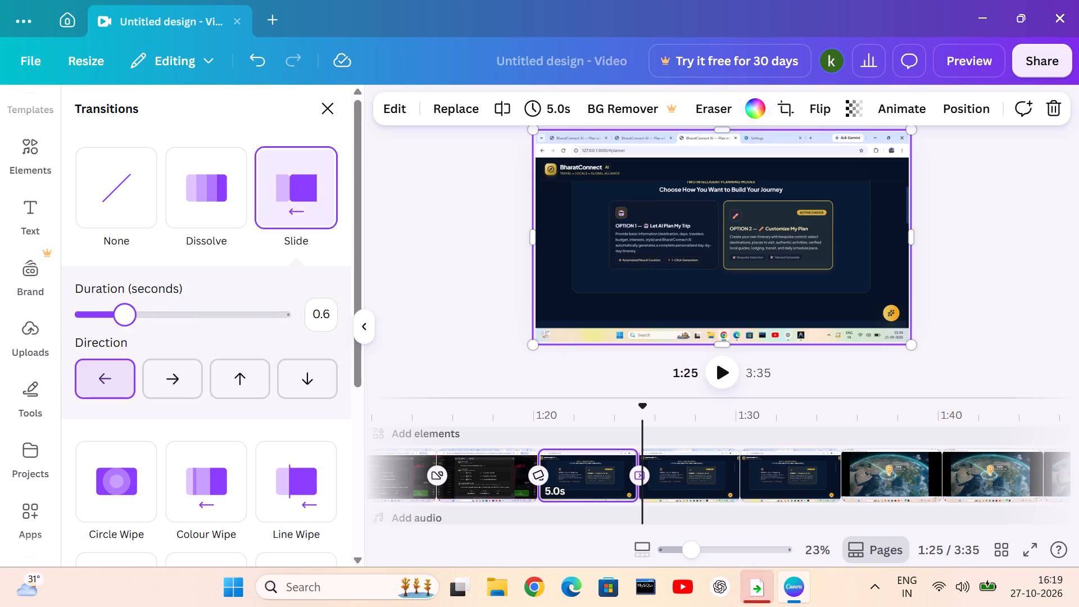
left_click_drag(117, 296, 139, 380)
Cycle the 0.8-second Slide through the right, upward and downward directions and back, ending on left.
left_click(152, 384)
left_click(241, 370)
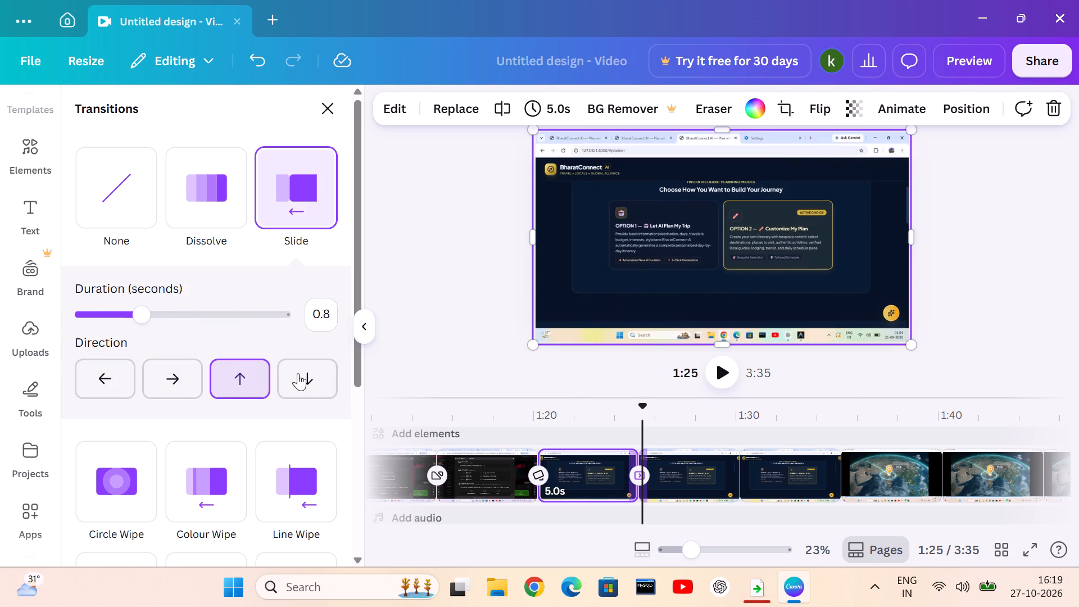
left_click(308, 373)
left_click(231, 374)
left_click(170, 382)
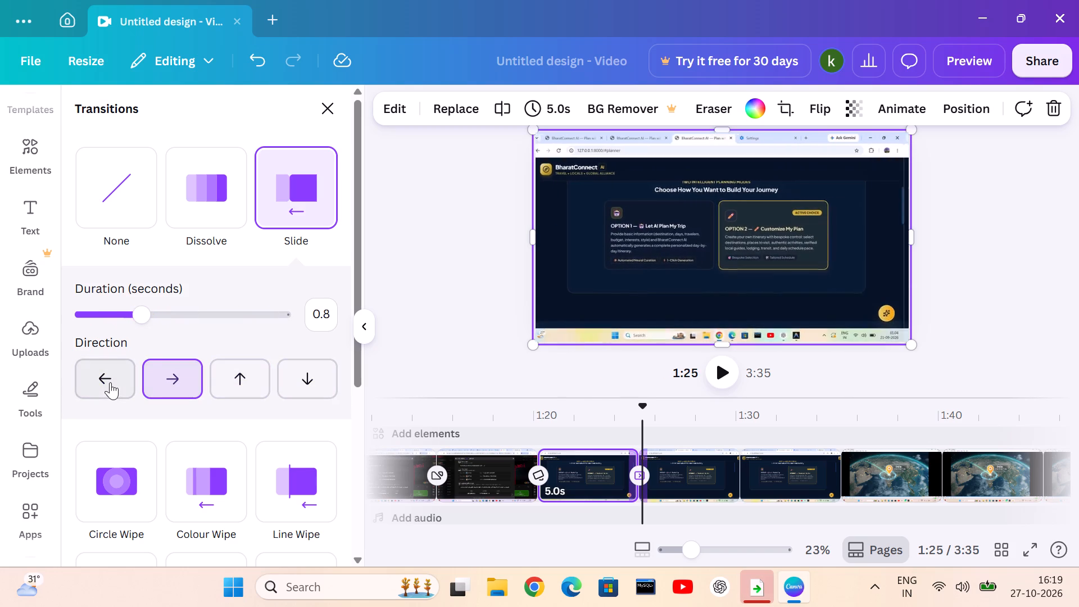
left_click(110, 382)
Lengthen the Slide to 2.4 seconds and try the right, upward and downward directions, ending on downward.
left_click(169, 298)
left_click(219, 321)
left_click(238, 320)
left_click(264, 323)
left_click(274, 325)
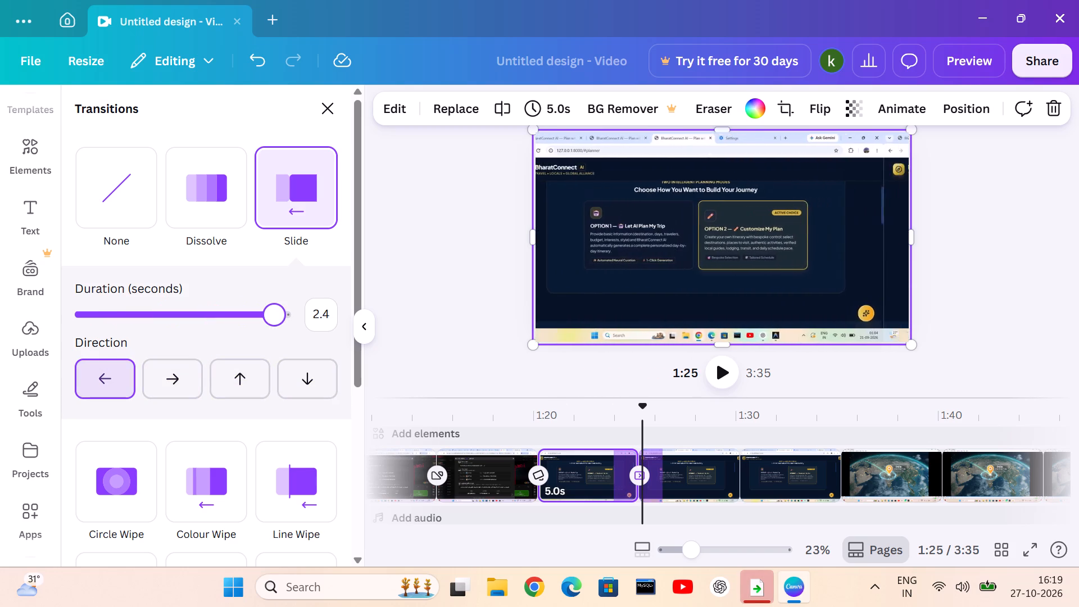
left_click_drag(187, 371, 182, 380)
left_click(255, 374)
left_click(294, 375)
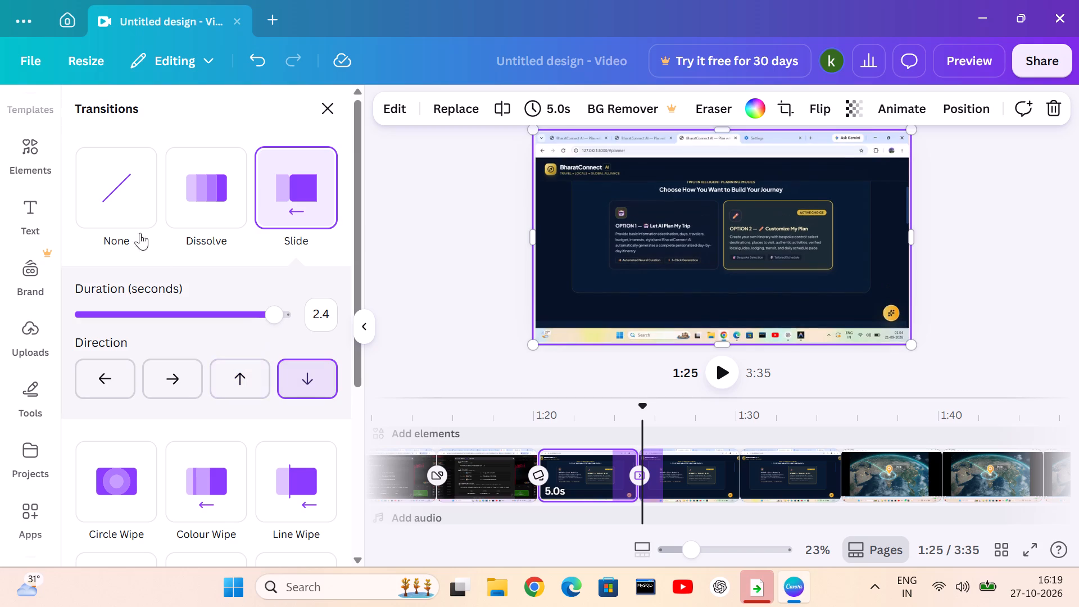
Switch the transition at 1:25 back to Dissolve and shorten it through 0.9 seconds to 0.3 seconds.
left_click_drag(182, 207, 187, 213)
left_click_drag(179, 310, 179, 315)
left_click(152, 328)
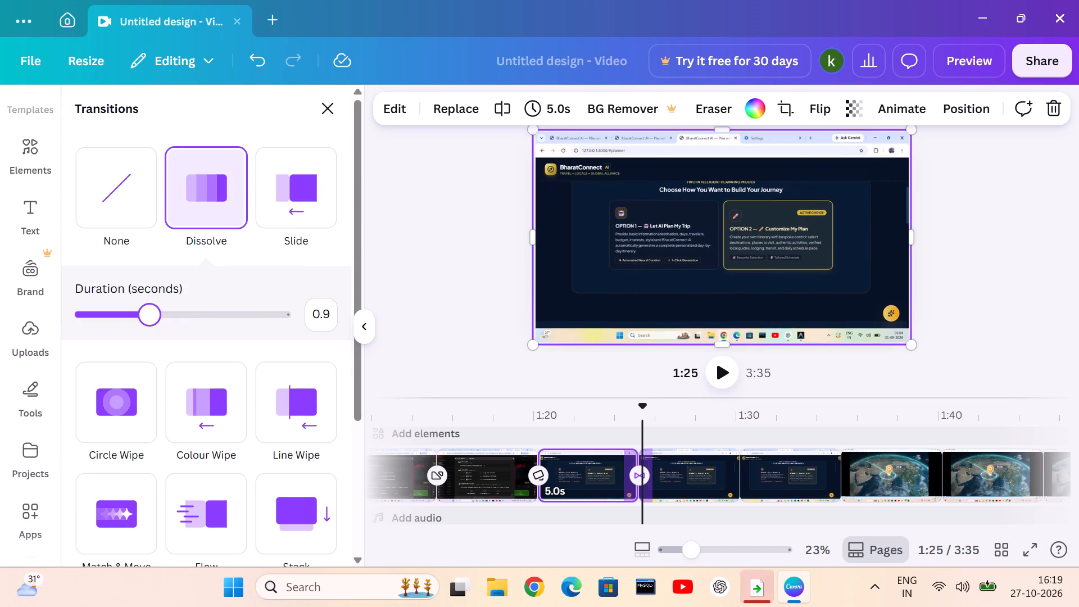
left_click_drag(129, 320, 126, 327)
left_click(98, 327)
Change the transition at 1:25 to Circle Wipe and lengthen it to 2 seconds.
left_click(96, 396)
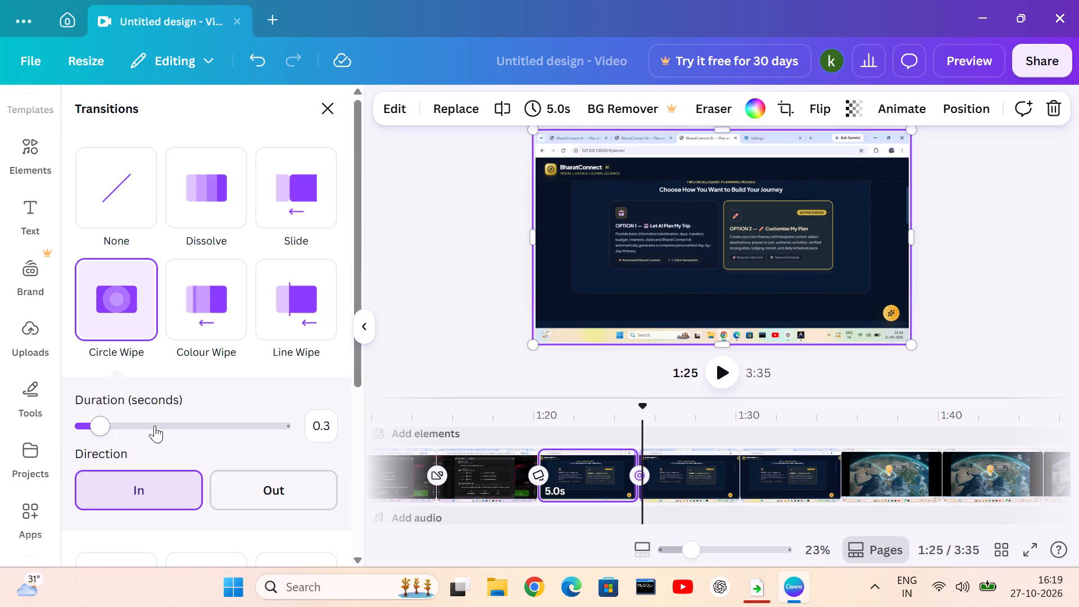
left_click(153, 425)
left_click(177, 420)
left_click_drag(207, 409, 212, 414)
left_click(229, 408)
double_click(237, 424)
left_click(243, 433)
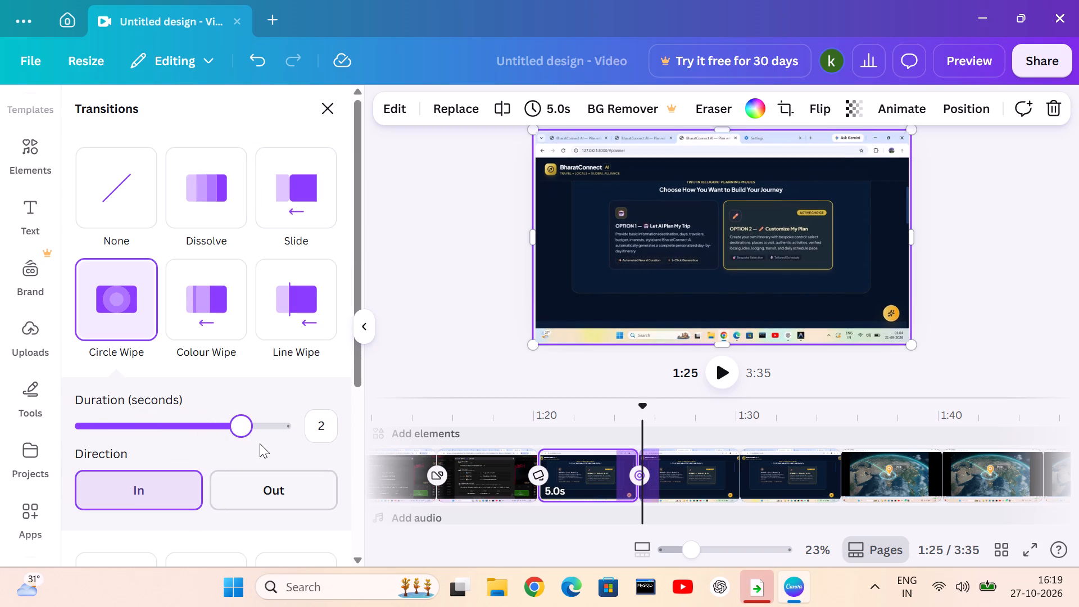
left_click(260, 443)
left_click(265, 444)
Compare the Circle Wipe's Out and In directions, ending on In, and set its duration to 2.1 seconds.
left_click(267, 495)
left_click(164, 481)
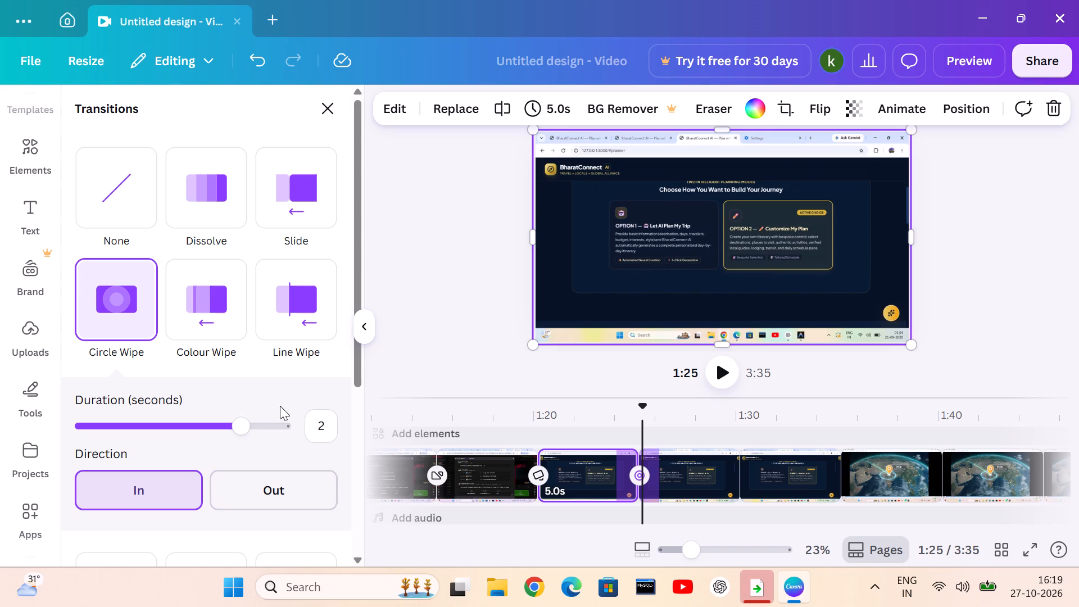
left_click(252, 425)
Change the transition at 1:25 to Colour Wipe.
left_click(211, 307)
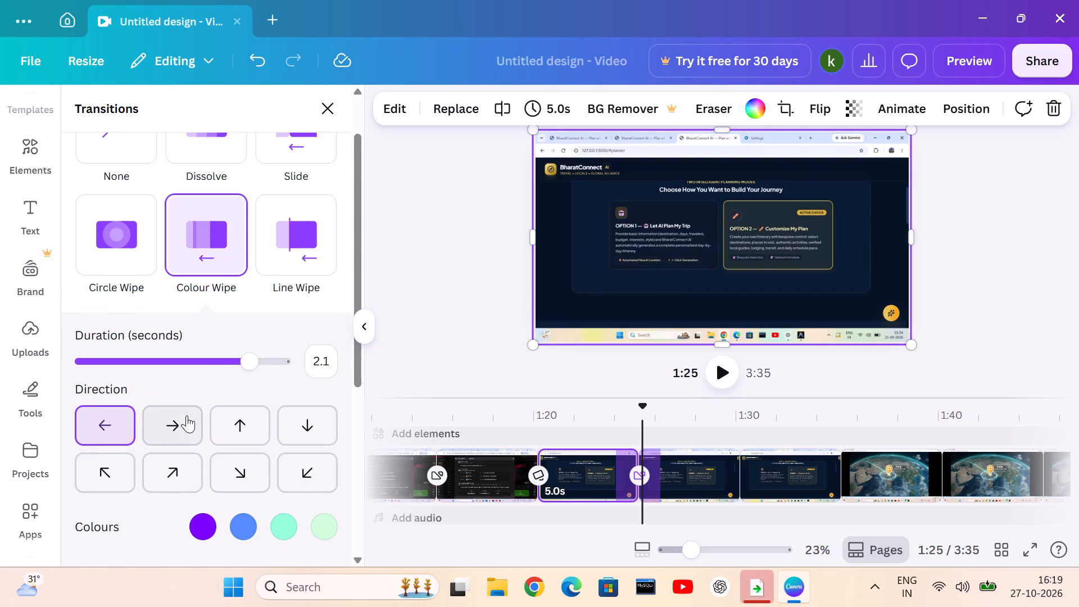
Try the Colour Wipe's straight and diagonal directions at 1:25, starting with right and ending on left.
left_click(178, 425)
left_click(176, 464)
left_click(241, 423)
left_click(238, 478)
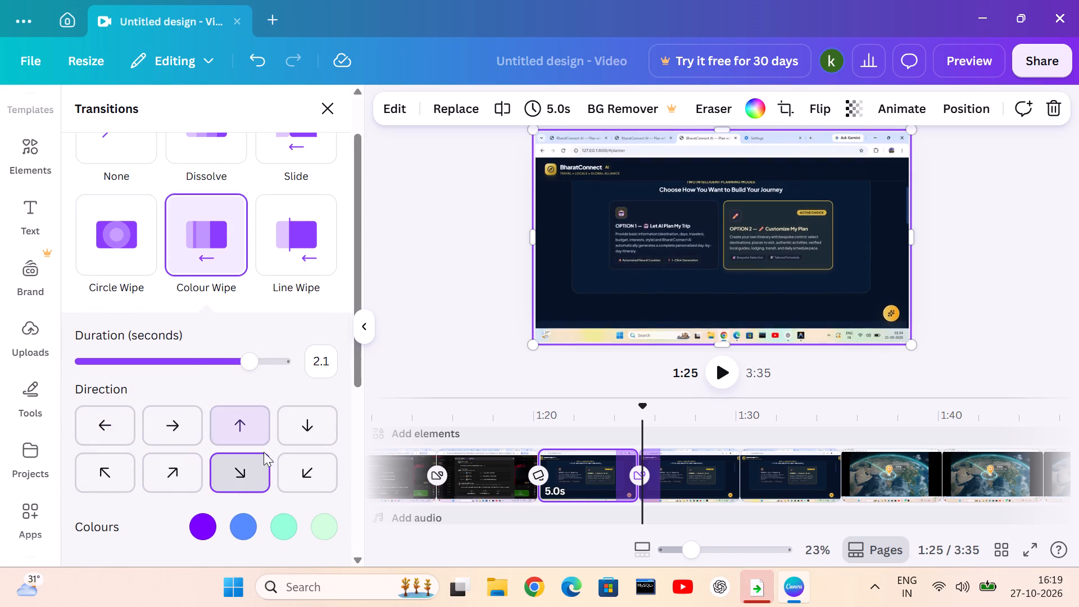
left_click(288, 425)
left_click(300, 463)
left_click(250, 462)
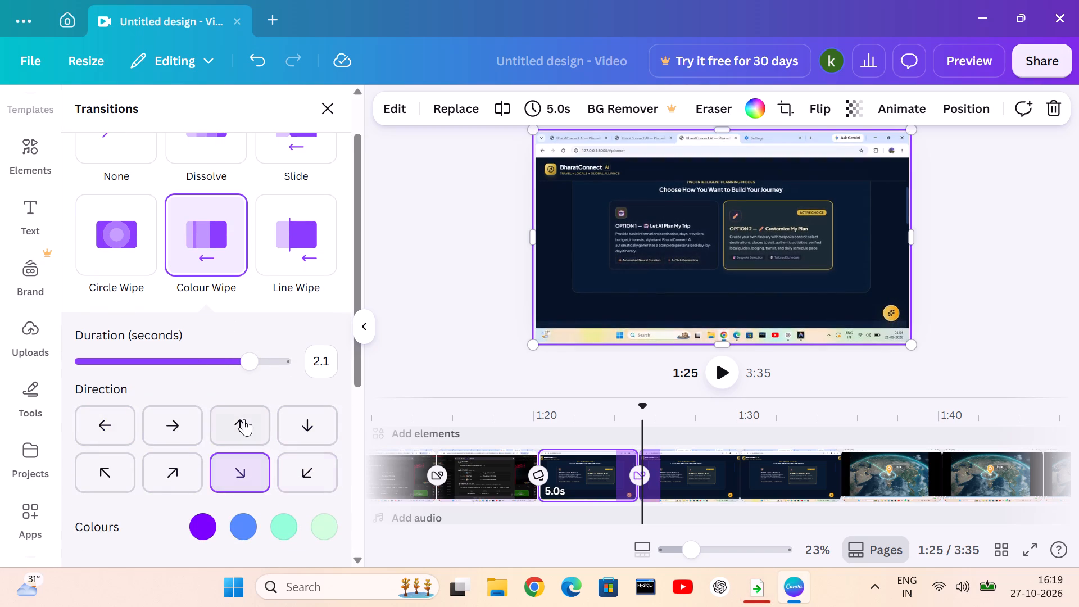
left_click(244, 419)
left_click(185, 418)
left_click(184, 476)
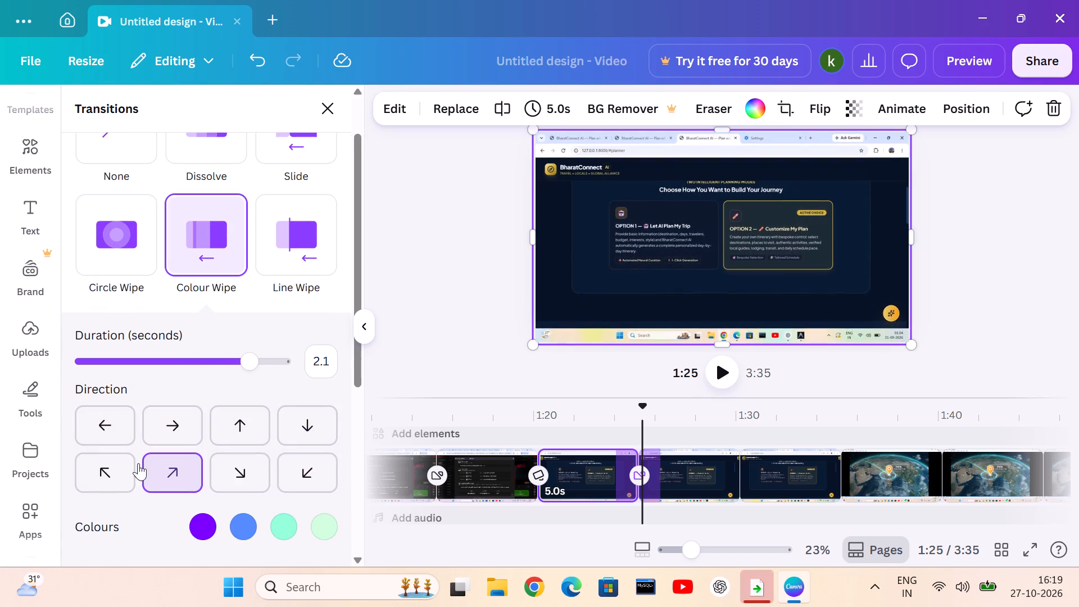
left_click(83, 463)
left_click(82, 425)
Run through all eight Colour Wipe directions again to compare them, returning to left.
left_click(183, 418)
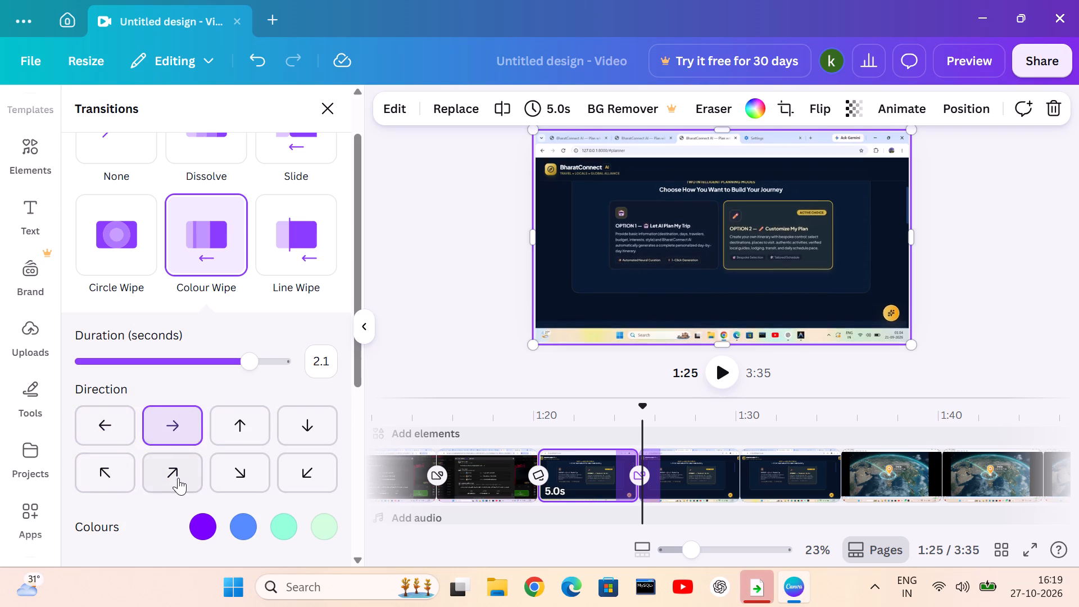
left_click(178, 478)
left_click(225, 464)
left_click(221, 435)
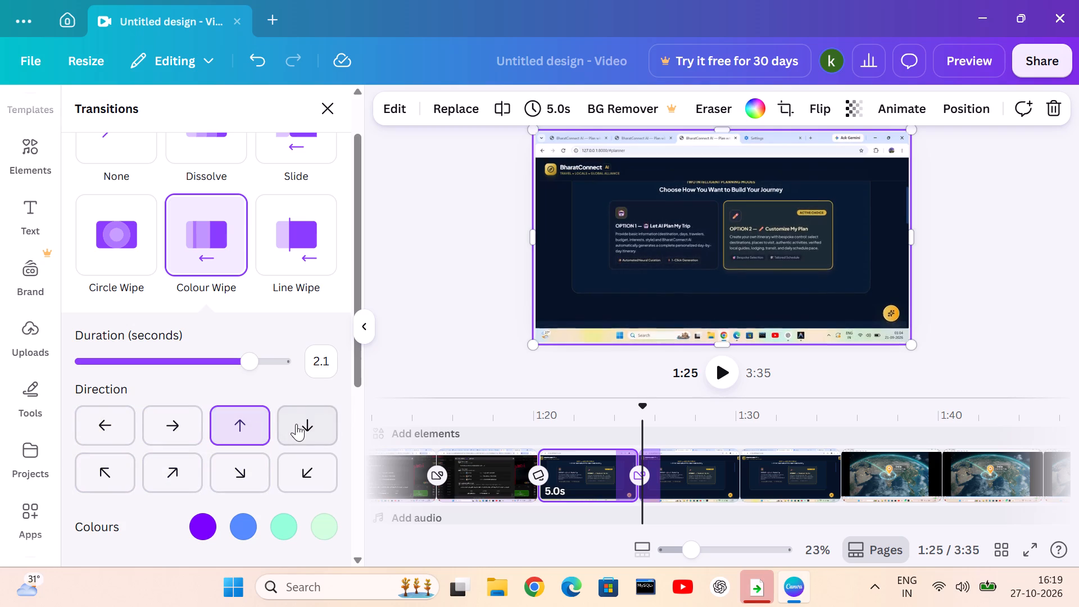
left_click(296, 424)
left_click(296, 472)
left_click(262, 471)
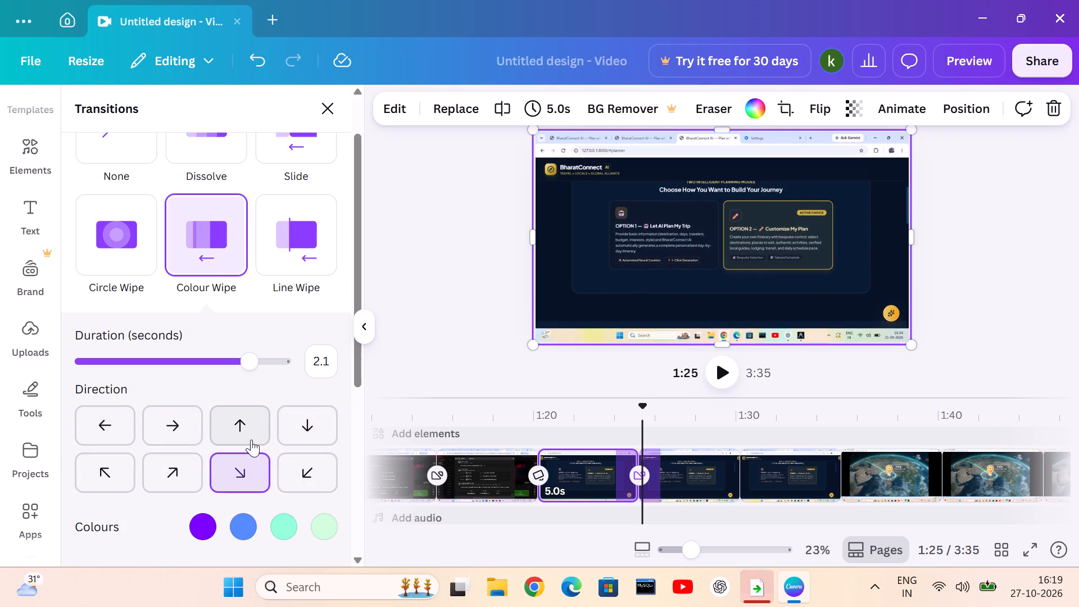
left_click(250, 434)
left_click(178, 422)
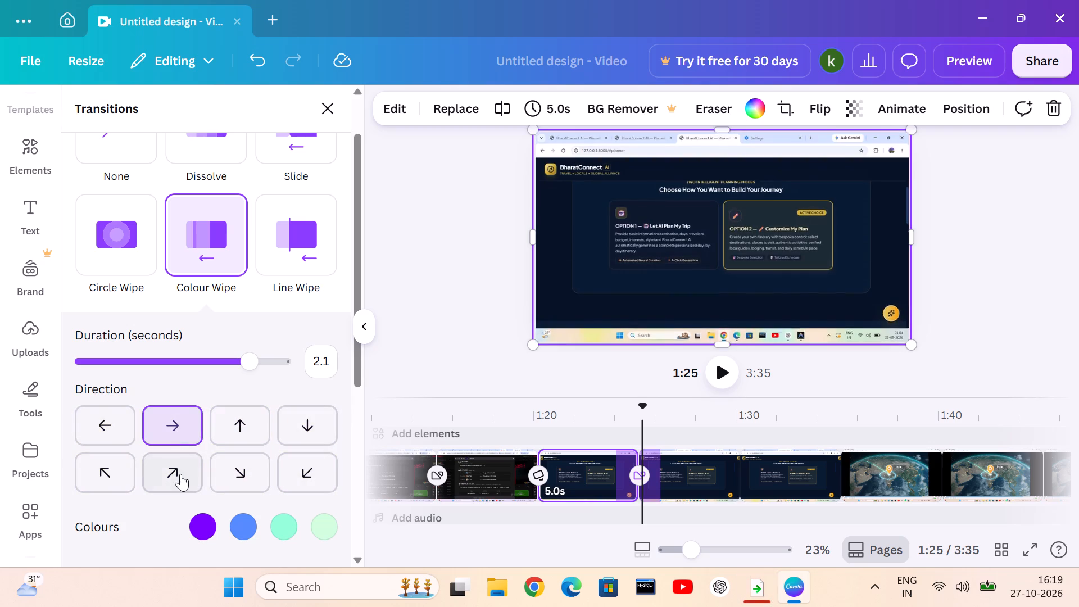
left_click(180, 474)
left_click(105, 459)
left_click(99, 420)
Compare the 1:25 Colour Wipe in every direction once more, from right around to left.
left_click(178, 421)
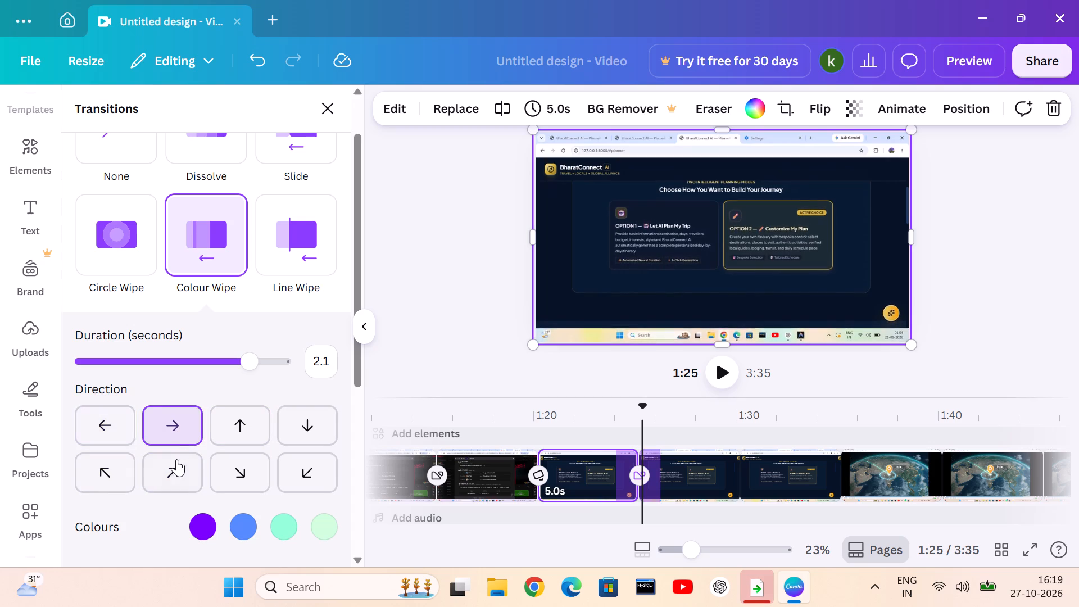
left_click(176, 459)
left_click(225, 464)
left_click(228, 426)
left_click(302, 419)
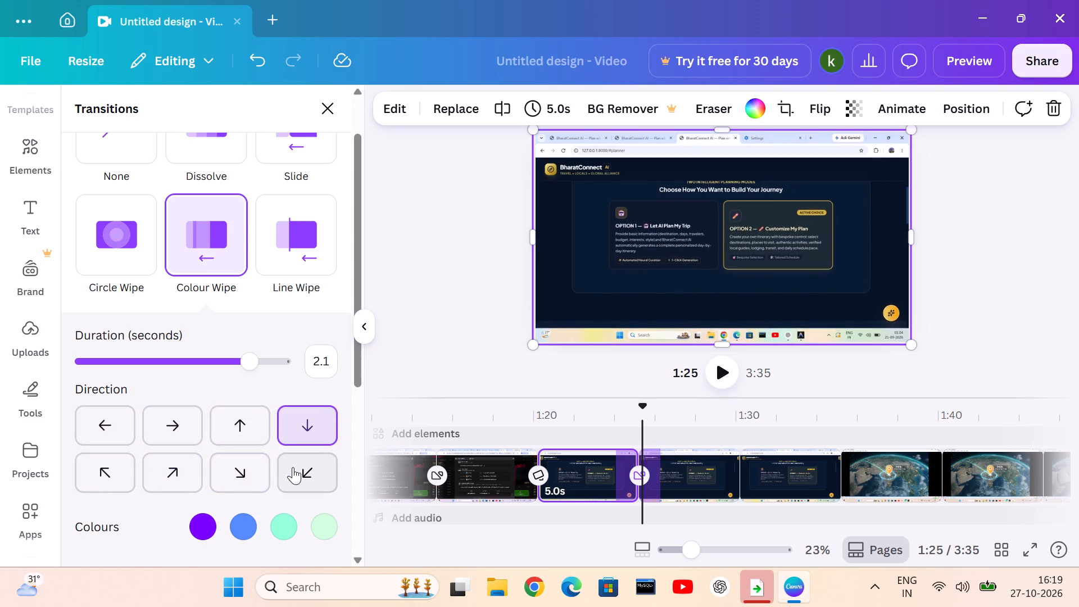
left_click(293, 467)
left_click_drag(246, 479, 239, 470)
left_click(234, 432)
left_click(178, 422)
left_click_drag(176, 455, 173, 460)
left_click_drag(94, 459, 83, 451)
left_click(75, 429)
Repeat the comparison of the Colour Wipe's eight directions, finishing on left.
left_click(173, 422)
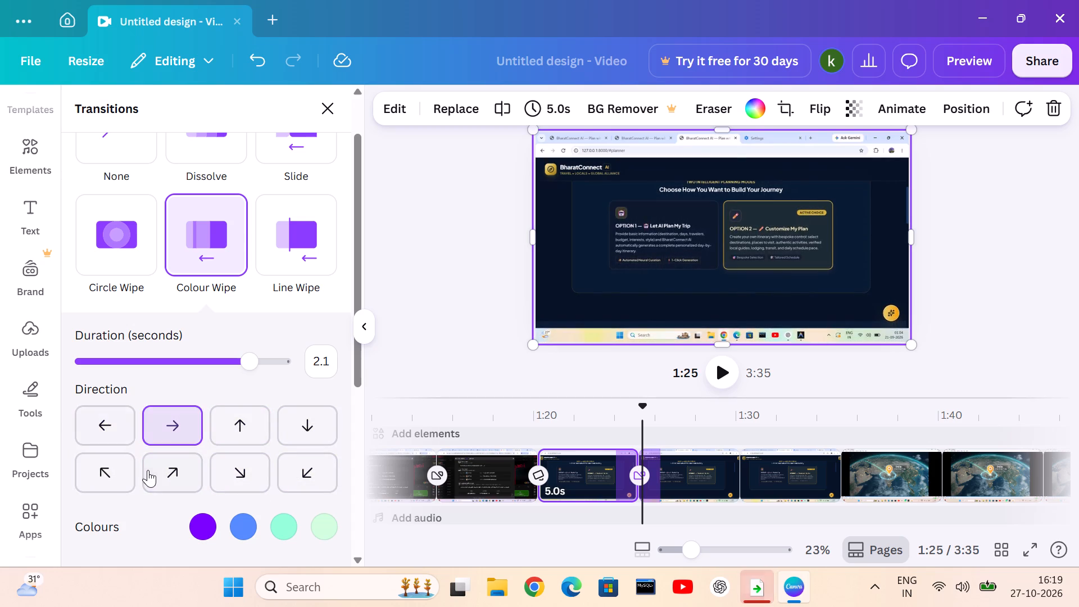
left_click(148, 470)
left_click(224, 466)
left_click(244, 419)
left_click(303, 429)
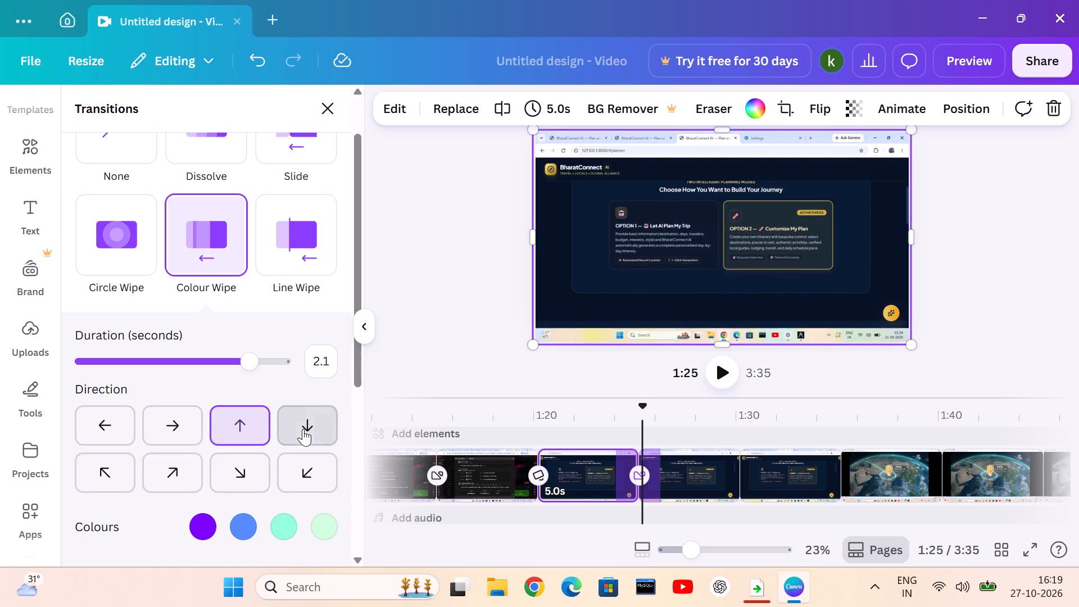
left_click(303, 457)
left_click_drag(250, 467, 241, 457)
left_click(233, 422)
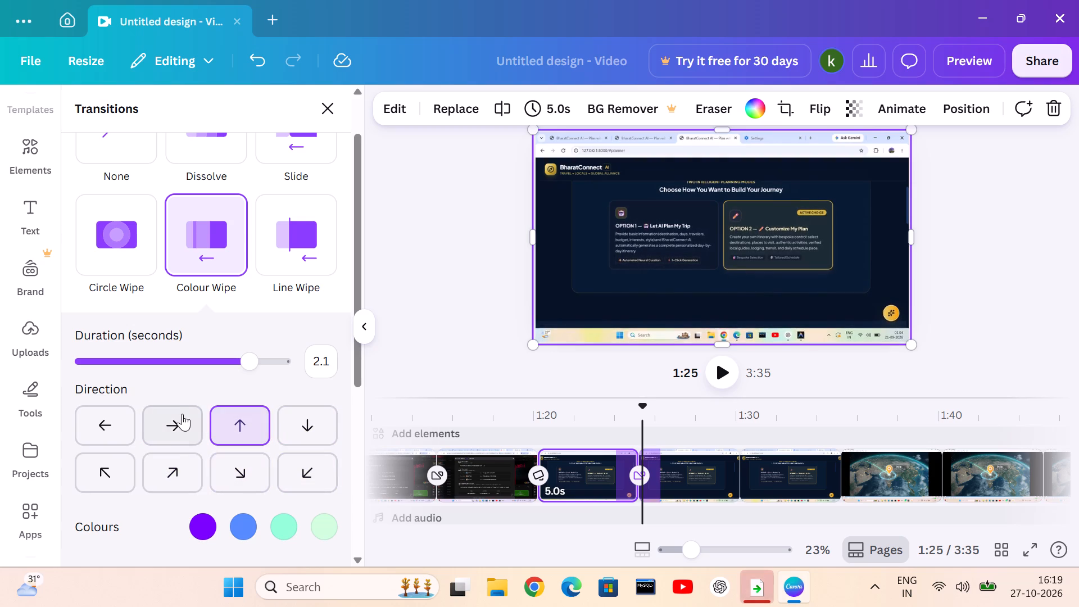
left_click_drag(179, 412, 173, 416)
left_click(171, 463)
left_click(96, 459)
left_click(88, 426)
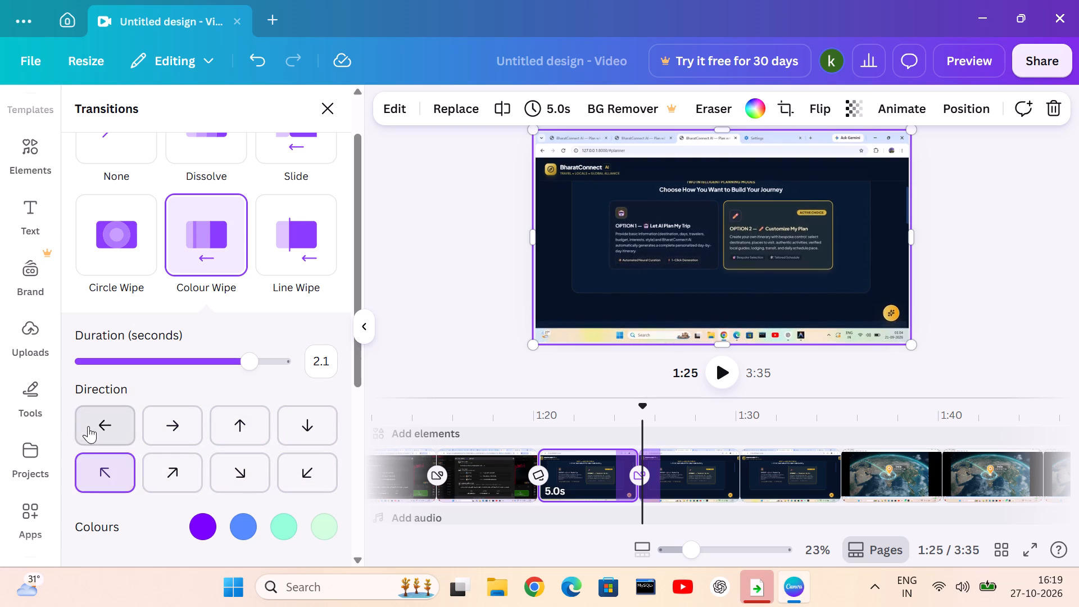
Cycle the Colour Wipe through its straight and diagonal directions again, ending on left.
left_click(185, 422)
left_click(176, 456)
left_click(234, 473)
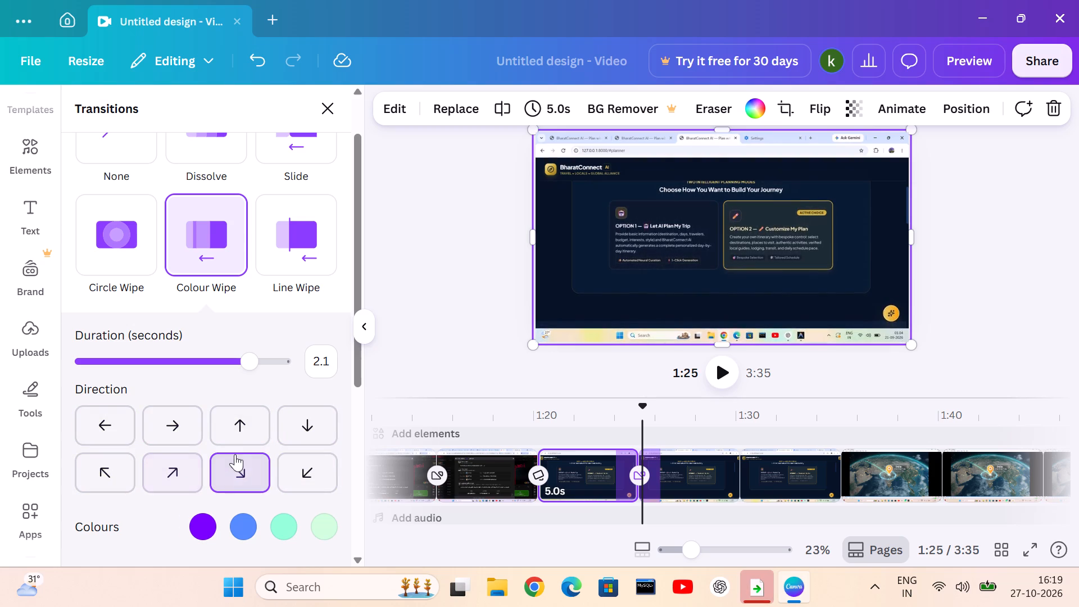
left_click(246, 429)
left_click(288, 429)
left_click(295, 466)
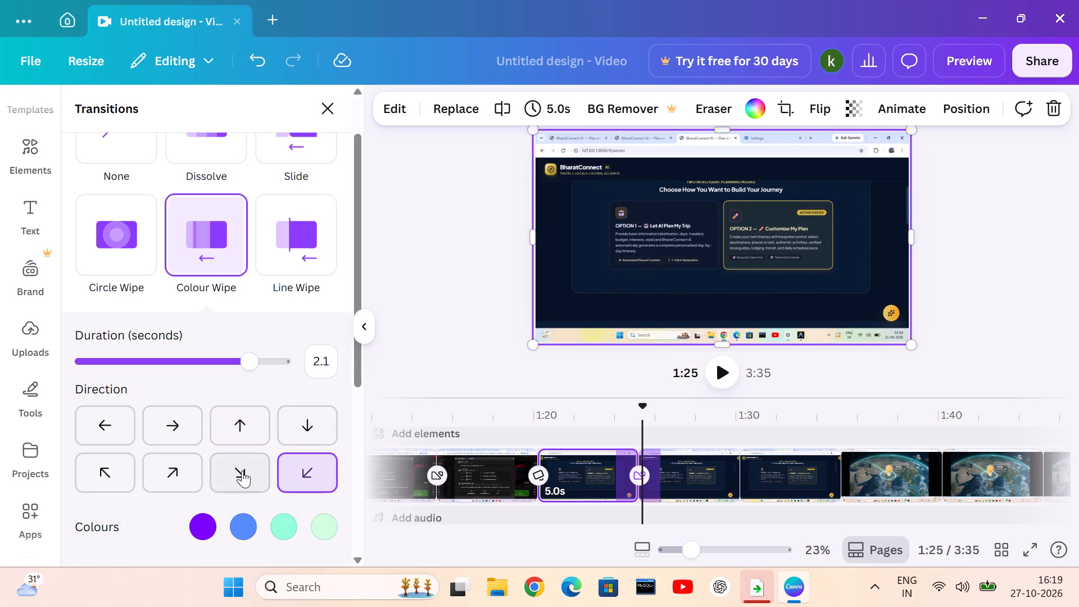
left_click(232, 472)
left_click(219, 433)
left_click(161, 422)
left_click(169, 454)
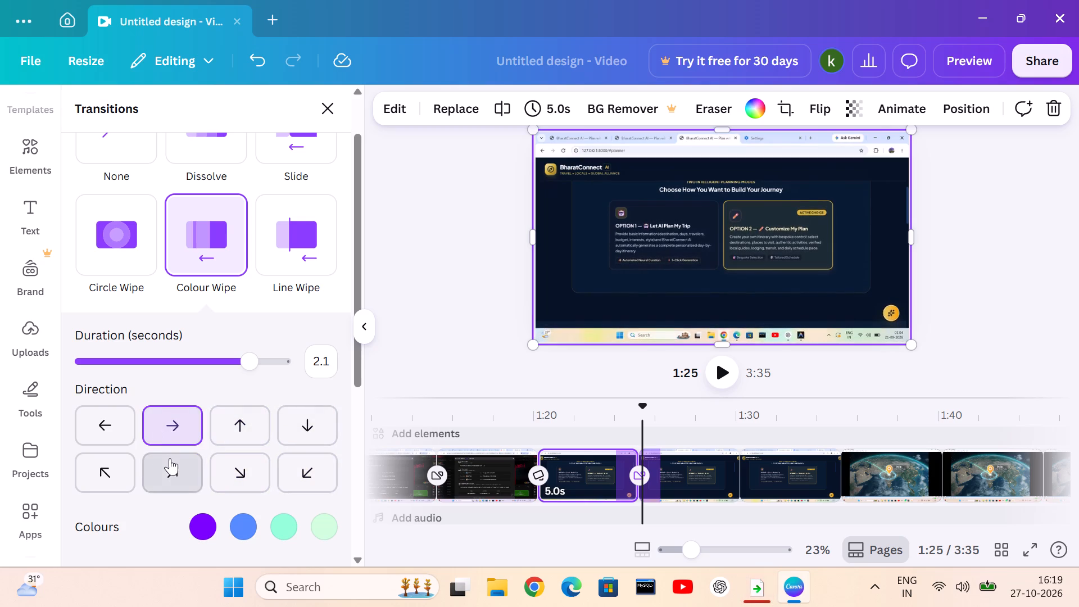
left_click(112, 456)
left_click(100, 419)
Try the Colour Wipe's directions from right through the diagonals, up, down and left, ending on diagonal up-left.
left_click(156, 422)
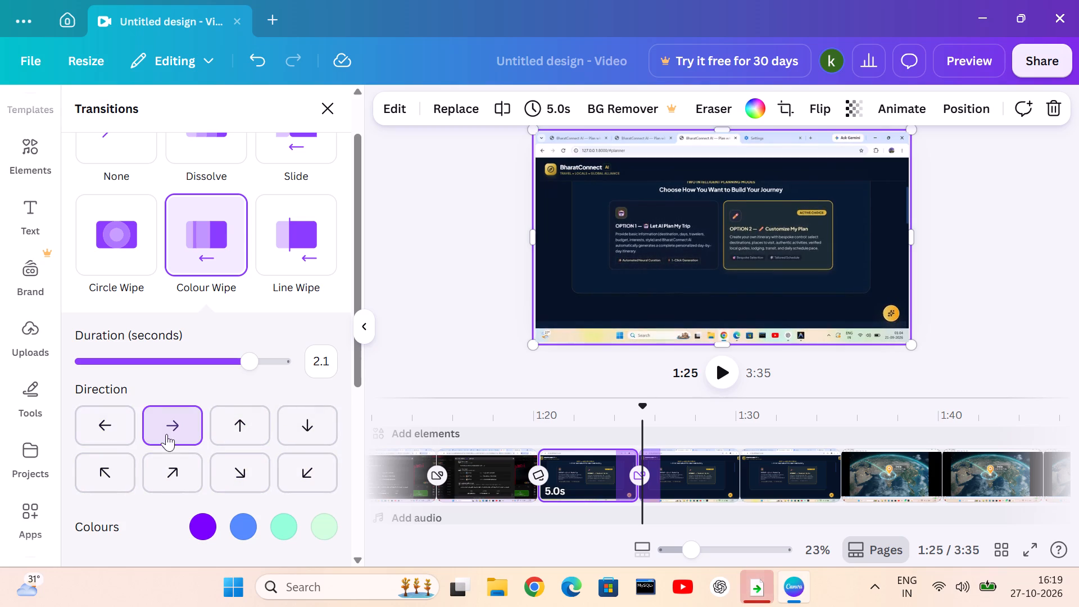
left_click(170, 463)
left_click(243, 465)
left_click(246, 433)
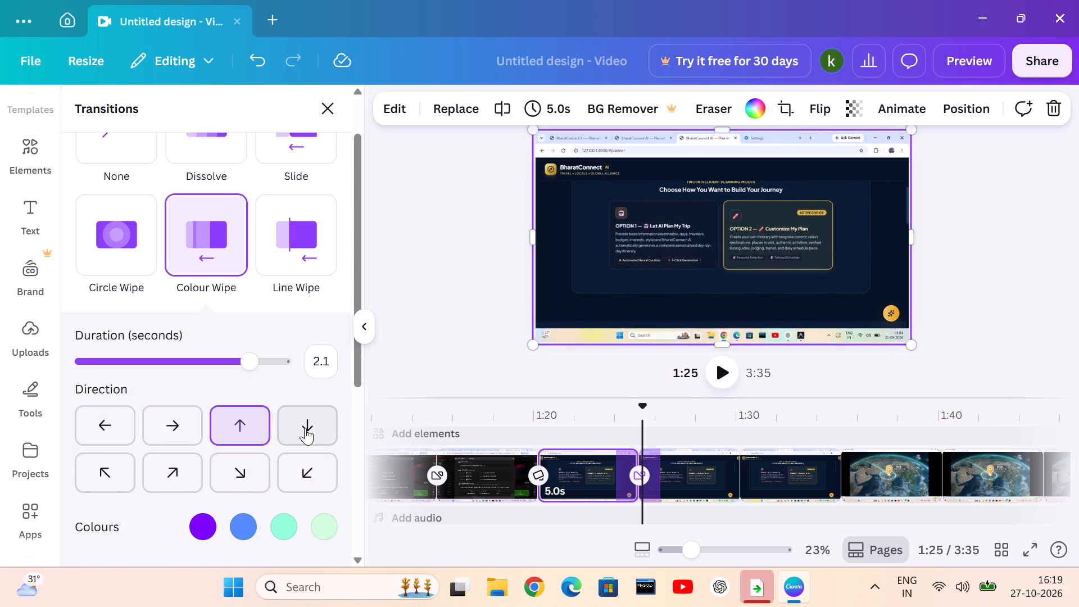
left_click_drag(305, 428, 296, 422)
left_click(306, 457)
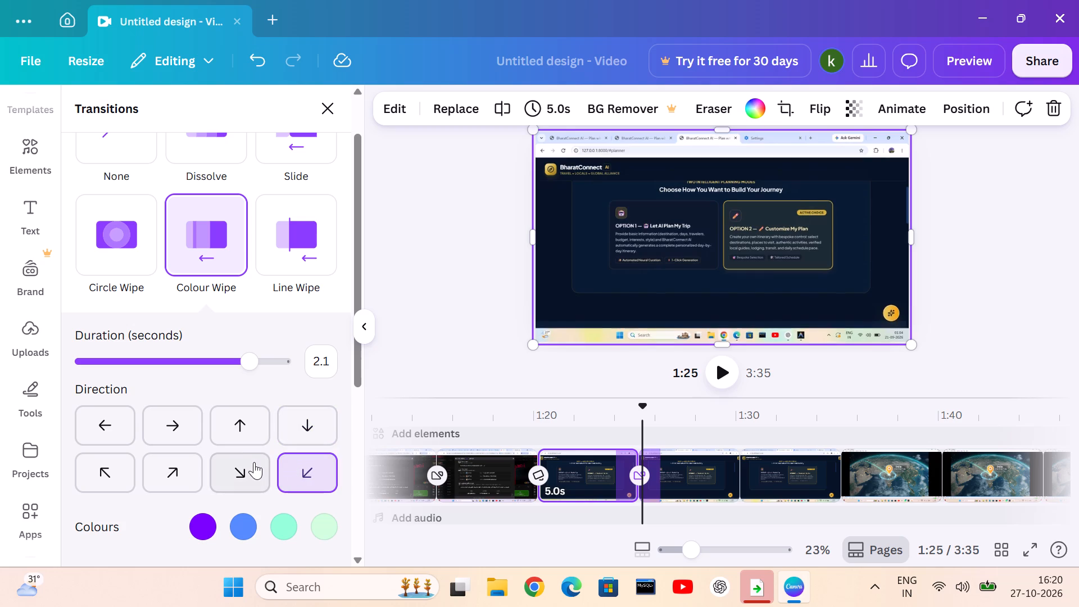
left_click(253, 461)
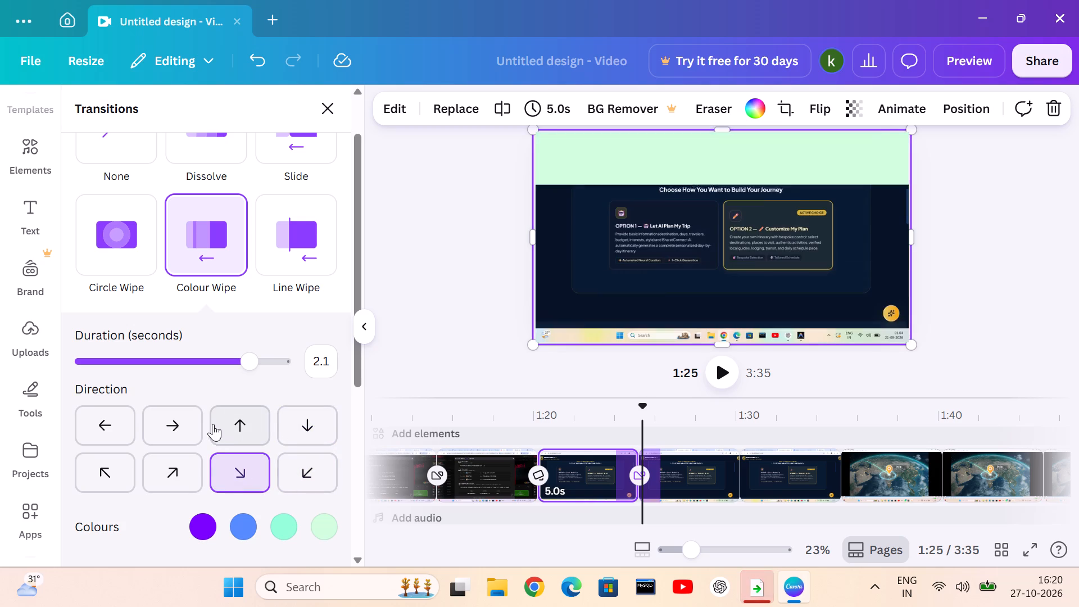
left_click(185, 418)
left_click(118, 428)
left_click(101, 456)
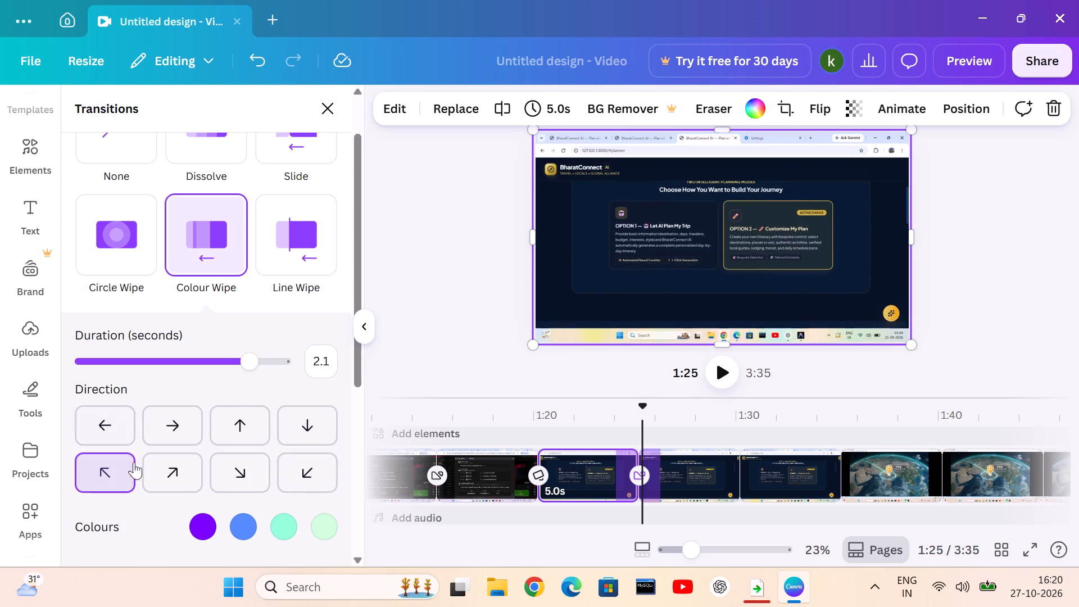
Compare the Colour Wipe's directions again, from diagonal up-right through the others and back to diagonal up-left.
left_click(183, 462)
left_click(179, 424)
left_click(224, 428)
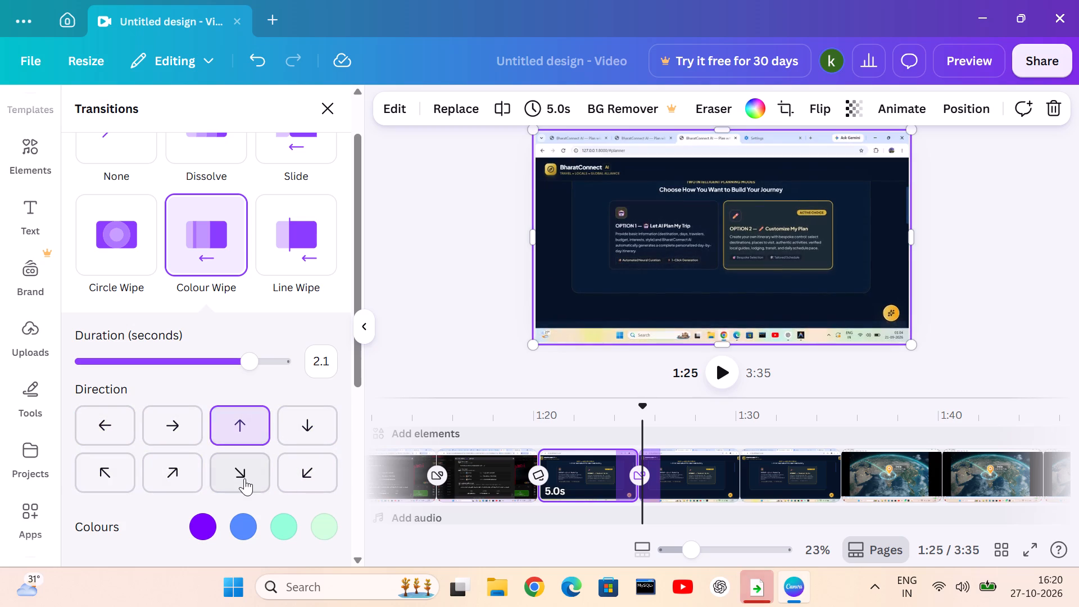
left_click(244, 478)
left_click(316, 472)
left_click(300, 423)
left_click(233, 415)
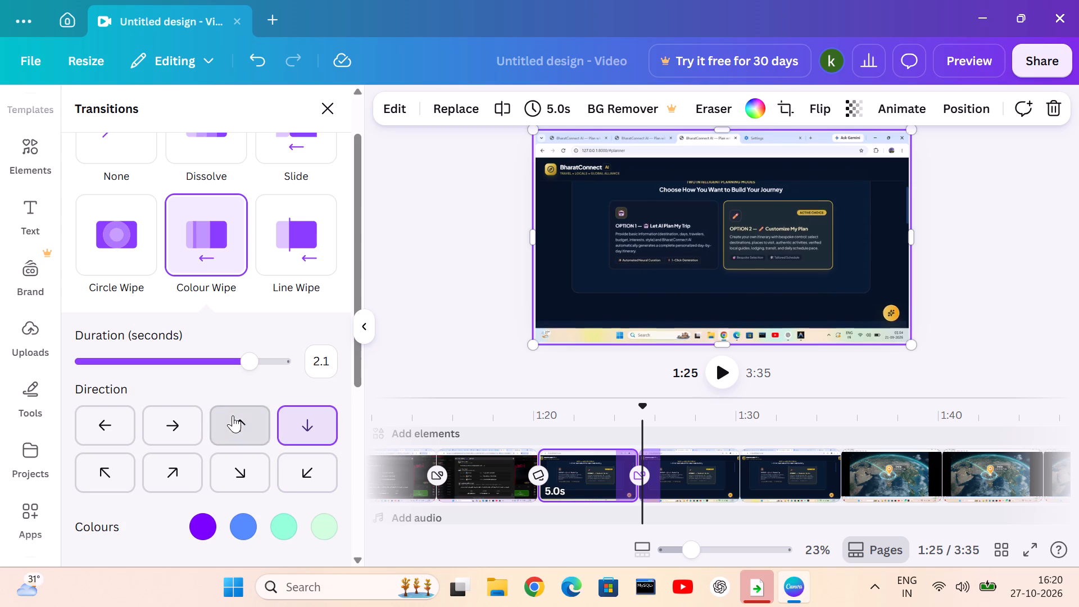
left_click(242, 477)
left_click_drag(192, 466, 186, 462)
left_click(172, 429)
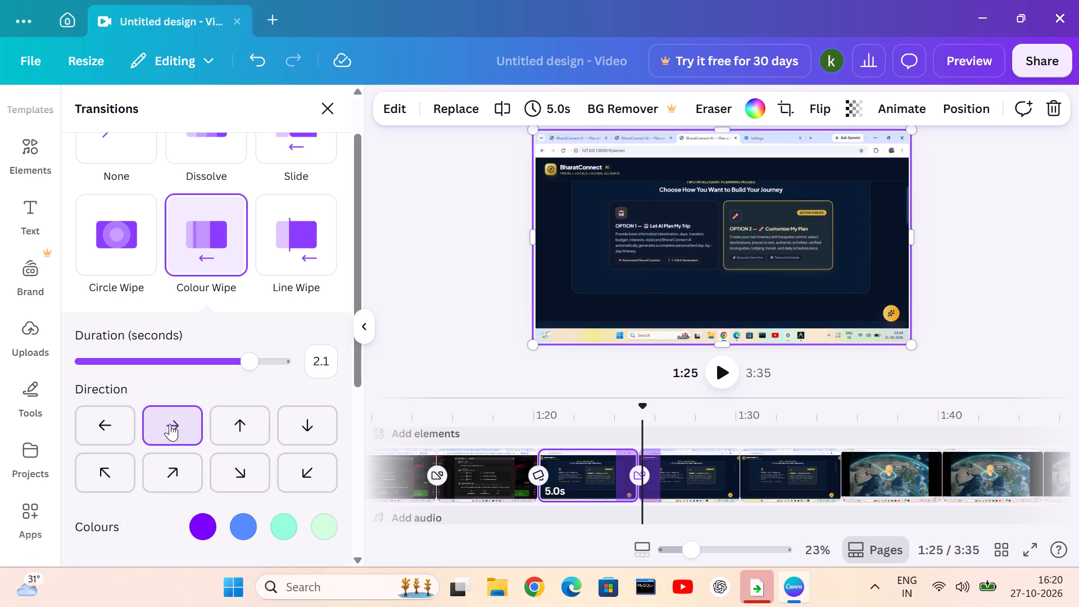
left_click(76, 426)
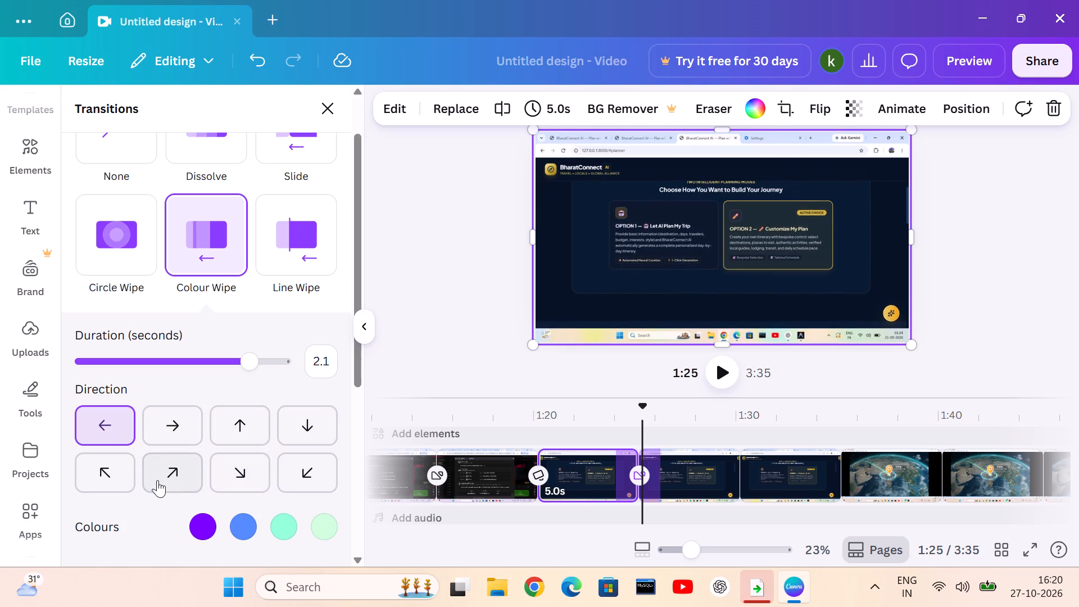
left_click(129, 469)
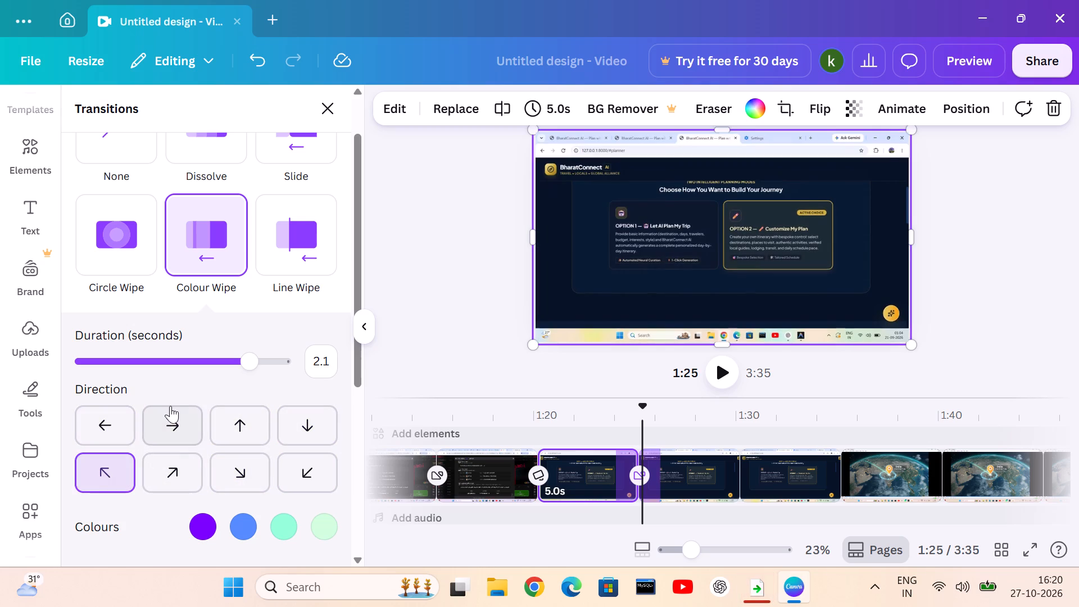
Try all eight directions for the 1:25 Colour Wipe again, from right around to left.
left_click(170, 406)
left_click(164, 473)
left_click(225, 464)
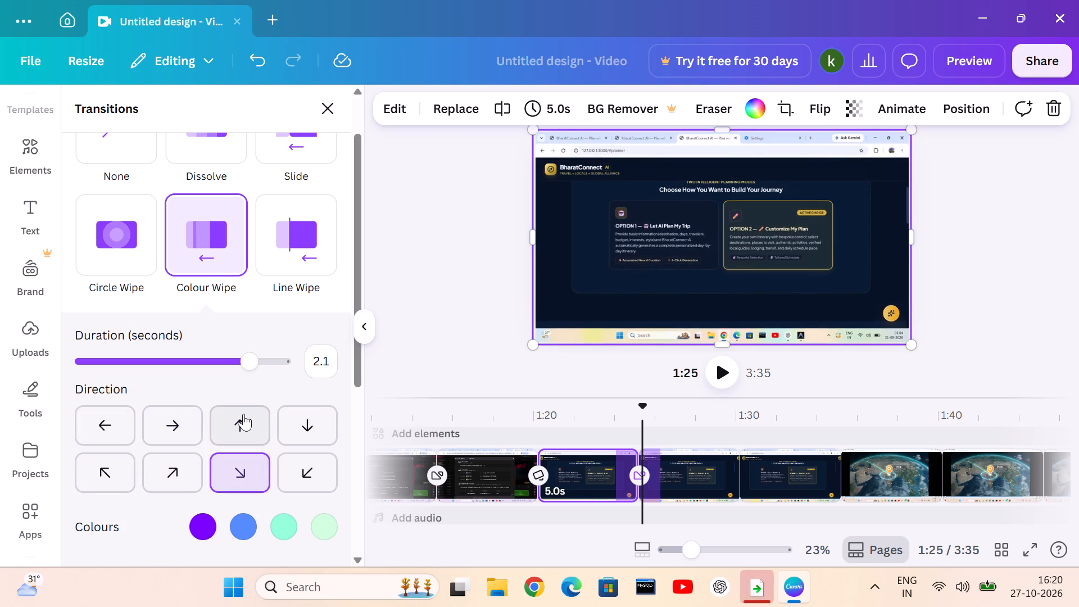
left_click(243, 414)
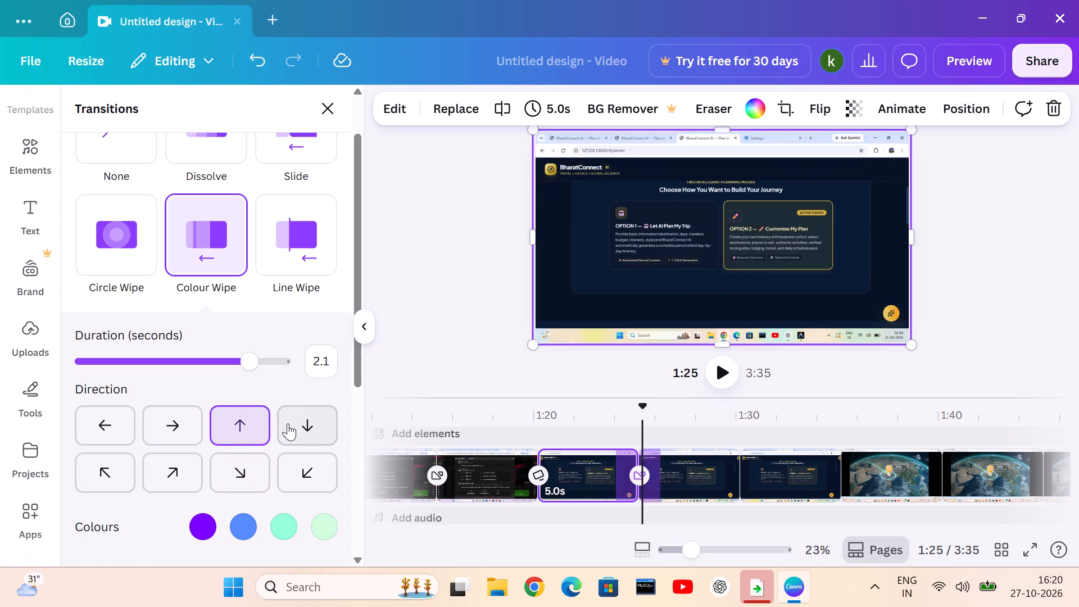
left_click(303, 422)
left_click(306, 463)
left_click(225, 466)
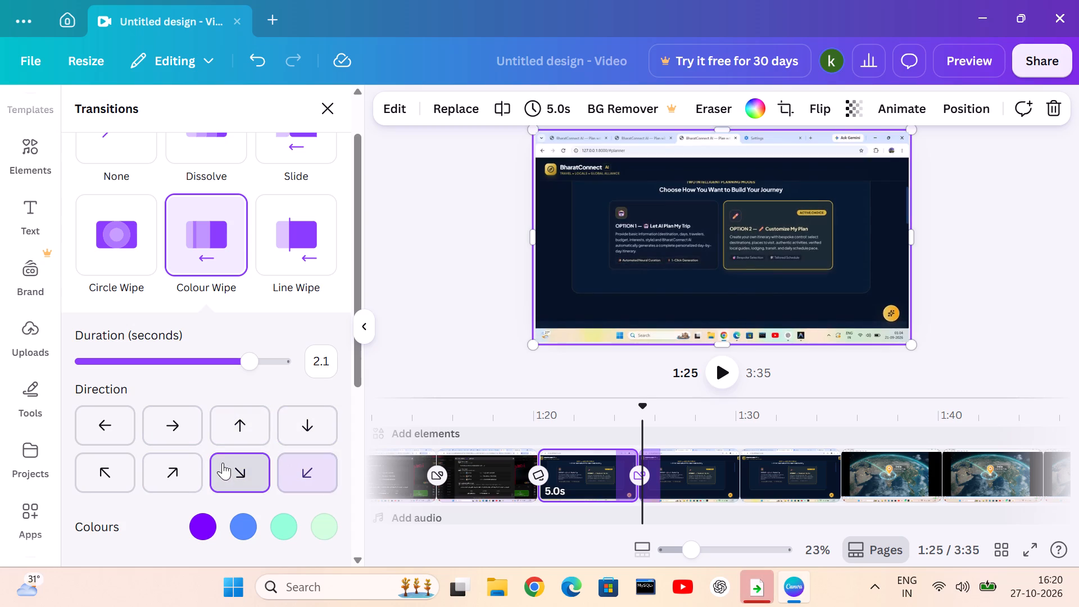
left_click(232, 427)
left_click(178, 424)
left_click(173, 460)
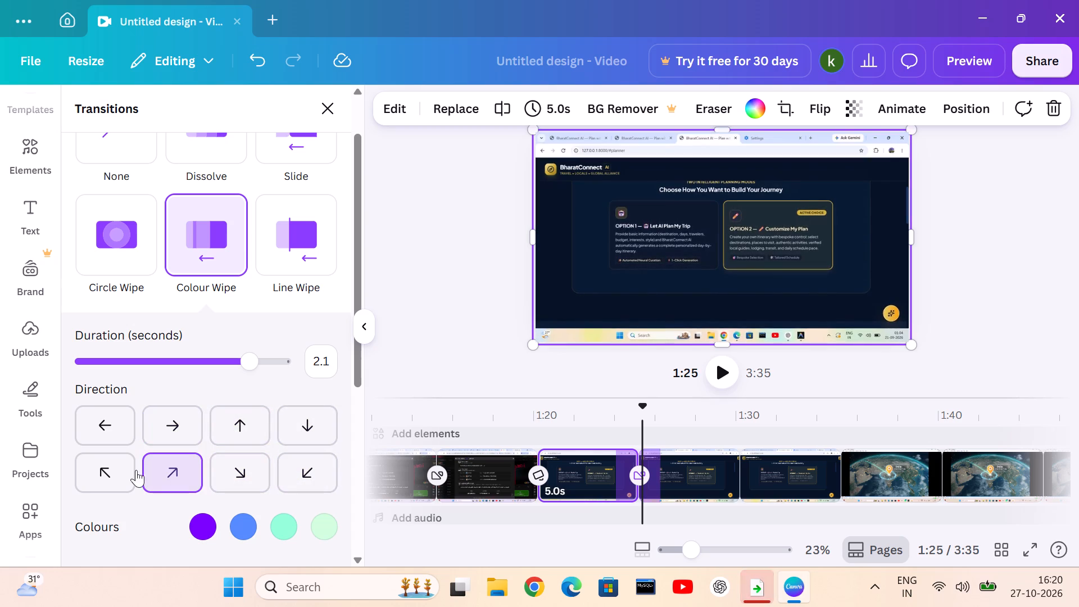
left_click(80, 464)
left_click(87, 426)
Compare the Colour Wipe's eight directions once more and set the direction to diagonal up-right.
left_click(162, 423)
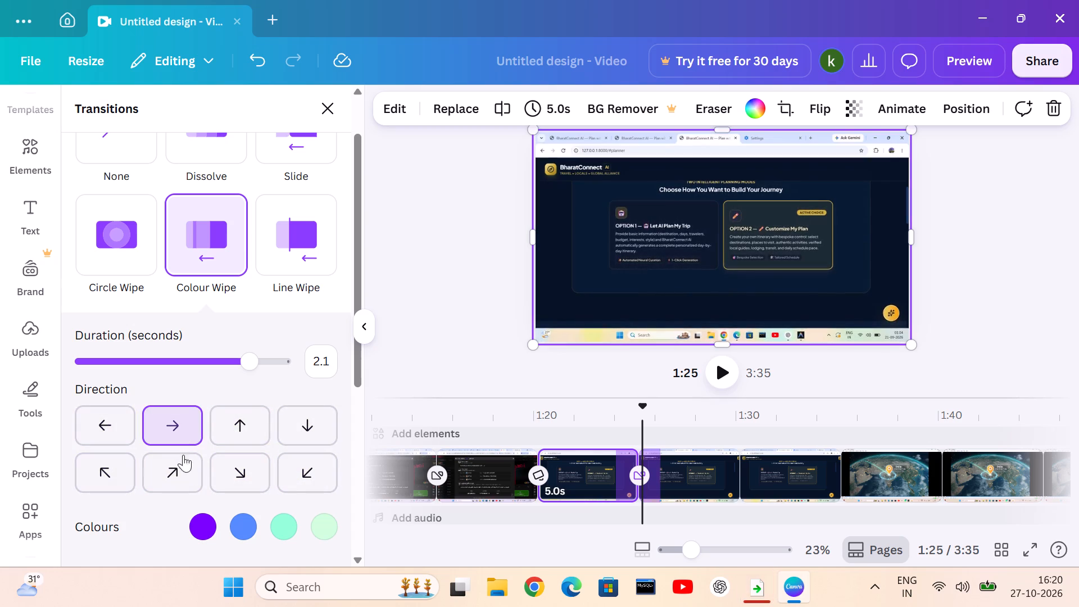
left_click(184, 466)
left_click_drag(237, 472, 232, 473)
left_click(220, 439)
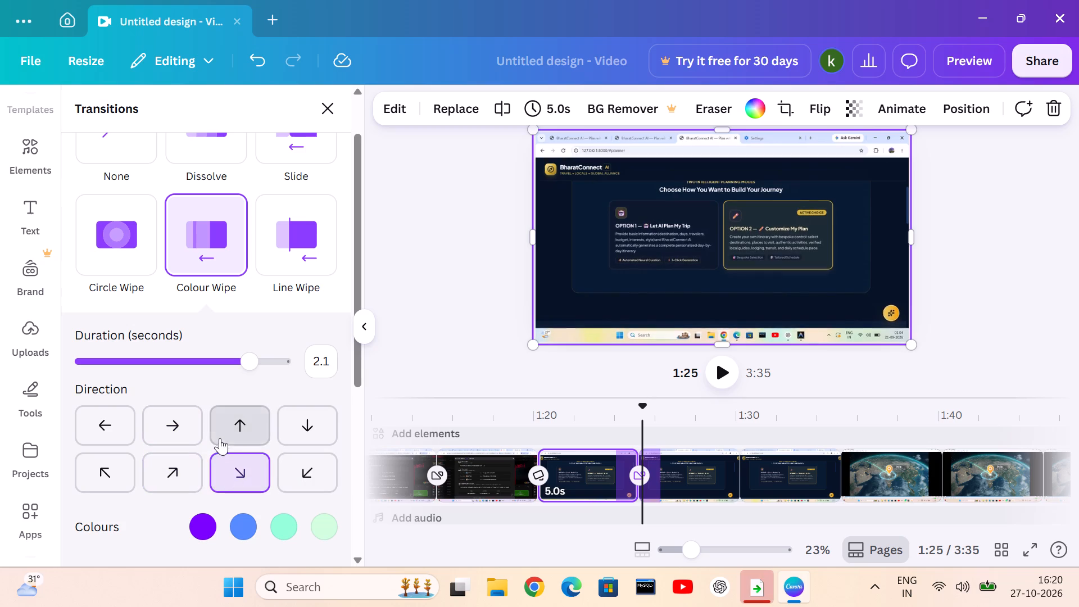
left_click(296, 433)
left_click(309, 466)
left_click(243, 474)
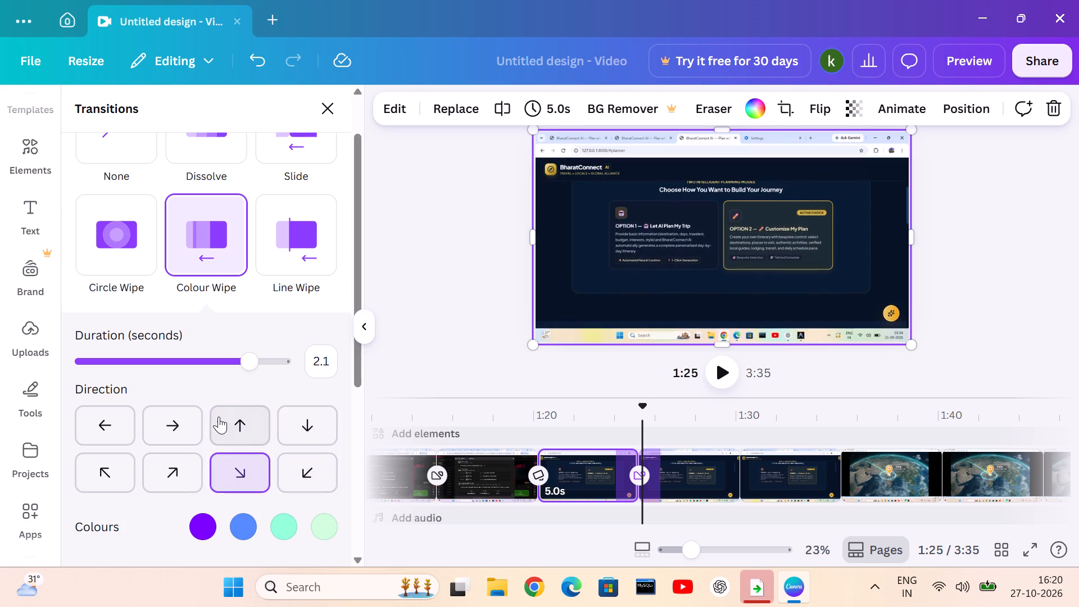
left_click(219, 416)
left_click(172, 415)
left_click(172, 461)
left_click(105, 462)
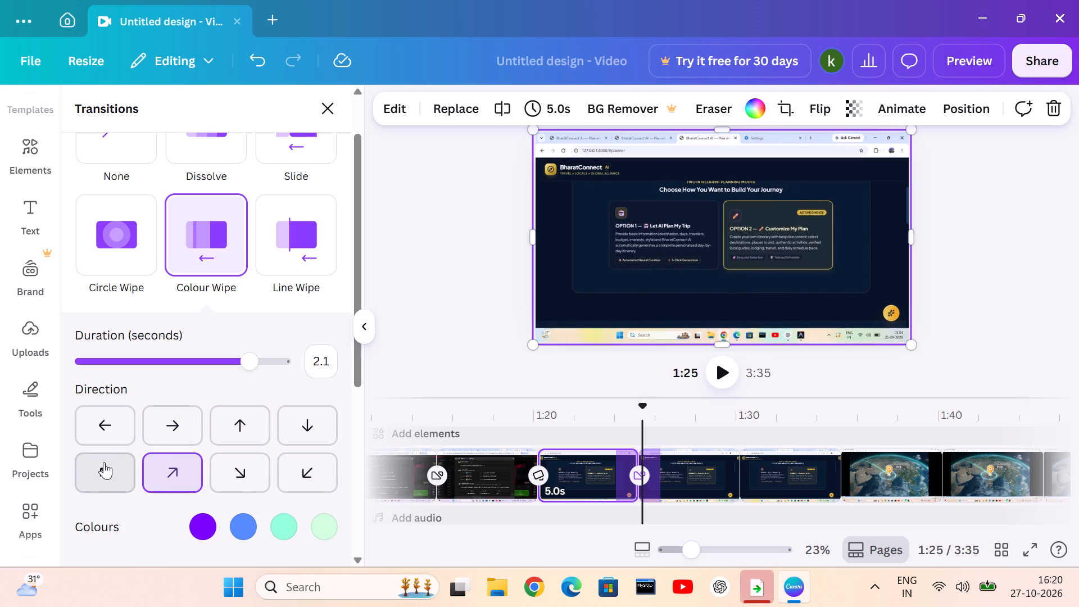
left_click(97, 440)
left_click(198, 425)
left_click(178, 463)
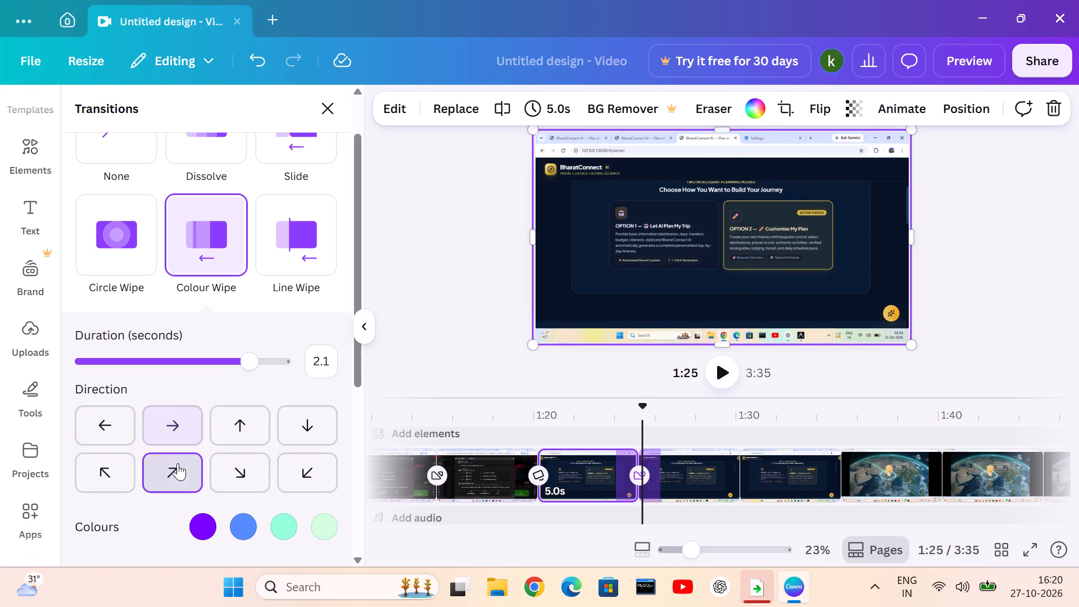
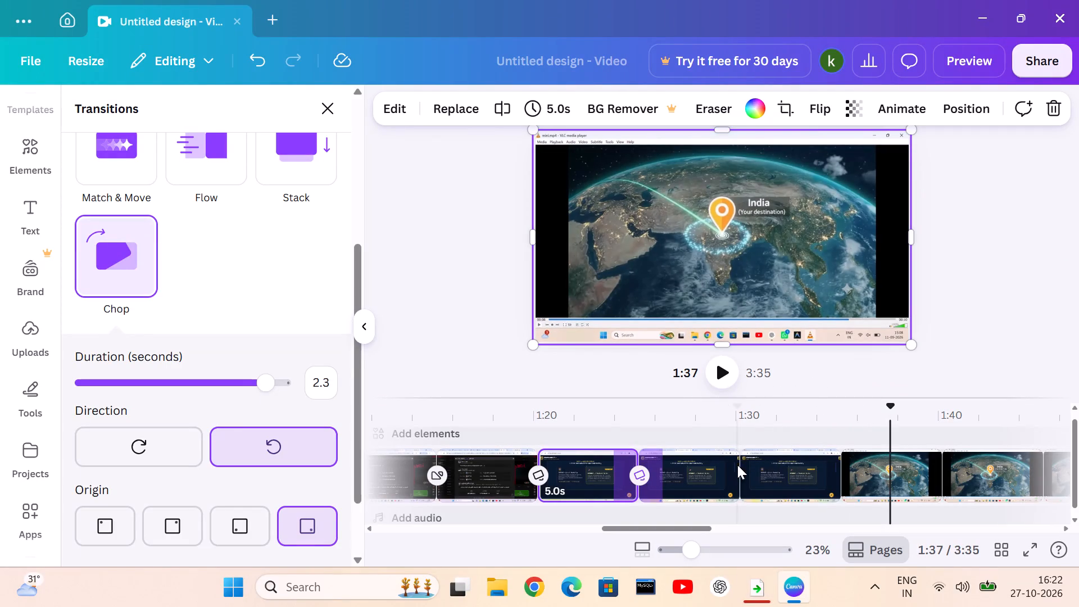
Add a Dissolve transition between the two planner clips meeting at about 1:30 and set its duration to 2.3 seconds.
left_click(741, 484)
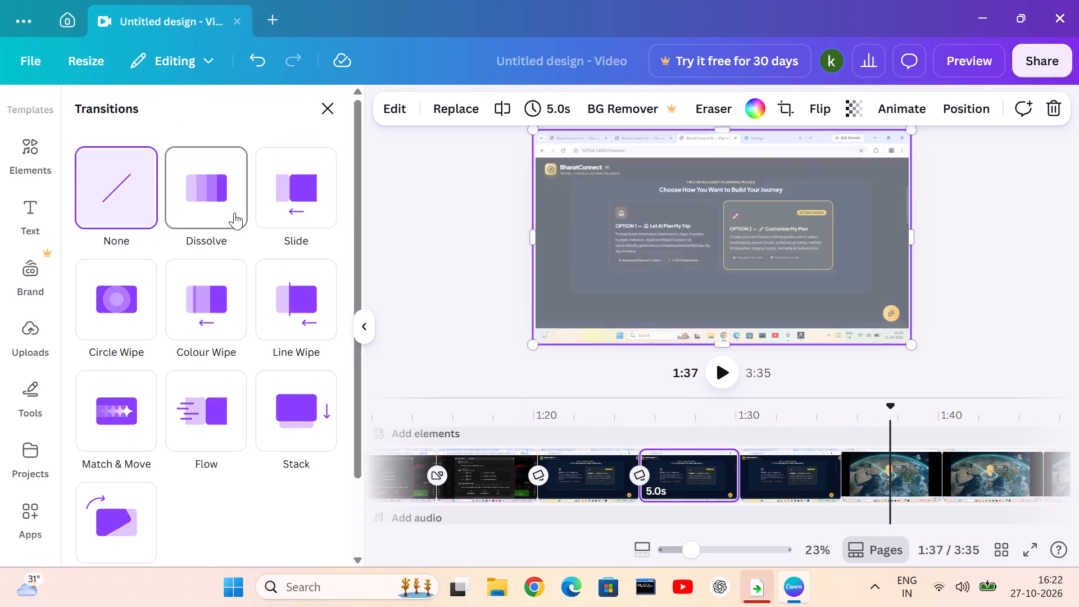
left_click(234, 212)
left_click(158, 314)
left_click(167, 318)
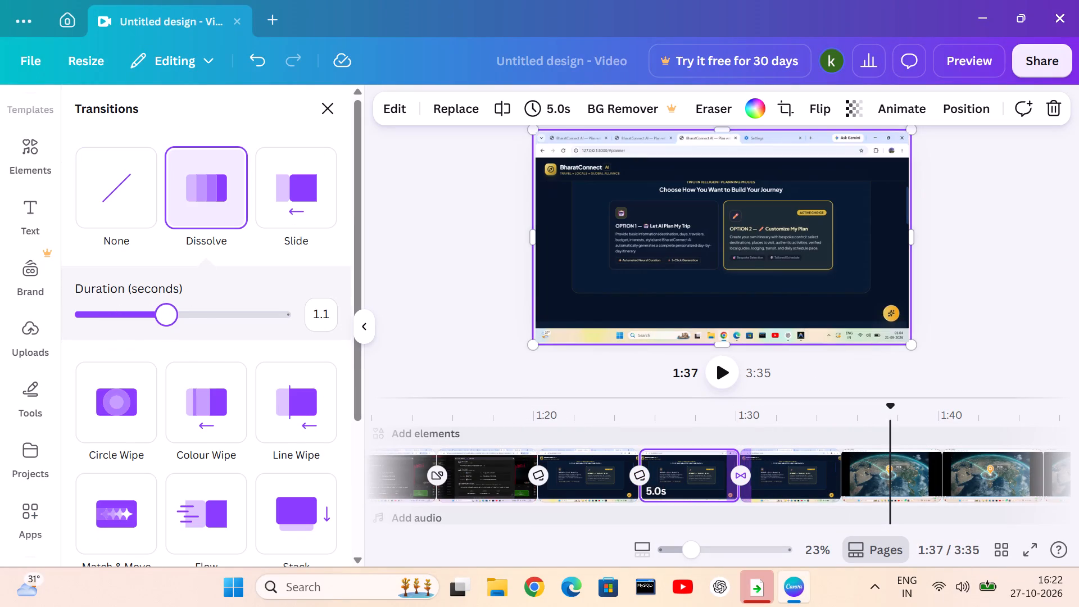
left_click(179, 316)
left_click(208, 320)
left_click(220, 326)
left_click(241, 320)
left_click(250, 317)
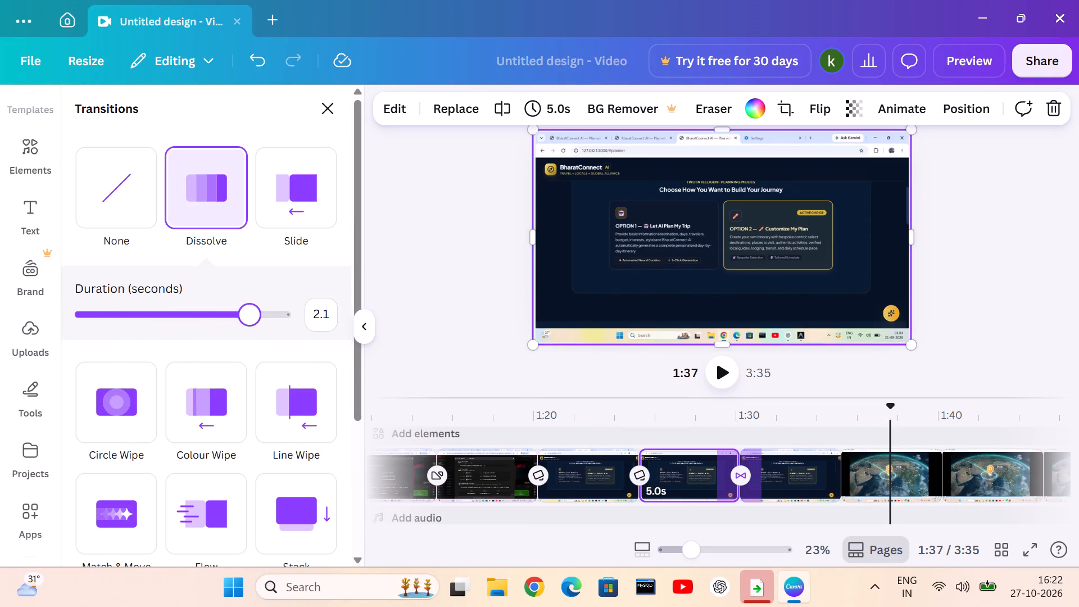
left_click(255, 316)
left_click_drag(264, 325, 267, 333)
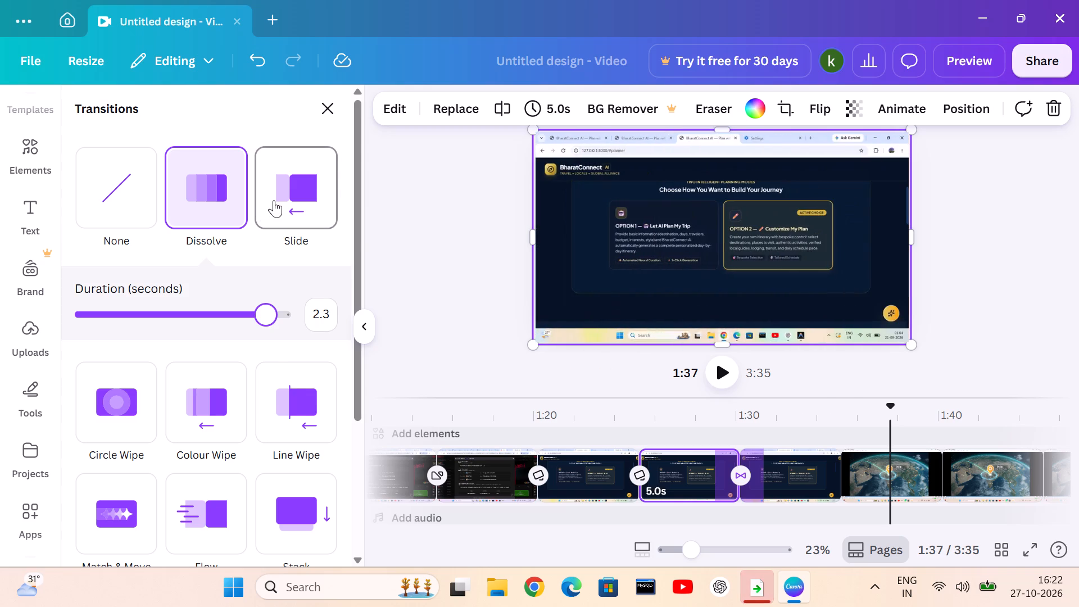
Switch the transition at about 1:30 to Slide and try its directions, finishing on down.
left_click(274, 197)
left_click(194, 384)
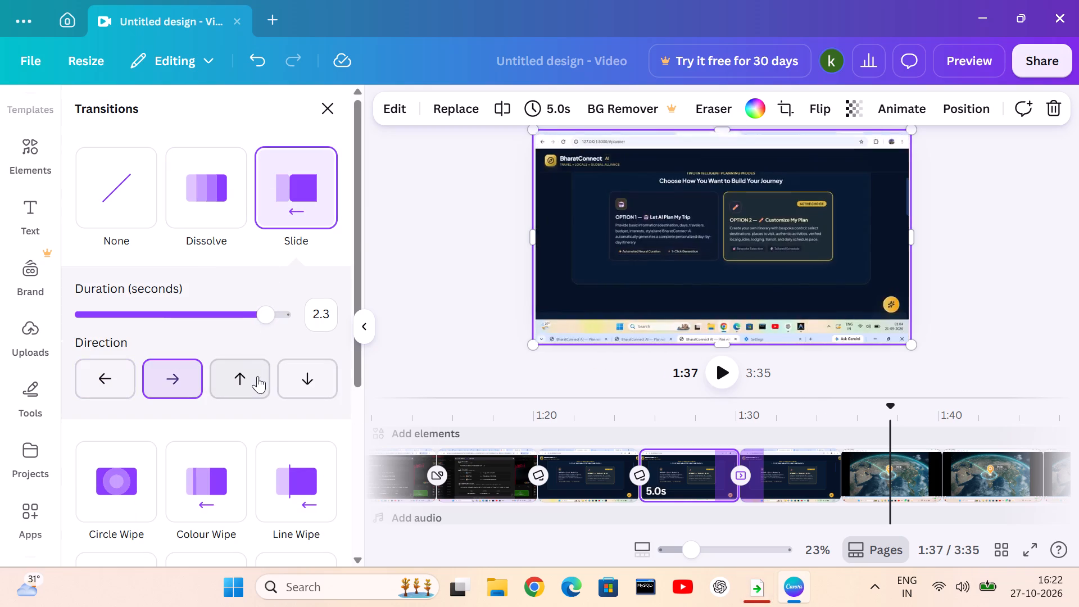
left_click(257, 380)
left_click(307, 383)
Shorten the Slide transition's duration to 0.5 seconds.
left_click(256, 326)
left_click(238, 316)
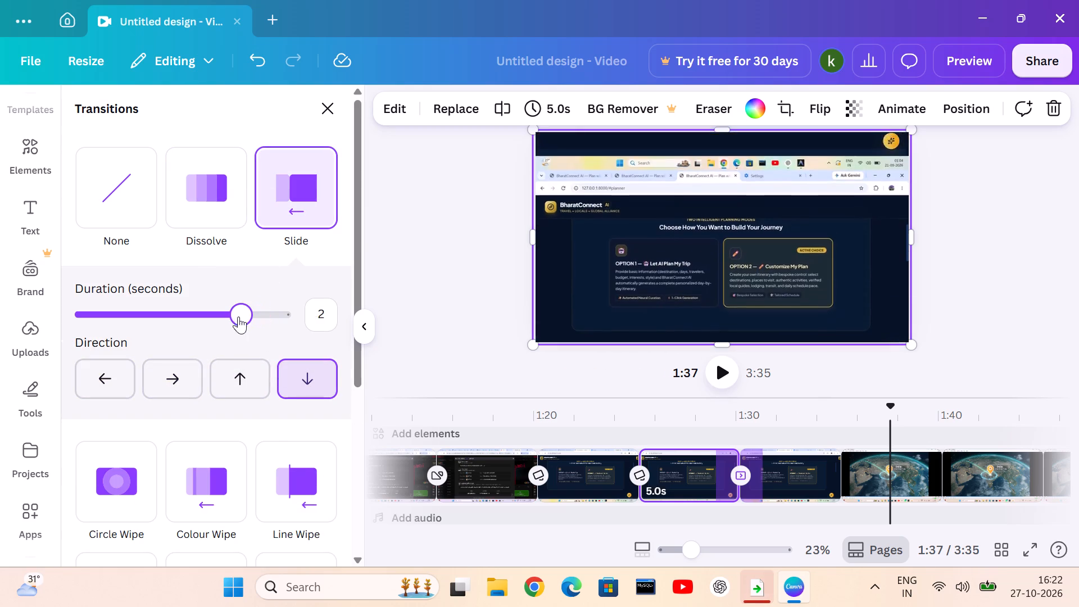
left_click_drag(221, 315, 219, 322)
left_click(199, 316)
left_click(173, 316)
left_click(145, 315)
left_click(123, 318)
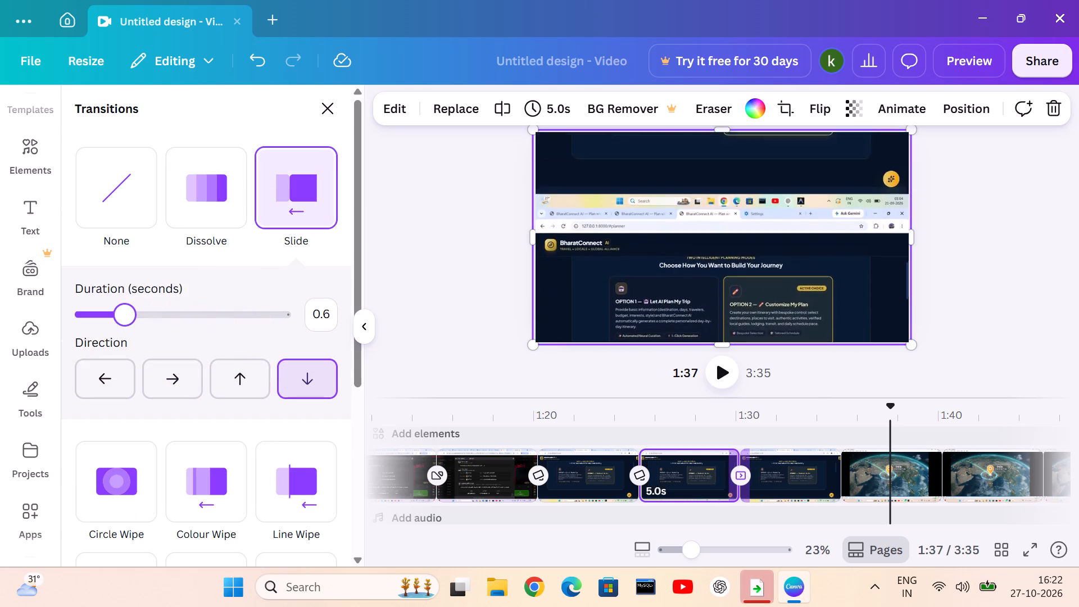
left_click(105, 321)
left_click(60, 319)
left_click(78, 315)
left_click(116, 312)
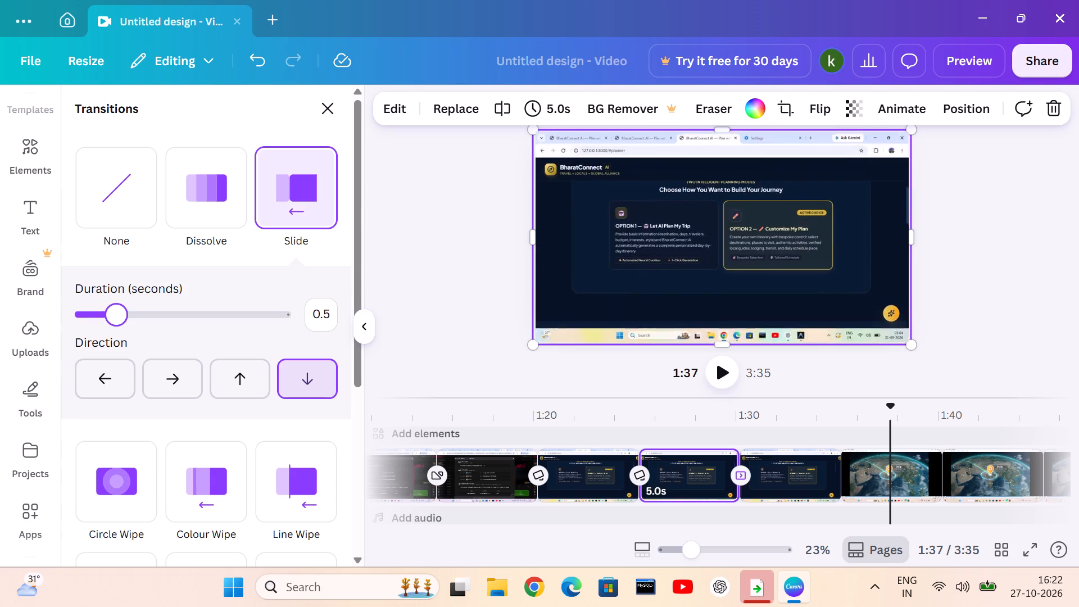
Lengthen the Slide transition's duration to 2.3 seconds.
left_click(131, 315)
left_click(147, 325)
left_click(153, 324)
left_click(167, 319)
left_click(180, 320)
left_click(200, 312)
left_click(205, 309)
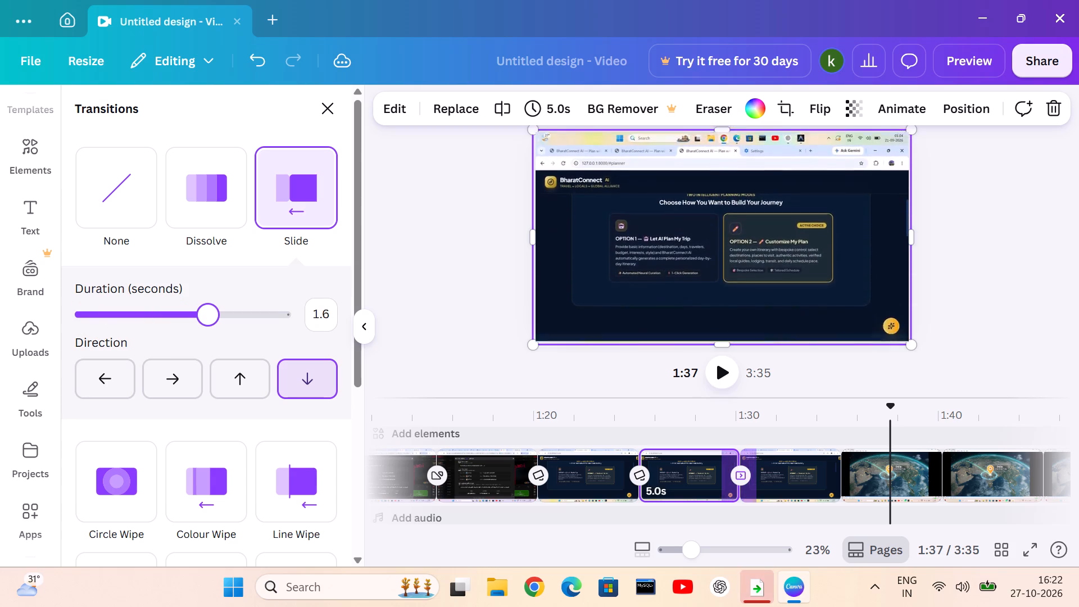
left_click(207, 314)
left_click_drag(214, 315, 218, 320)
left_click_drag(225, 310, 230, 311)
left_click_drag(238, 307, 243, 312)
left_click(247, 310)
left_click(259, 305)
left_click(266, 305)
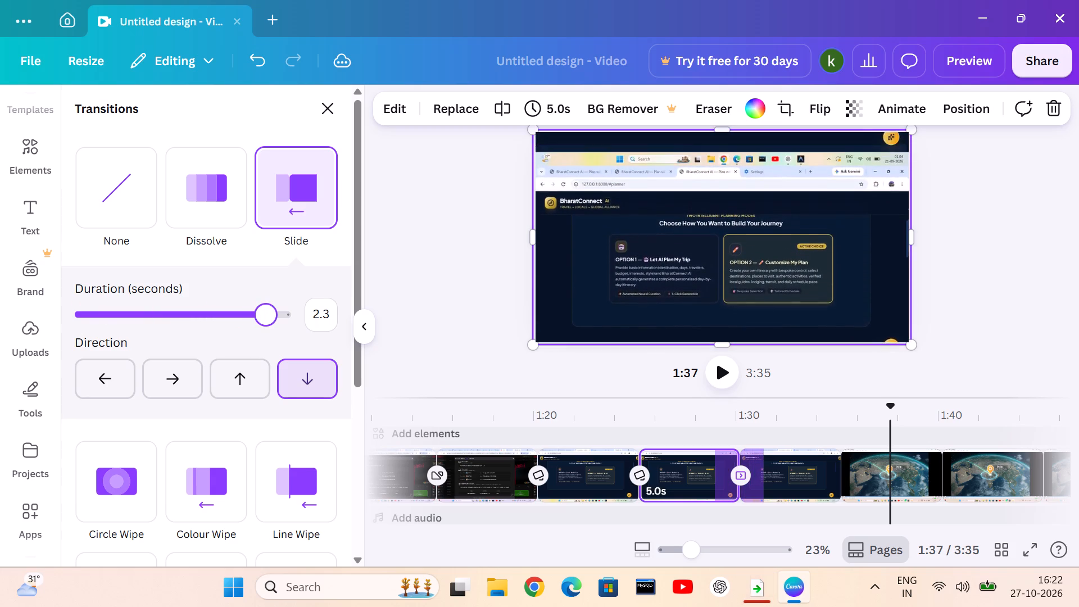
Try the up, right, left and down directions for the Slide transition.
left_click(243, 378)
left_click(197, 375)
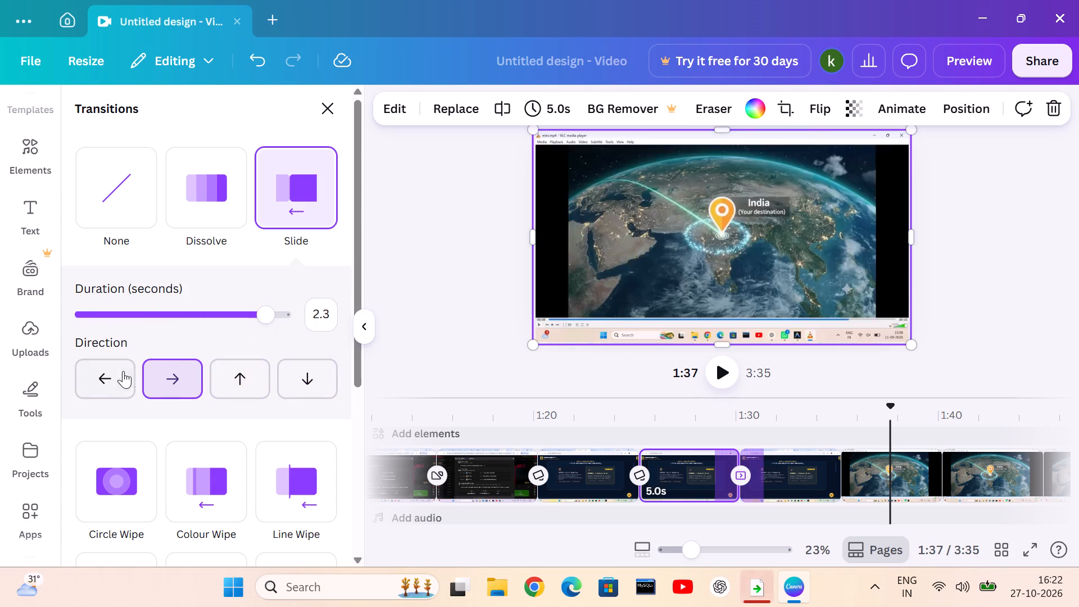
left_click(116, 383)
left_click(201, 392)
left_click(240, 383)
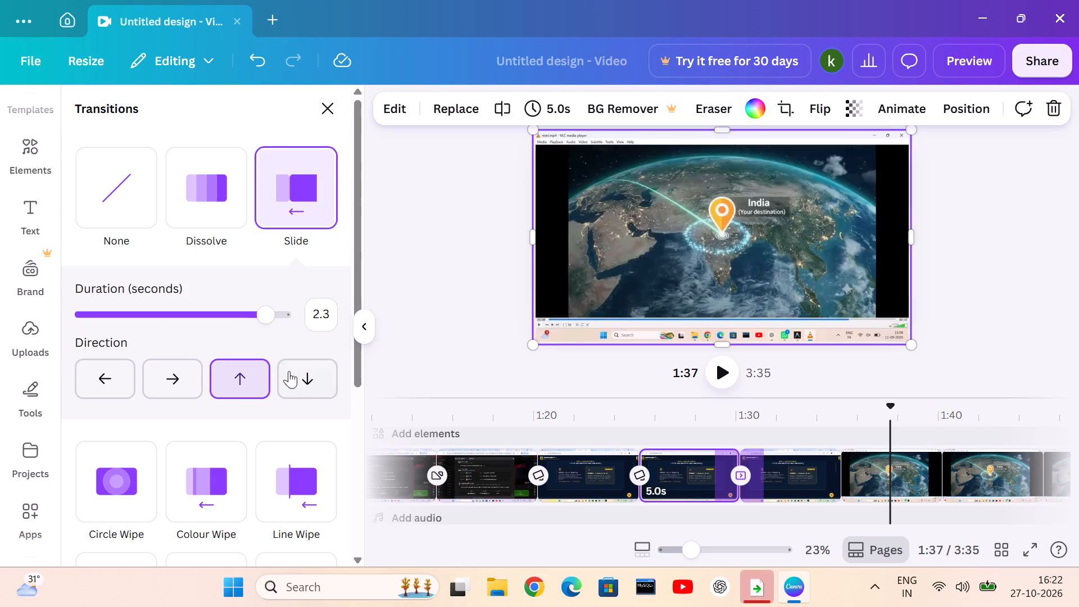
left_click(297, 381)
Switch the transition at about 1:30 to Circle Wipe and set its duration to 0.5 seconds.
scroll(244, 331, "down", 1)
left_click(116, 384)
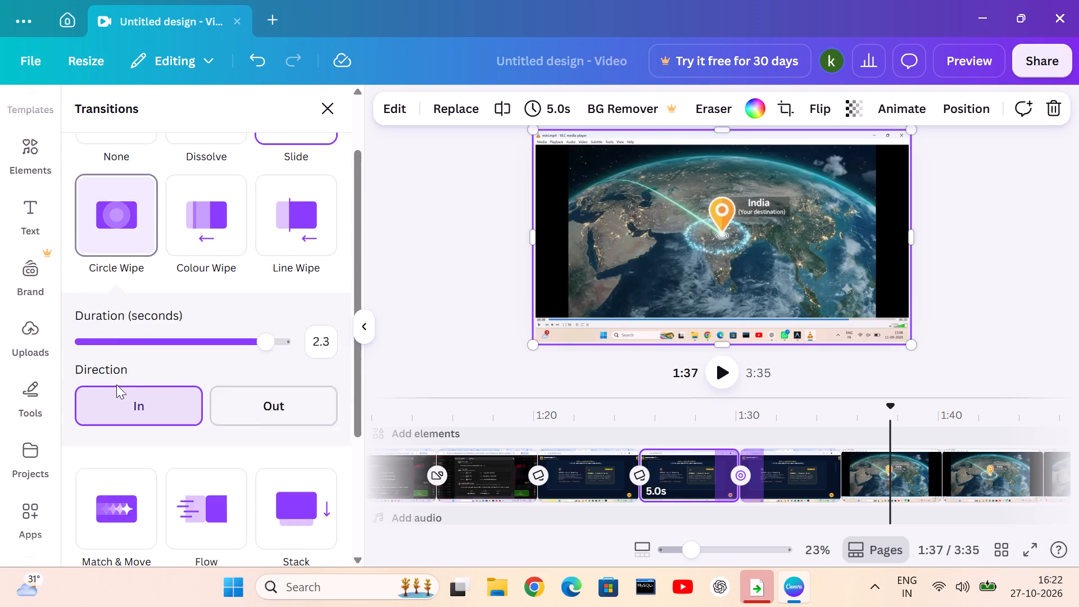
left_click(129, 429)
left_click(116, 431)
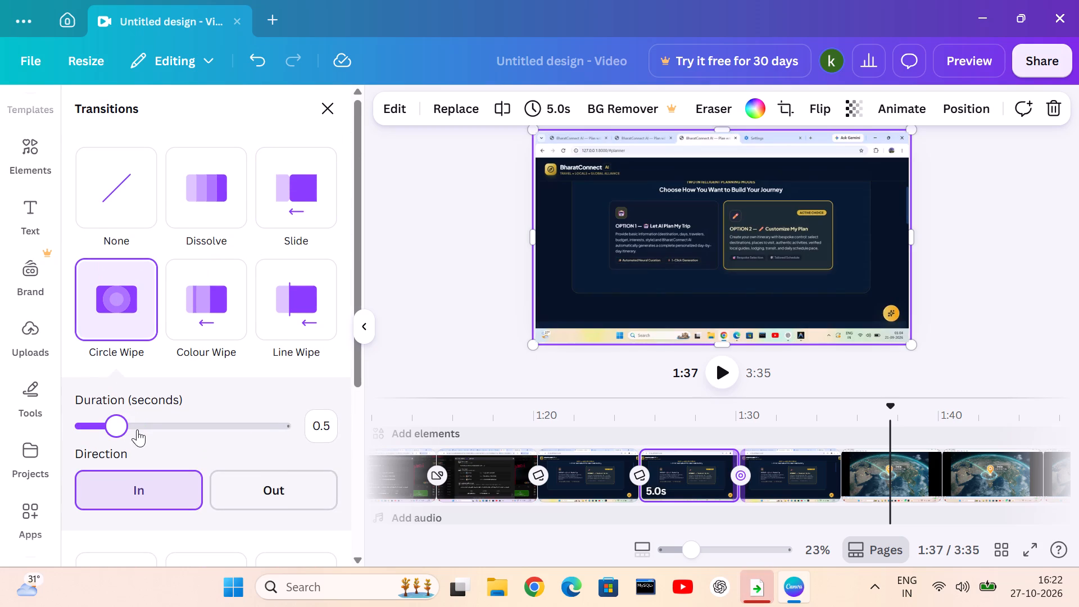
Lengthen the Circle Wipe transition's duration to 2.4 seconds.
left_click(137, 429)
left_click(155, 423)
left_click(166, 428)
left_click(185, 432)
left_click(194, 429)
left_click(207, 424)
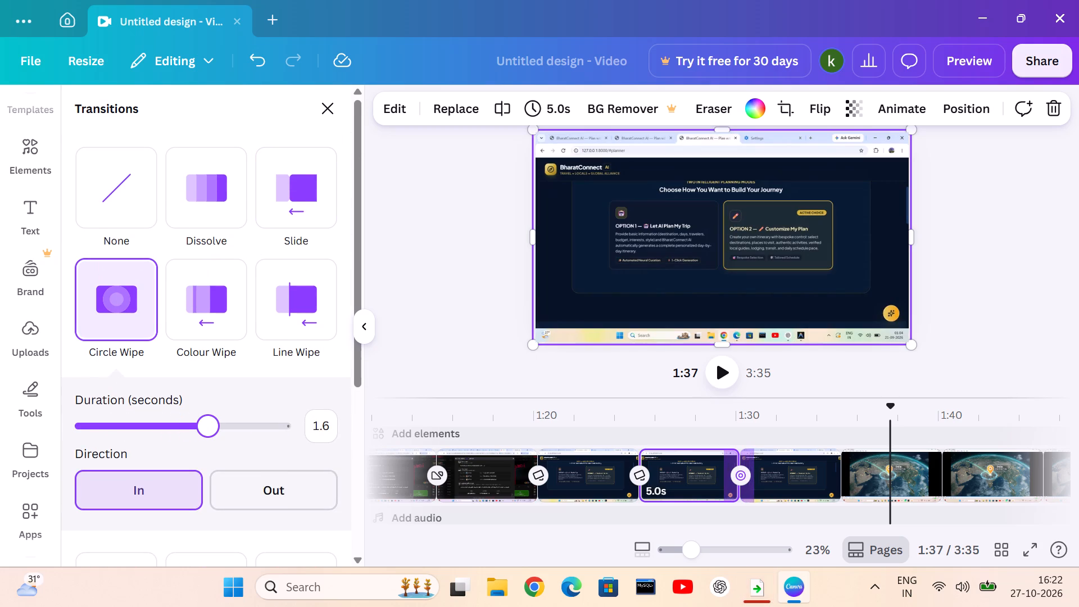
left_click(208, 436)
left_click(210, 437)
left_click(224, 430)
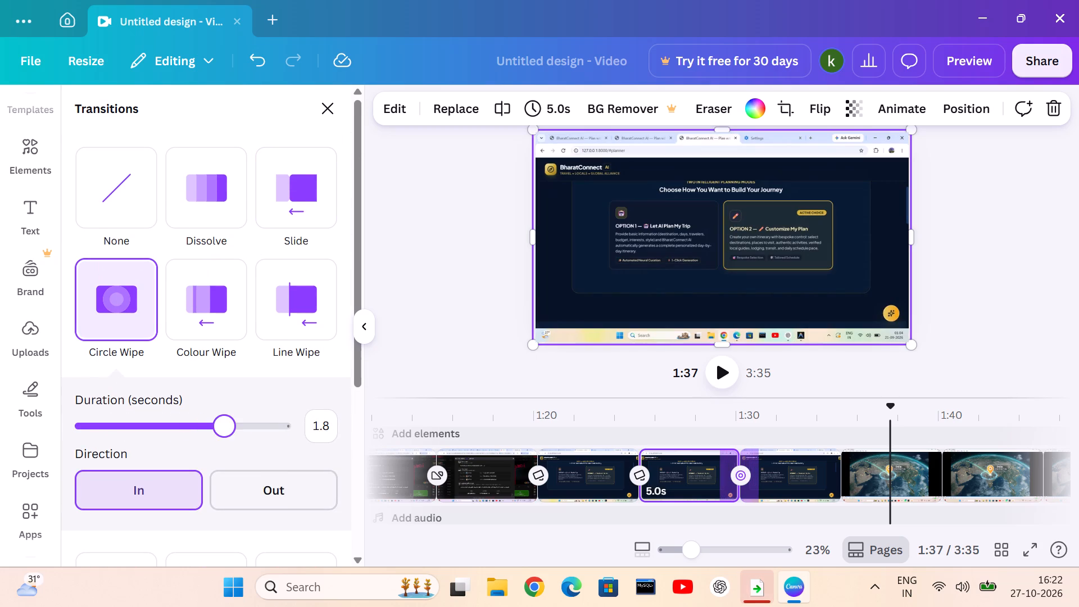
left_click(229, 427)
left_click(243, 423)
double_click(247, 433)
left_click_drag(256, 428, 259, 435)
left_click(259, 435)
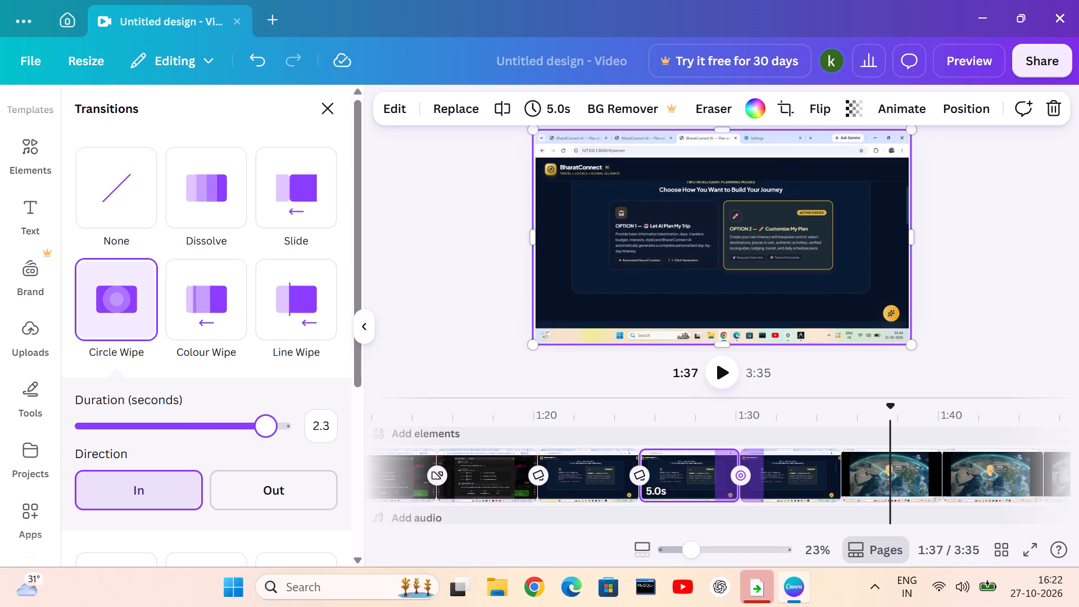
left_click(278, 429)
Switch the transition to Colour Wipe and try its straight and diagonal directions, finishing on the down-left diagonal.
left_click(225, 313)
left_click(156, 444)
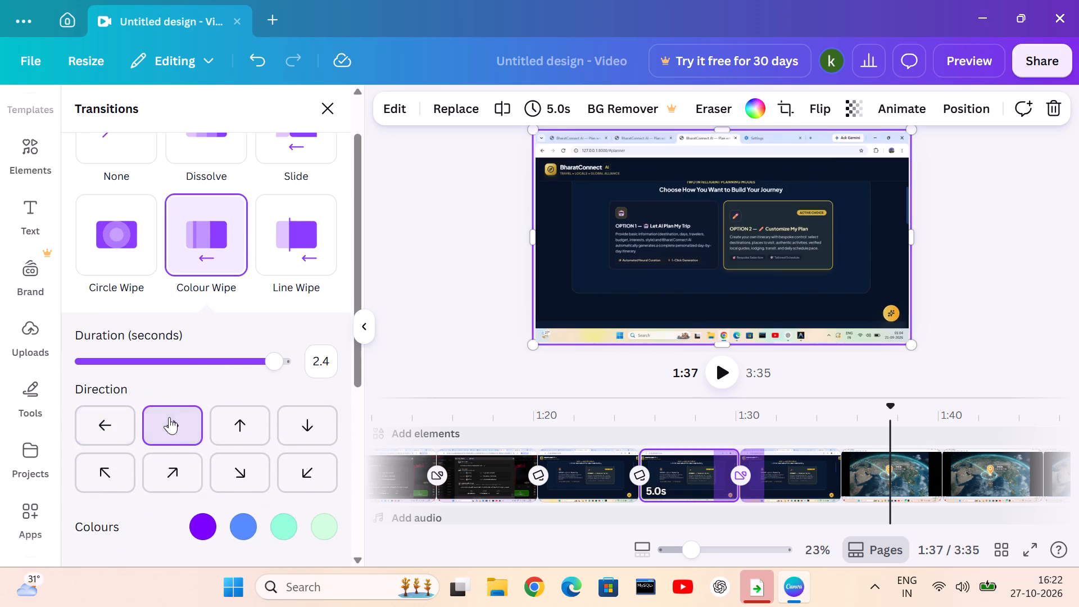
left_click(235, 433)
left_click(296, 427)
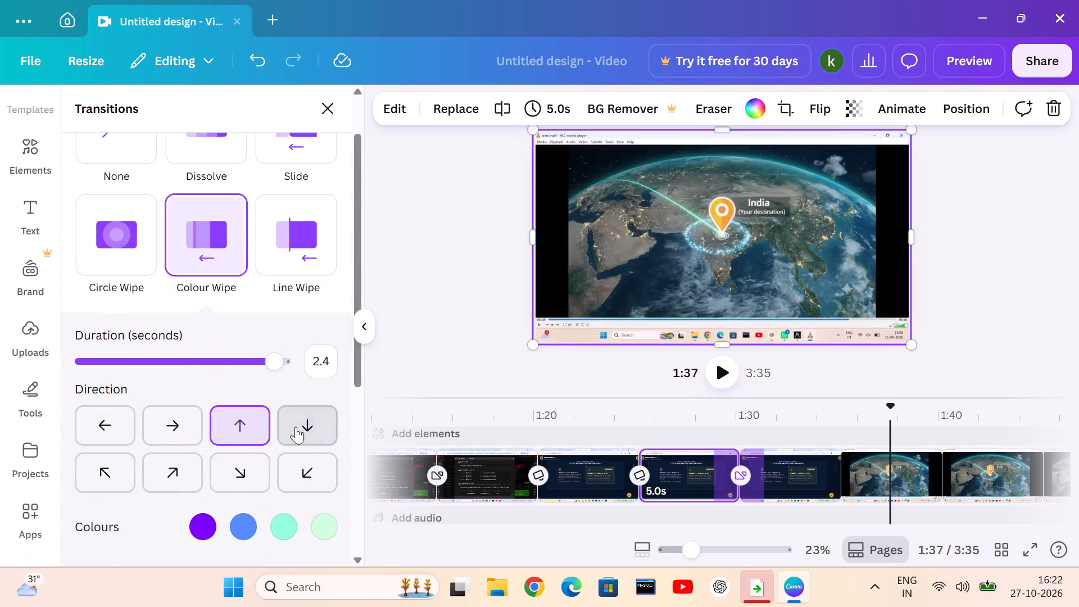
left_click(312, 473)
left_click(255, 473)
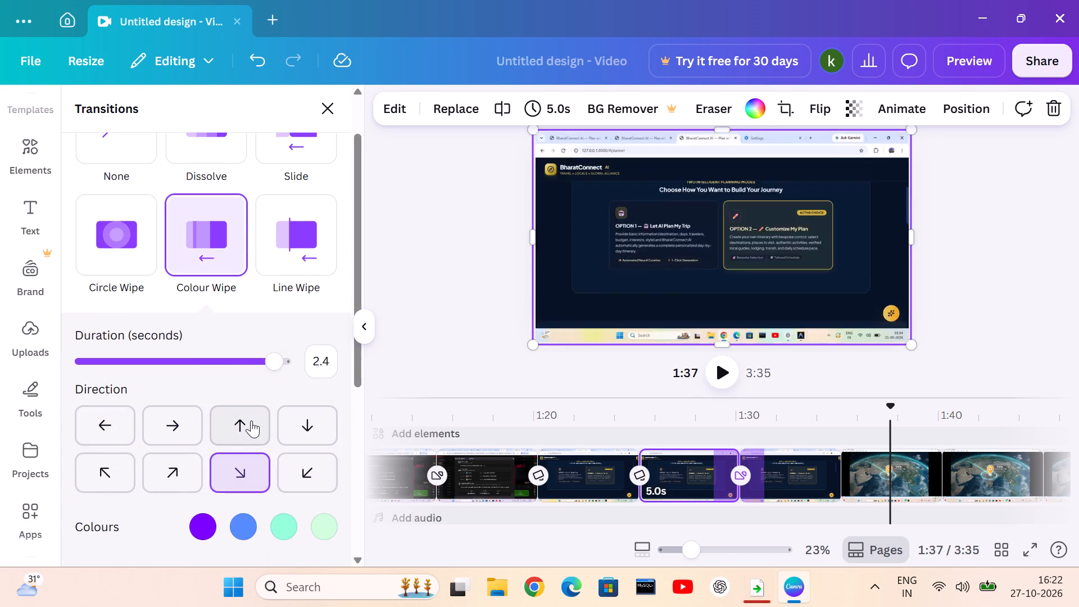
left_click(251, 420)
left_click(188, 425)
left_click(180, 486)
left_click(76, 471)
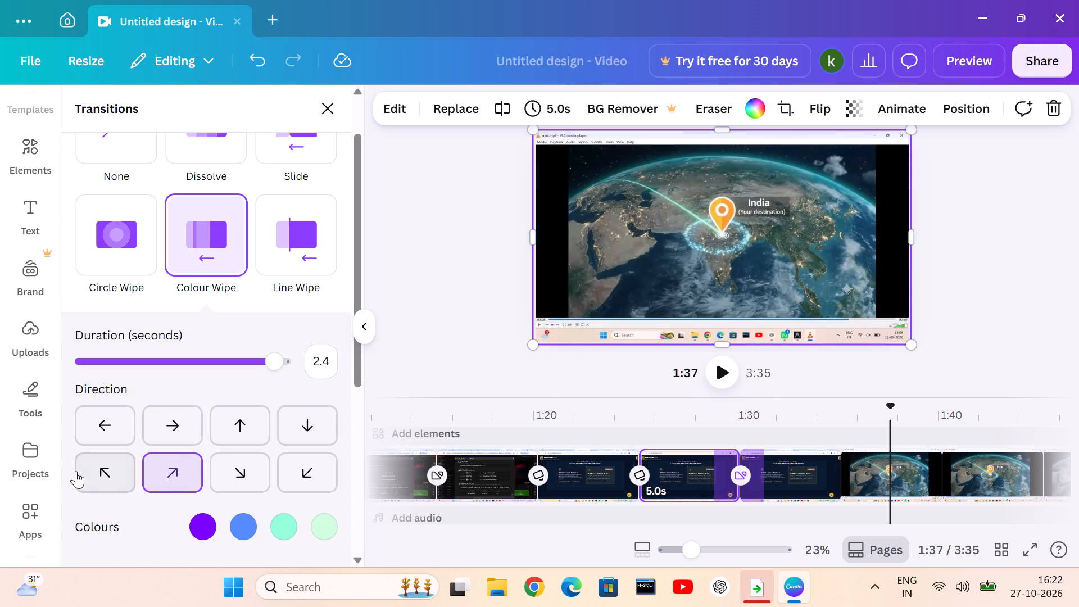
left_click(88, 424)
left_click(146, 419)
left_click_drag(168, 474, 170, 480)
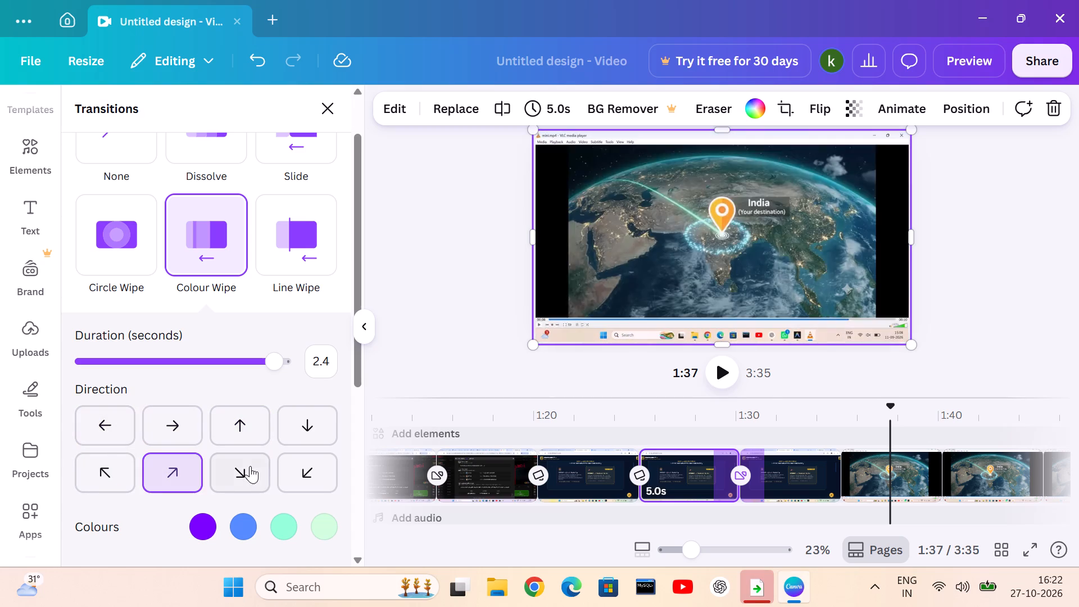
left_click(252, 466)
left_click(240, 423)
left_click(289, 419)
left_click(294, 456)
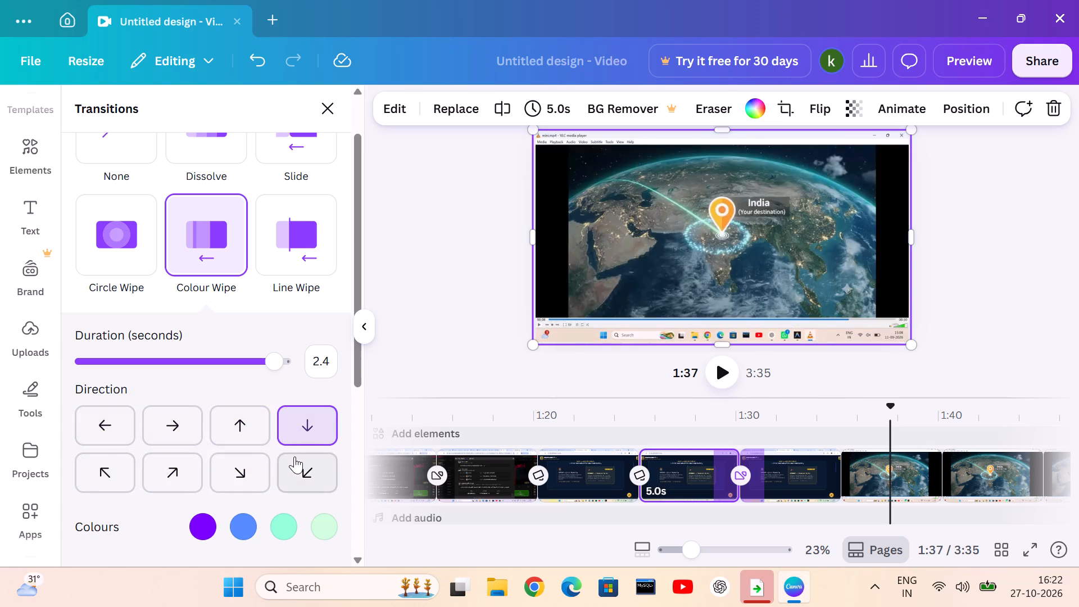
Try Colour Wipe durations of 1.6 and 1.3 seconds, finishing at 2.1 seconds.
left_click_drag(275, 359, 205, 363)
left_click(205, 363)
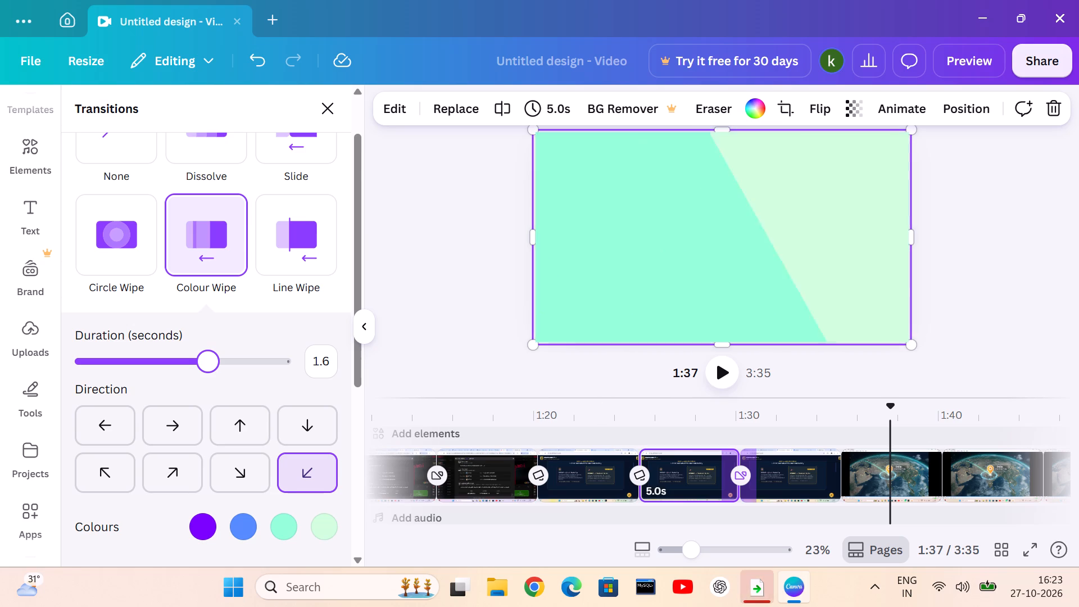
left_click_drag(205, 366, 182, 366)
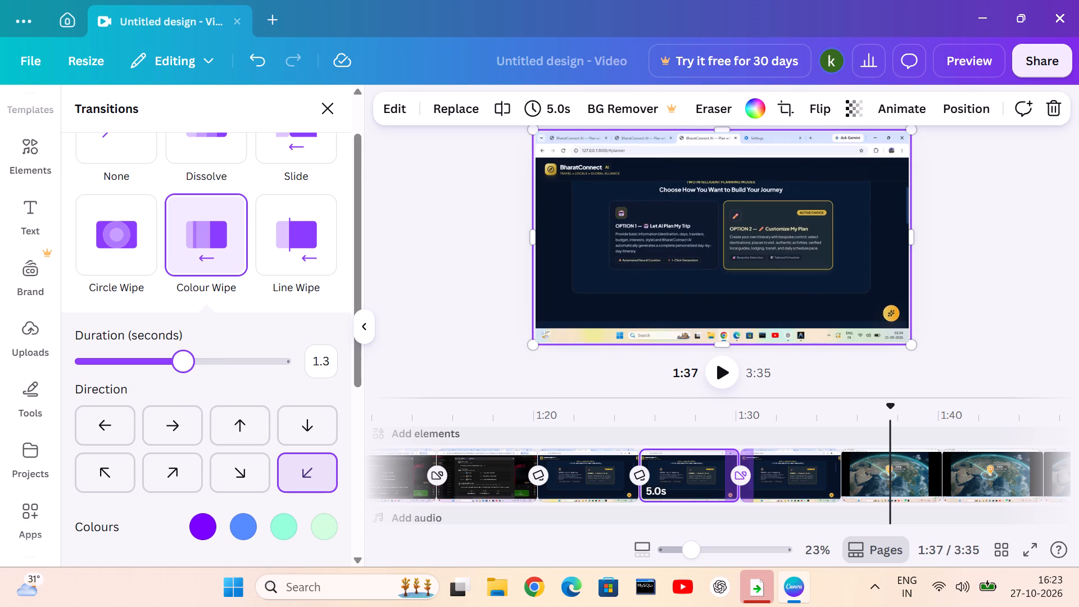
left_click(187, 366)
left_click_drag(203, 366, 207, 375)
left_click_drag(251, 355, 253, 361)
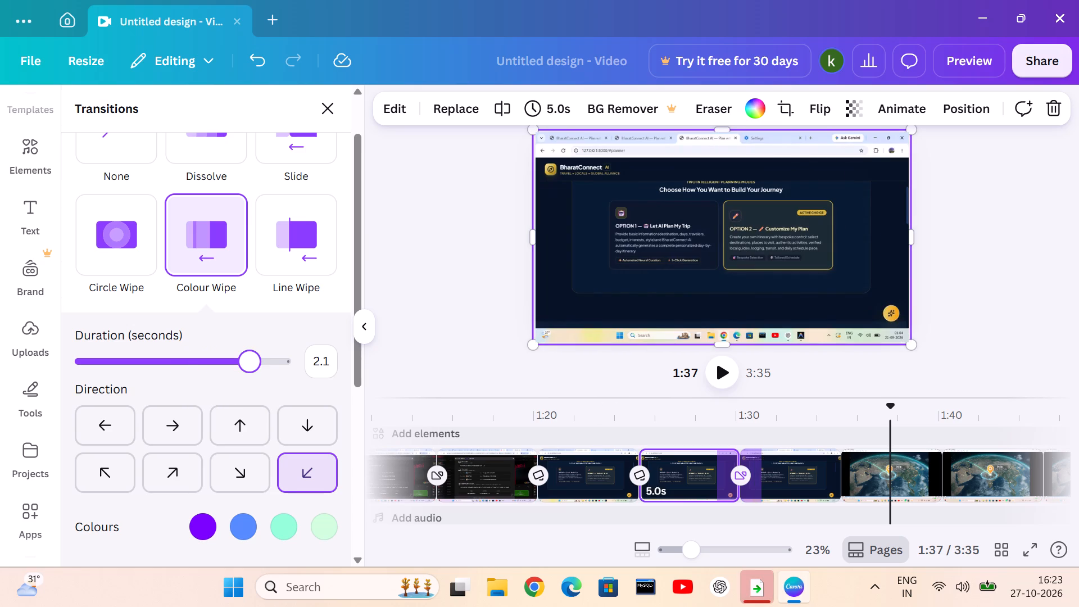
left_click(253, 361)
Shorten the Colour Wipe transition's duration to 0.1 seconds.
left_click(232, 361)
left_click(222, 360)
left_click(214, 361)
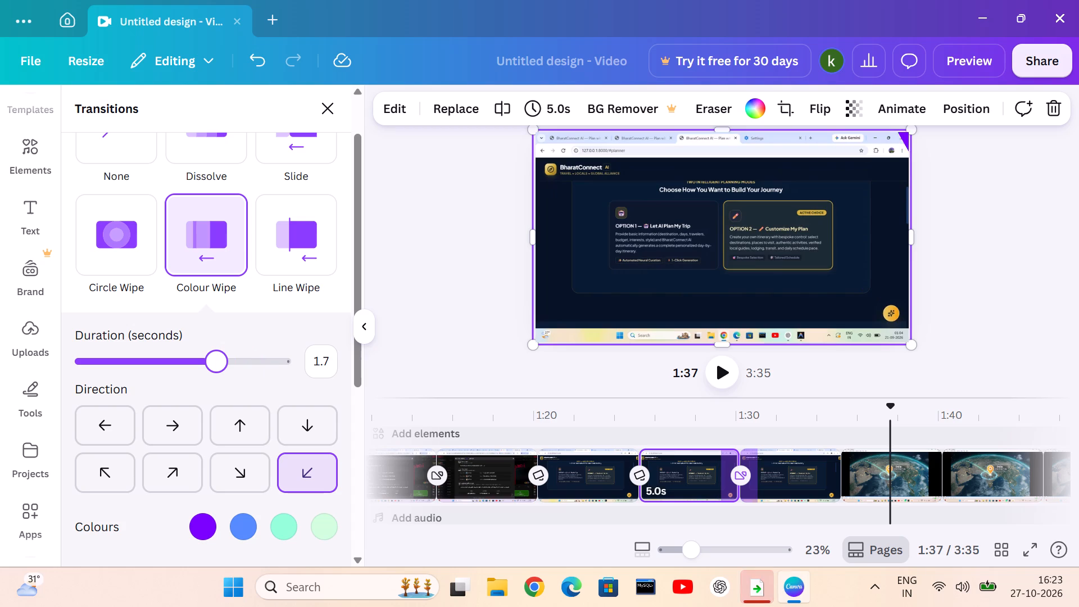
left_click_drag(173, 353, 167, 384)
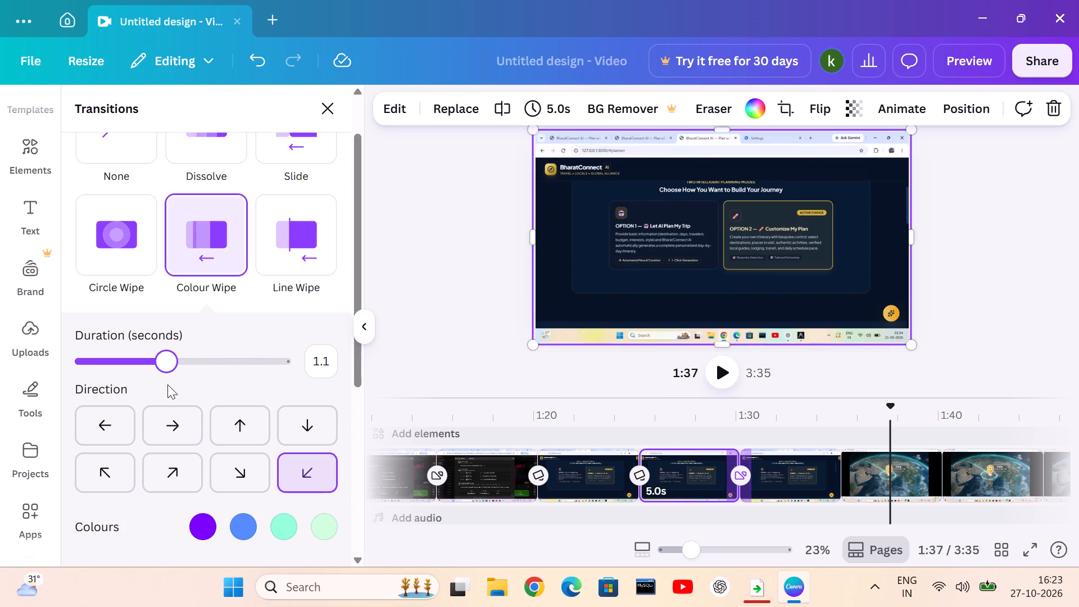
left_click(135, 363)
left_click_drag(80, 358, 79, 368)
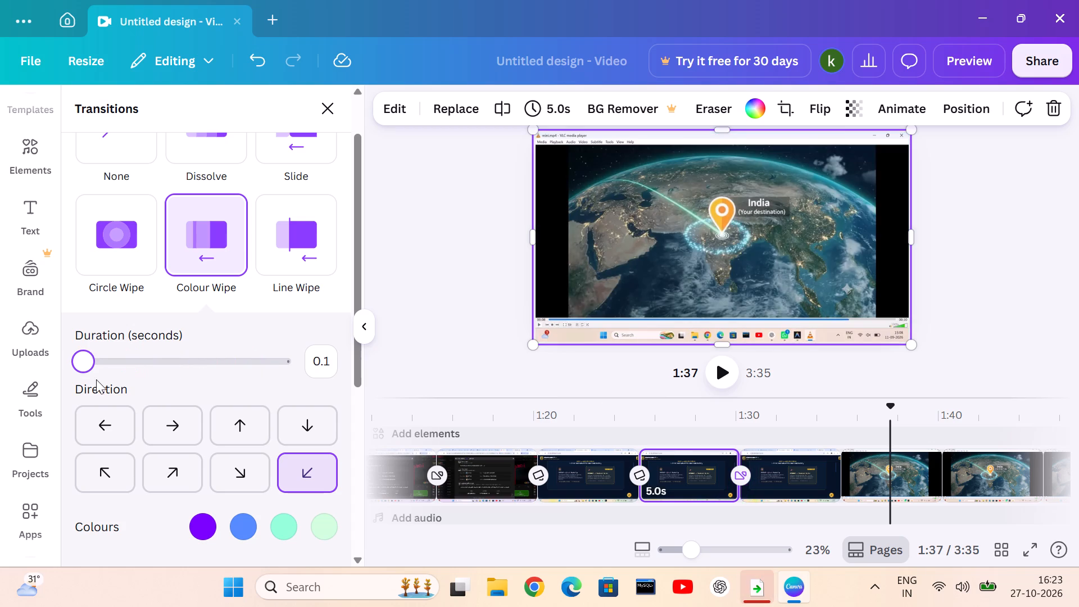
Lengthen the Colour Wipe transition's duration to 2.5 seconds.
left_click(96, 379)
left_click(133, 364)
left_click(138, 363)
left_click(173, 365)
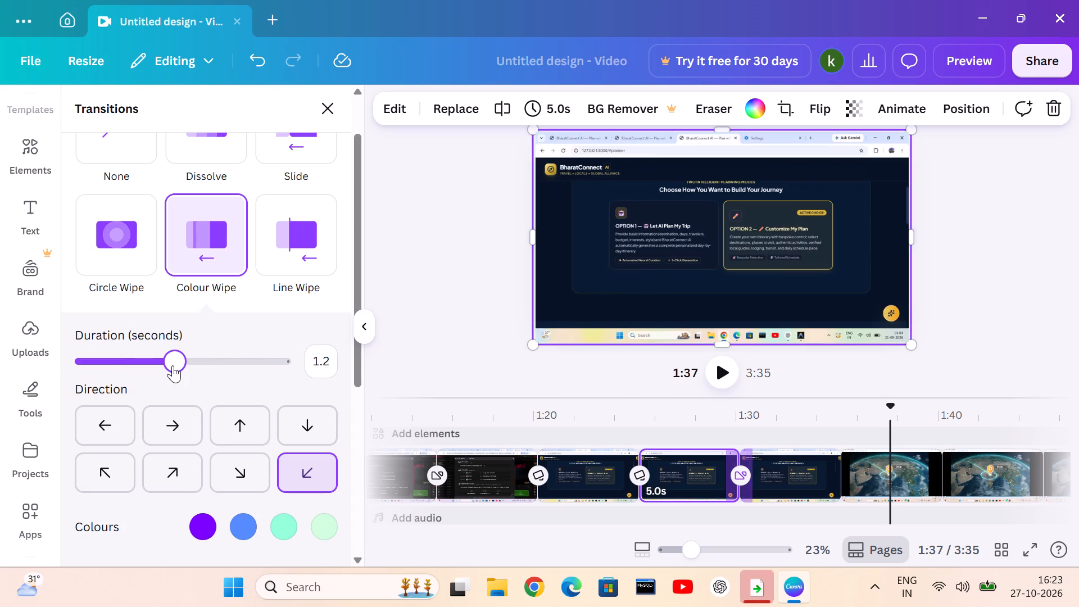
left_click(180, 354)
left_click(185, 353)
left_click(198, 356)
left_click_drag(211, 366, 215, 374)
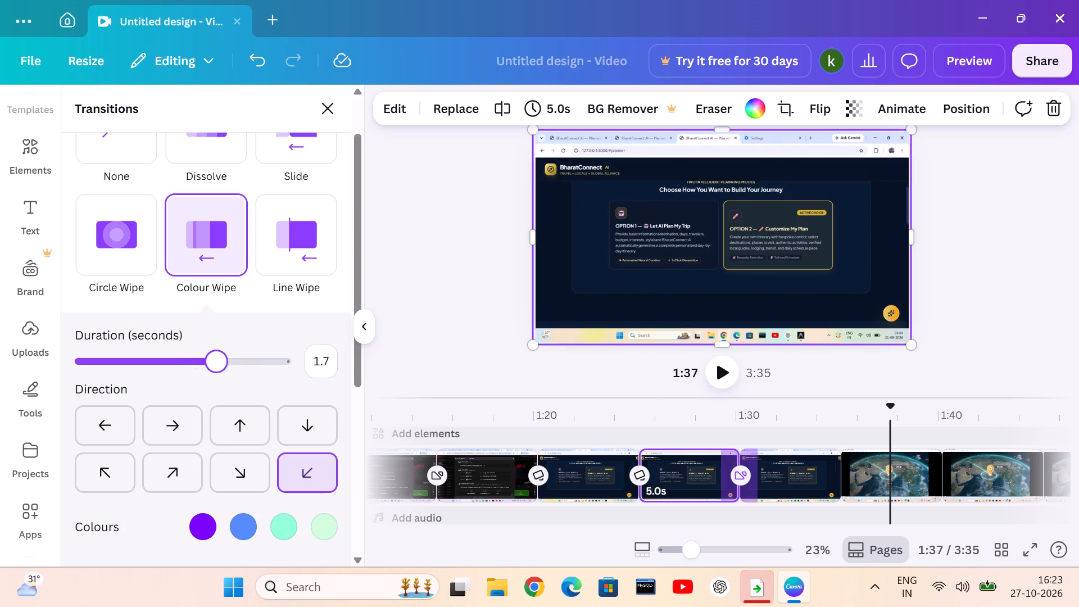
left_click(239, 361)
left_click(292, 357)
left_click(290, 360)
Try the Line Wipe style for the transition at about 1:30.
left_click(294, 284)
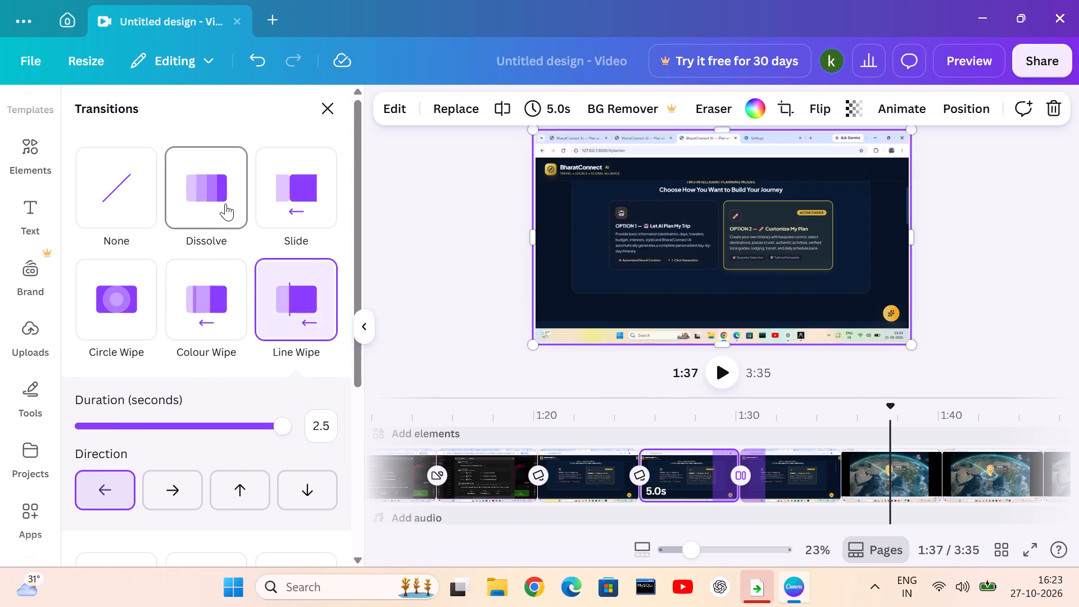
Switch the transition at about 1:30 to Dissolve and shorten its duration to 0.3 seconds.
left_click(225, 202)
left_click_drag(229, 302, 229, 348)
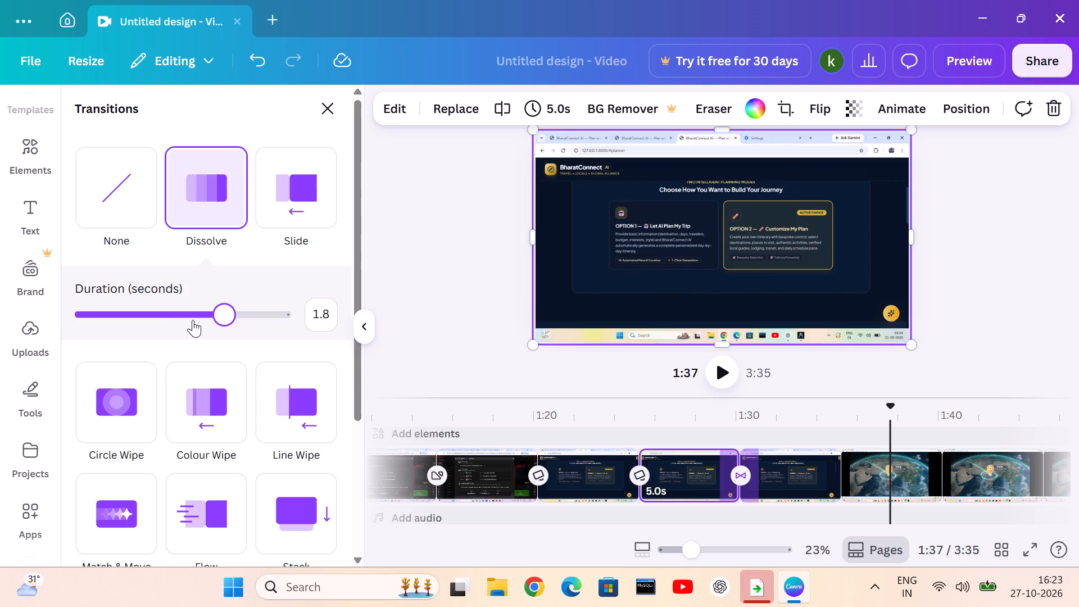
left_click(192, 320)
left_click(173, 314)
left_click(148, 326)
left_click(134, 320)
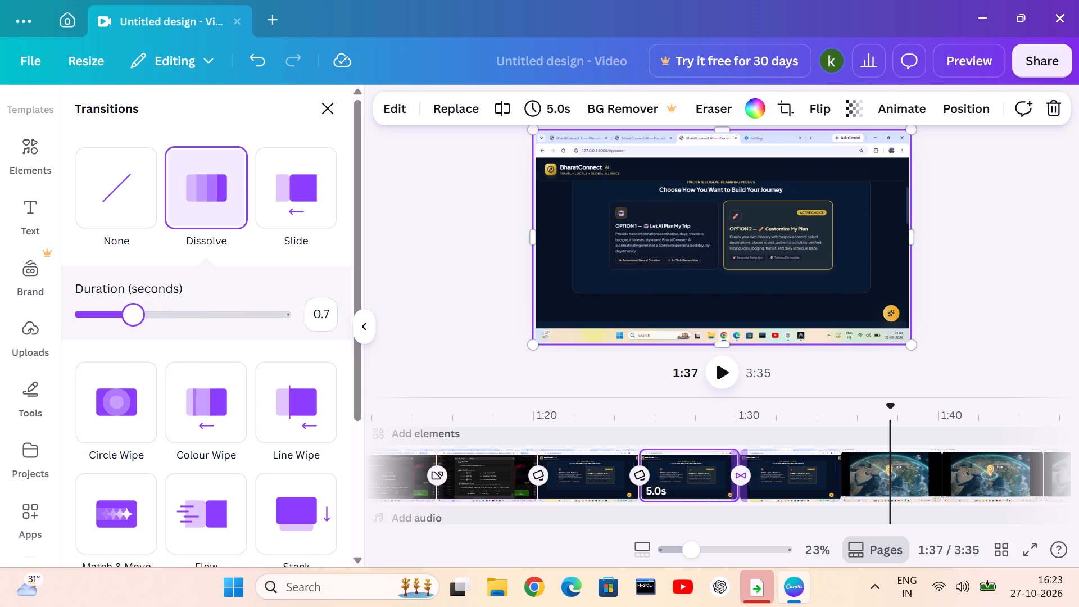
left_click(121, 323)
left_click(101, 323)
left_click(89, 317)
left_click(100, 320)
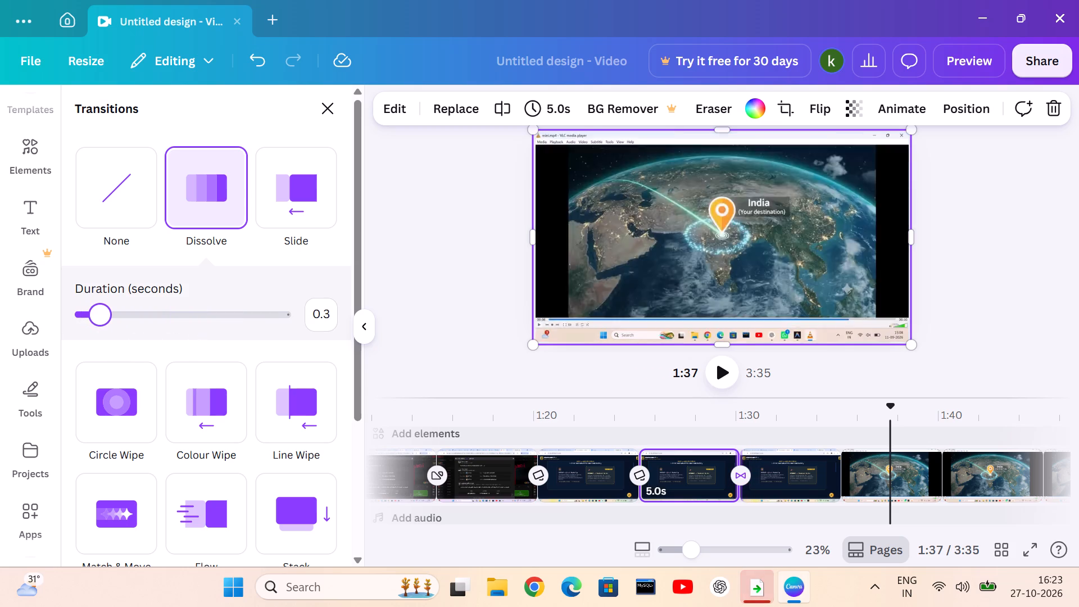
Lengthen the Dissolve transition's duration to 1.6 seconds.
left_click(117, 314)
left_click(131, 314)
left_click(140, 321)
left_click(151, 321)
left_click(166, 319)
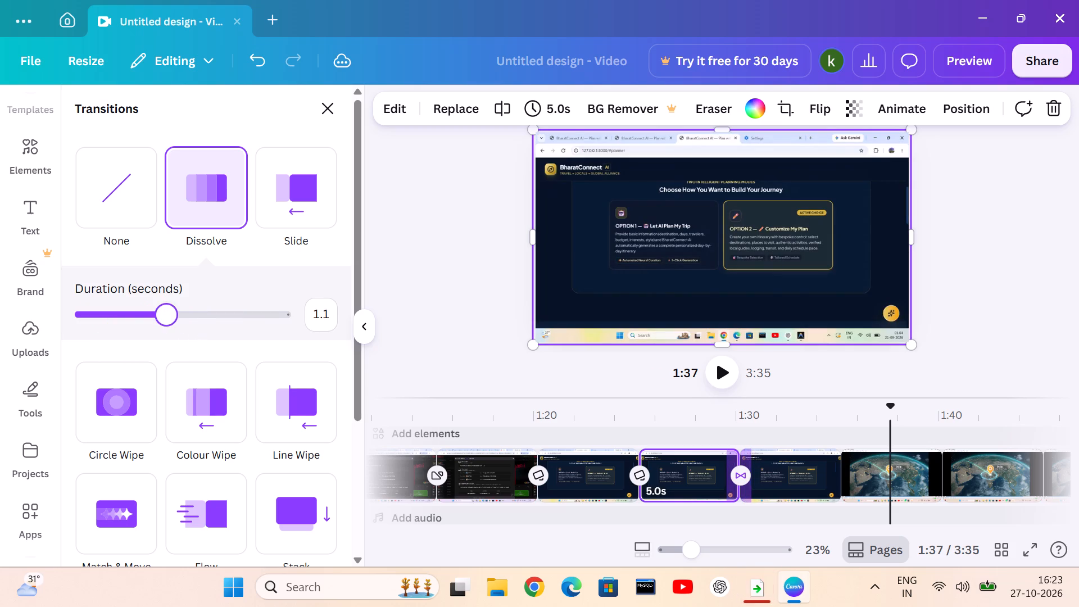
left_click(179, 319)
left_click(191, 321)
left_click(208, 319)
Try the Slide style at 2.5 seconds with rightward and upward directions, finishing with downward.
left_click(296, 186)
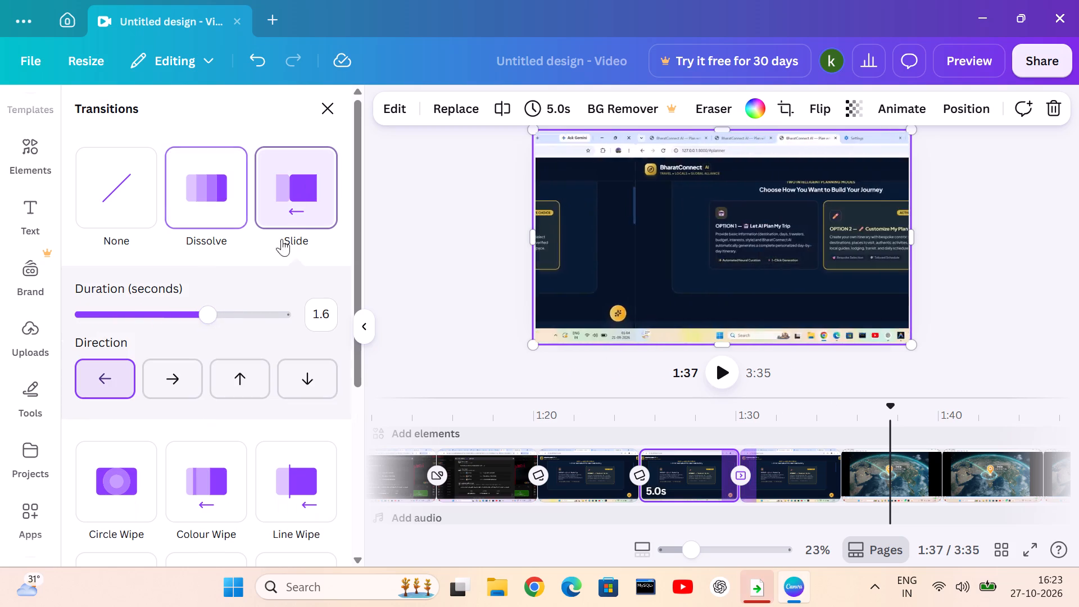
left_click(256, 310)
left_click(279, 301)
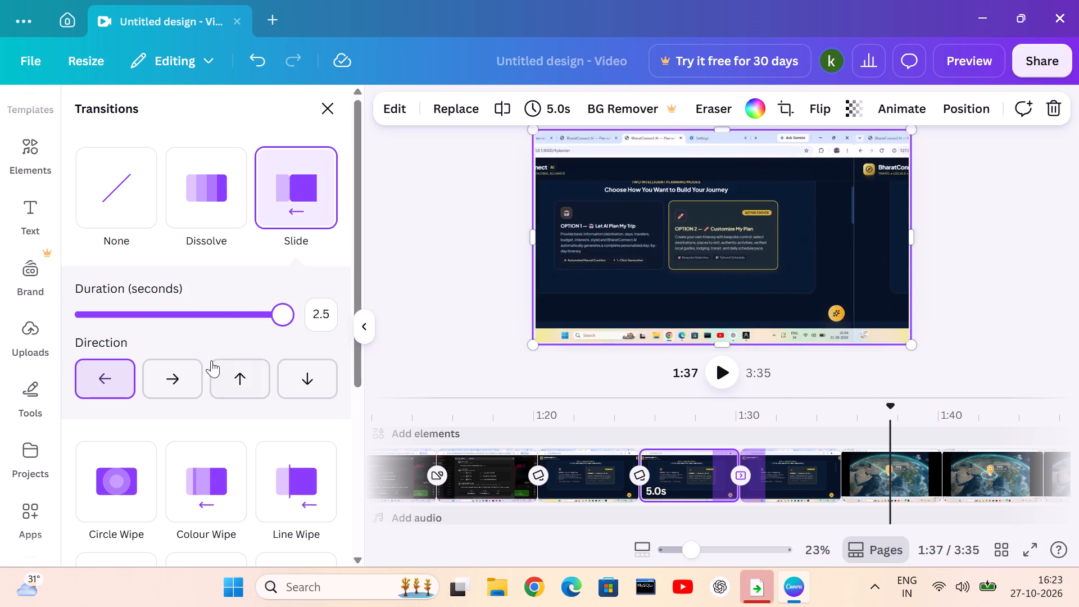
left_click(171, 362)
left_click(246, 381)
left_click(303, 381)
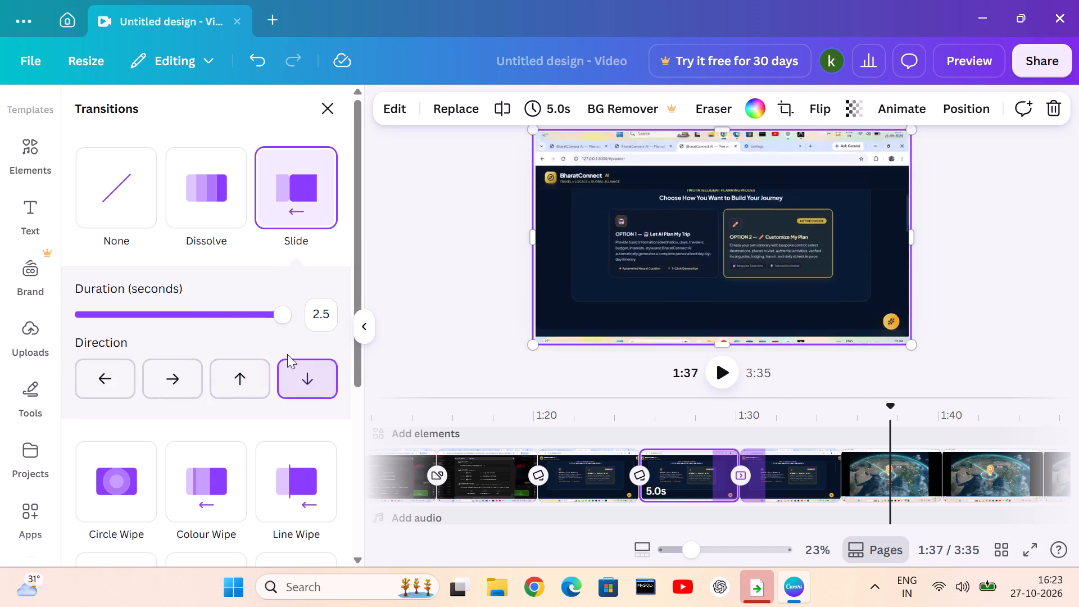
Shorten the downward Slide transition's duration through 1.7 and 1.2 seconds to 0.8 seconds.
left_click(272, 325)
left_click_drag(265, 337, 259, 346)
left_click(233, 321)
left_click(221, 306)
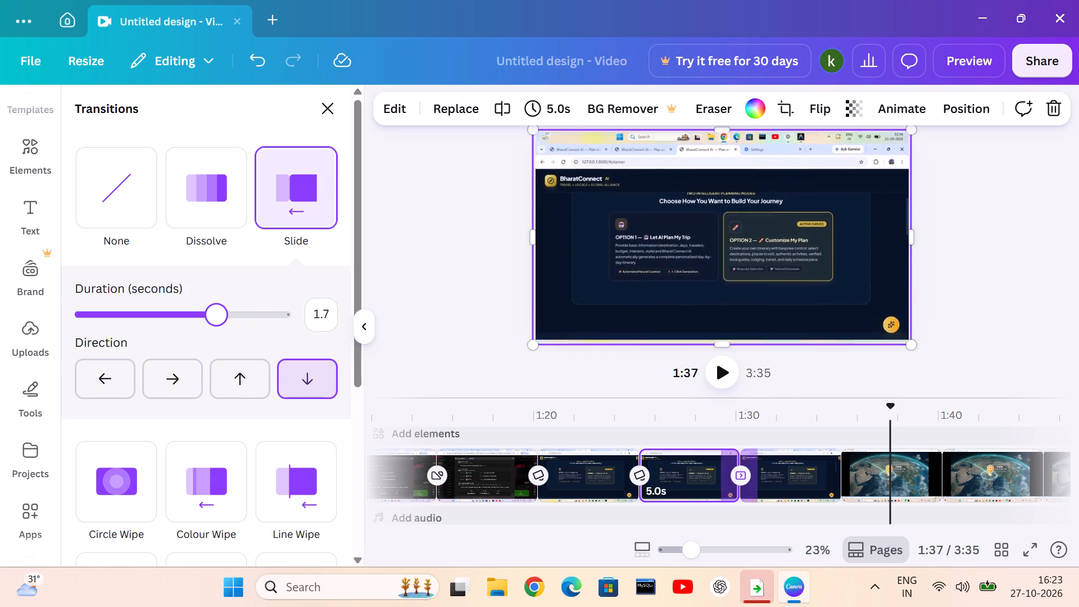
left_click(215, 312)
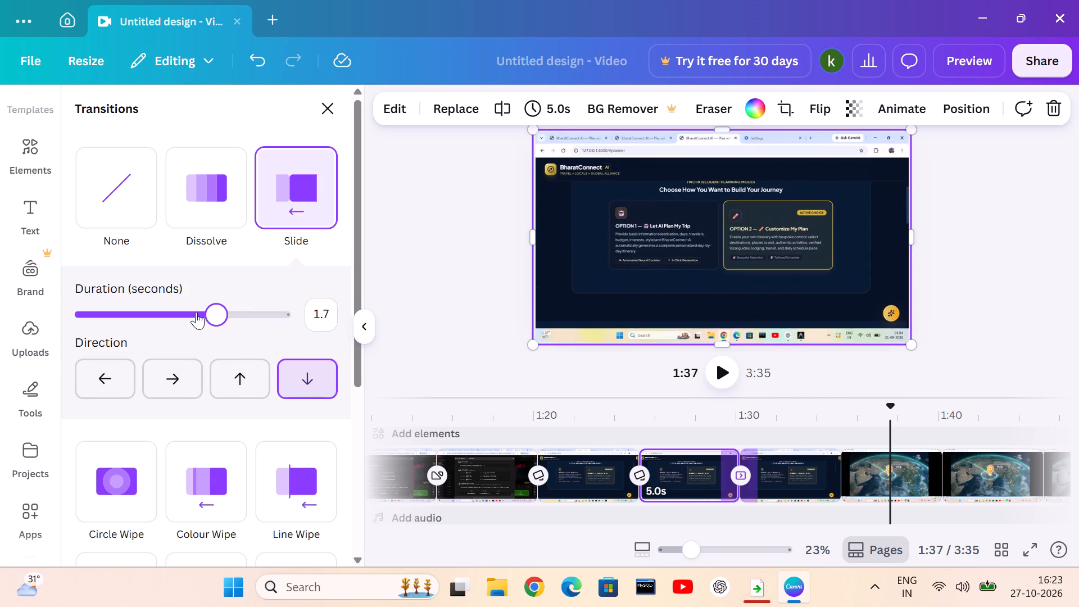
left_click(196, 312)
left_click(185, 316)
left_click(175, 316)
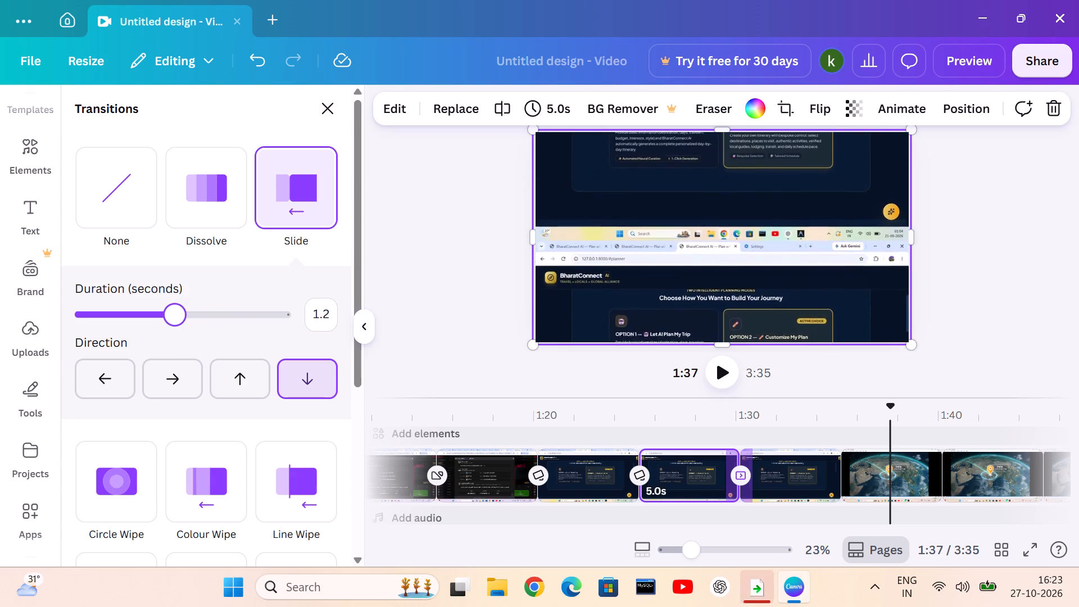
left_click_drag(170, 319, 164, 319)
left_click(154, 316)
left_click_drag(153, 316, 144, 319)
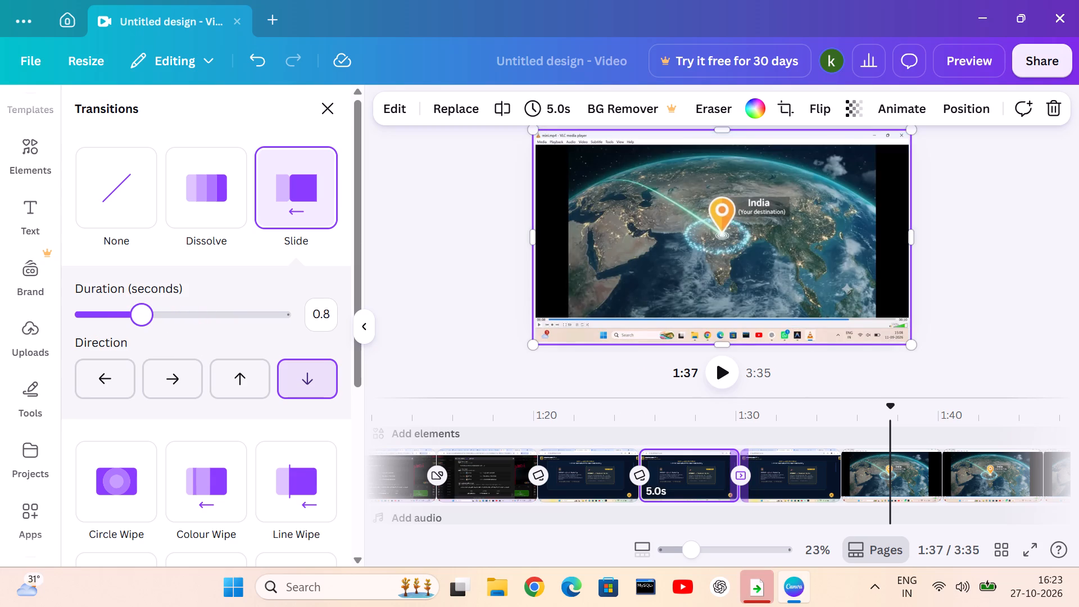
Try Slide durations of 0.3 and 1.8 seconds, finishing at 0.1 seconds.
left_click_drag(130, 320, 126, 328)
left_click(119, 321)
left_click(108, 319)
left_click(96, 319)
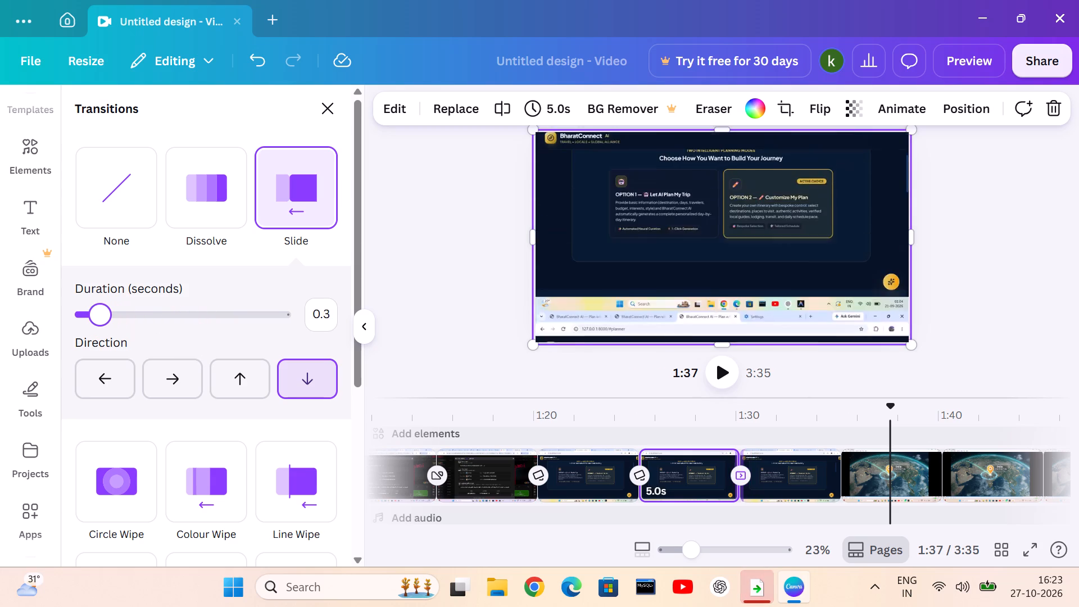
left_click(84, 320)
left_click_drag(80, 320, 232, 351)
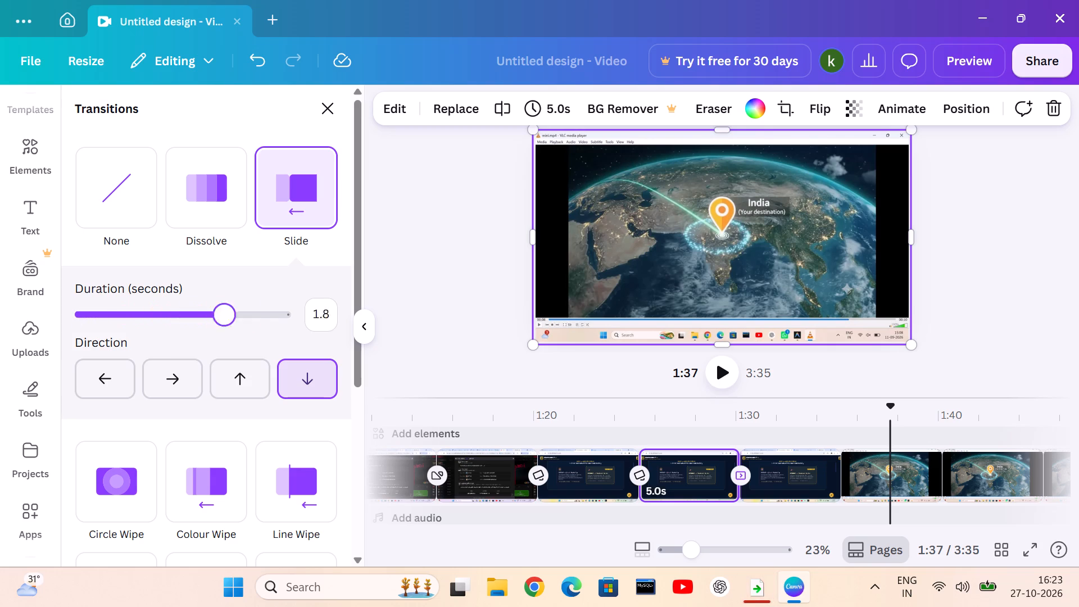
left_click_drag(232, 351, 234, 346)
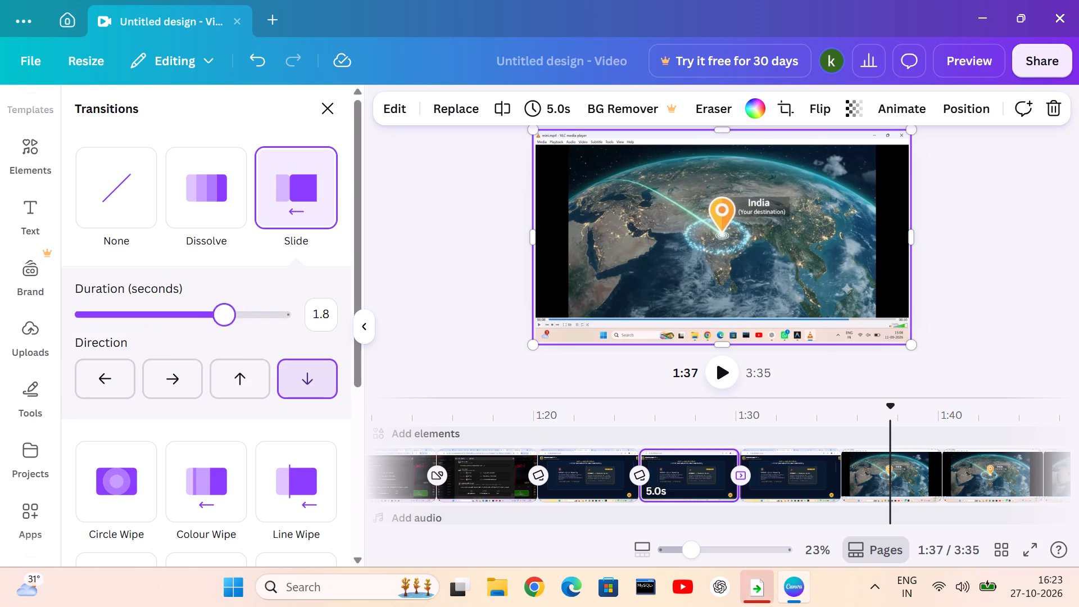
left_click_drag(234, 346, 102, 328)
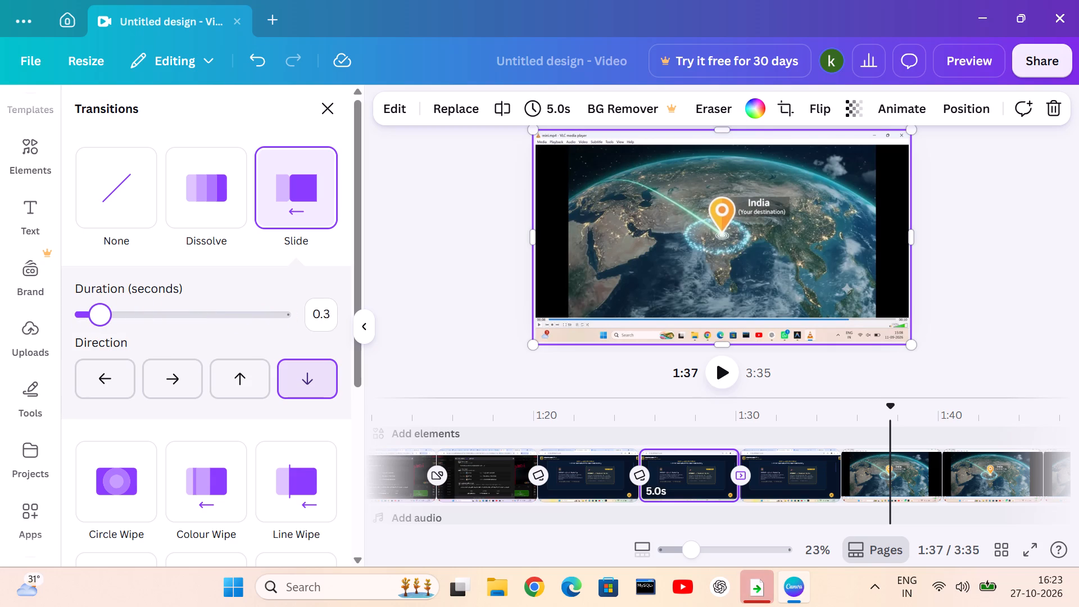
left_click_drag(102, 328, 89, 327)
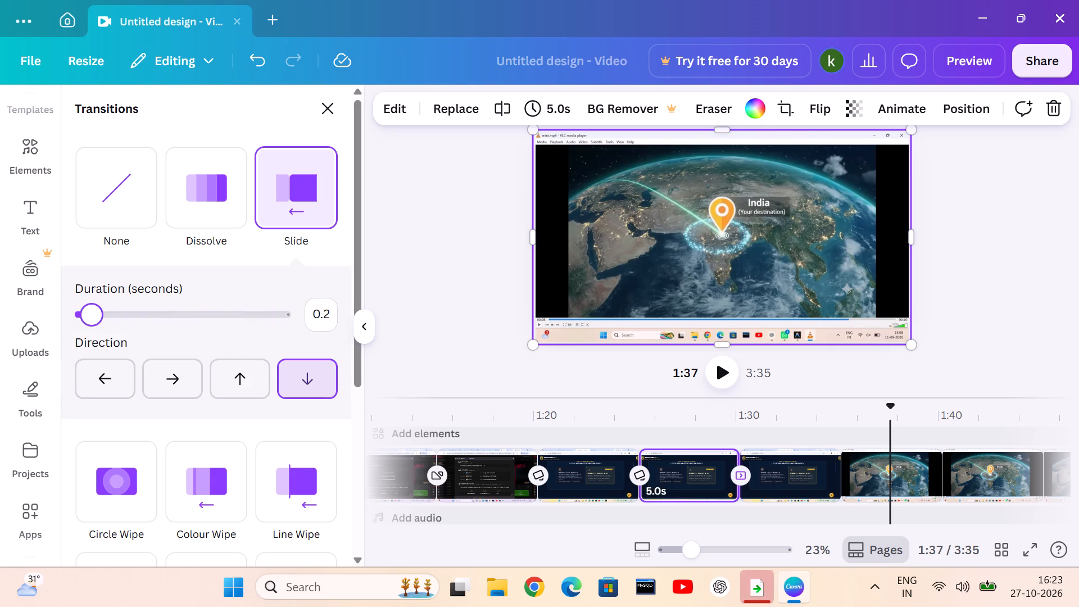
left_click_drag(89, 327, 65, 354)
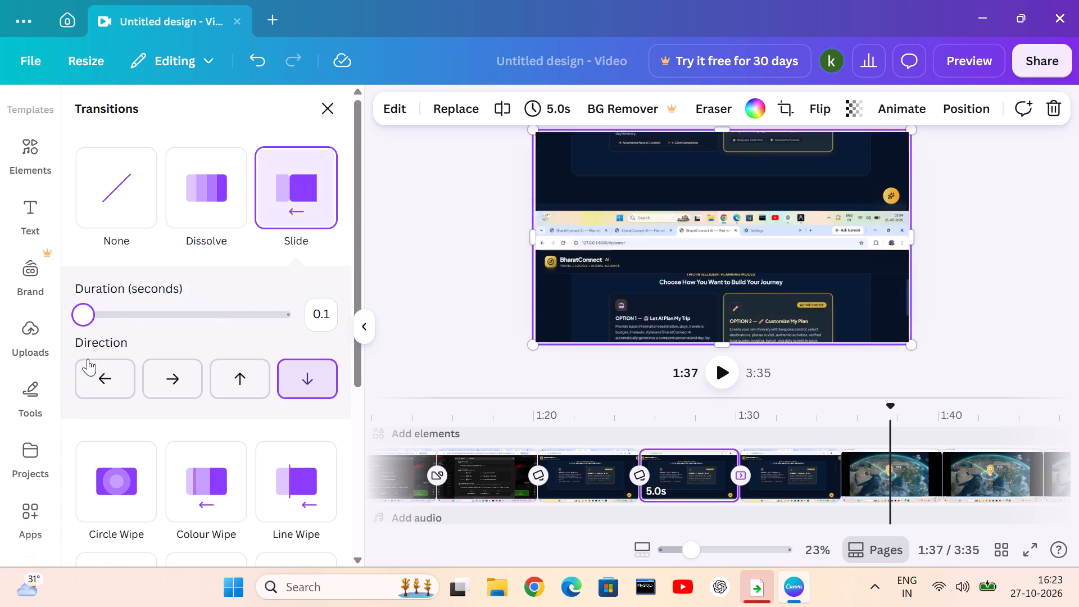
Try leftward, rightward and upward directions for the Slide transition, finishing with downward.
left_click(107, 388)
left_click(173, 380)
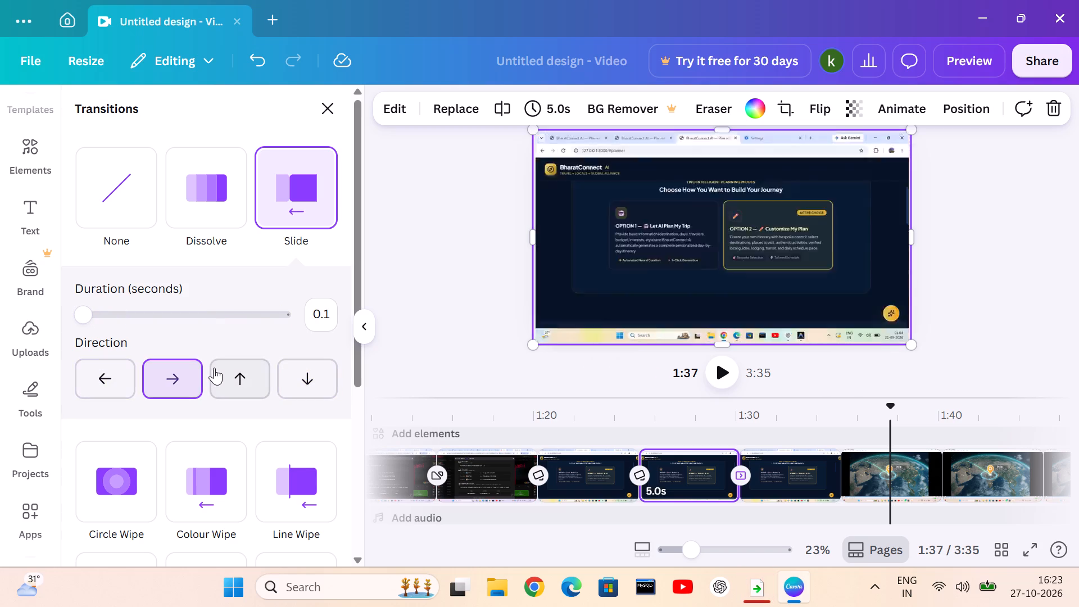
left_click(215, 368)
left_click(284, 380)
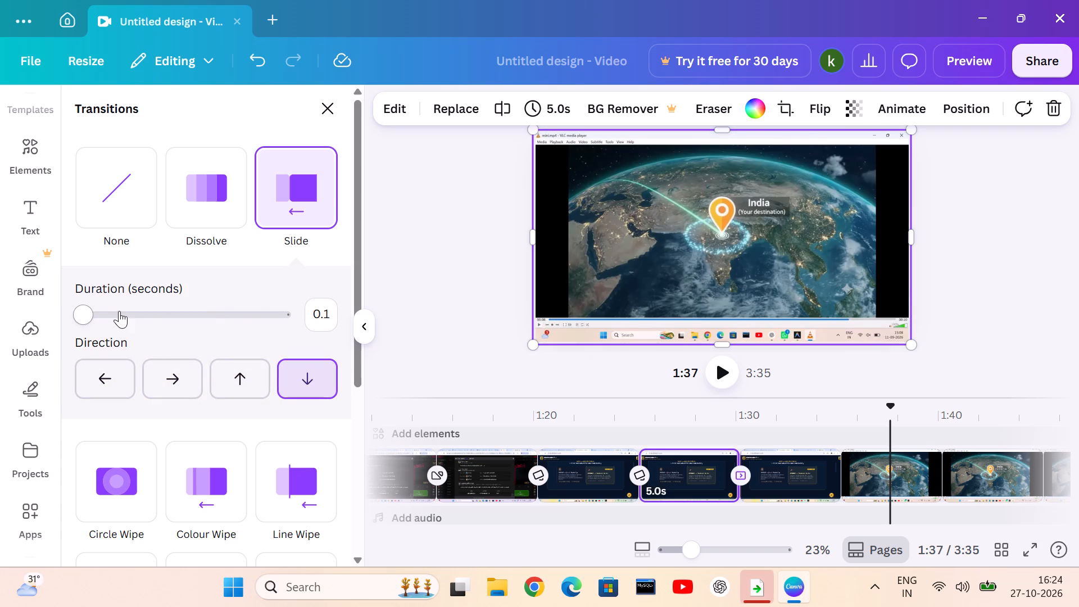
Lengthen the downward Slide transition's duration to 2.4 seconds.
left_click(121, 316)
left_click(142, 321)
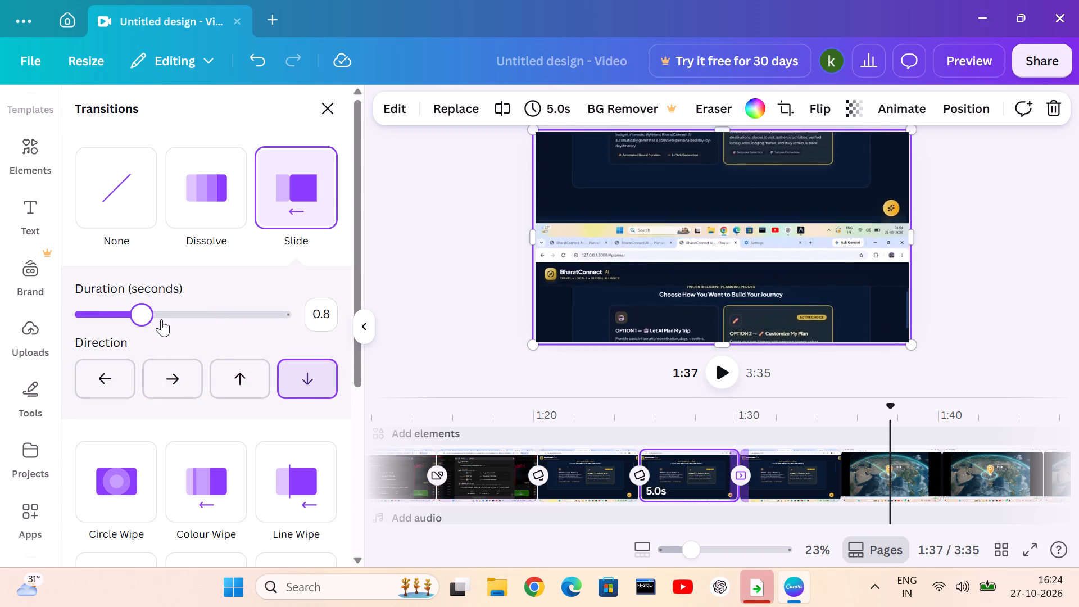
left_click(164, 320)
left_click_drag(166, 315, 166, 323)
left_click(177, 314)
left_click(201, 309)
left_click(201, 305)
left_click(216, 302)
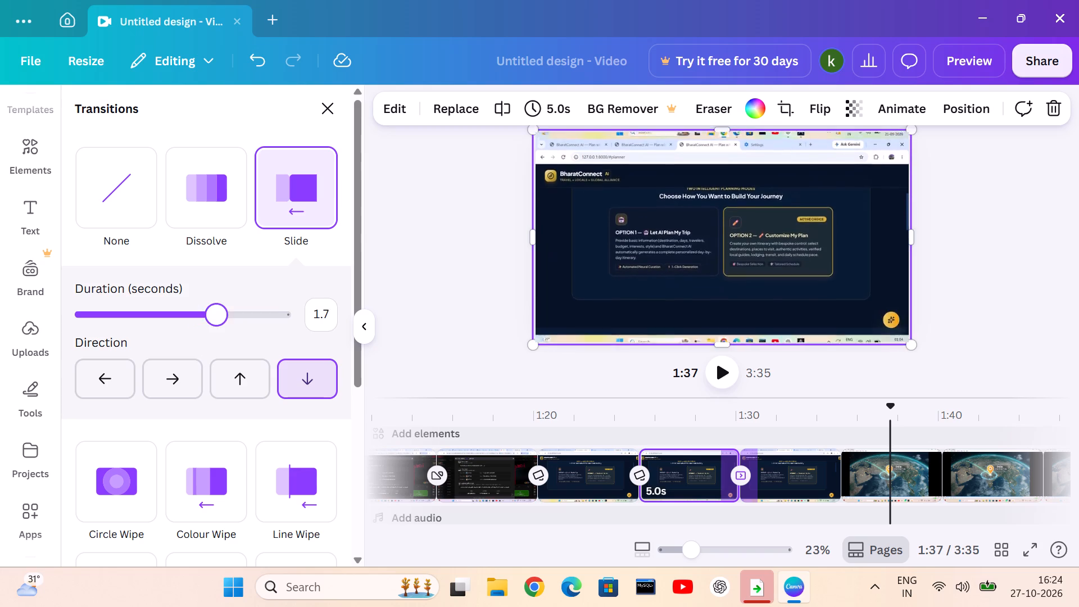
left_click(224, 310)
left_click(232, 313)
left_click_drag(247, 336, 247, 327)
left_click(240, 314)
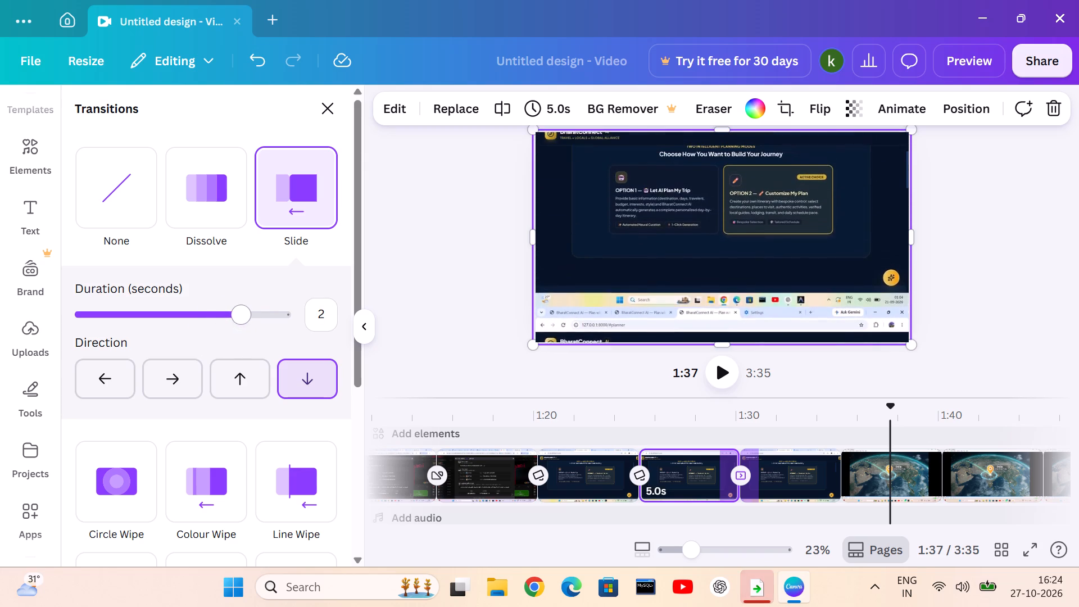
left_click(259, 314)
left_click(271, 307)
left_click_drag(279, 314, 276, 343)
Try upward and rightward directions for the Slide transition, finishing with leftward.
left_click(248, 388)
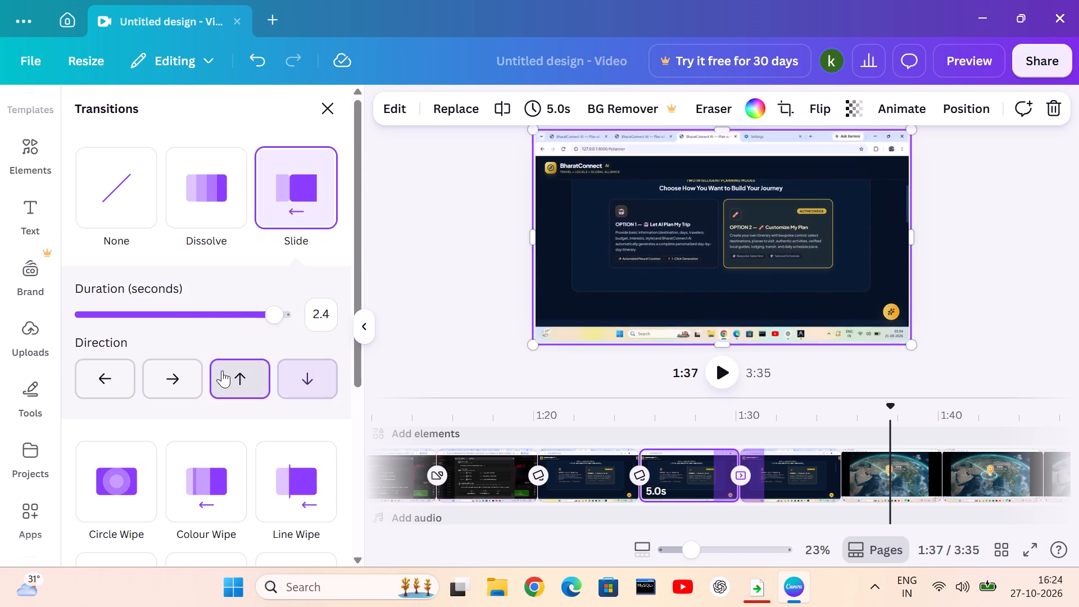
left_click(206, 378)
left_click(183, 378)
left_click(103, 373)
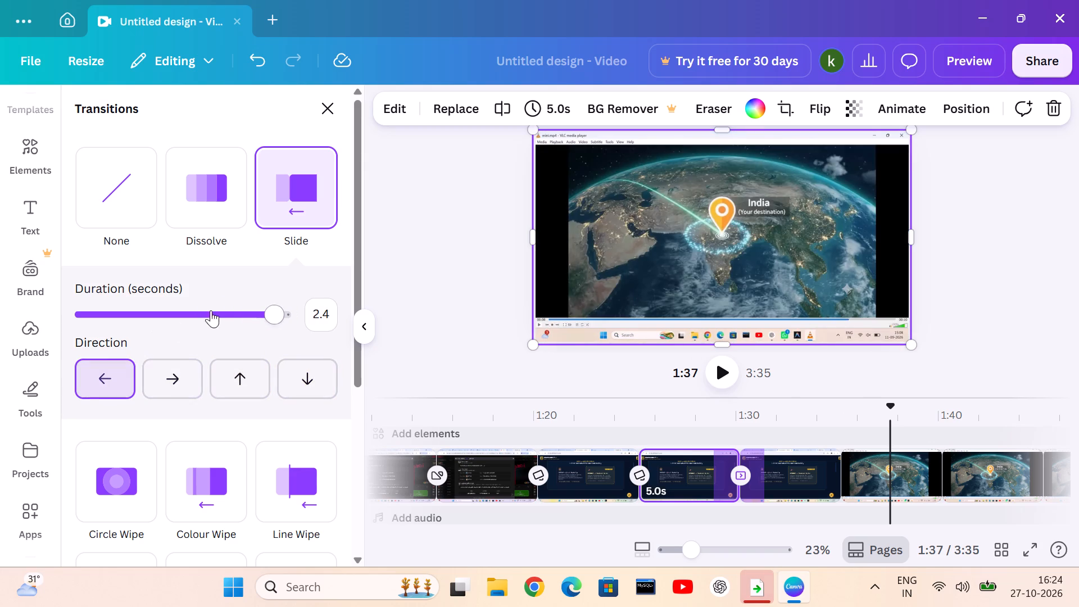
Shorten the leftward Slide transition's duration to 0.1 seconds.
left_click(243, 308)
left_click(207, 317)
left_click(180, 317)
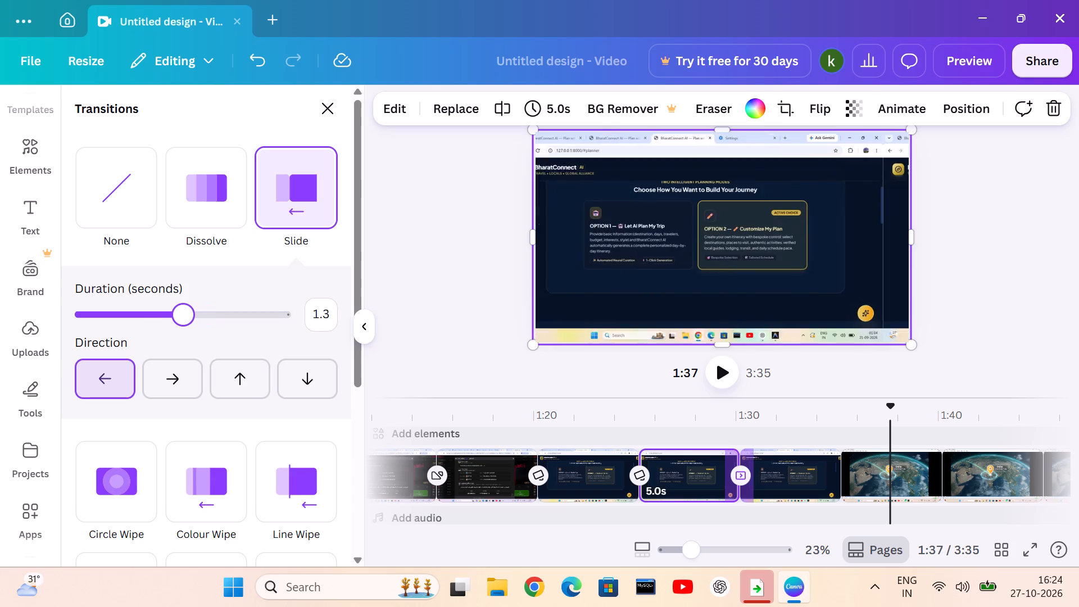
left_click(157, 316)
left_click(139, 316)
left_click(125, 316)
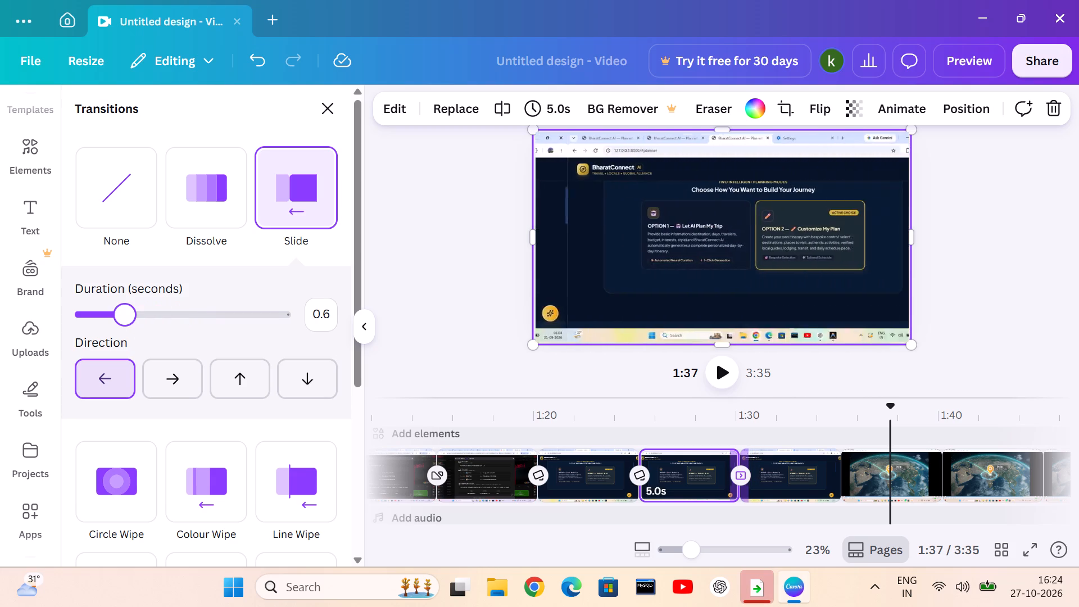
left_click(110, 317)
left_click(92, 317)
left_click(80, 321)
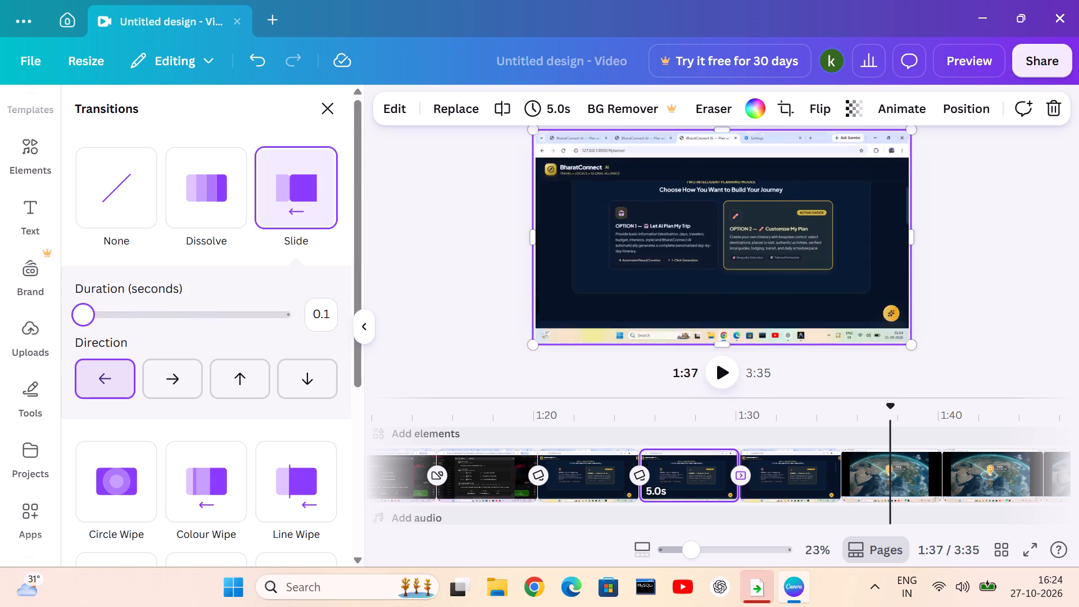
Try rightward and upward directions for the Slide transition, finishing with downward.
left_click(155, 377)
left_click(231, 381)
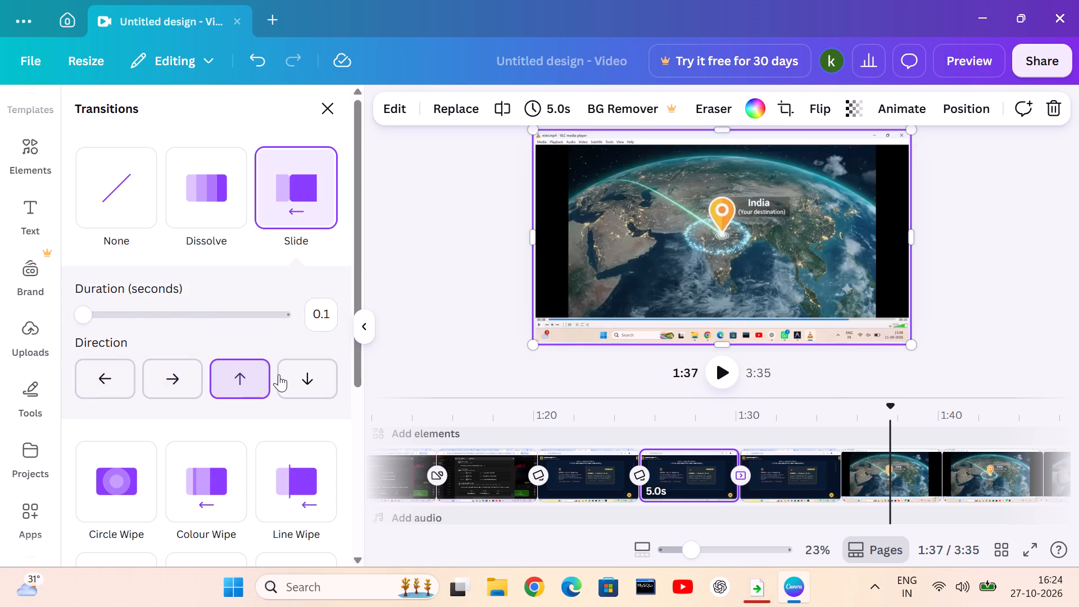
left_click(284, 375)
Change the transition at about 1:30 to Circle Wipe and set its duration to 2.3 seconds.
scroll(263, 346, "down", 1)
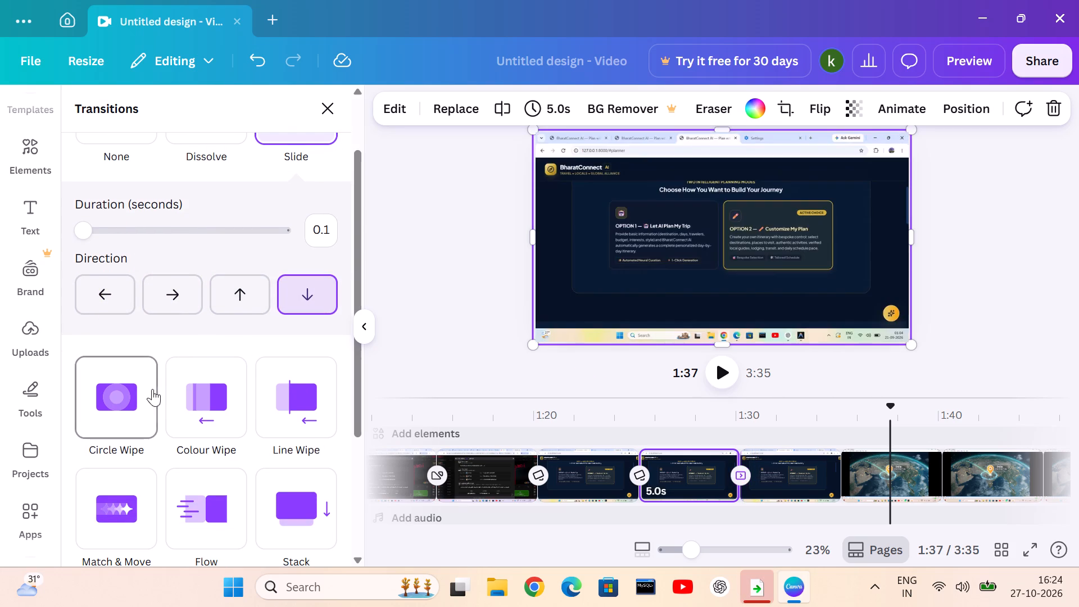
left_click(131, 407)
left_click(126, 425)
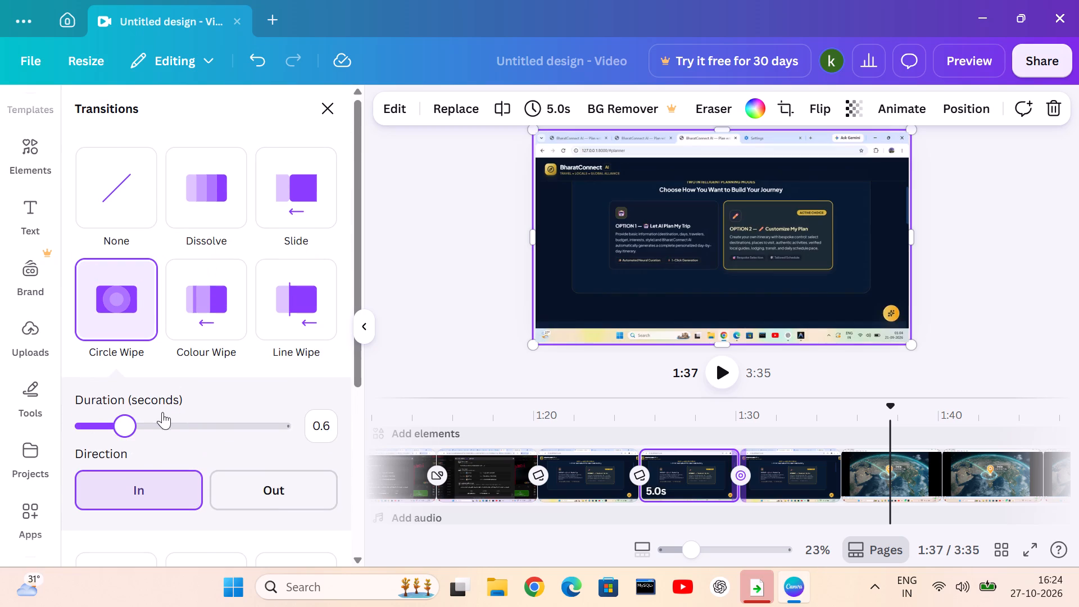
left_click(176, 434)
left_click(217, 422)
left_click(232, 417)
left_click_drag(250, 427, 252, 433)
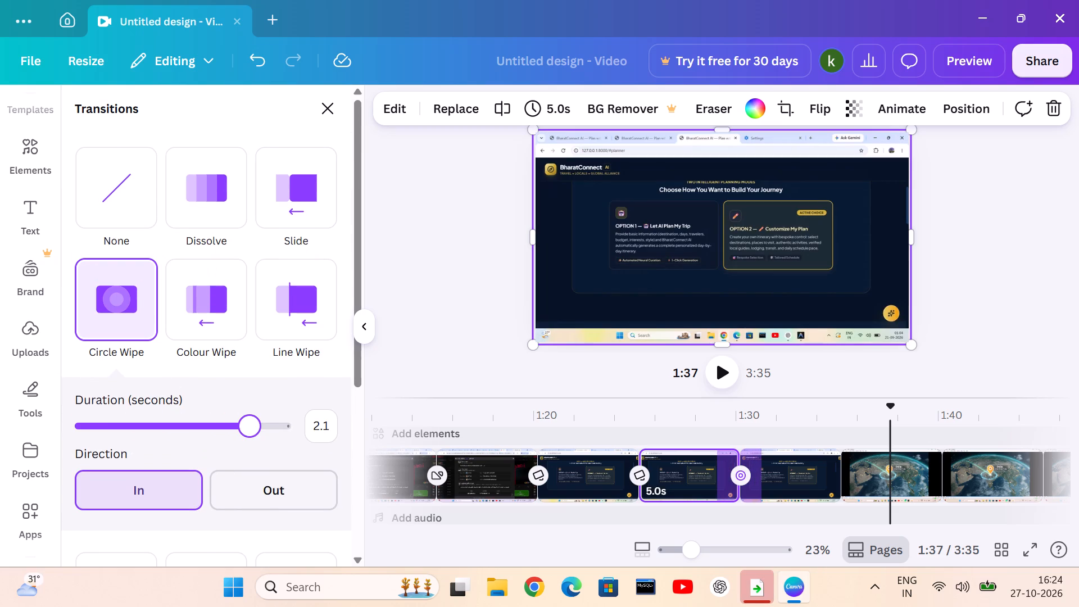
left_click(266, 429)
left_click(266, 419)
Change the transition to Colour Wipe and try upward, downward and diagonal directions, finishing with rightward.
left_click(180, 307)
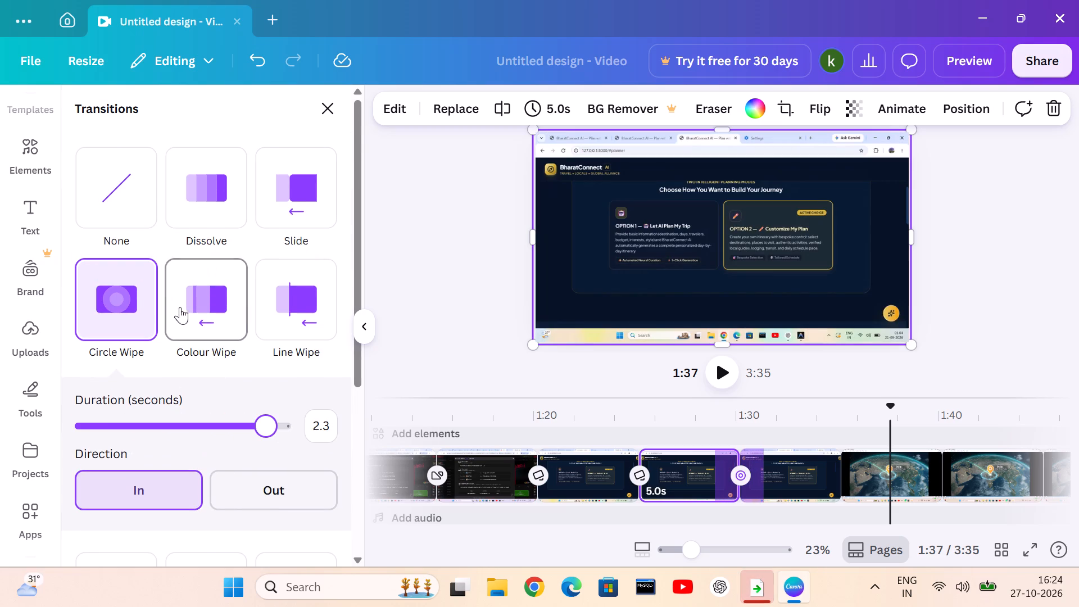
left_click(139, 419)
left_click(181, 428)
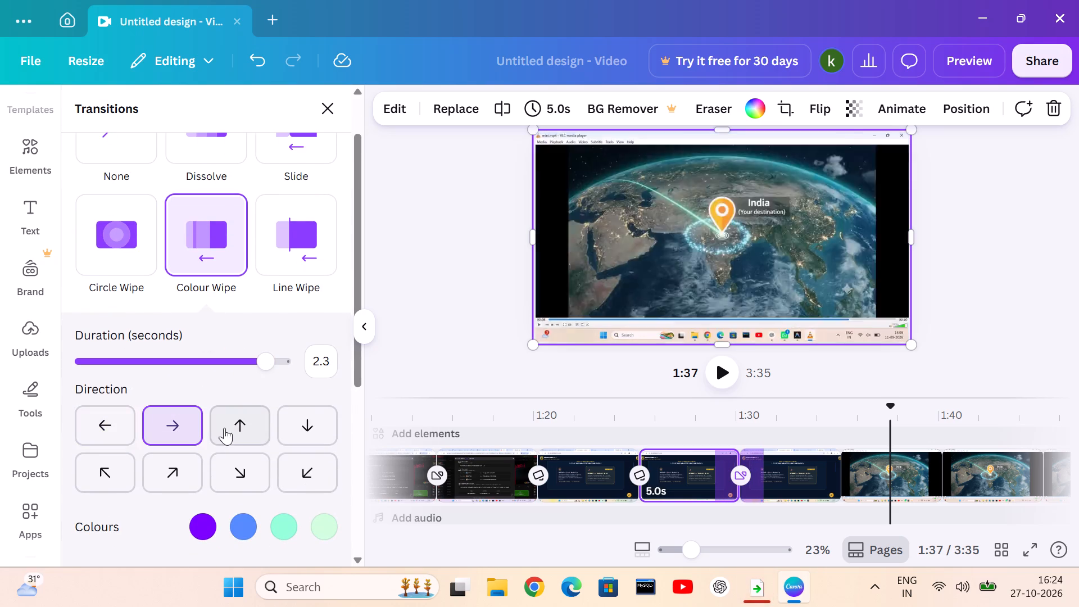
left_click(237, 428)
left_click(303, 423)
left_click(301, 459)
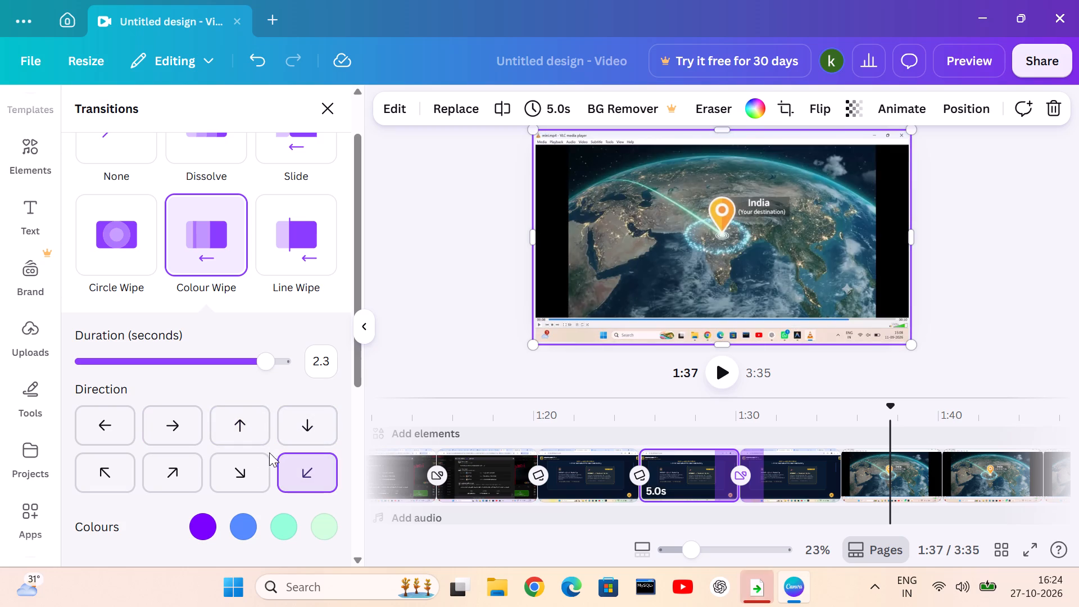
left_click(250, 466)
left_click(237, 422)
left_click(197, 414)
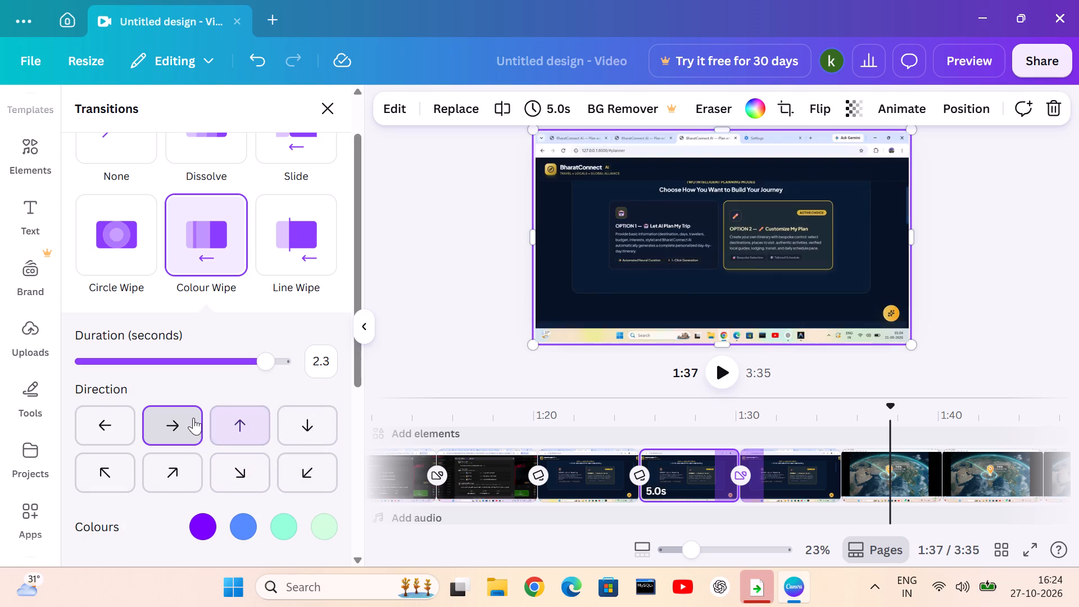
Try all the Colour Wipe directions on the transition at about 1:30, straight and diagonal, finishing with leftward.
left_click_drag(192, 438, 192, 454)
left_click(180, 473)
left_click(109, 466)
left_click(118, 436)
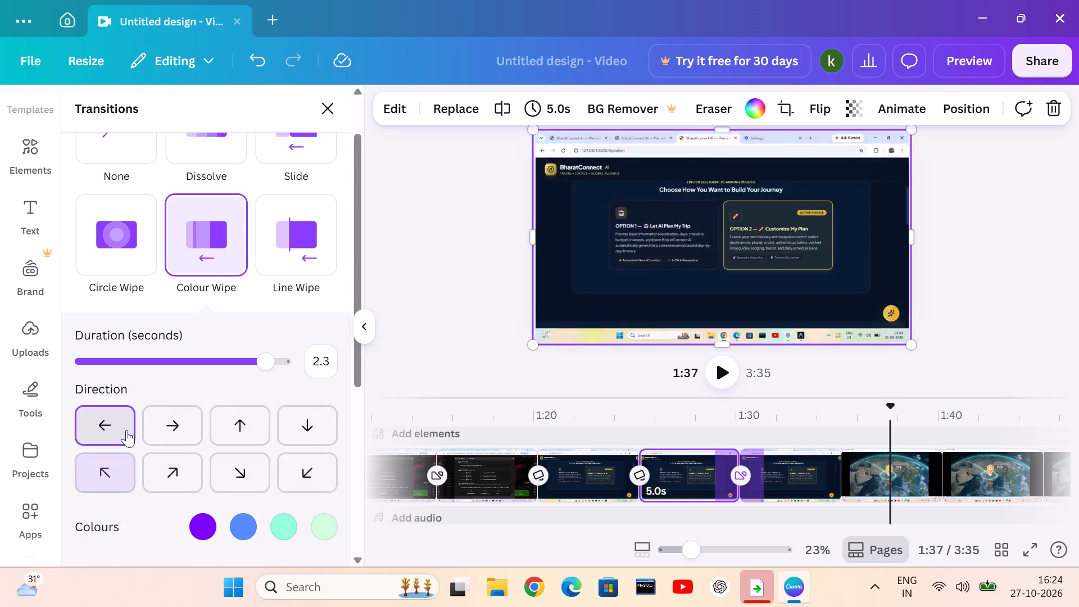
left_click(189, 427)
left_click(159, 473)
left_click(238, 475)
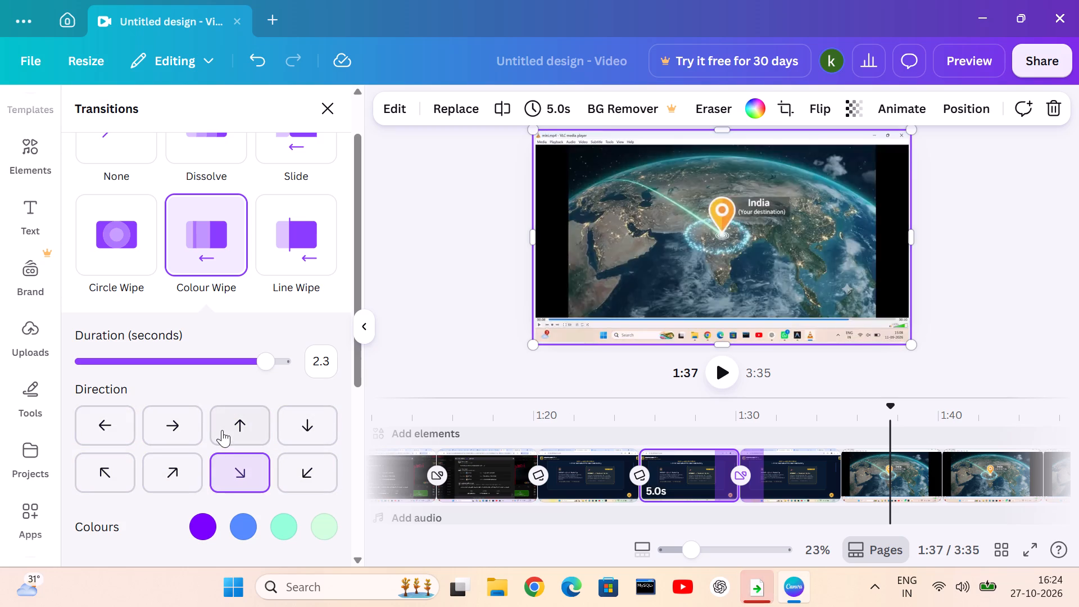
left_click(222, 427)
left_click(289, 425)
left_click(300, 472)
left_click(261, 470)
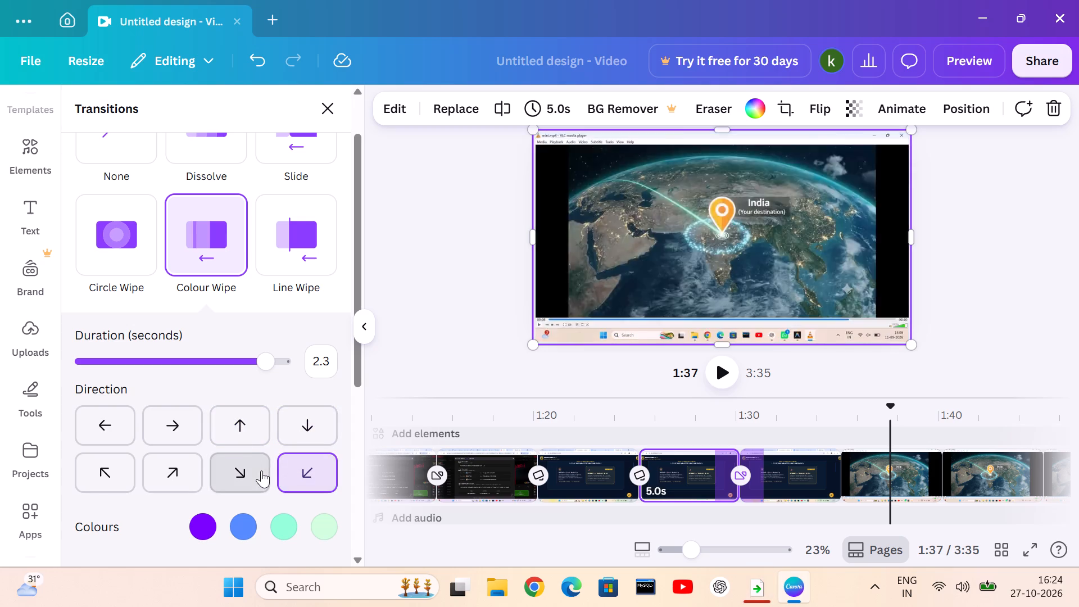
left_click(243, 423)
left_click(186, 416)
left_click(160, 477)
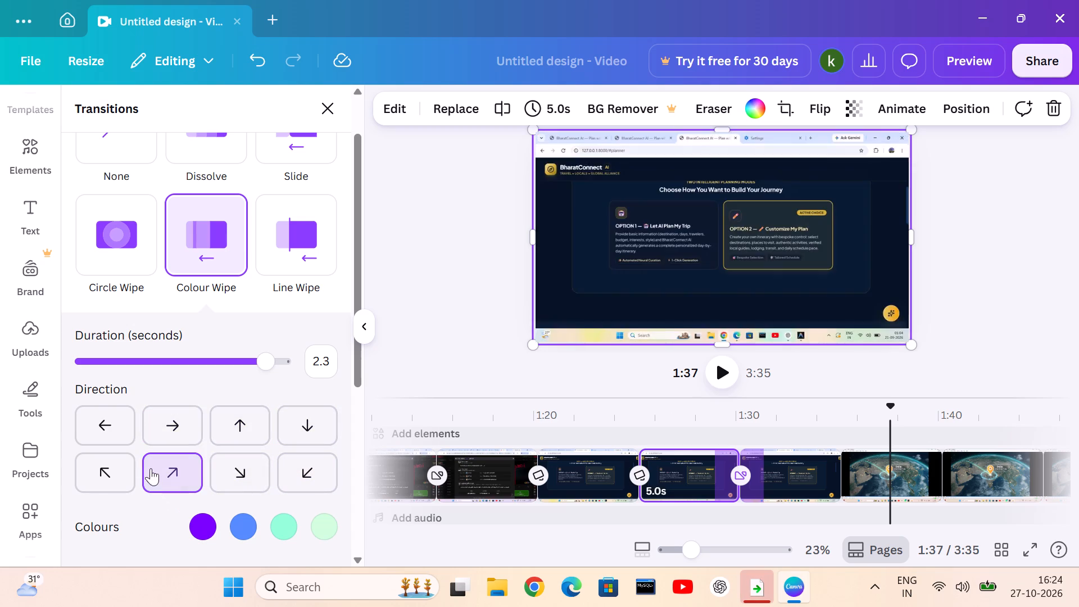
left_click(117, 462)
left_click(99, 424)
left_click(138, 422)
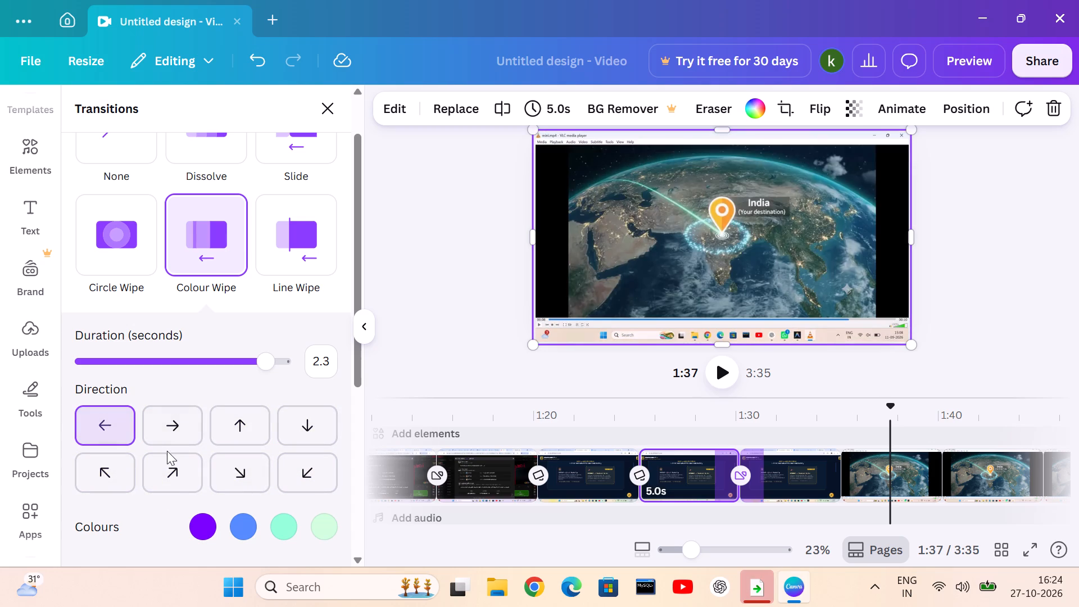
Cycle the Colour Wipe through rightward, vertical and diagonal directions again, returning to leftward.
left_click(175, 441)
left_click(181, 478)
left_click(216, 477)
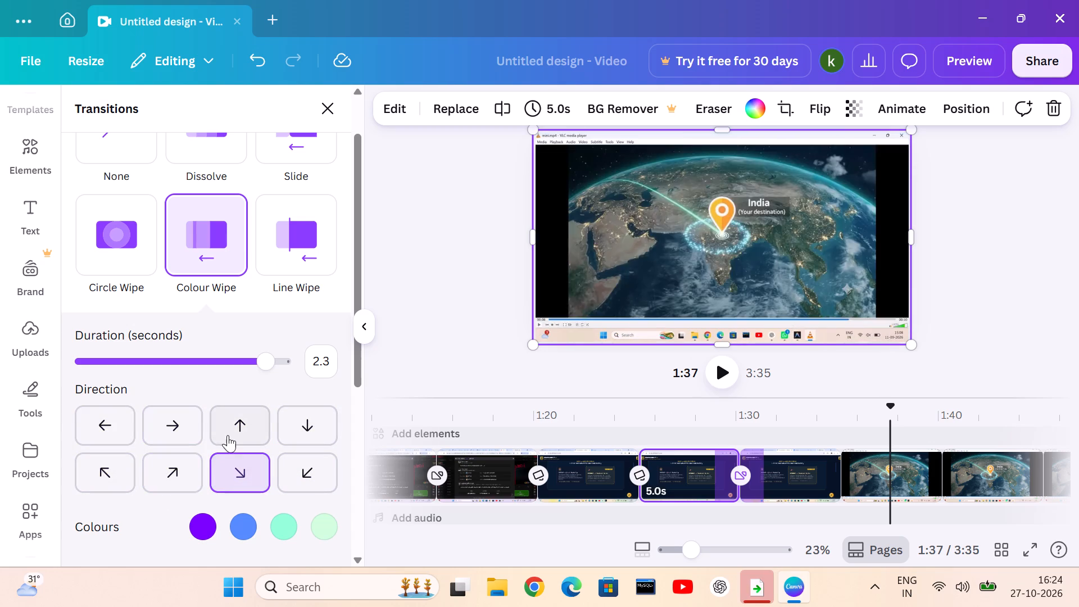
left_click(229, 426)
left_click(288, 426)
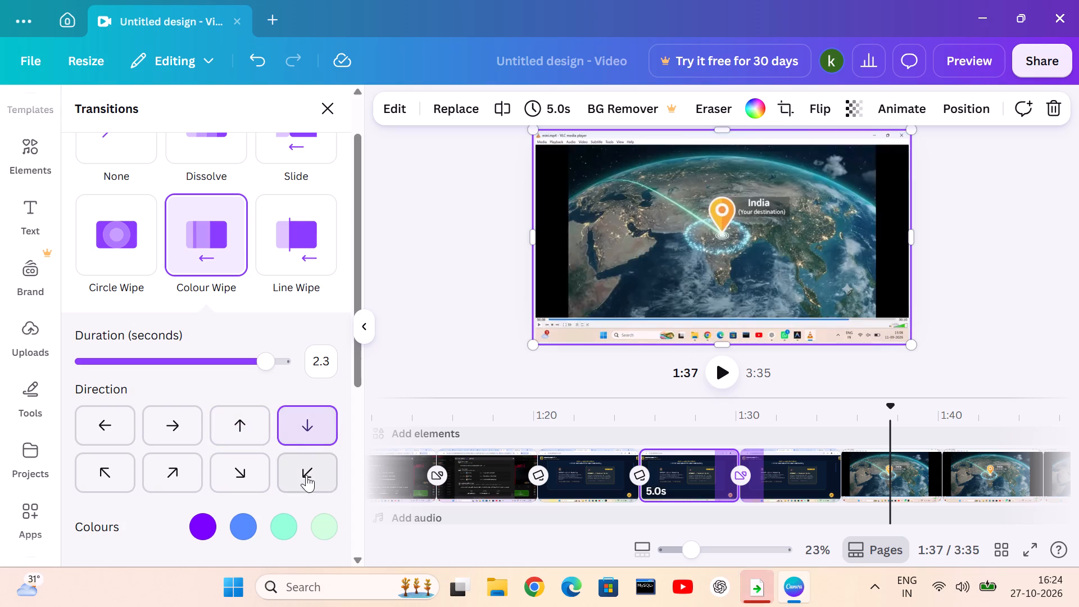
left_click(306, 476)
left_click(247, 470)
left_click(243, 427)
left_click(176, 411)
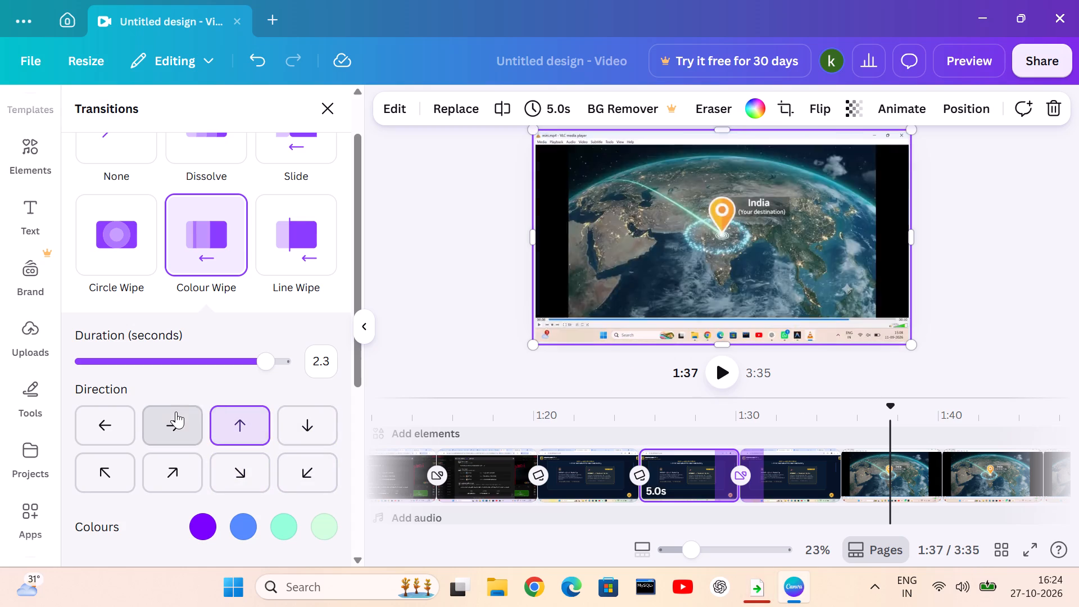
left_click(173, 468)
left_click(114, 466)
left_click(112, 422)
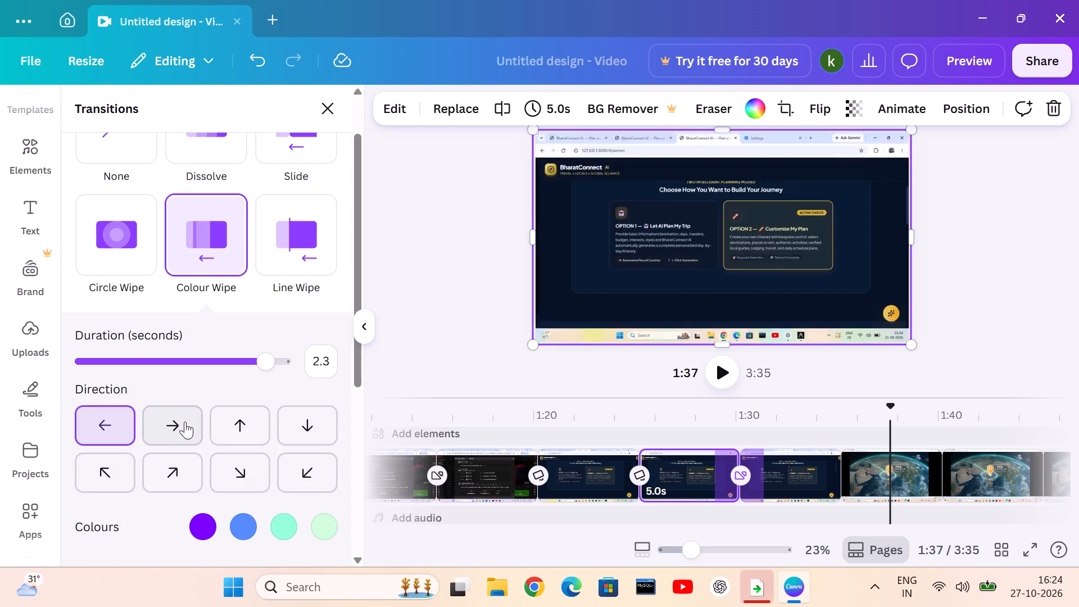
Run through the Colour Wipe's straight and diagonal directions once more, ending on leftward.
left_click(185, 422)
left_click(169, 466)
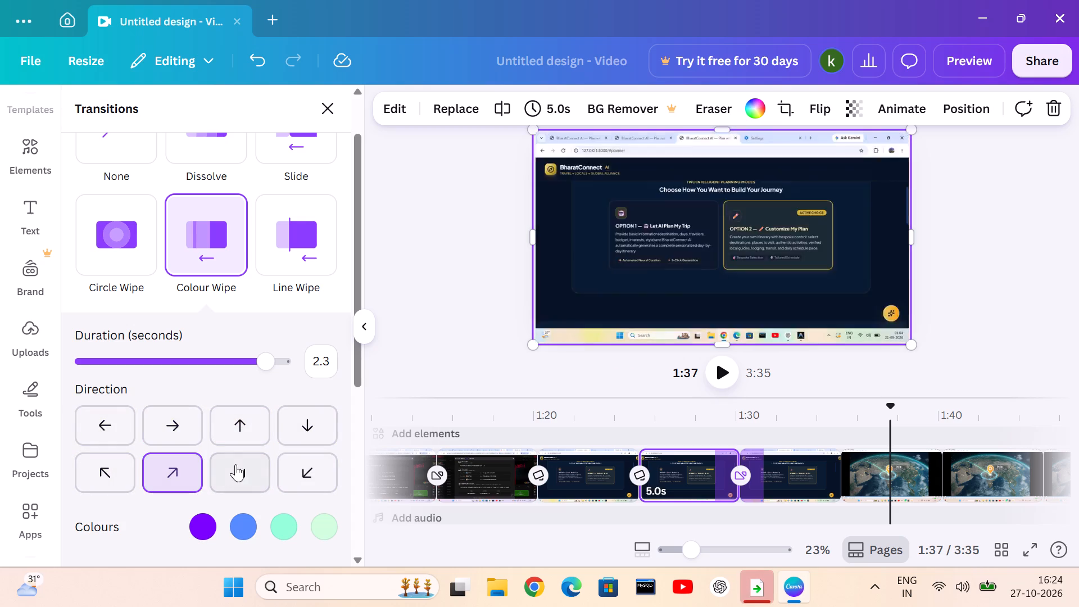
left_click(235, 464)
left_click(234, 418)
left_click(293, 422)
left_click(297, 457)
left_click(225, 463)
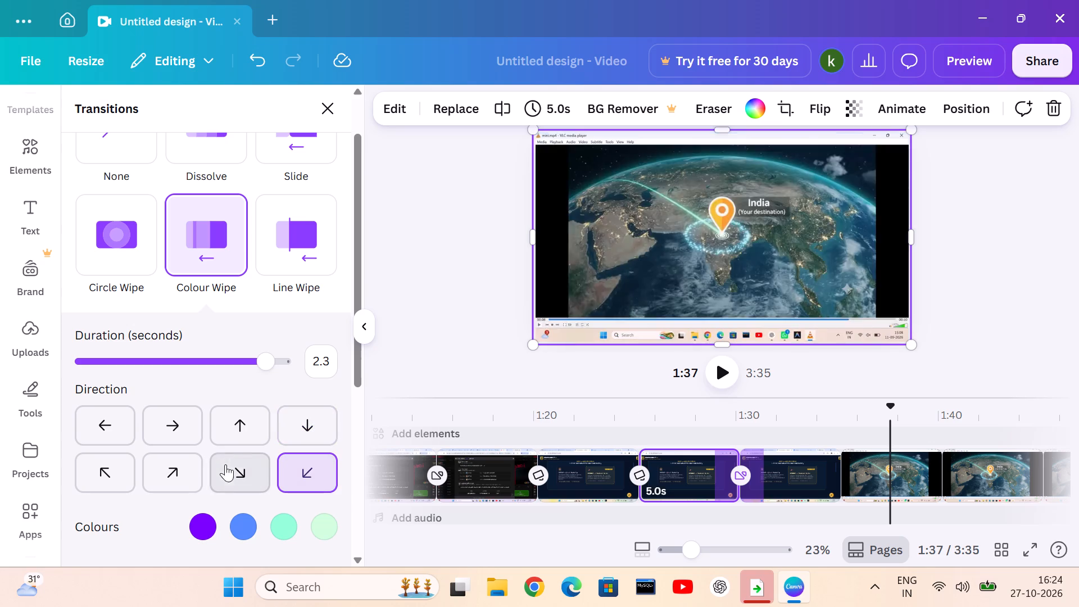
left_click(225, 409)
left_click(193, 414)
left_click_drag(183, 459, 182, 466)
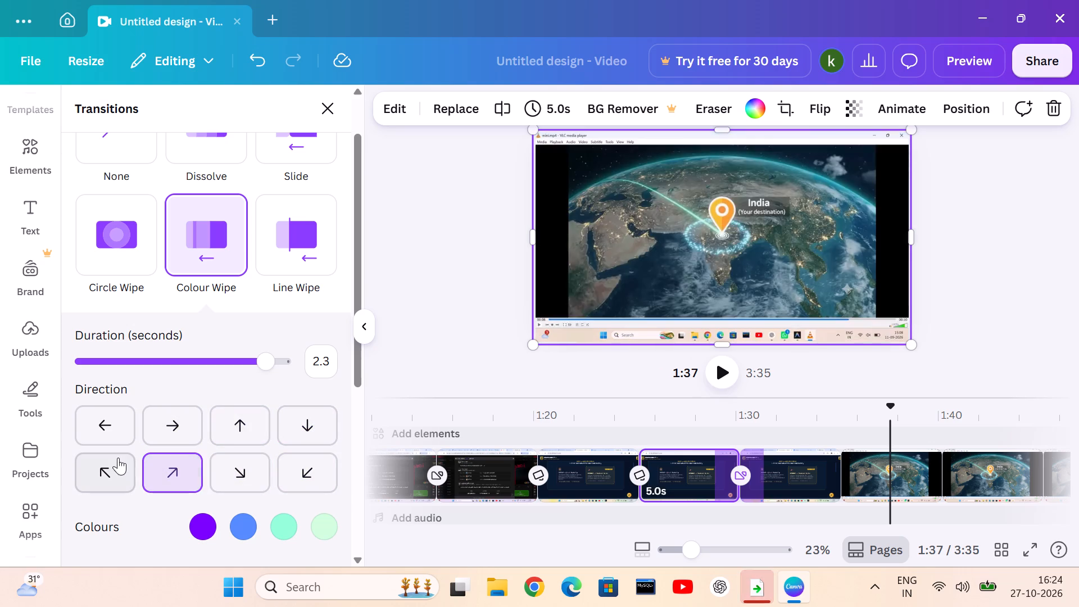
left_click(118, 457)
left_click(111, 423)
Compare the Colour Wipe's diagonal, vertical and horizontal directions, and settle on rightward.
left_click(183, 414)
left_click(164, 464)
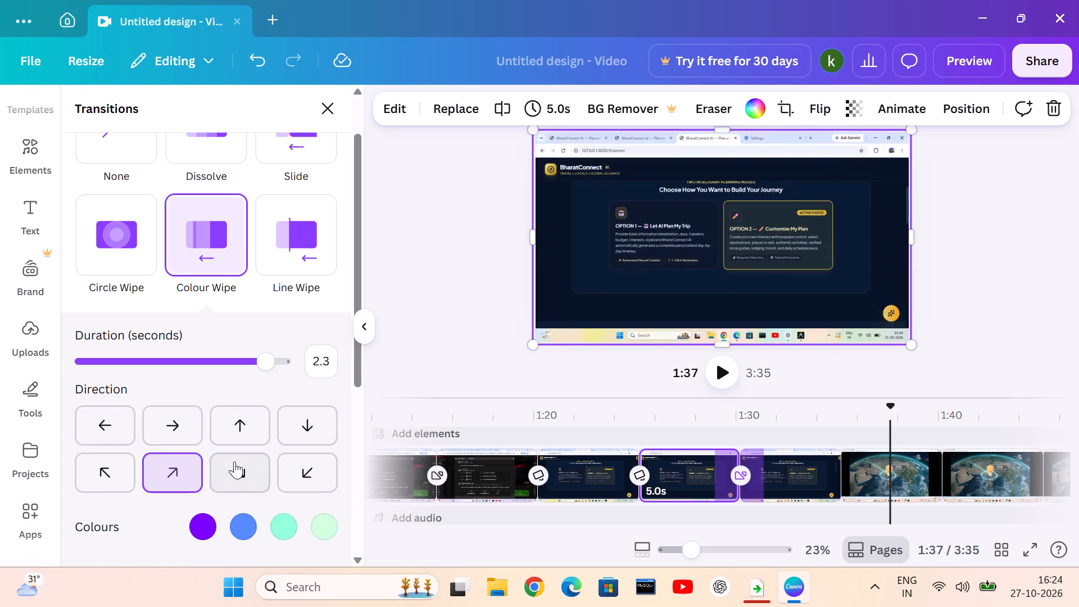
left_click(234, 461)
left_click(234, 425)
left_click(328, 410)
left_click(292, 472)
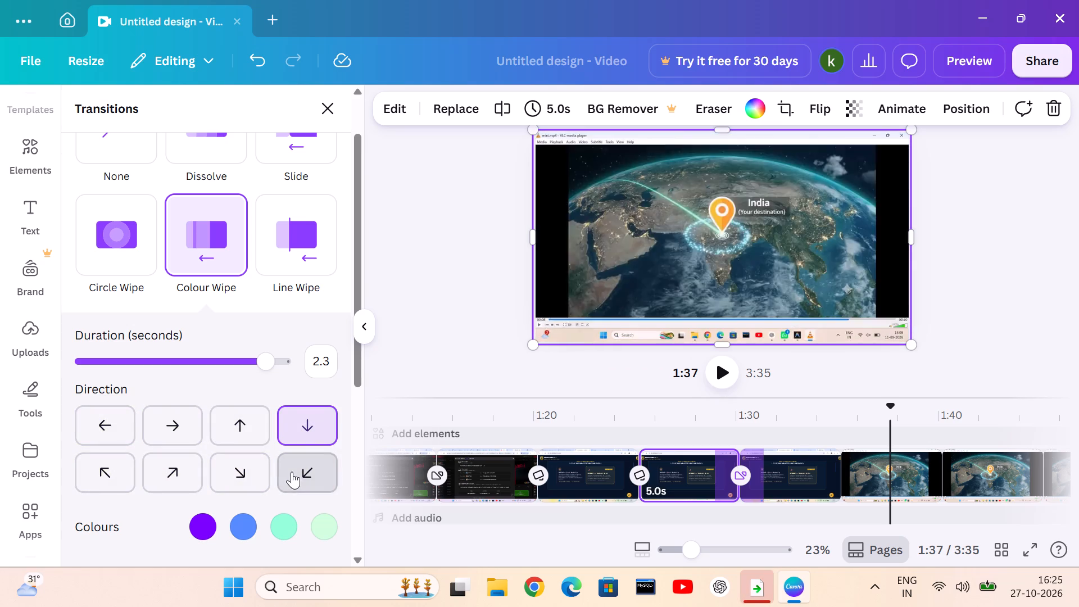
left_click(267, 466)
left_click(242, 420)
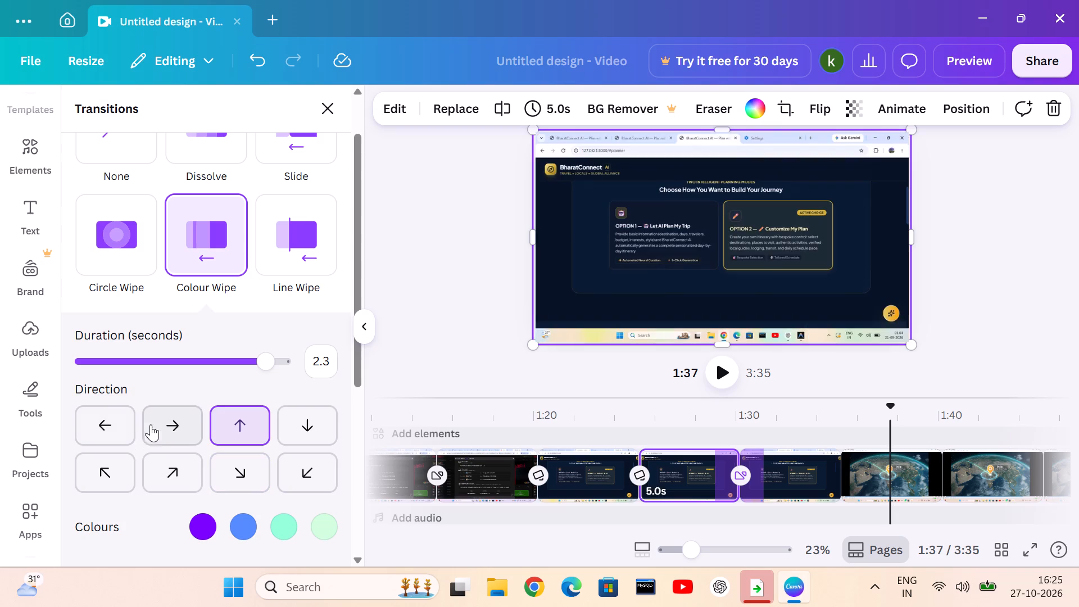
left_click(160, 429)
left_click(167, 472)
left_click(74, 475)
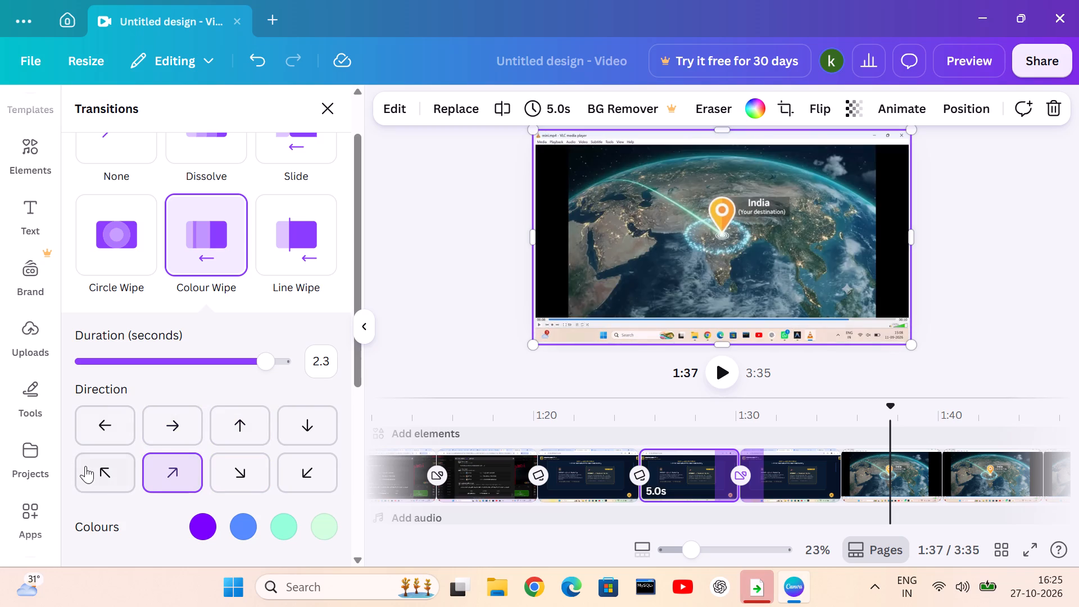
left_click(101, 484)
left_click(112, 421)
left_click(175, 427)
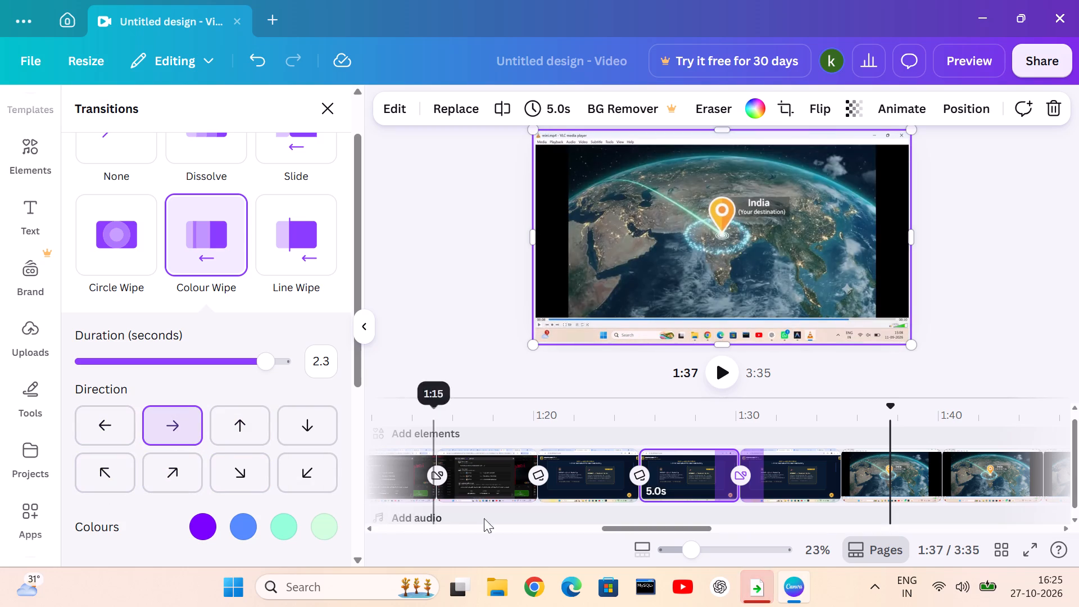
Show the hidden system tray icons.
left_click(878, 578)
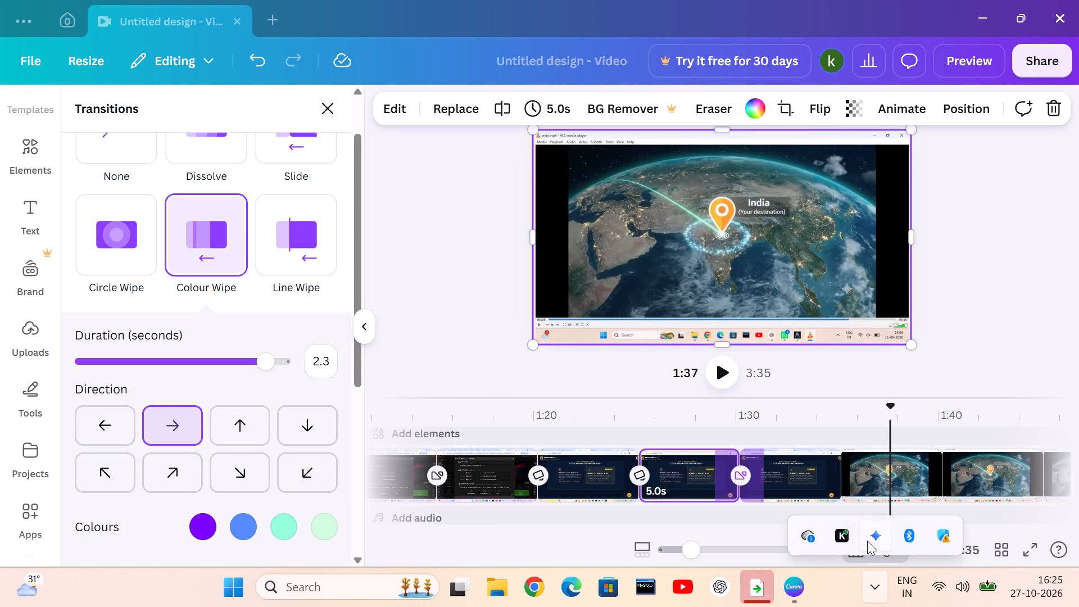
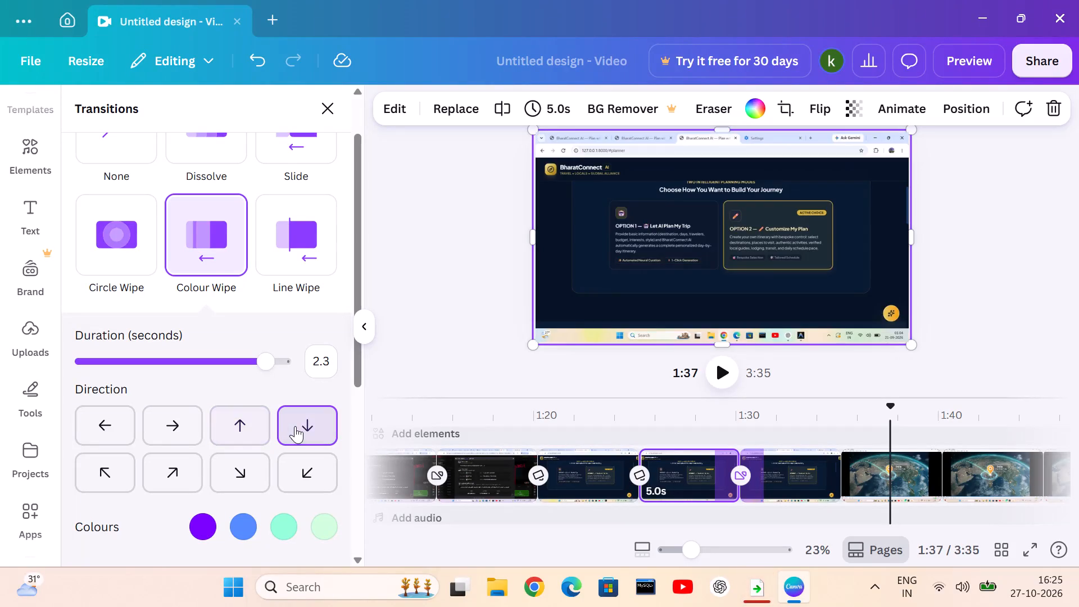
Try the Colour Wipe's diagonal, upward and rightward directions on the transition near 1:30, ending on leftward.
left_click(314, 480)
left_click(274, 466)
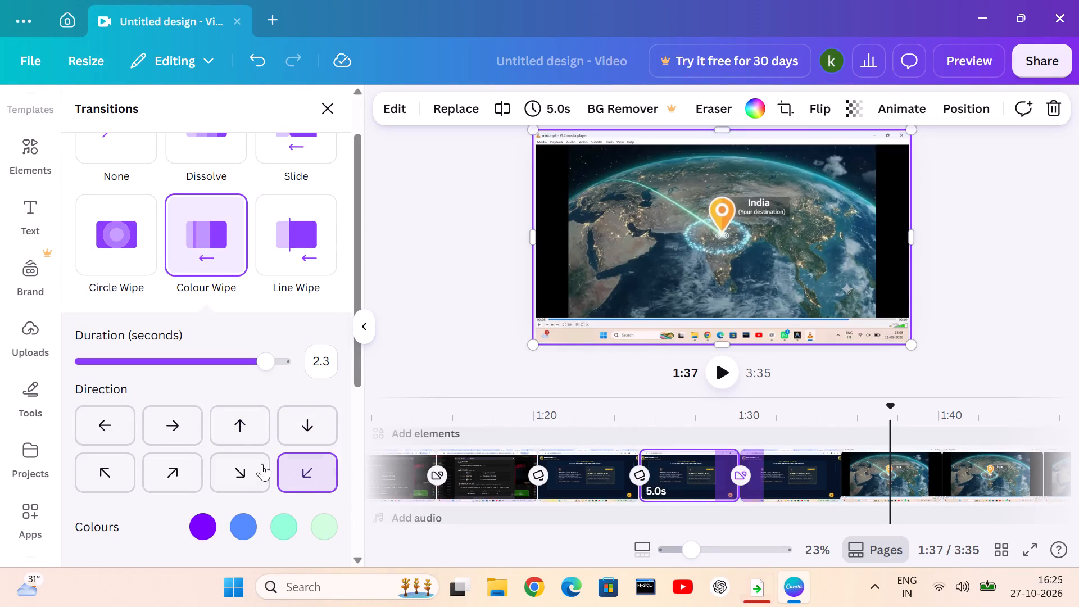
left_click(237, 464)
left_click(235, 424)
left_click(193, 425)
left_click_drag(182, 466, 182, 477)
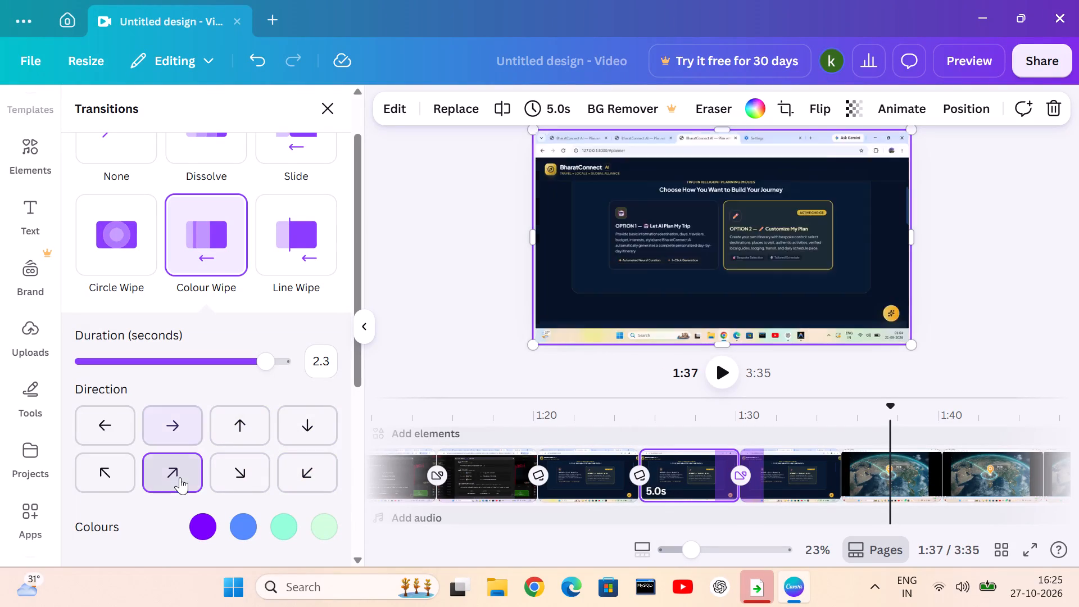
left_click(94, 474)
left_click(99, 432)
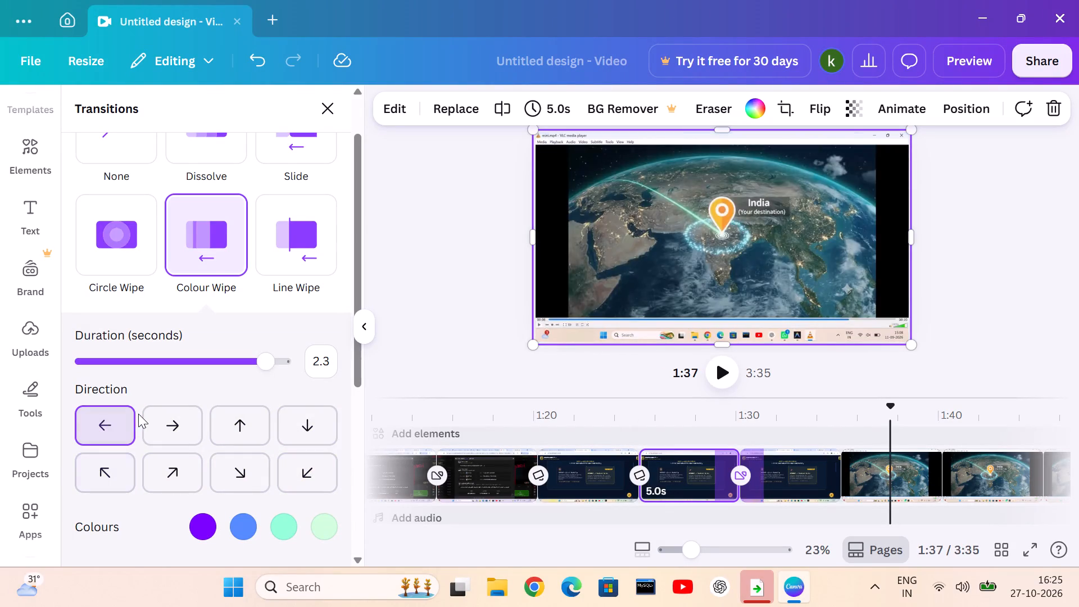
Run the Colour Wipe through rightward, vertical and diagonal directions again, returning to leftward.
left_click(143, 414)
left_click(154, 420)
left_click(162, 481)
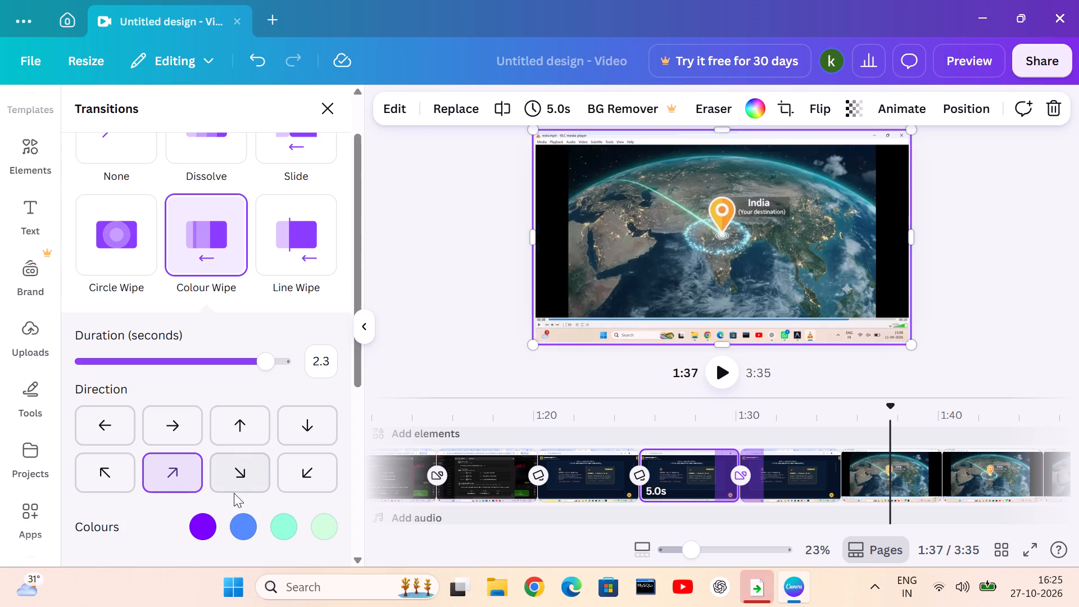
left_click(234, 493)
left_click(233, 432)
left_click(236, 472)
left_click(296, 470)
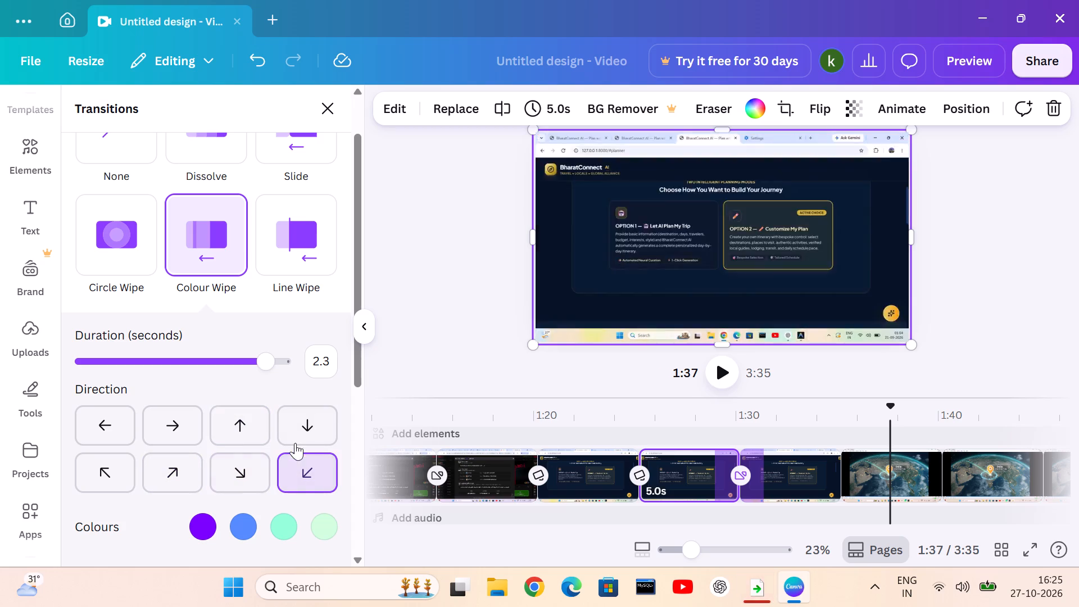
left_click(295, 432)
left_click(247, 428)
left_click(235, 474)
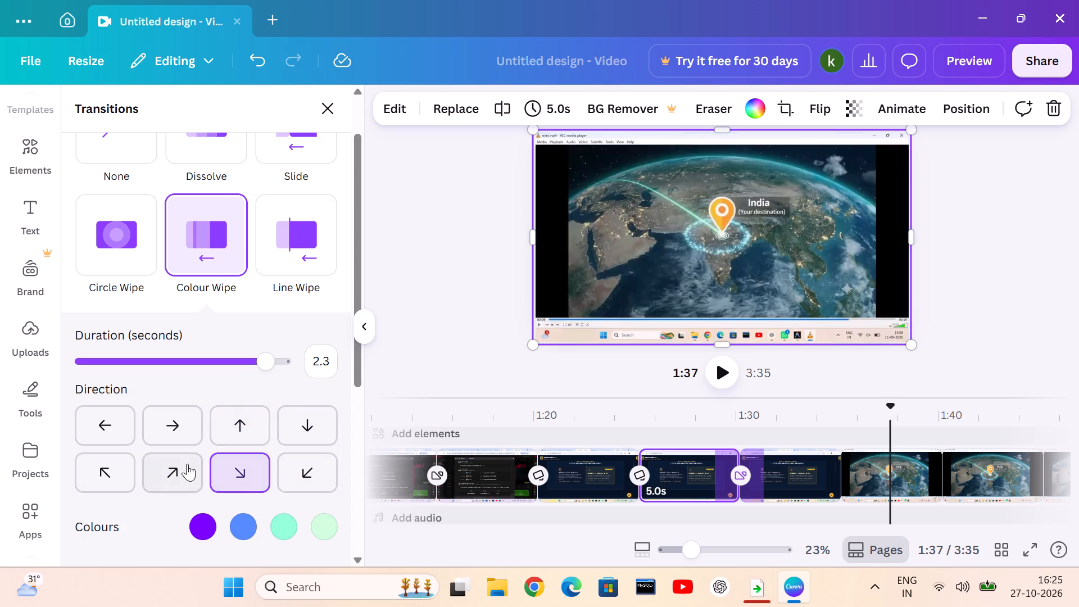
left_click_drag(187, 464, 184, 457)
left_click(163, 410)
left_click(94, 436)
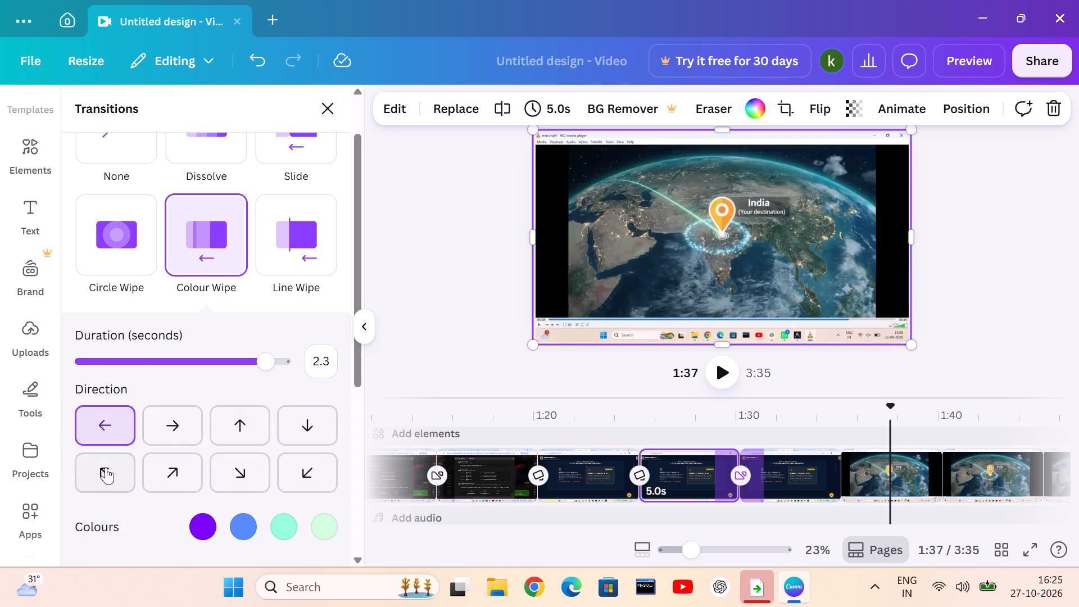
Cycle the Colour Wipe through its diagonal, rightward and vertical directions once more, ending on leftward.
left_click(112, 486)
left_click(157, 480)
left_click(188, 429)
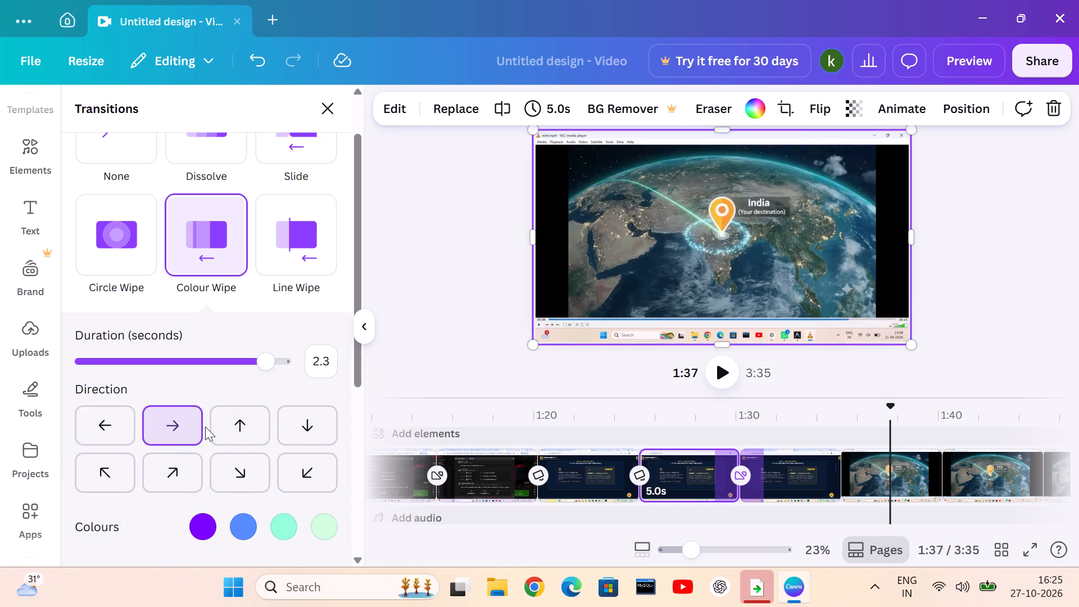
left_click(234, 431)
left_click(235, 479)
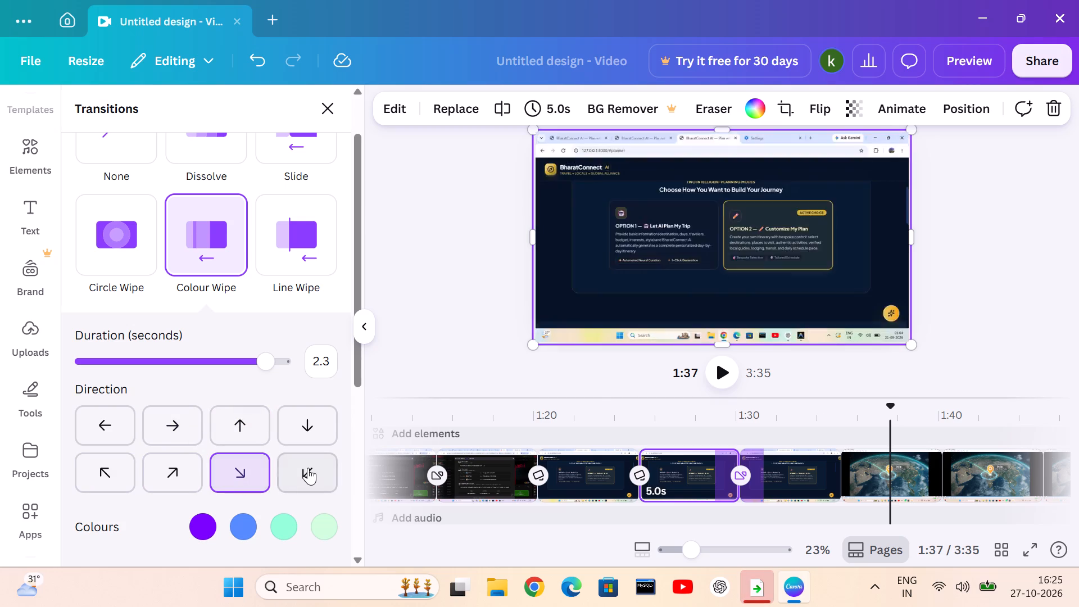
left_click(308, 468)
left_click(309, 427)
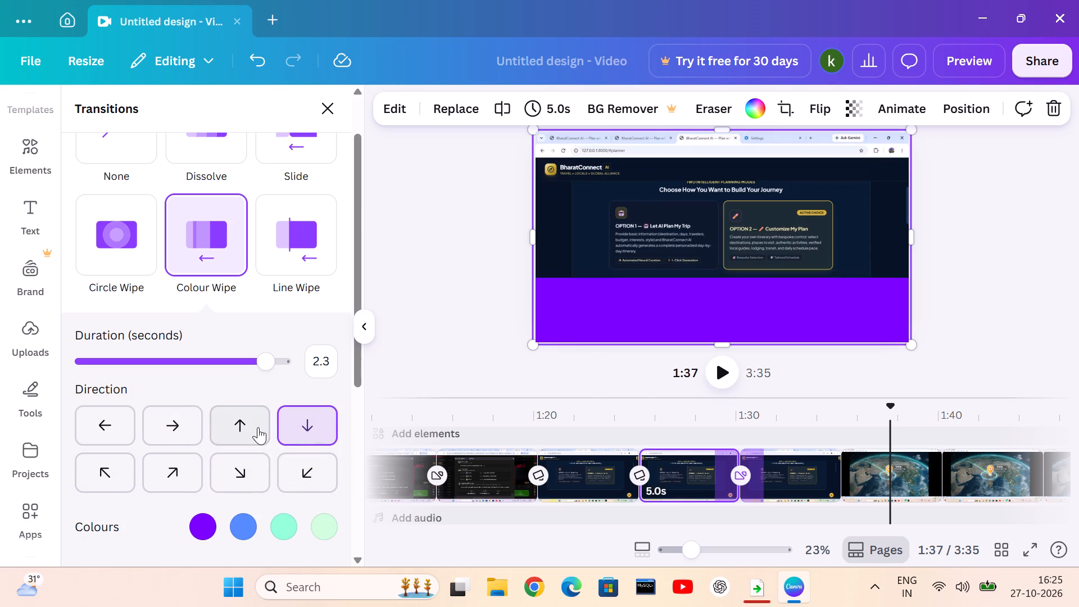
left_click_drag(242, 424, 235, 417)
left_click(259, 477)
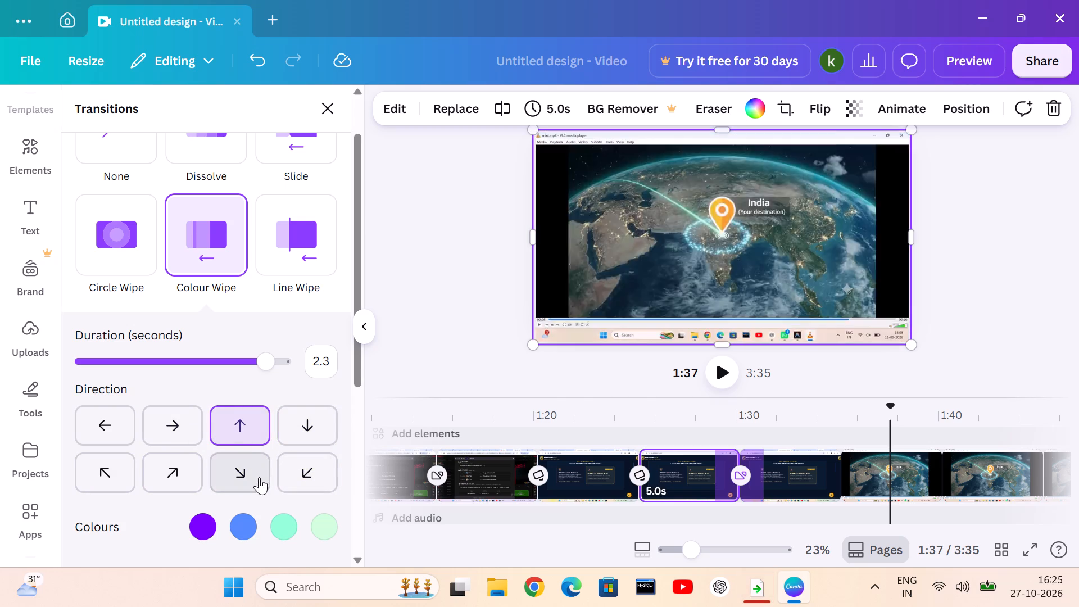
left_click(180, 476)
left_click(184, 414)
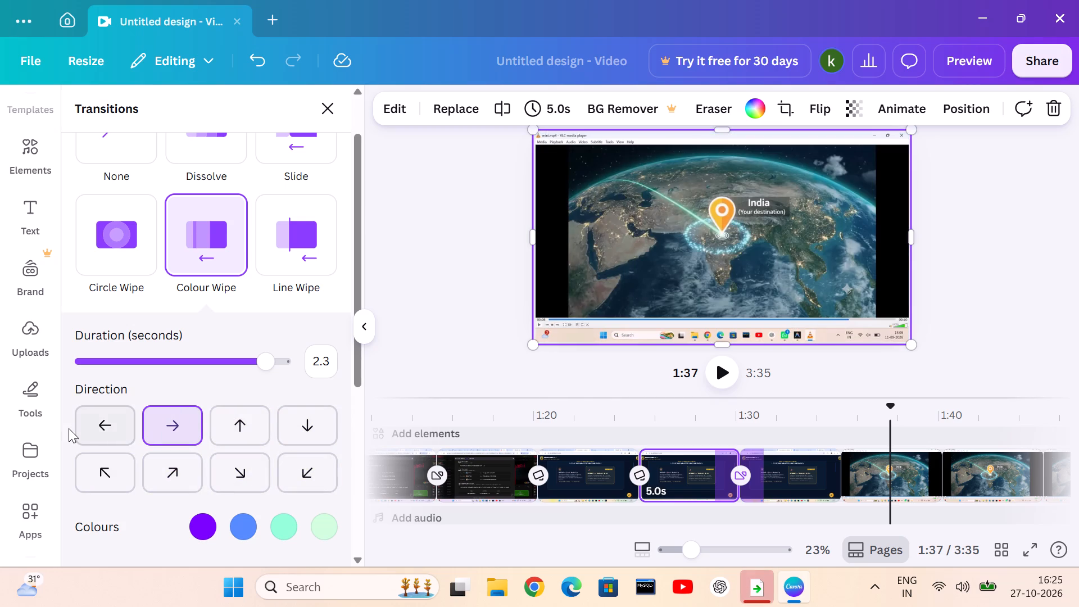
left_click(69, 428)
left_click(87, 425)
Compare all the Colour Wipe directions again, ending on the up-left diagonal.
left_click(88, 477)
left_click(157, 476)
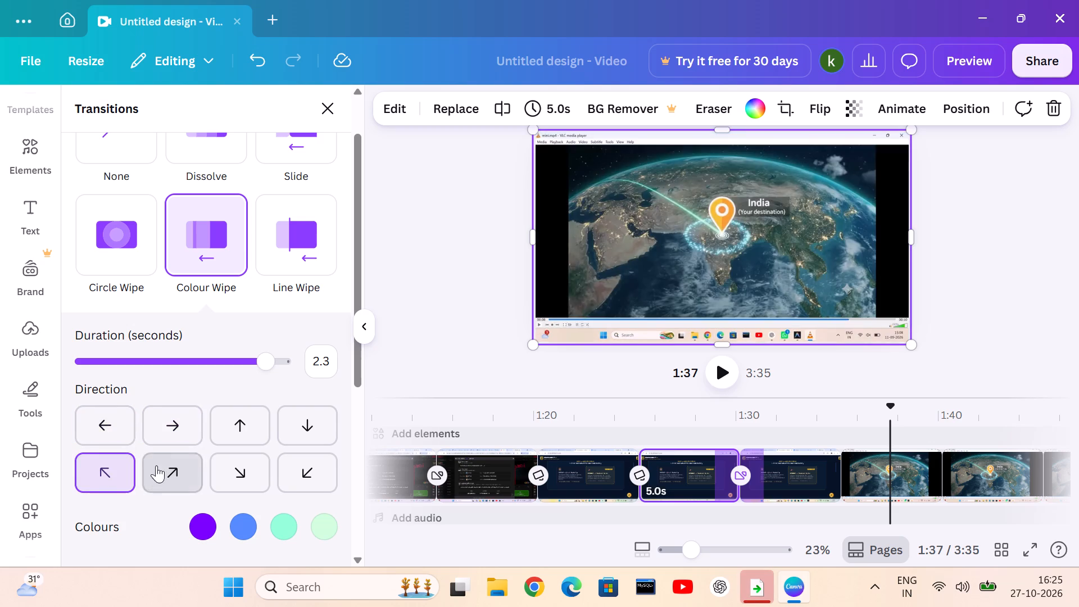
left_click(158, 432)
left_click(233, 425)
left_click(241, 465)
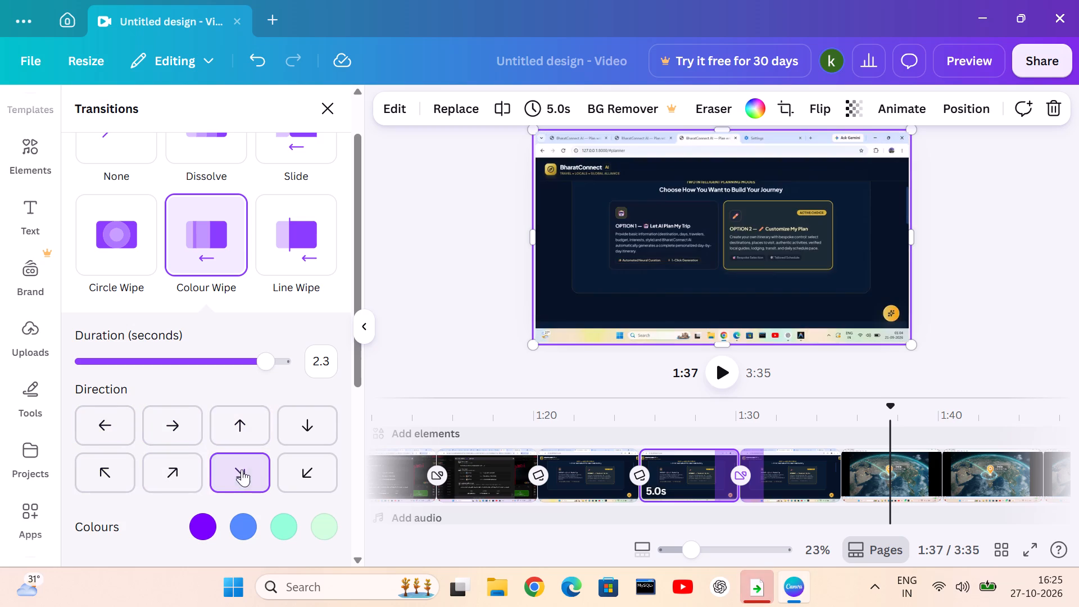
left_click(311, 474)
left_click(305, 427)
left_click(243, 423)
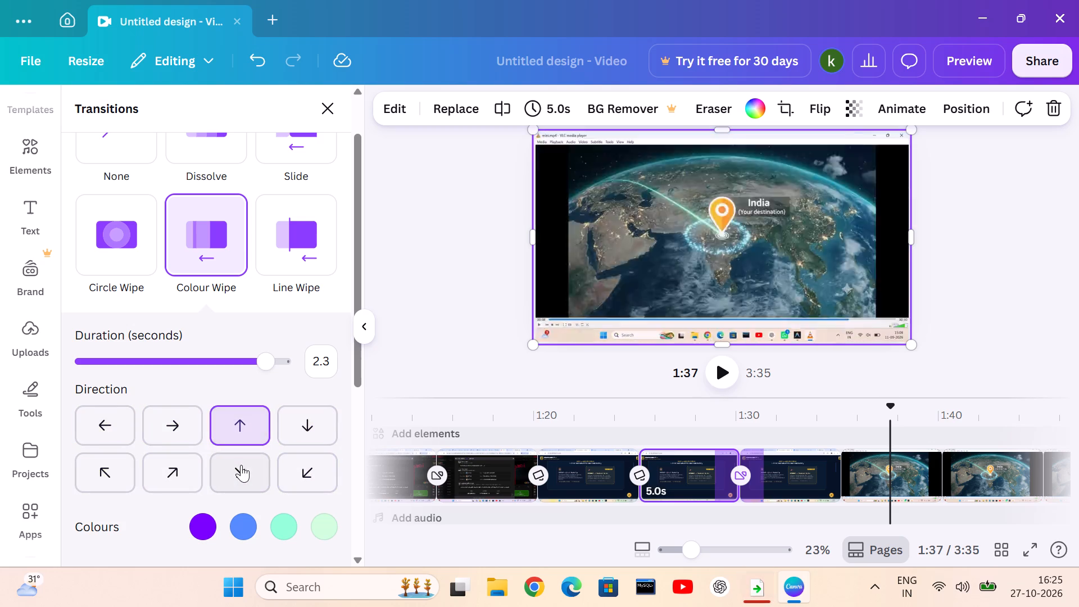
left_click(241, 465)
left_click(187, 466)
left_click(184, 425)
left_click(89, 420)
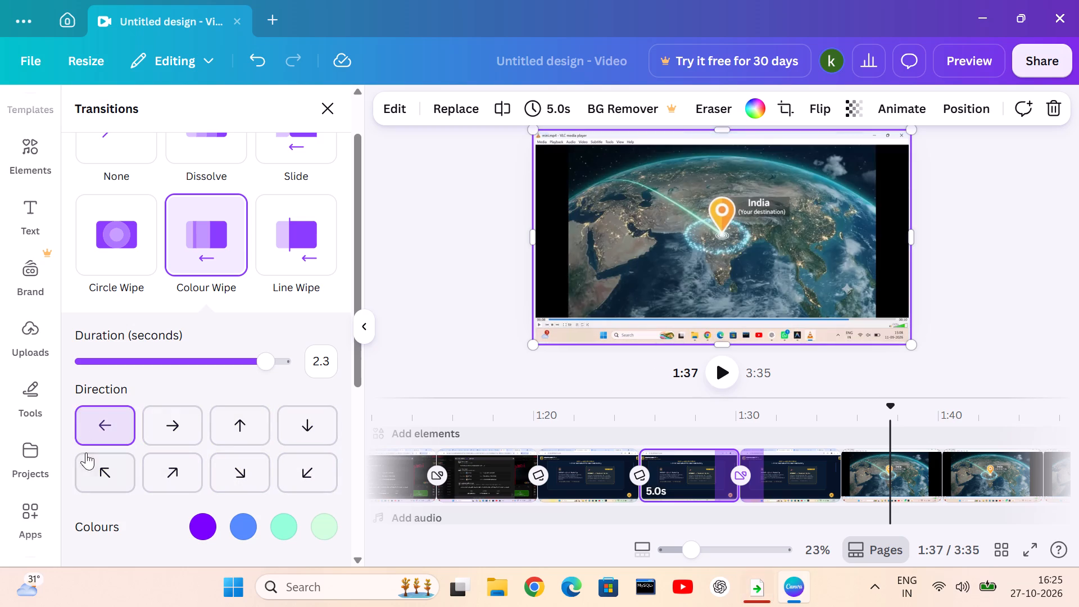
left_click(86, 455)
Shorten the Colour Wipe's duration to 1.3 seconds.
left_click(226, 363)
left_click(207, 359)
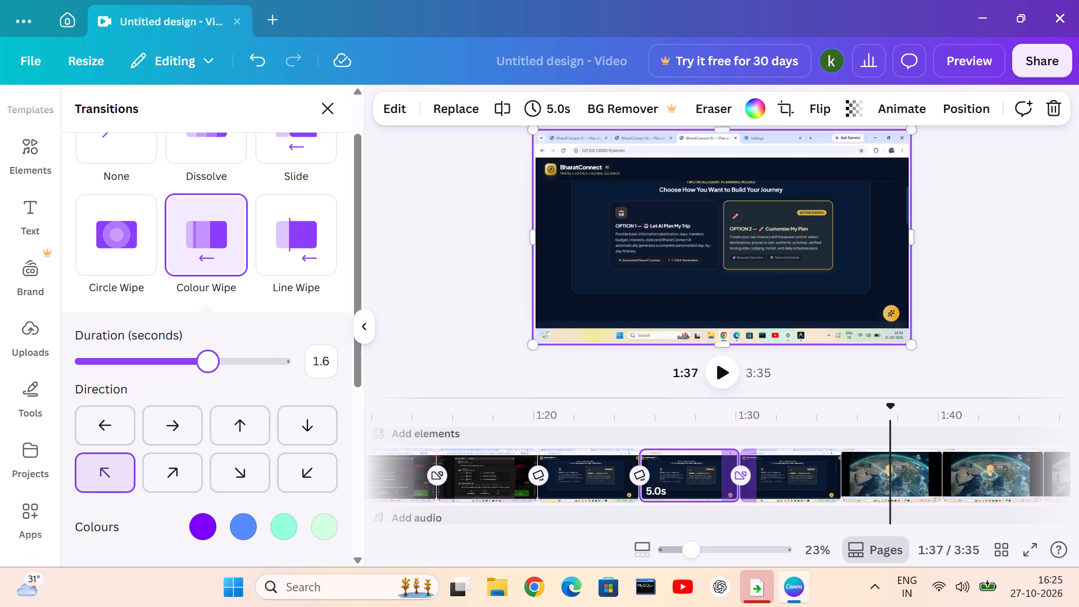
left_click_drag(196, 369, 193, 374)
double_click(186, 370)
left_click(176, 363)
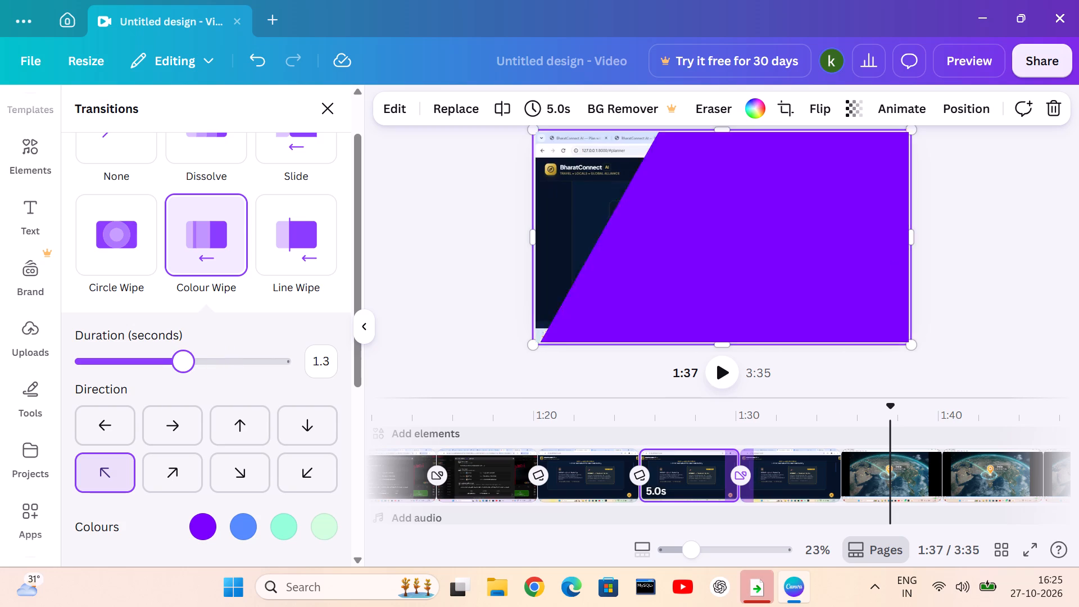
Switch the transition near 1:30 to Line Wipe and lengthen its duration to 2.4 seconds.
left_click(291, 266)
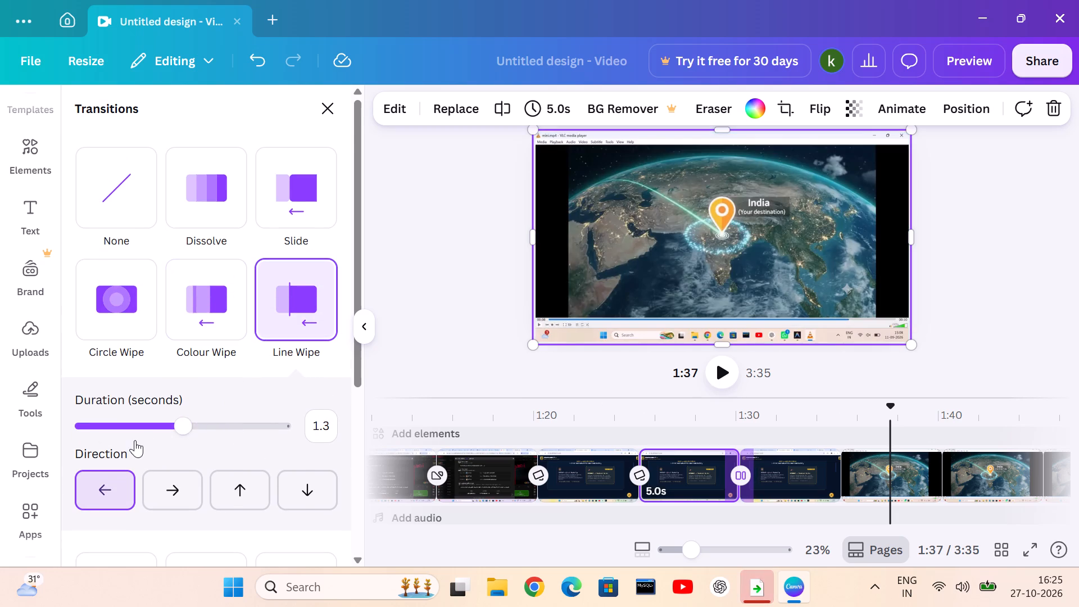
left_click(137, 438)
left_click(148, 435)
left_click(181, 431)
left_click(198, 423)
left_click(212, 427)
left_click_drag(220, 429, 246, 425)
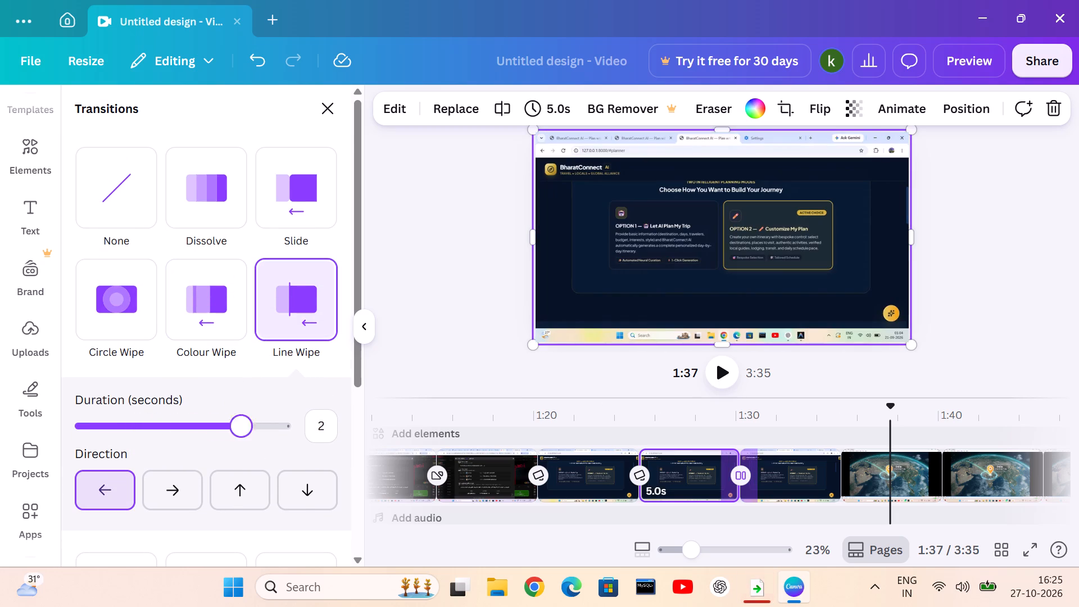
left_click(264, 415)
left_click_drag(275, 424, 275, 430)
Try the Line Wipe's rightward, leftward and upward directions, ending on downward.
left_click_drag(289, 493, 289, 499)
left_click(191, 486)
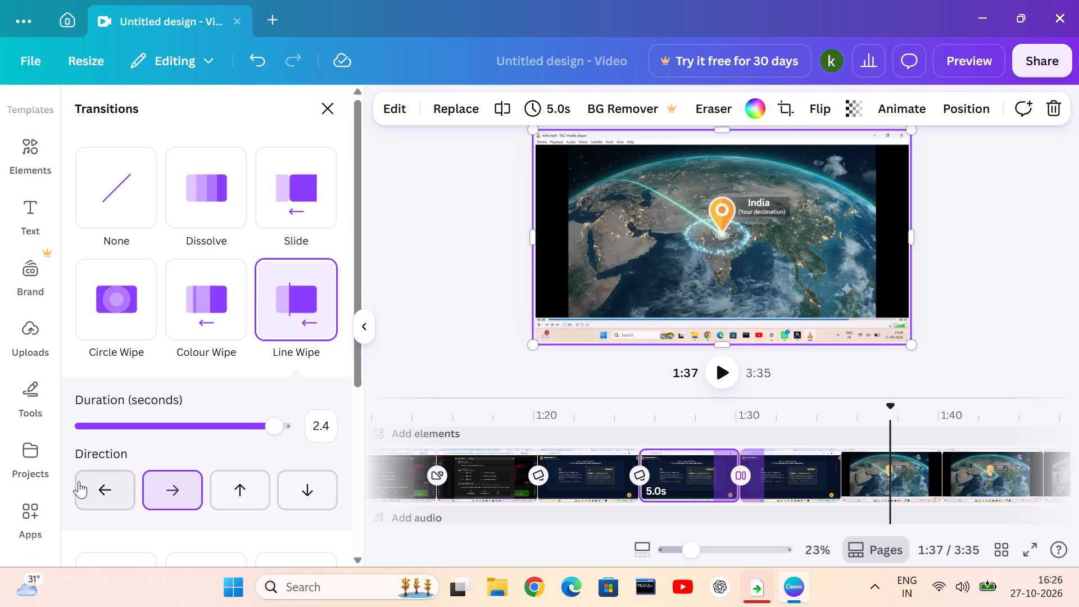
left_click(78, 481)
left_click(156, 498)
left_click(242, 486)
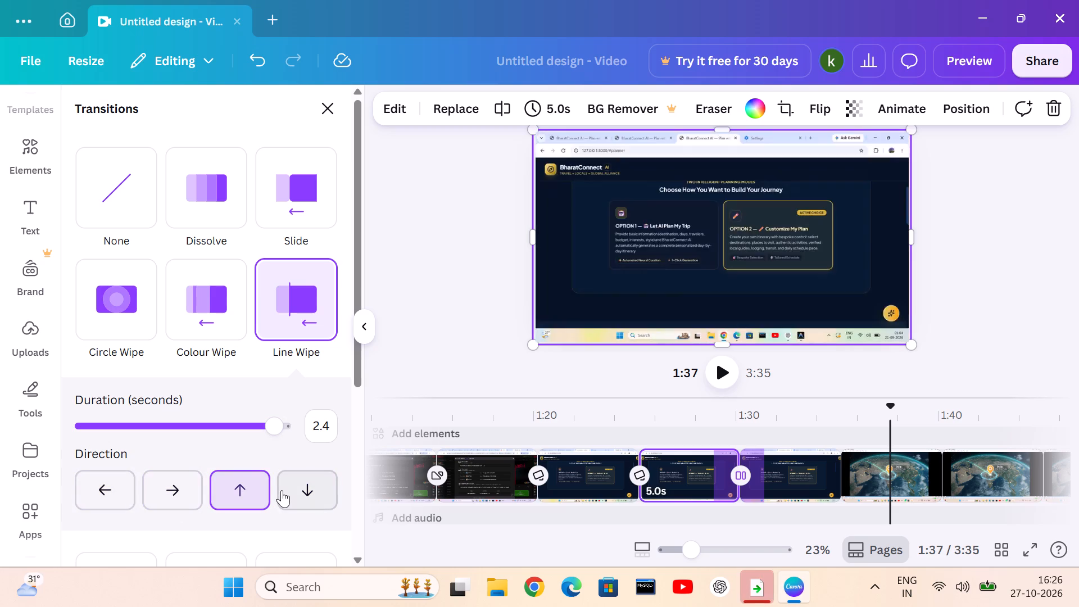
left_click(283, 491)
Change the transition near 1:30 to Chop with a counter-clockwise direction.
scroll(293, 446, "down", 3)
scroll(166, 450, "down", 1)
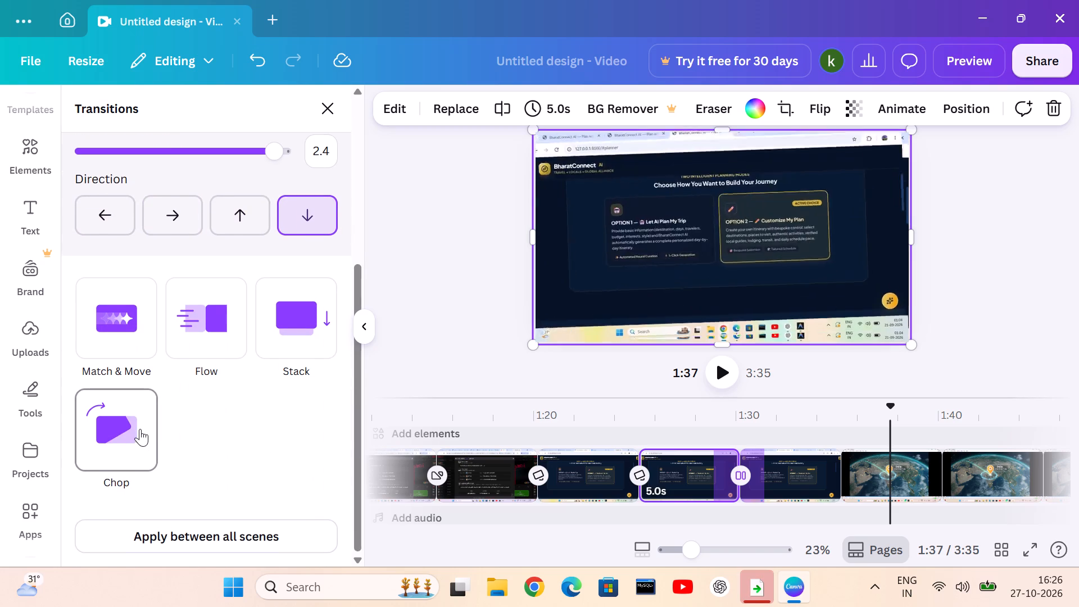
left_click(140, 432)
left_click(200, 447)
left_click(265, 439)
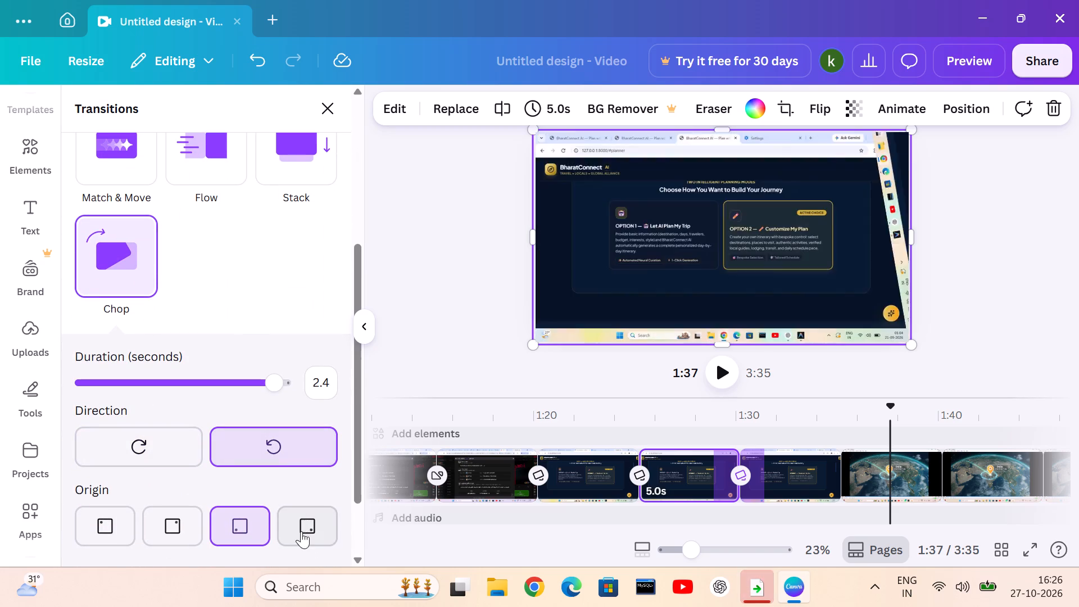
Compare the Chop's corner origins and rotation directions, settling on counter-clockwise with the top-left origin.
left_click(301, 531)
left_click(238, 535)
left_click_drag(162, 523, 154, 522)
left_click_drag(97, 522, 94, 526)
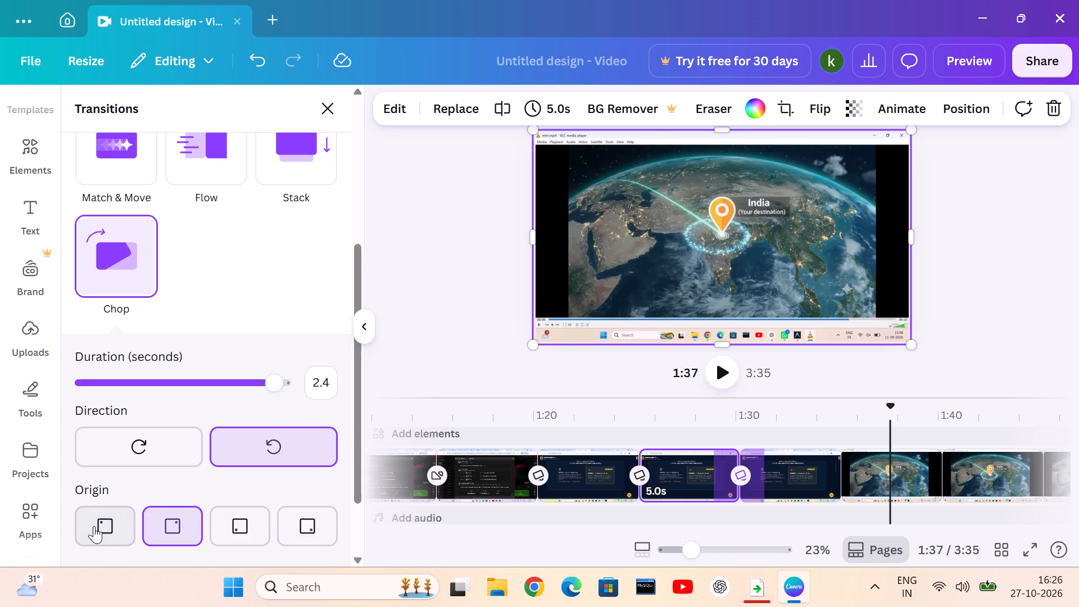
left_click_drag(94, 526, 93, 527)
left_click(143, 536)
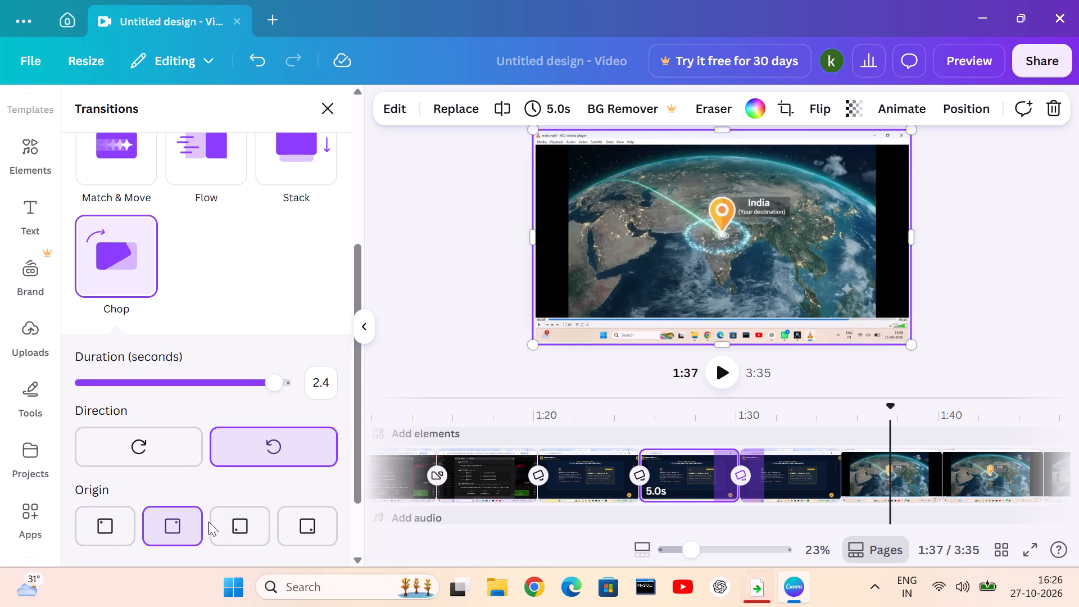
left_click(217, 528)
left_click_drag(289, 526, 289, 515)
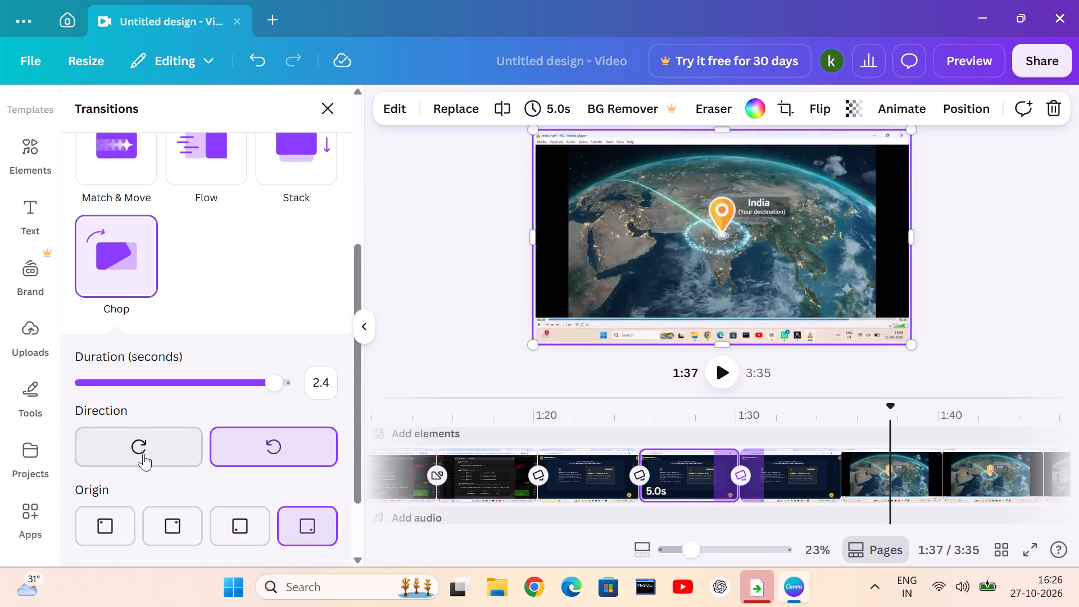
left_click(143, 454)
left_click(215, 452)
left_click(232, 536)
left_click(158, 522)
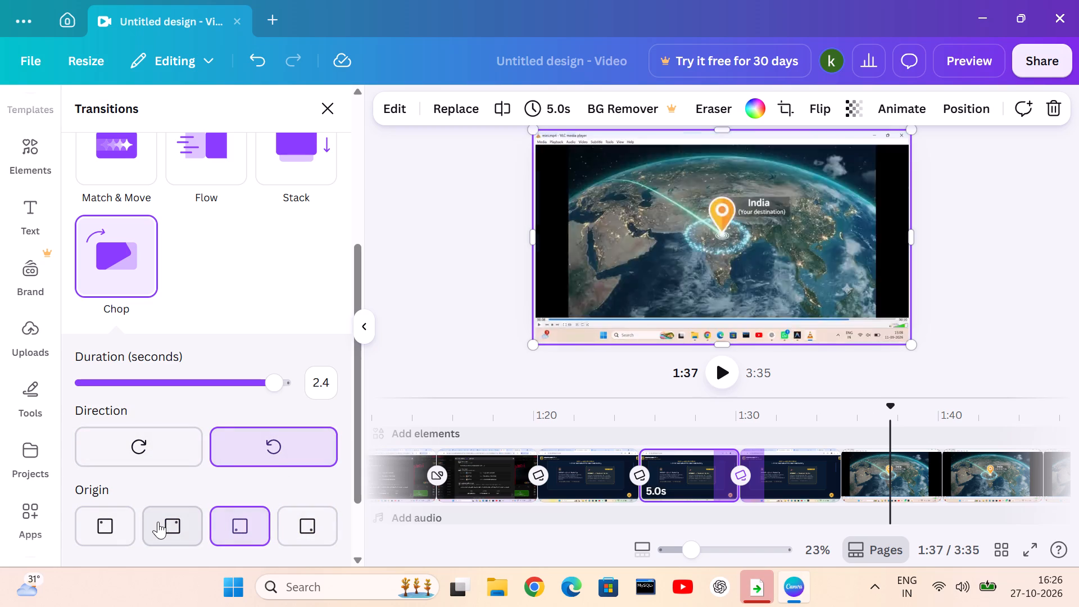
left_click(114, 515)
Reduce the Chop transition's duration to 0.5 seconds.
left_click(244, 398)
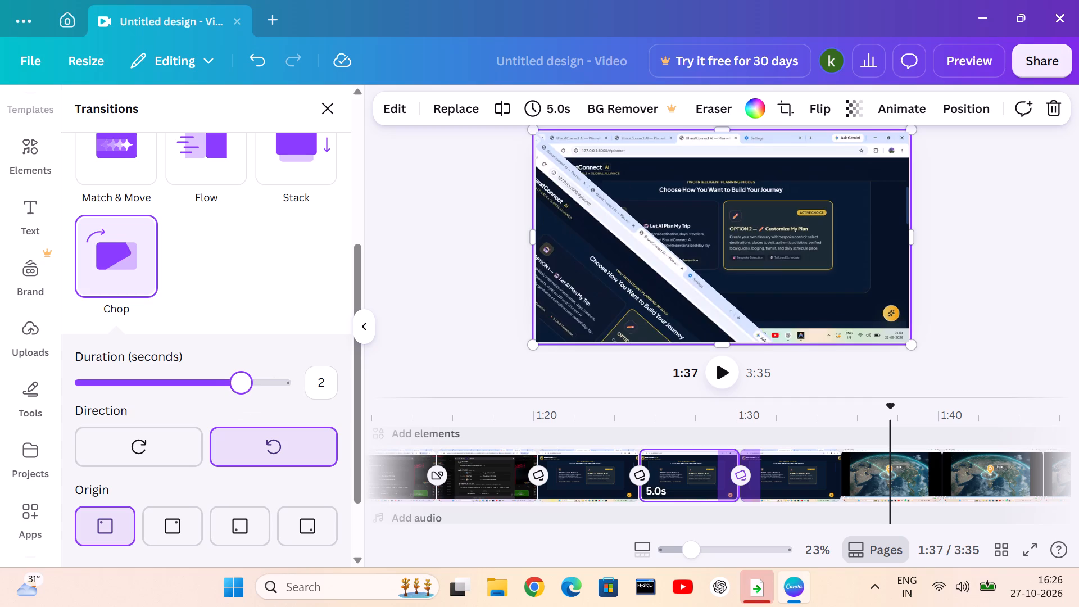
left_click(235, 389)
left_click(219, 389)
left_click(208, 384)
left_click(207, 380)
left_click(200, 379)
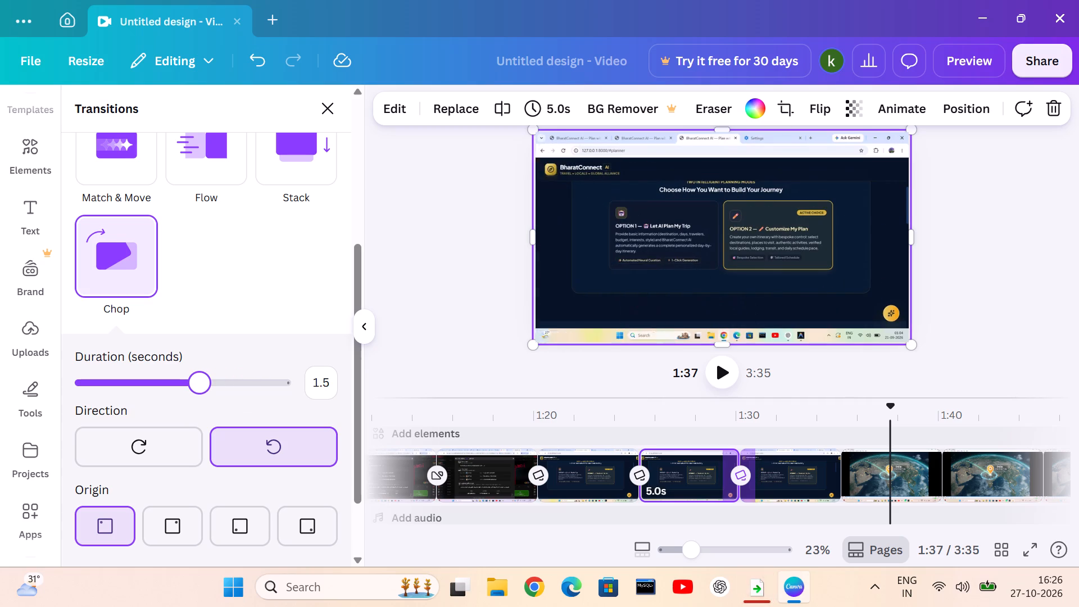
left_click(175, 385)
left_click_drag(158, 379, 153, 393)
left_click(135, 388)
left_click(117, 383)
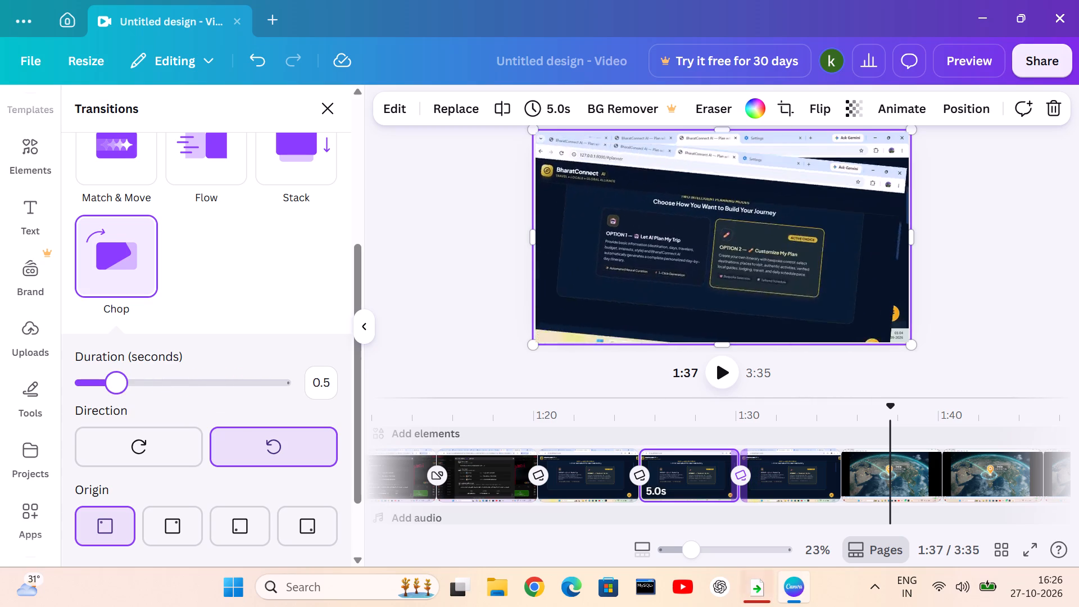
left_click(60, 370)
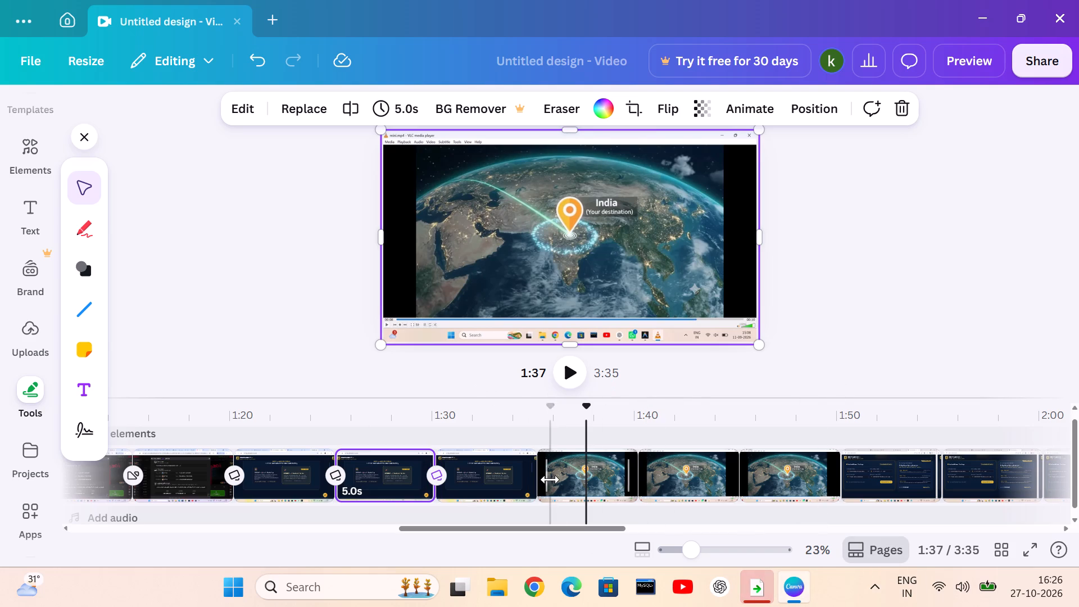
Add a Dissolve transition at 1:35 between the planner clip and the India globe clip, with a duration of about 1.4 seconds.
left_click(534, 488)
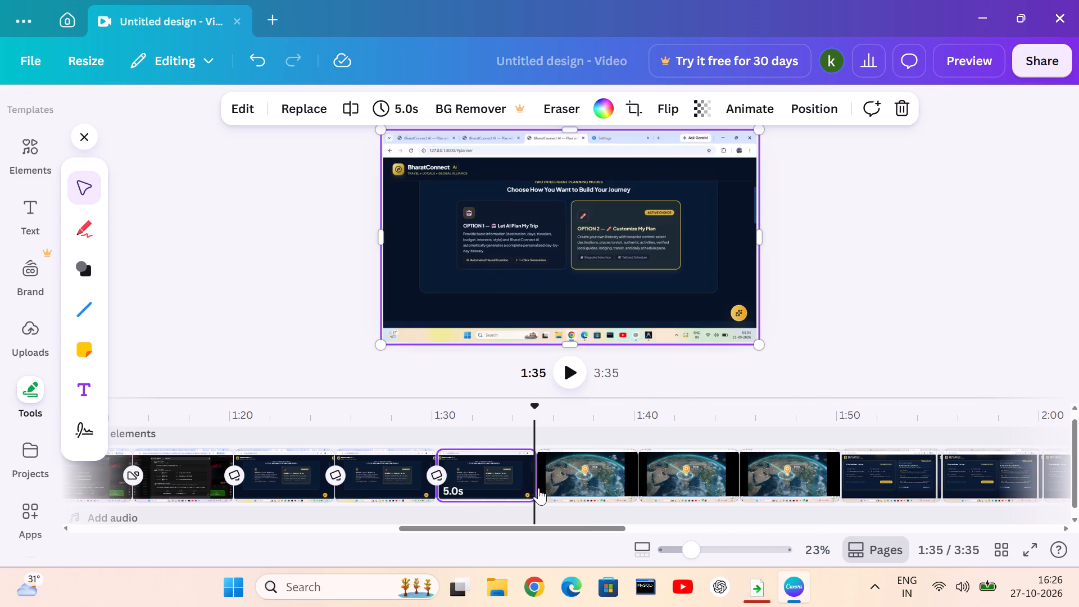
left_click(538, 488)
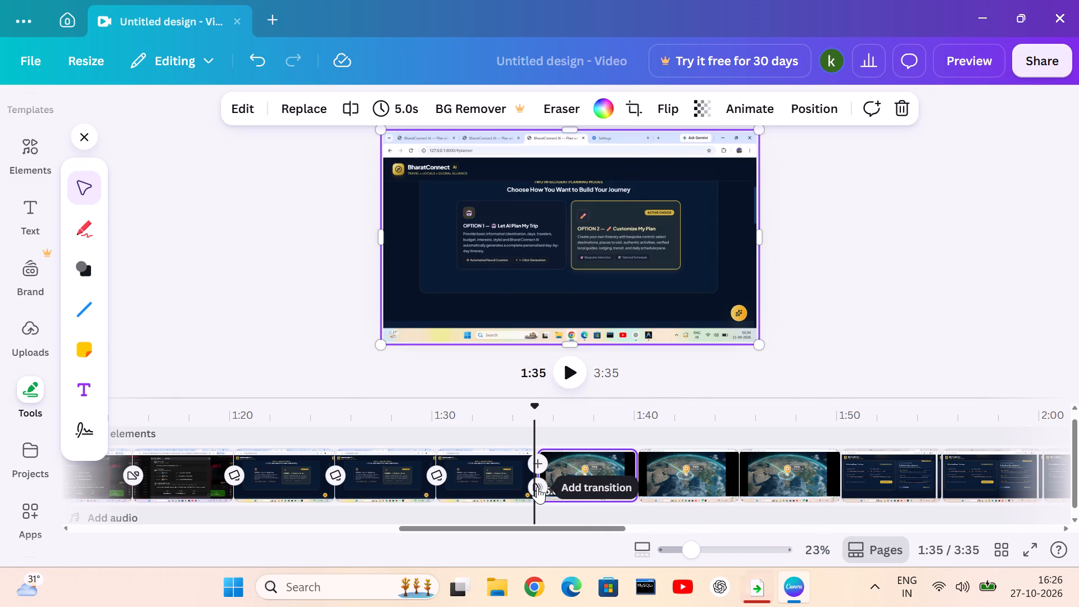
left_click(537, 486)
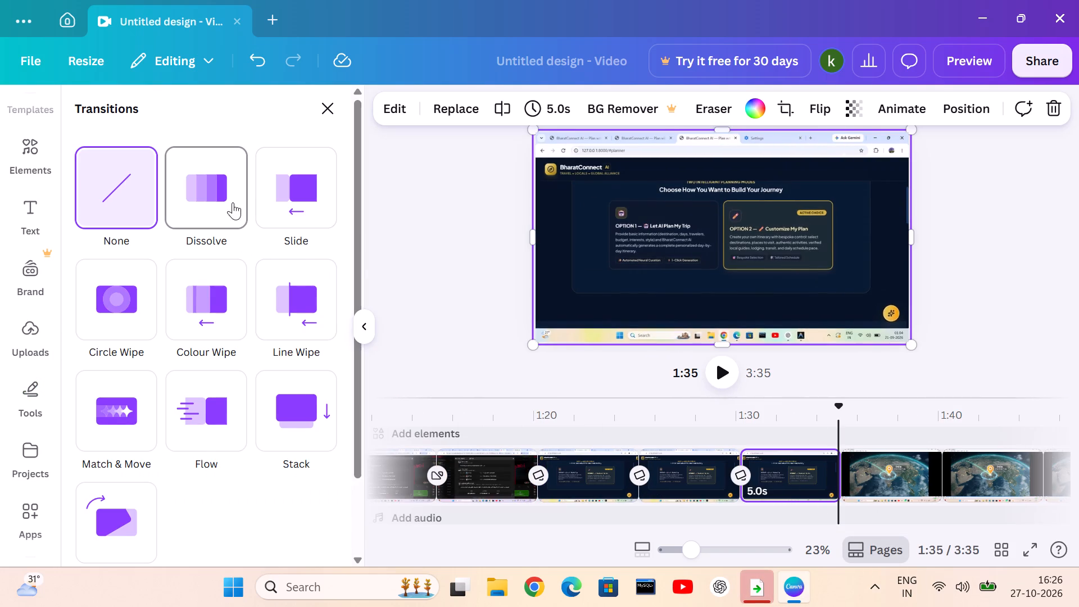
left_click(232, 193)
left_click(147, 309)
left_click(147, 312)
double_click(185, 302)
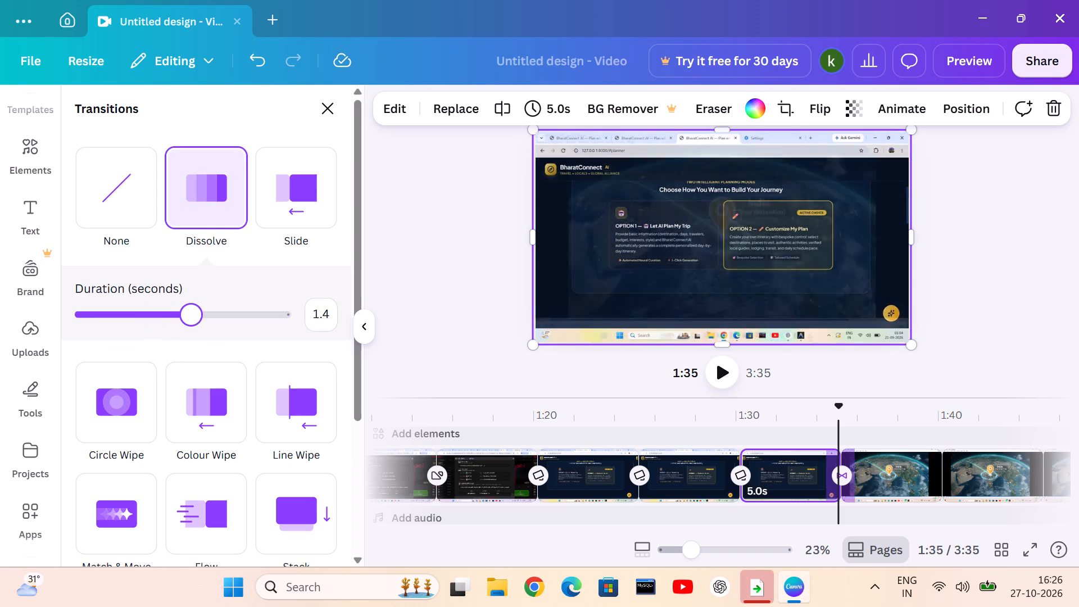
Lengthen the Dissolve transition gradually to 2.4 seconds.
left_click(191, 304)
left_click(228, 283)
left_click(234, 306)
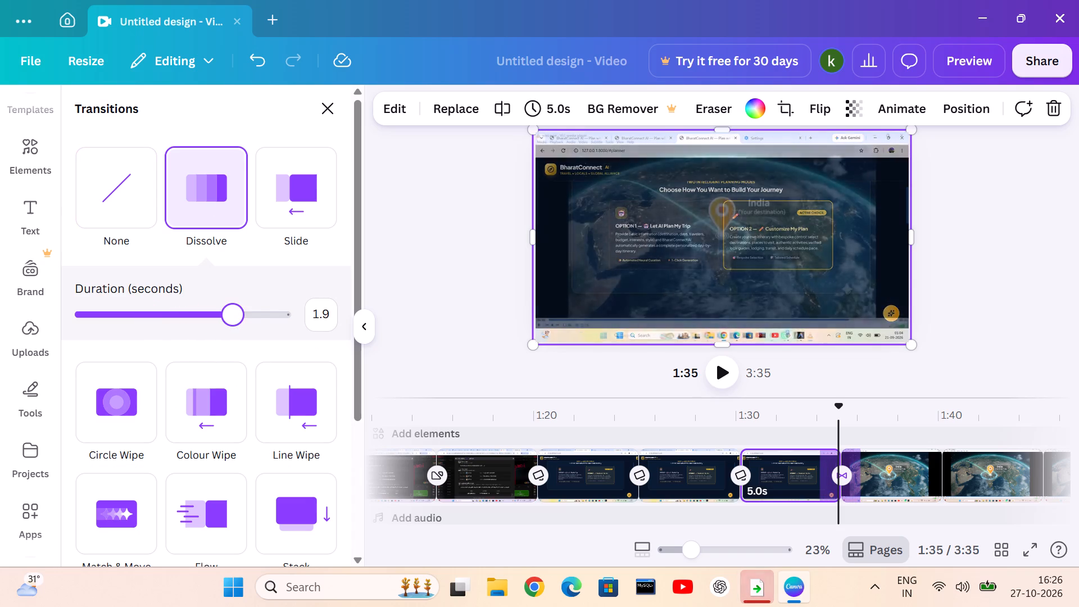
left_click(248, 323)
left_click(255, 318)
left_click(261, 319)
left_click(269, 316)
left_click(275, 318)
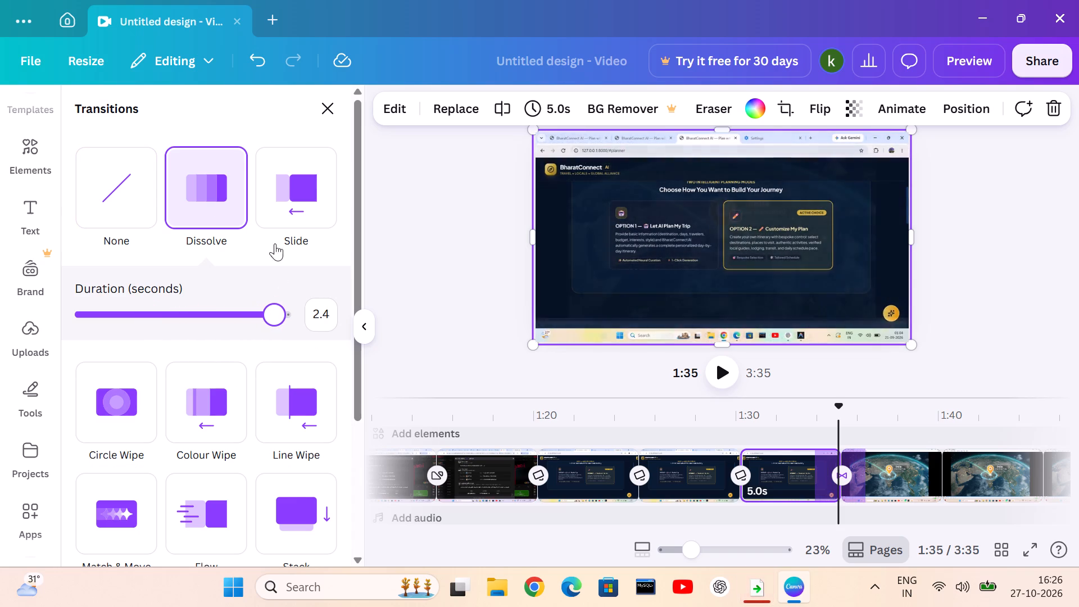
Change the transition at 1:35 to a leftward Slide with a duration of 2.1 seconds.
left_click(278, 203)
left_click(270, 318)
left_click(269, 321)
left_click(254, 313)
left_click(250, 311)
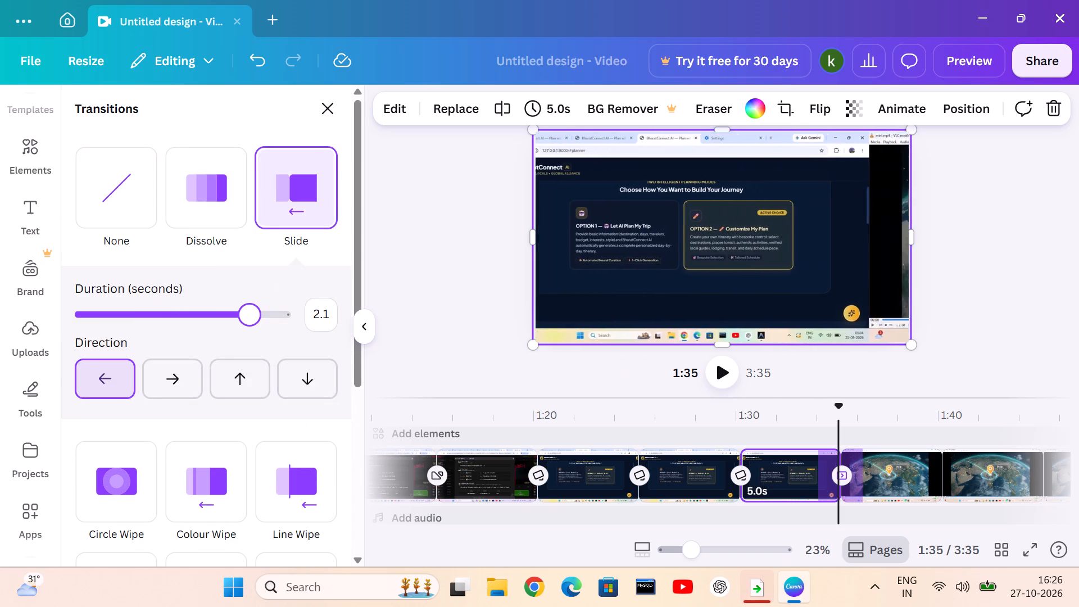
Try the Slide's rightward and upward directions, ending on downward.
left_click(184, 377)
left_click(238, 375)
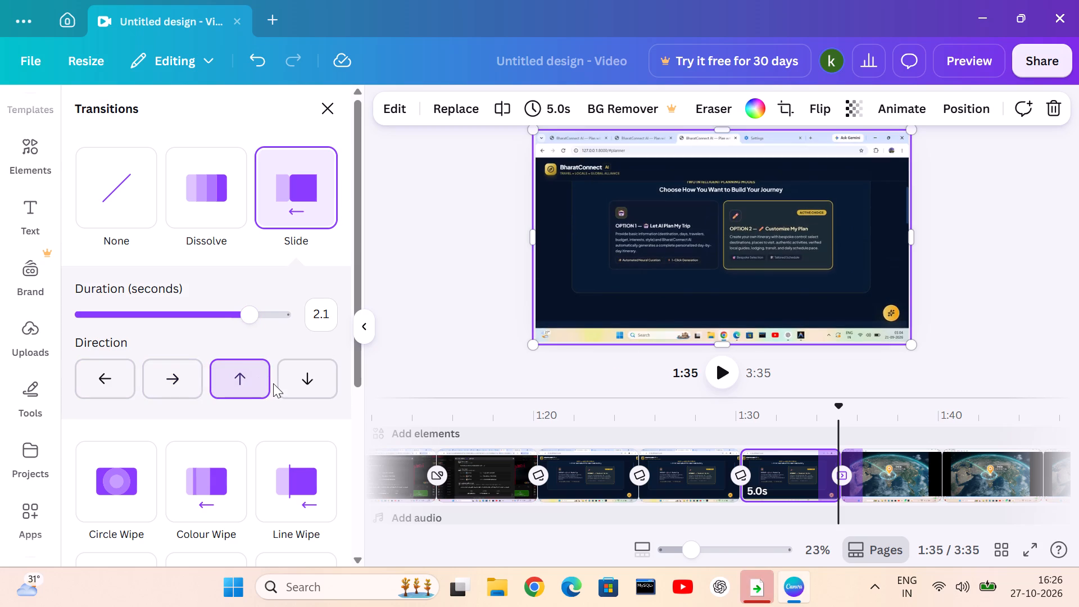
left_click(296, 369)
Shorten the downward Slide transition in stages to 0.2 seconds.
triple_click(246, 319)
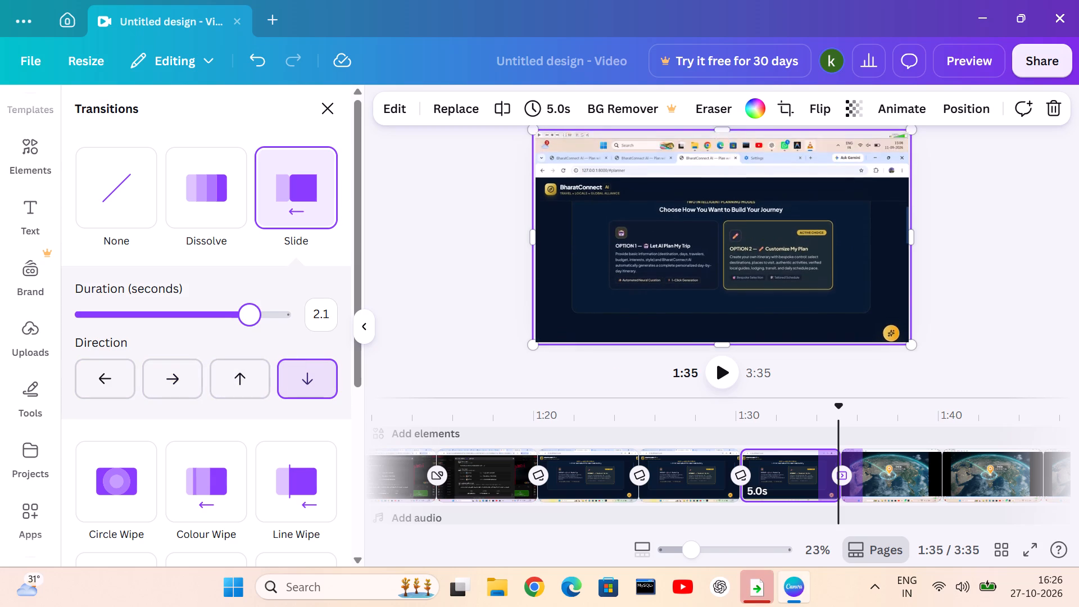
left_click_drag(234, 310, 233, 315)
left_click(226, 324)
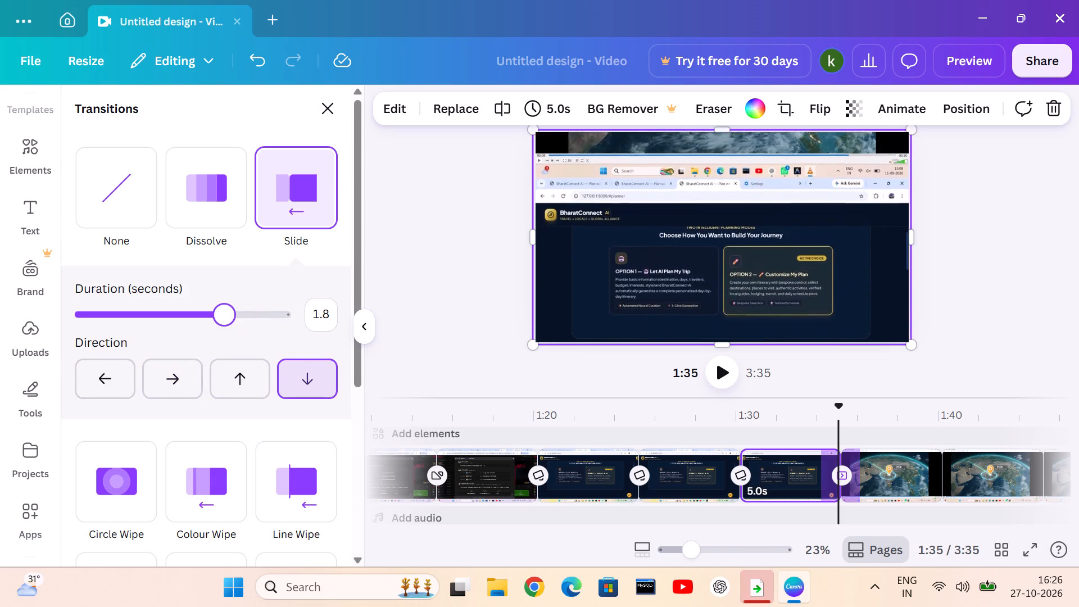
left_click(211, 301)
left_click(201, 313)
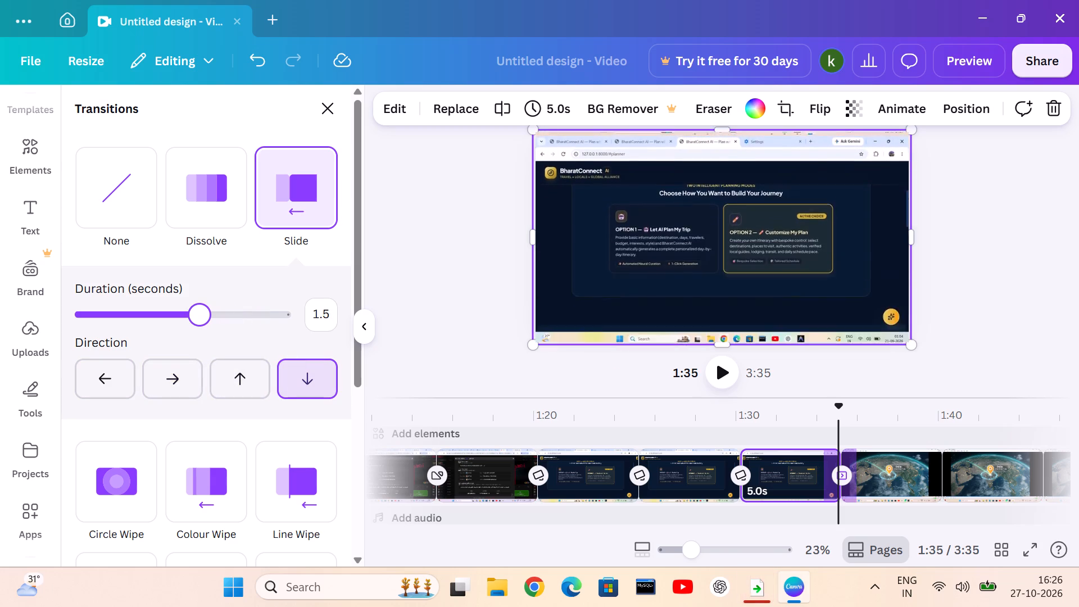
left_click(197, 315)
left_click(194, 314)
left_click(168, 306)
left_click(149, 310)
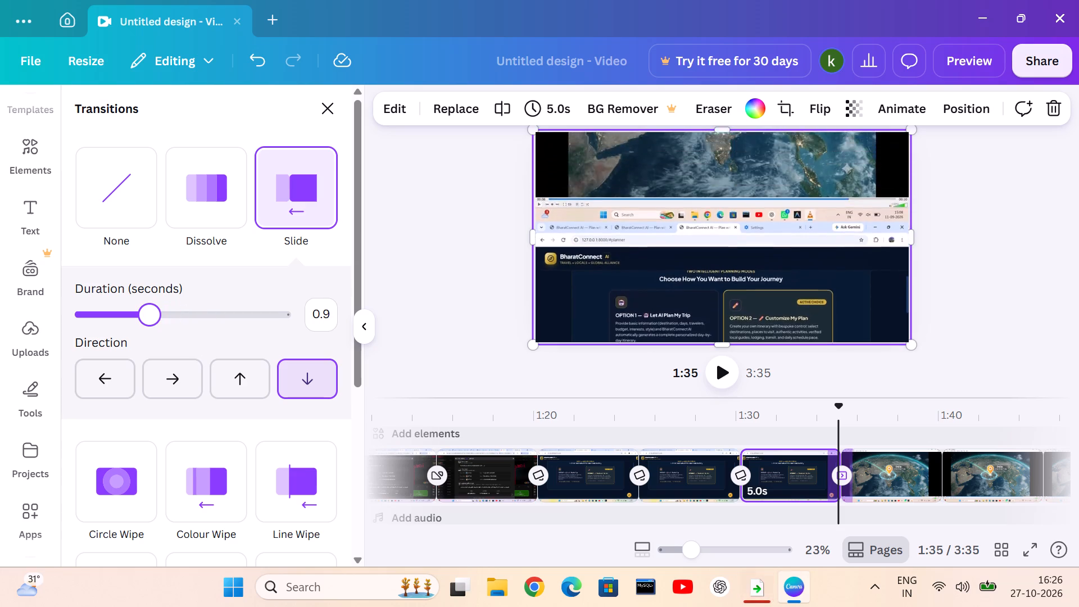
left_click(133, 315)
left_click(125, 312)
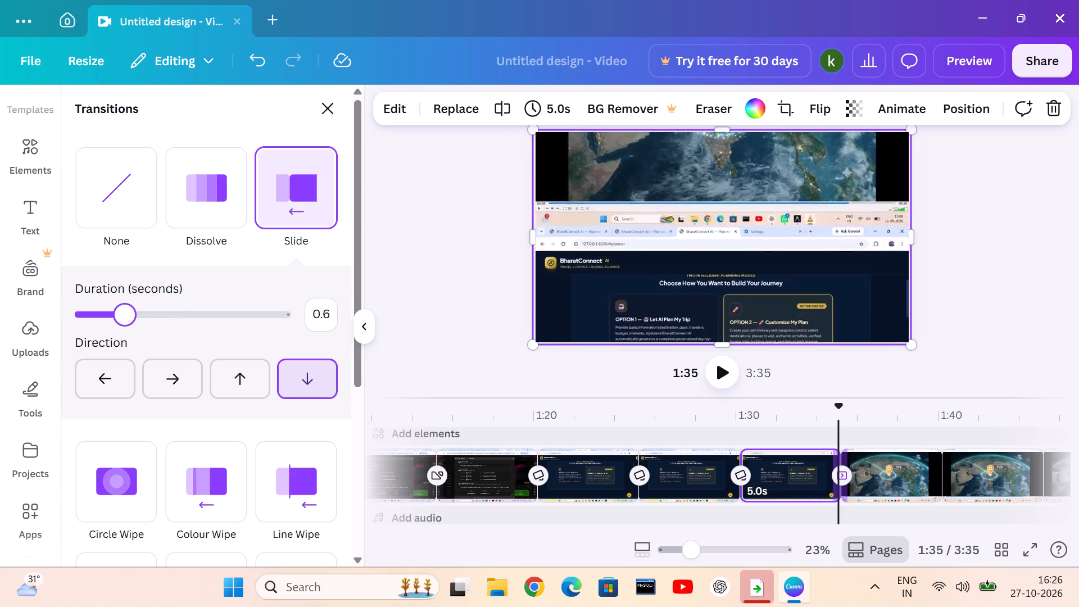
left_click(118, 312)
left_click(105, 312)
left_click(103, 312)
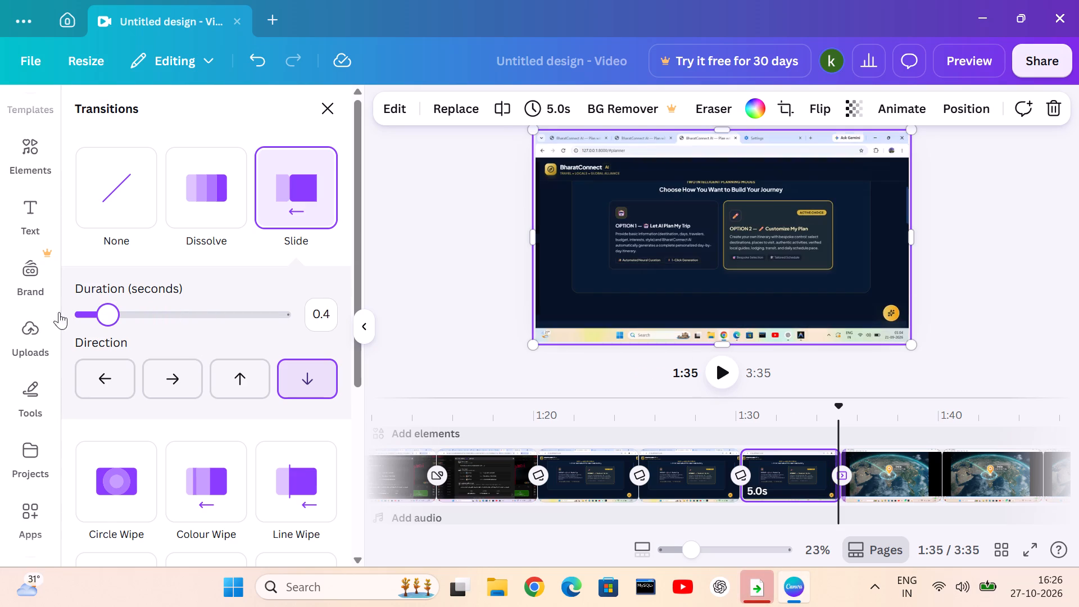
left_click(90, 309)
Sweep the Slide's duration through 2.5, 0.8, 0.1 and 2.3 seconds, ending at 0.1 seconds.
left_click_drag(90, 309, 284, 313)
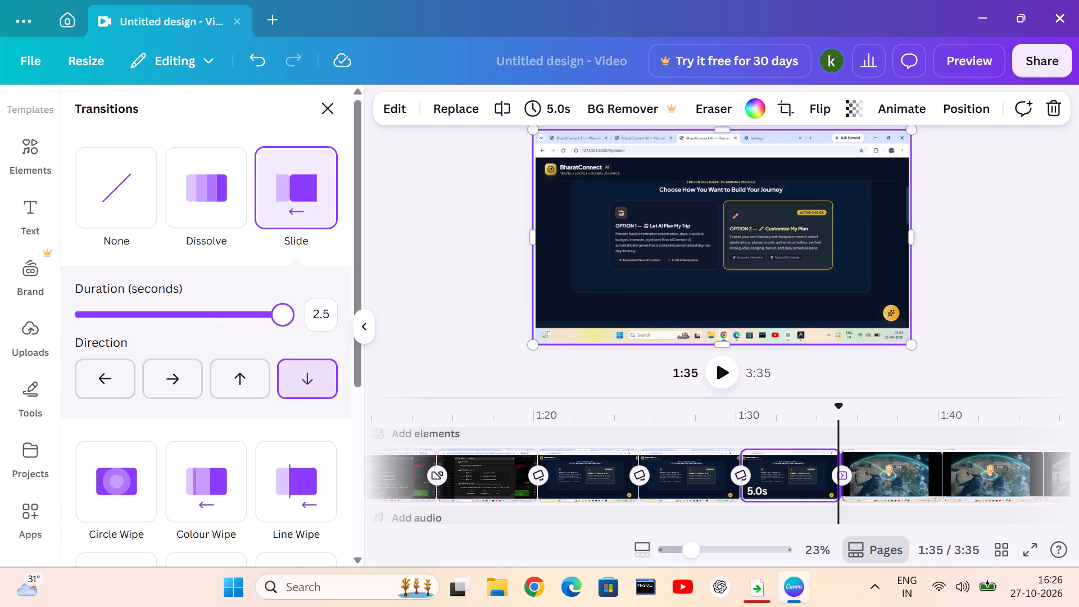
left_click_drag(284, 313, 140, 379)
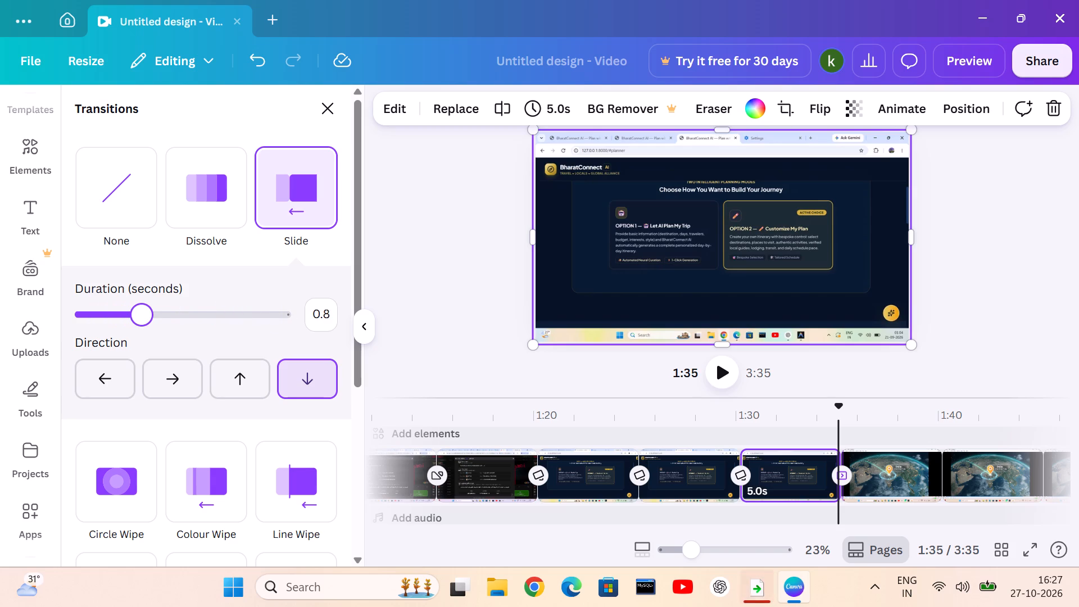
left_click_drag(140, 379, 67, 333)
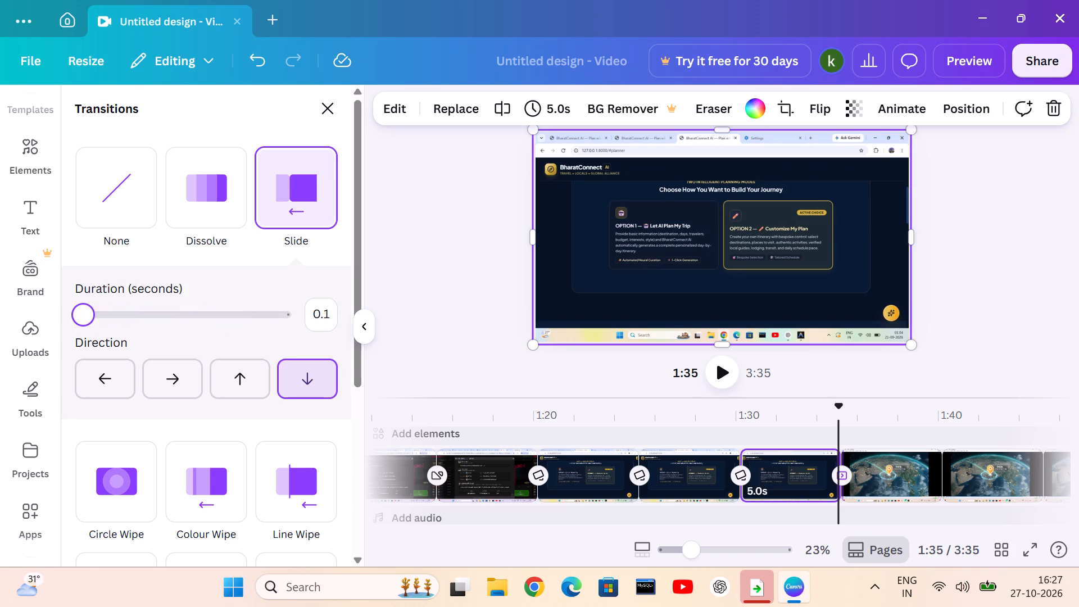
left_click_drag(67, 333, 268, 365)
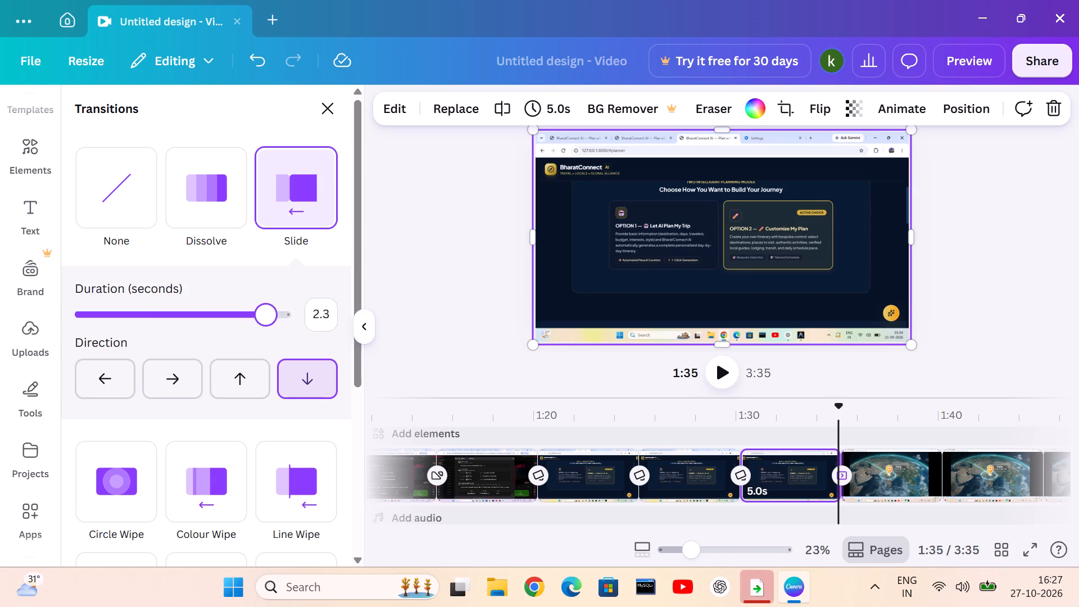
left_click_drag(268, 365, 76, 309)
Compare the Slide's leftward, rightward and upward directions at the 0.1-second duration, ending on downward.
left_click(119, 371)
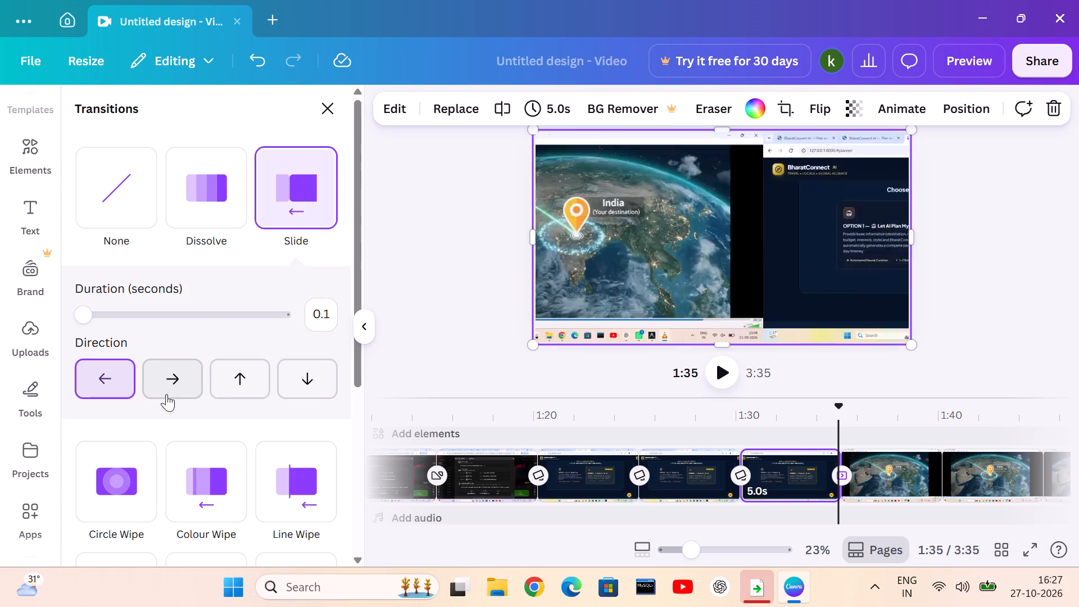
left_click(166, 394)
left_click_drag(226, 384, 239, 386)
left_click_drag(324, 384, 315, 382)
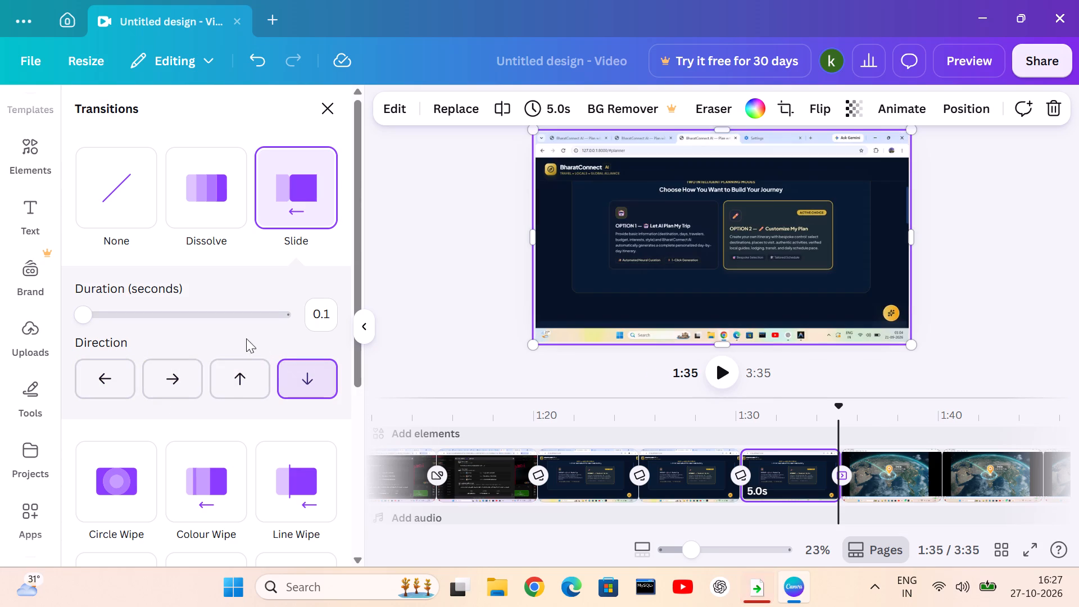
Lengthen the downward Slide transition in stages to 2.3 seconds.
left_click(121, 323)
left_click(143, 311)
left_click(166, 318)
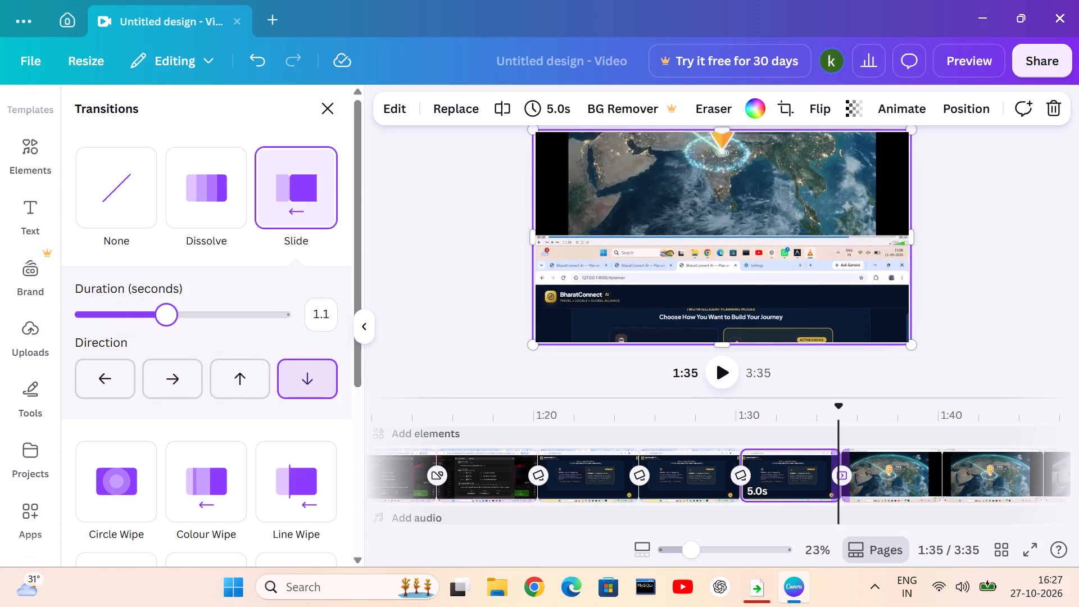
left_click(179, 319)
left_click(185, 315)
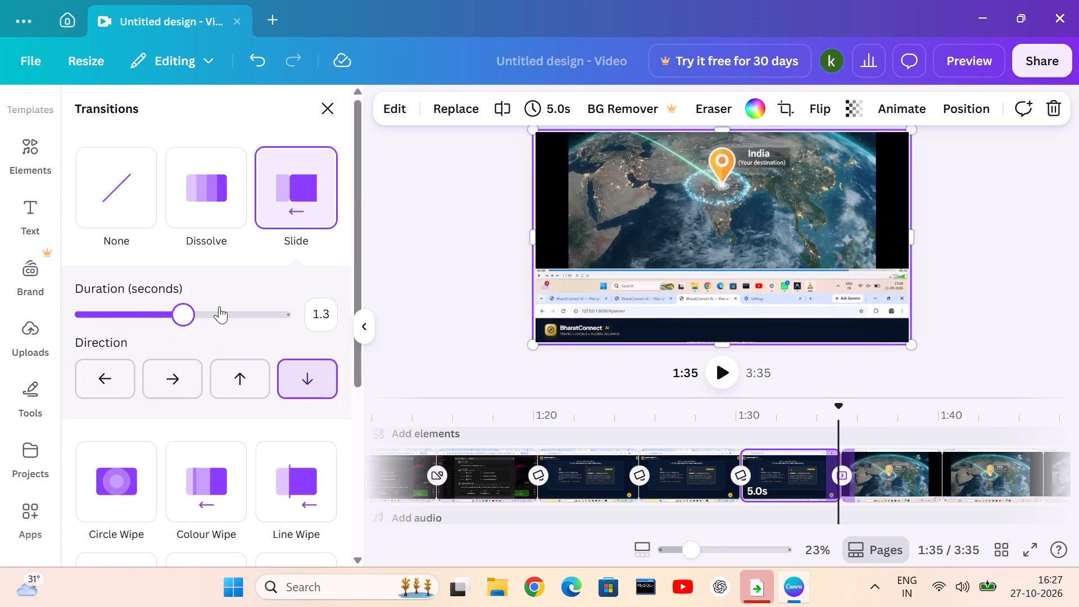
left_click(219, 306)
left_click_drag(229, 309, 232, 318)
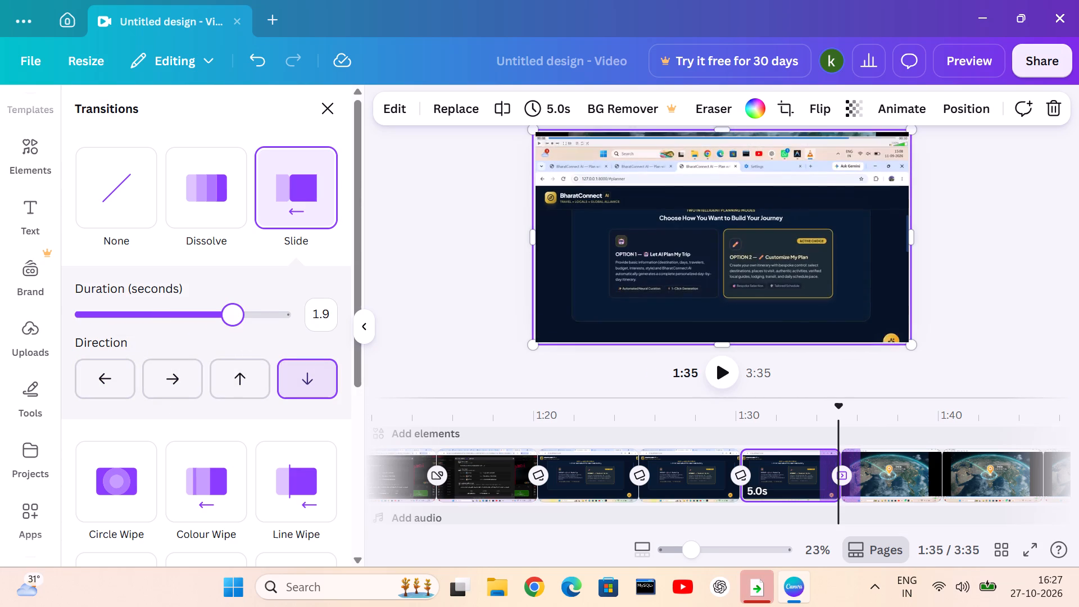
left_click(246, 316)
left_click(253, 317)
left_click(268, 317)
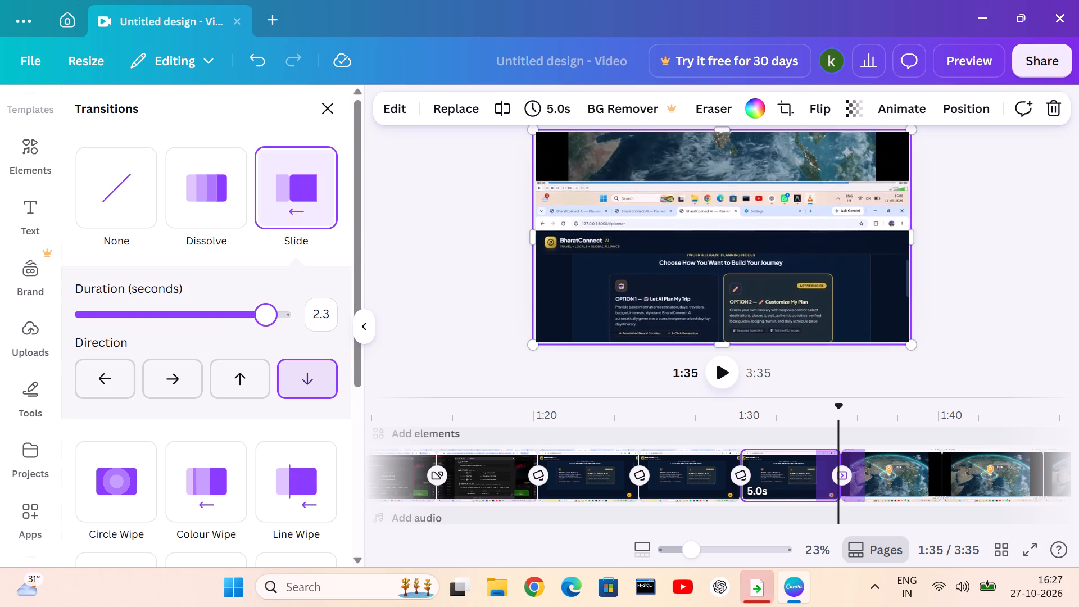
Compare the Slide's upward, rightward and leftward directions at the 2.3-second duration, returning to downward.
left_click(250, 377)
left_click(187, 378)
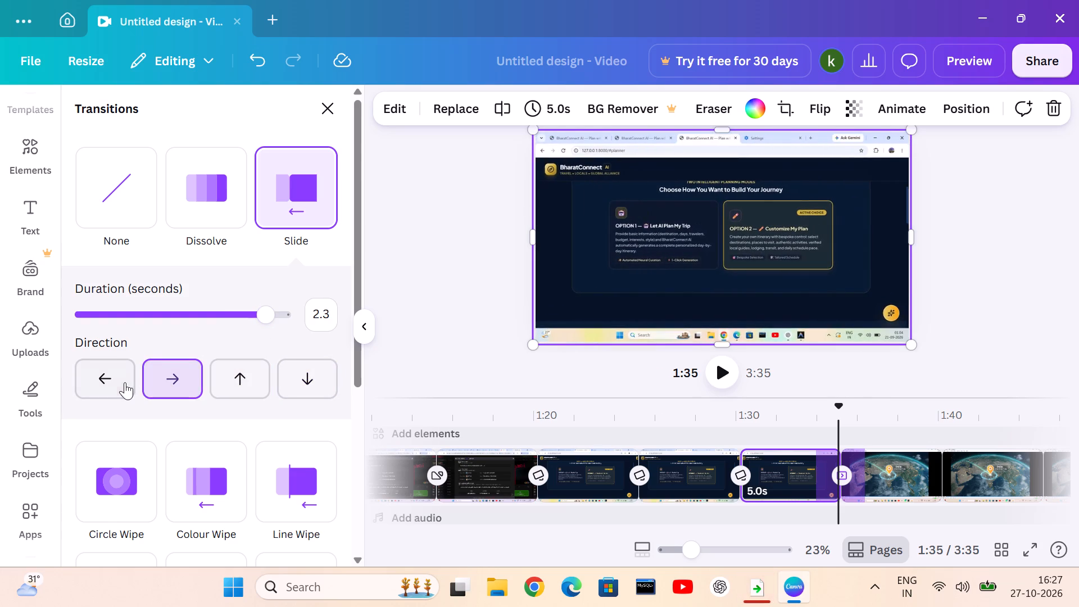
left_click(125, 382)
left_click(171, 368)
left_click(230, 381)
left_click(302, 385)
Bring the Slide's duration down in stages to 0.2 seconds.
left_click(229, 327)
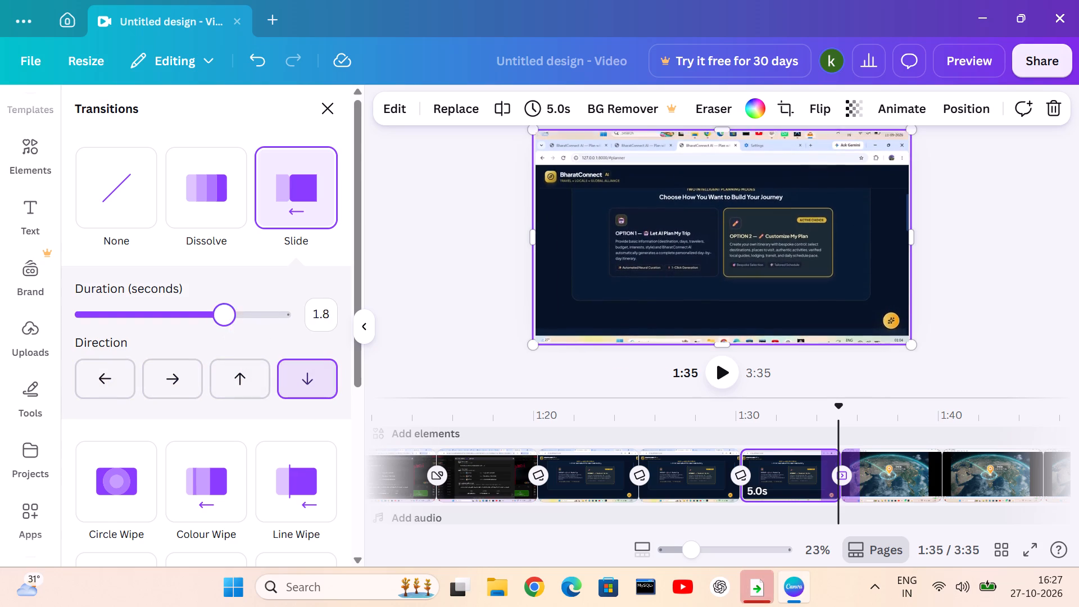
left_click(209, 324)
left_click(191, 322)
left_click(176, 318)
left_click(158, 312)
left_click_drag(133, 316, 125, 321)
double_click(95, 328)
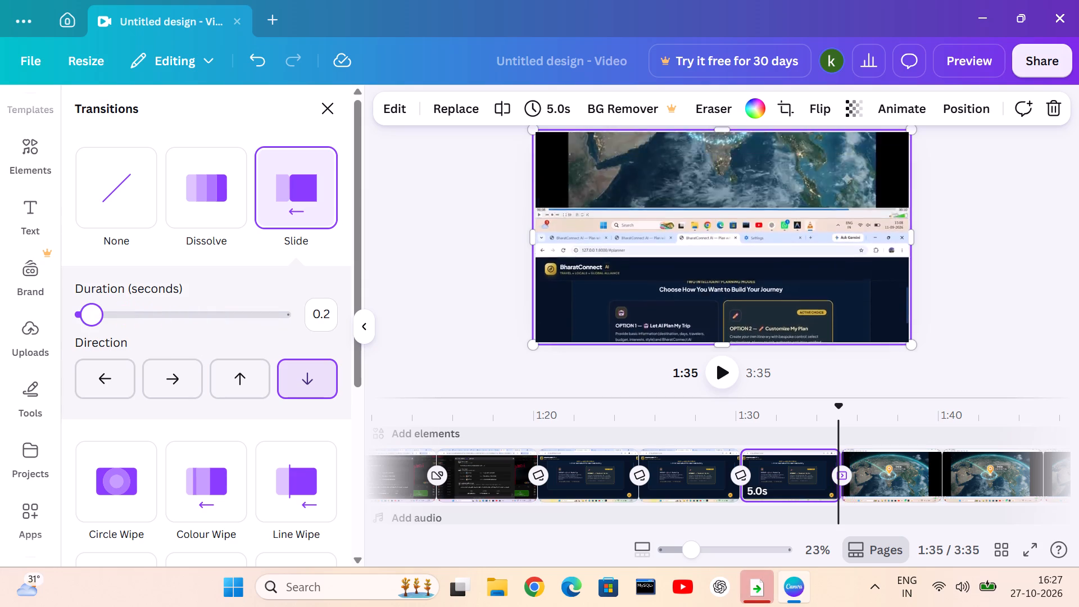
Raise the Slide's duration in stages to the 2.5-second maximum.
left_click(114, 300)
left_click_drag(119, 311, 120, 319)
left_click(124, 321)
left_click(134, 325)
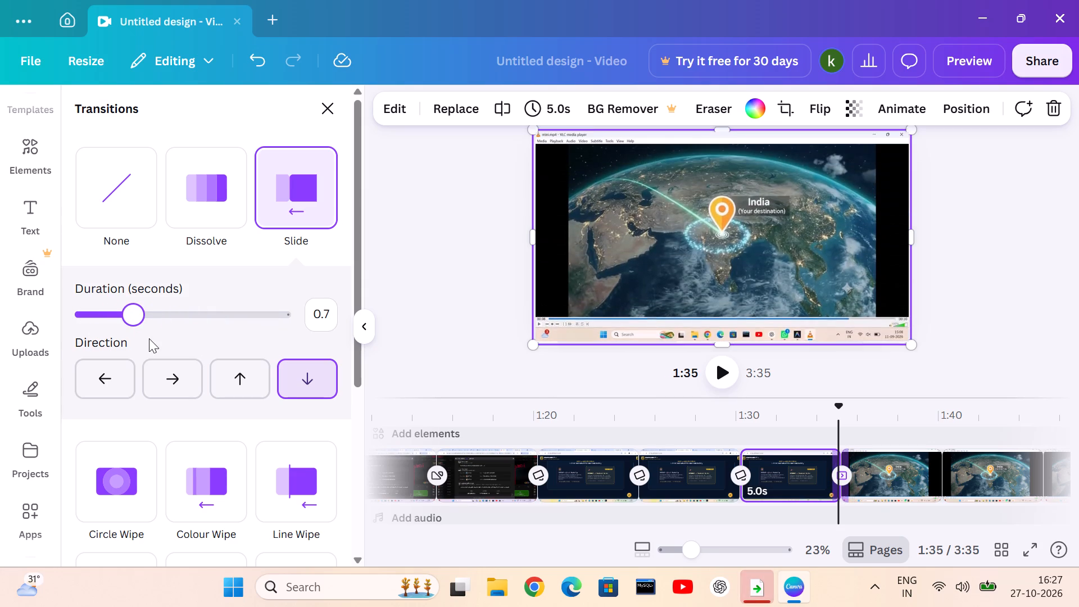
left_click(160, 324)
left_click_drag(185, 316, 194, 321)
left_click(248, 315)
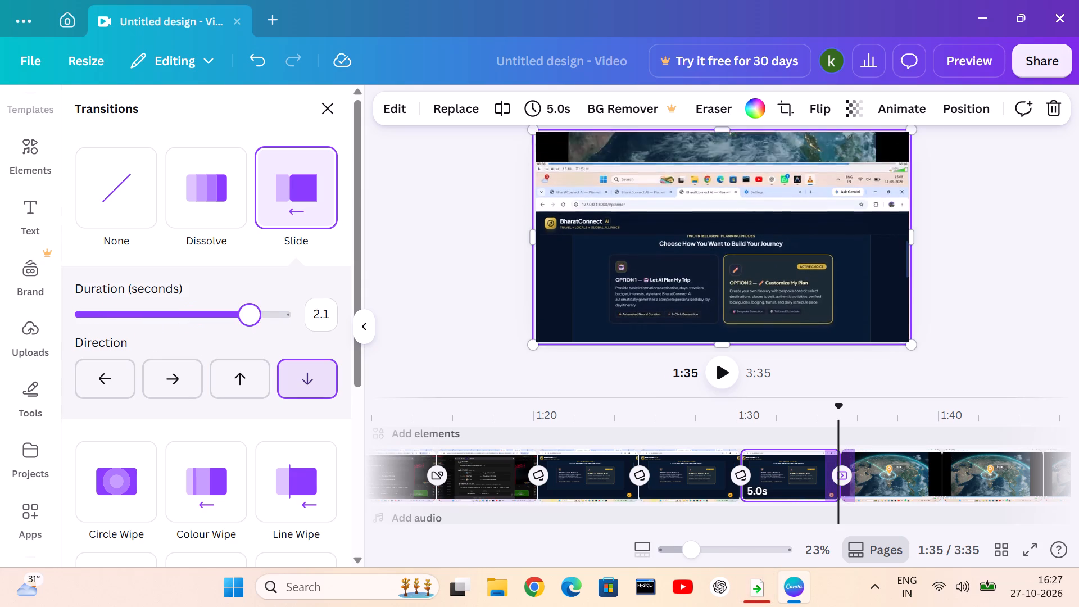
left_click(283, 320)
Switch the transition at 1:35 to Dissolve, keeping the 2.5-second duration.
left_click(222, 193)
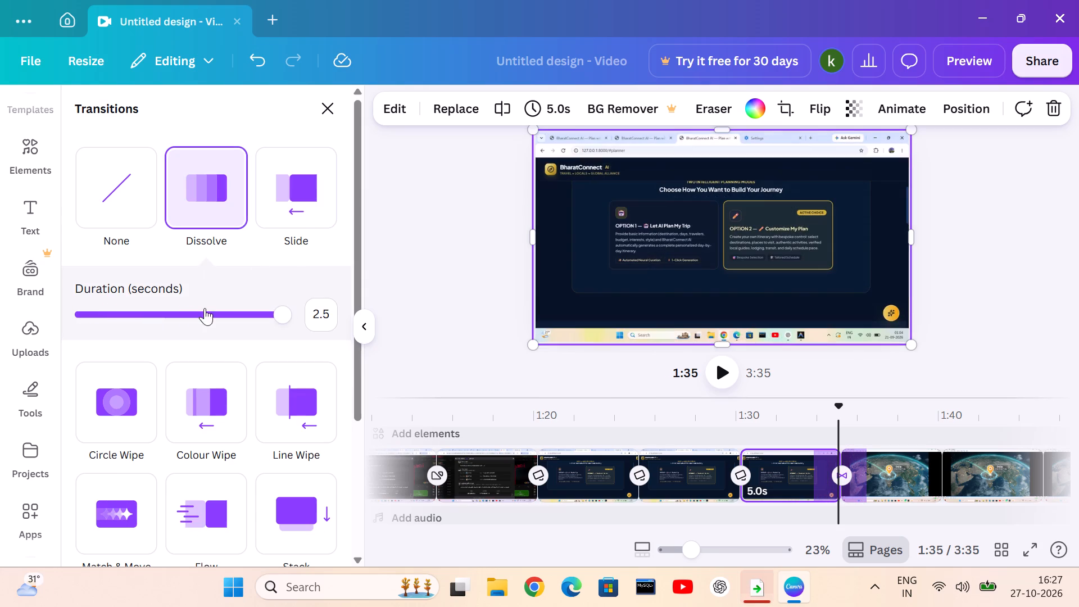
Change the transition at 1:35 to Colour Wipe and reduce its duration to 0.3 seconds.
left_click(203, 402)
left_click(202, 357)
left_click(182, 364)
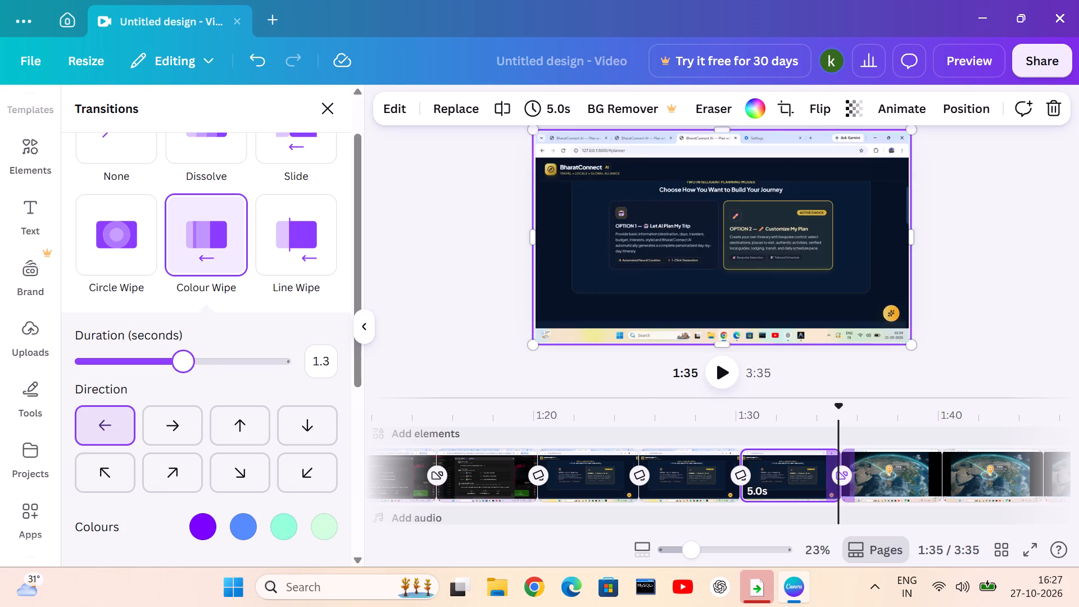
left_click(163, 364)
left_click(99, 360)
Set the Colour Wipe's direction to rightward and its duration to 1.1 seconds.
left_click(162, 417)
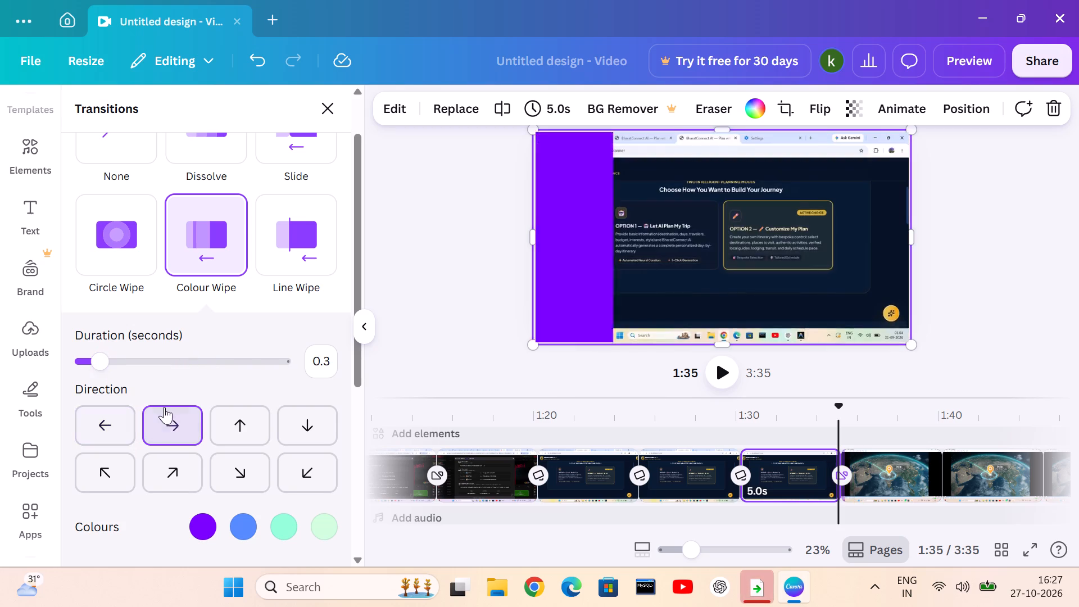
left_click(167, 342)
left_click(170, 377)
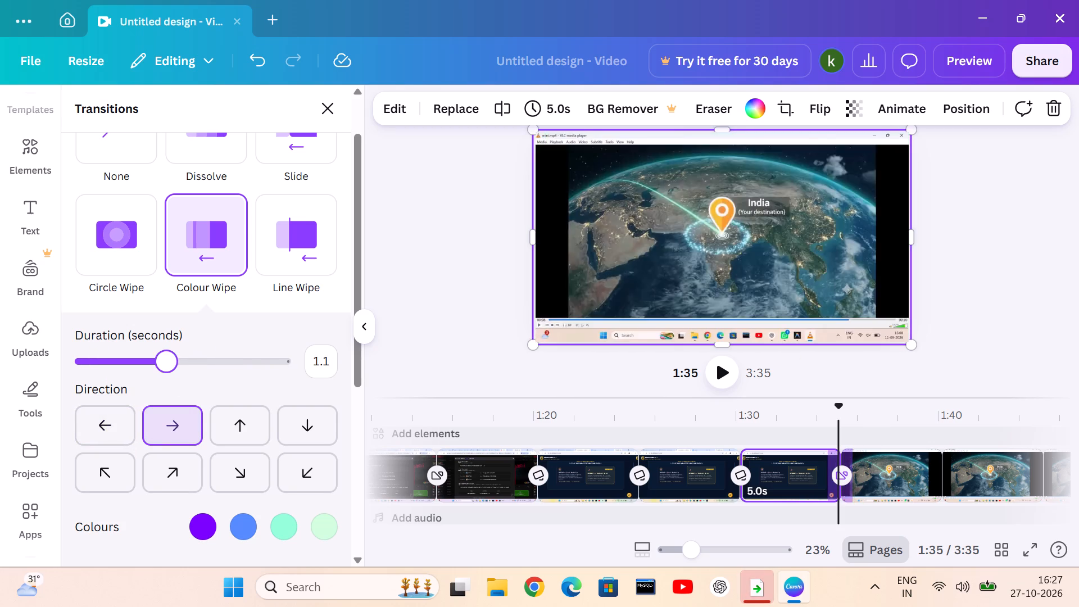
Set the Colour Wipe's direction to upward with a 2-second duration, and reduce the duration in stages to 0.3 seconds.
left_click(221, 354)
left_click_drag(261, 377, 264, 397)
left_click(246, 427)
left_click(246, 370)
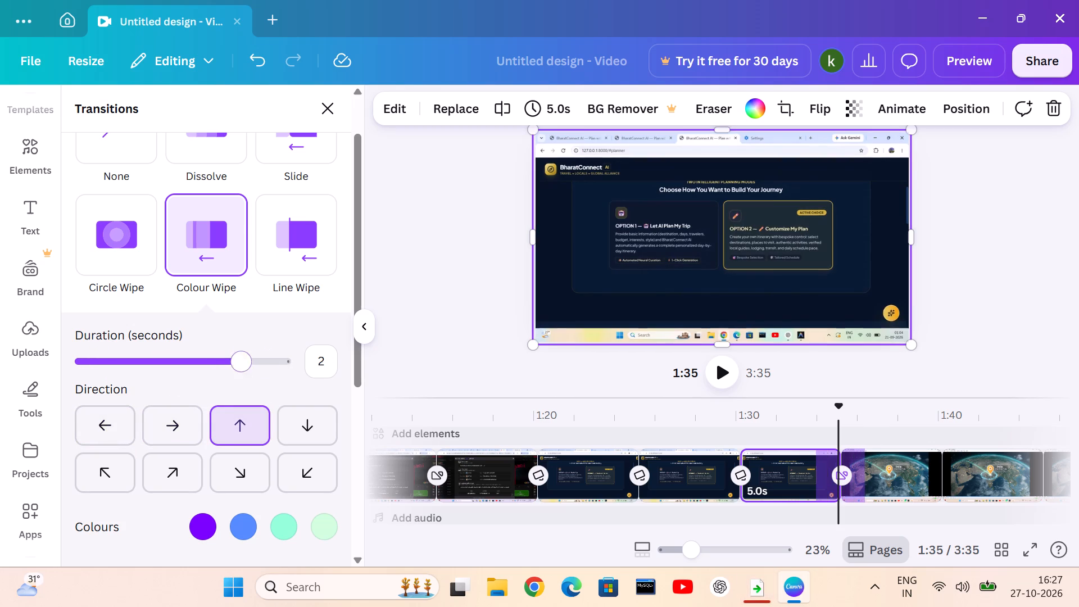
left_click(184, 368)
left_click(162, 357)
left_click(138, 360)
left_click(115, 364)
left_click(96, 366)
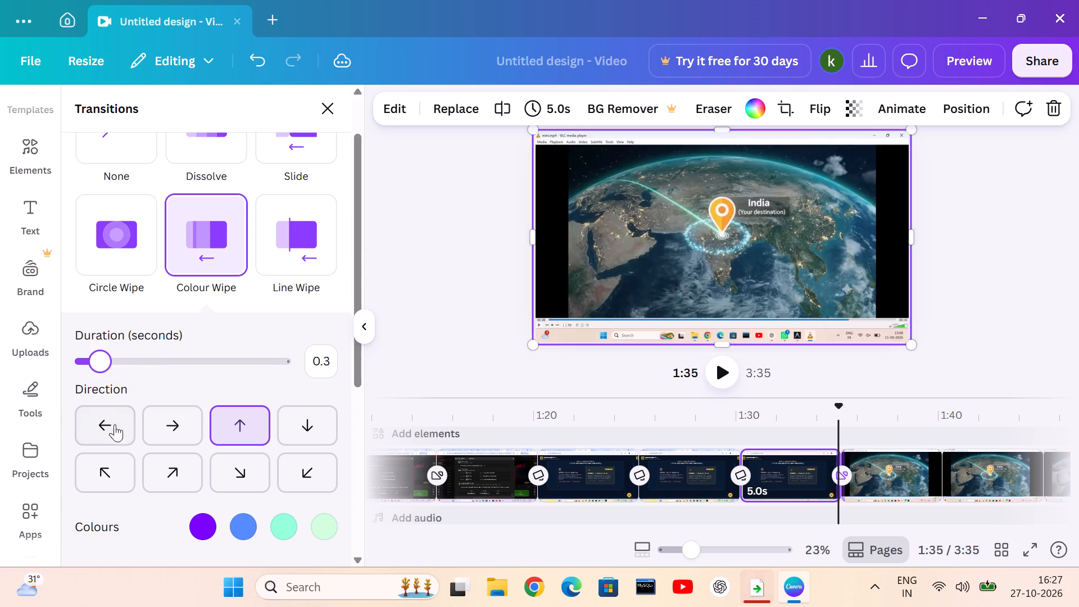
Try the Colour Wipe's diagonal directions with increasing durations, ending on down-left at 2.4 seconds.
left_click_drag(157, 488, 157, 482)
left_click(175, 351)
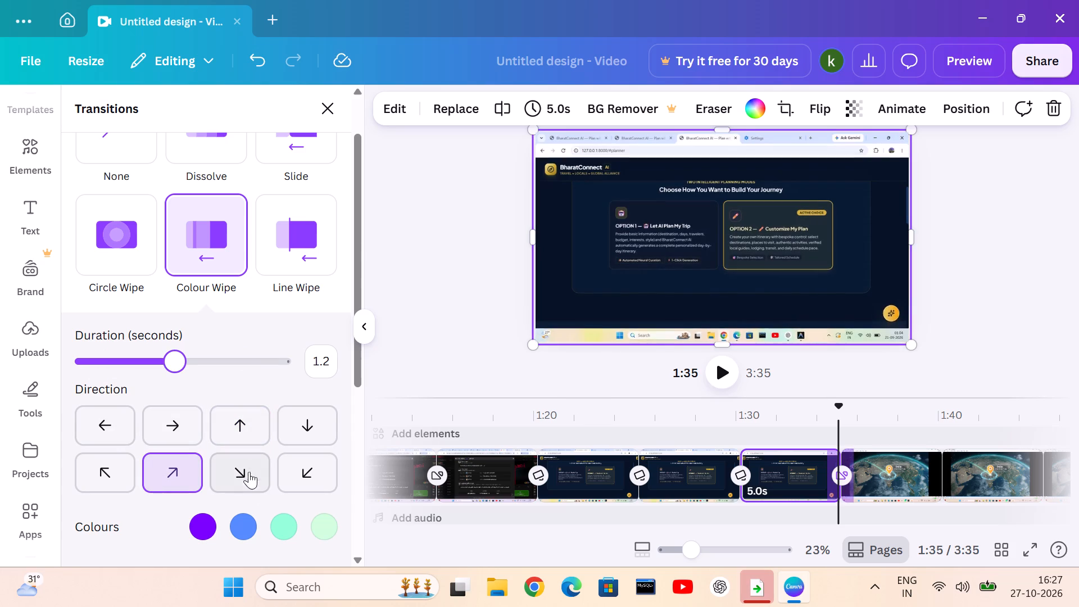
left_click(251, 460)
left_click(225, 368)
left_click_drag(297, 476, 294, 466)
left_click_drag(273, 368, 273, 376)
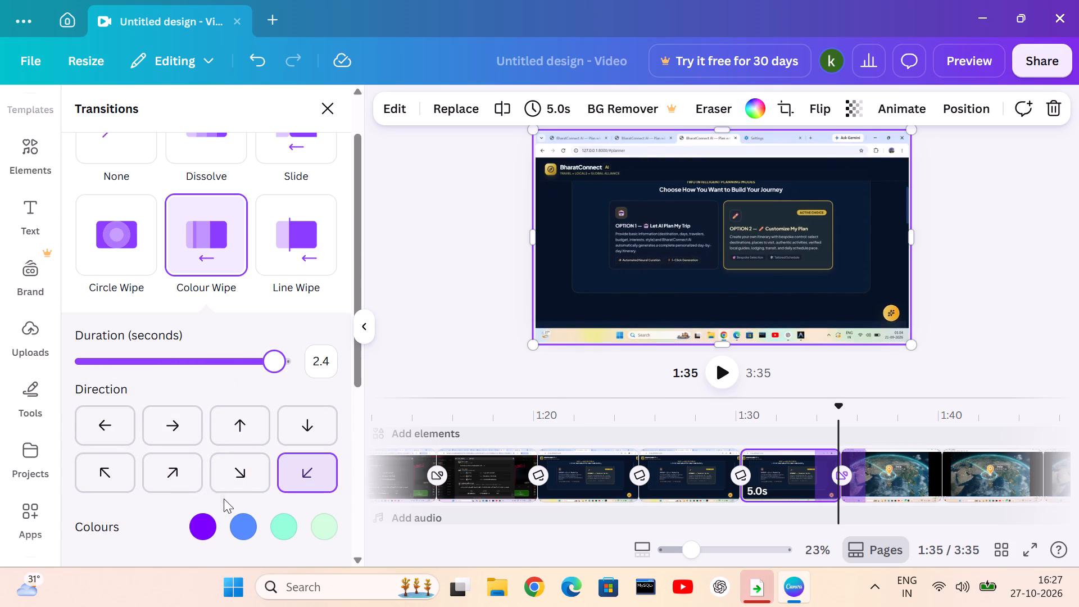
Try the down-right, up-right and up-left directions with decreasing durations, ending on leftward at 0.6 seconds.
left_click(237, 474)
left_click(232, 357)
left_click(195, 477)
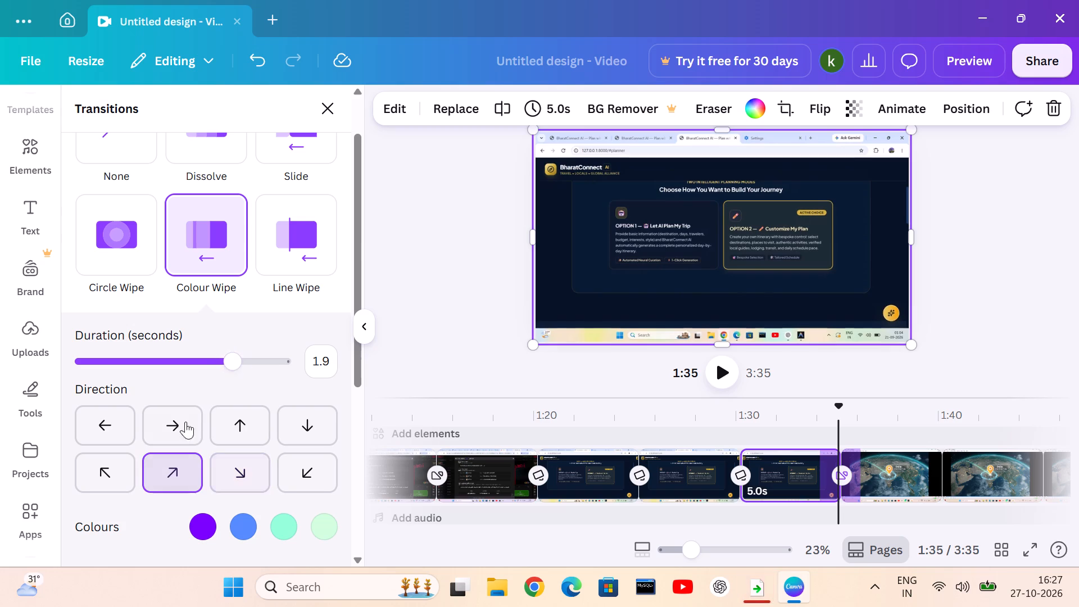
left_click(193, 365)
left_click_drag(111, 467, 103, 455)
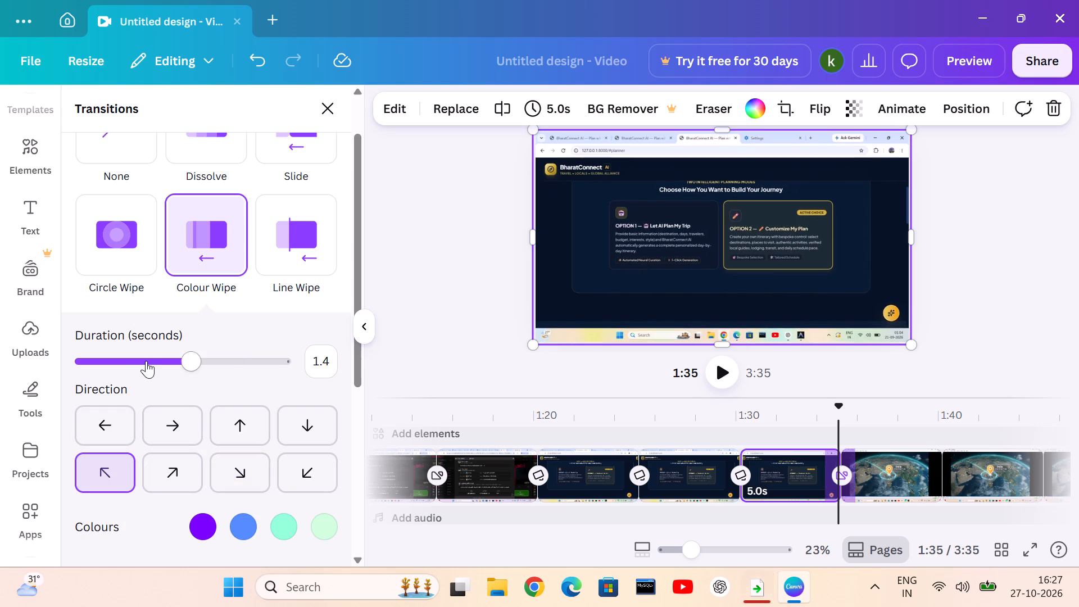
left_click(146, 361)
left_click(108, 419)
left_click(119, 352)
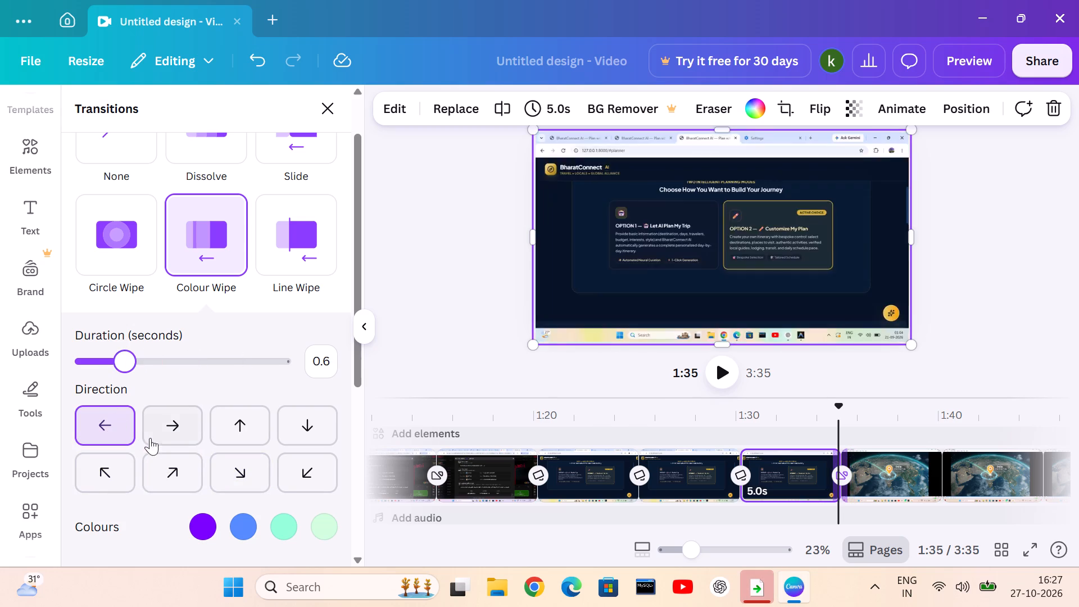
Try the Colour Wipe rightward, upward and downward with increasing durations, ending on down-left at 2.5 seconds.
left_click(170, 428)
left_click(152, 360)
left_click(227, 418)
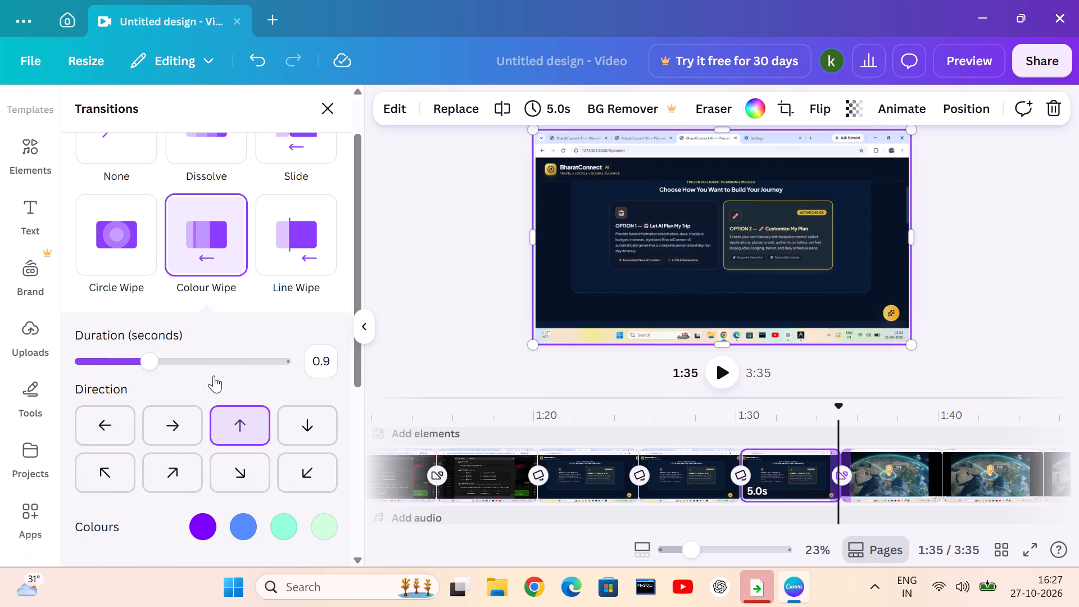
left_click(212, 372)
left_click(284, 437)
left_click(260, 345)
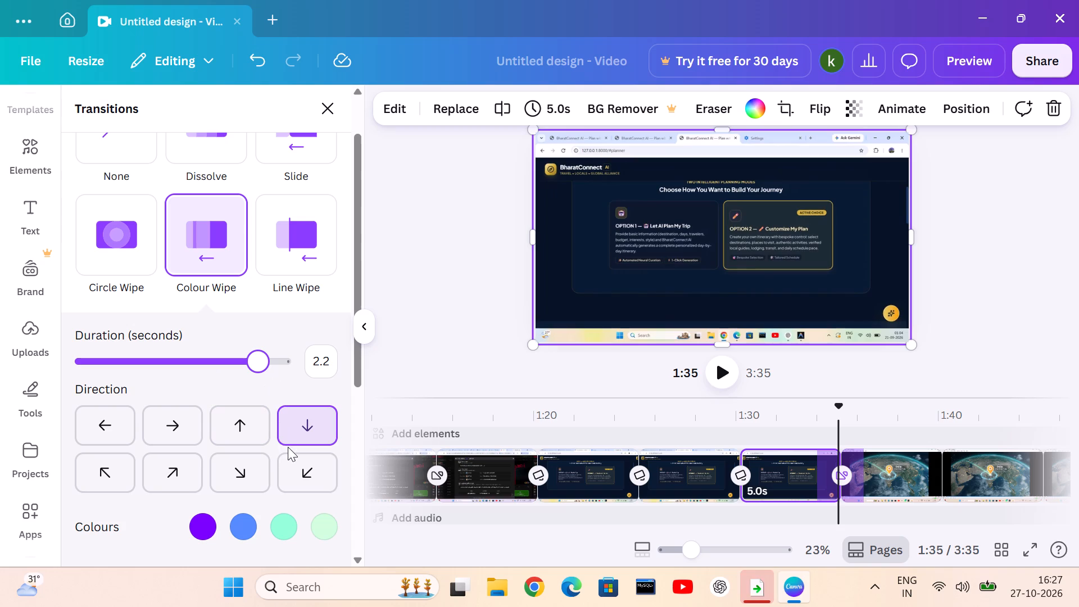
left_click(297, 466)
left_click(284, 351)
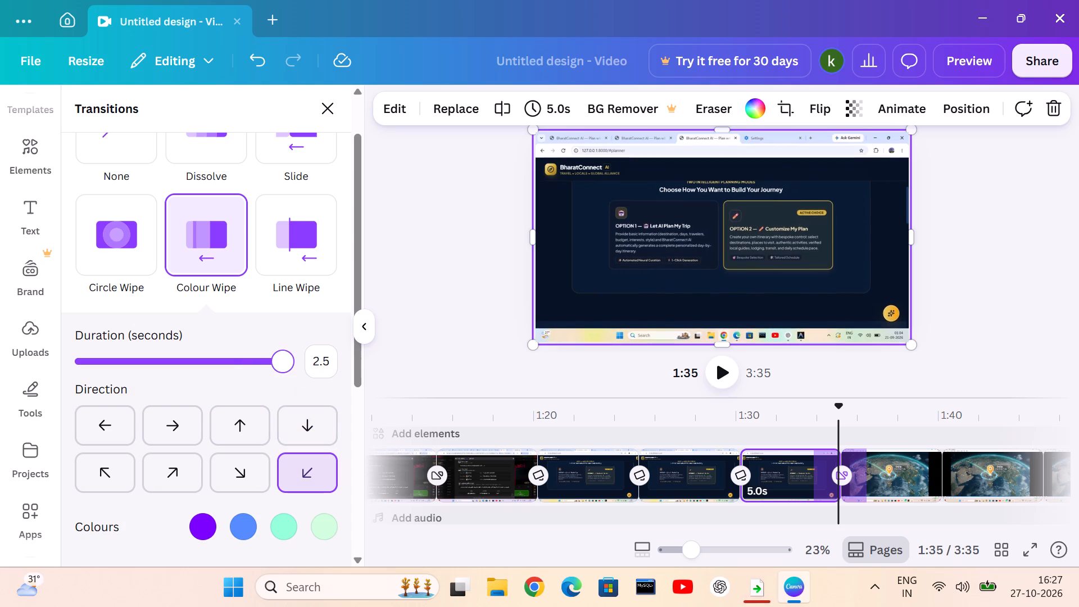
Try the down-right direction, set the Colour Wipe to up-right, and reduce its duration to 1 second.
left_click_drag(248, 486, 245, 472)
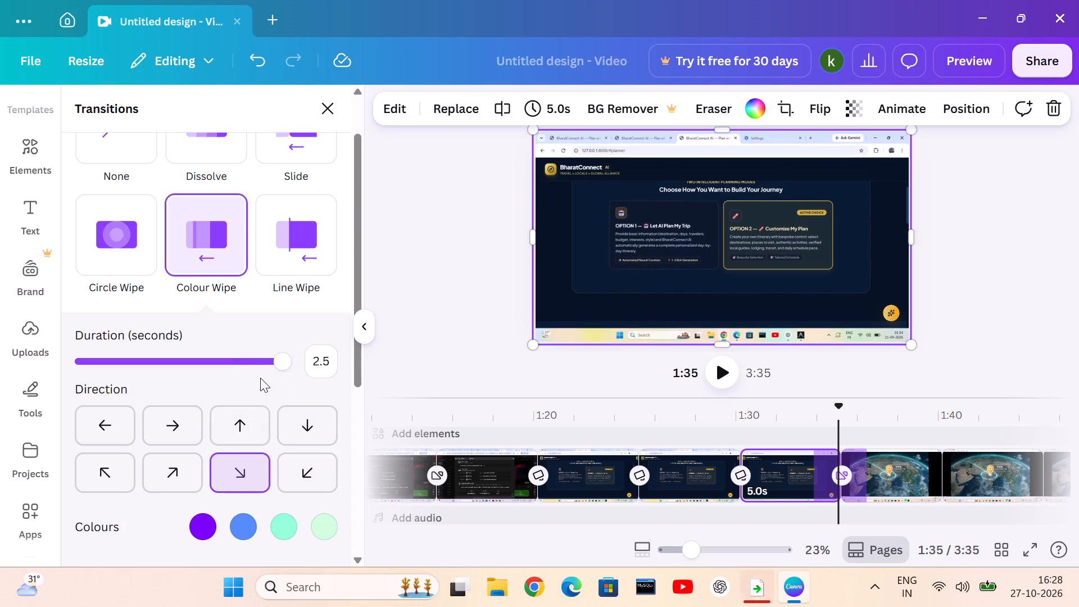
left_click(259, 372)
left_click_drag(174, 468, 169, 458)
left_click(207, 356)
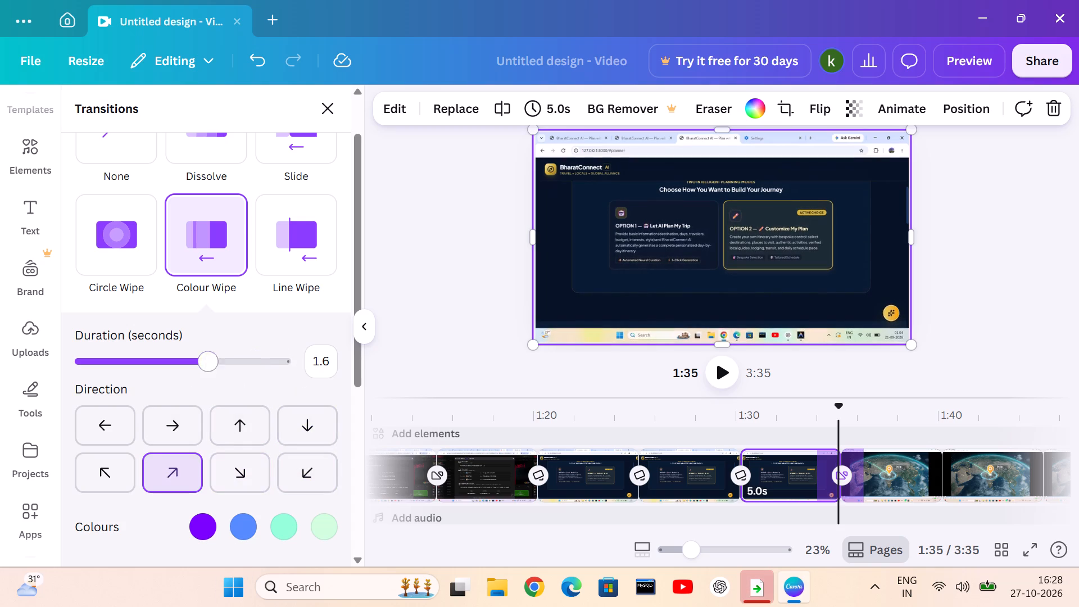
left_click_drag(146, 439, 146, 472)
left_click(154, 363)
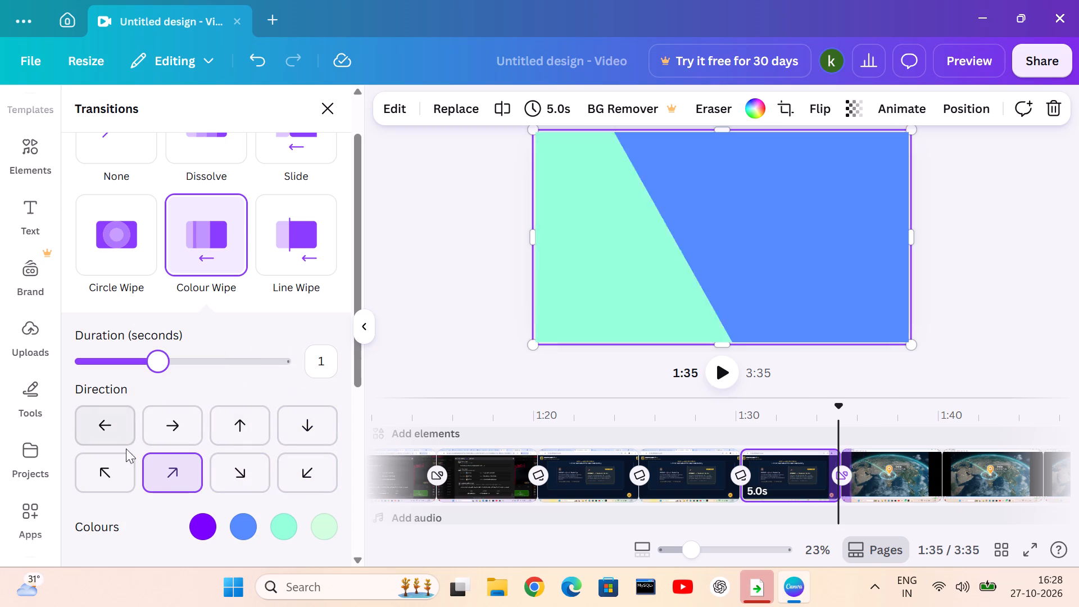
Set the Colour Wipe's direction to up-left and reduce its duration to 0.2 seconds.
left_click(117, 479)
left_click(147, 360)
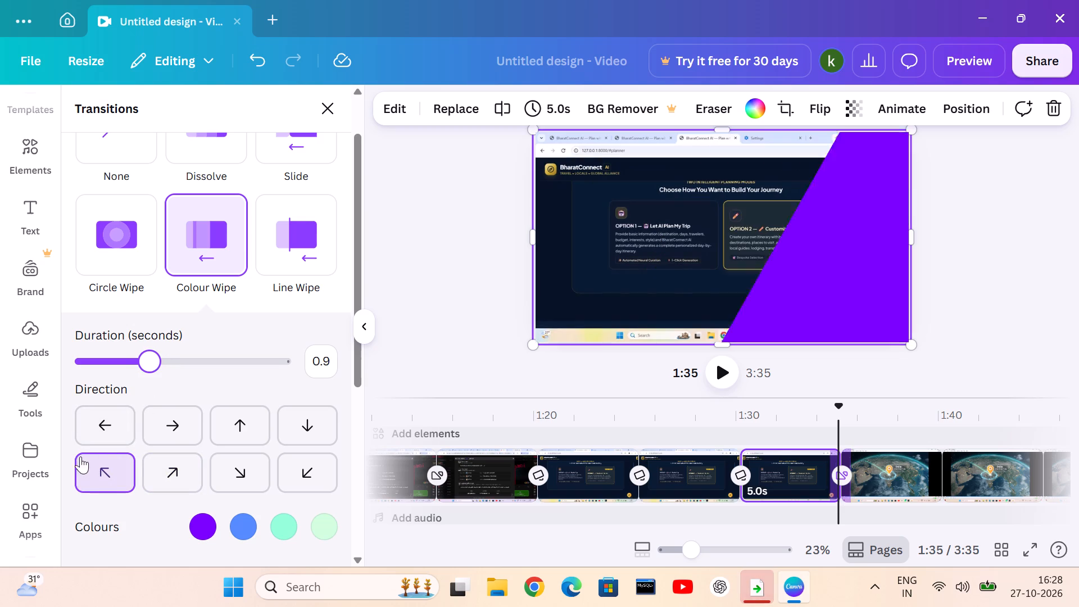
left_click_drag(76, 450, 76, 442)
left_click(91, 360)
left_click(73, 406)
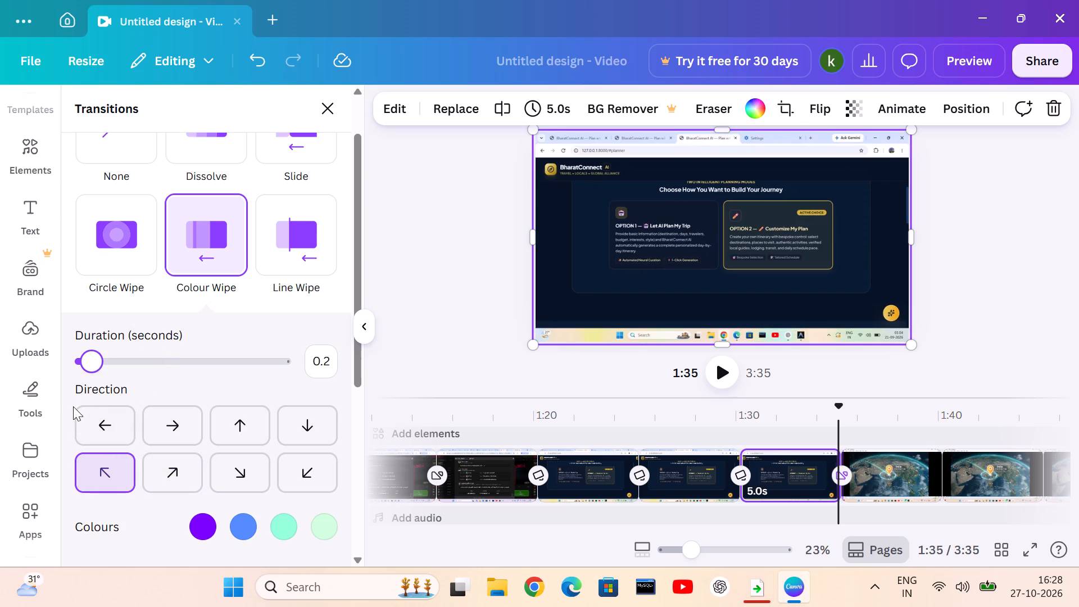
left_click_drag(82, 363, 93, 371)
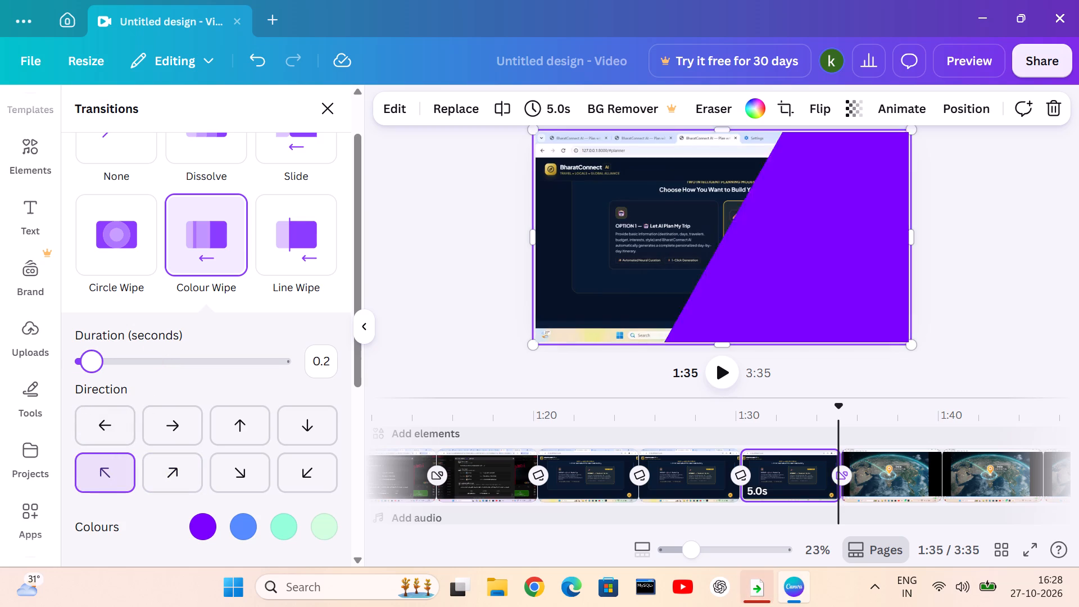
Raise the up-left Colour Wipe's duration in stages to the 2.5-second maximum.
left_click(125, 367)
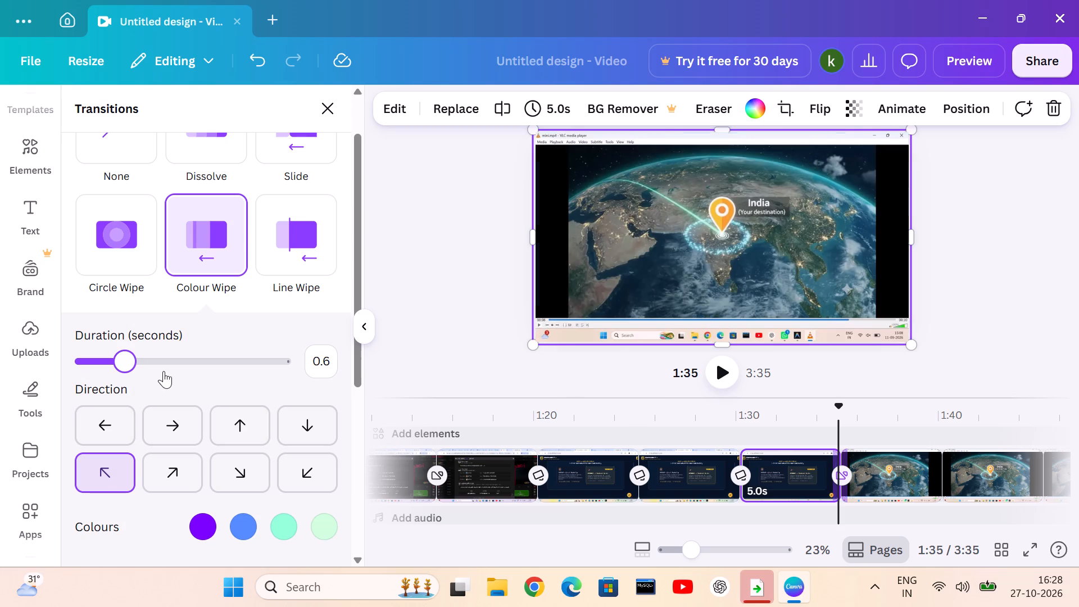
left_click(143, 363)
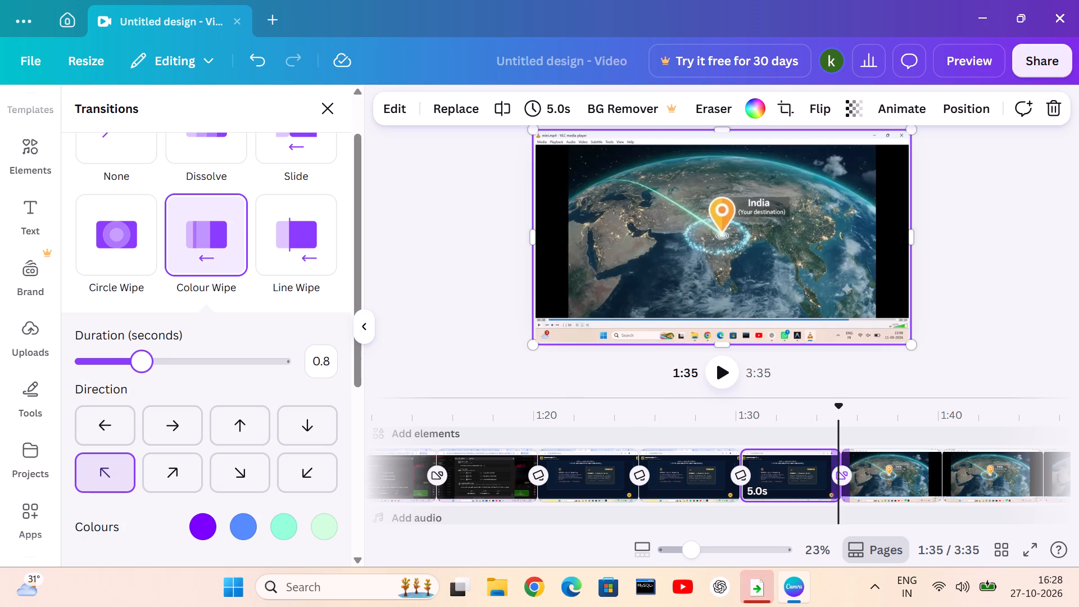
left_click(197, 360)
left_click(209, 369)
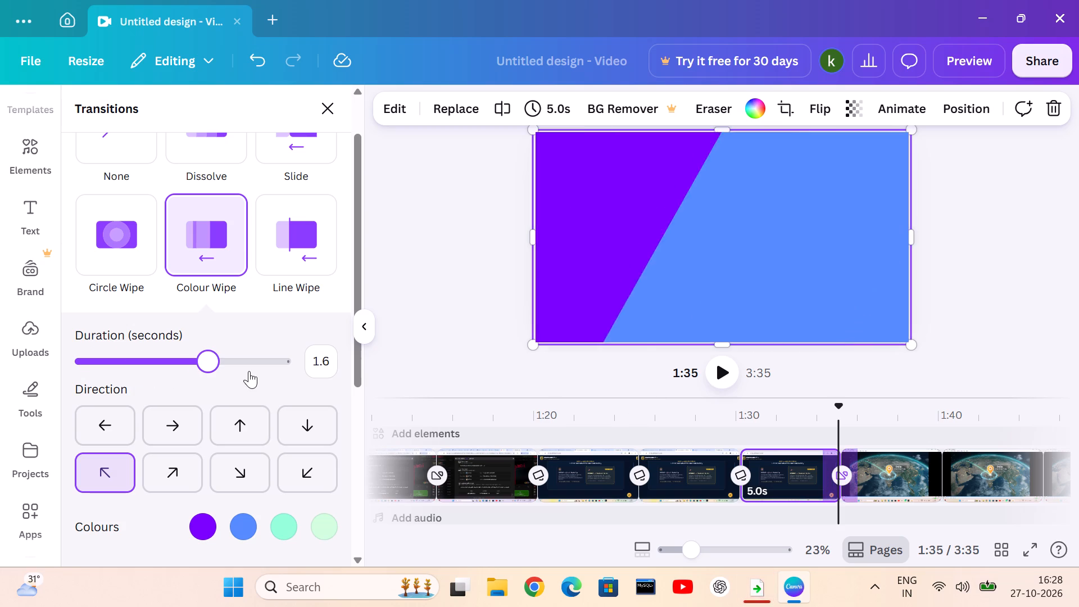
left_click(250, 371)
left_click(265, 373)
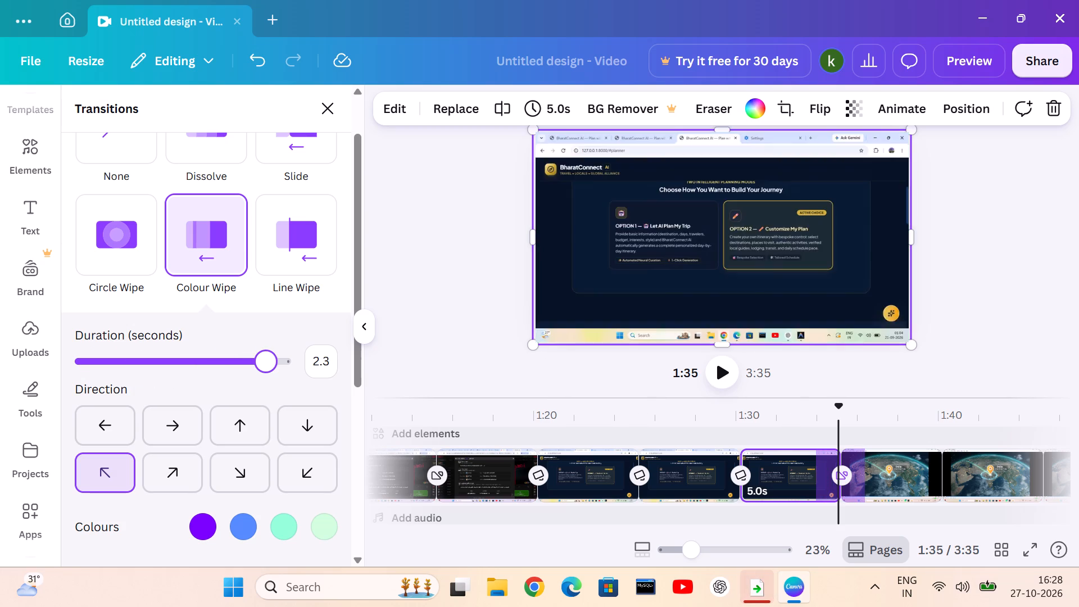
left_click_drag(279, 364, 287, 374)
Switch the Colour Wipe's direction to upward and reduce its duration in stages to 0.5 seconds.
left_click(296, 474)
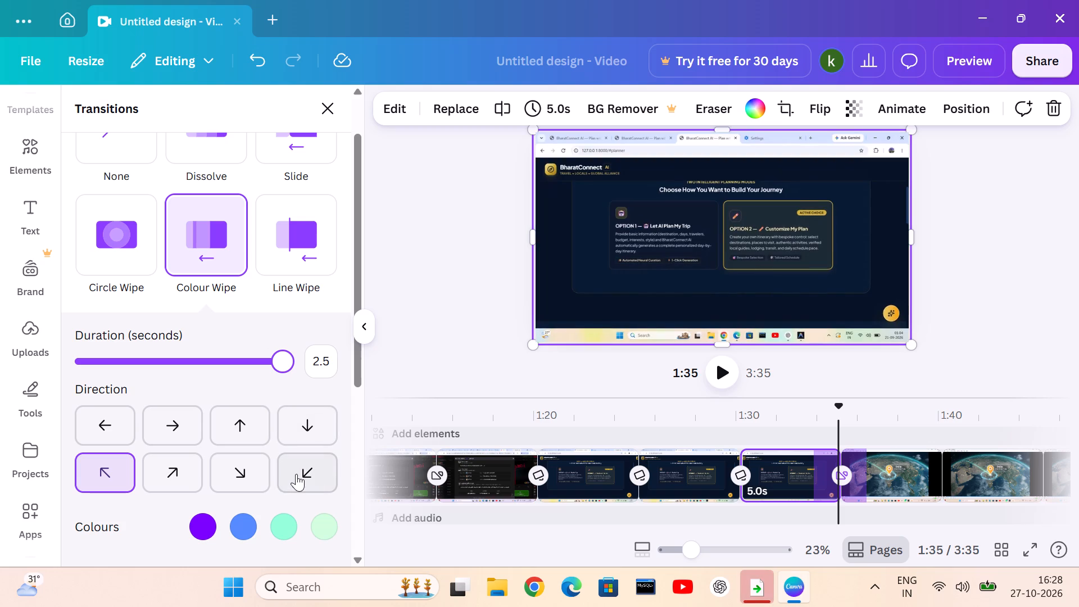
left_click(253, 472)
left_click(250, 424)
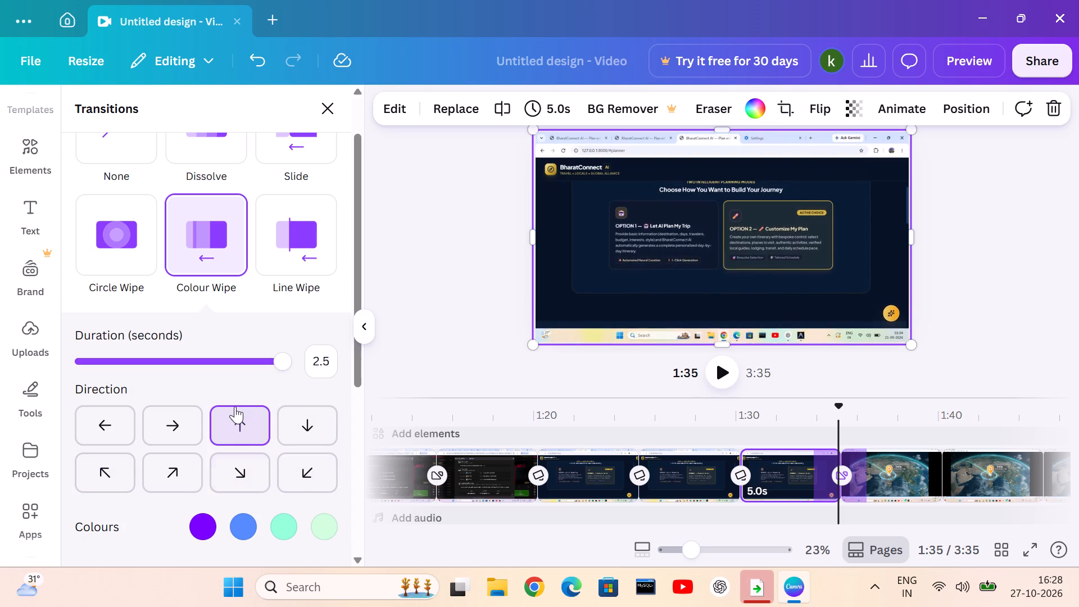
left_click(247, 376)
left_click(235, 376)
left_click(226, 379)
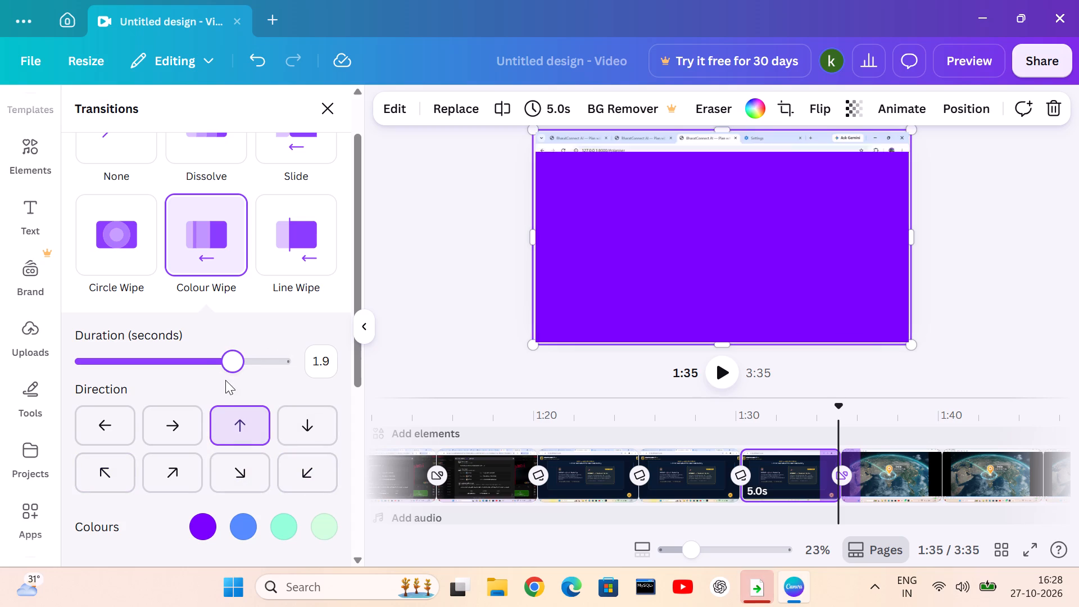
left_click(192, 356)
left_click_drag(180, 365, 178, 370)
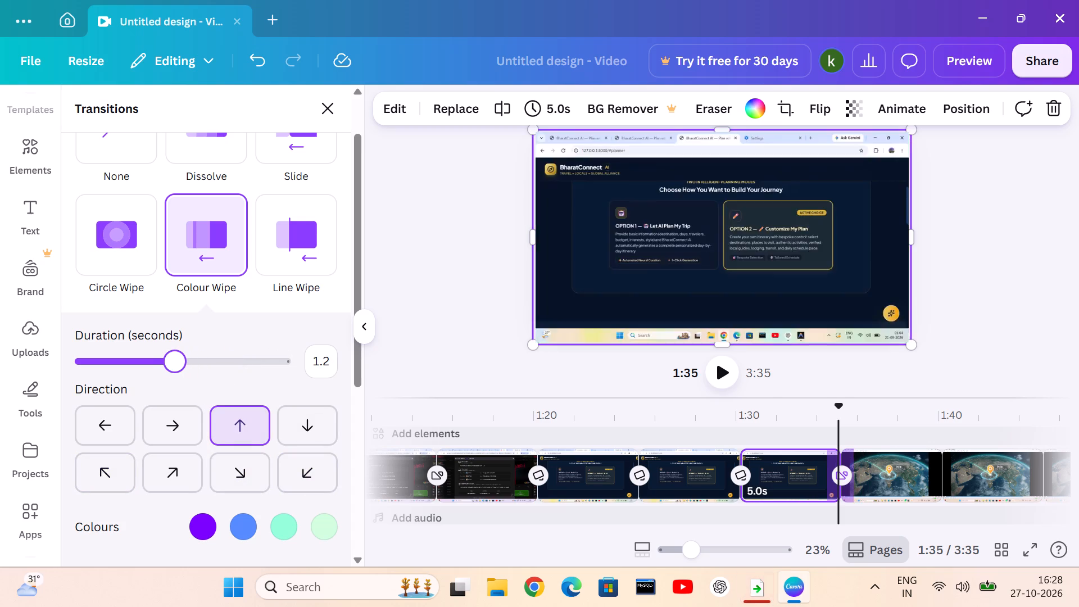
left_click(140, 371)
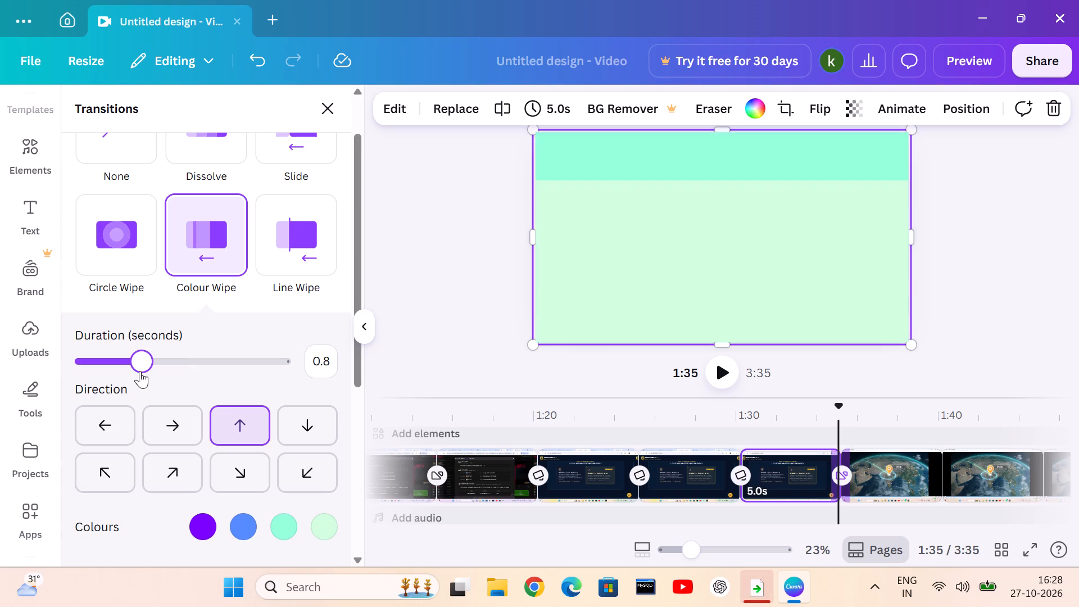
left_click(126, 364)
left_click(117, 364)
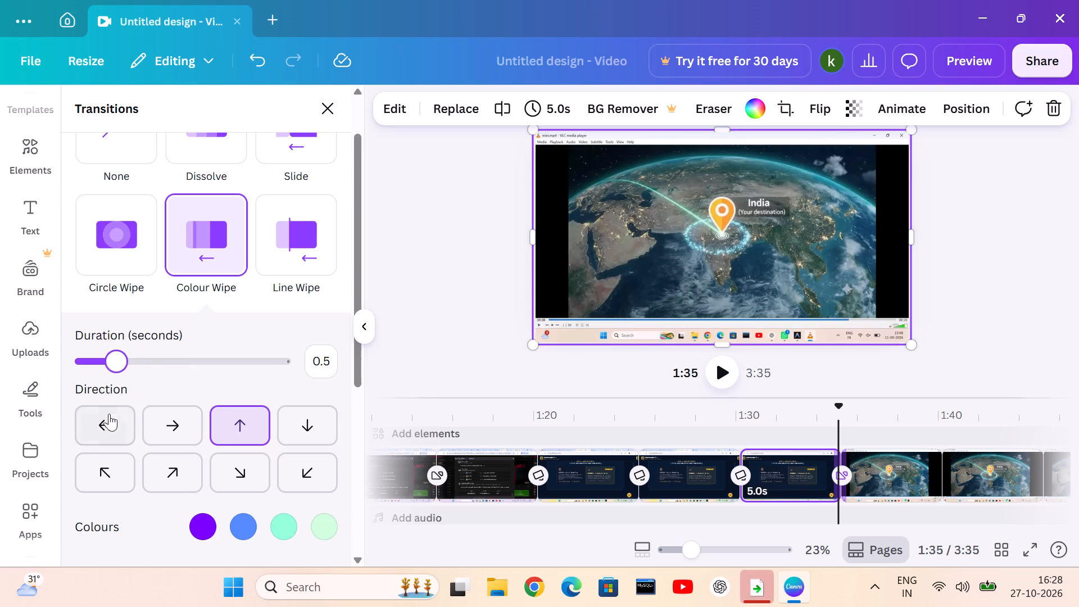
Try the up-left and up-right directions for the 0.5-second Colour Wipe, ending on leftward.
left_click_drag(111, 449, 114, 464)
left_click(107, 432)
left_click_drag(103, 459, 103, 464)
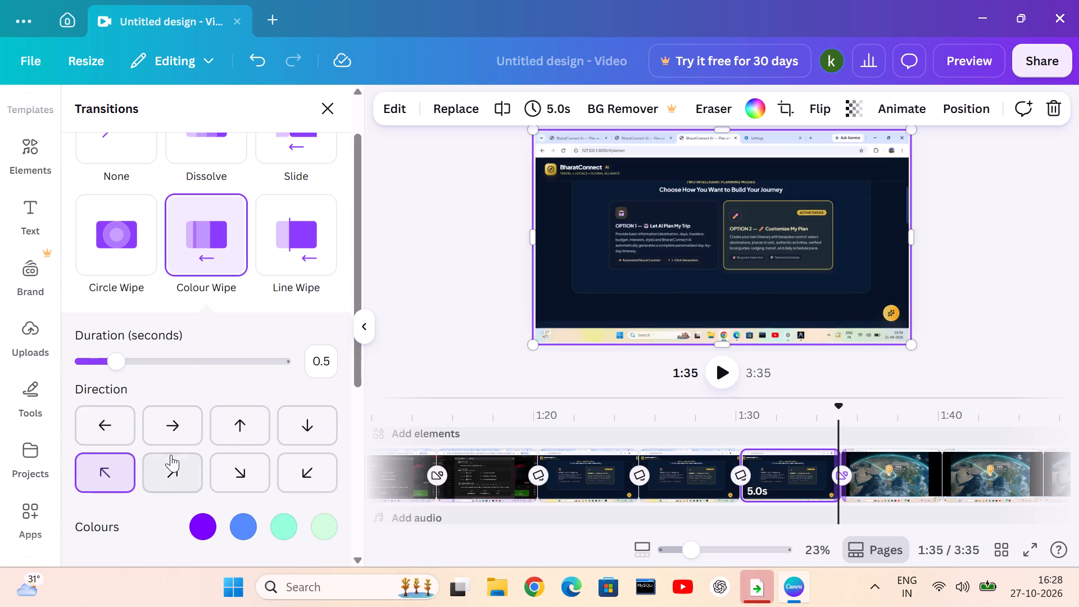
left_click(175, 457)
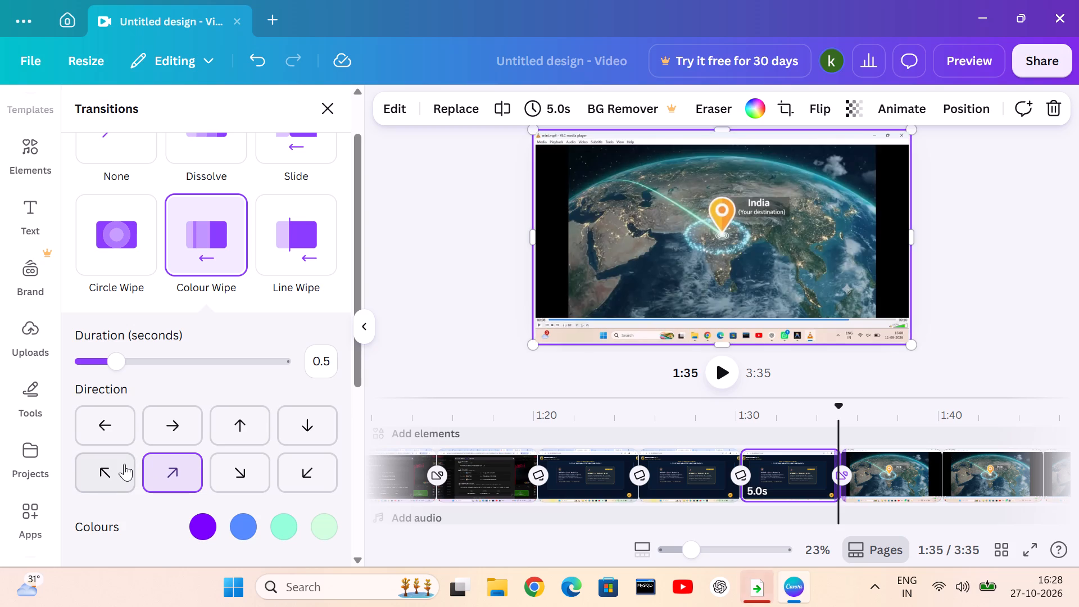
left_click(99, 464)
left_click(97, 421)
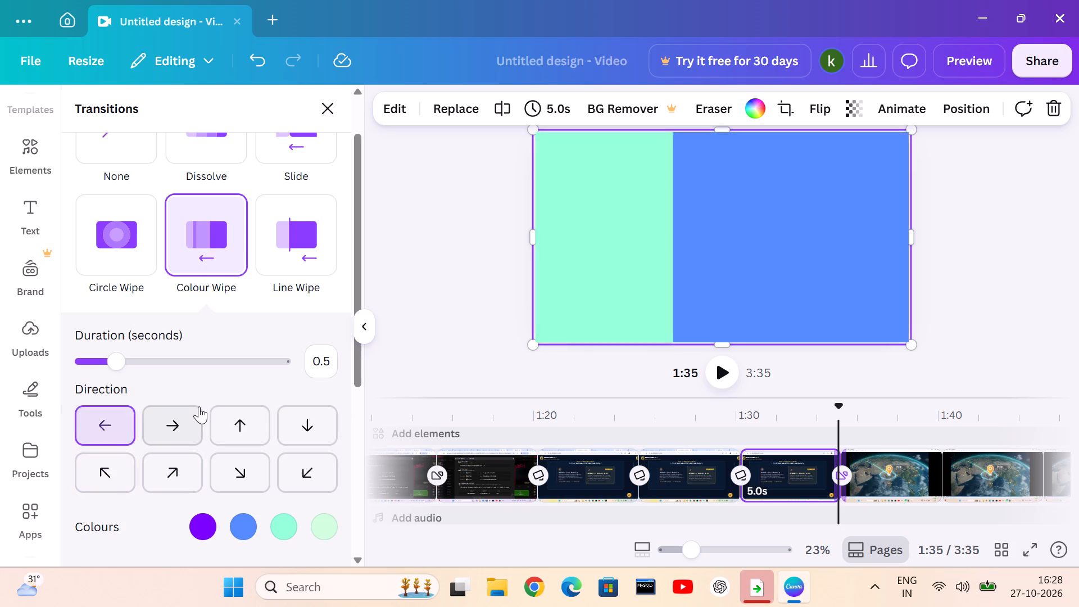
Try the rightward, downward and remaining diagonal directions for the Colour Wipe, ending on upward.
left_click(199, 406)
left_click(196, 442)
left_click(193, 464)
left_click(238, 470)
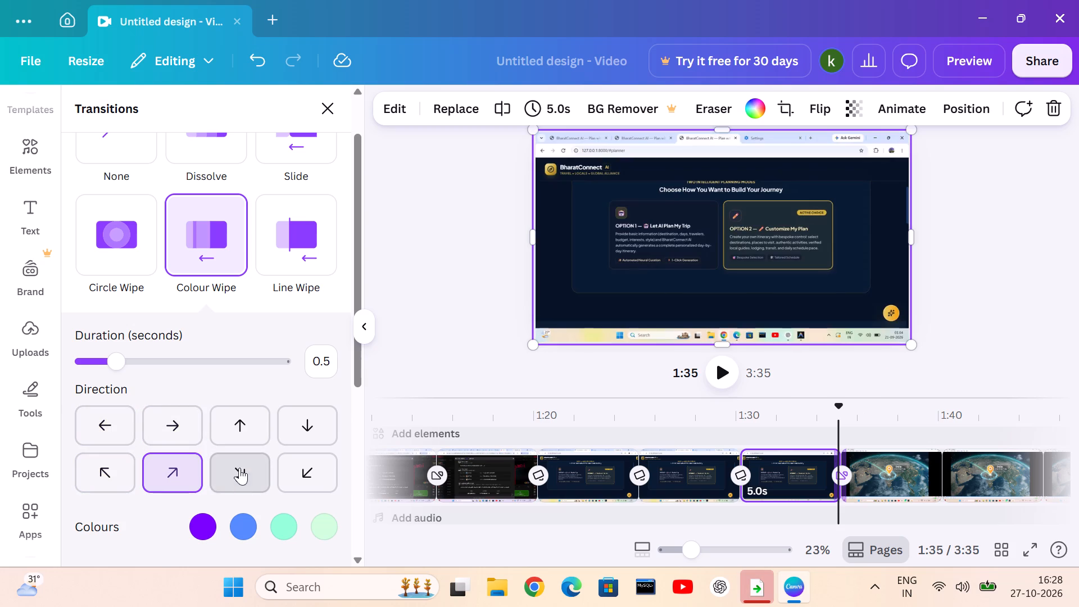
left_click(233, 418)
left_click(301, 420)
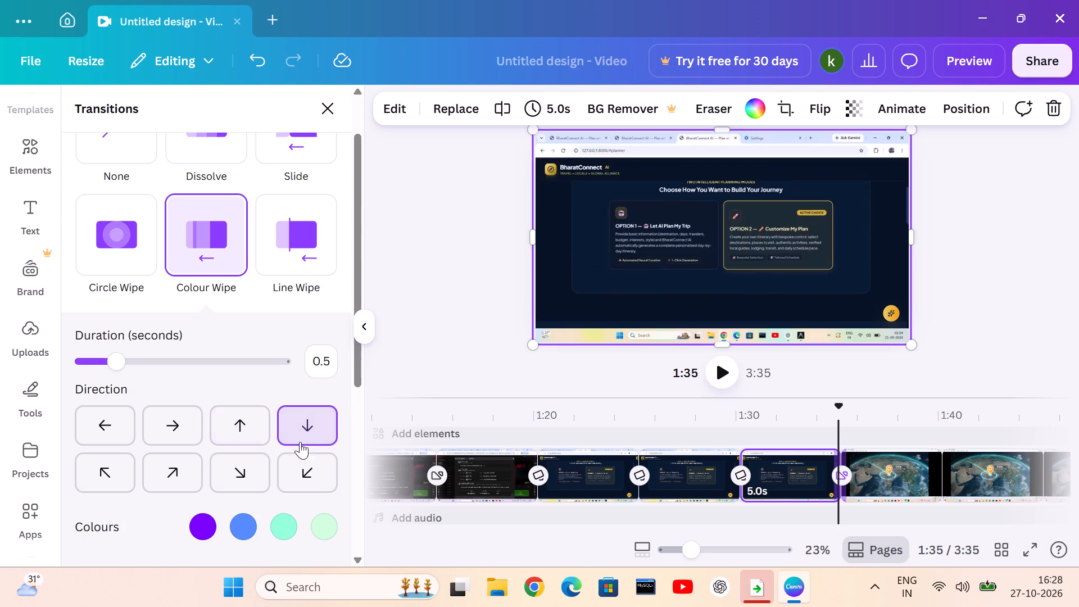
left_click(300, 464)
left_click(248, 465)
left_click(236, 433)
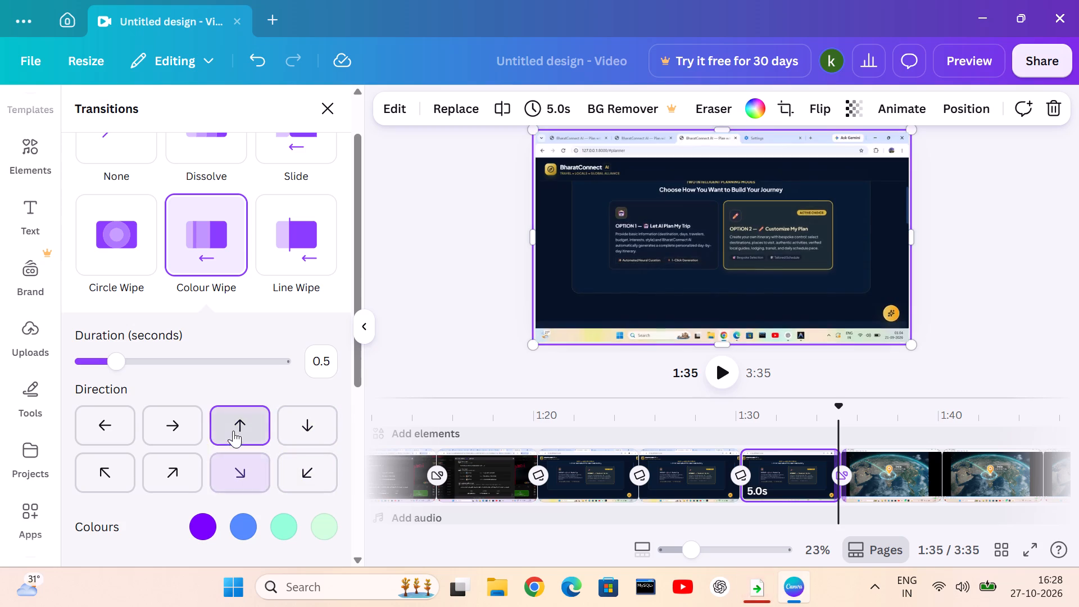
Compare the rightward, up-left and leftward directions, and set the Colour Wipe's direction to up-right.
left_click(179, 428)
left_click_drag(162, 452, 166, 461)
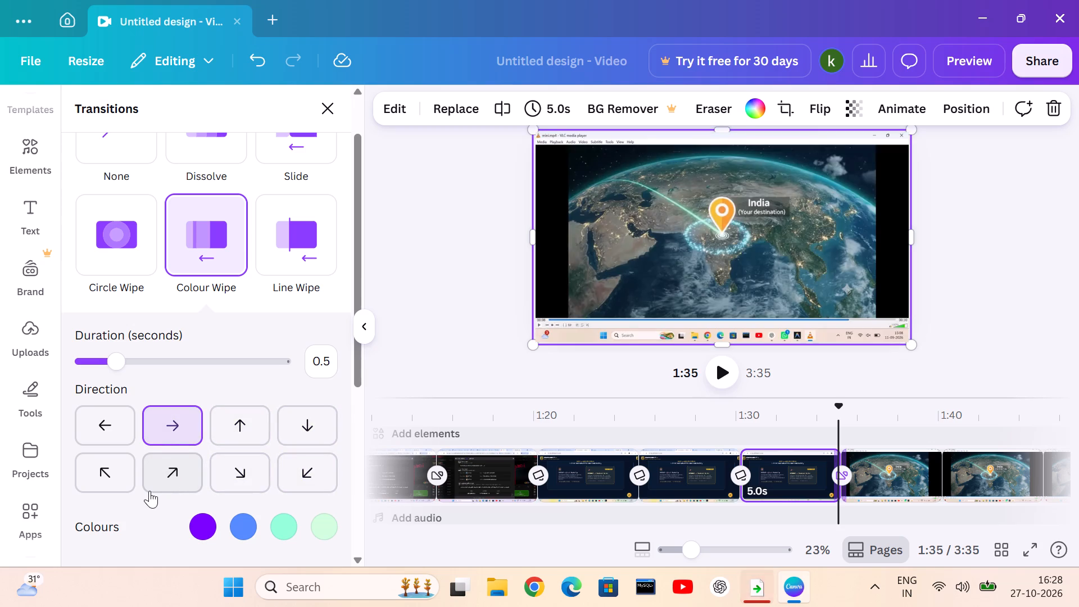
left_click(182, 449)
left_click(167, 463)
left_click(105, 464)
left_click(102, 422)
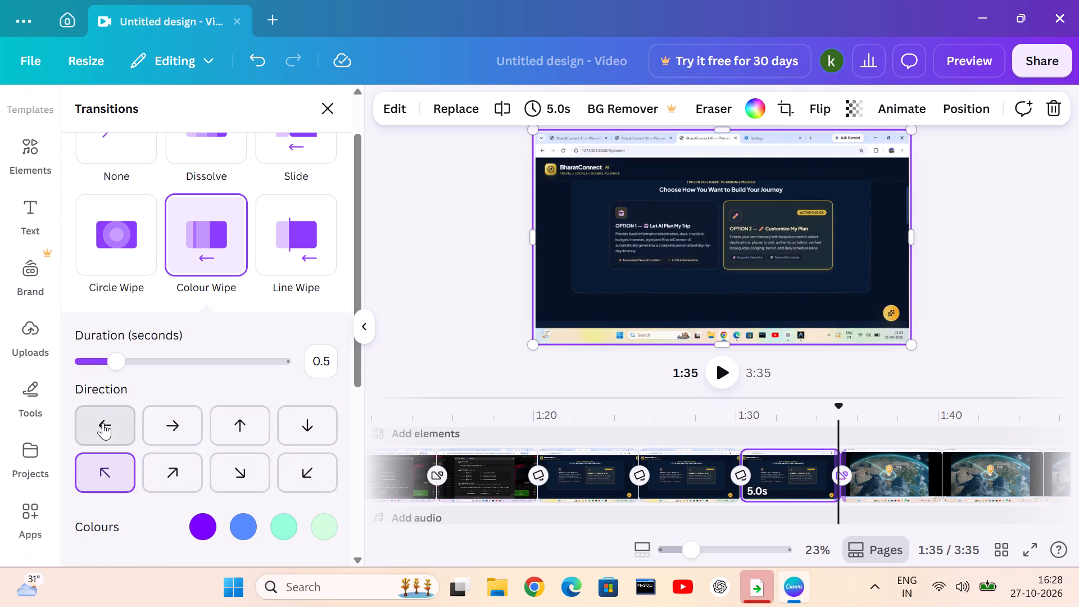
left_click(174, 420)
left_click_drag(178, 455, 178, 460)
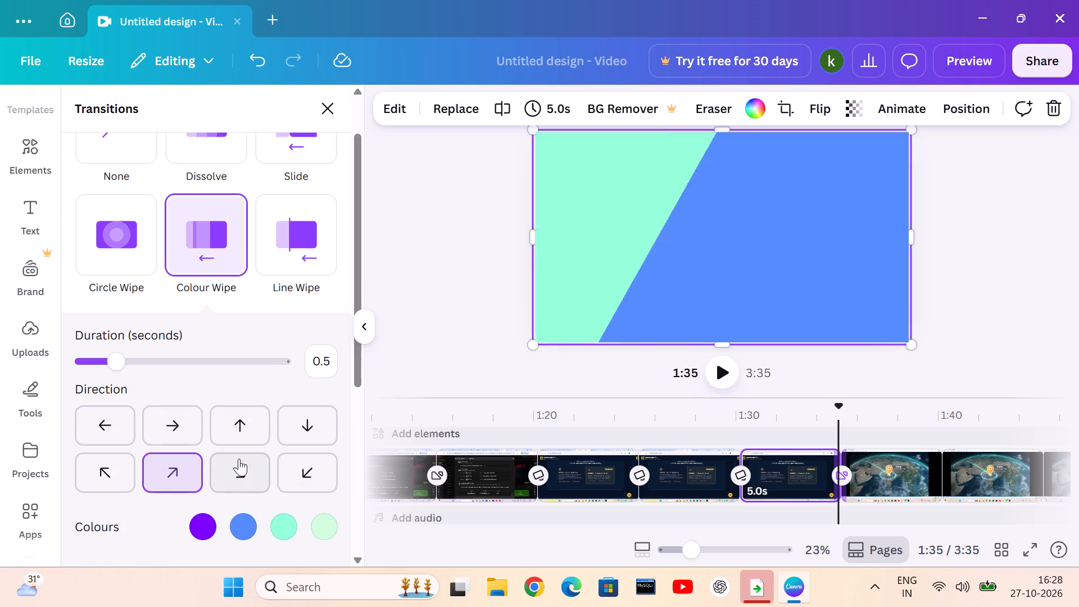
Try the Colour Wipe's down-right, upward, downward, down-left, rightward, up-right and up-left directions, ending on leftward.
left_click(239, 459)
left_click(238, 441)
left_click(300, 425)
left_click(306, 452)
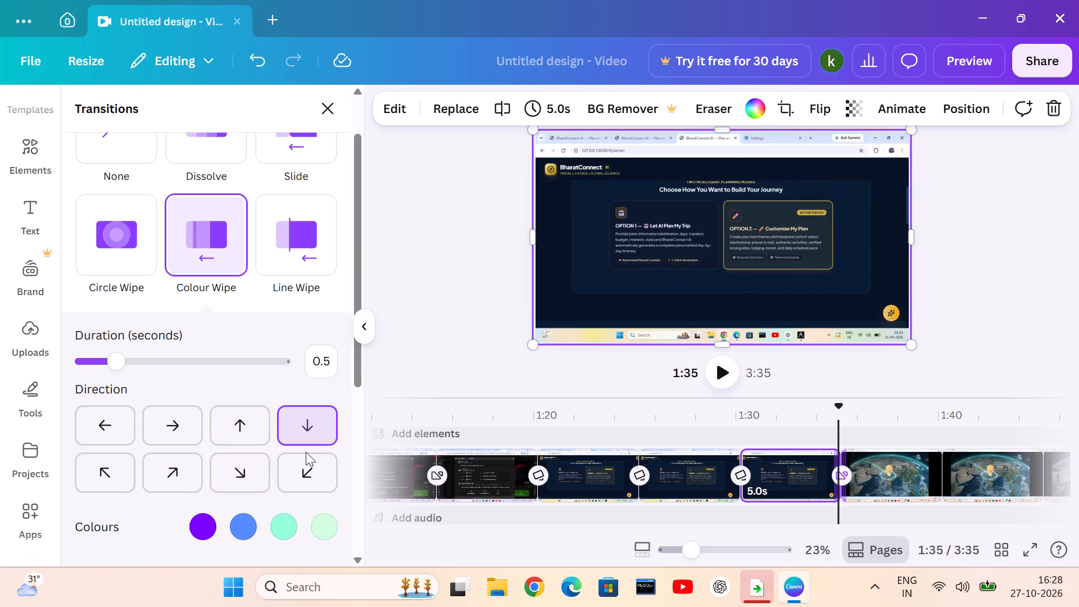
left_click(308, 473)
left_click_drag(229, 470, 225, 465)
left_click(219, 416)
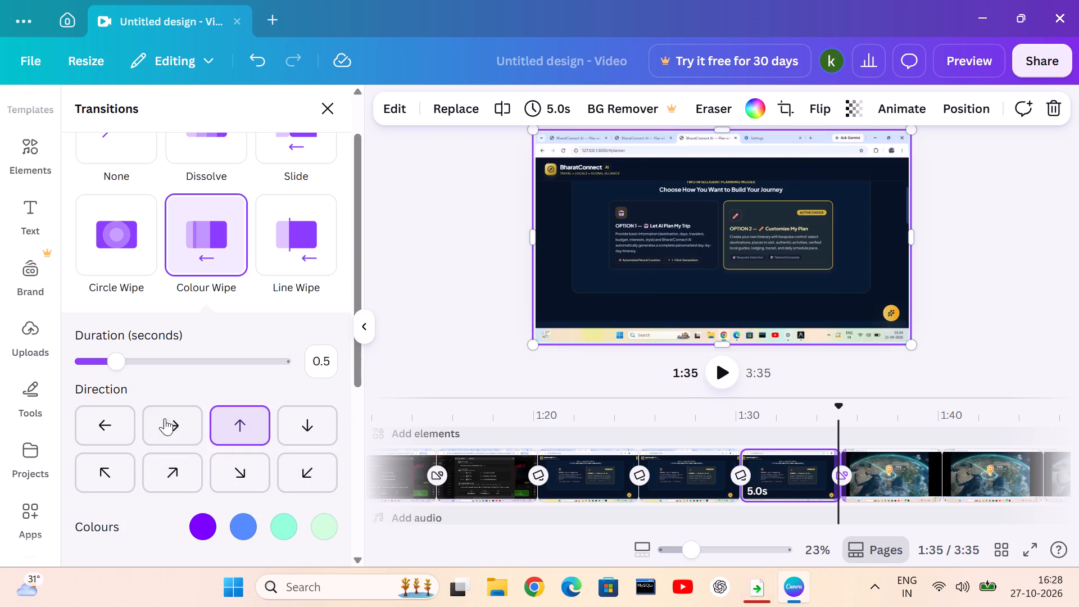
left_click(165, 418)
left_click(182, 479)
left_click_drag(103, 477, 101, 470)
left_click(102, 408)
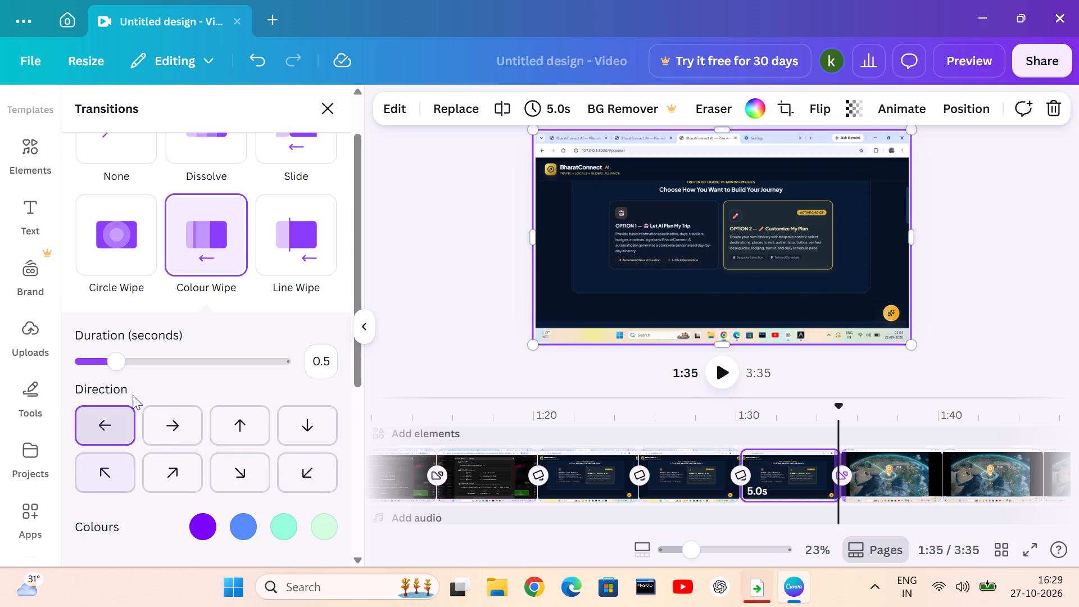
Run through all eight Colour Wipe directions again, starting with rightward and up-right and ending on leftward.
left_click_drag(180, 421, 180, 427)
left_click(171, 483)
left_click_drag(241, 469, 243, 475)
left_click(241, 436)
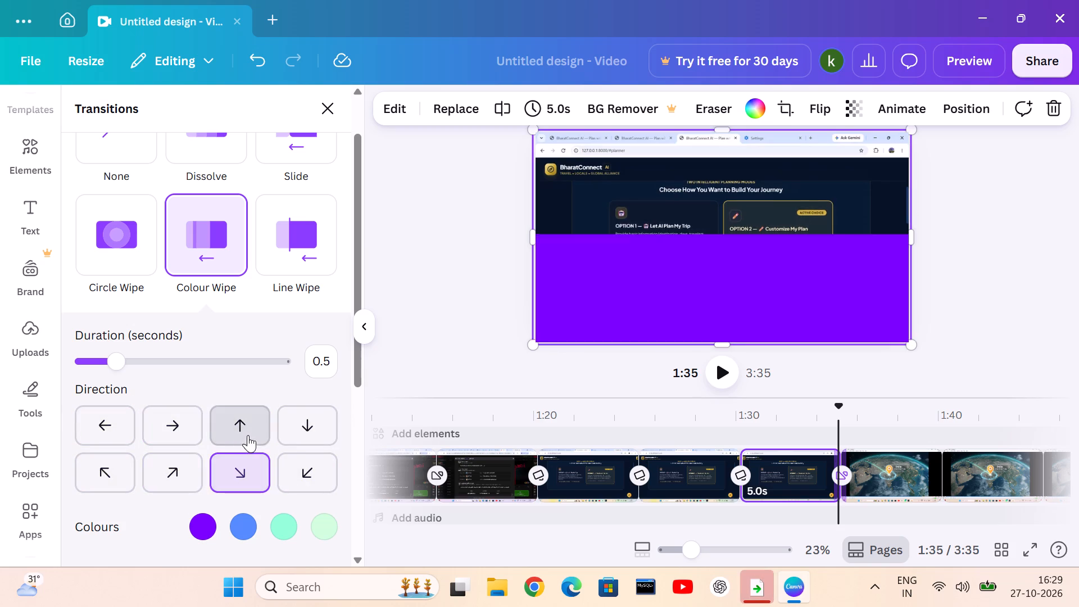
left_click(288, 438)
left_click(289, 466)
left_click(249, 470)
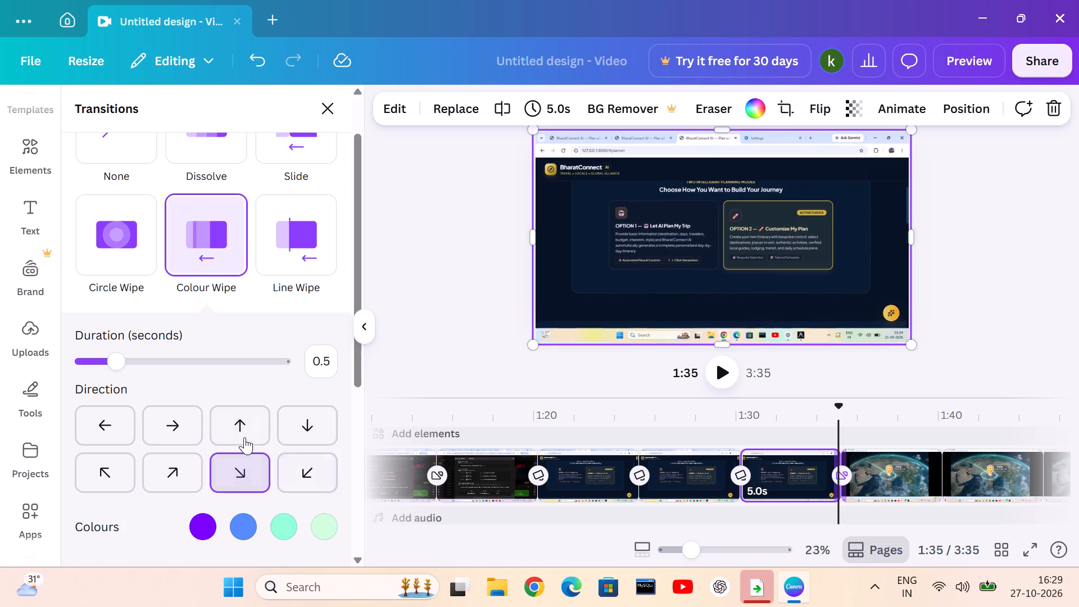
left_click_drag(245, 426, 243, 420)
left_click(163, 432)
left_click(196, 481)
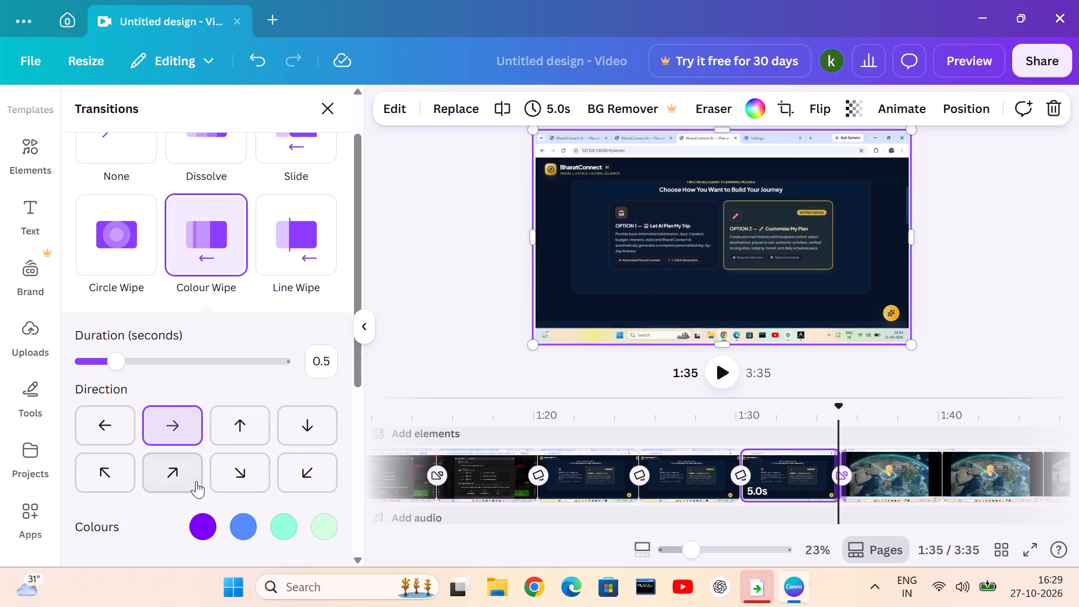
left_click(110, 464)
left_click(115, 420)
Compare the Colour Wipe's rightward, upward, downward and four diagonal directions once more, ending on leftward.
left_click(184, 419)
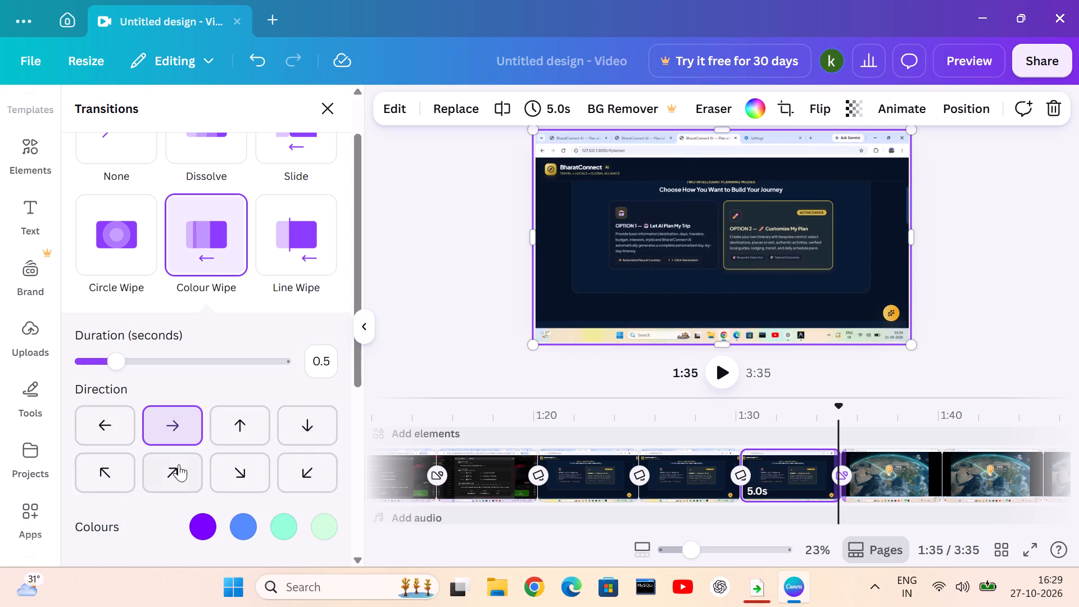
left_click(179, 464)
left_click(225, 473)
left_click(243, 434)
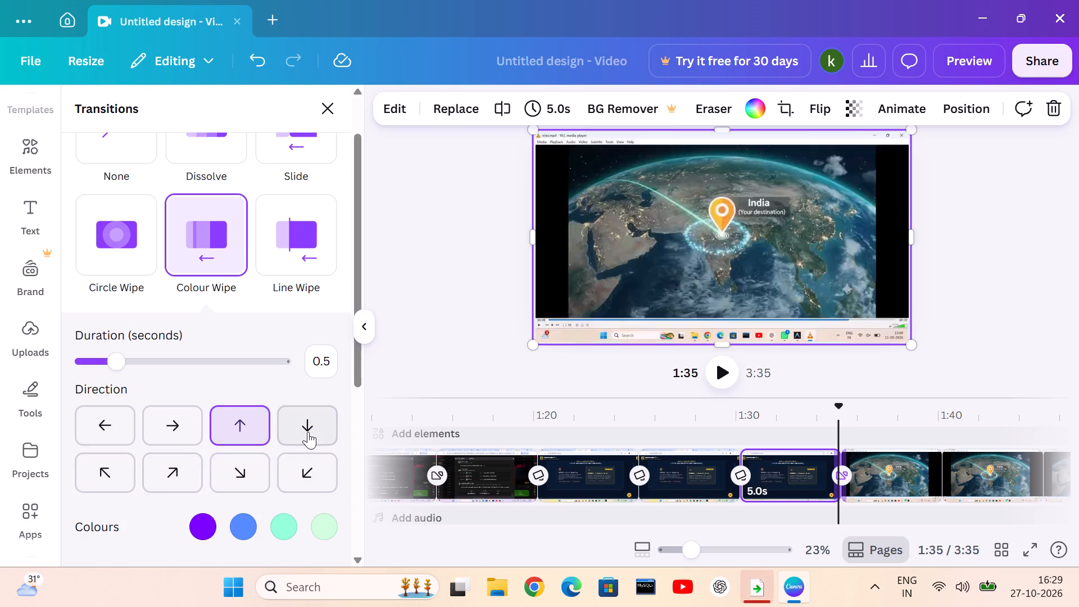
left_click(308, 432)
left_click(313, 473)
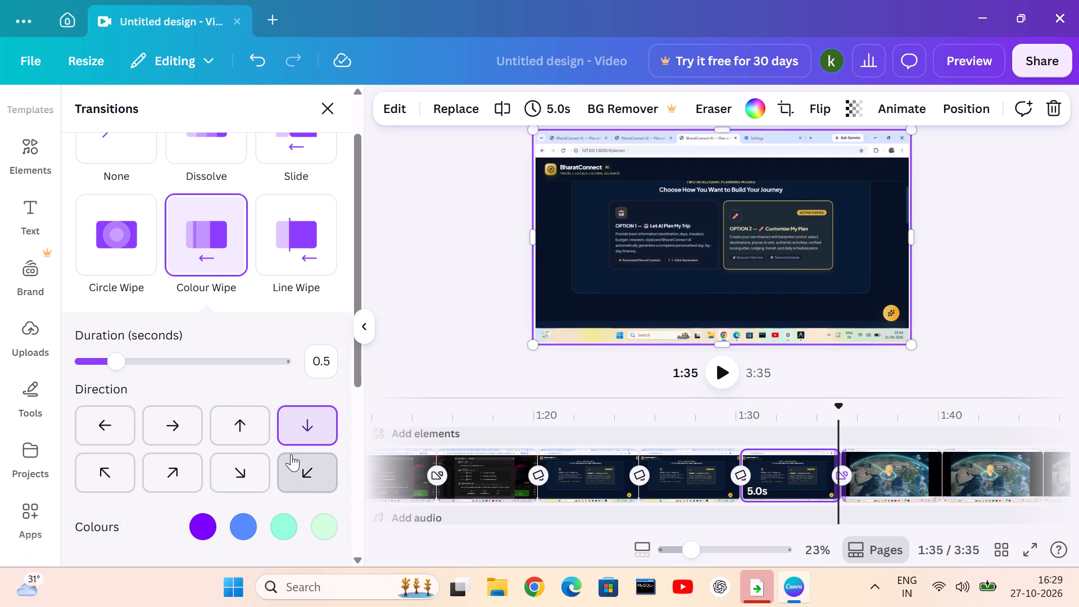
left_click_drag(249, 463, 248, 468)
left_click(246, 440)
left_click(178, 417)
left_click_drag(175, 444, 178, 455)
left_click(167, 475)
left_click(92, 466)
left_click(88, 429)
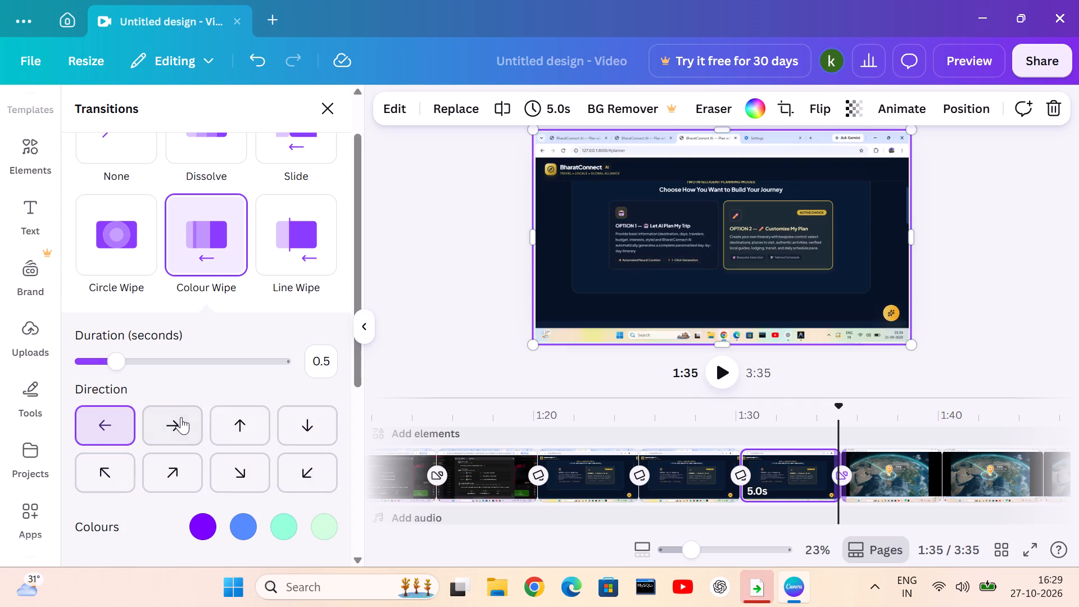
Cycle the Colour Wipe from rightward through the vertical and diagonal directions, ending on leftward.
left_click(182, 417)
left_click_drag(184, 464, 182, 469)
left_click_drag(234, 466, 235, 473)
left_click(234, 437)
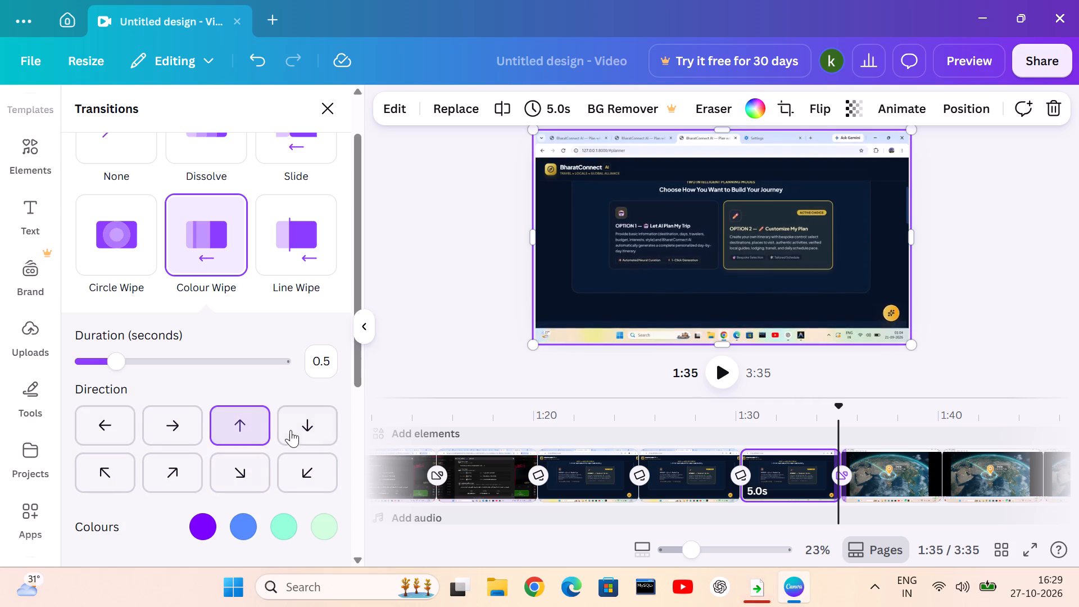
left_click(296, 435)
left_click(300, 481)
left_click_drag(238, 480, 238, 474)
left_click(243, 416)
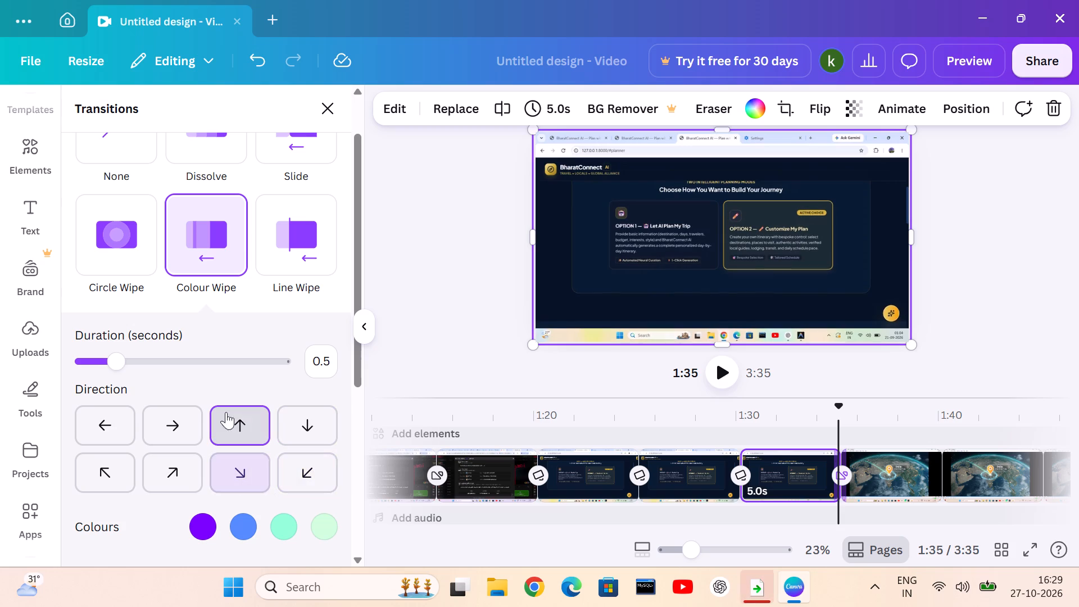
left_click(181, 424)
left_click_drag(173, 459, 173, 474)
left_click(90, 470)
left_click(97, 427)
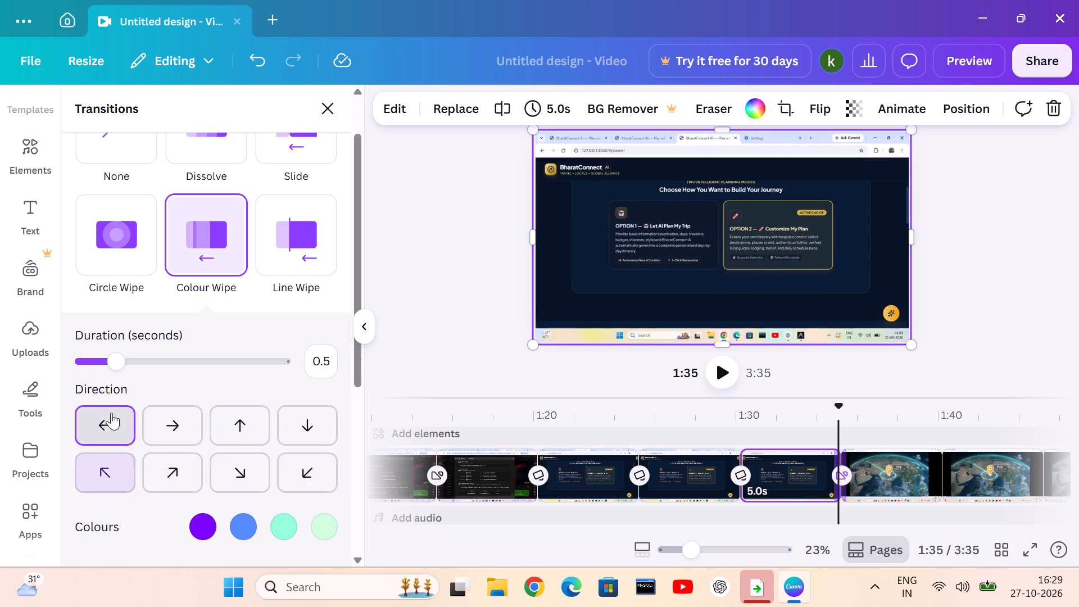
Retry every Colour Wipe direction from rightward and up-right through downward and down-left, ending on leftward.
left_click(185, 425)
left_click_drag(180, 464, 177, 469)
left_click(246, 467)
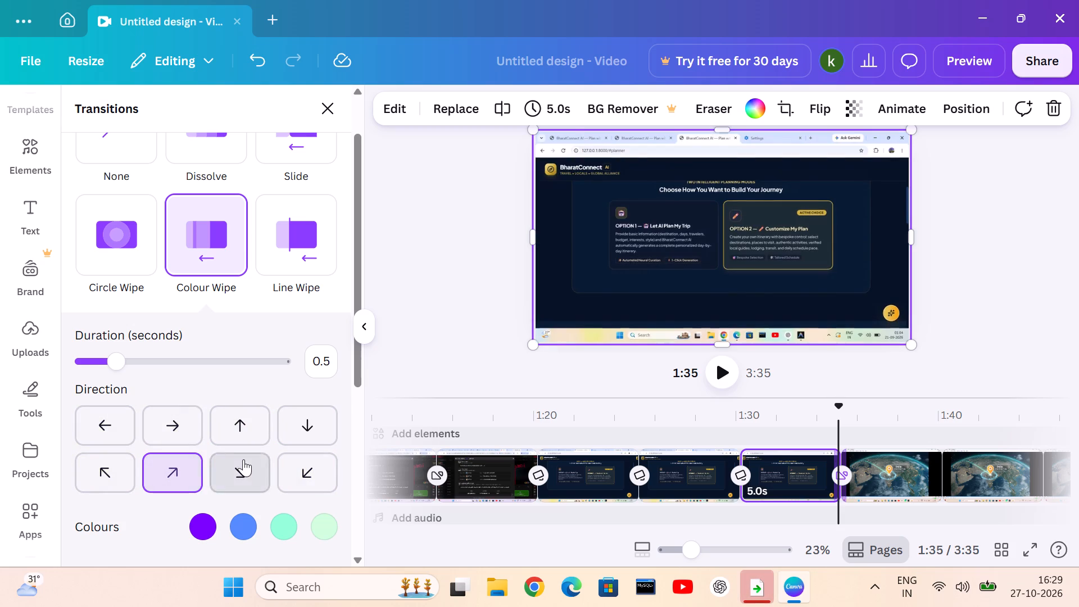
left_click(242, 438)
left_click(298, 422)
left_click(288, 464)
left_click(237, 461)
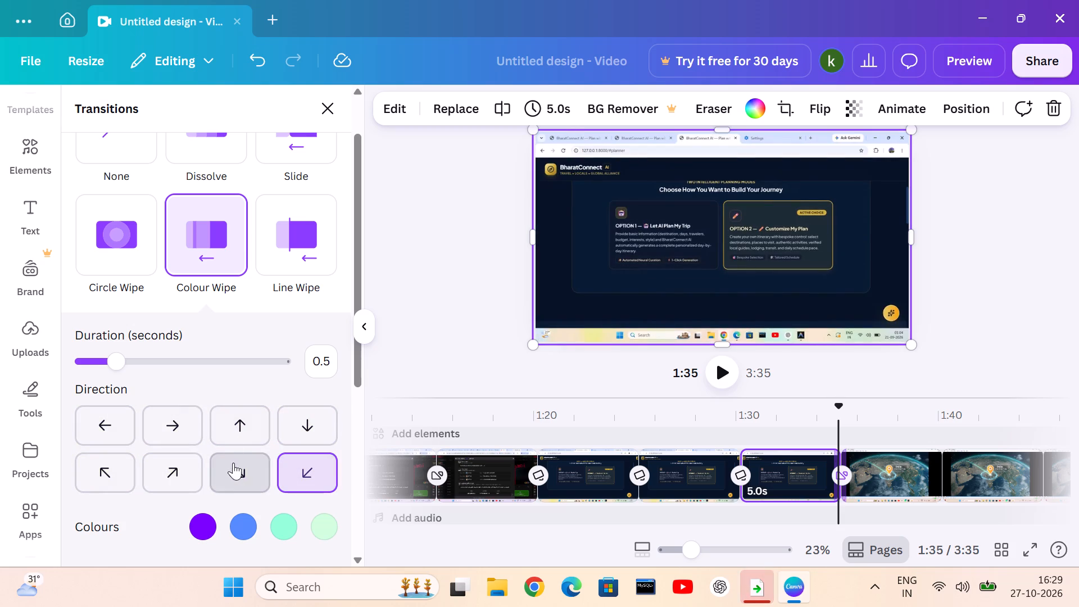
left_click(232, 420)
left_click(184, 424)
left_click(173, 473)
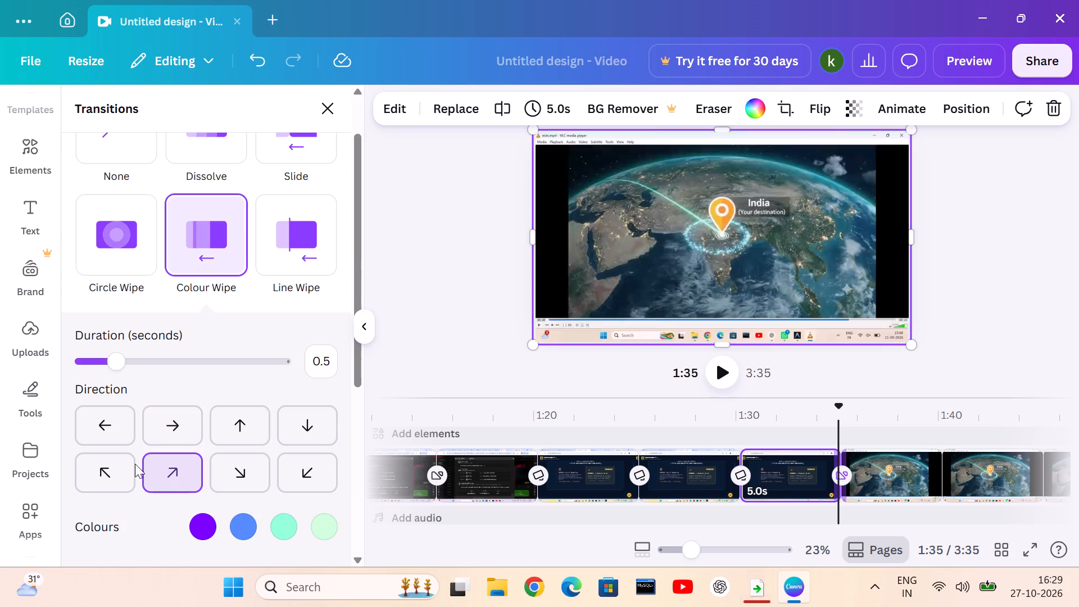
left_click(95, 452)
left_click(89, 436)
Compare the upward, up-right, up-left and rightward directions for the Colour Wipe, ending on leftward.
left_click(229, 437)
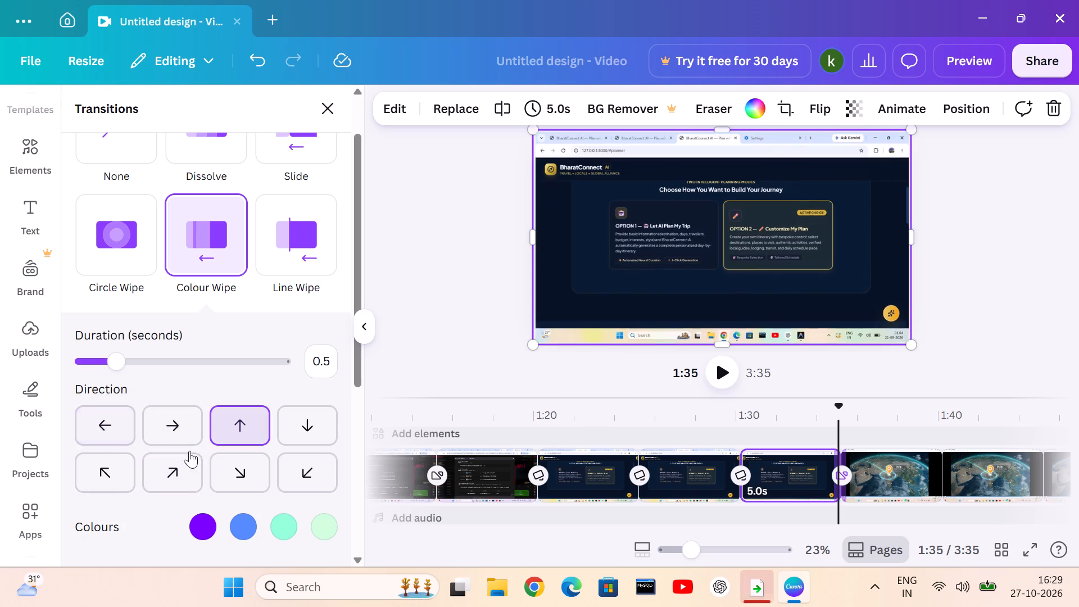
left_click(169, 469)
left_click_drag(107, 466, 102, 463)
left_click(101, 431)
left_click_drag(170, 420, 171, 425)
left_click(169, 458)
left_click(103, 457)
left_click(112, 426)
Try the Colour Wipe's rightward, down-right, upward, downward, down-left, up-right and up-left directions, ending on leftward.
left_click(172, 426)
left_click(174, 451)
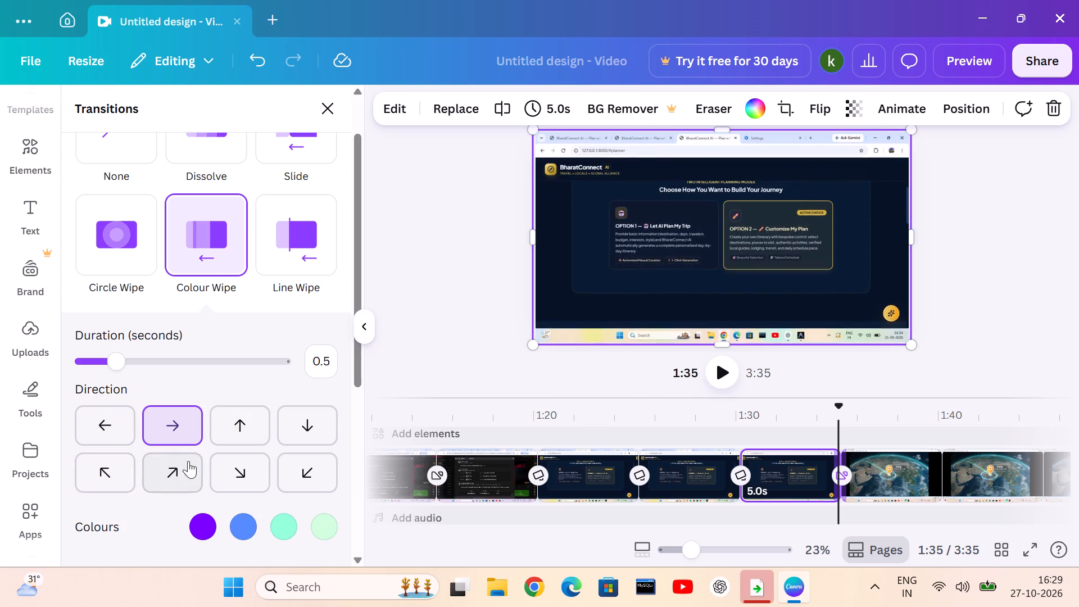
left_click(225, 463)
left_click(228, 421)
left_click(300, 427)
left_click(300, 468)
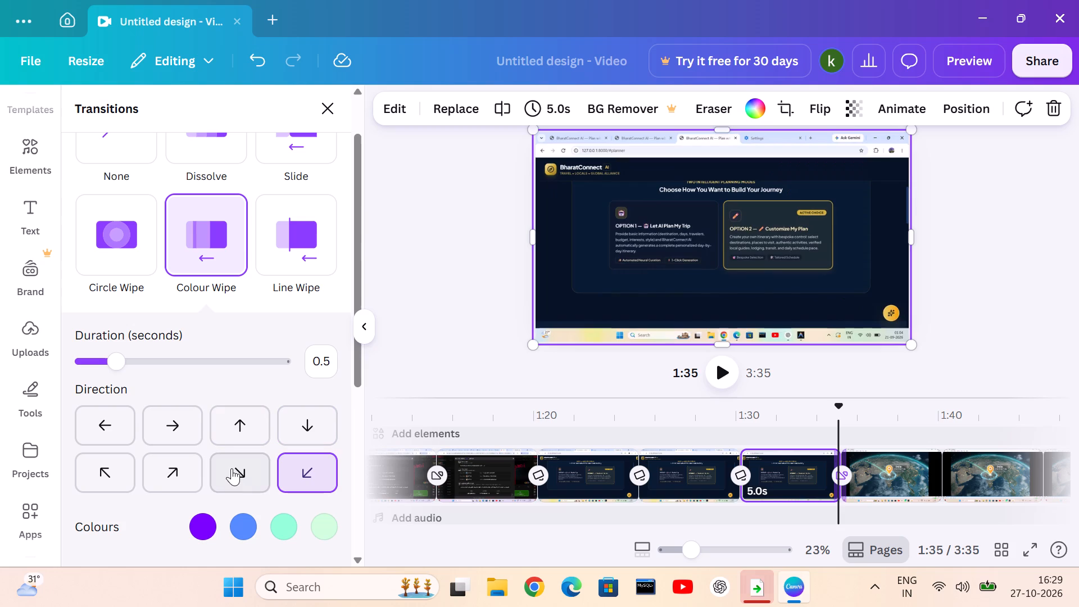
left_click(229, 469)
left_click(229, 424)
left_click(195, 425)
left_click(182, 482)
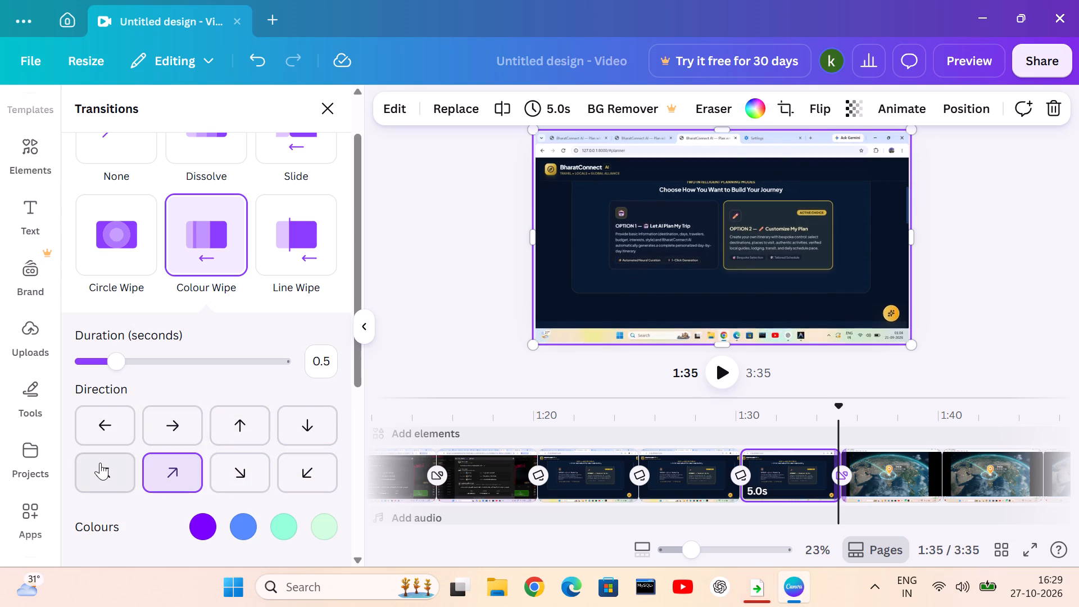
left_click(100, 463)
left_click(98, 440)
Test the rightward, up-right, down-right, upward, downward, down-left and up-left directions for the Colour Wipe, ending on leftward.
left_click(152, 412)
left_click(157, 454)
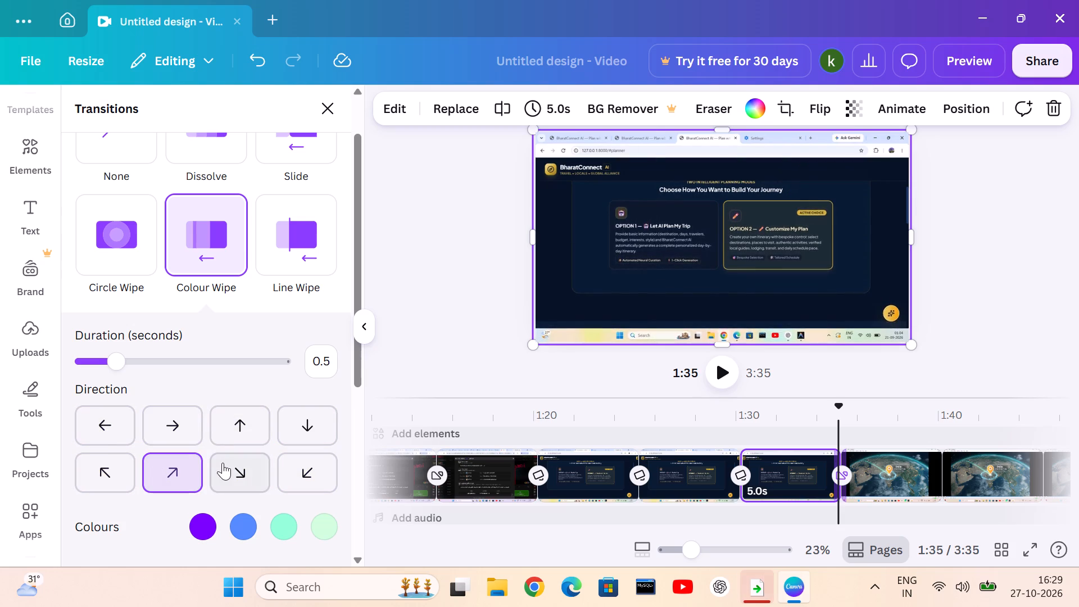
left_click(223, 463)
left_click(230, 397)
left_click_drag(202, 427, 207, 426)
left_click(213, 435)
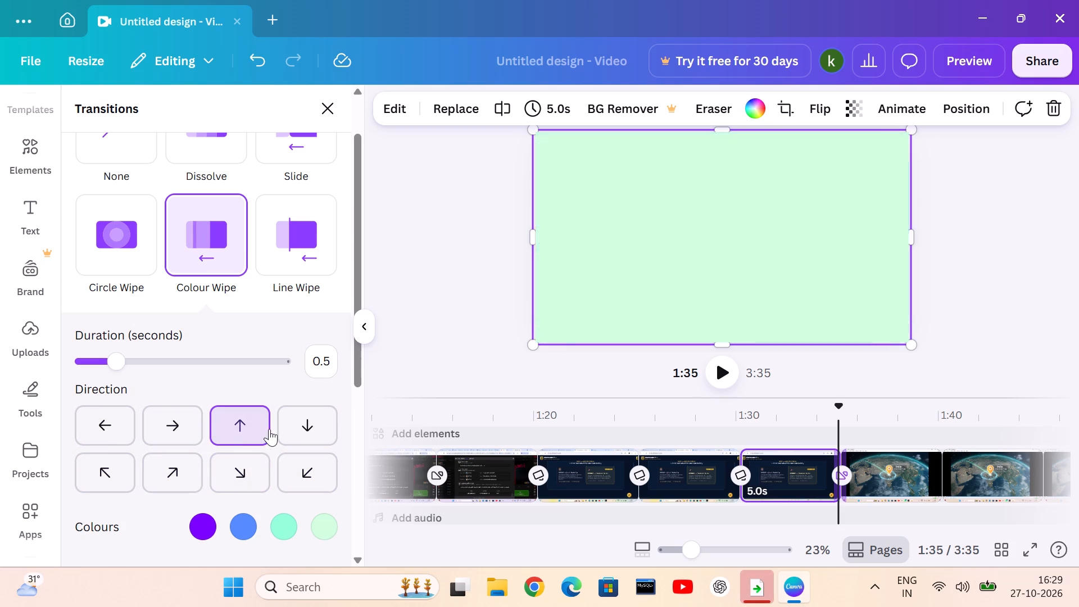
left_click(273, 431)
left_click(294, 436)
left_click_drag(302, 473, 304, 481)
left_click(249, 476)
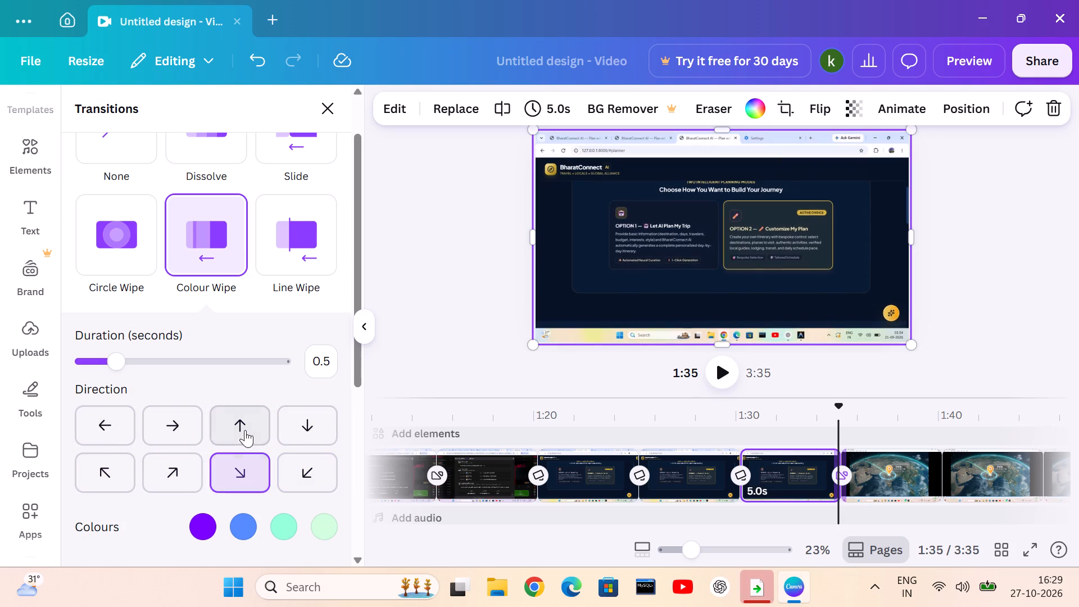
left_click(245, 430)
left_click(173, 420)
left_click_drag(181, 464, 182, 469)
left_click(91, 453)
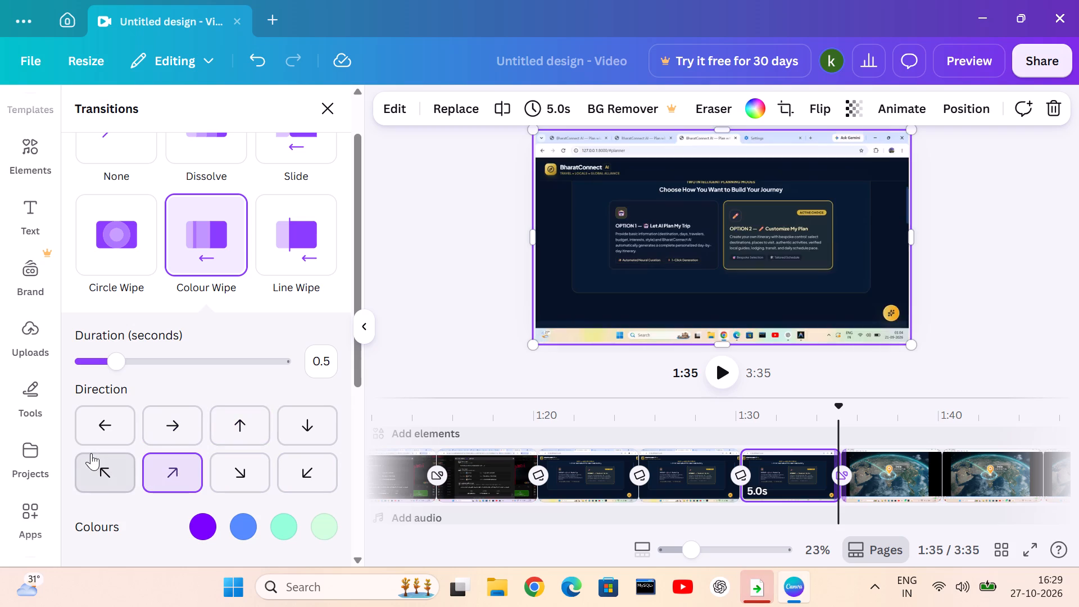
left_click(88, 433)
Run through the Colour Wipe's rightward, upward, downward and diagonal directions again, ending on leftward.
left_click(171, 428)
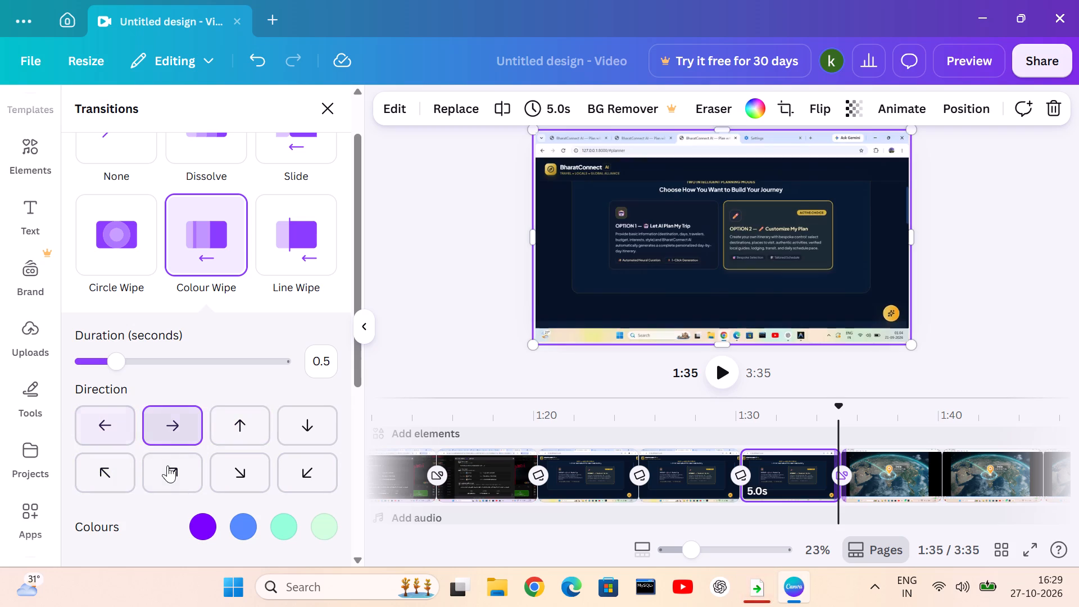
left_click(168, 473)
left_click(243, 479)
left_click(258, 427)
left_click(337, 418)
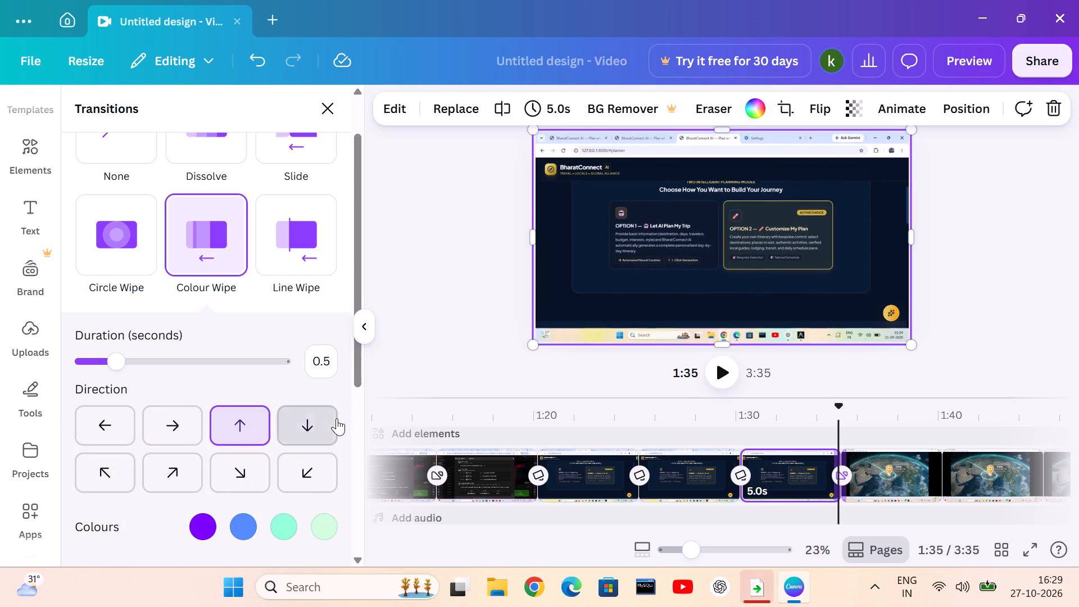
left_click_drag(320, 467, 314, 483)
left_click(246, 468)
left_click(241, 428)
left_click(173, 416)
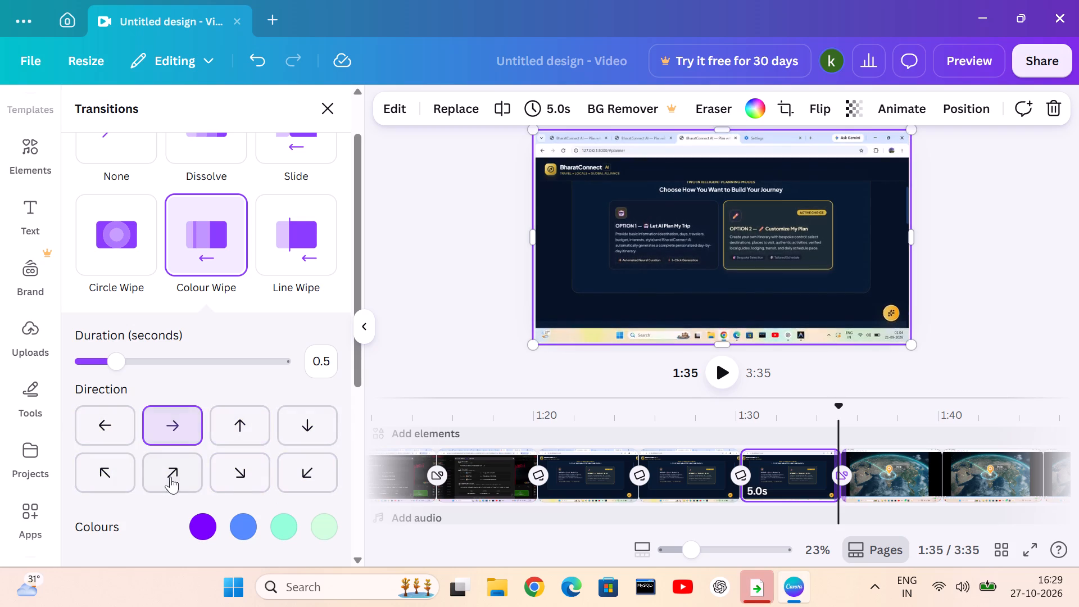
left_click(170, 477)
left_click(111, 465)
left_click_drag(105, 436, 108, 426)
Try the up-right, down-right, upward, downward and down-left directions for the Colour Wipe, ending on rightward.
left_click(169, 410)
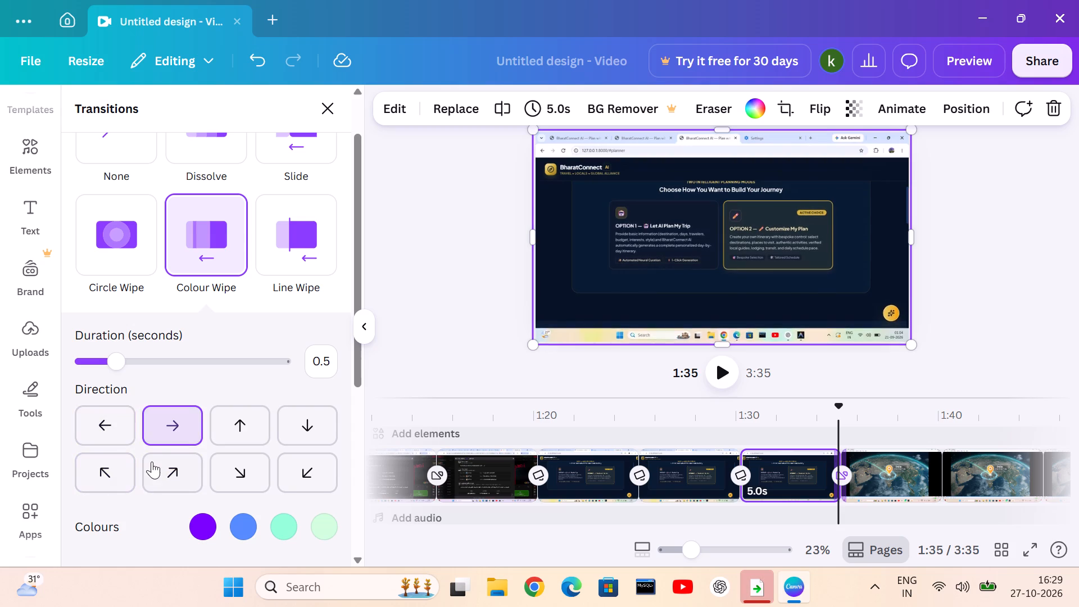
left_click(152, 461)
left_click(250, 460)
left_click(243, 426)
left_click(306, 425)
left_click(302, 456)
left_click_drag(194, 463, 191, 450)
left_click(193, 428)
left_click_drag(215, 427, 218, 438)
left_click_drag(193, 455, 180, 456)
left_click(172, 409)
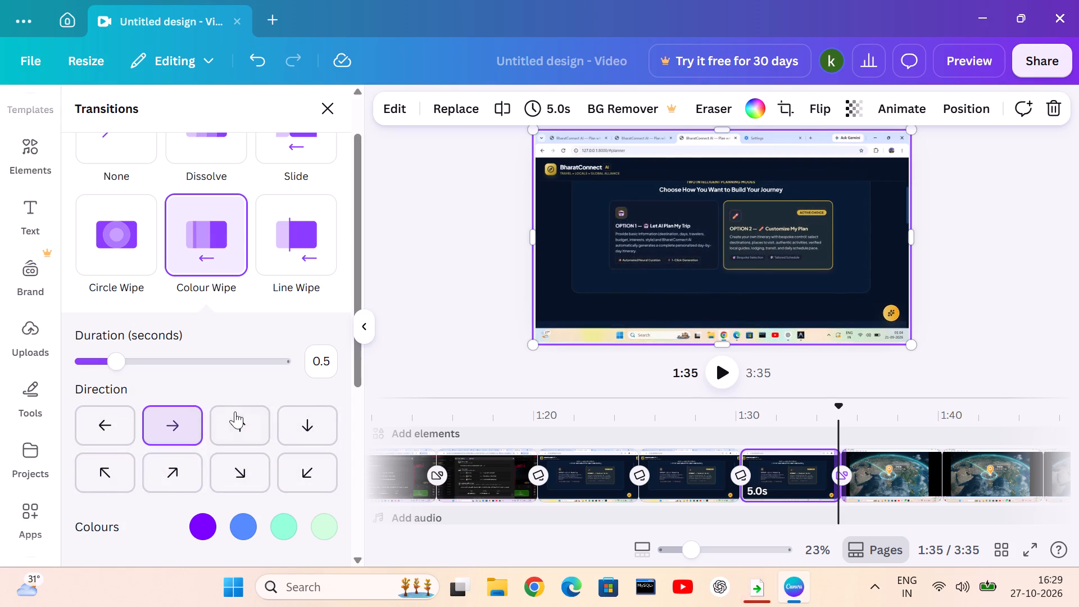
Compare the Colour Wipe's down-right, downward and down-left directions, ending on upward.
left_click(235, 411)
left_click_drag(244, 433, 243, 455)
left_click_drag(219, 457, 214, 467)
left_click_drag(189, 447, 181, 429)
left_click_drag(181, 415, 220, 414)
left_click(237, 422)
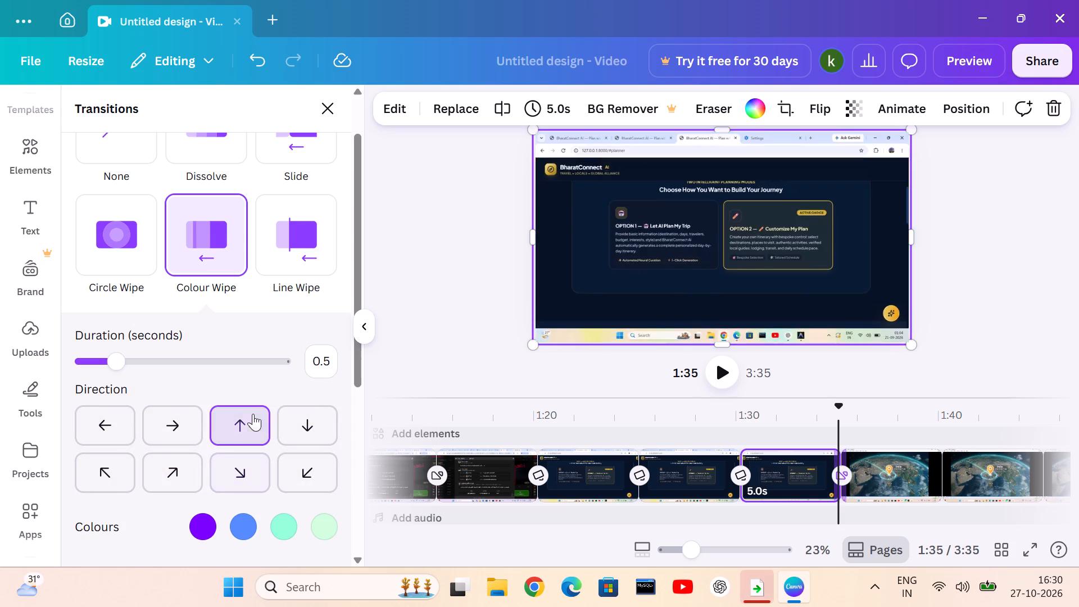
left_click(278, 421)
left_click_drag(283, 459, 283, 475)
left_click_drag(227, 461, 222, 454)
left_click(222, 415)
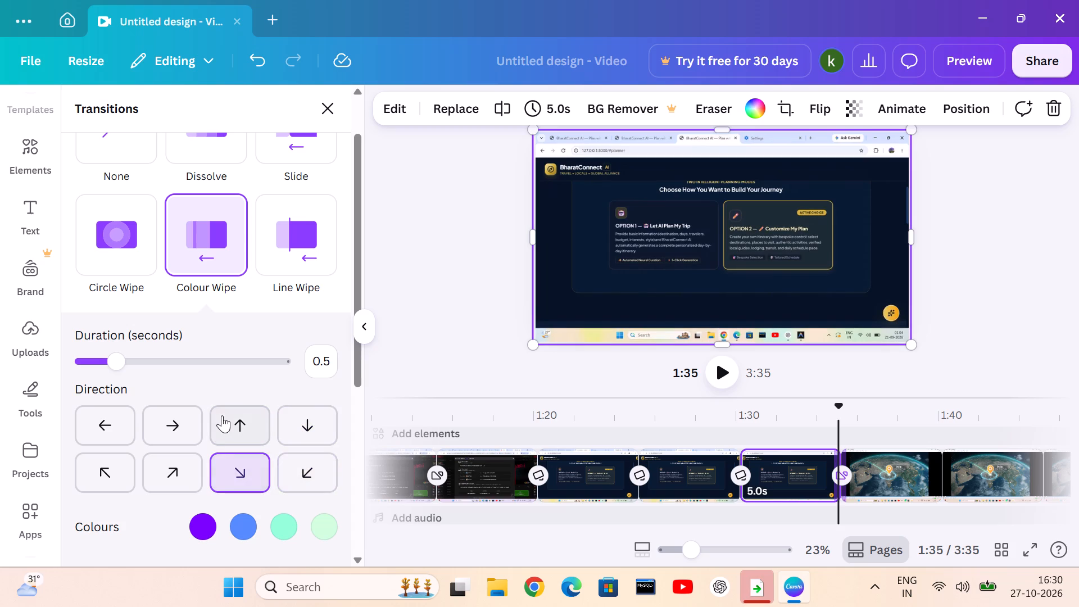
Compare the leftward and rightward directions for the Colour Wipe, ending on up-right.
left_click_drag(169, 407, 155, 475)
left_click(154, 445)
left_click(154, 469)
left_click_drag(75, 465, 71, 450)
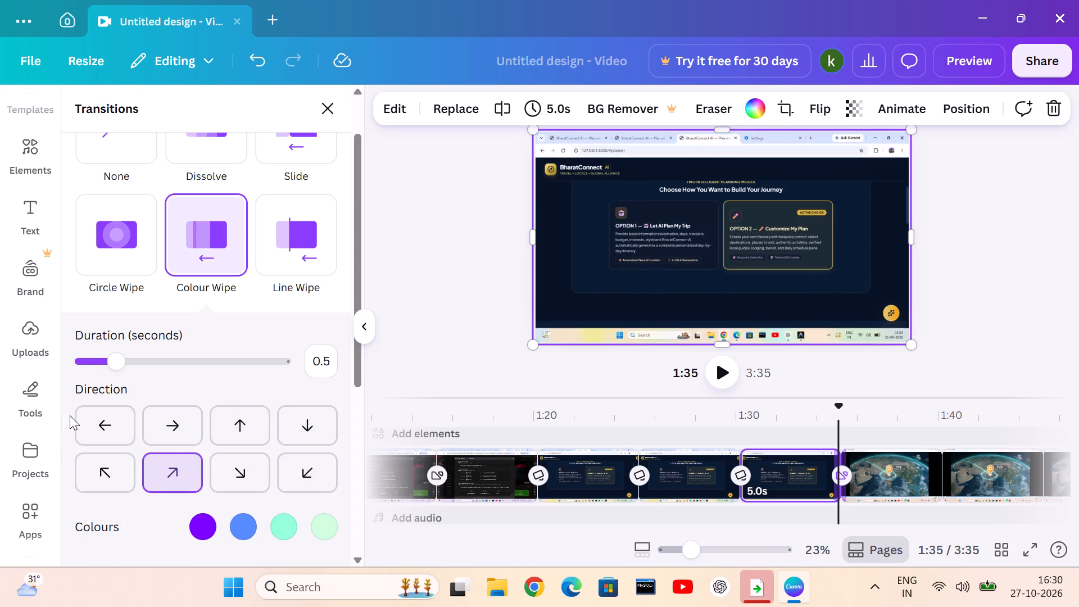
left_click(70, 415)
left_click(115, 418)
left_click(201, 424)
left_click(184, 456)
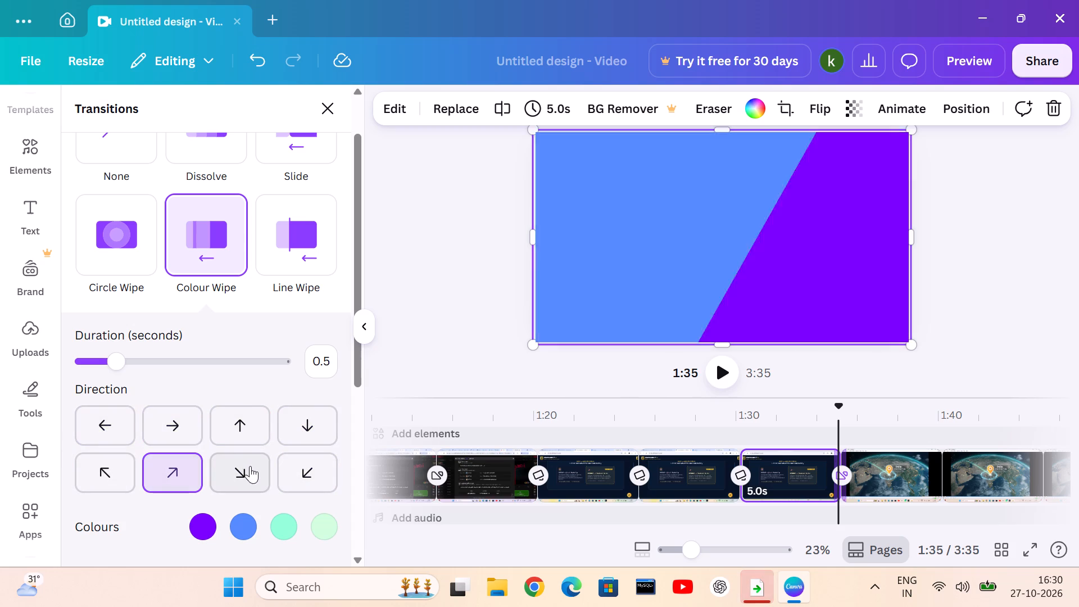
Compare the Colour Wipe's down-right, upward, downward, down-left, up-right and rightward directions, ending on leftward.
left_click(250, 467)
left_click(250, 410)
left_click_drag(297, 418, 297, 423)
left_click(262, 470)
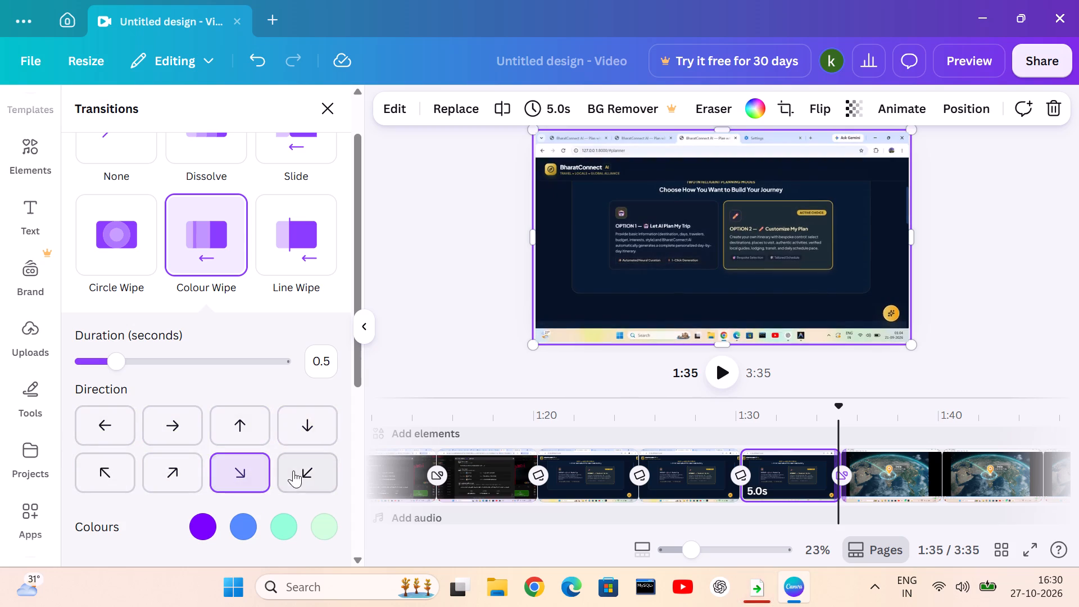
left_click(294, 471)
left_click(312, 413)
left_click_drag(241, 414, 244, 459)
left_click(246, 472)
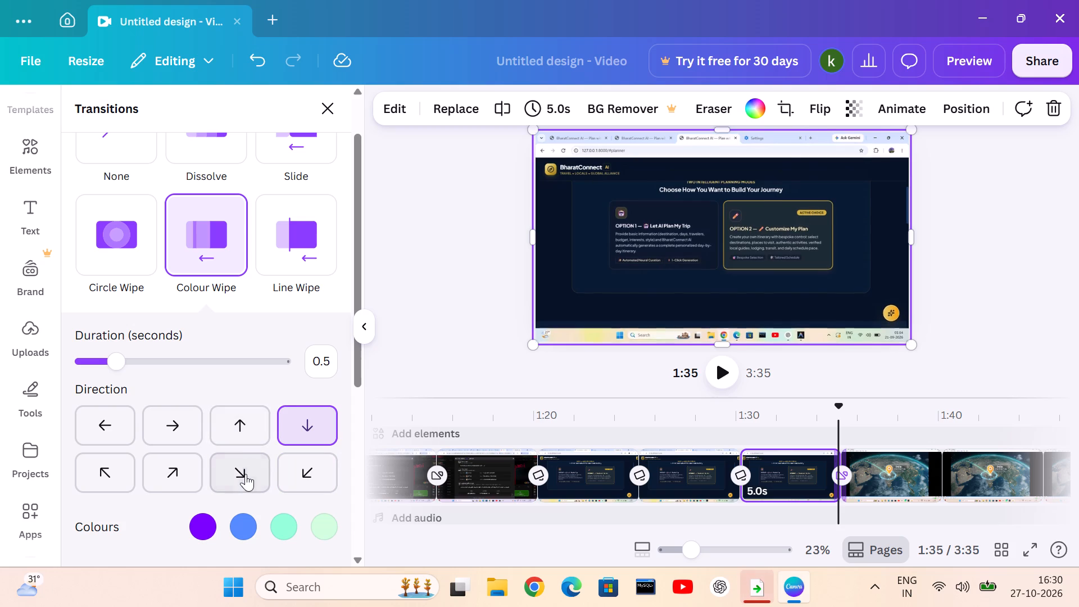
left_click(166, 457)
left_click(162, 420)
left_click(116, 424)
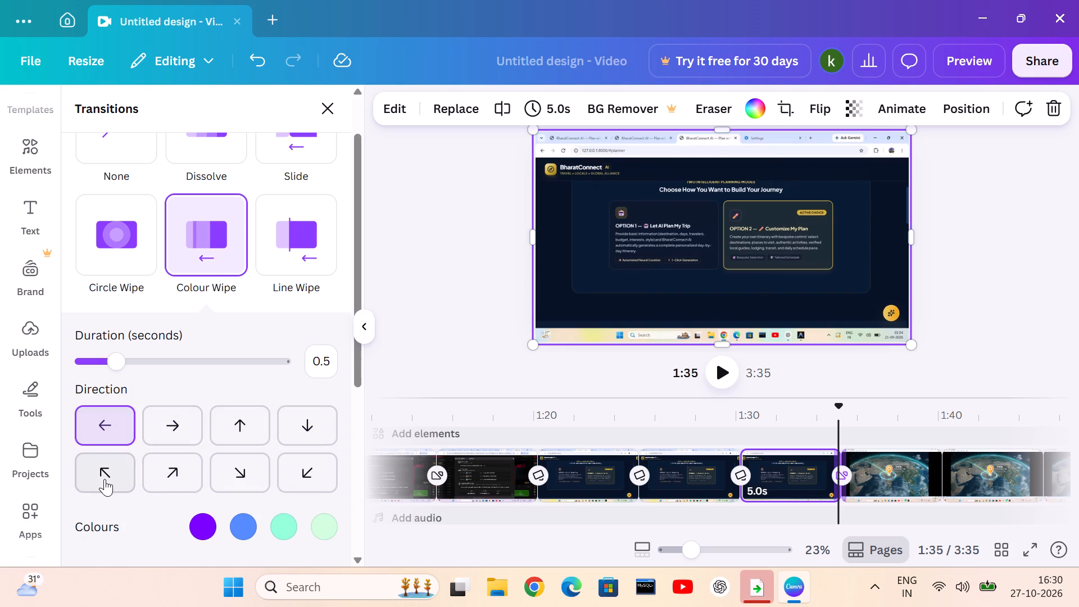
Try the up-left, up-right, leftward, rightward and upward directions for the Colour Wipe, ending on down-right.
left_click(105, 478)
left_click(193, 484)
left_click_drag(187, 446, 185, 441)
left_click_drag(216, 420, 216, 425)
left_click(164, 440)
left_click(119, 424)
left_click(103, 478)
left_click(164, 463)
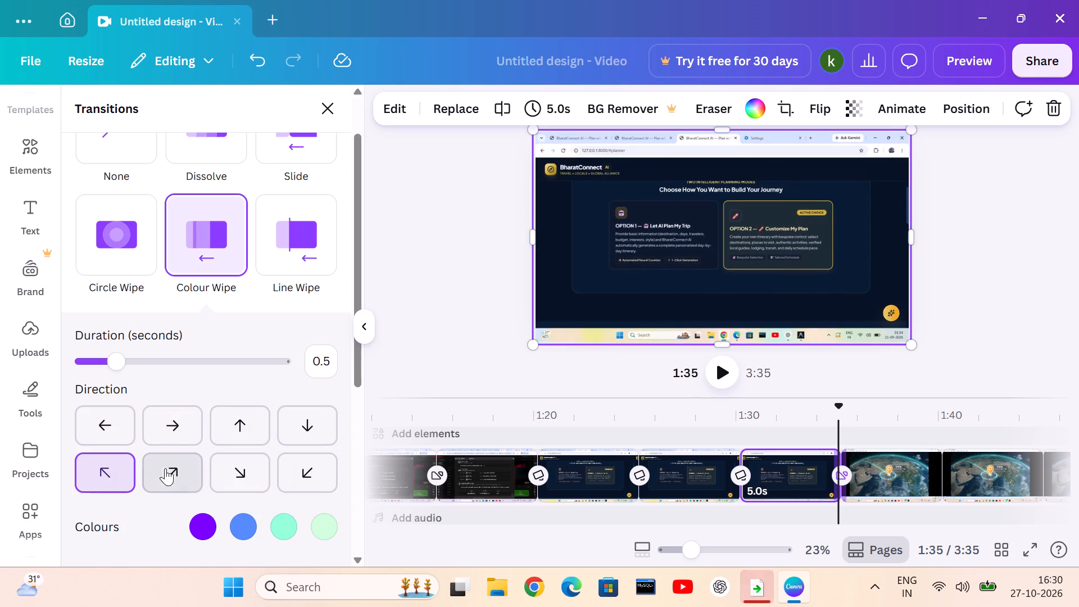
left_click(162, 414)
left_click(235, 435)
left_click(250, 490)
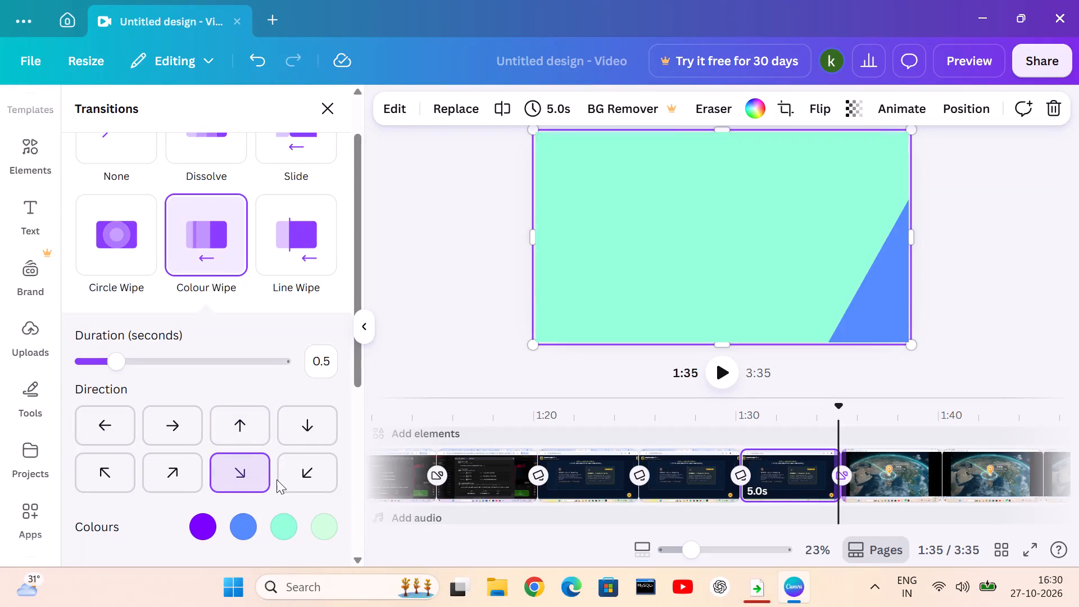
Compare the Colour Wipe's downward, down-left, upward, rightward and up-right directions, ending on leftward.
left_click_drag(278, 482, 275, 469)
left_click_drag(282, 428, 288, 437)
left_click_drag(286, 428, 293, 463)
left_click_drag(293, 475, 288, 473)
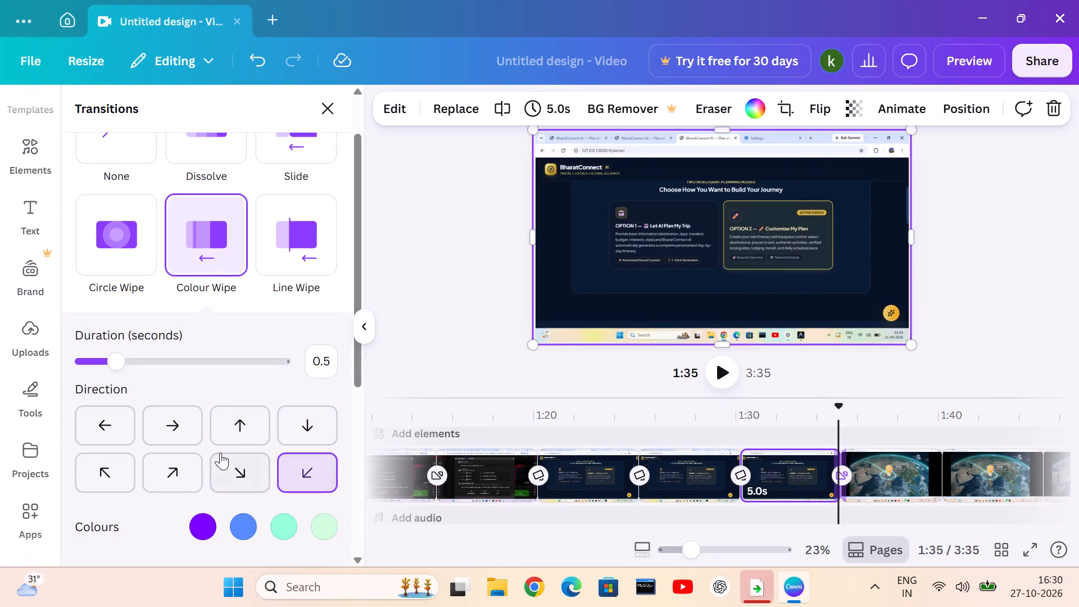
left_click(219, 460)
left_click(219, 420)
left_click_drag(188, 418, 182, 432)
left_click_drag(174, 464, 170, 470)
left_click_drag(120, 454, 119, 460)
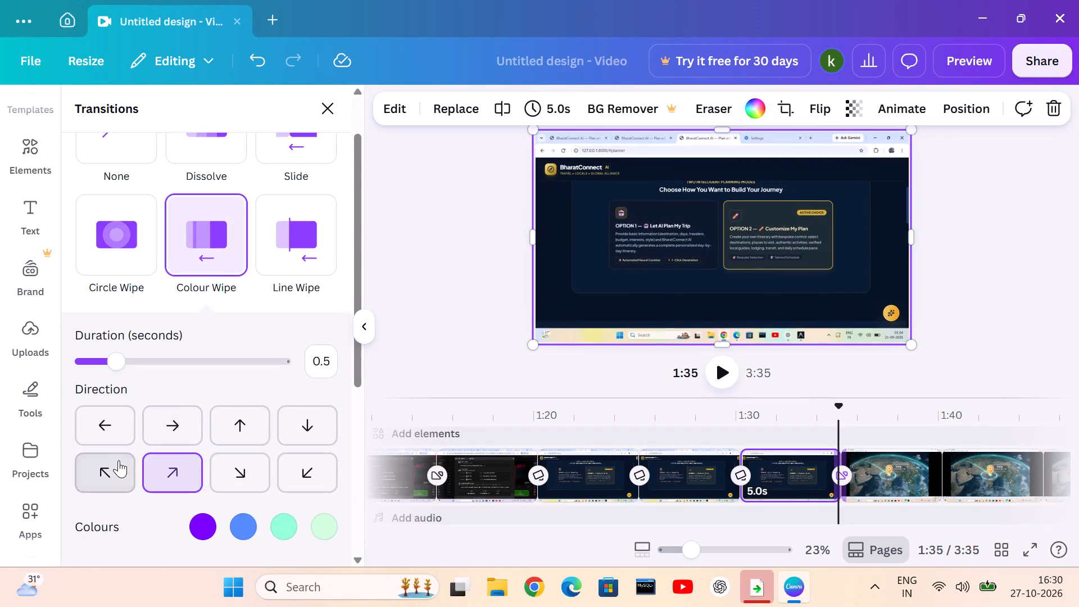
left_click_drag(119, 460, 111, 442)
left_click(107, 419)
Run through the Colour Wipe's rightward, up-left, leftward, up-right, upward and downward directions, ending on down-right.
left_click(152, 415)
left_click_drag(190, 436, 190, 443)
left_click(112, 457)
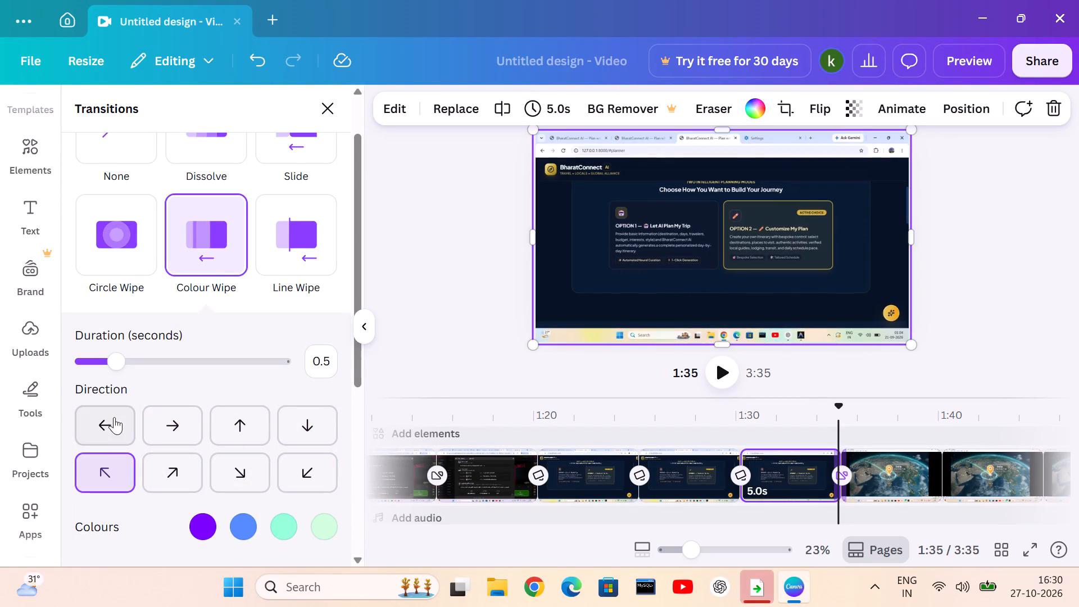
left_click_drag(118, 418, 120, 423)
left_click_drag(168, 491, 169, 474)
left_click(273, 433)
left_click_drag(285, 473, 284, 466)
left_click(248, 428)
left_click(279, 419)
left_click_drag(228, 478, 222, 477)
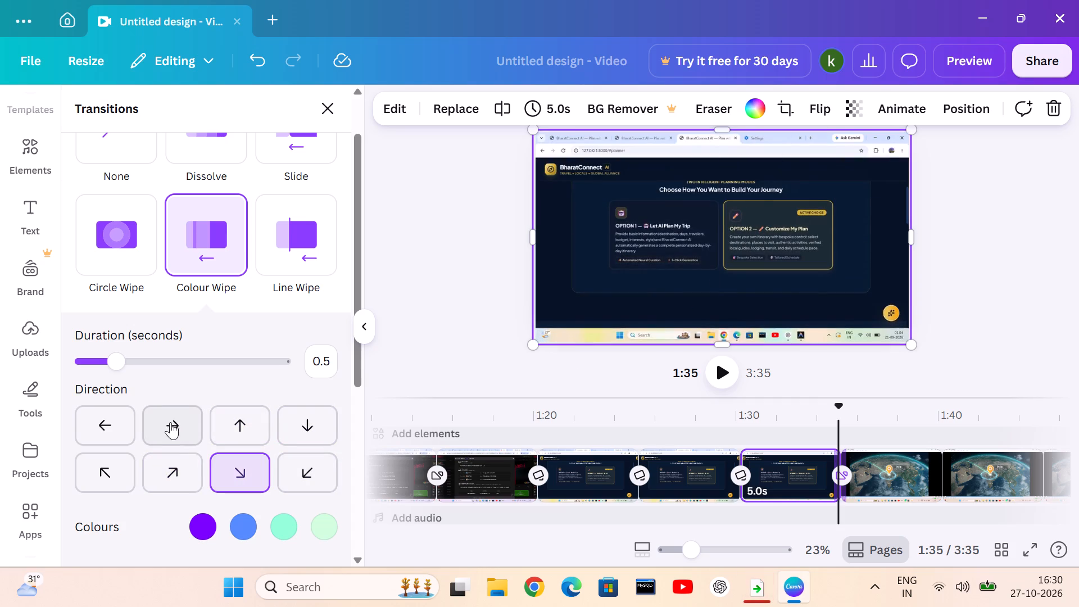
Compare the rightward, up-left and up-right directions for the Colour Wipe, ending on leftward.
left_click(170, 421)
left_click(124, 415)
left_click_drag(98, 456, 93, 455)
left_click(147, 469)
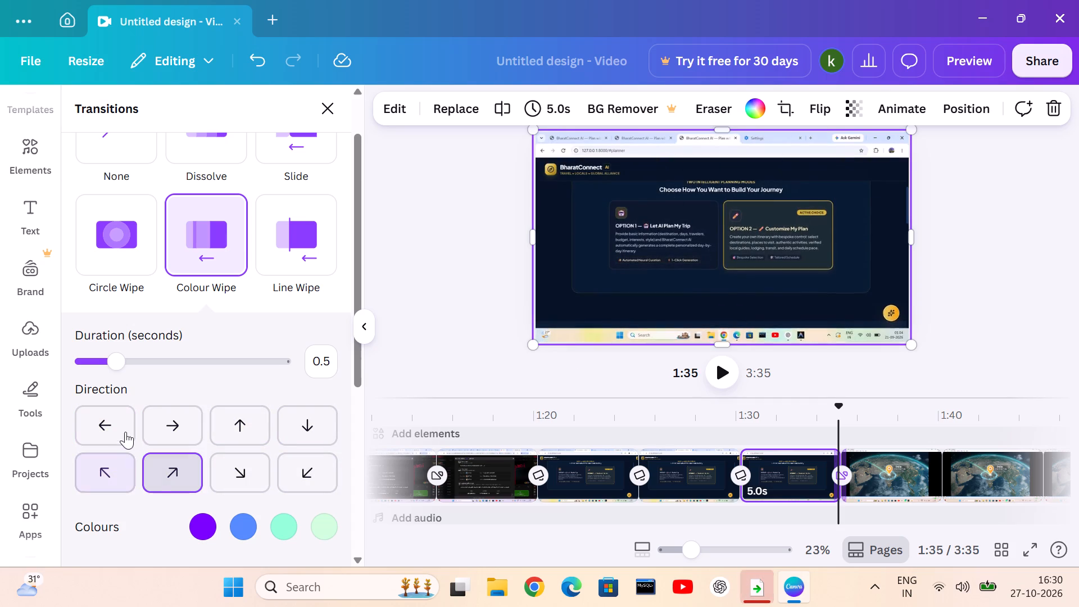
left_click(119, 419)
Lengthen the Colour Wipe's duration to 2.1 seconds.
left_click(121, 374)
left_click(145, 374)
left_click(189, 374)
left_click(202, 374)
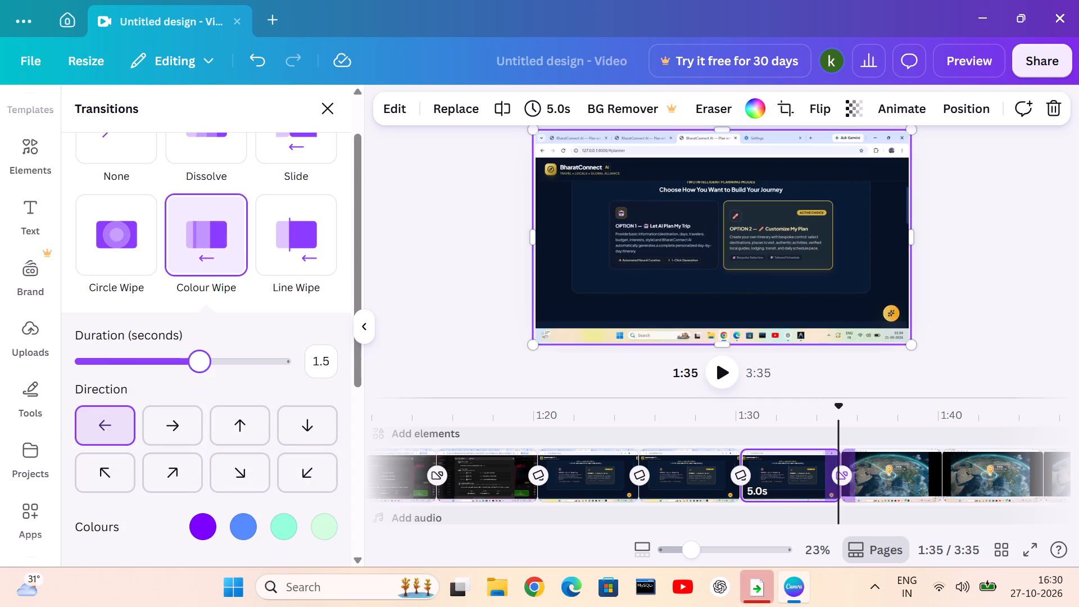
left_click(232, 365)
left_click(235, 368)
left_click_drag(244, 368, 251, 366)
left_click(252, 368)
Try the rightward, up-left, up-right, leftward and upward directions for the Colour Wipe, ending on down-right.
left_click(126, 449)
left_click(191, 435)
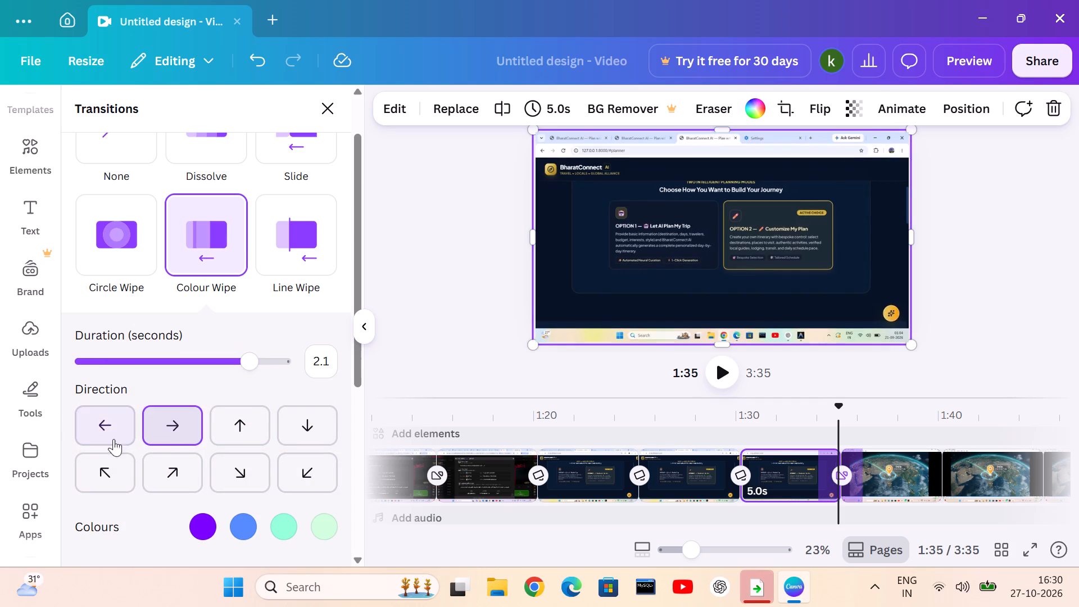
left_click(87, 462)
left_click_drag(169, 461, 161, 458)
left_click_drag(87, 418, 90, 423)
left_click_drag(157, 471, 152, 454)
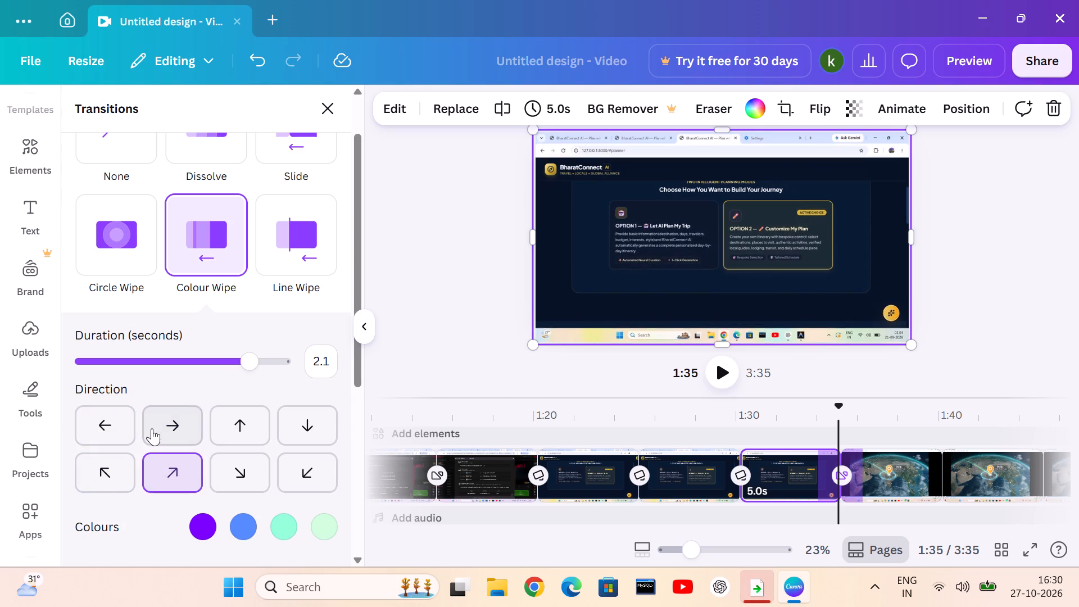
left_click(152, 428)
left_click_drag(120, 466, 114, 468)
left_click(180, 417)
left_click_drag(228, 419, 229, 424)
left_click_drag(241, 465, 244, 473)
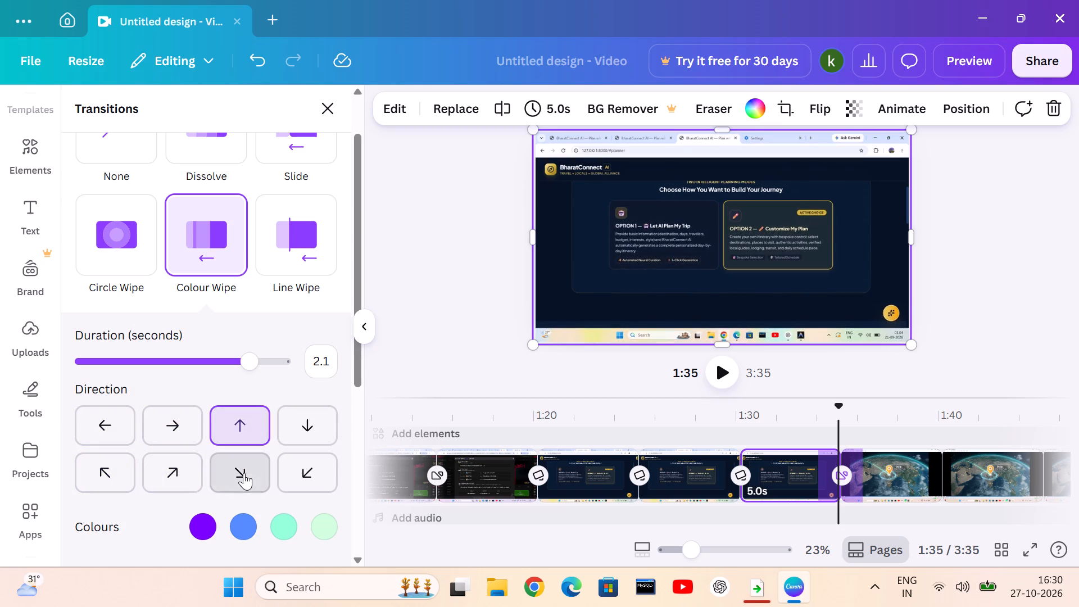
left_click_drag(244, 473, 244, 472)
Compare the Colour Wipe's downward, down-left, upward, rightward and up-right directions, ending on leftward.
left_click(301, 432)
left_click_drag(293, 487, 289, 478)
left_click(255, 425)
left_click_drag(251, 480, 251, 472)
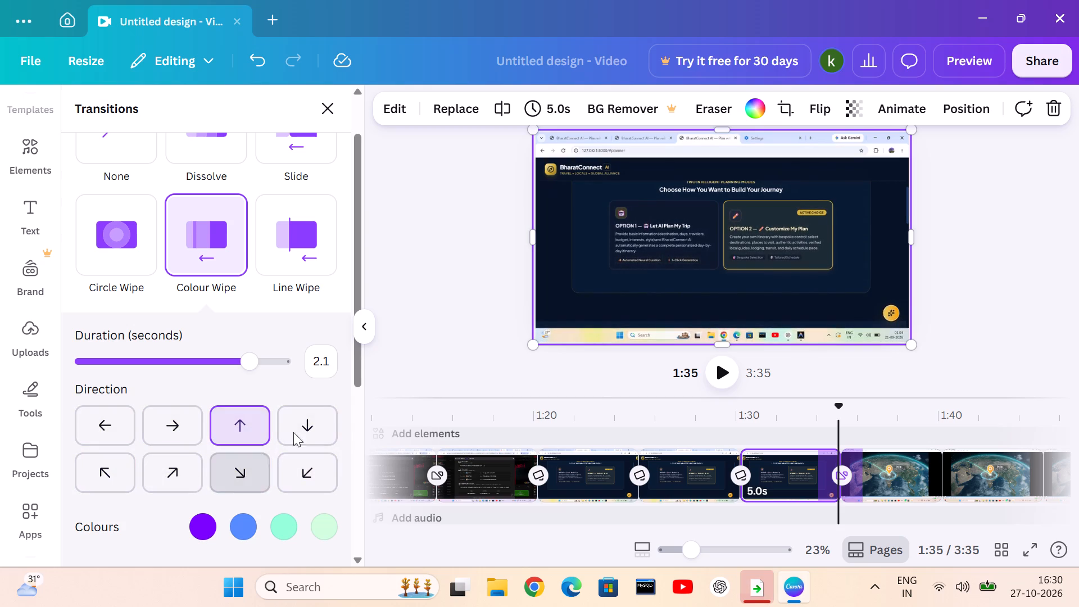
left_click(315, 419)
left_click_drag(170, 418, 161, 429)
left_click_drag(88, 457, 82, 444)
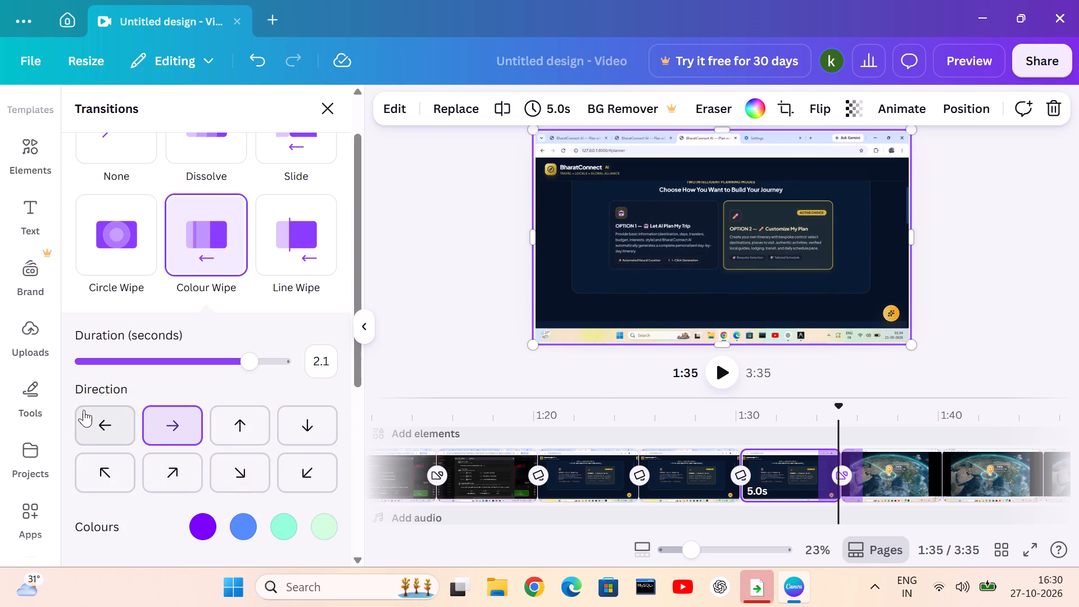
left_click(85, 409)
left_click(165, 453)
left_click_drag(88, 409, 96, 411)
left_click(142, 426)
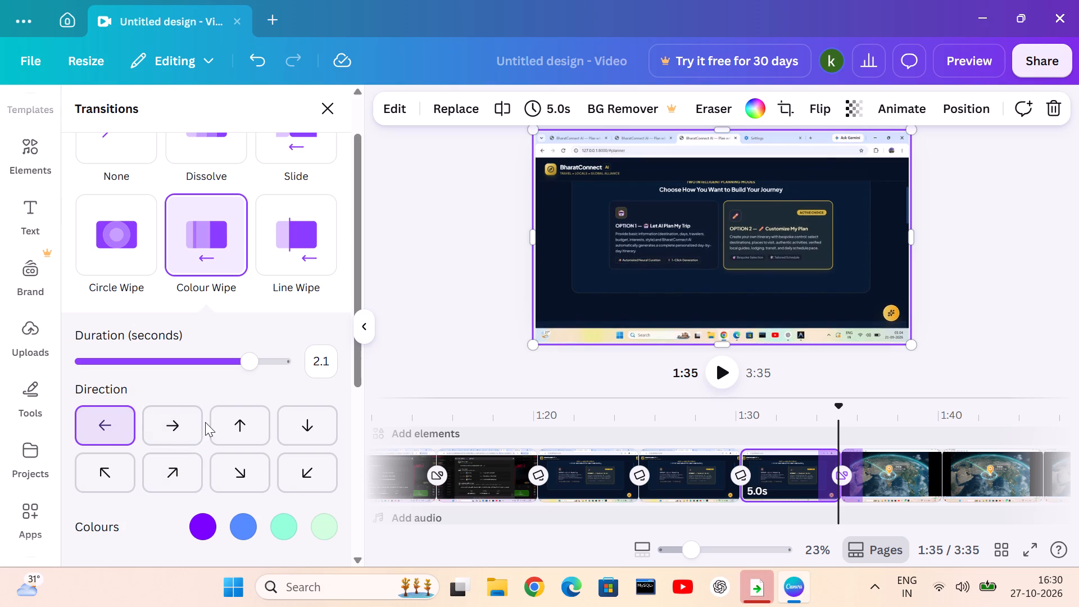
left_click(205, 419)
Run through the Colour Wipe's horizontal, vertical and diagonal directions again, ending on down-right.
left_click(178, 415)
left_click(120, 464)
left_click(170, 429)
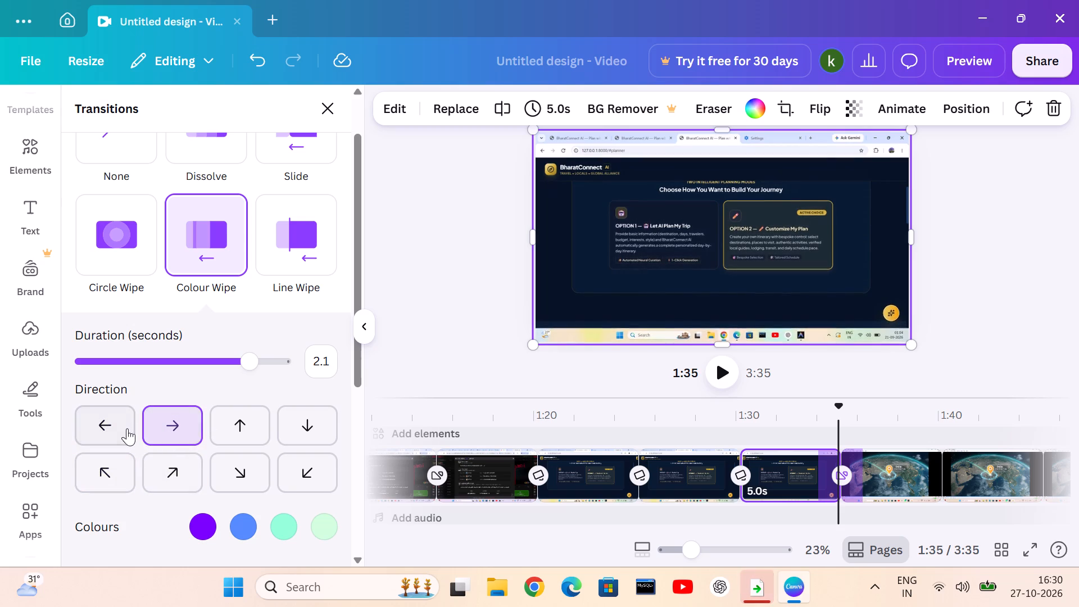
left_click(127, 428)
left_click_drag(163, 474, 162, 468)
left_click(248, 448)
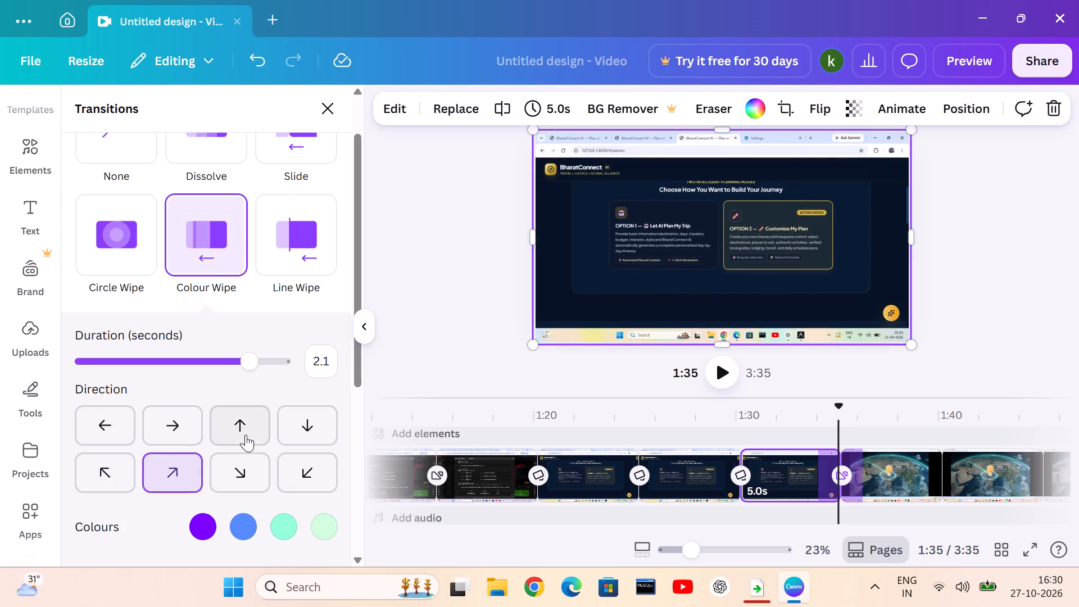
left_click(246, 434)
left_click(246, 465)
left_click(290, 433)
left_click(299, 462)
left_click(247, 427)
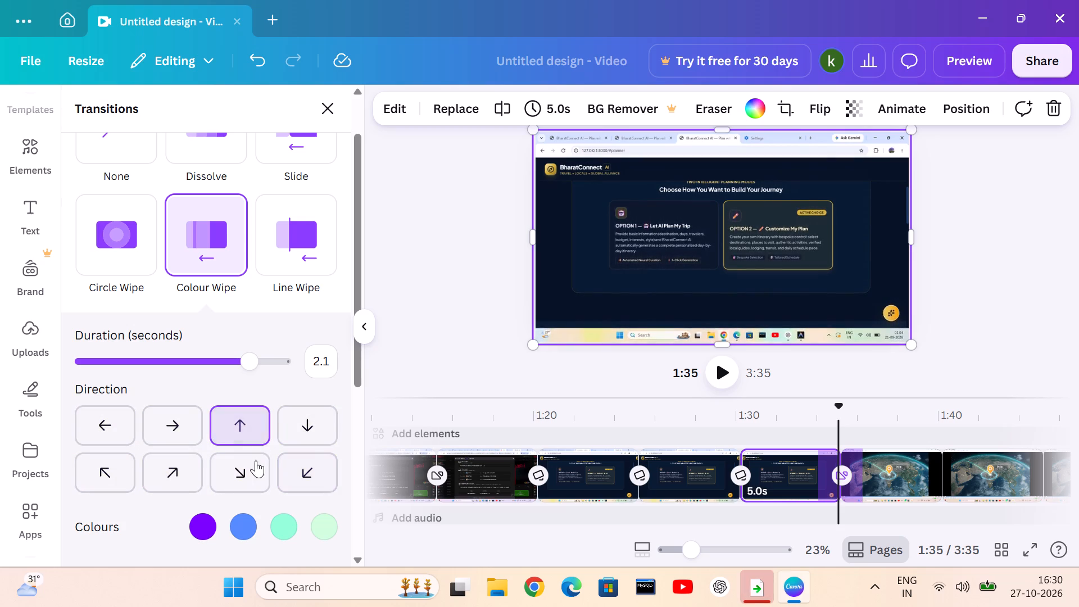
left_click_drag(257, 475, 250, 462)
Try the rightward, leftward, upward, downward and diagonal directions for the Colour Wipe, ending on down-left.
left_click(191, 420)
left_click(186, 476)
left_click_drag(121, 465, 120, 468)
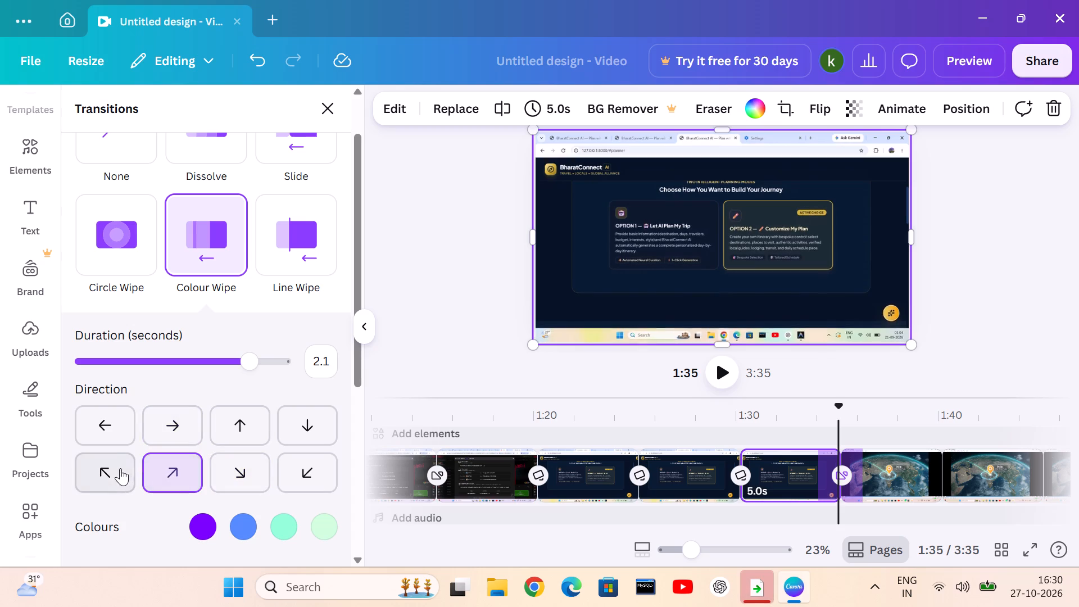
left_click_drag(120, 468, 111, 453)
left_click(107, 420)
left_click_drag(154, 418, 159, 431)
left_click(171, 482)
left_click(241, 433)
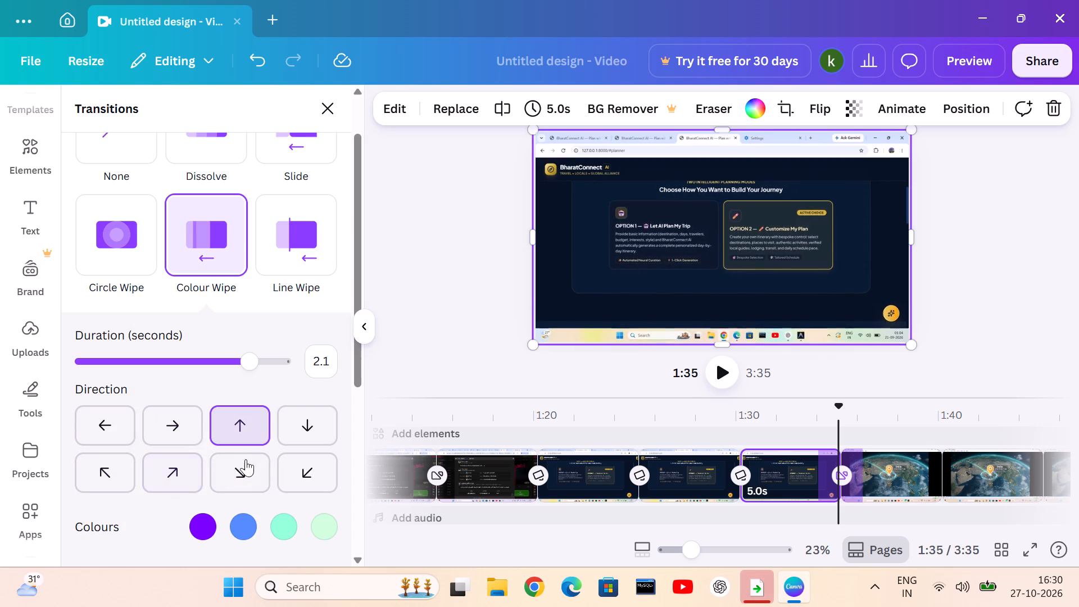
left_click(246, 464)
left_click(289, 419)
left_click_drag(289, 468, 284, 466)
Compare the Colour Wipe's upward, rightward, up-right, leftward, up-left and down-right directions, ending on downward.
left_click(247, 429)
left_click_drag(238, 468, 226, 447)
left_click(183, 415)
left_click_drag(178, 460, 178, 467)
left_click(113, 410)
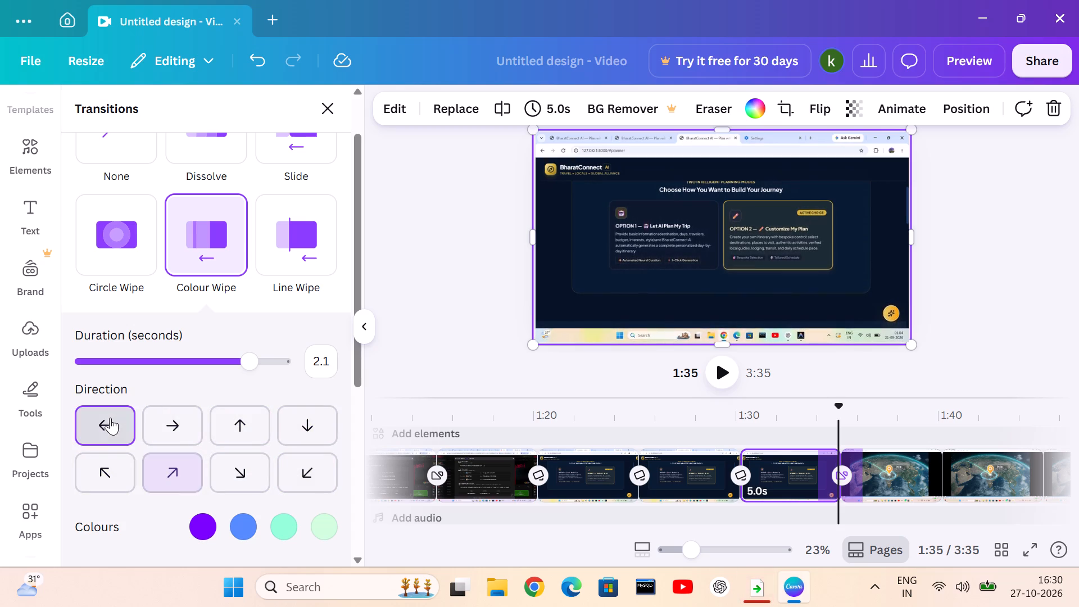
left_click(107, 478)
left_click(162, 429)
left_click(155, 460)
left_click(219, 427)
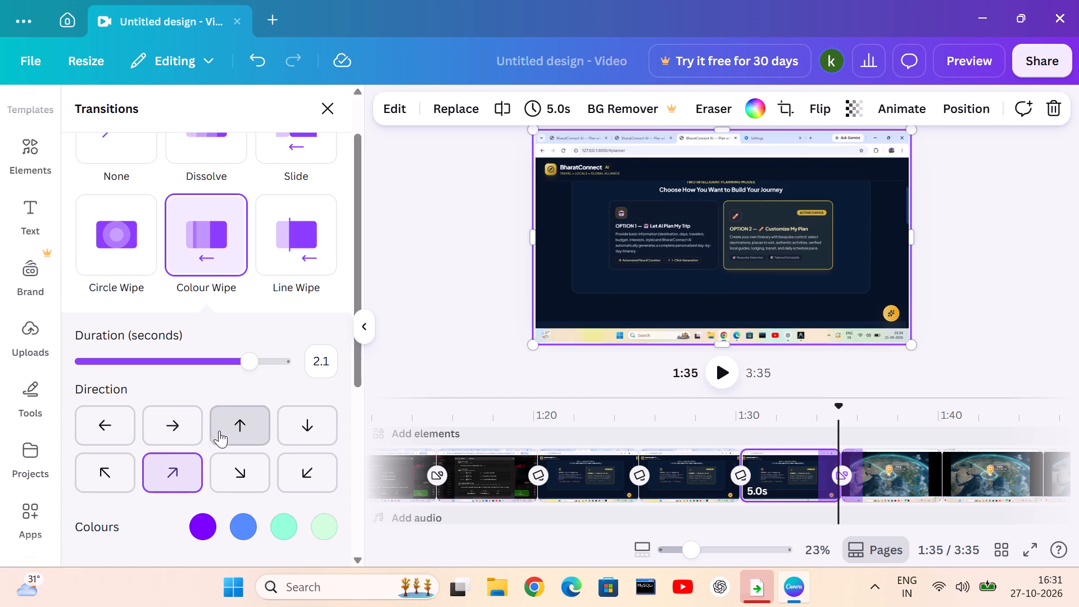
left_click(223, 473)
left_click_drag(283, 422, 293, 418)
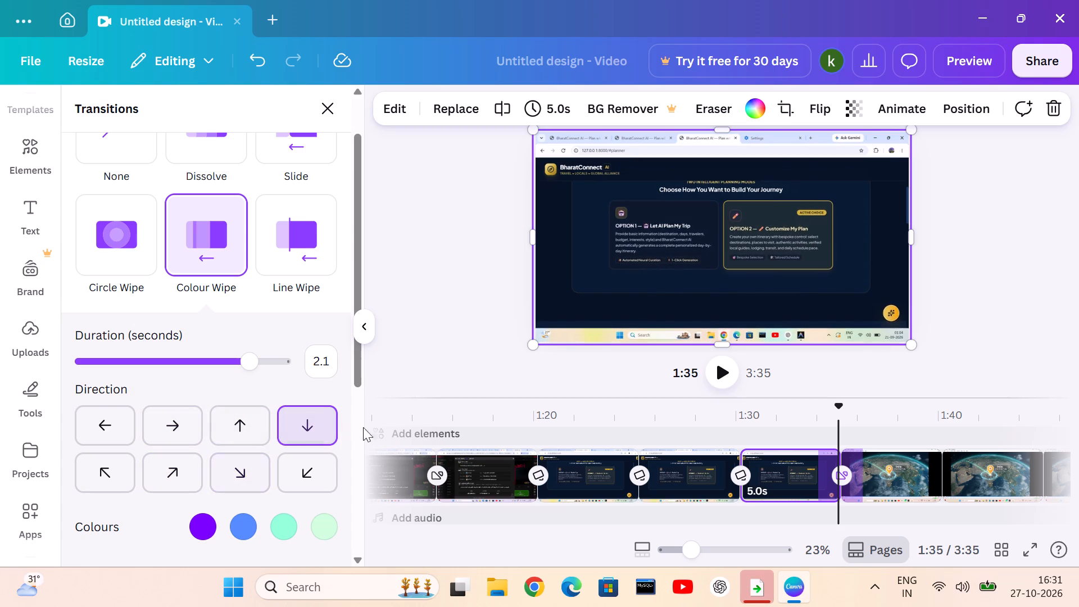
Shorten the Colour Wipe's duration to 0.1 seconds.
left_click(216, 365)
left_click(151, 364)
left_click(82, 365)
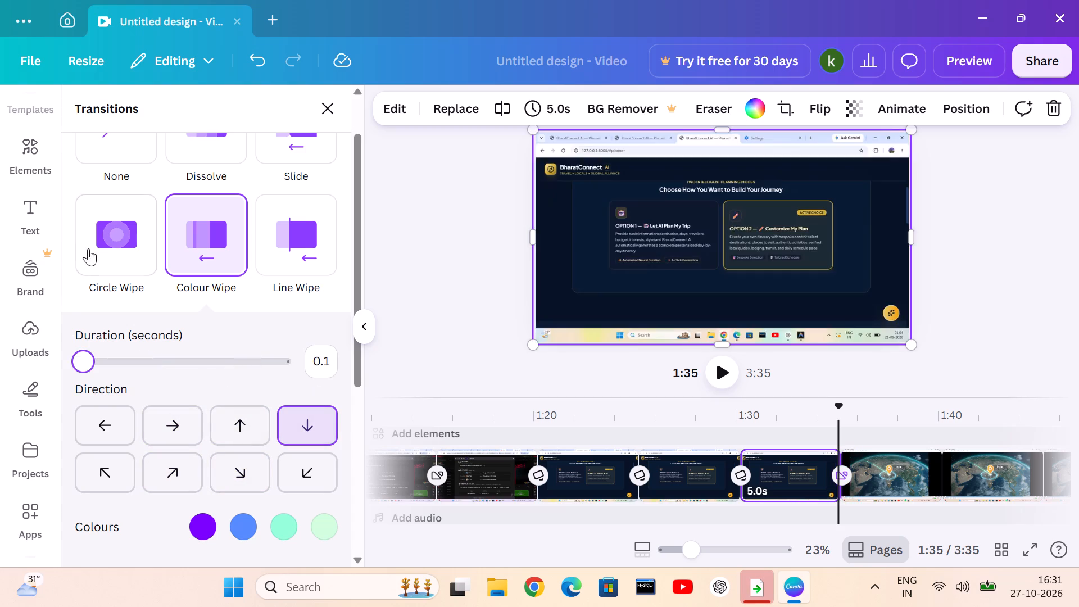
Replace the Colour Wipe with a Circle Wipe transition lasting 2.5 seconds.
left_click(104, 241)
left_click(171, 424)
left_click(212, 427)
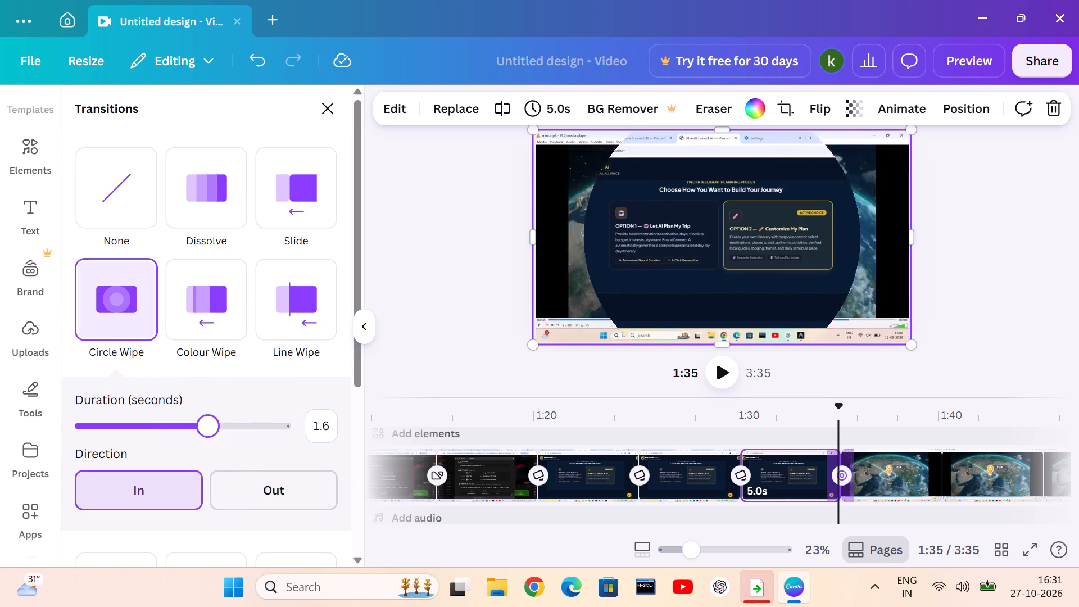
left_click(259, 405)
left_click(275, 421)
left_click(285, 434)
Show the hidden icons in the Windows system tray.
left_click_drag(798, 606, 830, 605)
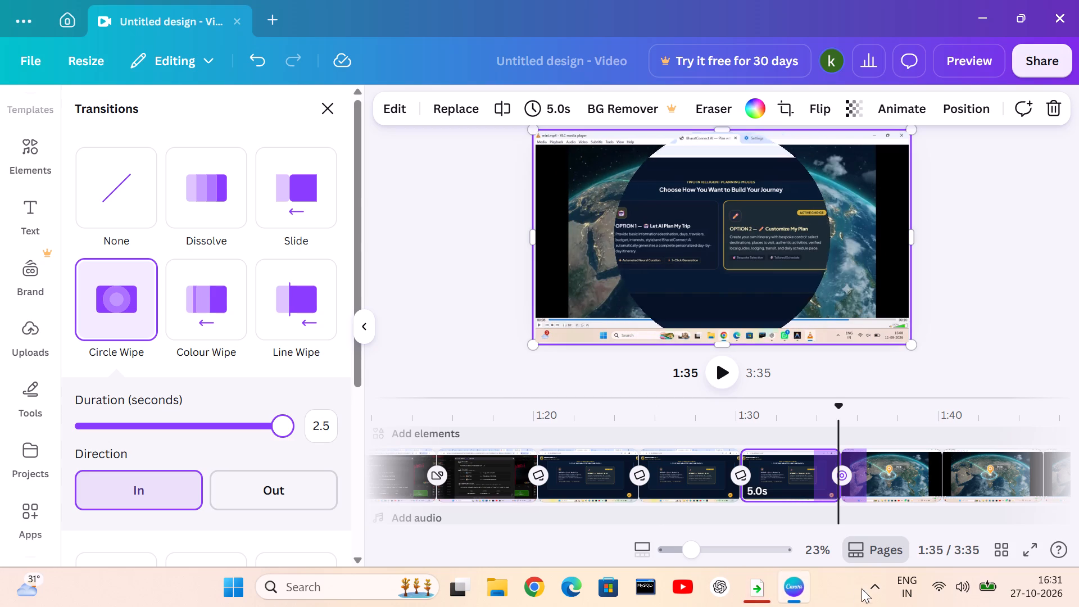
left_click(863, 588)
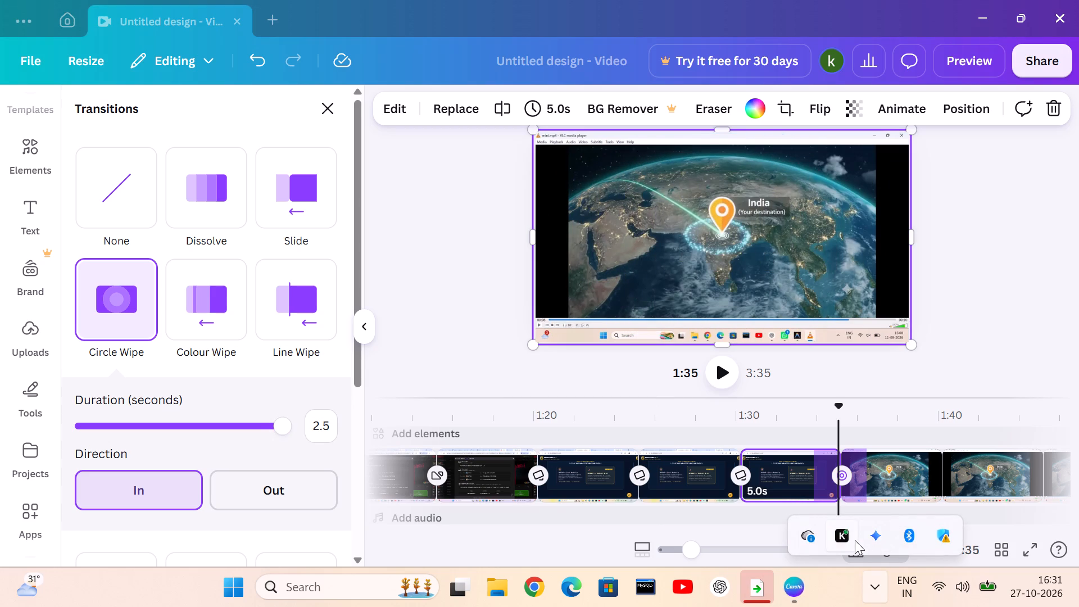
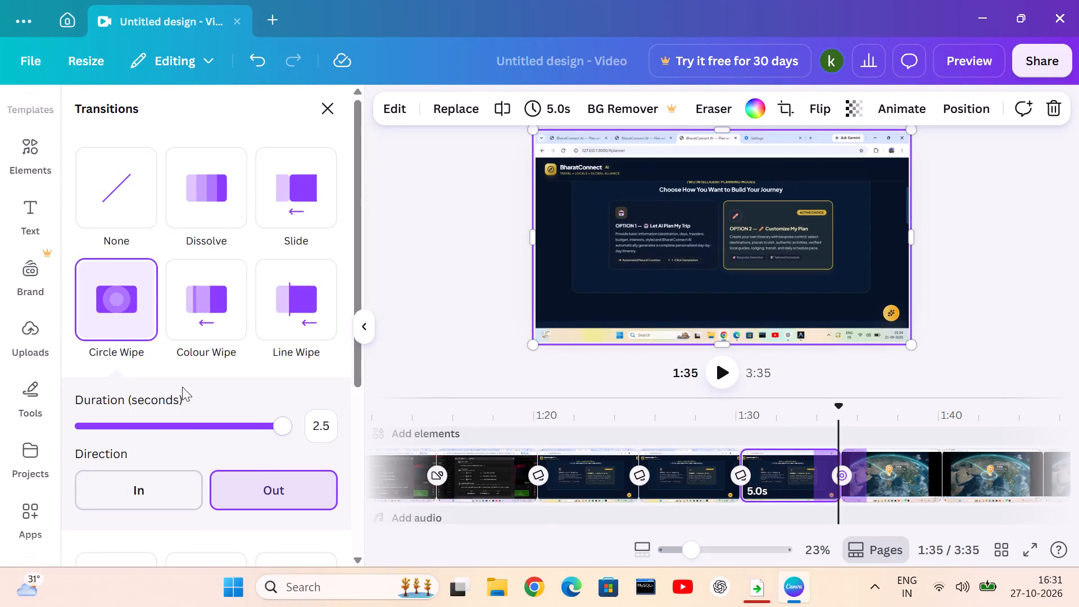
Replace the Circle Wipe at the 1:35 cut with a Chop transition.
scroll(182, 386, "down", 7)
left_click(90, 435)
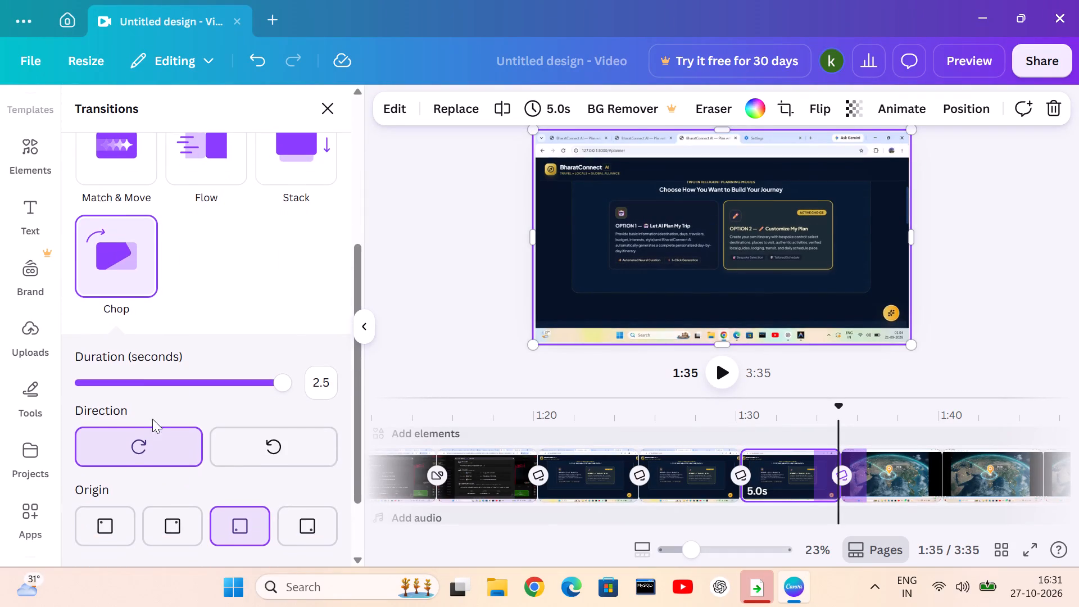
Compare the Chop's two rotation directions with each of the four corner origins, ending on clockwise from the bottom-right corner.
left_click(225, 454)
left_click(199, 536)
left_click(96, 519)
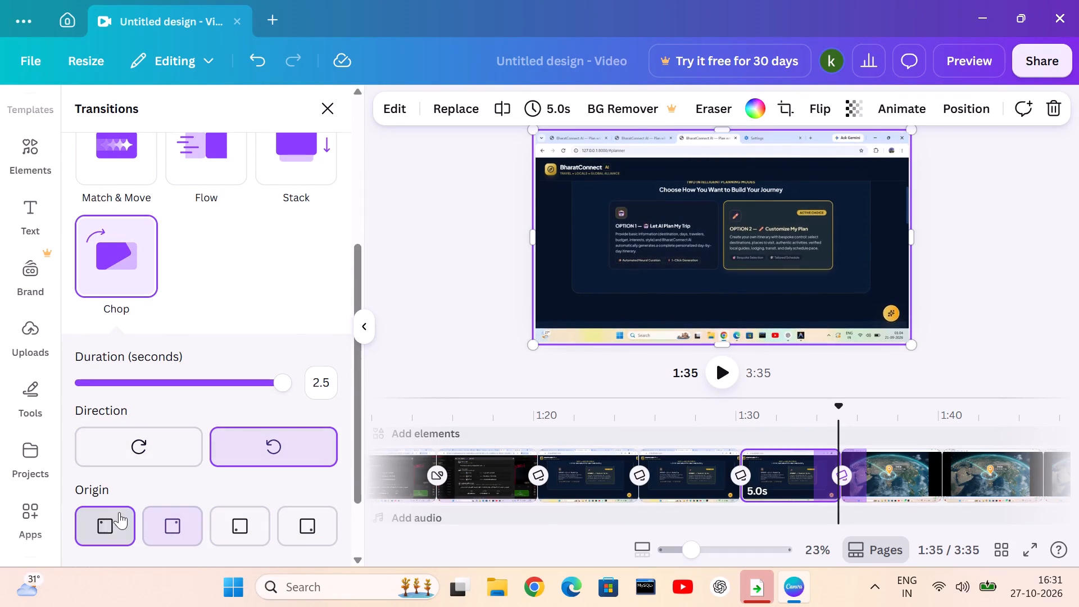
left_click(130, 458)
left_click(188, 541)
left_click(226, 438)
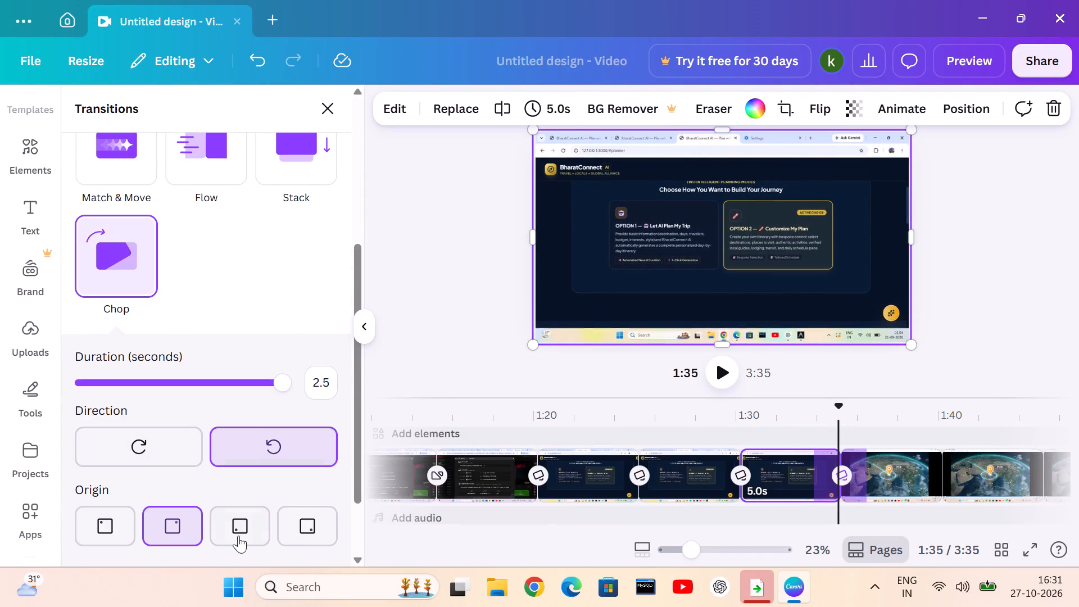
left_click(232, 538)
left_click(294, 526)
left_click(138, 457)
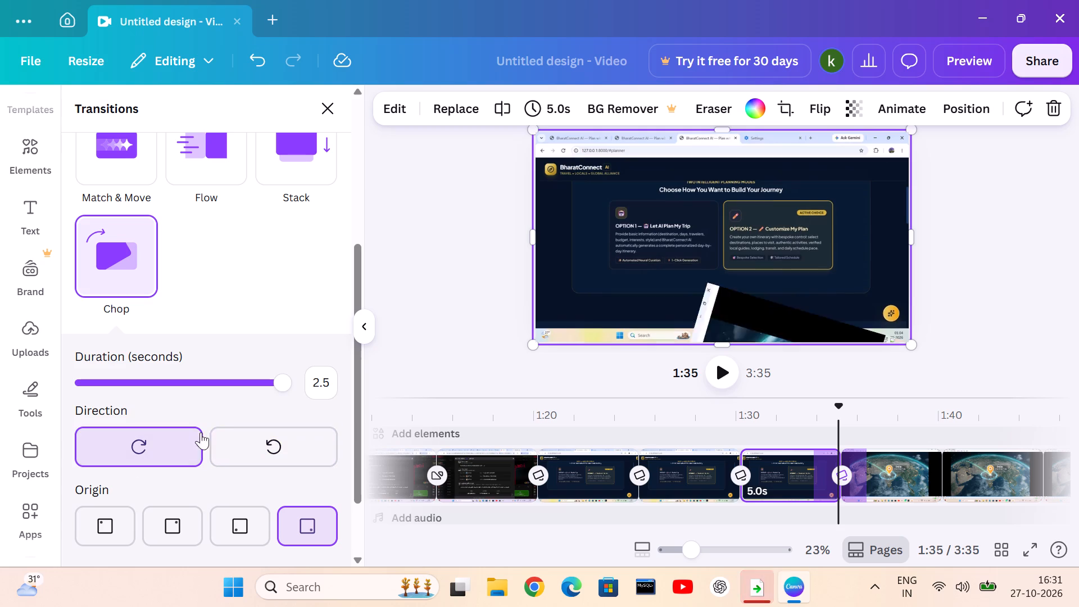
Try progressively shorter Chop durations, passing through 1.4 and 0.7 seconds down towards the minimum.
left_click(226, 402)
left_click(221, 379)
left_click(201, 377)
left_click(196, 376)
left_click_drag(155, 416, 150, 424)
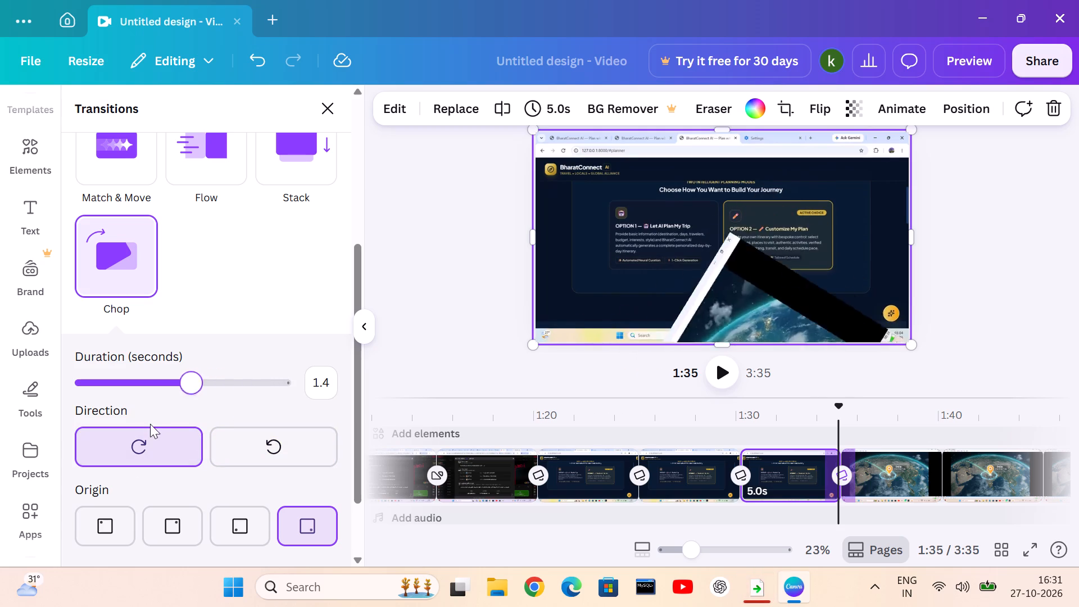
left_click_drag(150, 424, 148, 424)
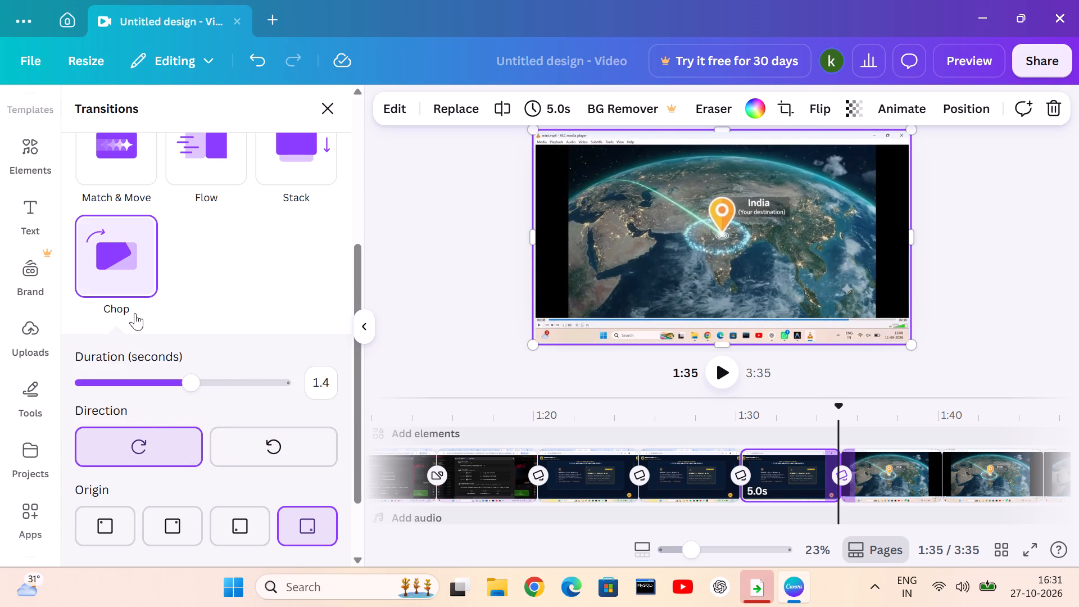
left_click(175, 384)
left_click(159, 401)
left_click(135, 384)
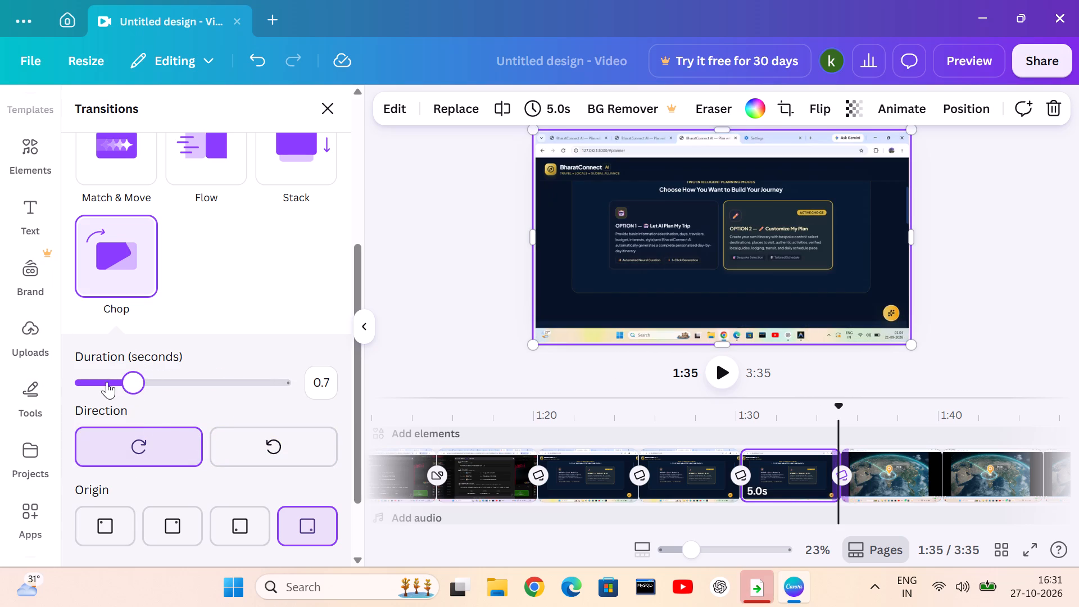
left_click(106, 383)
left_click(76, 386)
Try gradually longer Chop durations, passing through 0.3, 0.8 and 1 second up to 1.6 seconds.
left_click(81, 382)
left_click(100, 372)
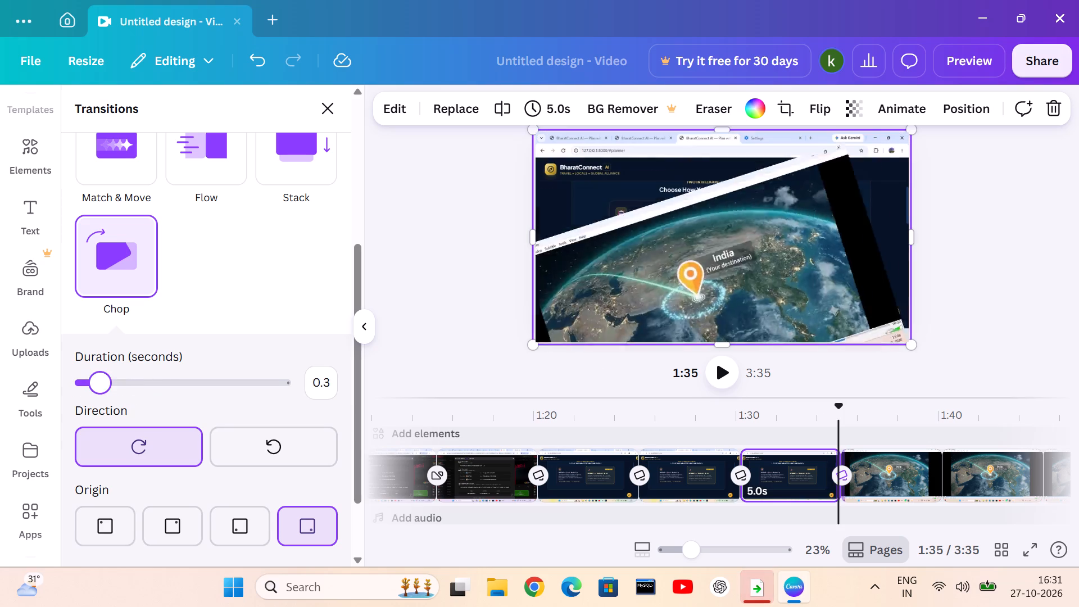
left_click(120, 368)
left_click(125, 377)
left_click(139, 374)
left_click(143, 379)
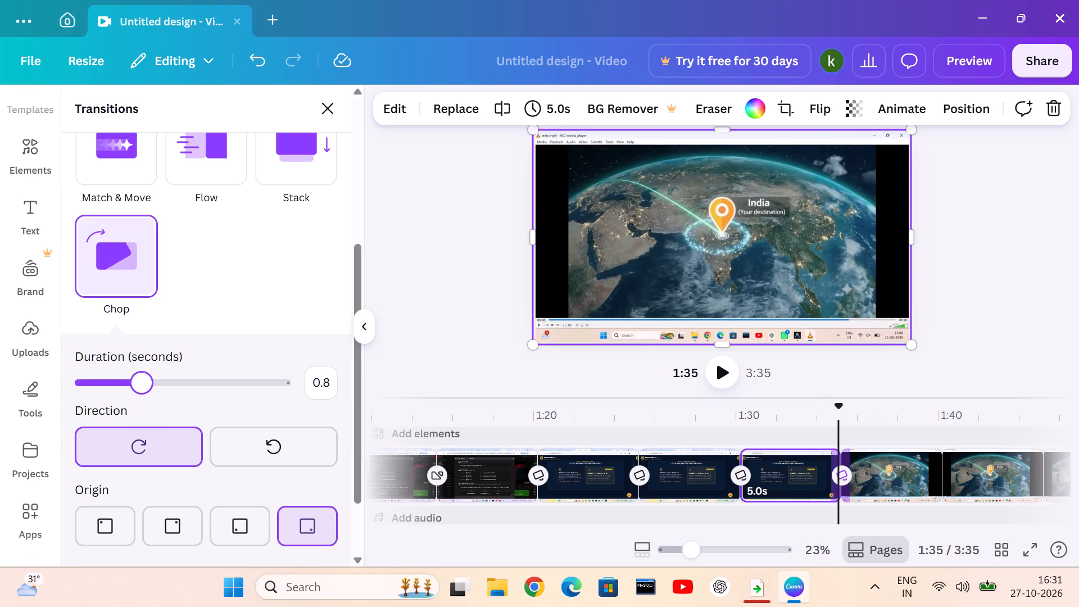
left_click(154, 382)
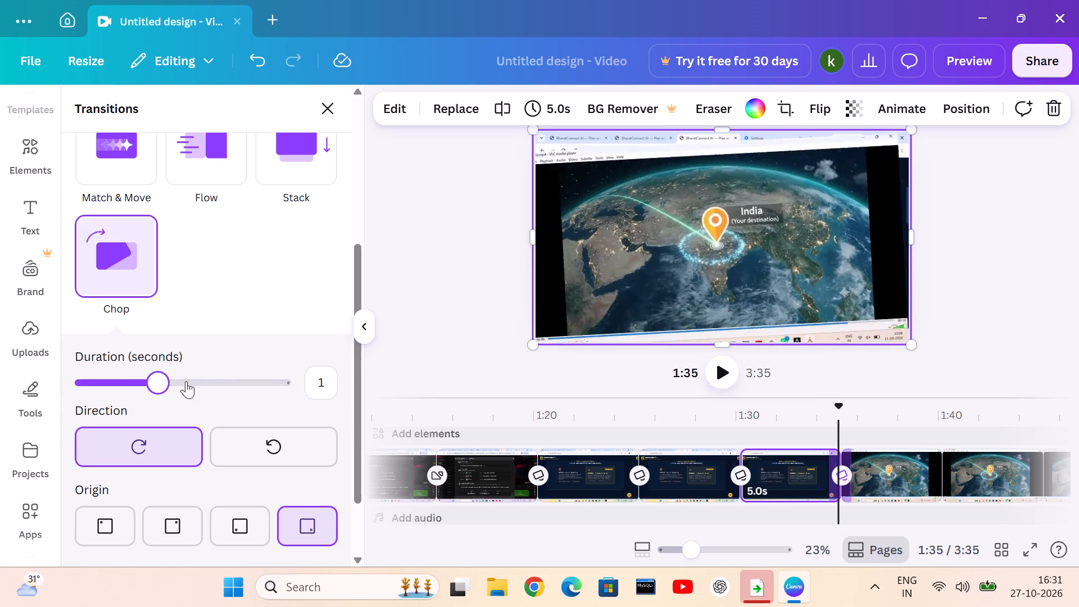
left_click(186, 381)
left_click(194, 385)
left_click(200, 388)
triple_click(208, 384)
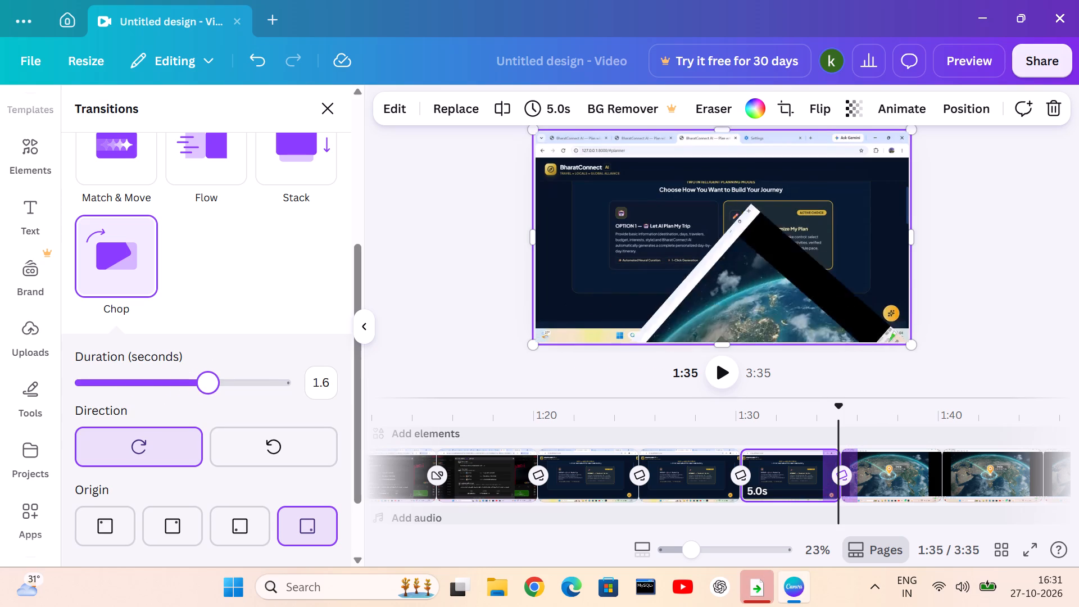
Lengthen the Chop's duration in small increments to 2.3 seconds.
left_click(220, 380)
left_click(232, 384)
left_click(232, 389)
left_click(236, 395)
double_click(241, 395)
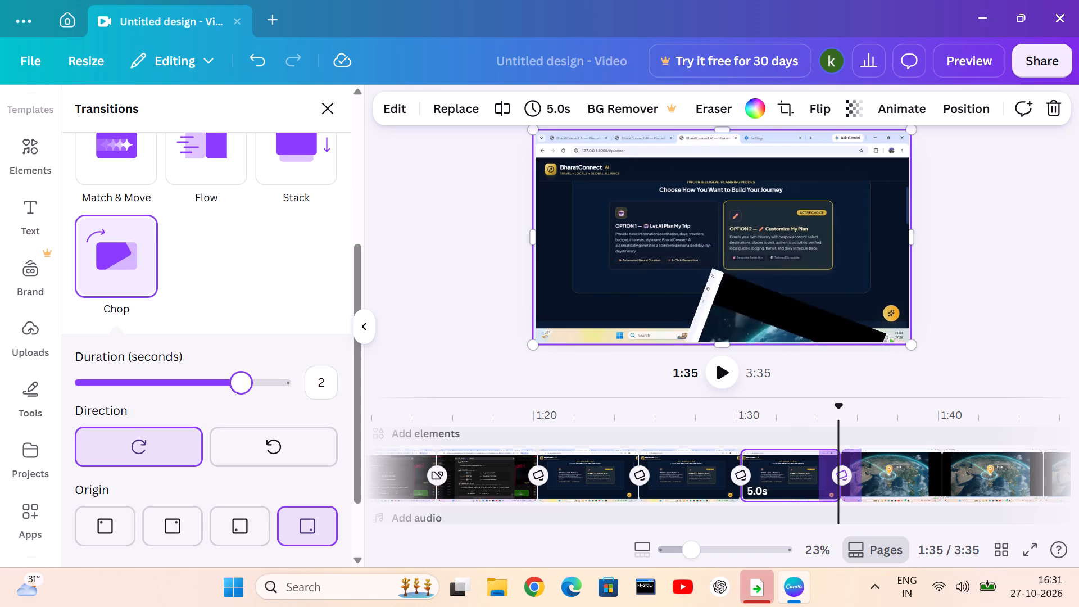
triple_click(247, 392)
double_click(257, 398)
left_click_drag(265, 397, 266, 398)
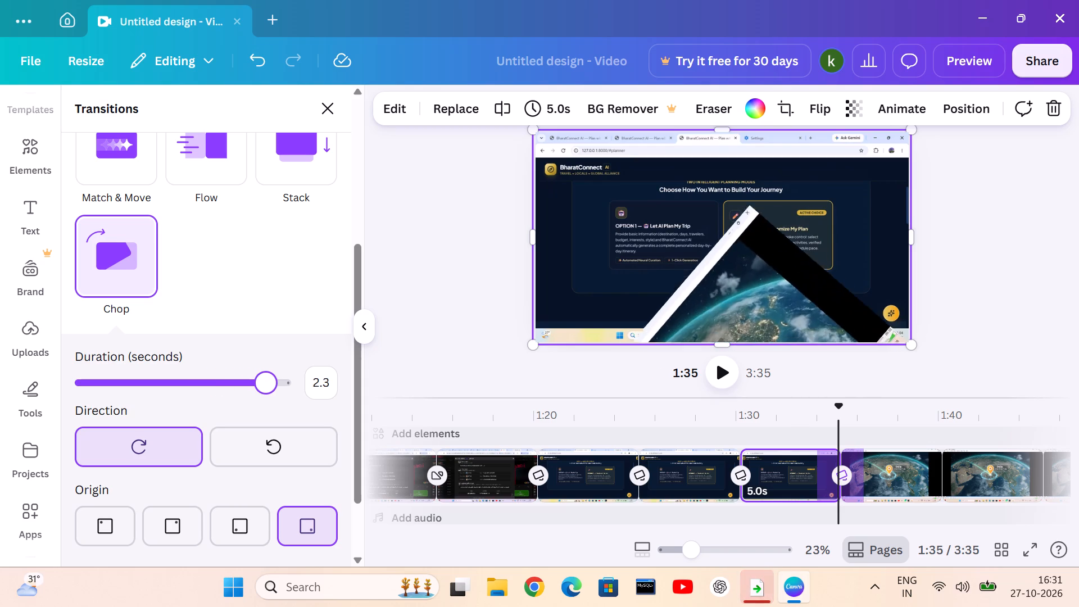
left_click_drag(266, 398, 270, 401)
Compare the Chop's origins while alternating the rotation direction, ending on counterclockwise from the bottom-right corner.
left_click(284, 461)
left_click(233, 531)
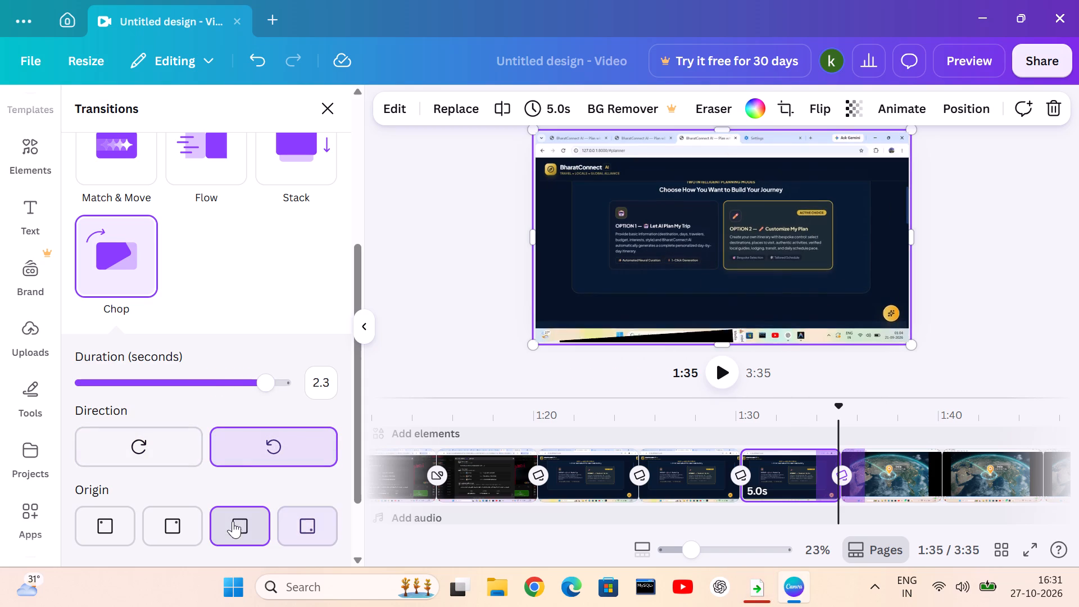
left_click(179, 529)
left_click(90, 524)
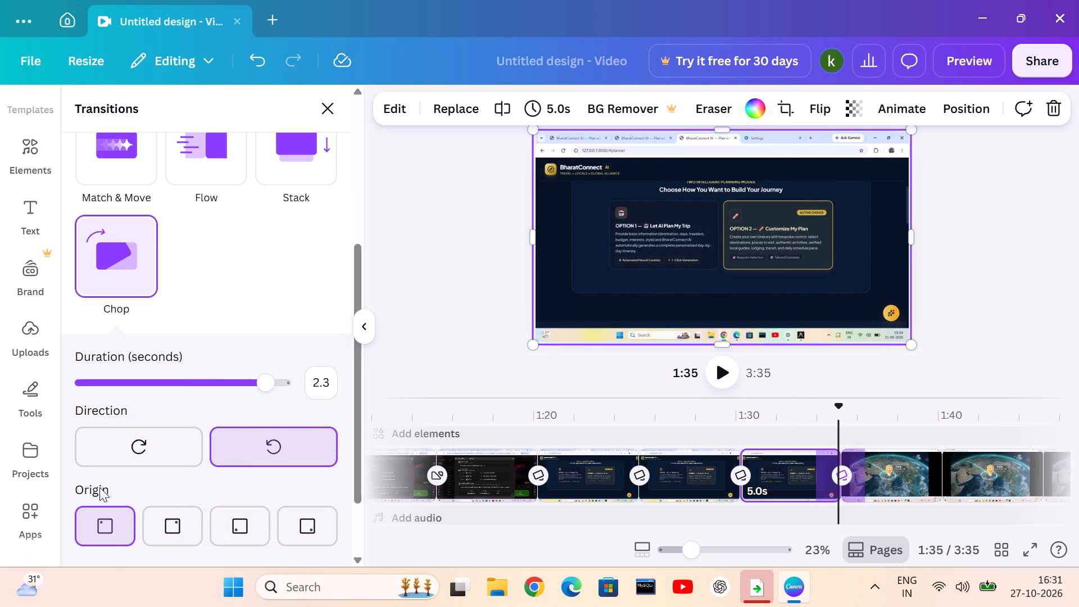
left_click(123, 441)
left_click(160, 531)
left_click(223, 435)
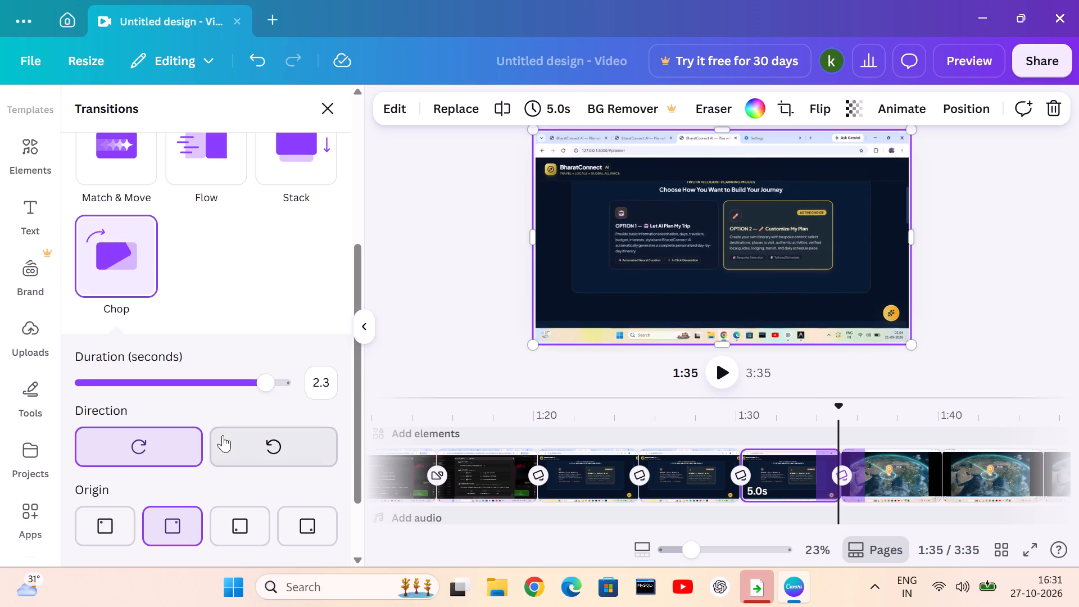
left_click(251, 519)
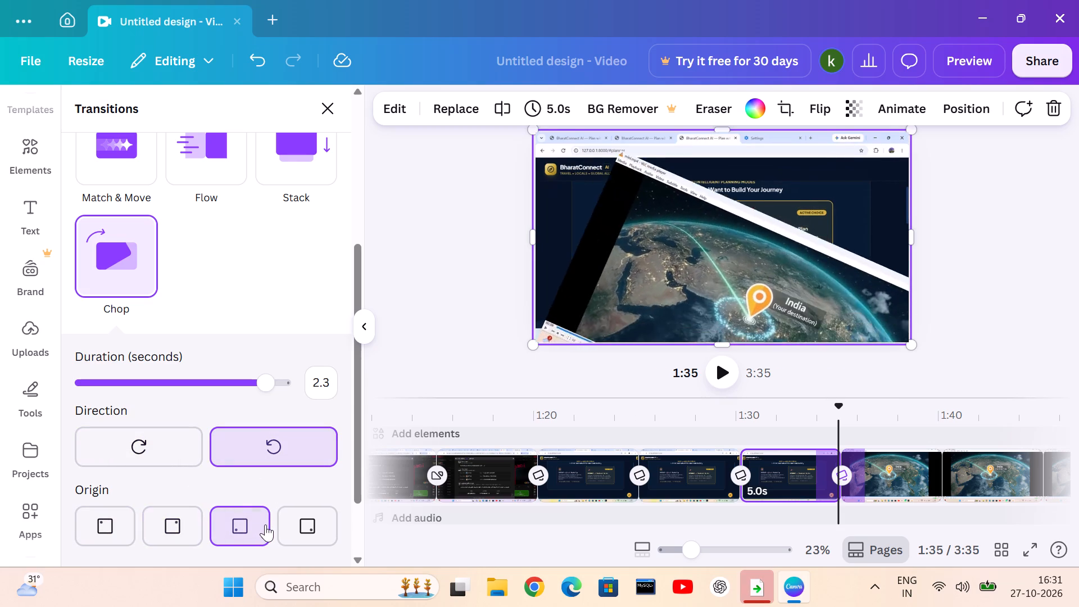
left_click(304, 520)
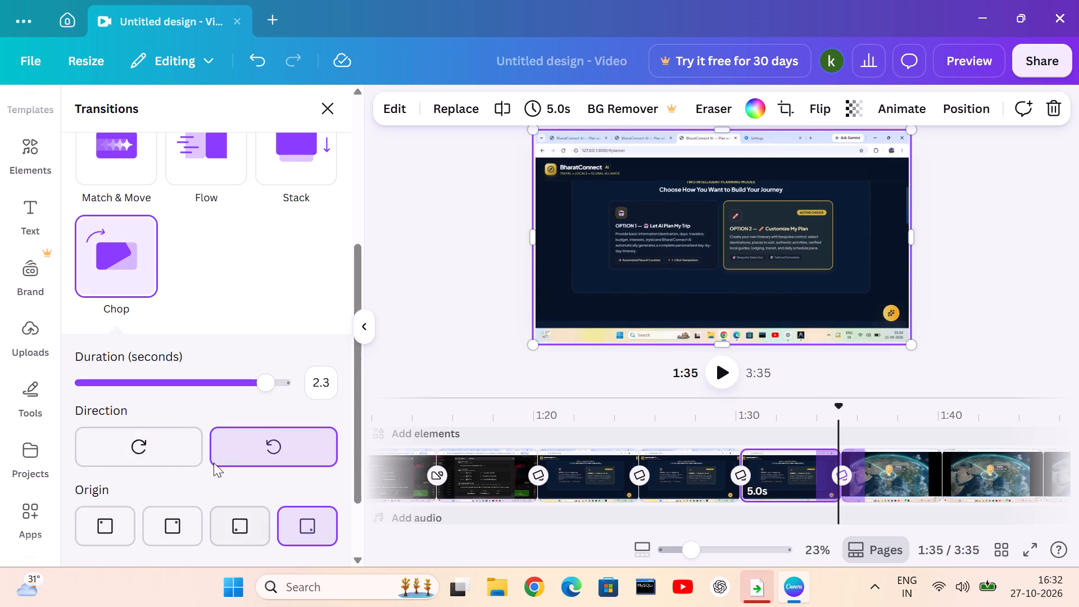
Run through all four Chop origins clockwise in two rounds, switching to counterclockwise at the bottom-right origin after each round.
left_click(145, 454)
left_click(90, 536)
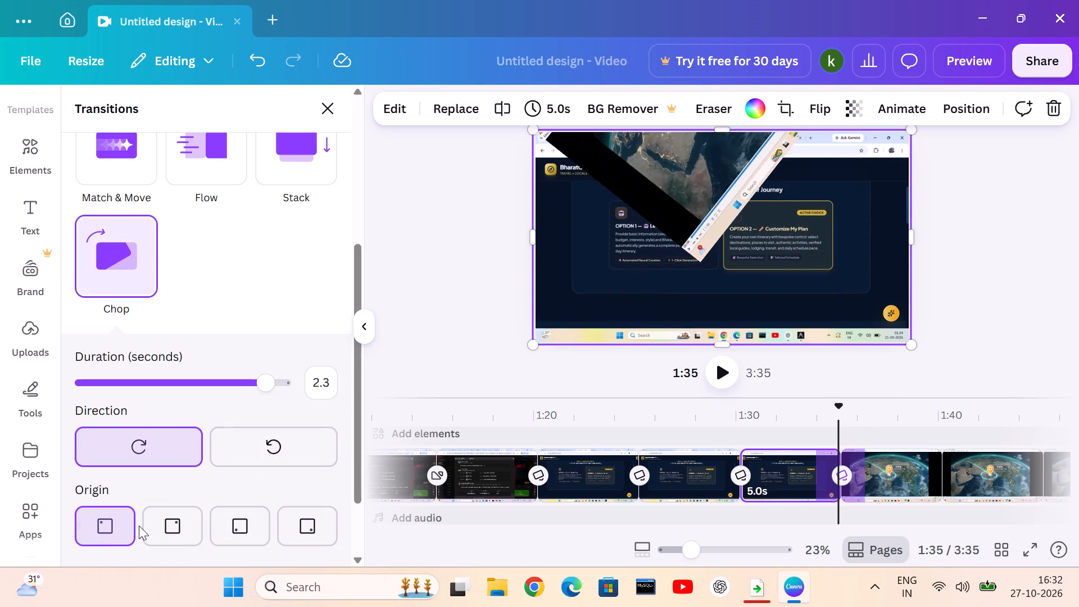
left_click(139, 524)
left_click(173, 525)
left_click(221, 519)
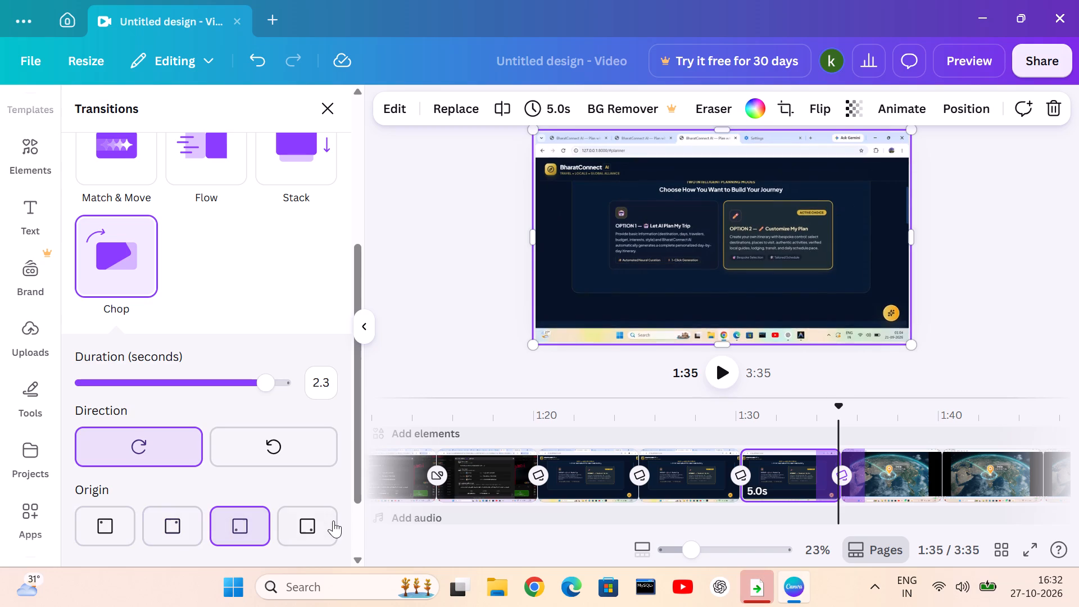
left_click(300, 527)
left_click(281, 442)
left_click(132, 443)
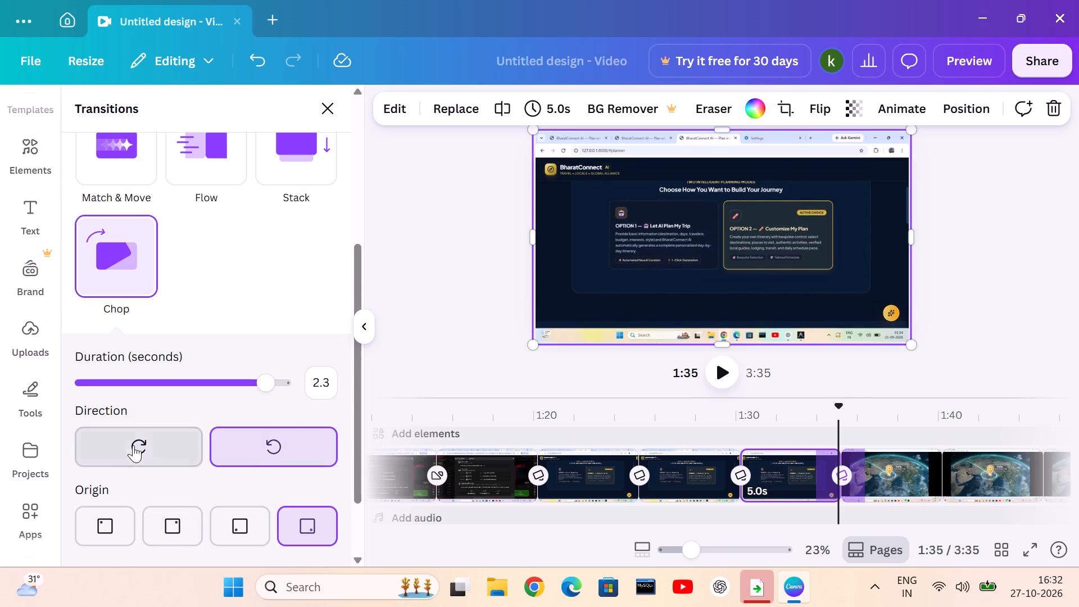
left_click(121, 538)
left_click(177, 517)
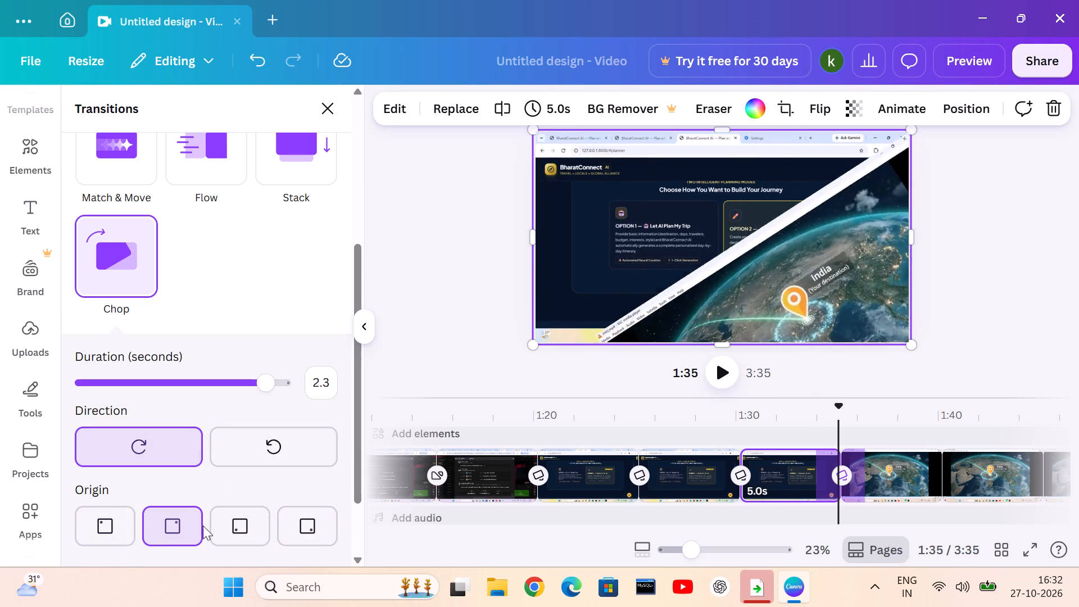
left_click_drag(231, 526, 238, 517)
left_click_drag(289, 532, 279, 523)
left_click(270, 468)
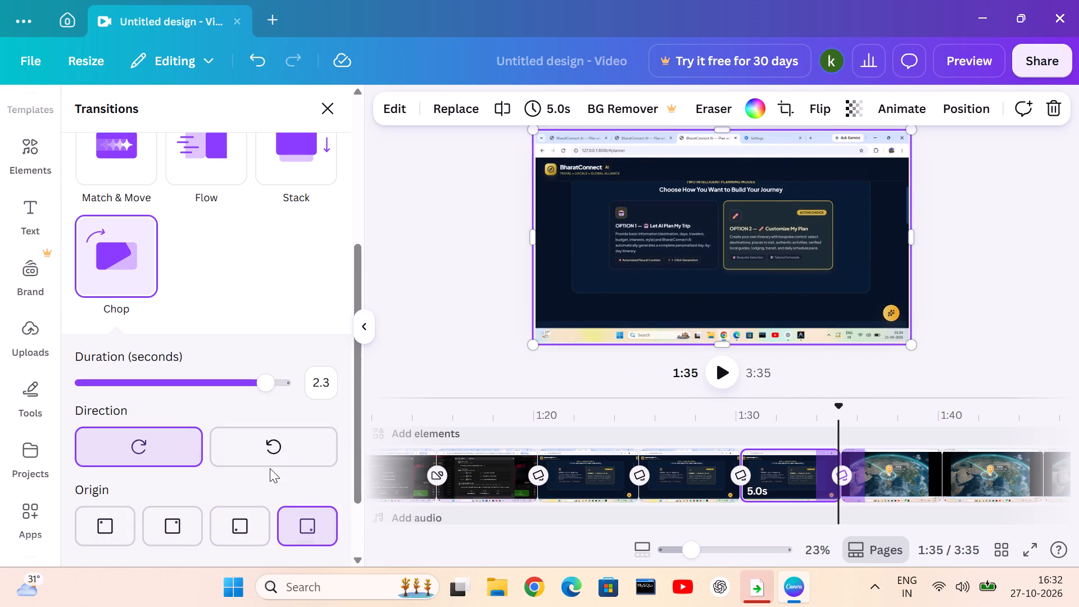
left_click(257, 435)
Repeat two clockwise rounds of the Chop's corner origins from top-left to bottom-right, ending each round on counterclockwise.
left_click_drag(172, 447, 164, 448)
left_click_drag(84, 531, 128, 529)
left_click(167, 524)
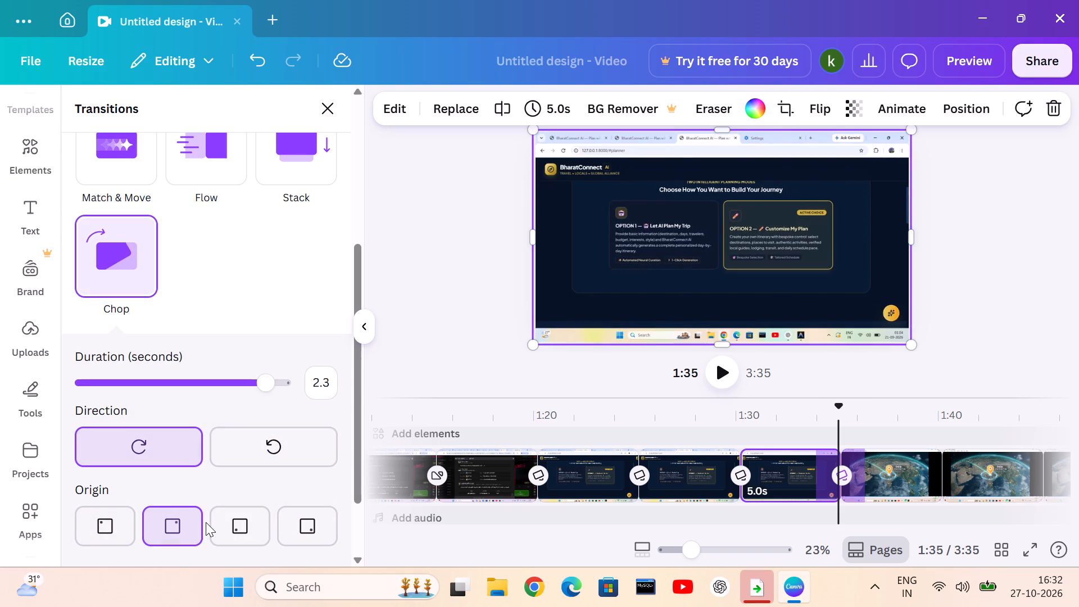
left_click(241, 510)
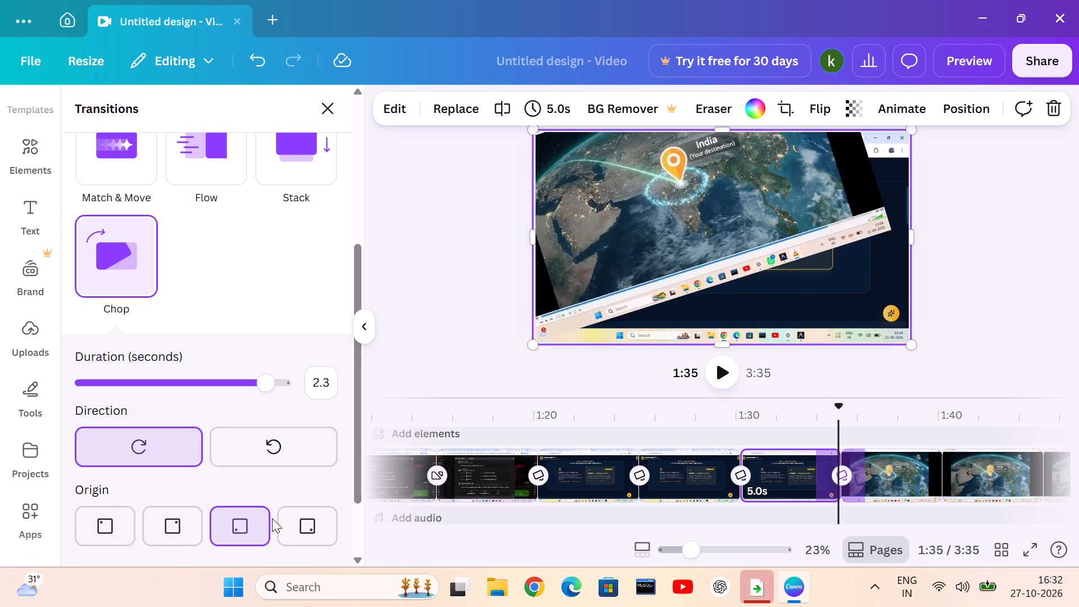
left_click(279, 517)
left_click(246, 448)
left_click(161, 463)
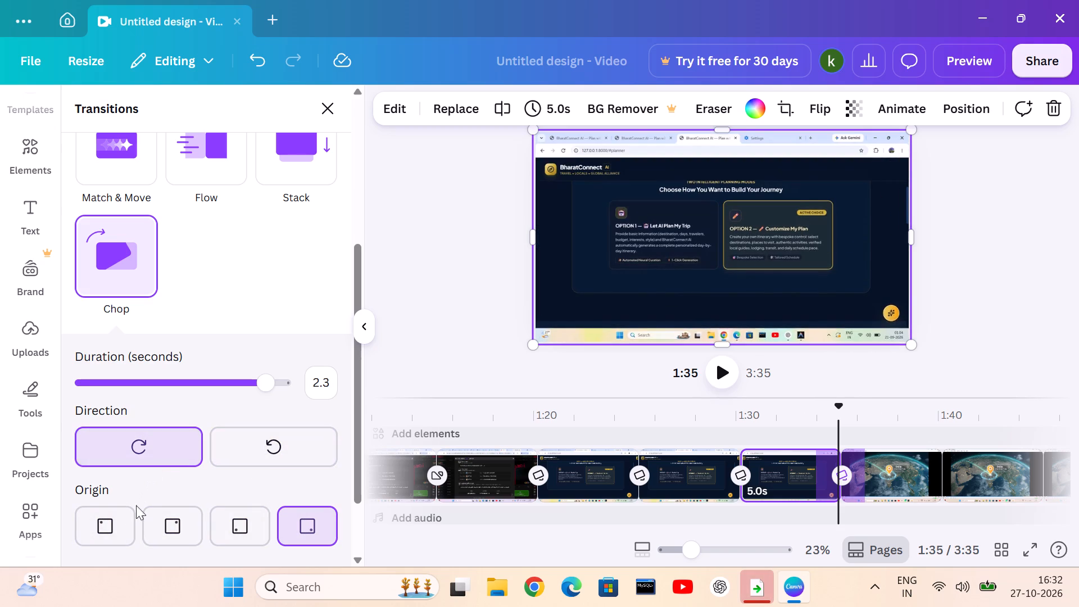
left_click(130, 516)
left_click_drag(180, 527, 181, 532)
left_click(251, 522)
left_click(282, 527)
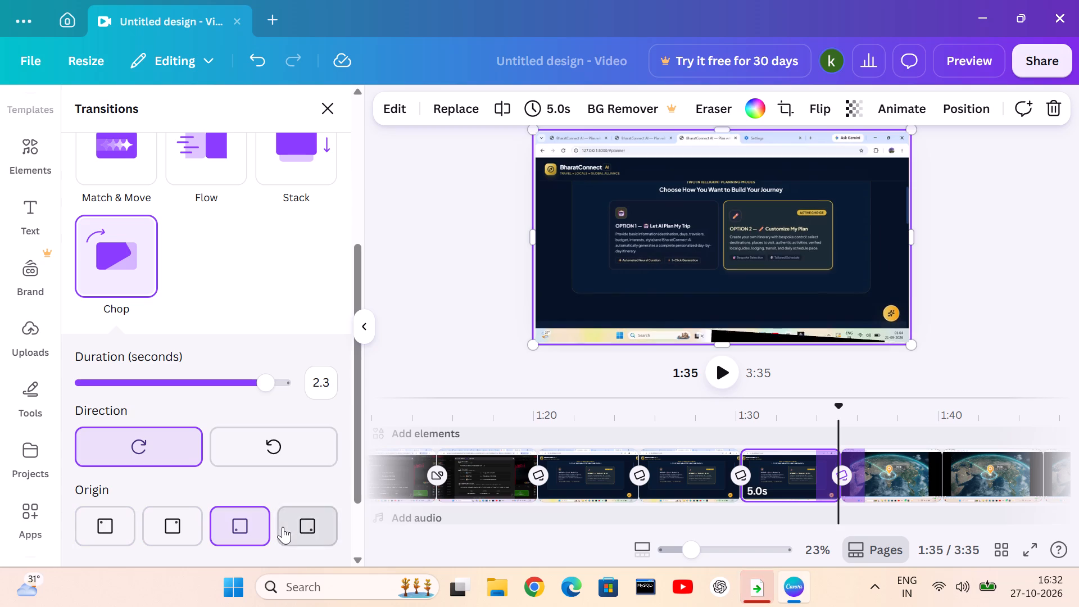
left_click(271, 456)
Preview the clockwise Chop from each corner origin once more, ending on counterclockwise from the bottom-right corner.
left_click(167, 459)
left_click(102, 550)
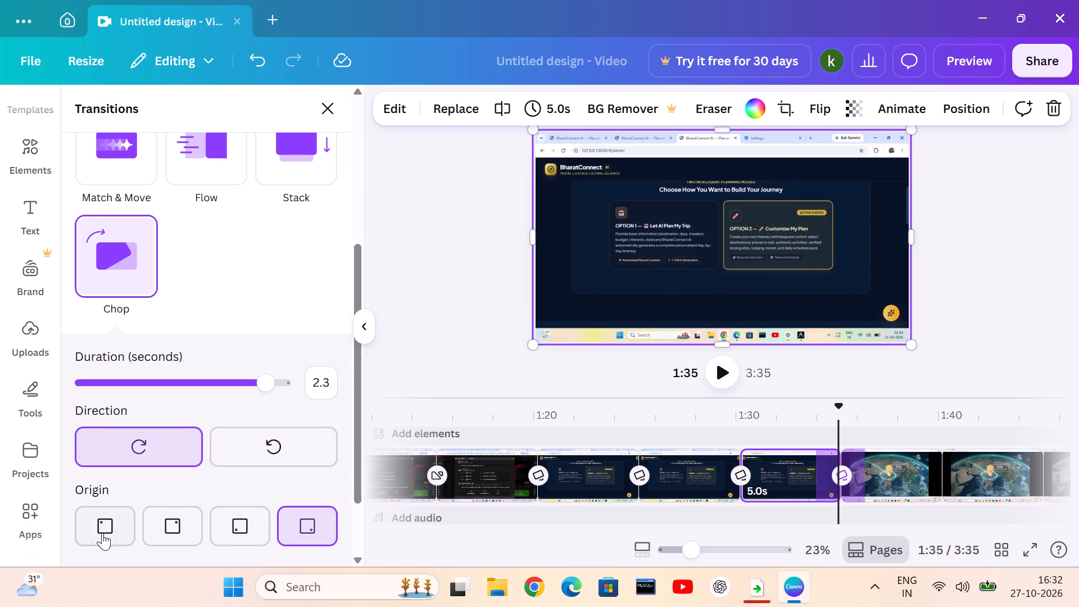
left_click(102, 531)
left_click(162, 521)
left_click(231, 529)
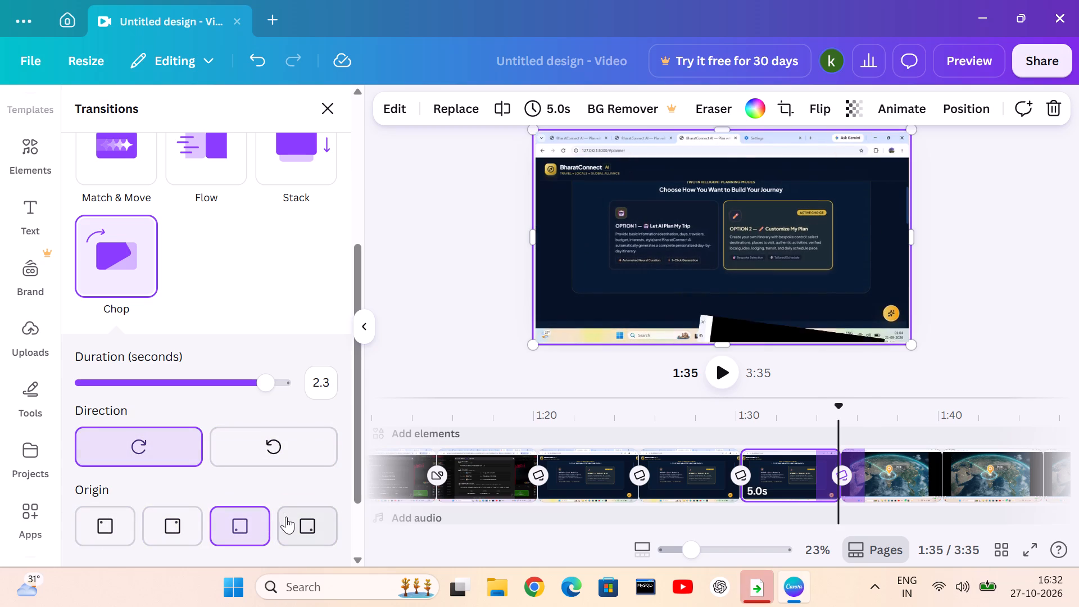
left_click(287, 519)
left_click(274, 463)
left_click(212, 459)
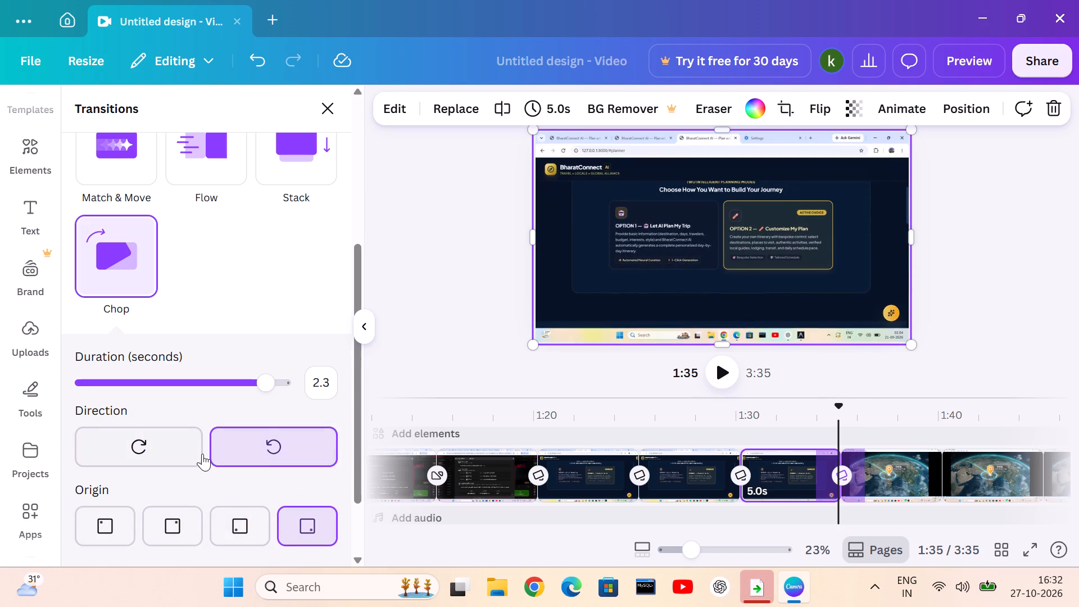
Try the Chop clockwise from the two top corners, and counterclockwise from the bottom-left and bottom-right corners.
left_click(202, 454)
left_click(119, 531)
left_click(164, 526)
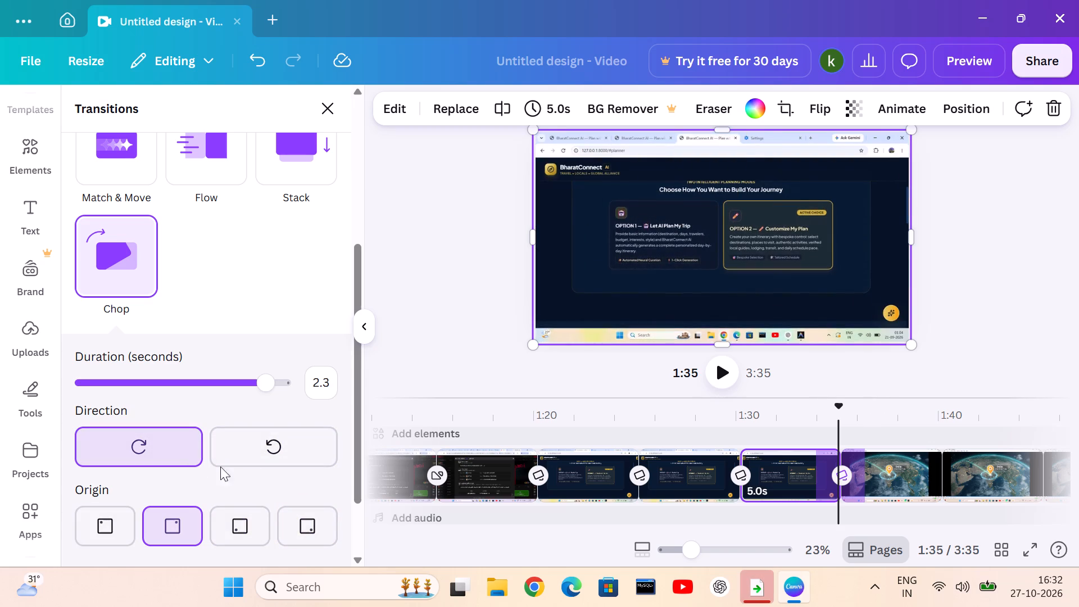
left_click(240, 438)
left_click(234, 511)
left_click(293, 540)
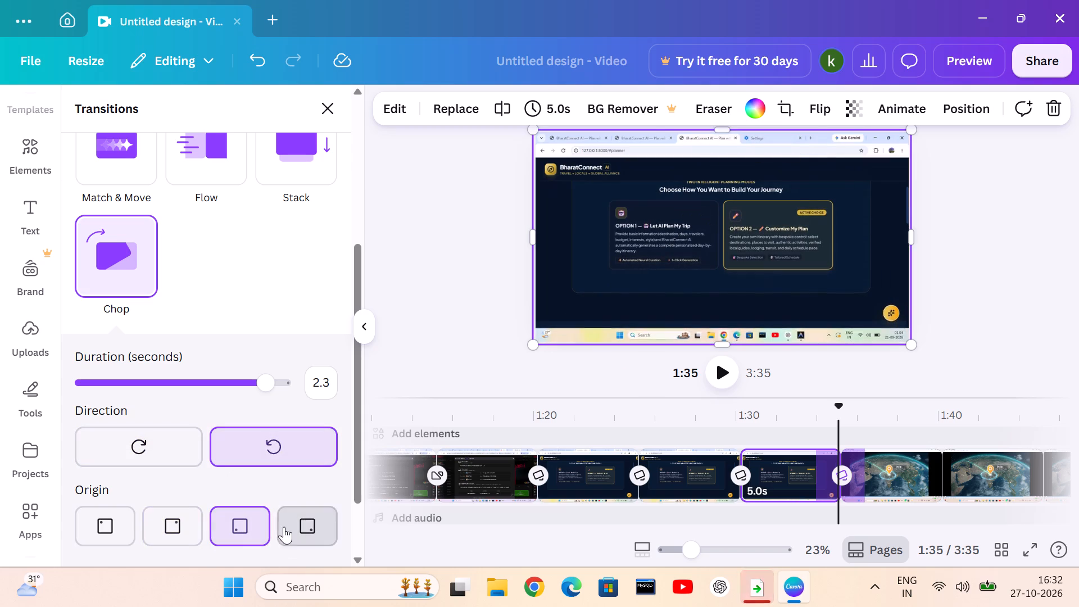
Try the Chop clockwise from the top-left corner, and counterclockwise from the other three corners, ending on the bottom-right origin.
left_click(174, 463)
left_click(120, 527)
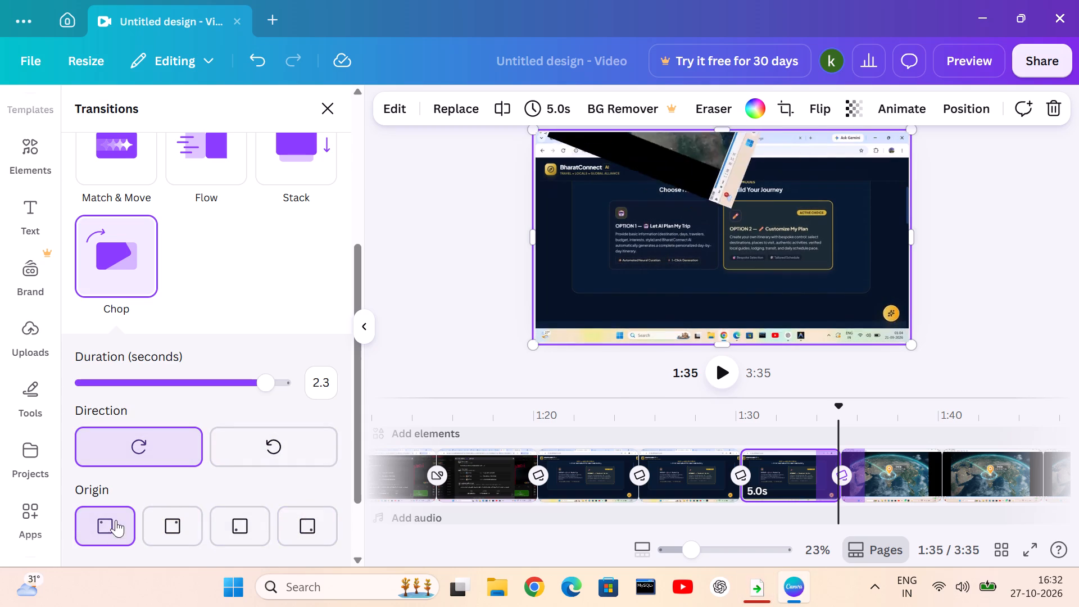
left_click(220, 449)
left_click(196, 522)
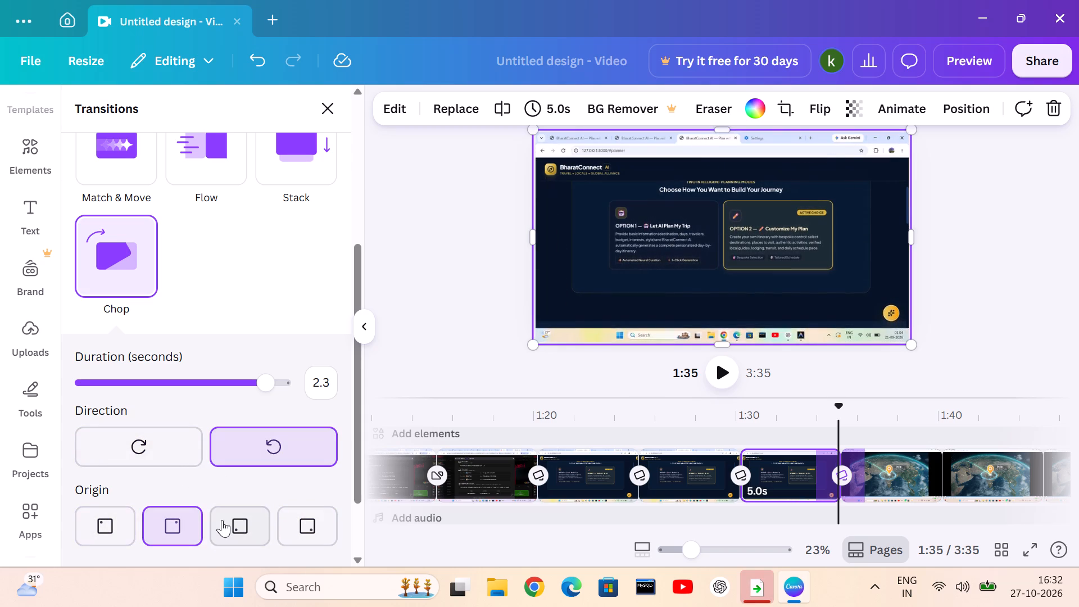
left_click(223, 520)
left_click(306, 522)
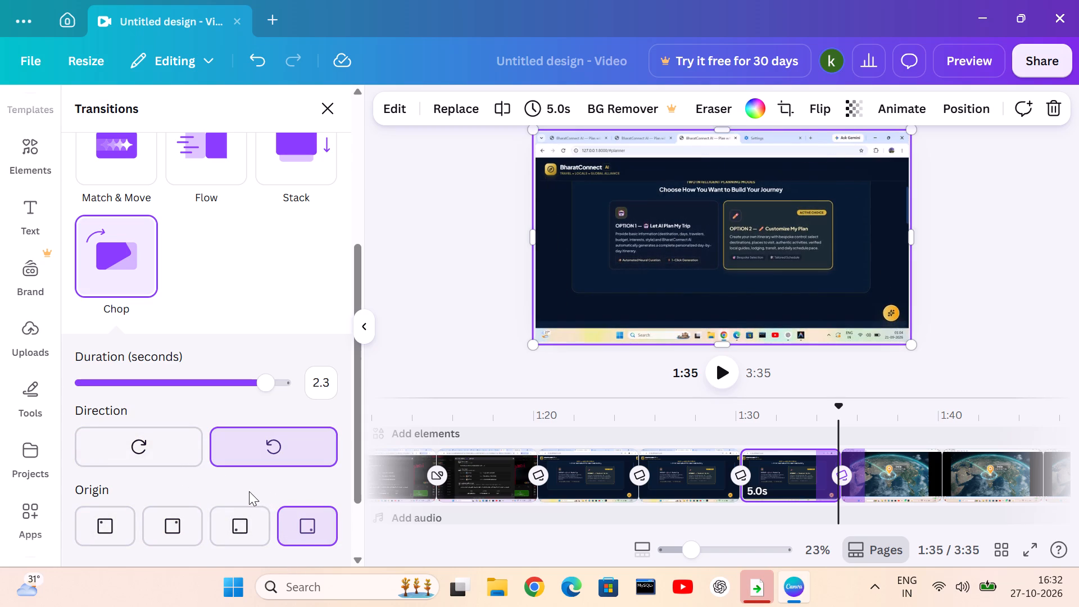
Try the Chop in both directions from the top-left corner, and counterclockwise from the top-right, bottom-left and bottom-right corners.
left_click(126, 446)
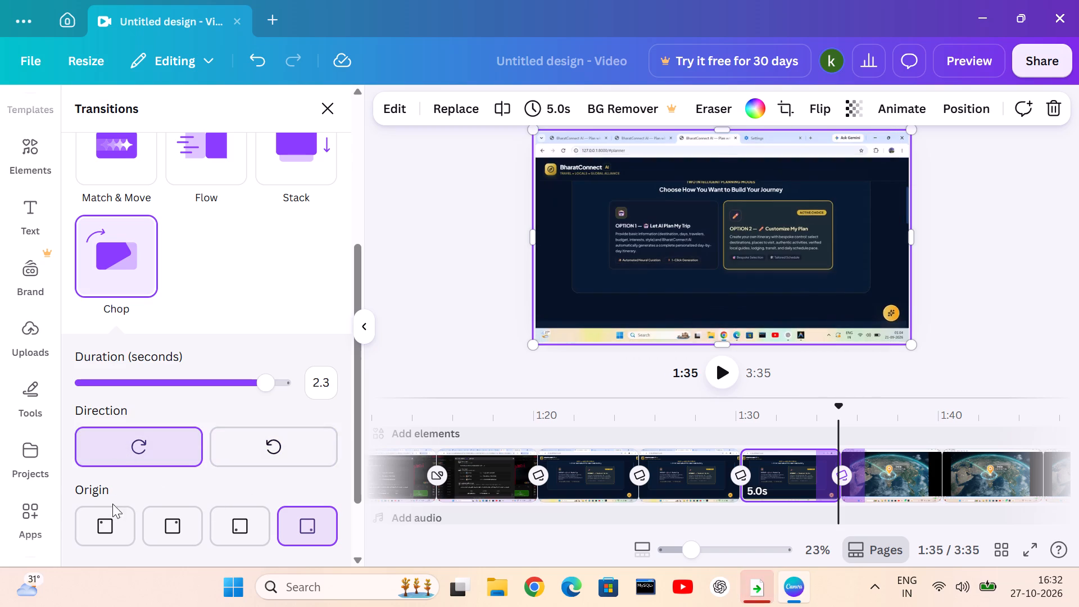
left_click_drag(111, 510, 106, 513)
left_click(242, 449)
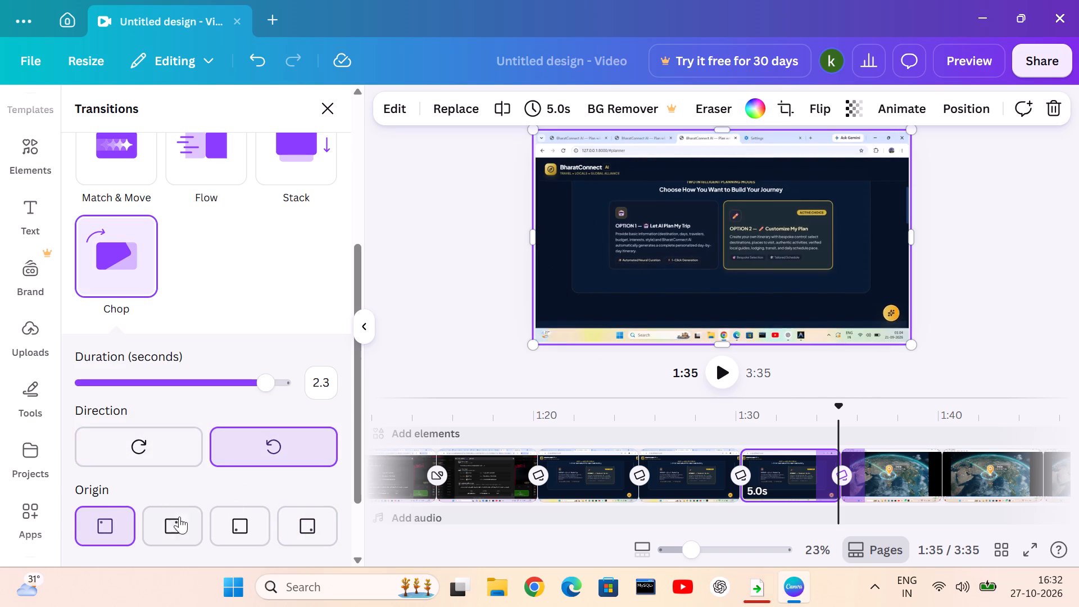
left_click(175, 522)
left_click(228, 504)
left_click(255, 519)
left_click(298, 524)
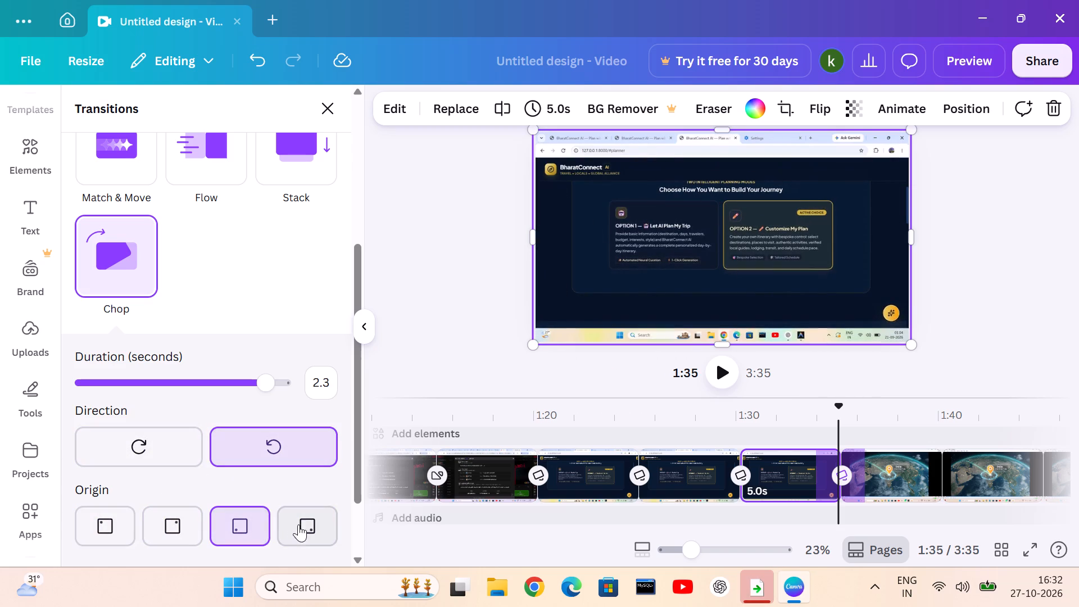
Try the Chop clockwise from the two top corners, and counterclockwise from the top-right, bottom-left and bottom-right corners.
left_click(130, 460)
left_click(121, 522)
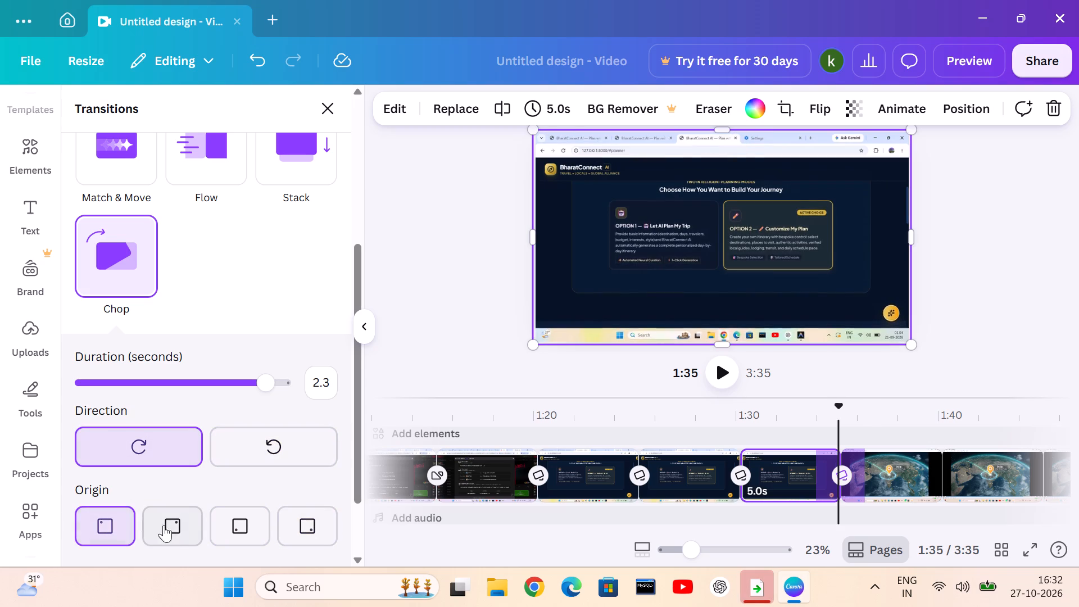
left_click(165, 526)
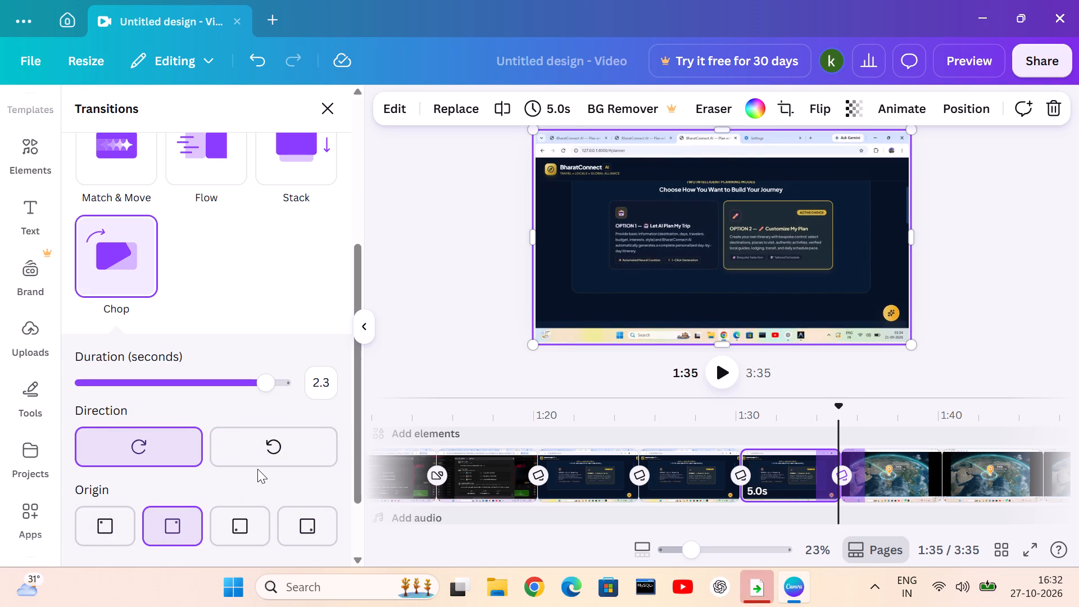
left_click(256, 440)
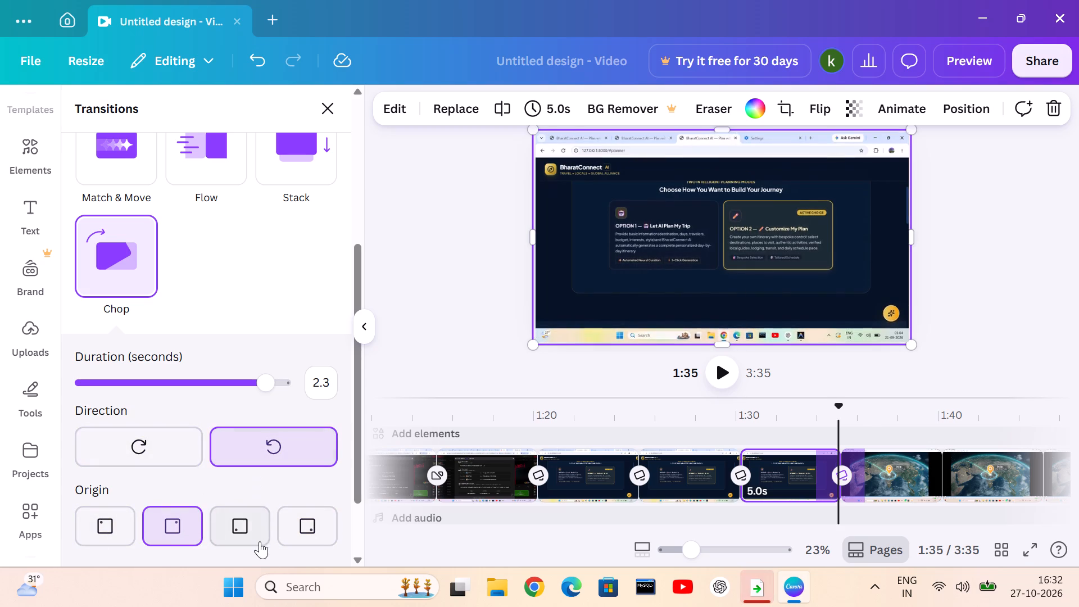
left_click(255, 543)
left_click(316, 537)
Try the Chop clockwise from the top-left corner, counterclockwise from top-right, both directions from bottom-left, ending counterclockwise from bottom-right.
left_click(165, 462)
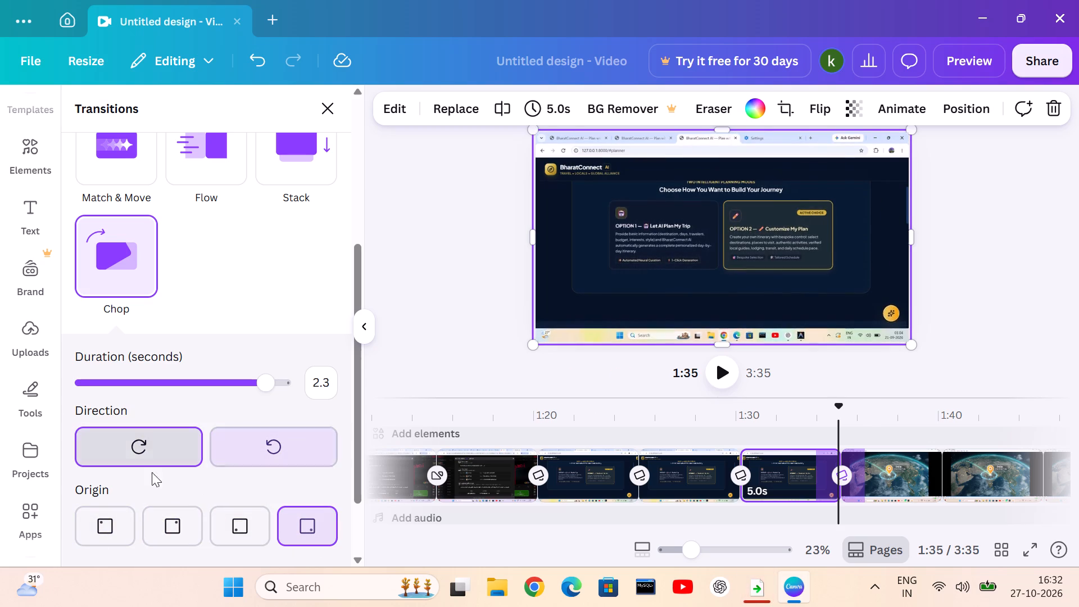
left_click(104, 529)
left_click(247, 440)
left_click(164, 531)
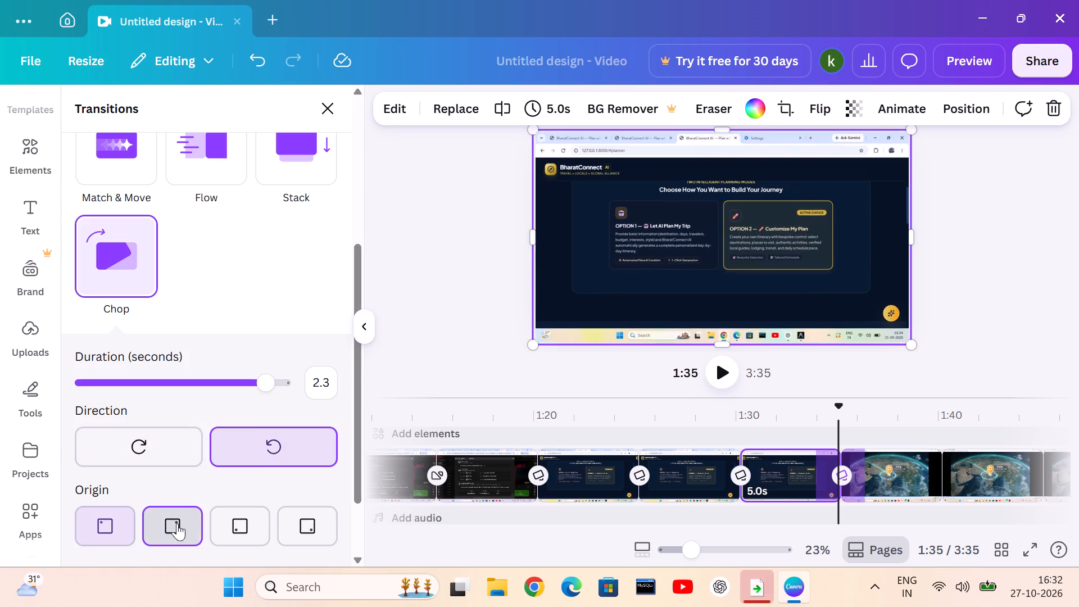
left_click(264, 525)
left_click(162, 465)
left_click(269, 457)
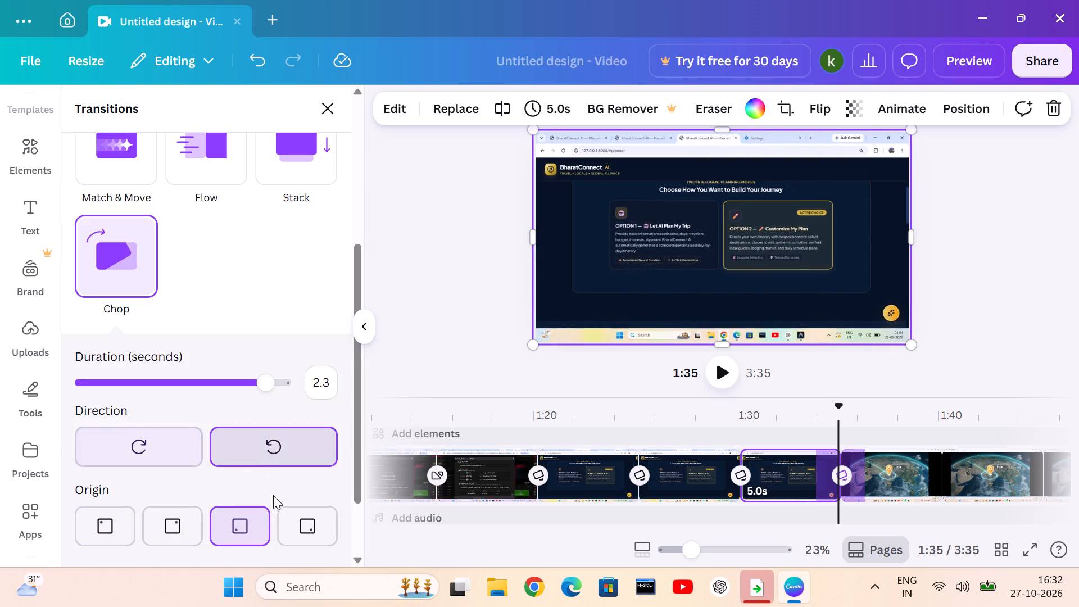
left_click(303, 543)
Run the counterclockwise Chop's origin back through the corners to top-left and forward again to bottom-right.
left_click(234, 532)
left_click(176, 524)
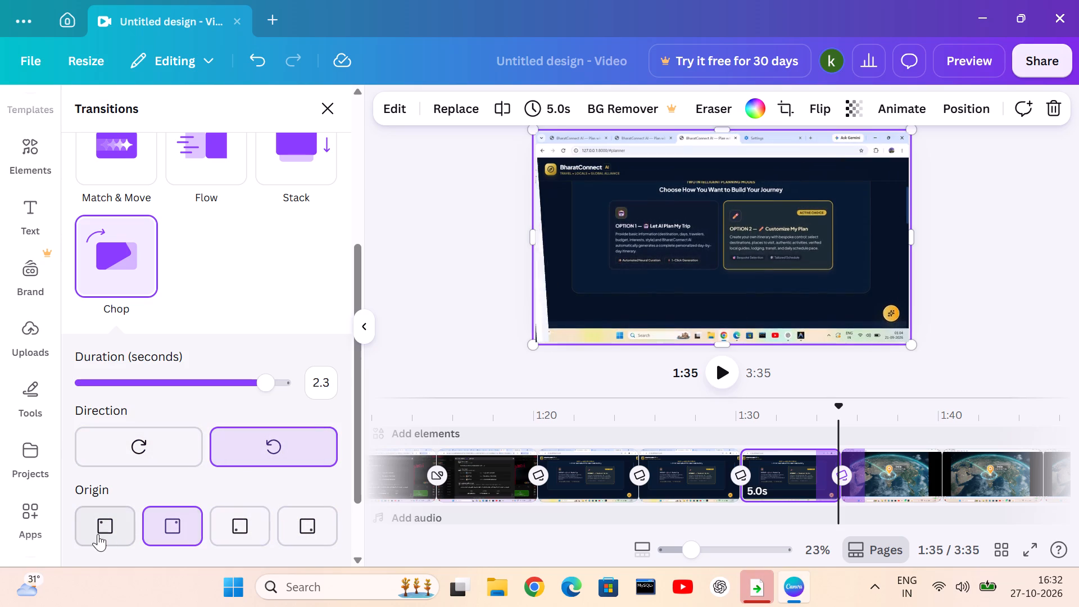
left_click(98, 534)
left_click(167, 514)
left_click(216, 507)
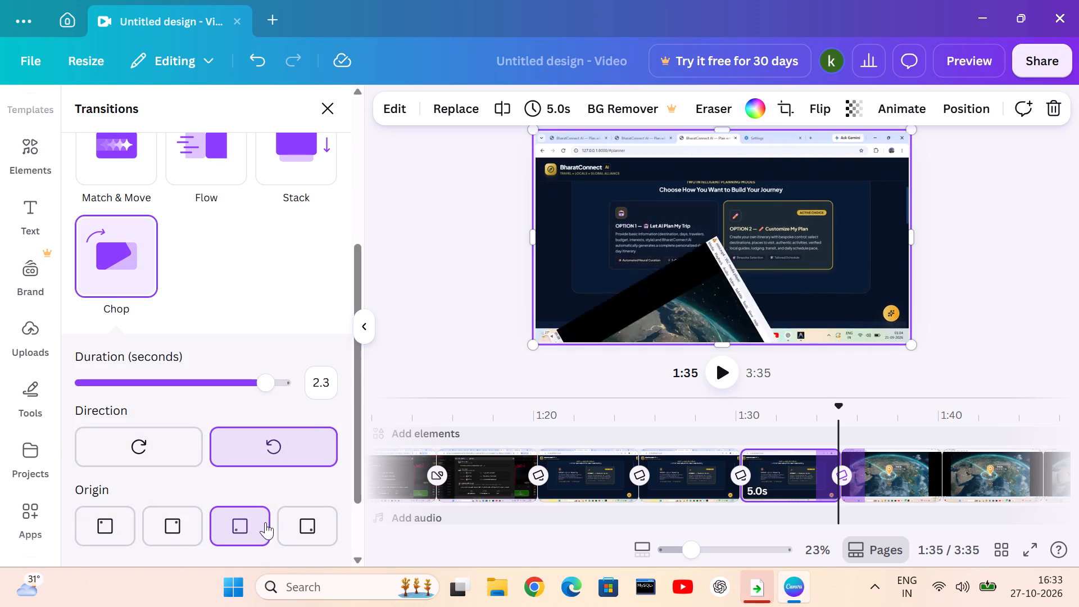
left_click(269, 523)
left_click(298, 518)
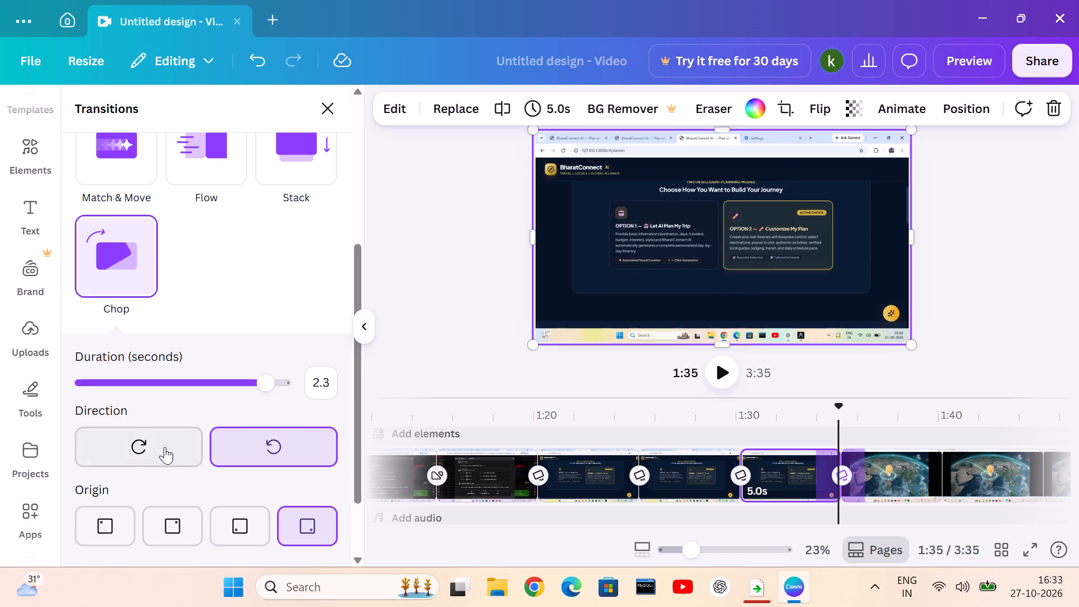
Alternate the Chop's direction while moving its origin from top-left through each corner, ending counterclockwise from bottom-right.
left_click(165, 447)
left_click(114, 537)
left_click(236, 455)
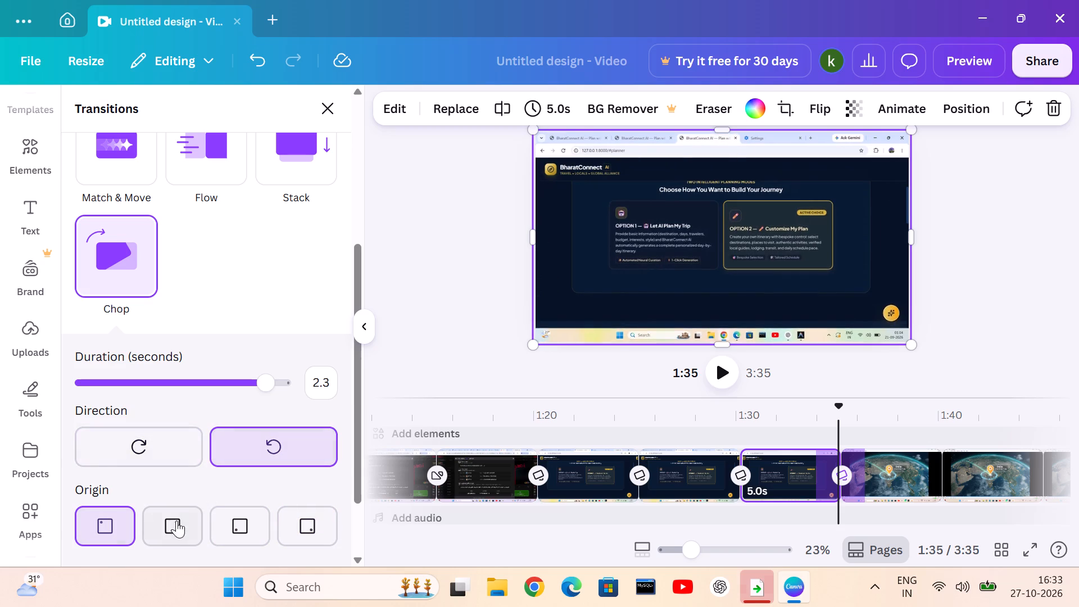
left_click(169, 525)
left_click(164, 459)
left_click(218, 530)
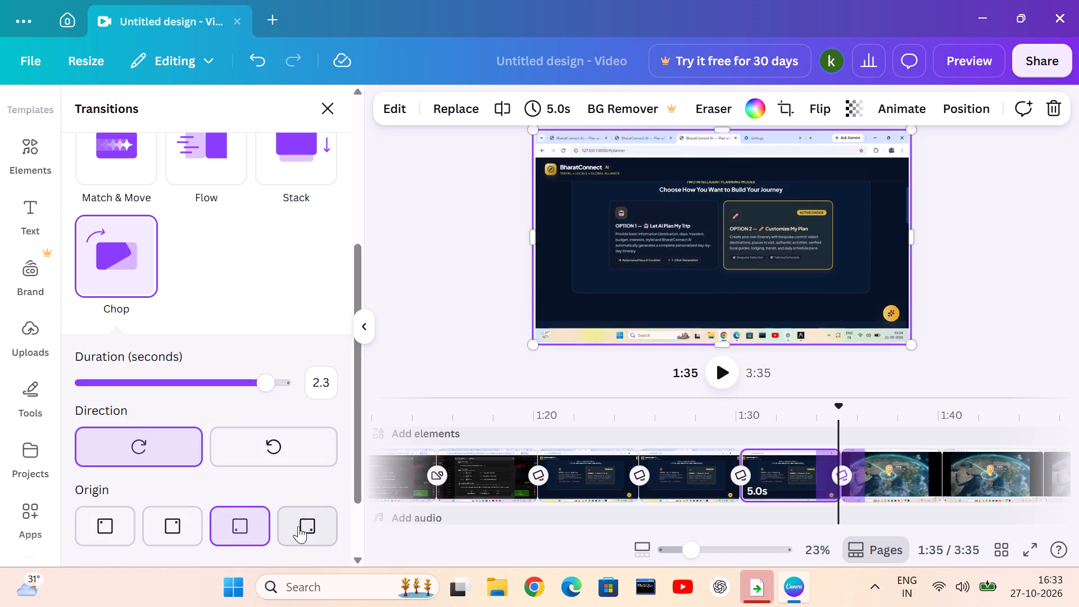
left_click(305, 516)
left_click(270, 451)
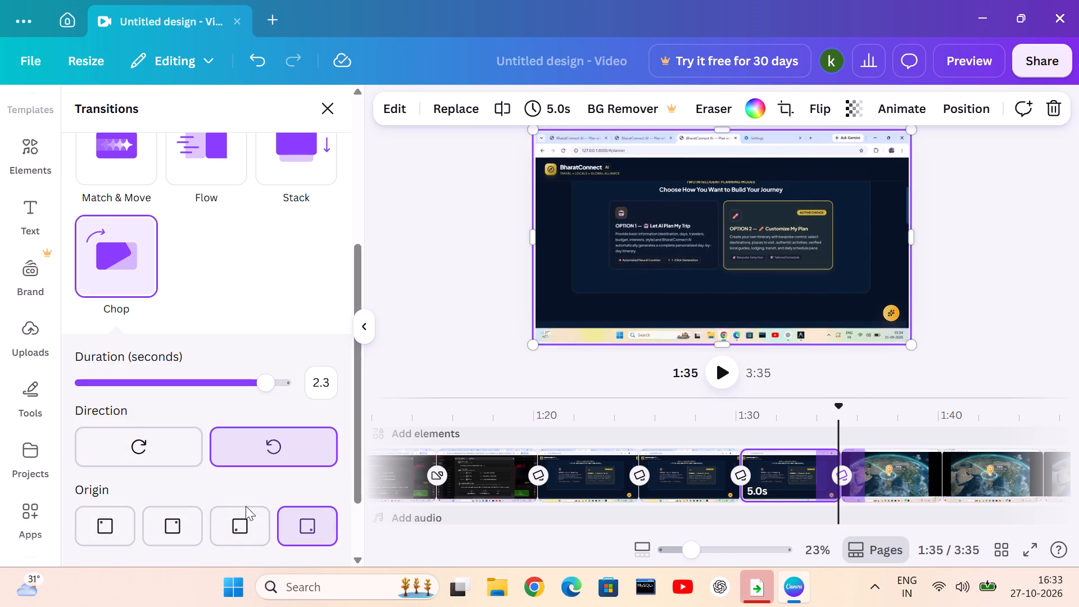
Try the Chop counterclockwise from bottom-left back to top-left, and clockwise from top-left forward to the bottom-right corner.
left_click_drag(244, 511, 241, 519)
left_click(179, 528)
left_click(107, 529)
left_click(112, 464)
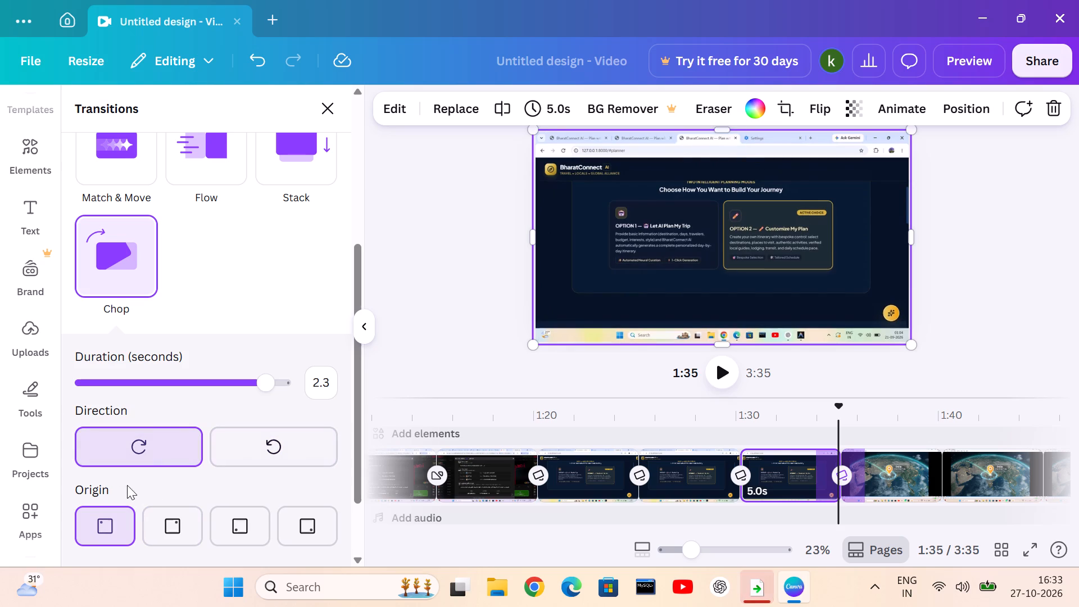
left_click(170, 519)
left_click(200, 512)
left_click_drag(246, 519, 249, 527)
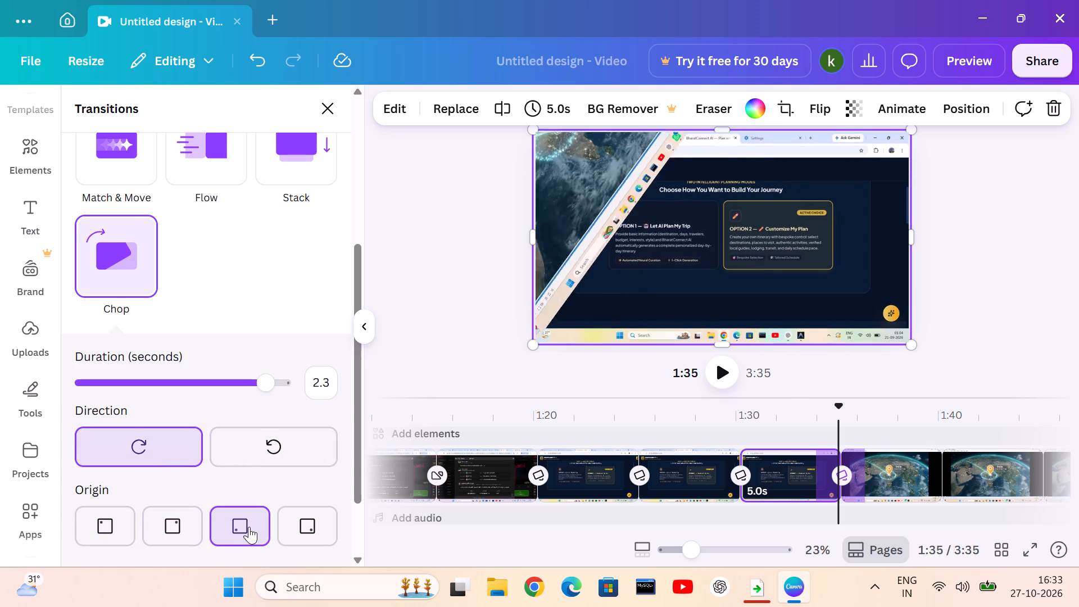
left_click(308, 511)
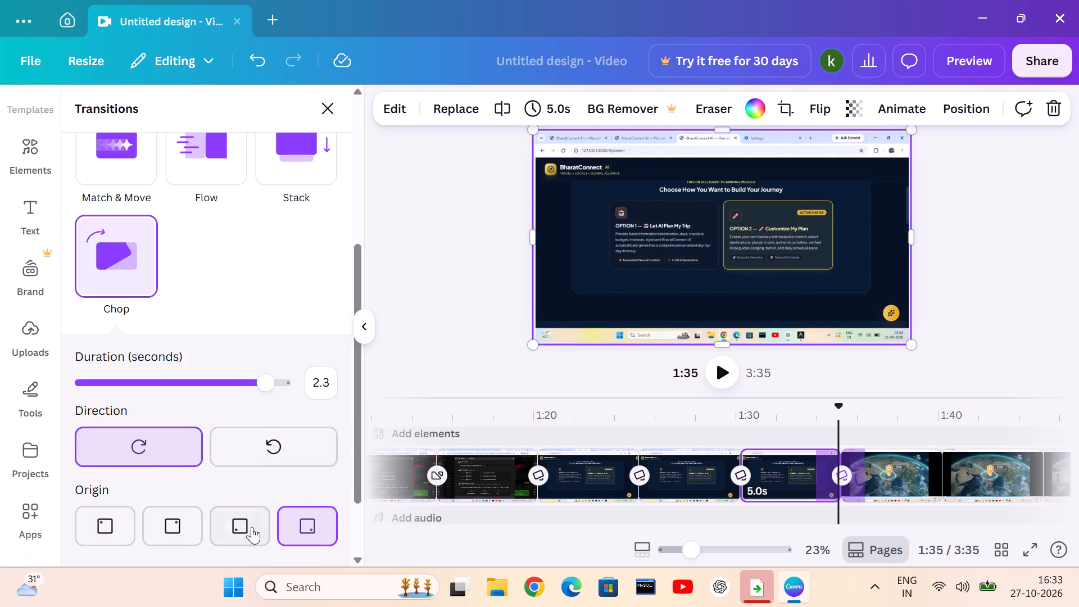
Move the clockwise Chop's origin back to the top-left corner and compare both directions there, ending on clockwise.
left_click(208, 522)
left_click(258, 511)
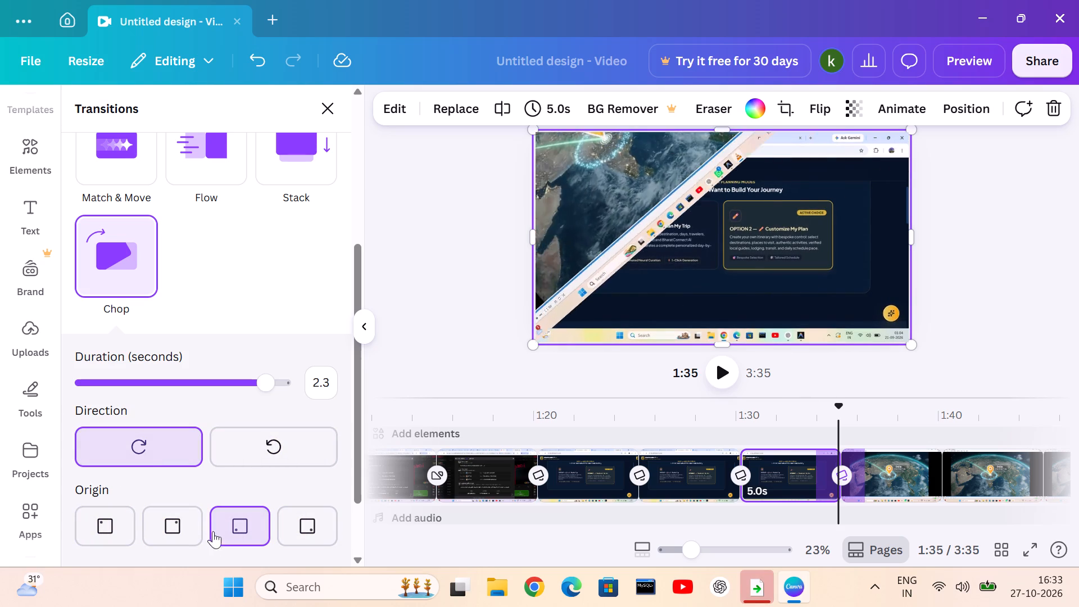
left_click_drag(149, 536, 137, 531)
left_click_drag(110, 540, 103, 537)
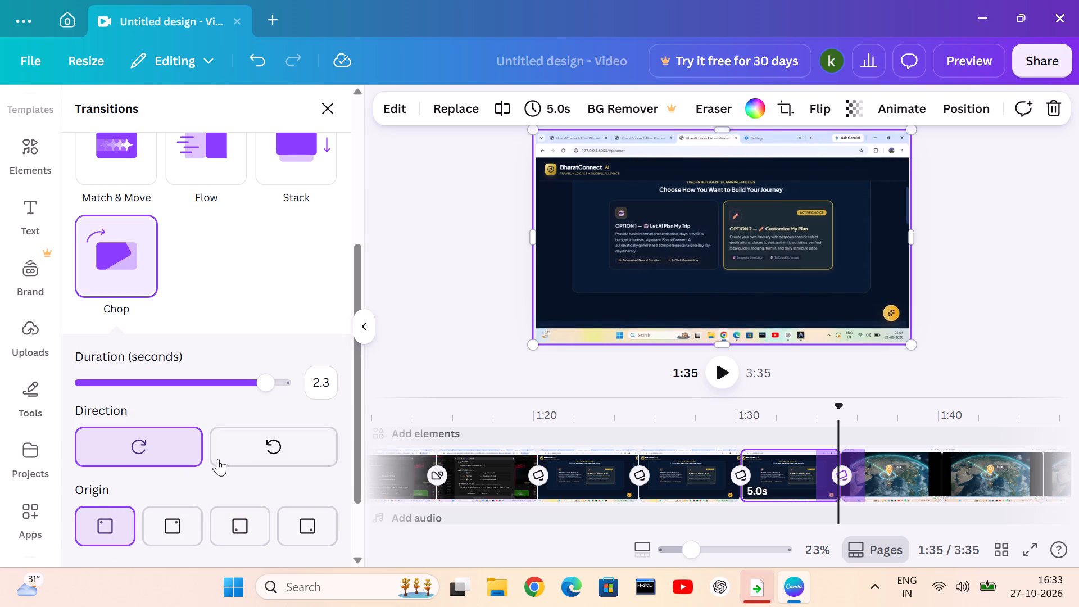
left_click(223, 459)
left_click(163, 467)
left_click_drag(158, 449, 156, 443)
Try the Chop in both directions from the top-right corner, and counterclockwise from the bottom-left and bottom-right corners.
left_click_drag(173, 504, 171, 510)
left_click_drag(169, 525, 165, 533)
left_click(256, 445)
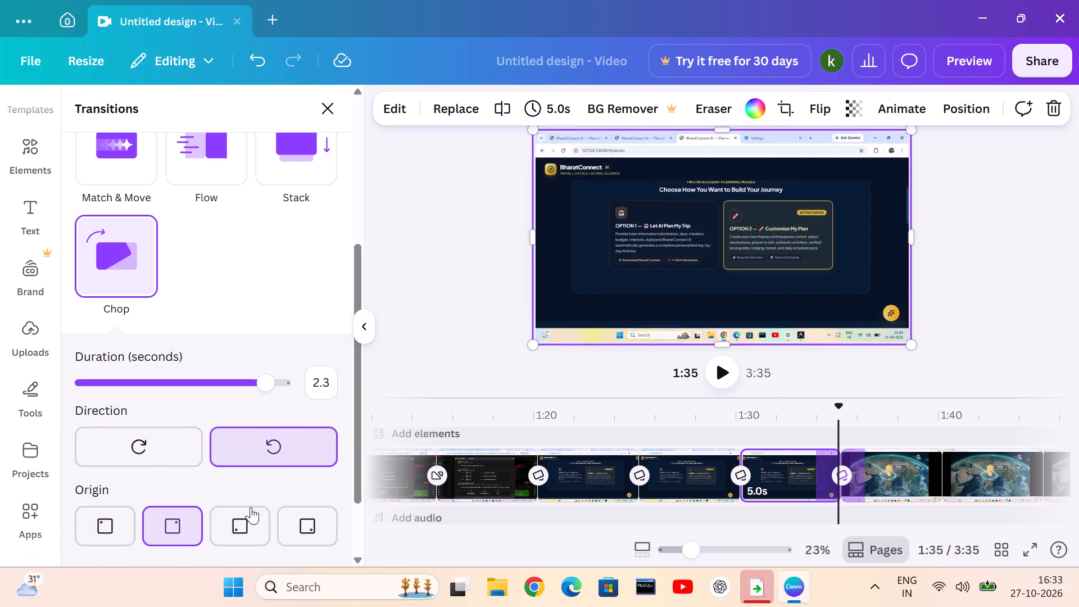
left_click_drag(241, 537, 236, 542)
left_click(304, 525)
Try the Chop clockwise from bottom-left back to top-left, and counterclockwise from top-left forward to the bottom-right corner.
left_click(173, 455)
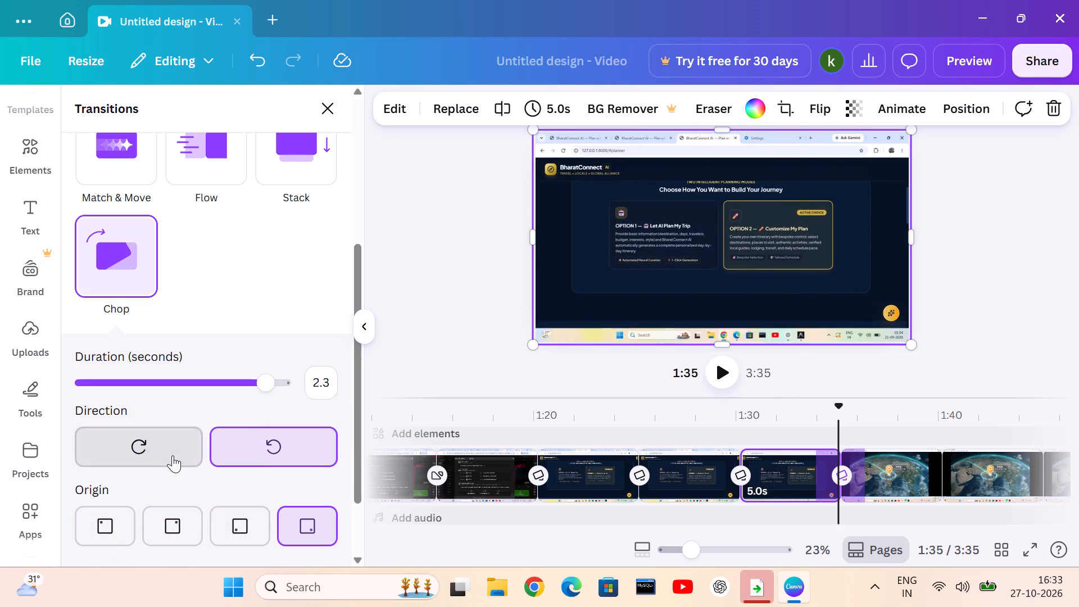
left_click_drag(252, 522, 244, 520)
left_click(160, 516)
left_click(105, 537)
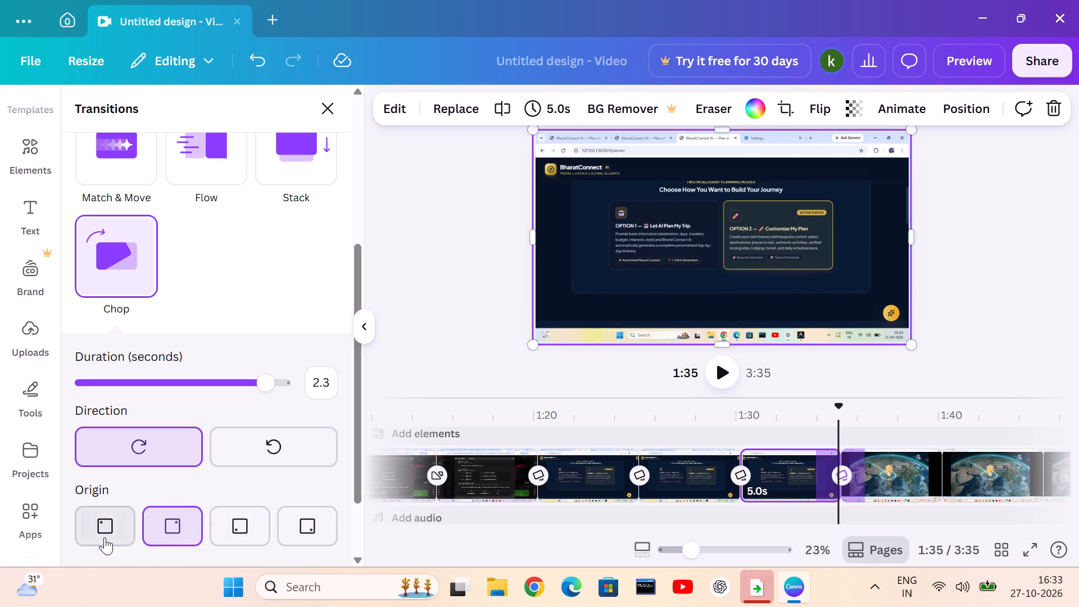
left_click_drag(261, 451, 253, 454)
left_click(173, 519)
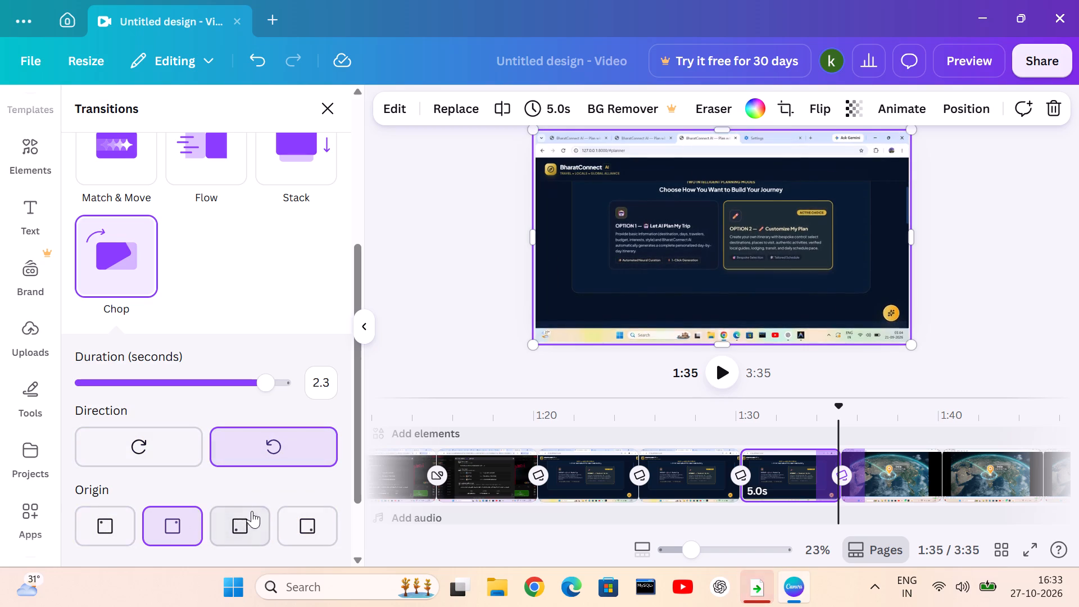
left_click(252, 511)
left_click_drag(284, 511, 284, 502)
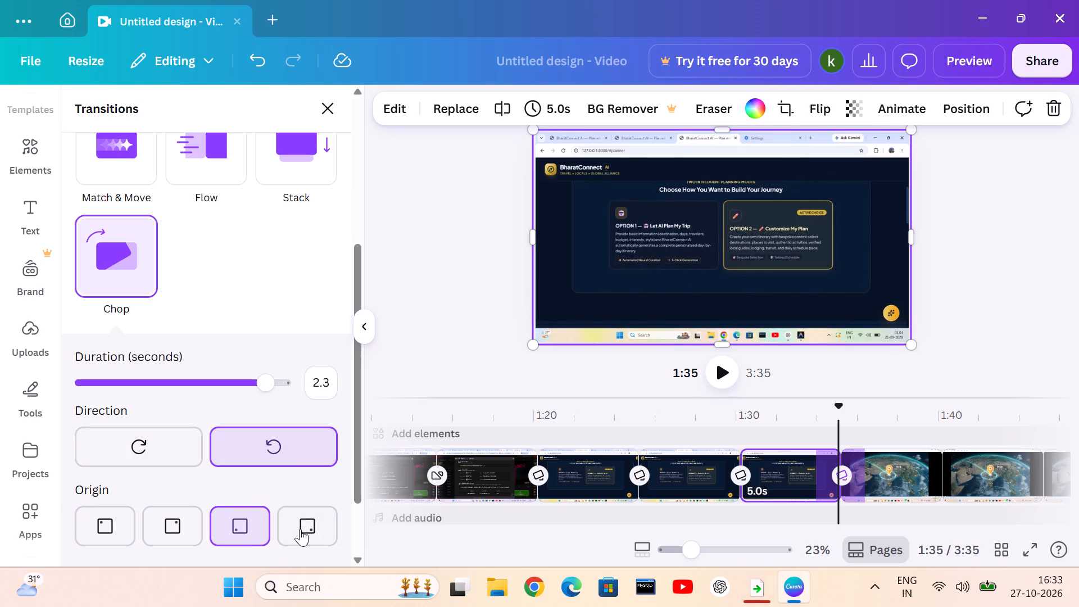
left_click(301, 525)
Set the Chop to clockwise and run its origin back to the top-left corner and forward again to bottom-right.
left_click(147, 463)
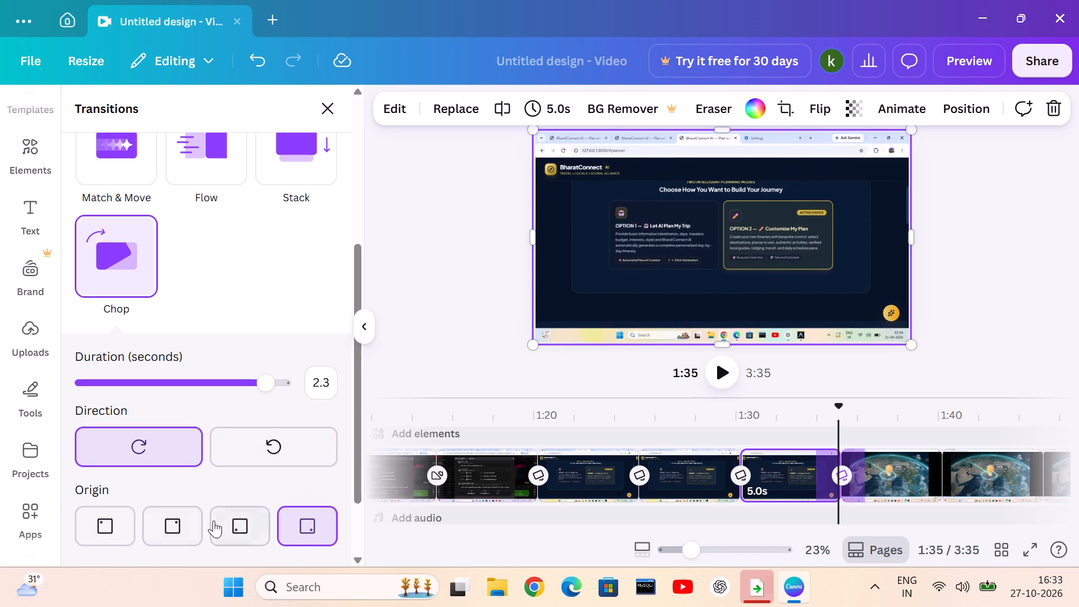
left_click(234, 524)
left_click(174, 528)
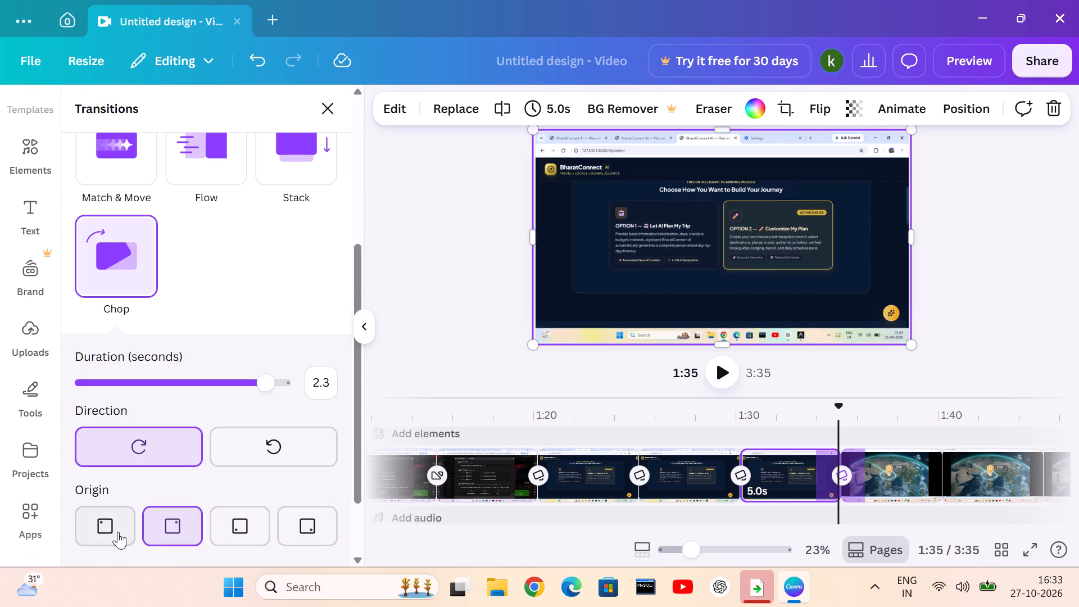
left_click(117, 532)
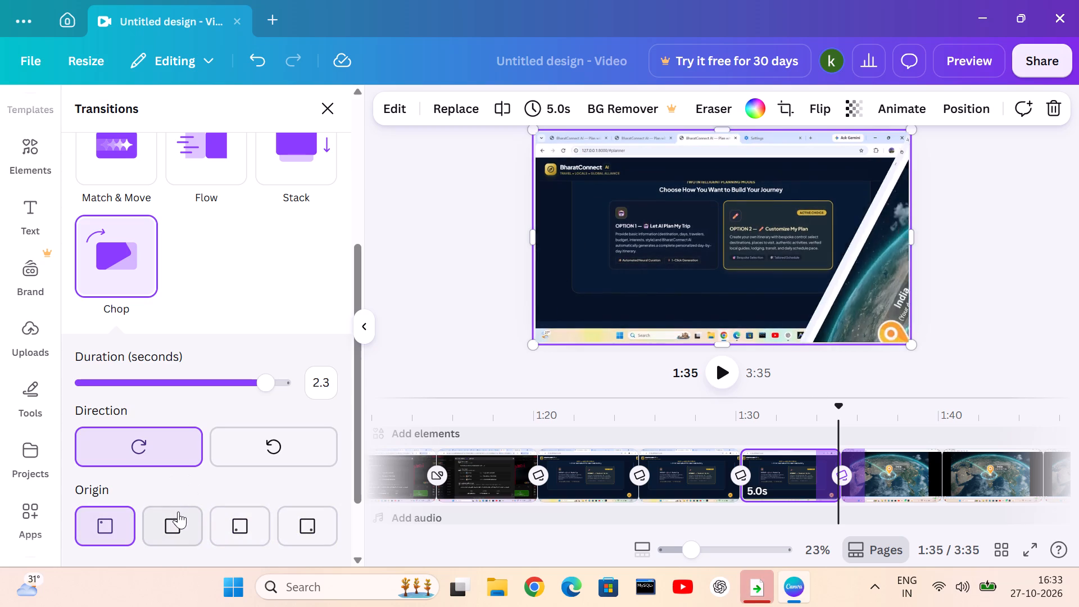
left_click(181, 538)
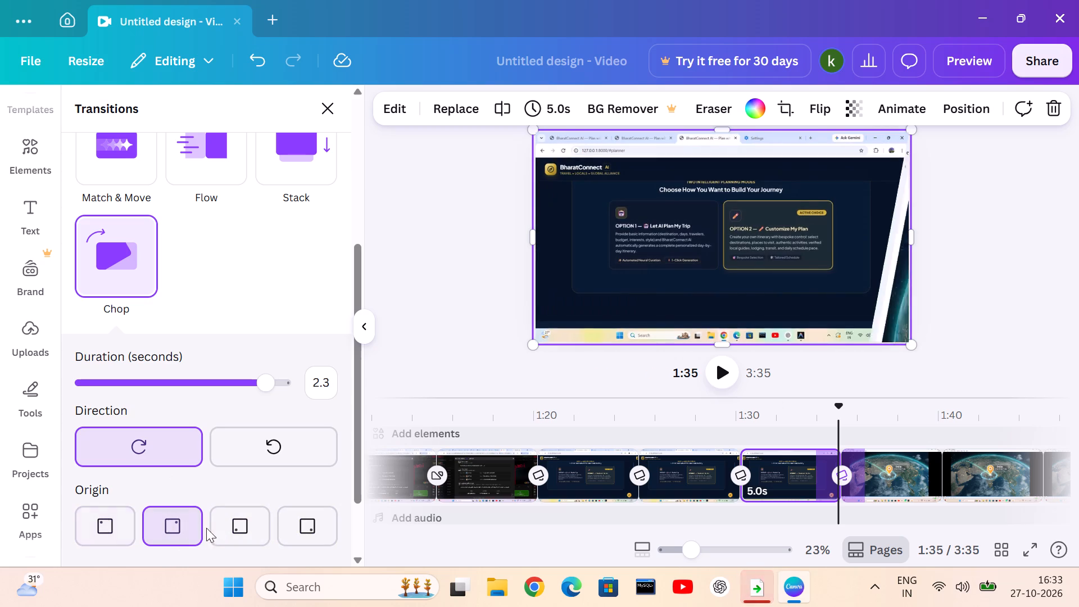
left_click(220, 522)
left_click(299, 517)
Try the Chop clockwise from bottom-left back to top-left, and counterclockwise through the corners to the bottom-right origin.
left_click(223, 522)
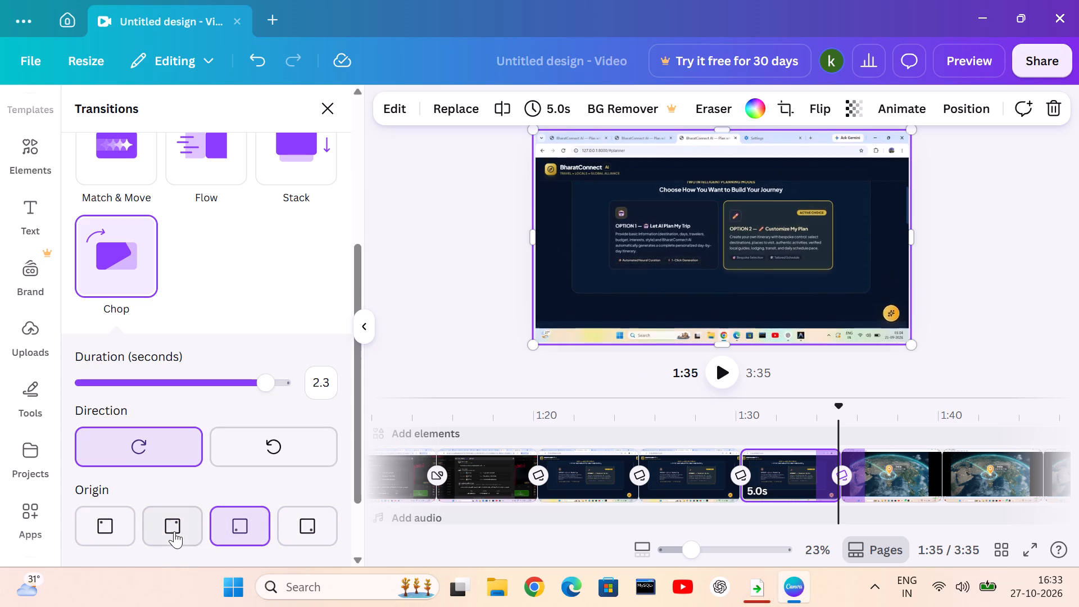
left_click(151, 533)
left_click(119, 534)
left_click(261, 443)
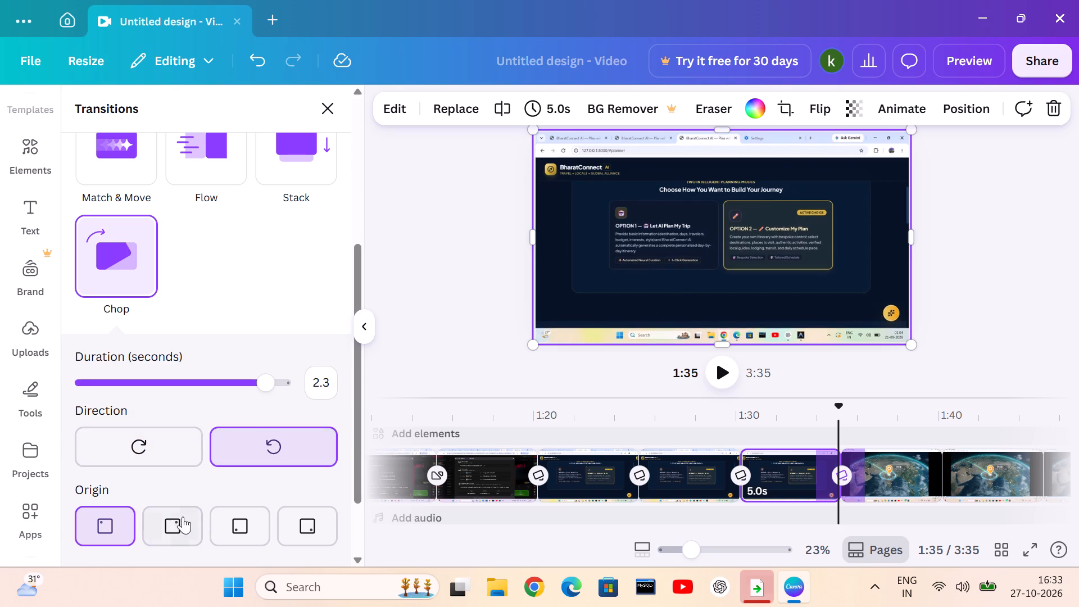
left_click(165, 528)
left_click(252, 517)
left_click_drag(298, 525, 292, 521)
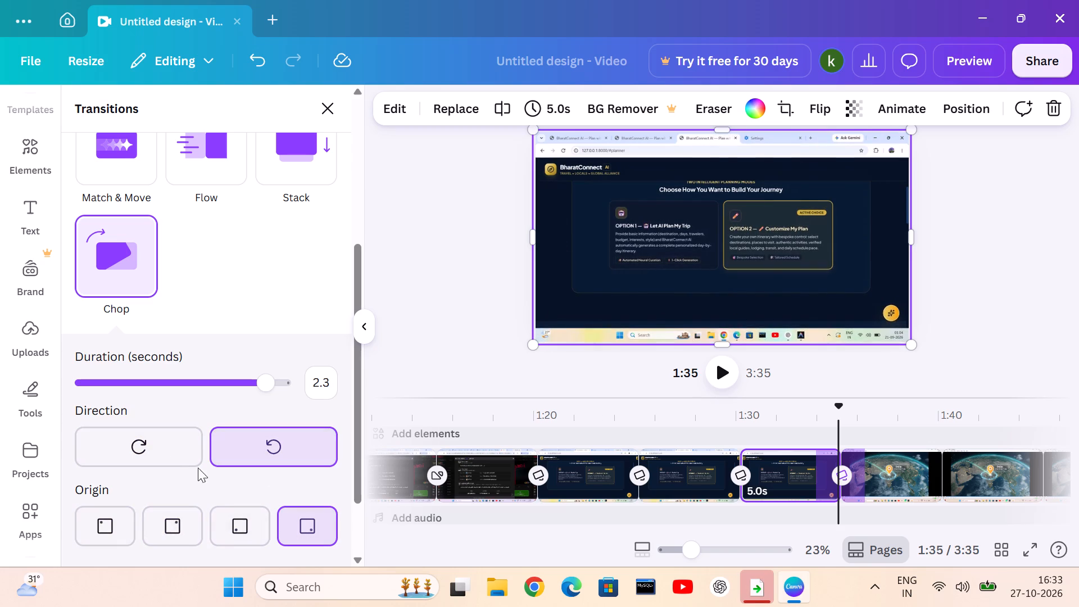
Set the Chop to clockwise and move its origin through the bottom-left and top-right corners to top-left.
left_click(173, 453)
left_click(239, 505)
left_click(256, 527)
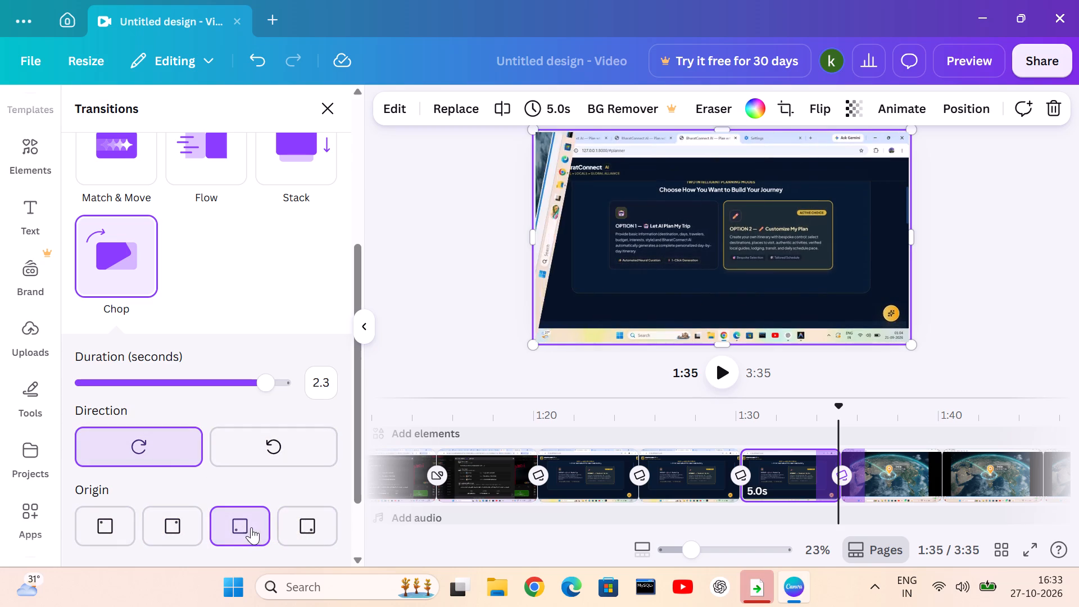
left_click(185, 522)
left_click(105, 536)
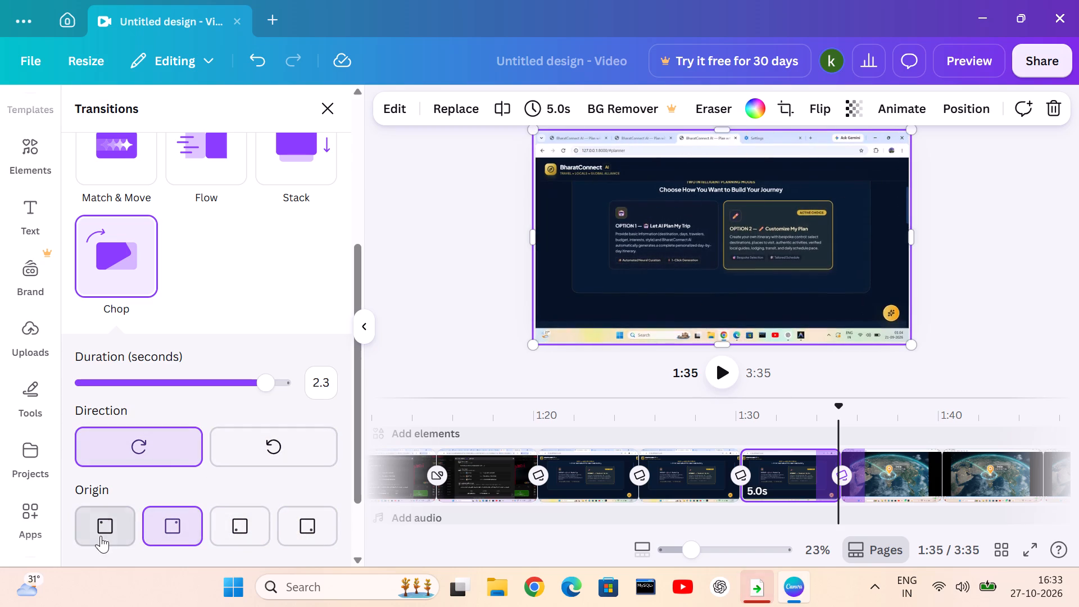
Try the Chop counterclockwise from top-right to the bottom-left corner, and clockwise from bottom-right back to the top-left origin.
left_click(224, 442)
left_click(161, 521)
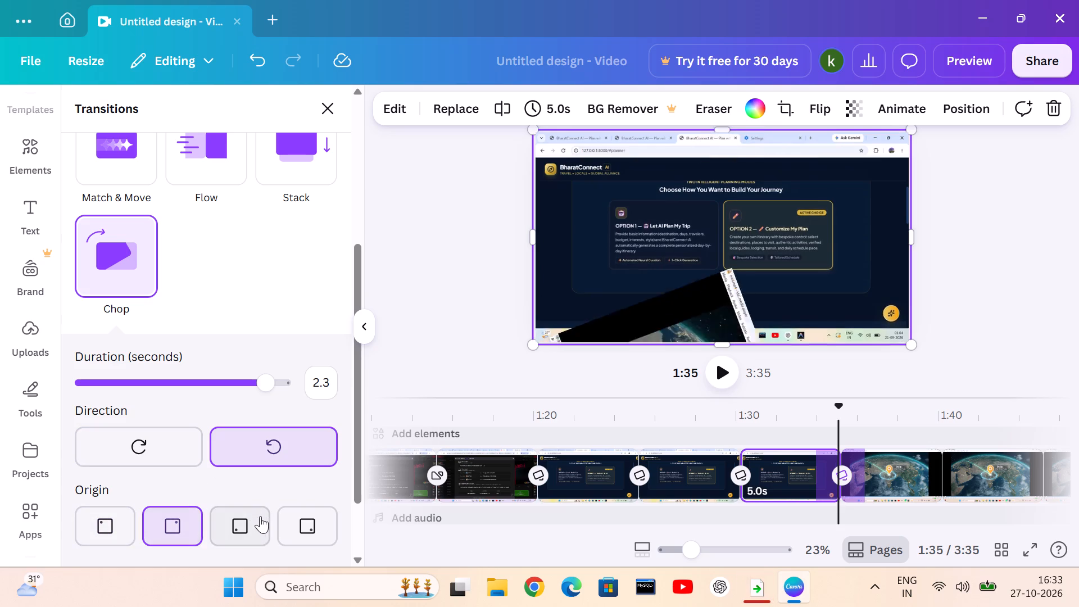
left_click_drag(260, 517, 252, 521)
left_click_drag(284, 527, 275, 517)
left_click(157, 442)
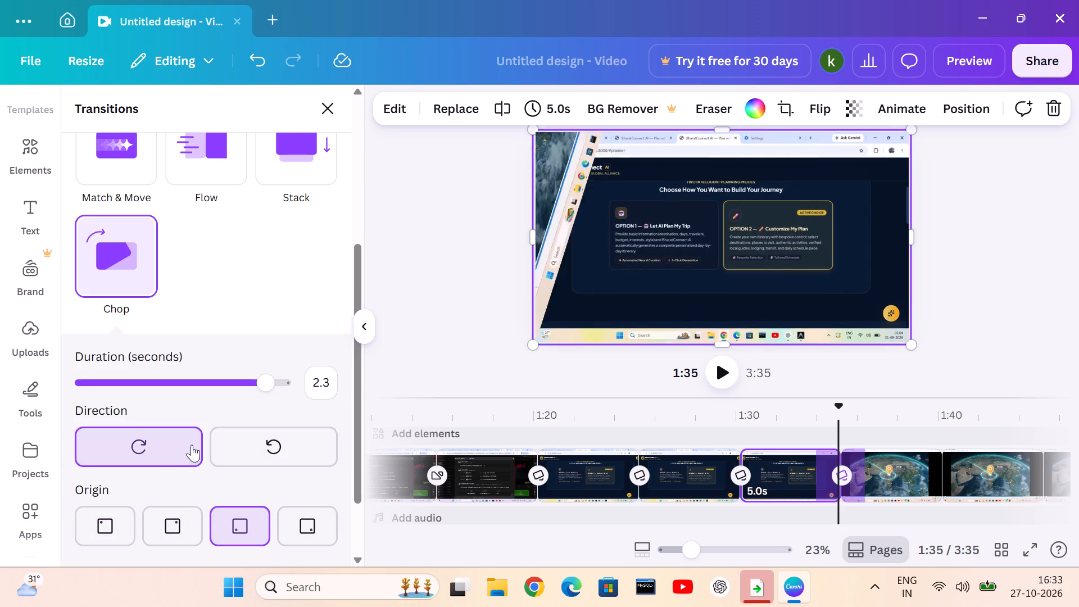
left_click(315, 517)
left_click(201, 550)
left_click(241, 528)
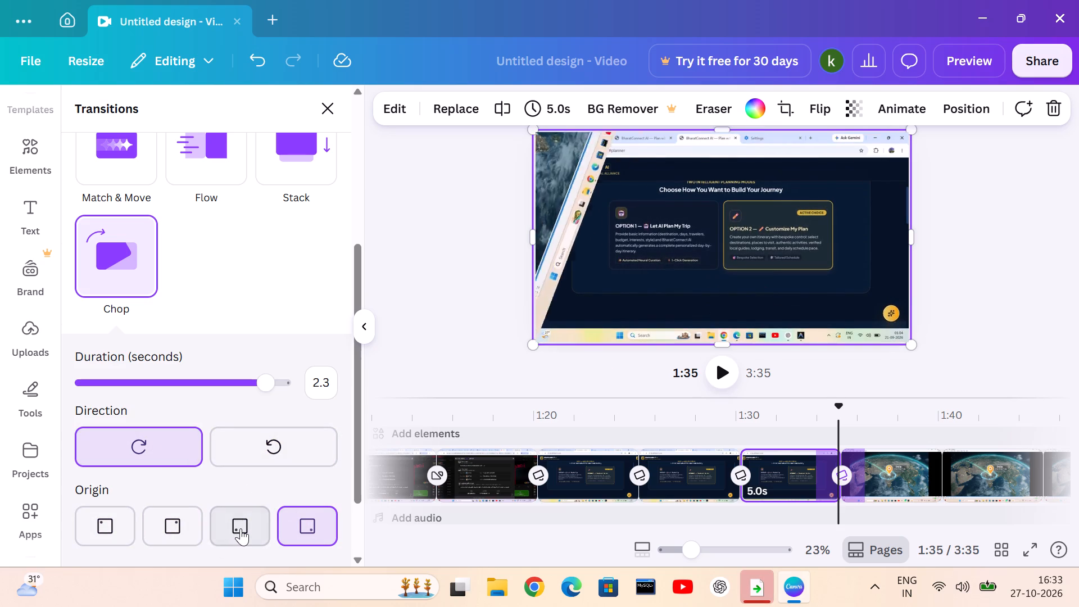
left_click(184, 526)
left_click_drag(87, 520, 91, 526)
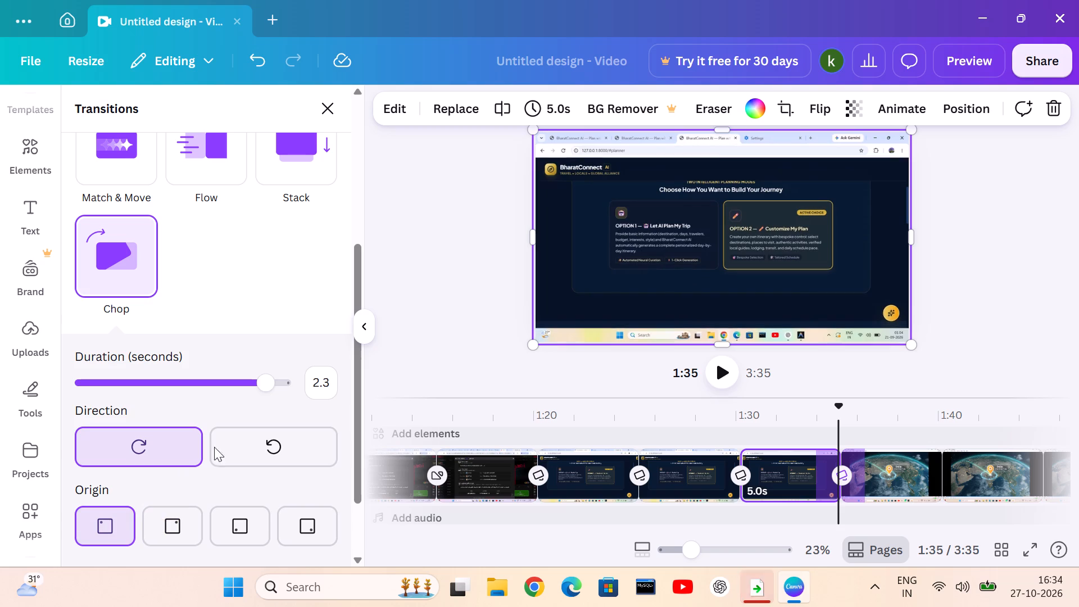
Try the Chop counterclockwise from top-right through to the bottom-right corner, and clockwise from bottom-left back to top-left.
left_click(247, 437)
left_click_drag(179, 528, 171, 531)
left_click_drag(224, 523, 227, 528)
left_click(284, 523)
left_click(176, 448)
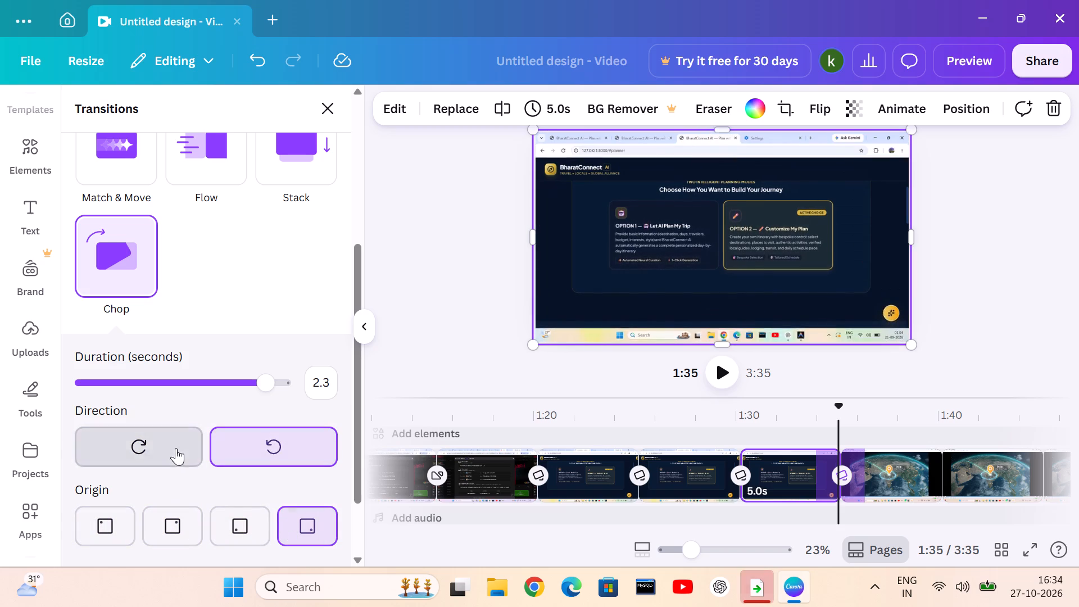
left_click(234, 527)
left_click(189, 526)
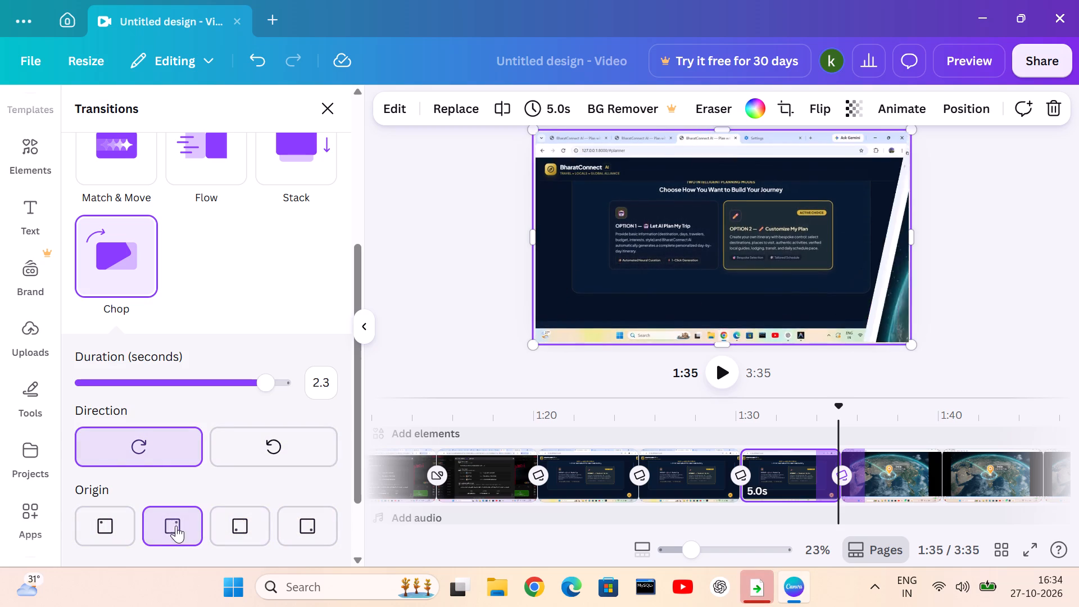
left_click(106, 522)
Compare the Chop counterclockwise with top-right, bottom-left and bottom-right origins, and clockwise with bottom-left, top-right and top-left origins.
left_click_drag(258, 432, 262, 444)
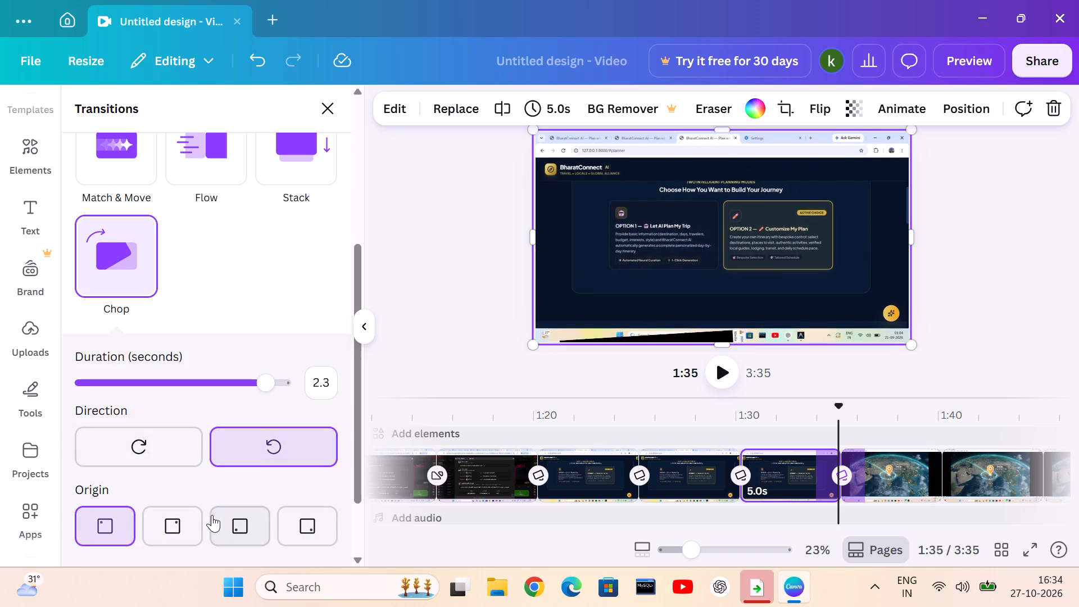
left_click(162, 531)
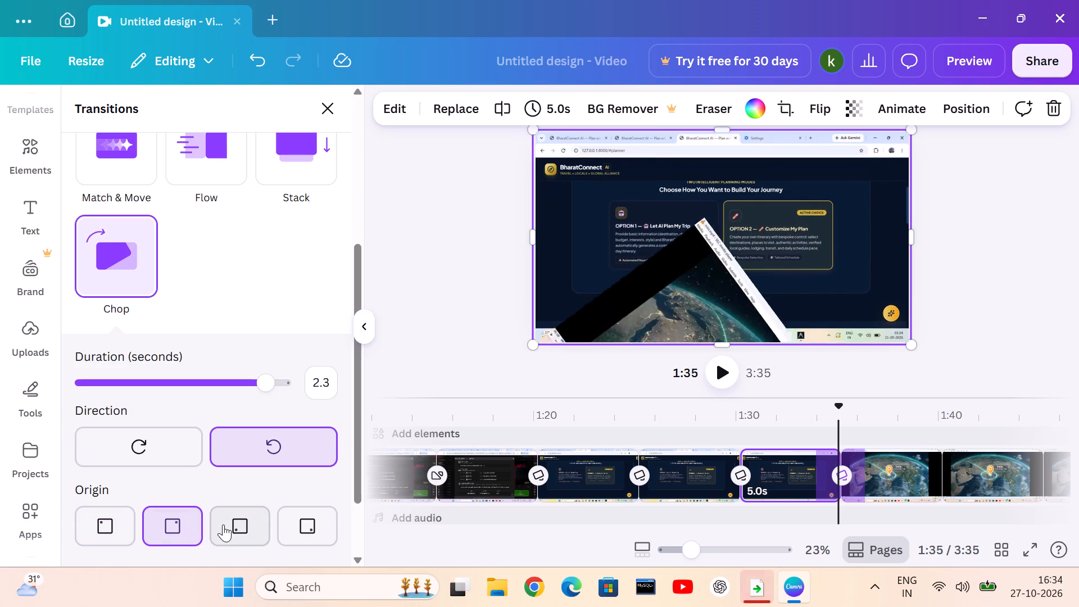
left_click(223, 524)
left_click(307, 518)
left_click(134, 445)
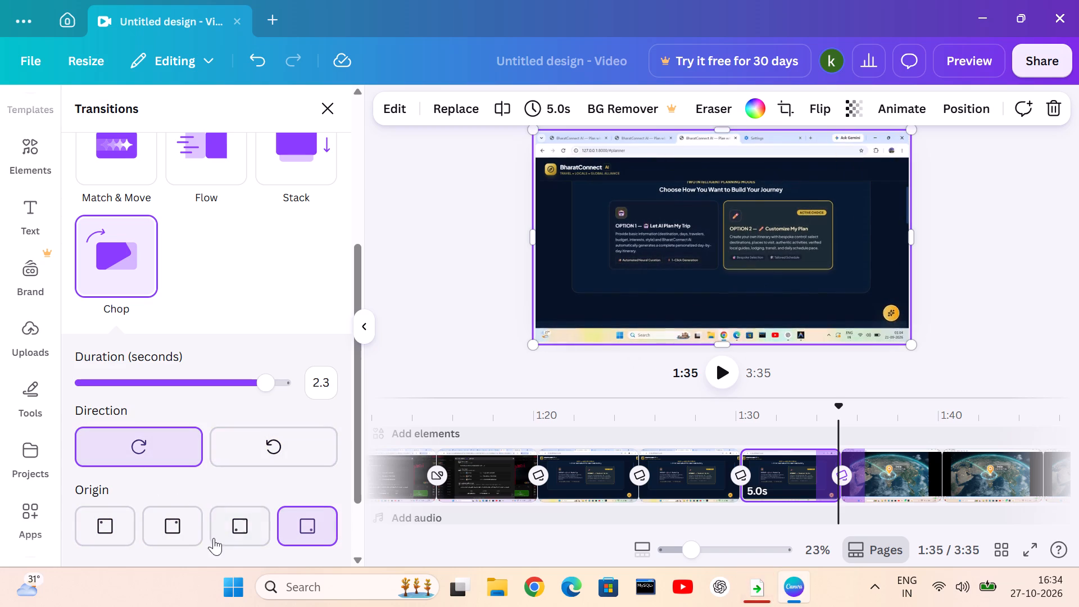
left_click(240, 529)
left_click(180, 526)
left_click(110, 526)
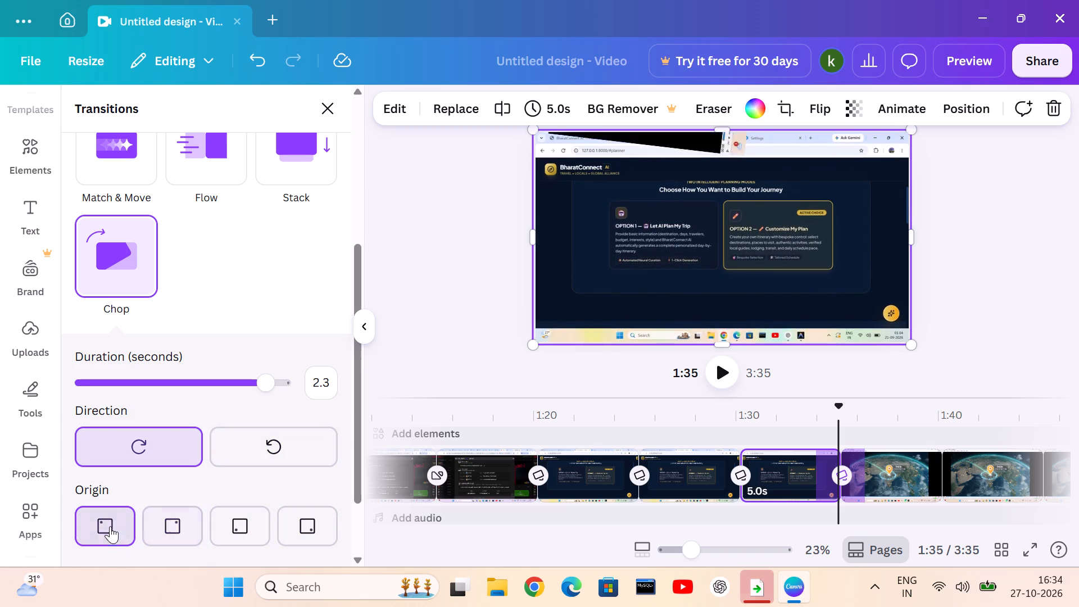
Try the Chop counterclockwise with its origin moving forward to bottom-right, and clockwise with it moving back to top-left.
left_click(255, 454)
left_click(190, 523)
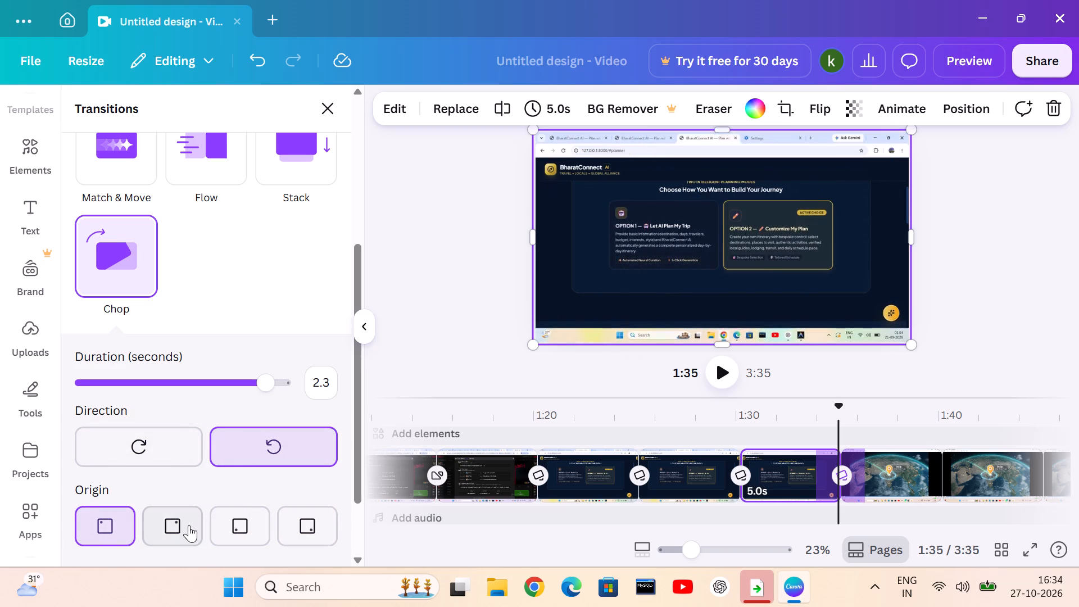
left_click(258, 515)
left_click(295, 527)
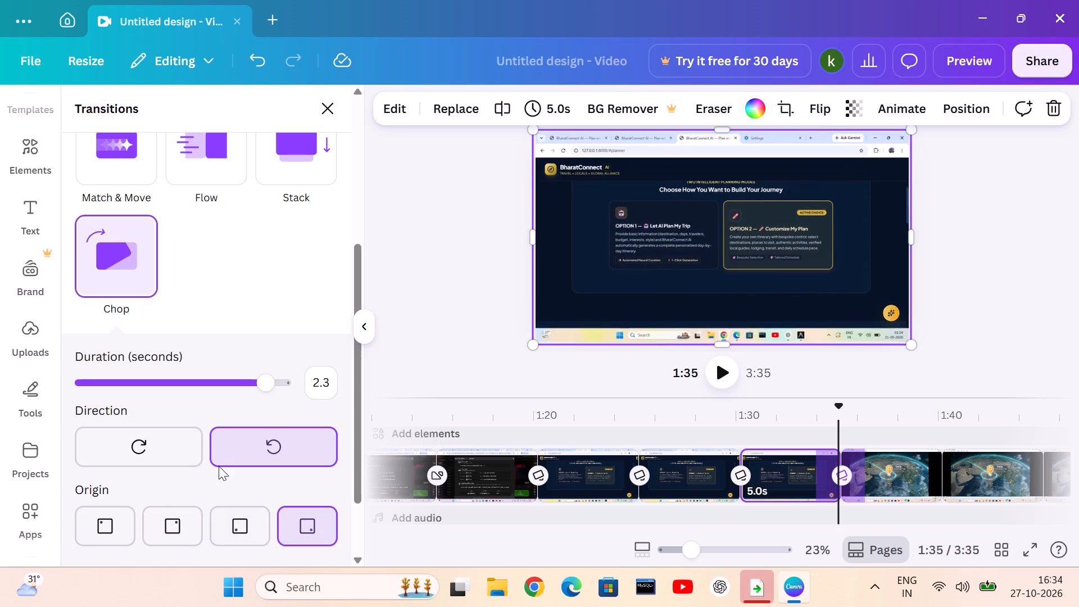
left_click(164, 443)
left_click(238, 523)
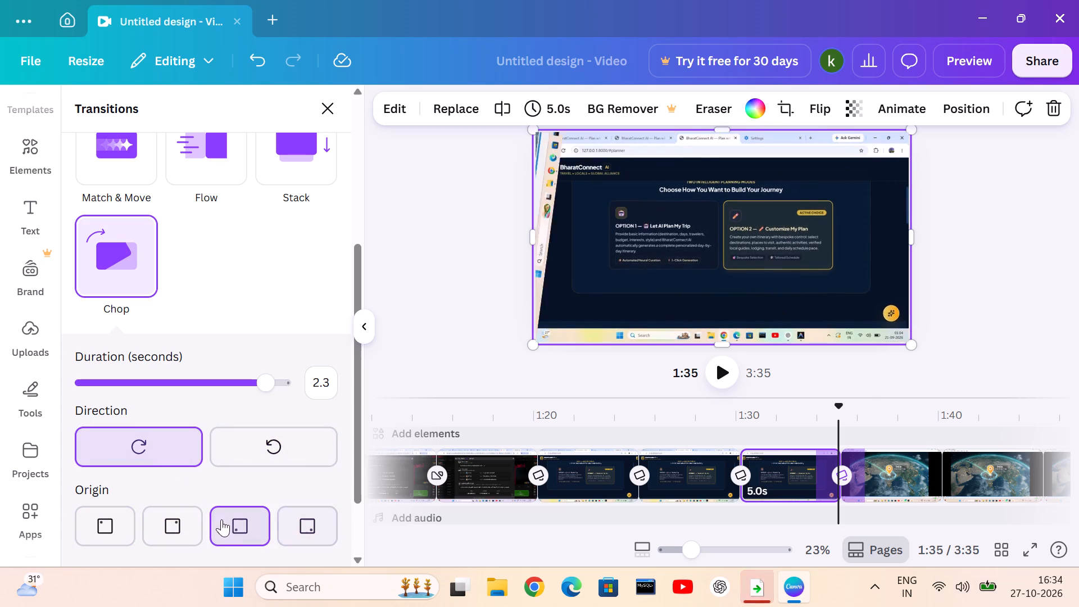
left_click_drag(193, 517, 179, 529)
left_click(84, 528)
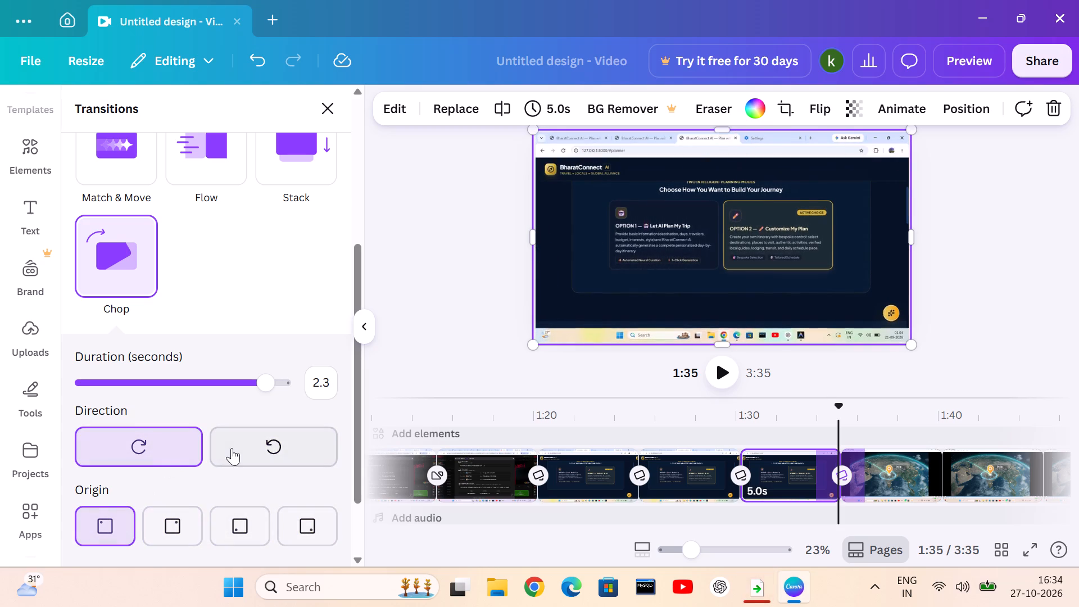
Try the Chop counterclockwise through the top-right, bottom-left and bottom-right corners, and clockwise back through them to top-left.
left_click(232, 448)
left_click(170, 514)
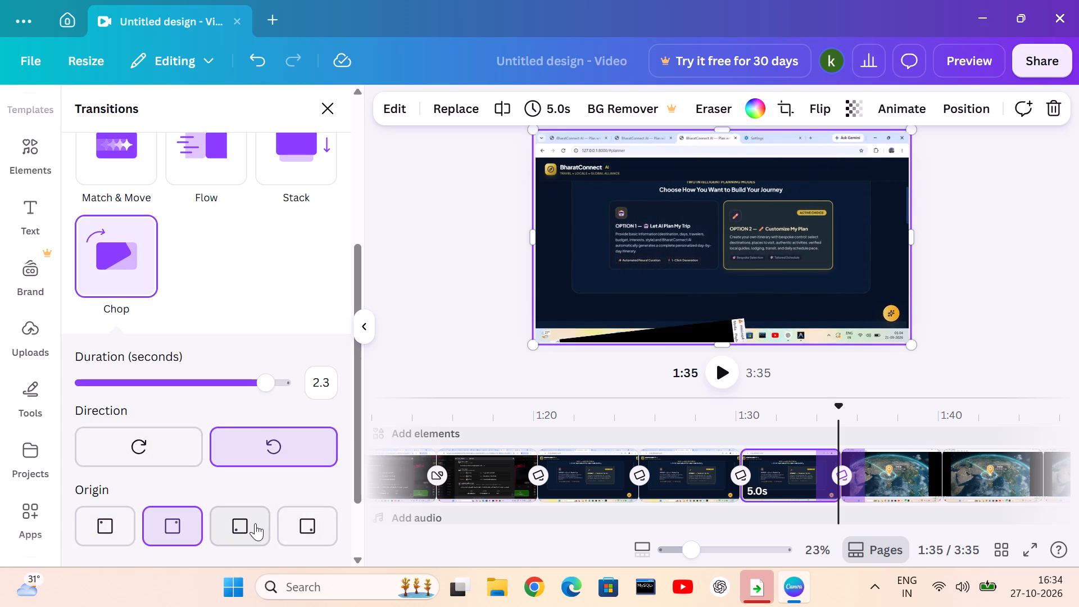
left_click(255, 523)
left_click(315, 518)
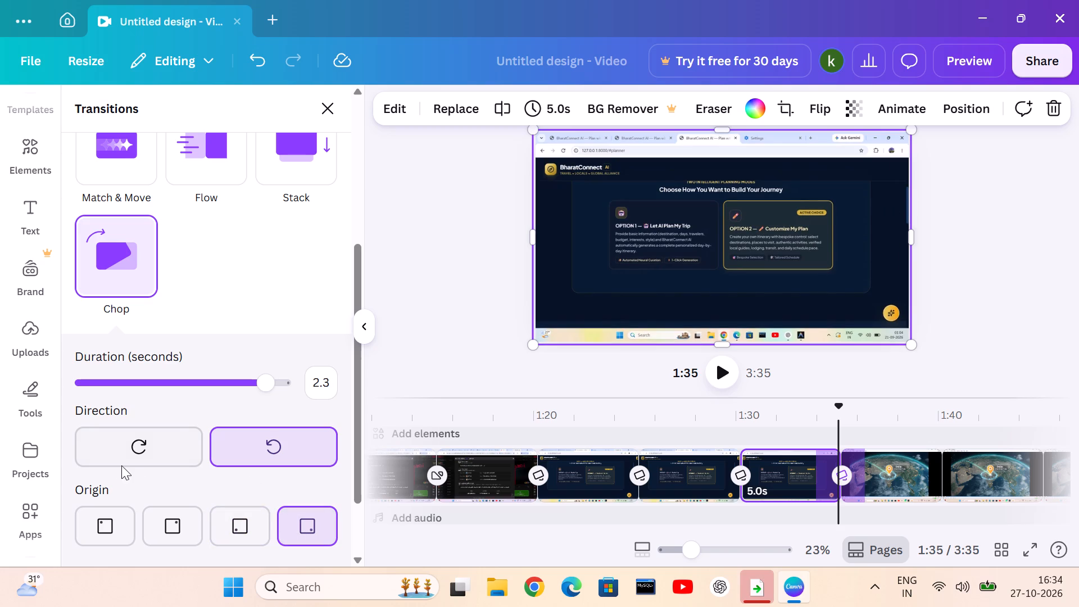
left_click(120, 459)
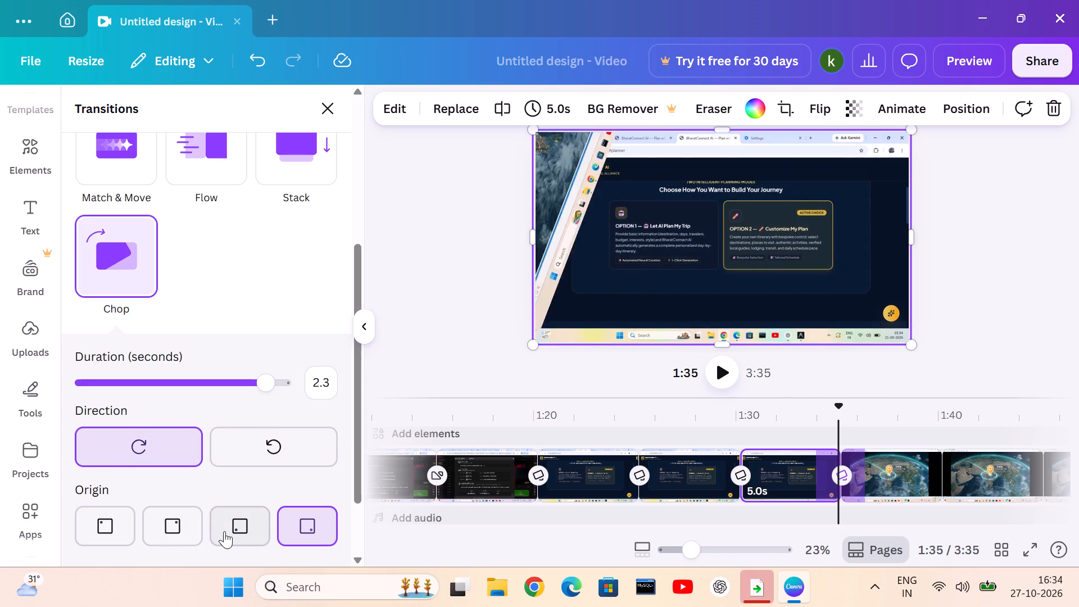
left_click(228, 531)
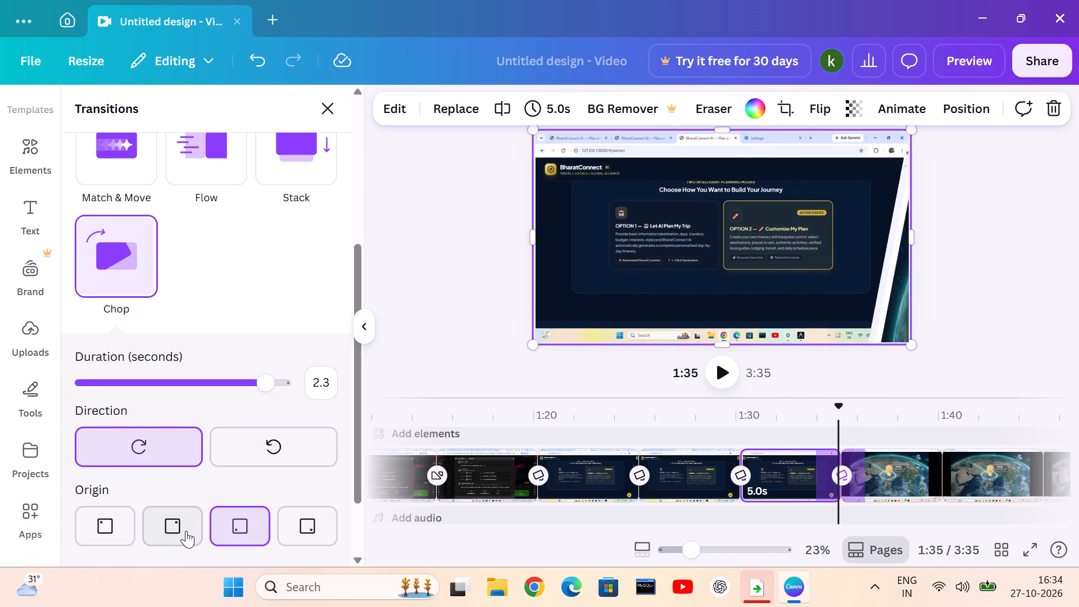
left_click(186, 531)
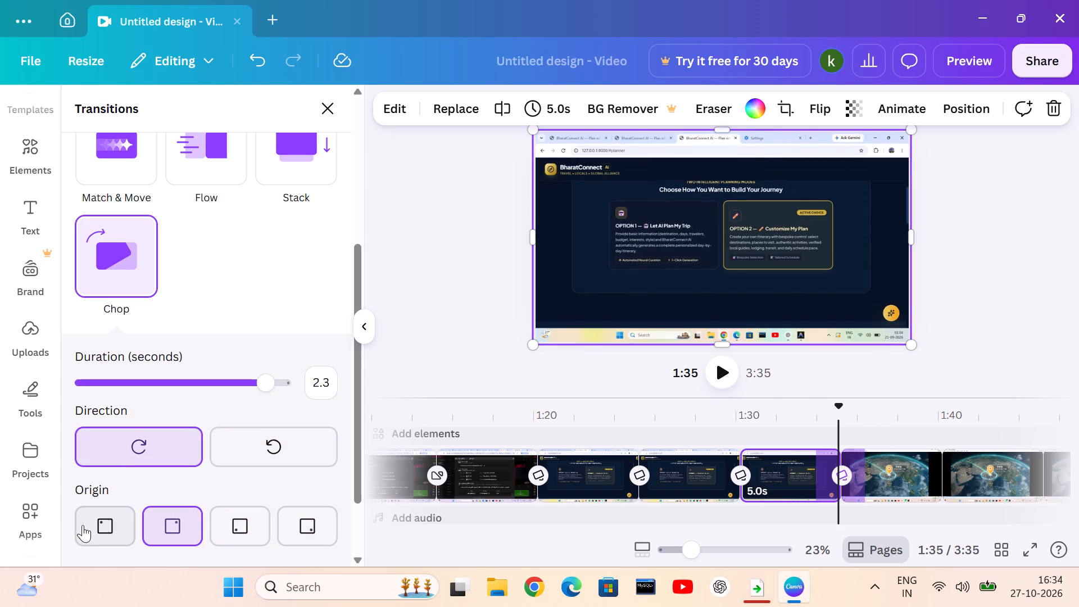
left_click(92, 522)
Try the Chop counterclockwise through the origin corners to bottom-right, and set its direction to clockwise with that origin.
left_click(310, 451)
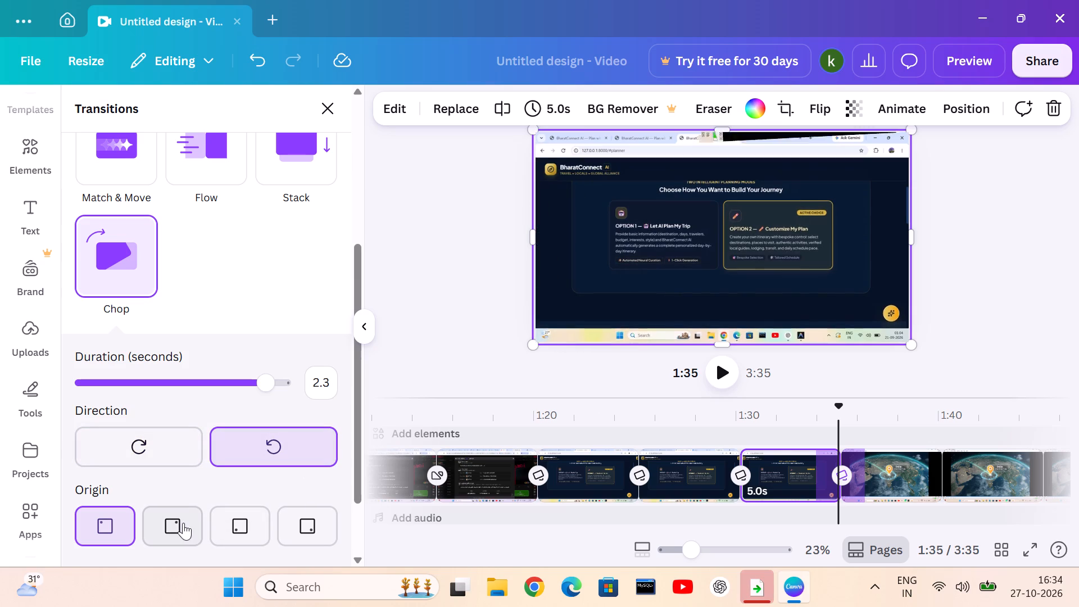
left_click(183, 523)
left_click(232, 519)
left_click_drag(282, 519, 271, 509)
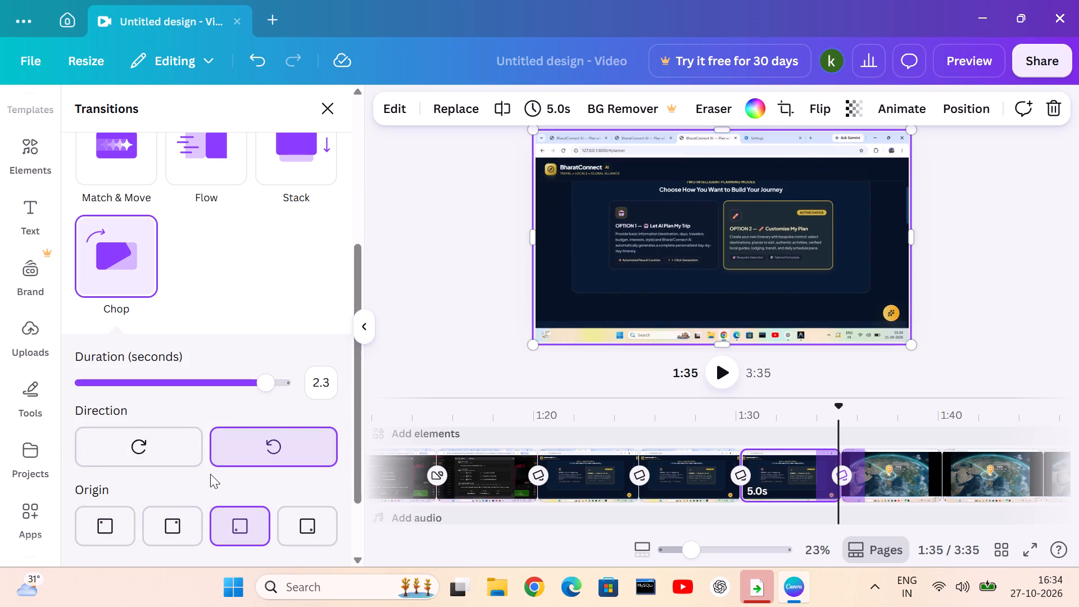
left_click(294, 537)
left_click(105, 450)
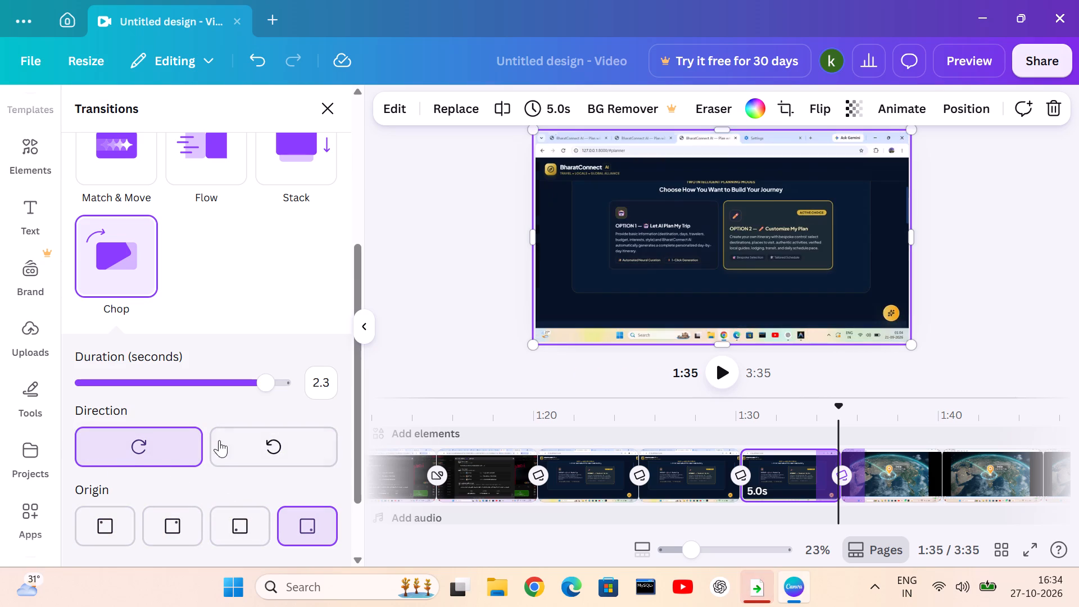
Shorten the Chop transition's duration to 0.8 seconds.
left_click(203, 386)
left_click(187, 384)
left_click(175, 387)
left_click(161, 393)
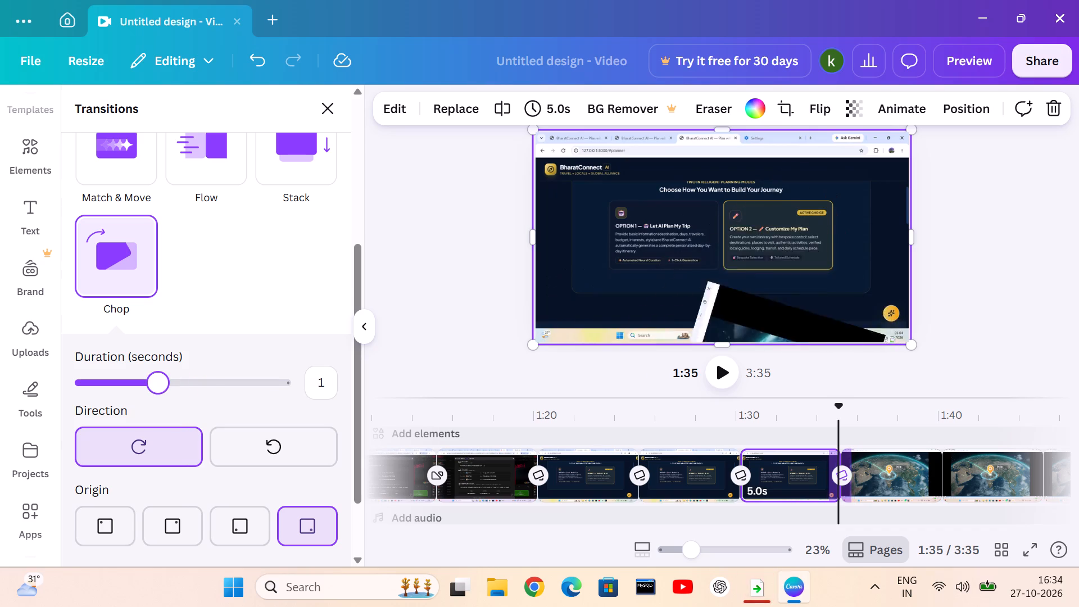
left_click(156, 393)
left_click(146, 390)
left_click(142, 387)
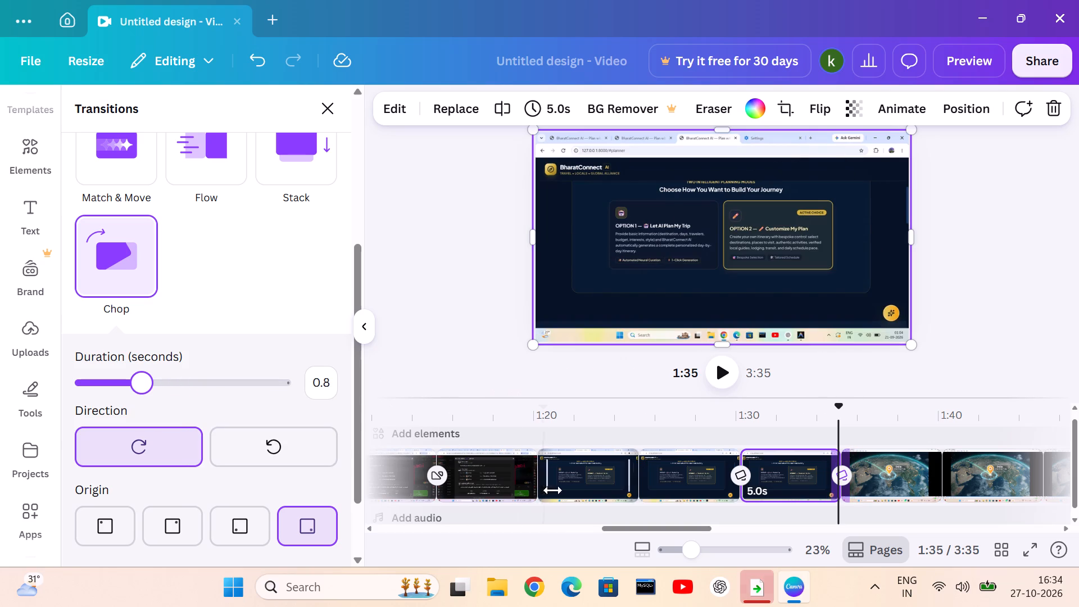
Trim the beginning of the India map clip after the transition so the clip lasts 3.0 seconds.
left_click_drag(852, 461, 890, 527)
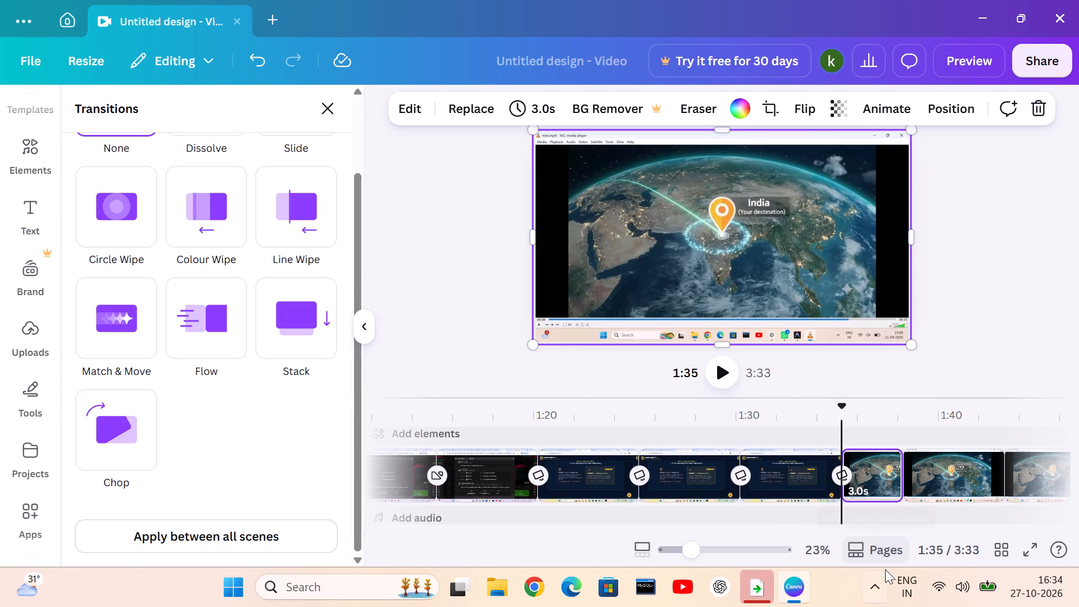
Show the hidden system tray icons.
left_click(884, 579)
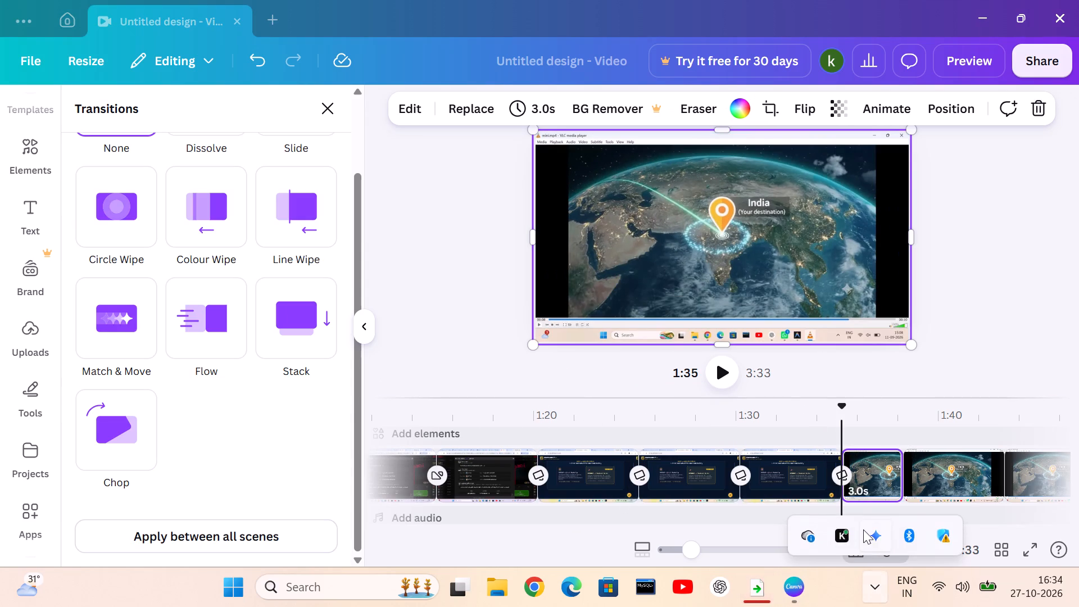
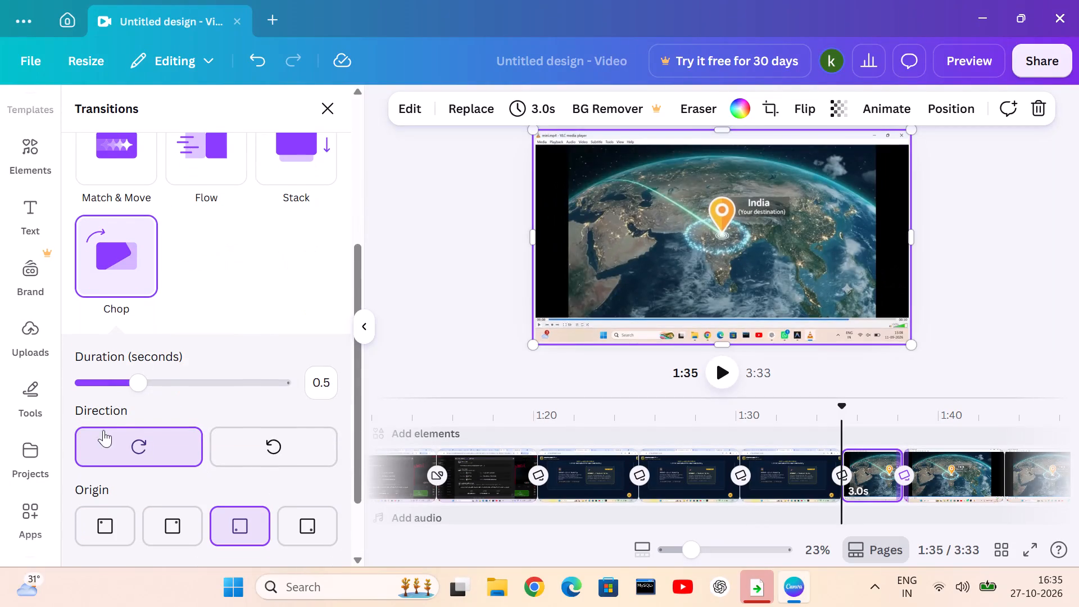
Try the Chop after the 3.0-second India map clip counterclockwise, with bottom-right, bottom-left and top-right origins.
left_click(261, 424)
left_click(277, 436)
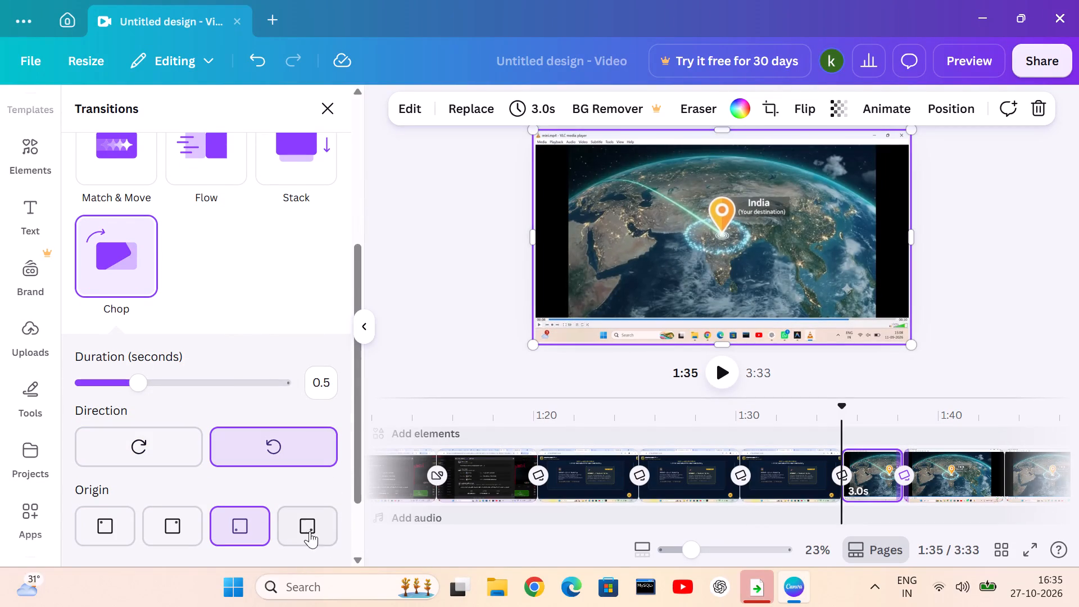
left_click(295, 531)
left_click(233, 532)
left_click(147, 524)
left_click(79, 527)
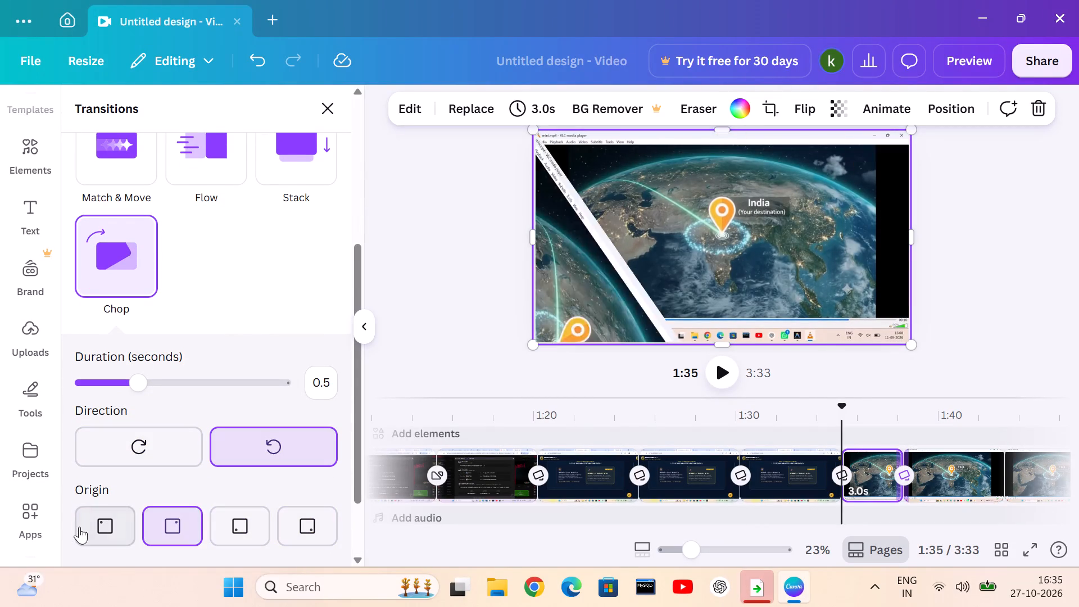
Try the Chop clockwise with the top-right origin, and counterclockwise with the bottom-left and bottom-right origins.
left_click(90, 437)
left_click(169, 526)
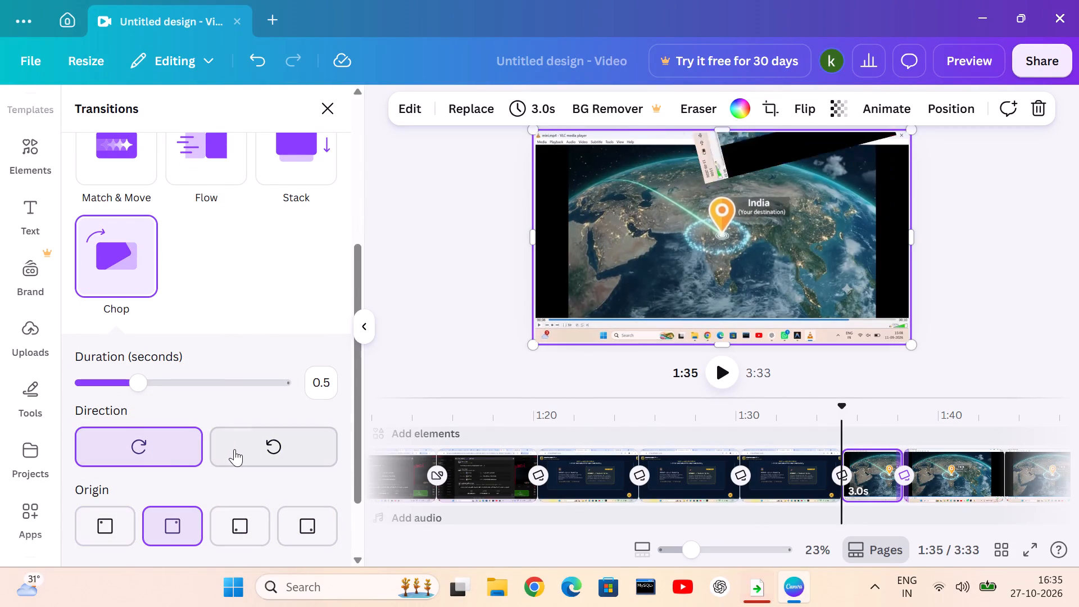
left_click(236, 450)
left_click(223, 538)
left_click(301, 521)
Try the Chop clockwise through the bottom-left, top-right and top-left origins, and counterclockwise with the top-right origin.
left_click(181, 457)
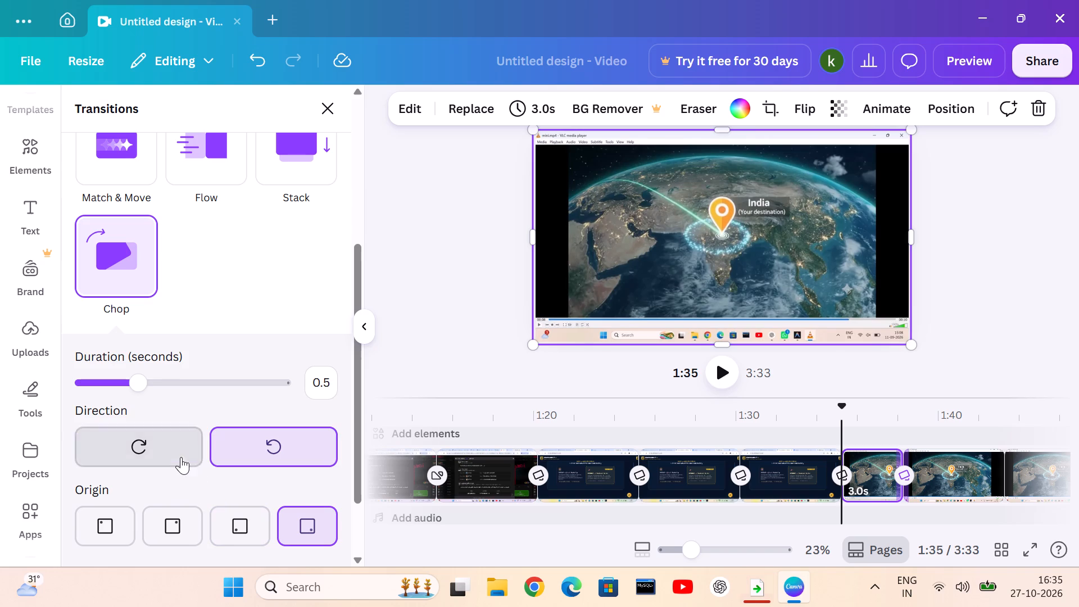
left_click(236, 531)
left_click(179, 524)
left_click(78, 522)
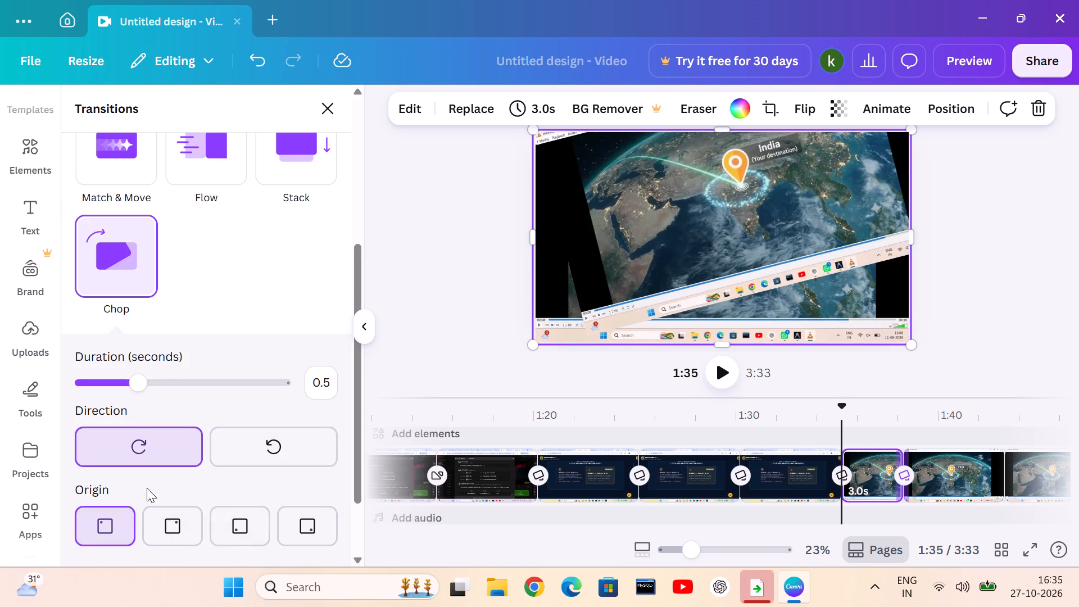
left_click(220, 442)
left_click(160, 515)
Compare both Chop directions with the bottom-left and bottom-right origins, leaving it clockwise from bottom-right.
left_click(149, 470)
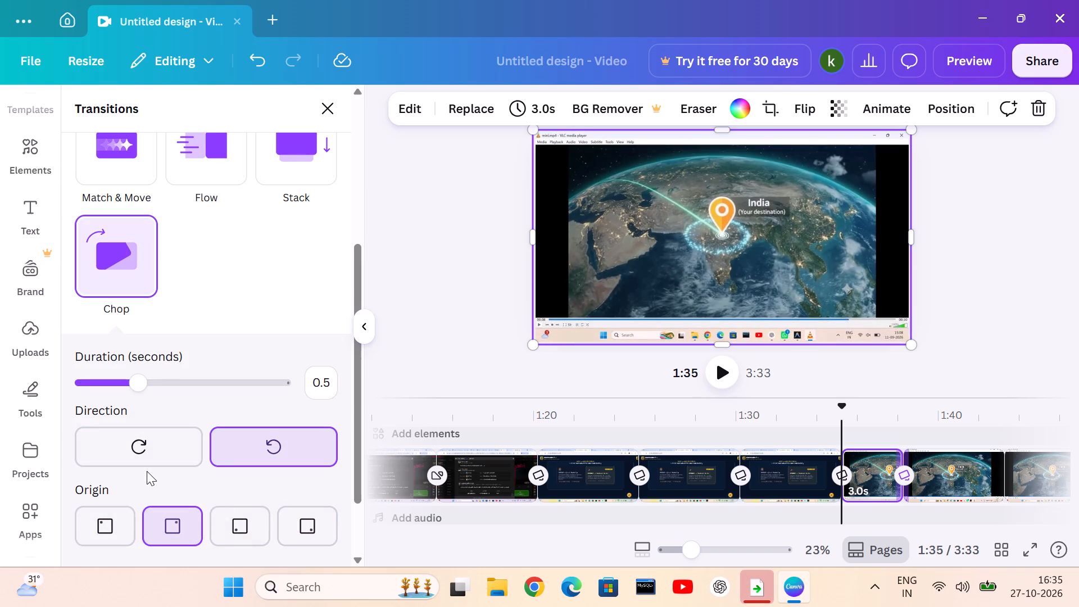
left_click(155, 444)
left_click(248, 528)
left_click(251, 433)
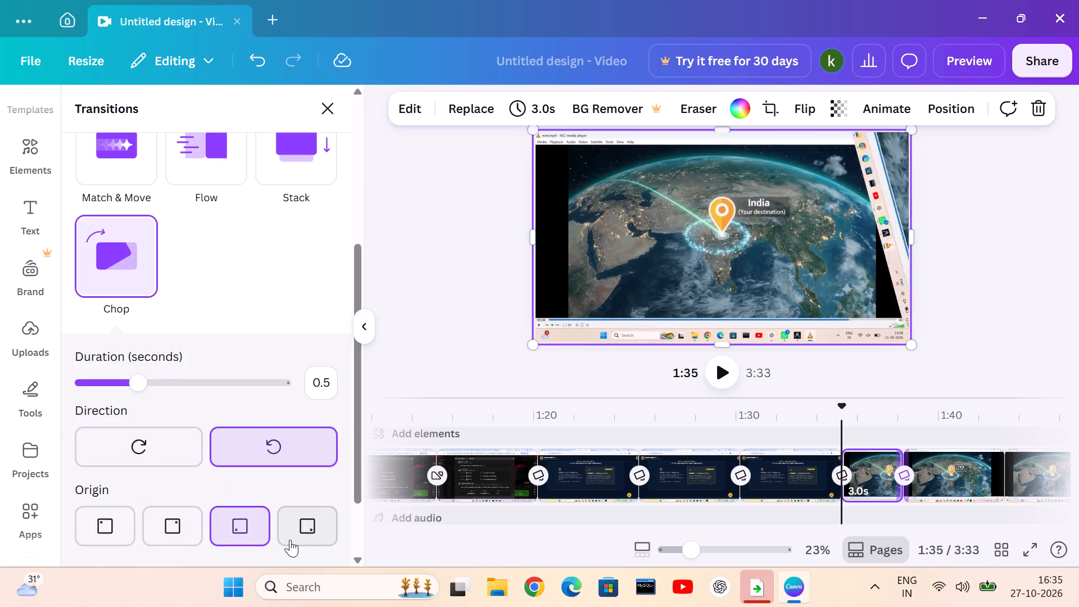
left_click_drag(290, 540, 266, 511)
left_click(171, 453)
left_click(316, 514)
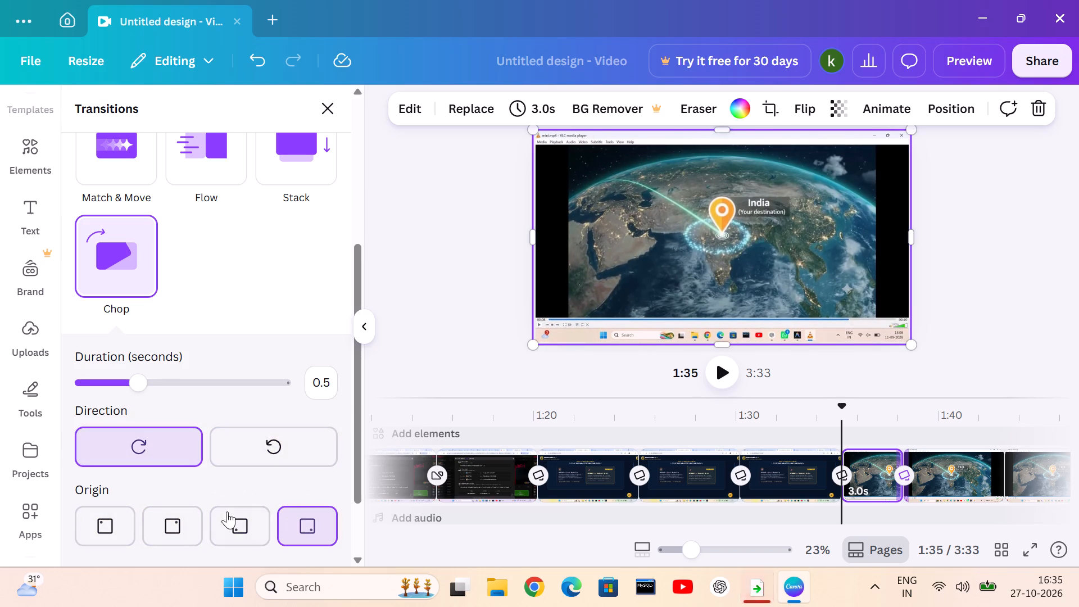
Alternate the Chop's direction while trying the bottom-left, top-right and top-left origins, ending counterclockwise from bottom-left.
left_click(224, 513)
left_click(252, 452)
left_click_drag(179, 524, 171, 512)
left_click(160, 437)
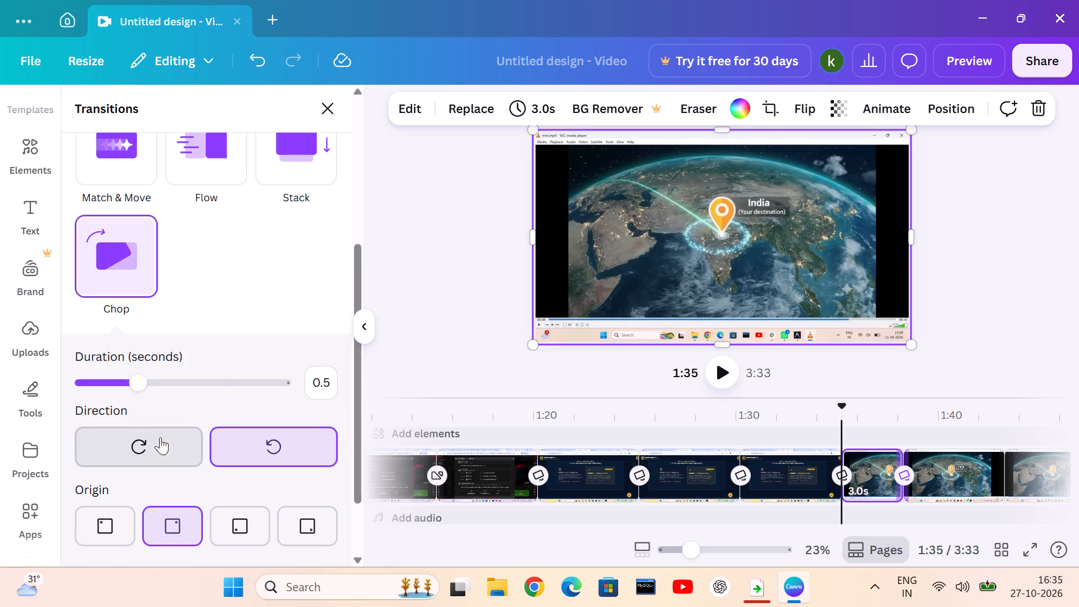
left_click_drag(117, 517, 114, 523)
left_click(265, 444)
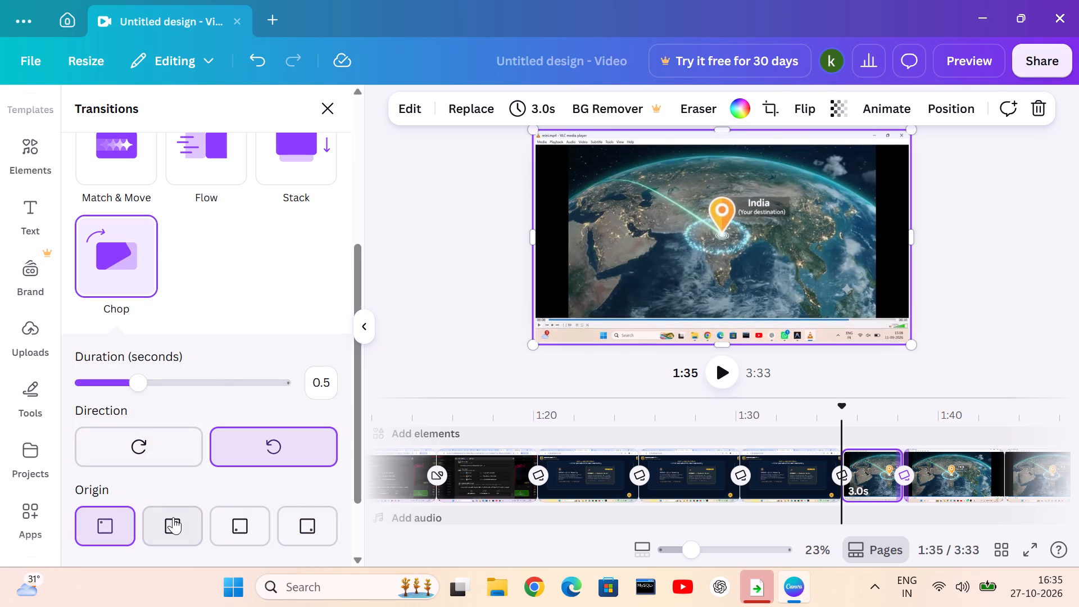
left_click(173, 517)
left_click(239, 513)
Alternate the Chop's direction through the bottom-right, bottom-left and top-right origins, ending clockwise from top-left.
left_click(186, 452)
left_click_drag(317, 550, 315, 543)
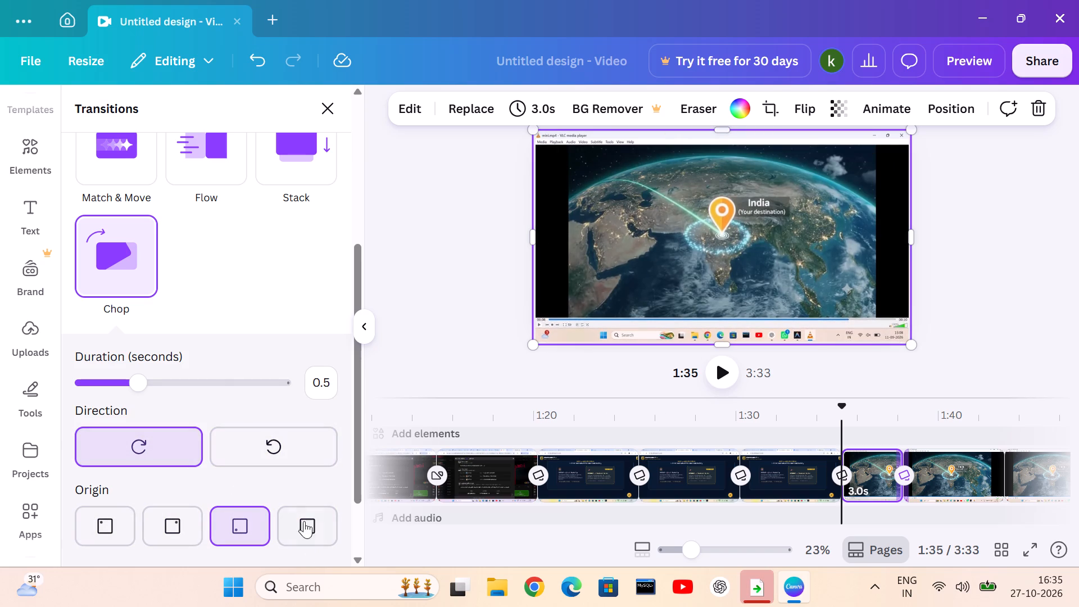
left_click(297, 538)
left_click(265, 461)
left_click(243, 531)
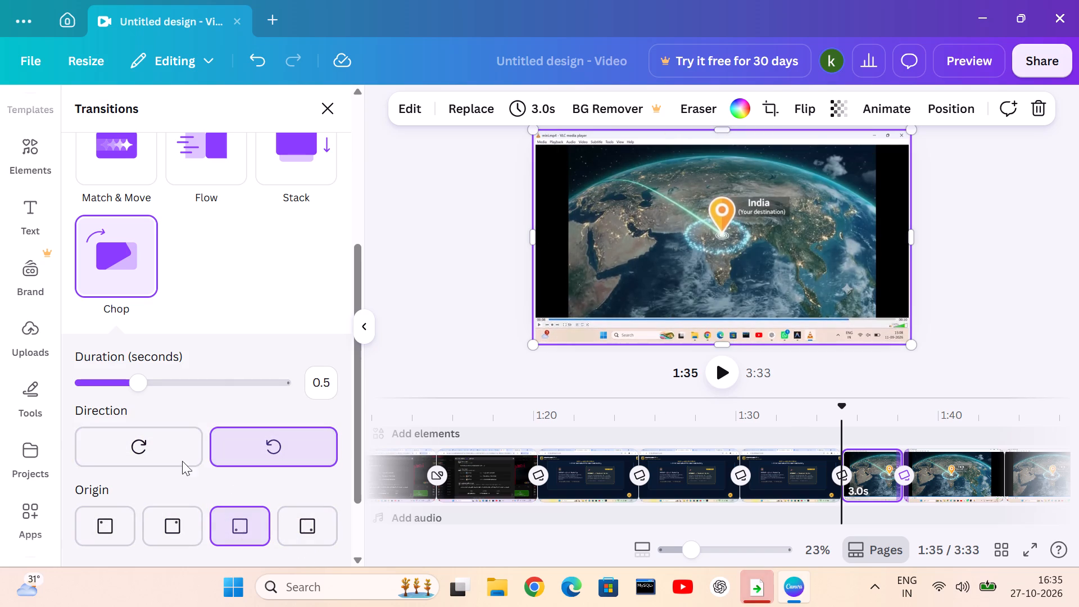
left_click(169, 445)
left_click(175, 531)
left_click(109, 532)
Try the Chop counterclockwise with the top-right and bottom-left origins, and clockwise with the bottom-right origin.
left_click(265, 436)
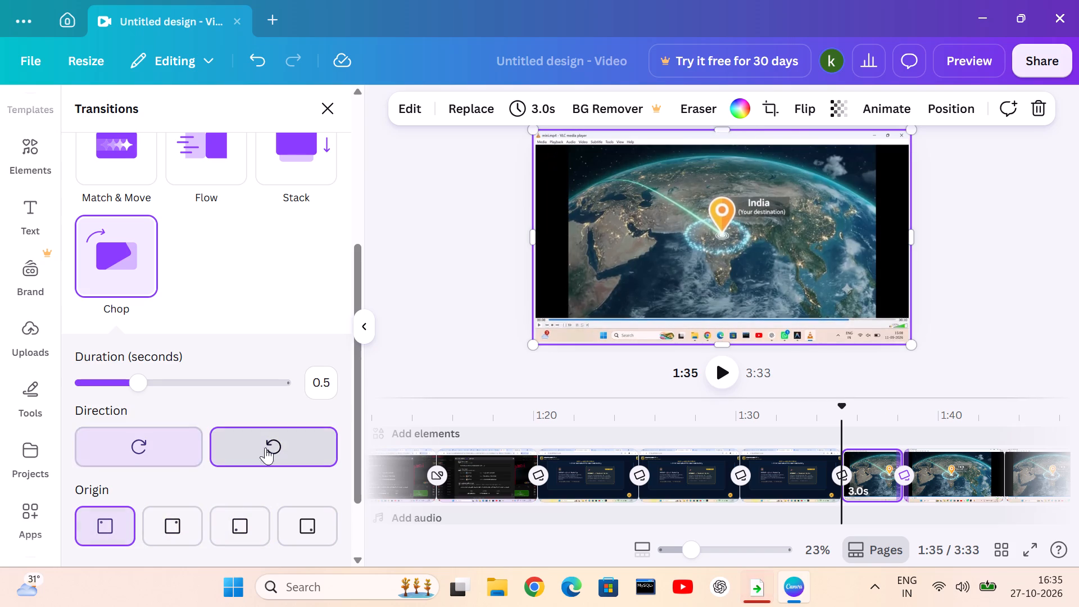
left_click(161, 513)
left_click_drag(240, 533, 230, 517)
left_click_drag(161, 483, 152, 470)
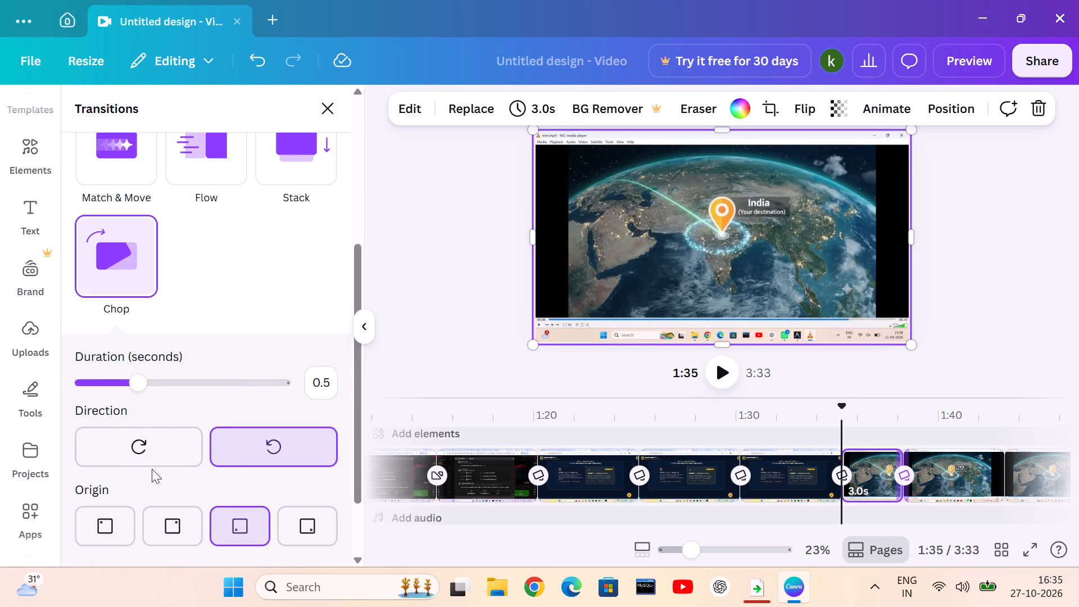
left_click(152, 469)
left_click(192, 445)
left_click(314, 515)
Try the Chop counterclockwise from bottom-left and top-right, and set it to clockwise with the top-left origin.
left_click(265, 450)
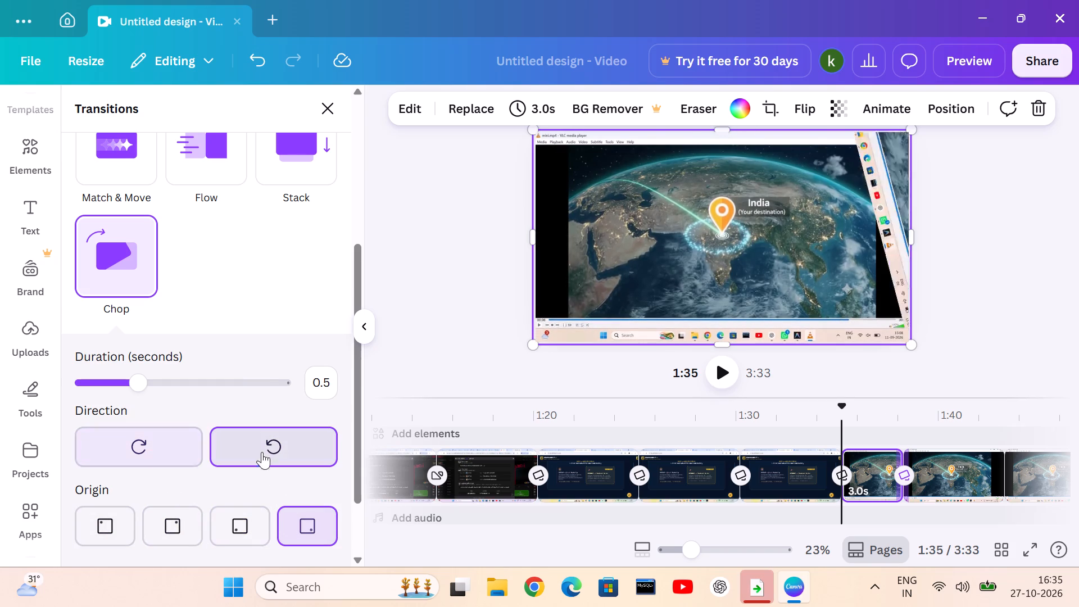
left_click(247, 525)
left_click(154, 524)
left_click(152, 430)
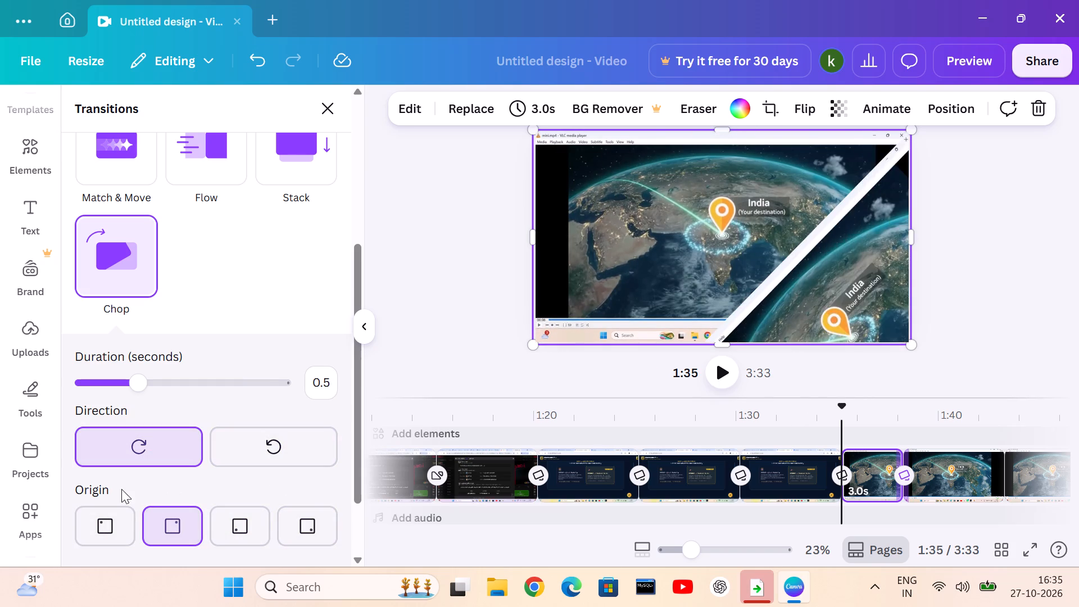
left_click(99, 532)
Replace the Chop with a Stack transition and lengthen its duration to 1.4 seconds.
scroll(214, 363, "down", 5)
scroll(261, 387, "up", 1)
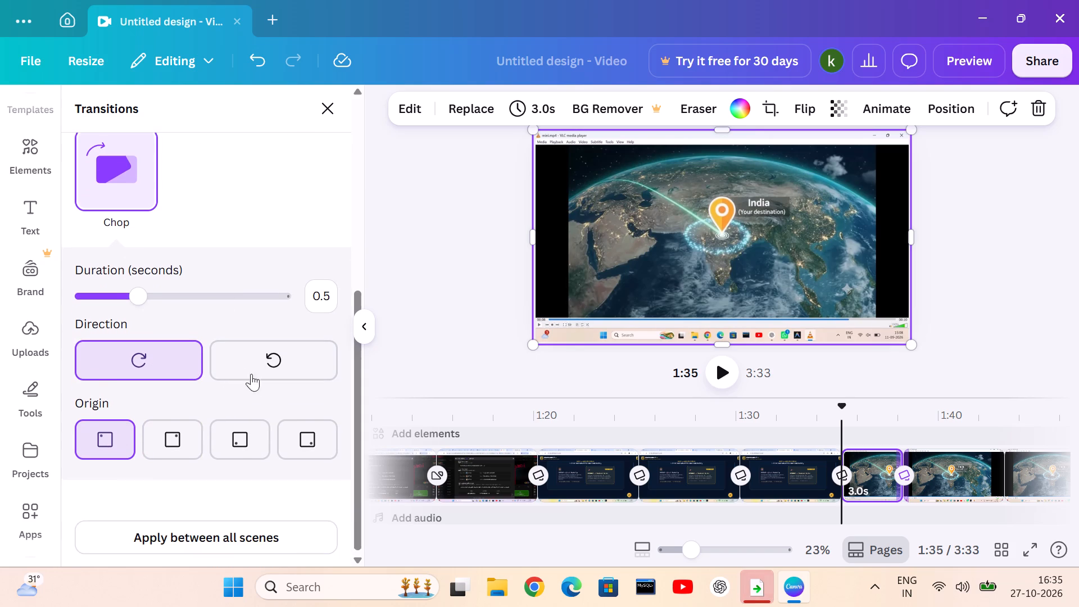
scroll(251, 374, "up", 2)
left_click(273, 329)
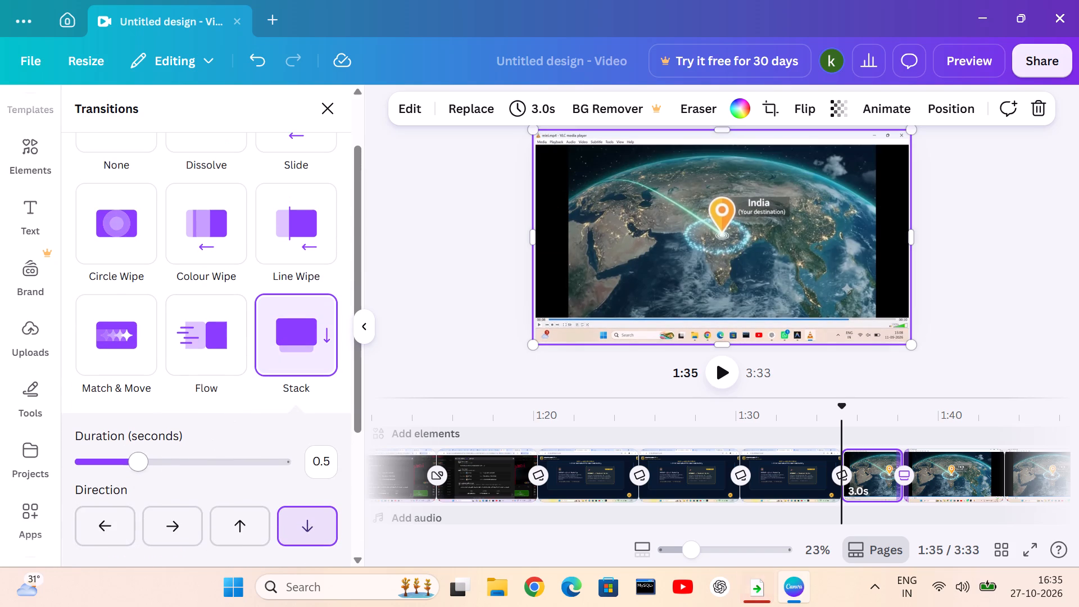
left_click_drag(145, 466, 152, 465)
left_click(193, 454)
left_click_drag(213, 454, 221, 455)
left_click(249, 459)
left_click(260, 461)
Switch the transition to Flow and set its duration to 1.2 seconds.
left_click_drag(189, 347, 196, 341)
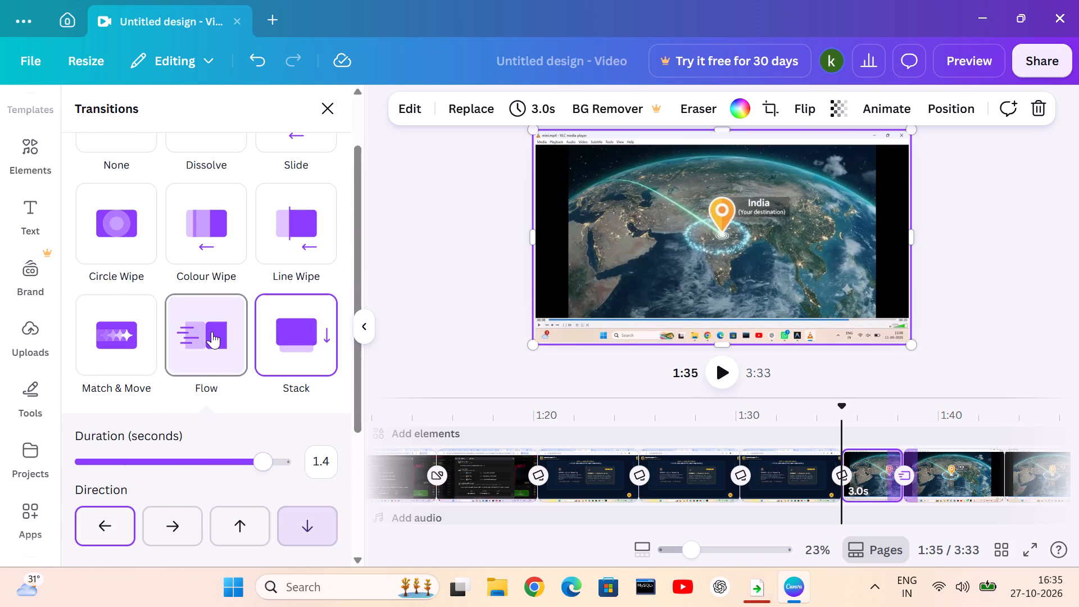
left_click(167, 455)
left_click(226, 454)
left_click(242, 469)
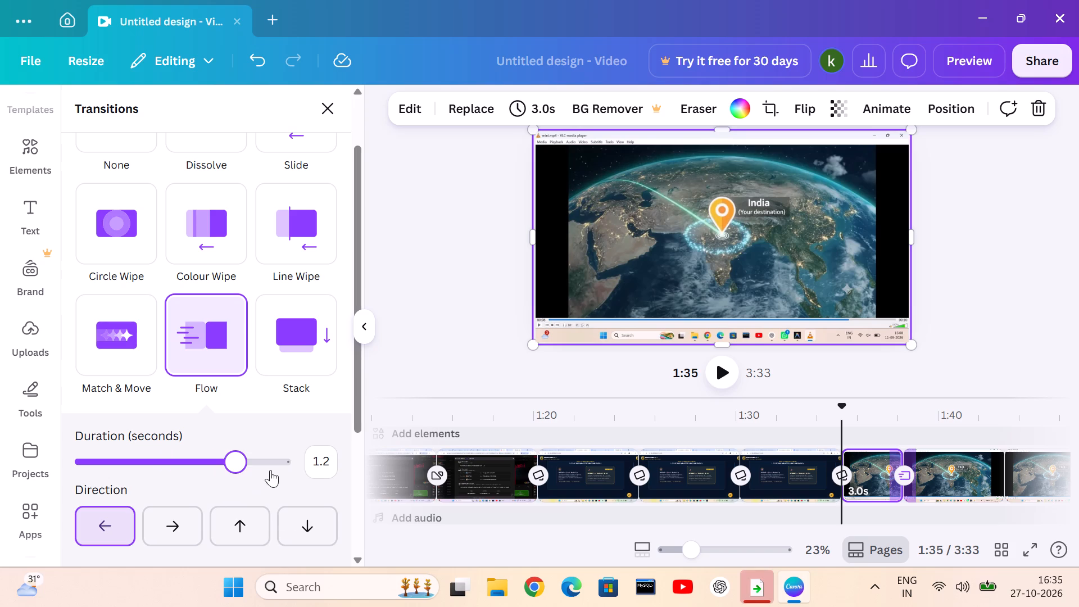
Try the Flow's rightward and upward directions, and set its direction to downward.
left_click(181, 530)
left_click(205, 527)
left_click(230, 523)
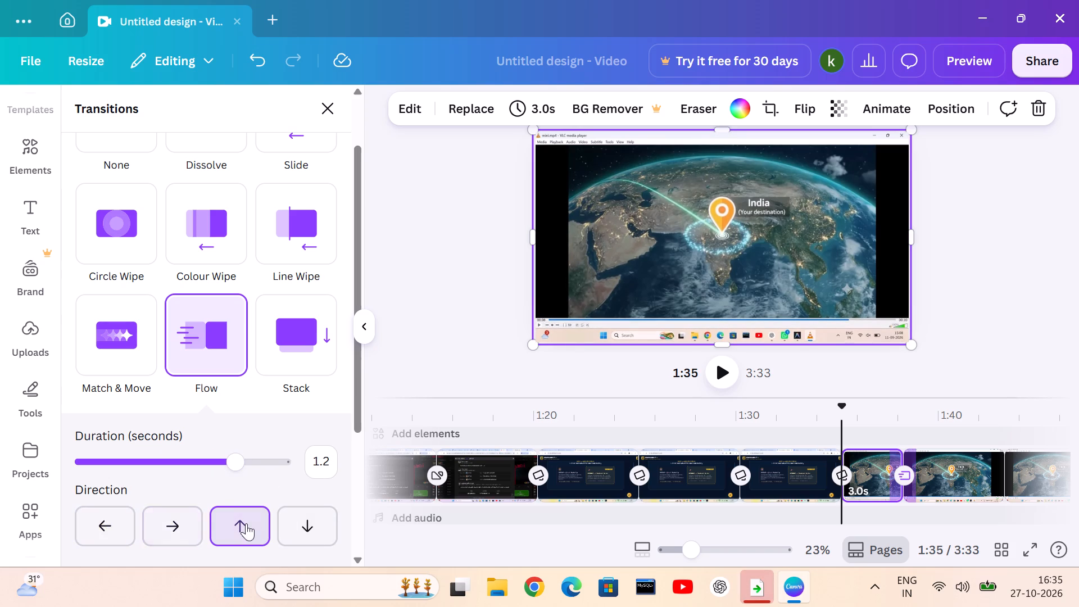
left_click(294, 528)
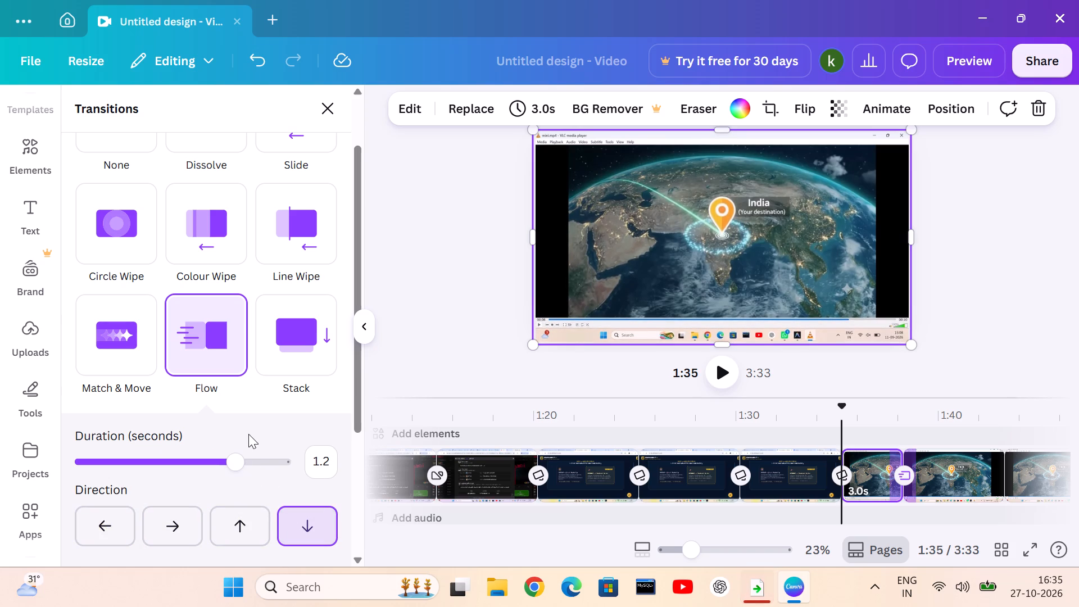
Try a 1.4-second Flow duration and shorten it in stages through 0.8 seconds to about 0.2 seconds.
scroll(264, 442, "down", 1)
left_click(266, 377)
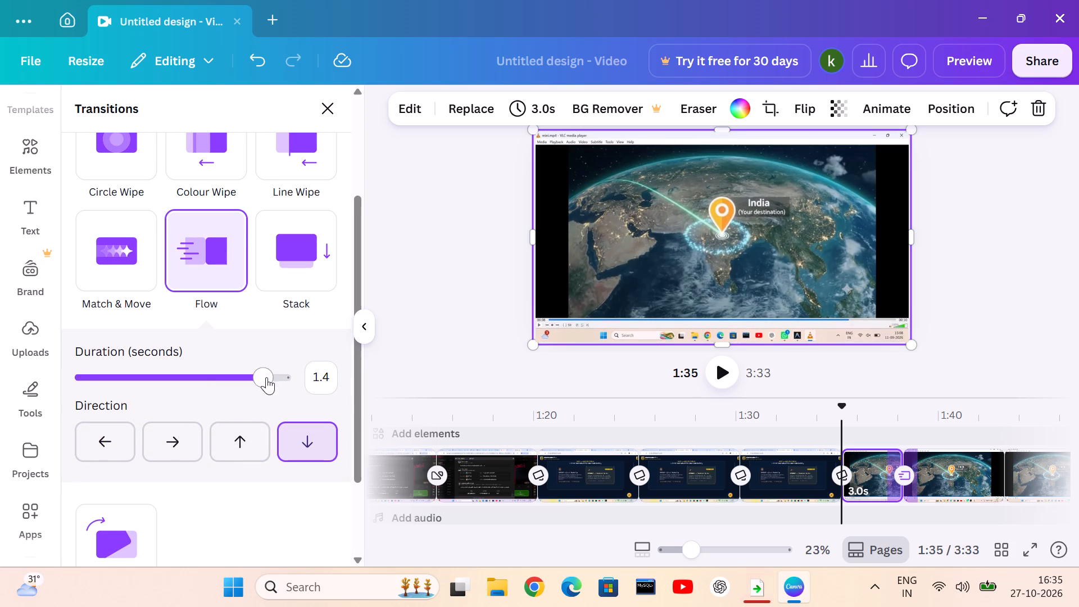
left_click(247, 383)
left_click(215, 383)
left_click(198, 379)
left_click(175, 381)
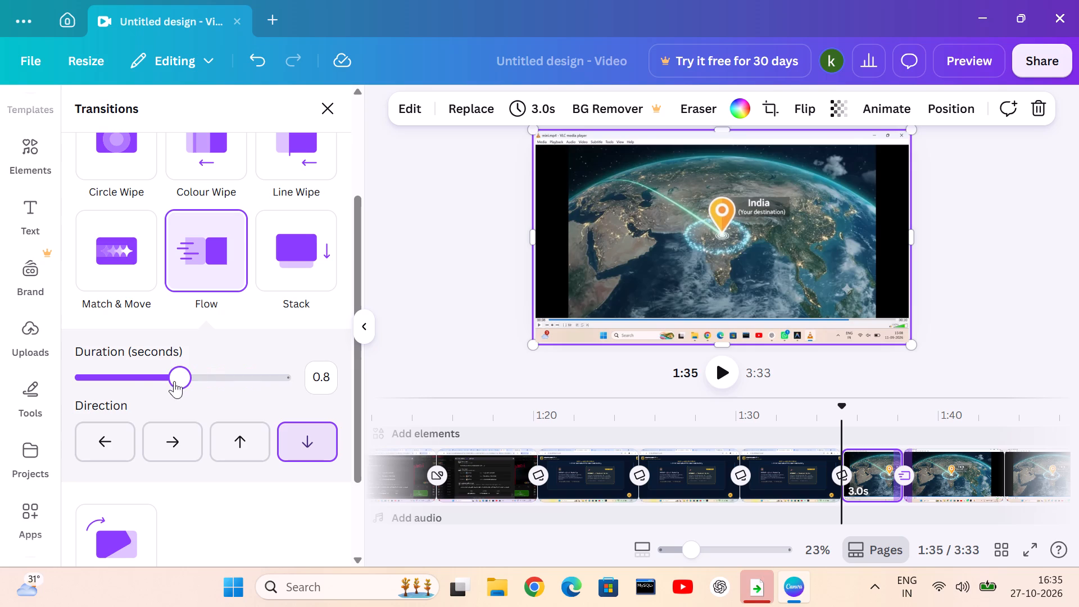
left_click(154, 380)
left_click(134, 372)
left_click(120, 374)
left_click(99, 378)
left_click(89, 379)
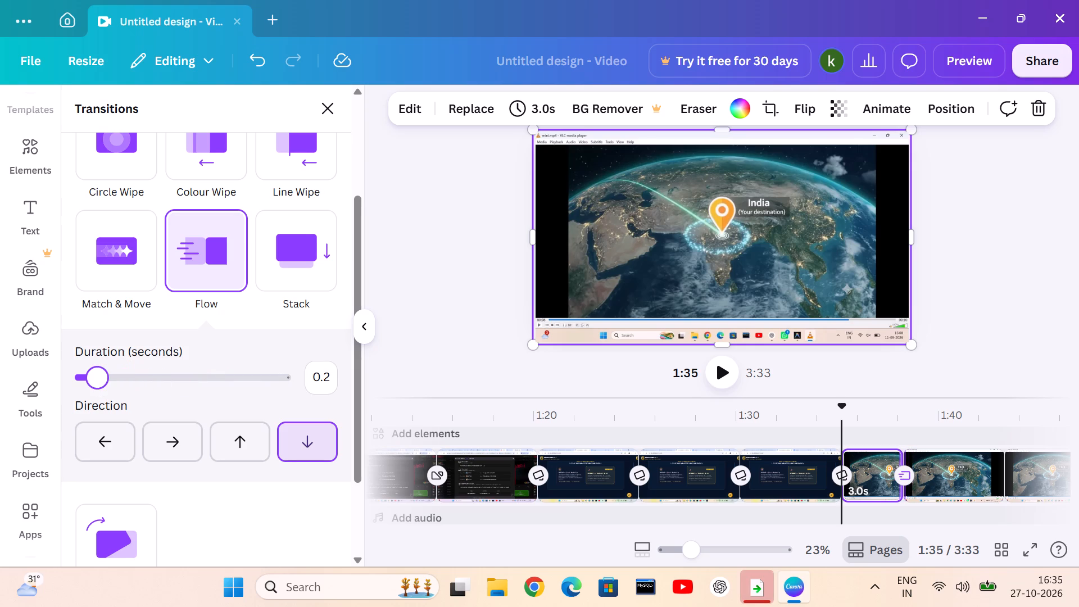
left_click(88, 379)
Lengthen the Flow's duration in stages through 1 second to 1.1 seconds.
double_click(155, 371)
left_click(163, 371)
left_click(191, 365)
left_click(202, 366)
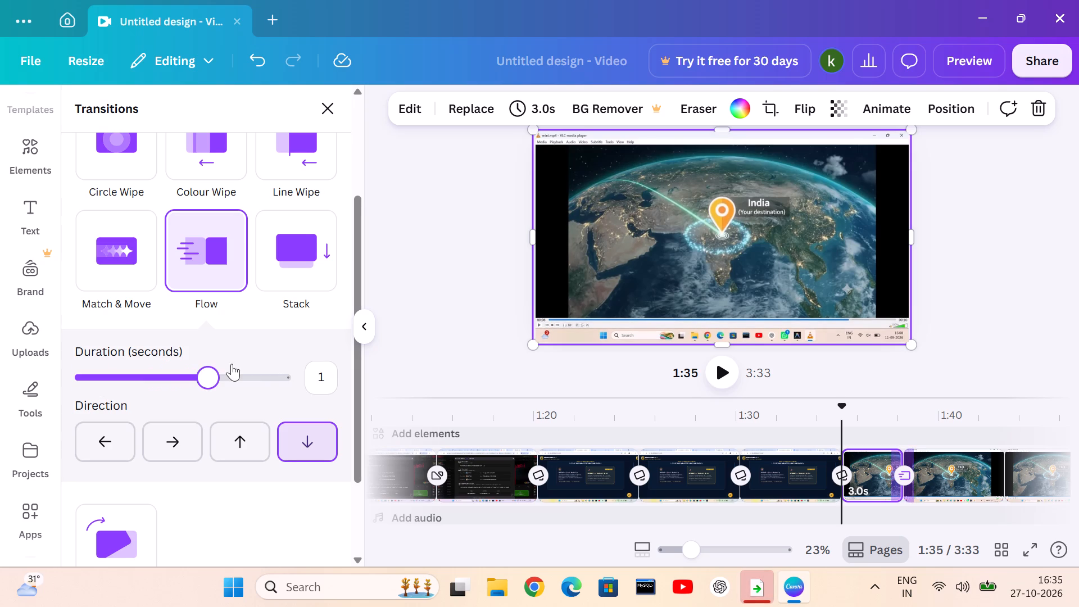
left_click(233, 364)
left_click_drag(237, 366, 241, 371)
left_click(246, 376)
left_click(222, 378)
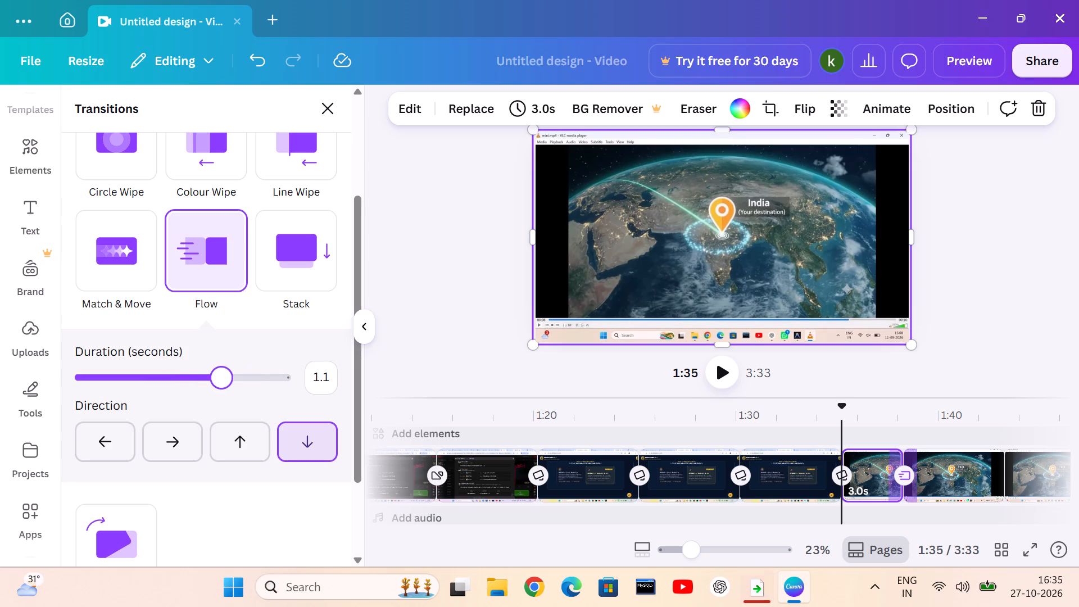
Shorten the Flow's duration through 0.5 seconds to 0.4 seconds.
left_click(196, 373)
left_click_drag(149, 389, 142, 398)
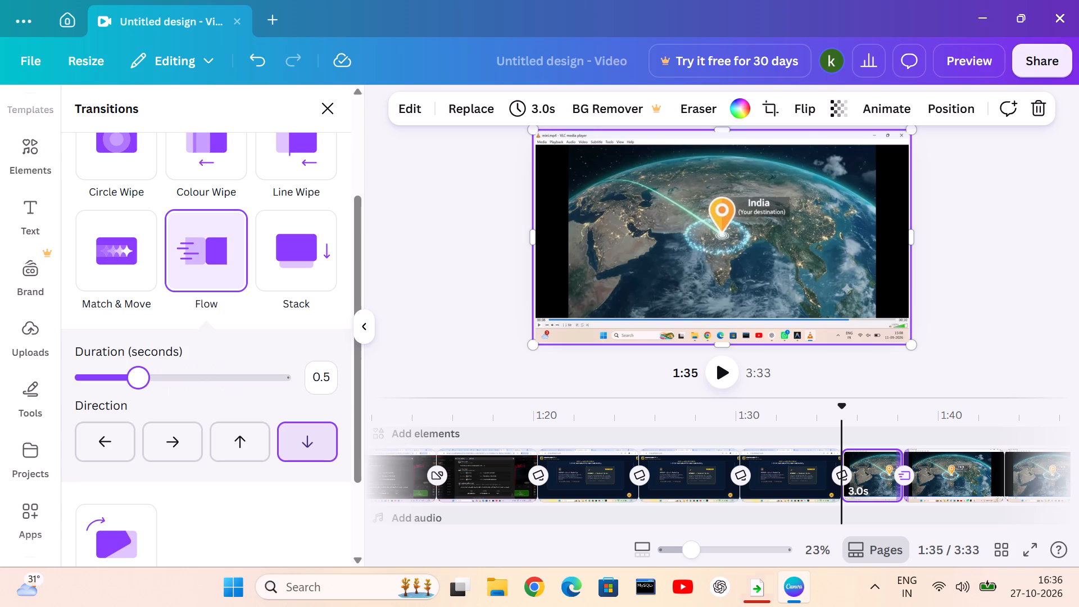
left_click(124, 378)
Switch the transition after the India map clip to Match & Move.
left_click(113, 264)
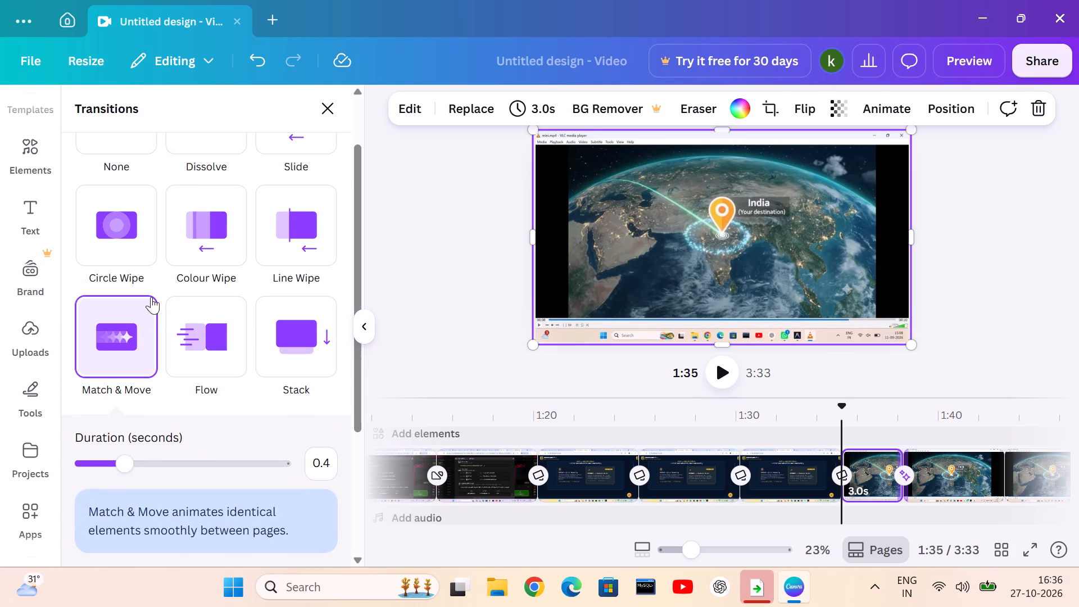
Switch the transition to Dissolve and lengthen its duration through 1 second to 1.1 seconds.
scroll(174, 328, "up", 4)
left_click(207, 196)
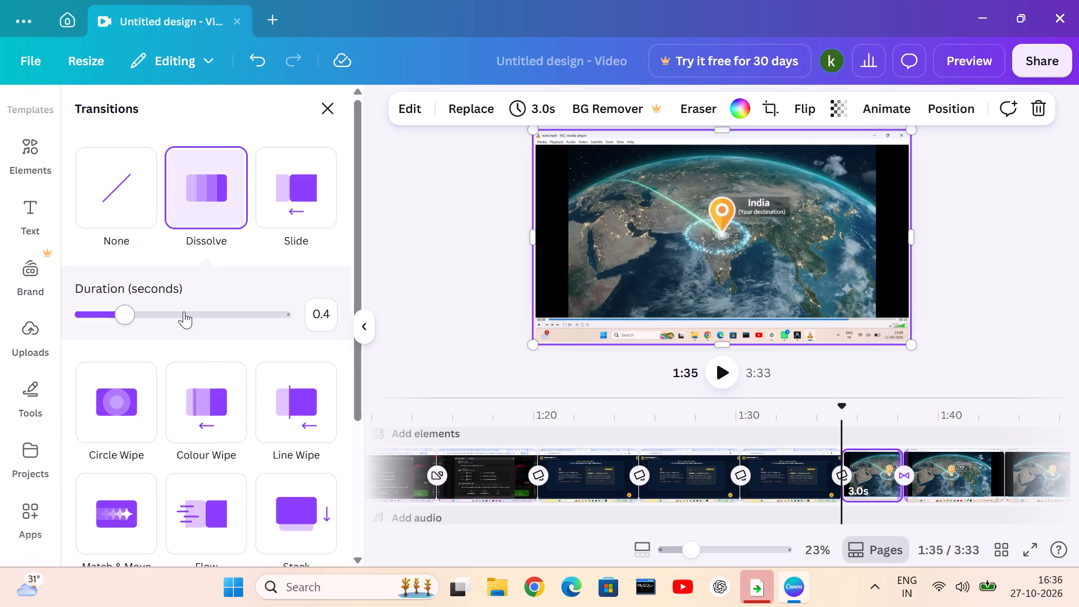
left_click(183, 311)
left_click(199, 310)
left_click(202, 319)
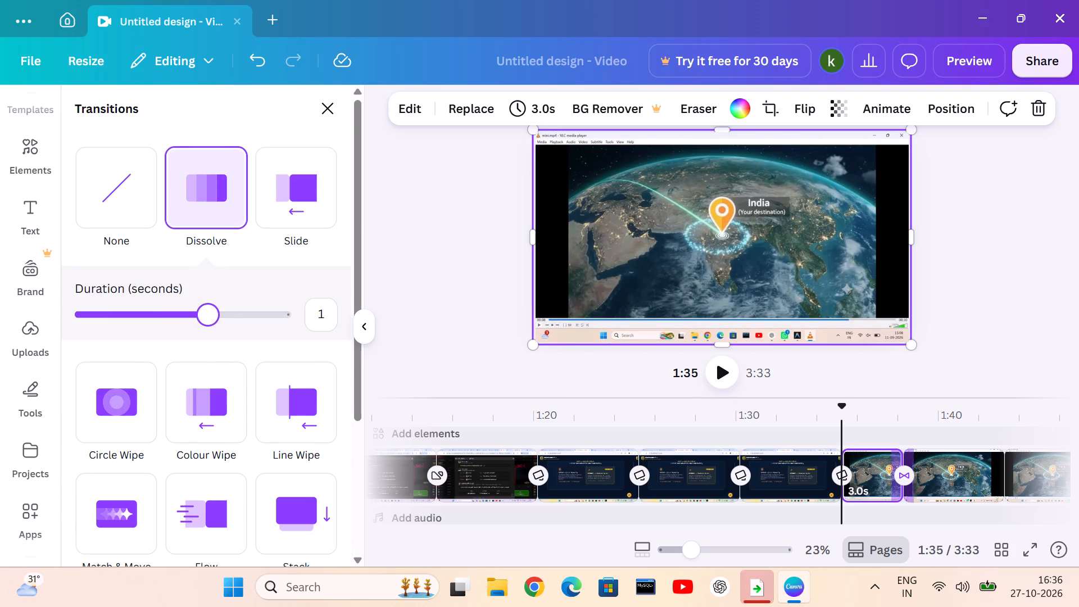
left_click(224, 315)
Apply a 1.5-second Slide transition, try its down, up and right directions, and set it to slide left.
left_click(275, 201)
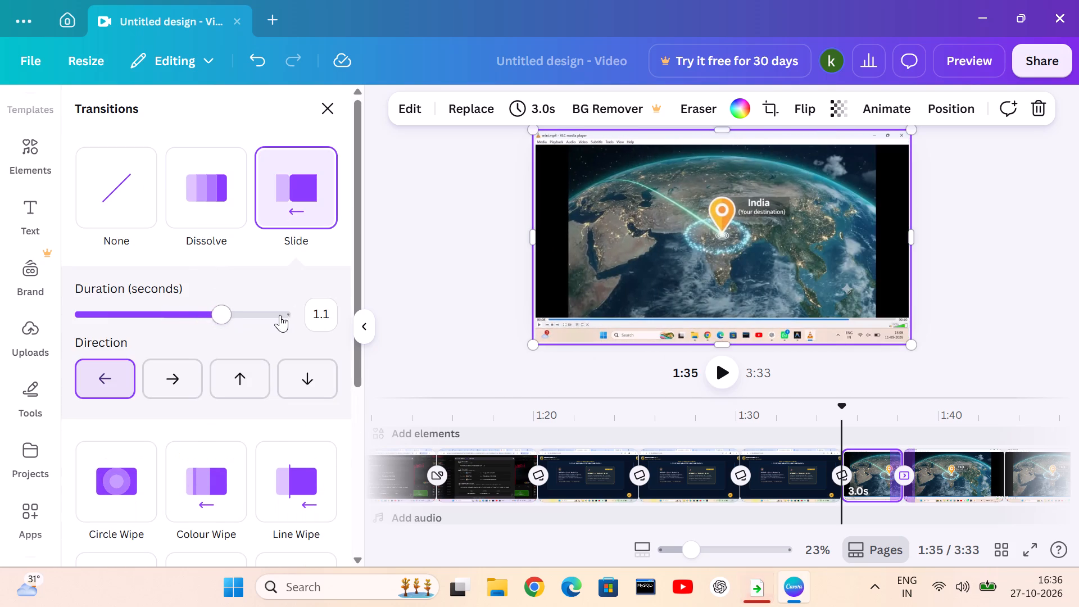
left_click(276, 322)
left_click(314, 377)
left_click(258, 375)
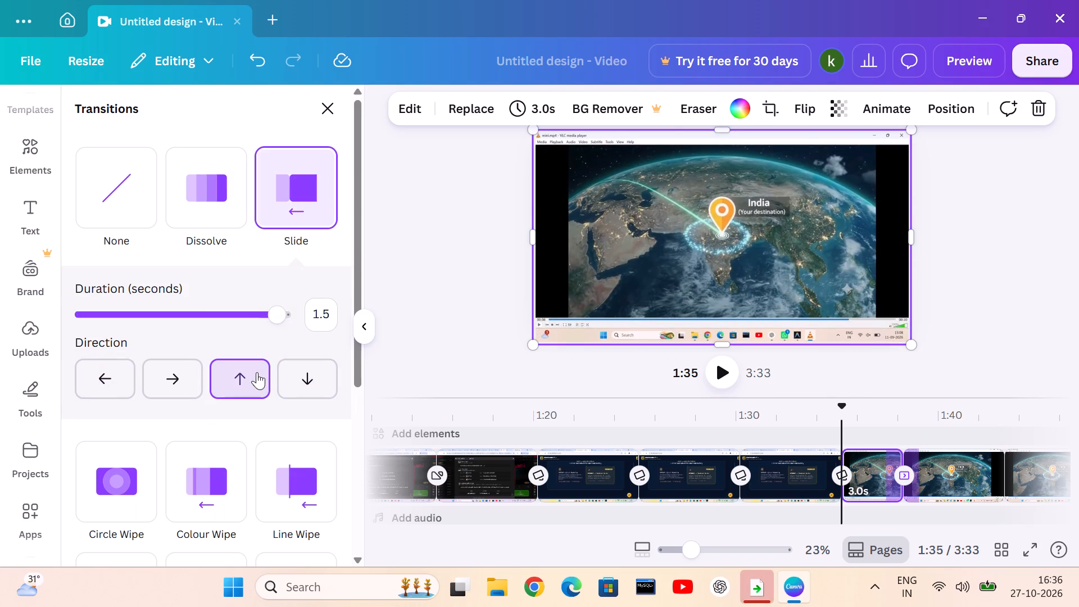
scroll(0, 0, "up", 1)
left_click(170, 372)
left_click(119, 389)
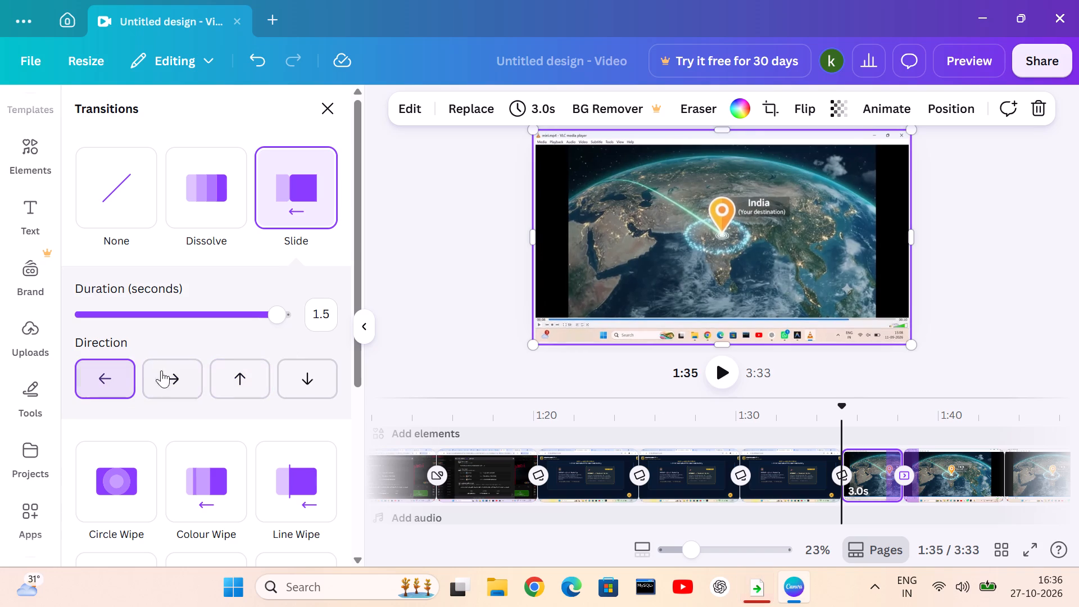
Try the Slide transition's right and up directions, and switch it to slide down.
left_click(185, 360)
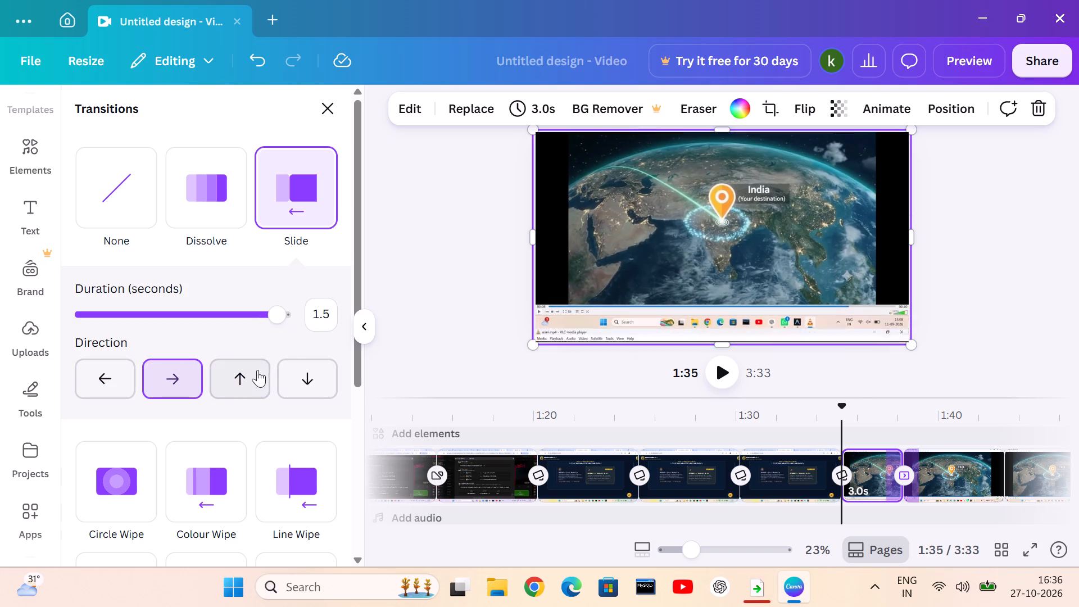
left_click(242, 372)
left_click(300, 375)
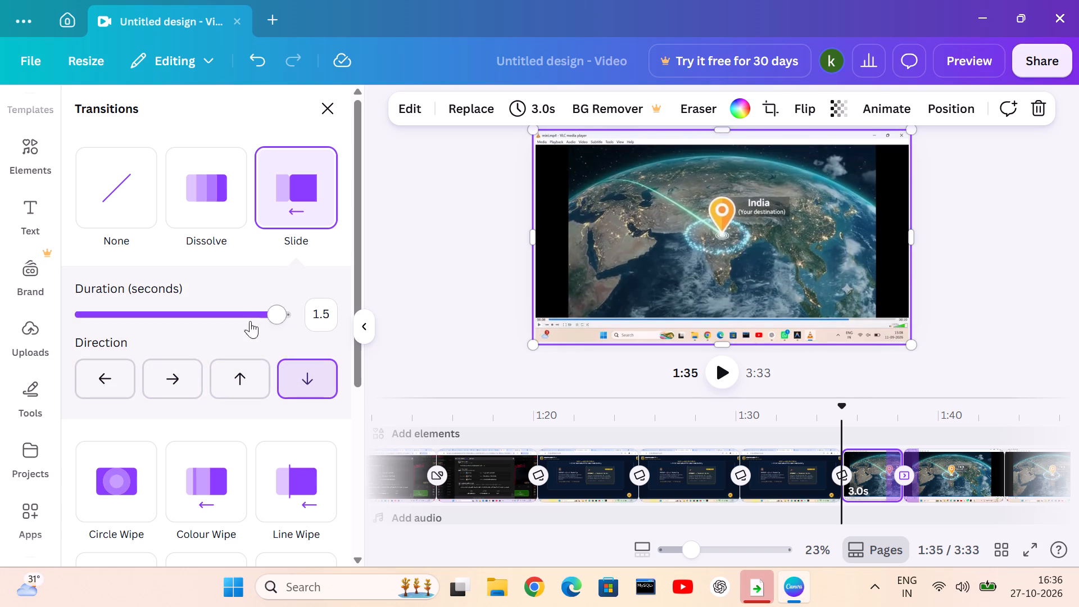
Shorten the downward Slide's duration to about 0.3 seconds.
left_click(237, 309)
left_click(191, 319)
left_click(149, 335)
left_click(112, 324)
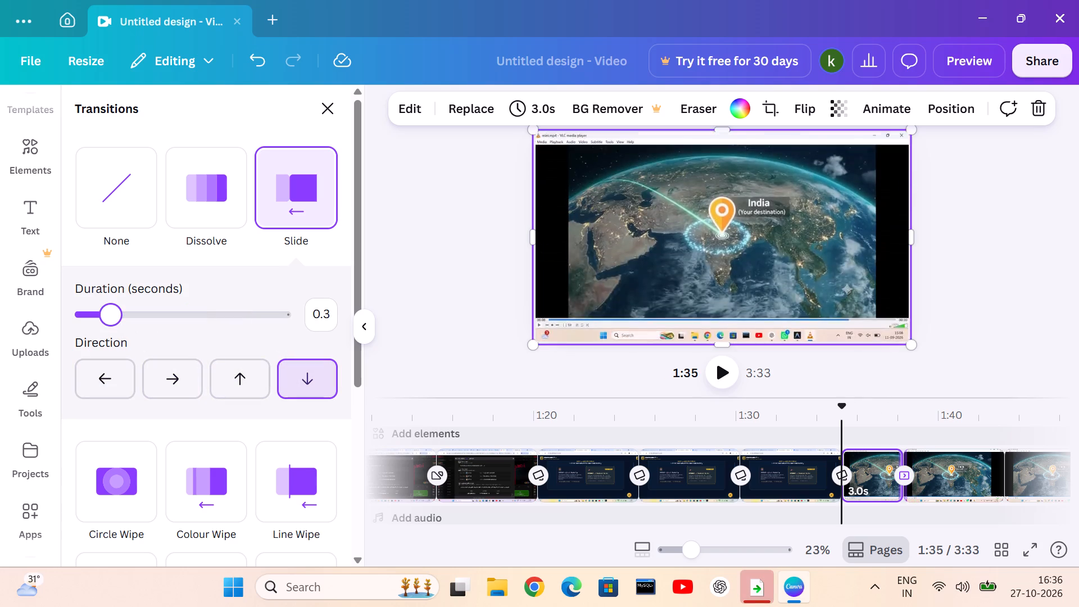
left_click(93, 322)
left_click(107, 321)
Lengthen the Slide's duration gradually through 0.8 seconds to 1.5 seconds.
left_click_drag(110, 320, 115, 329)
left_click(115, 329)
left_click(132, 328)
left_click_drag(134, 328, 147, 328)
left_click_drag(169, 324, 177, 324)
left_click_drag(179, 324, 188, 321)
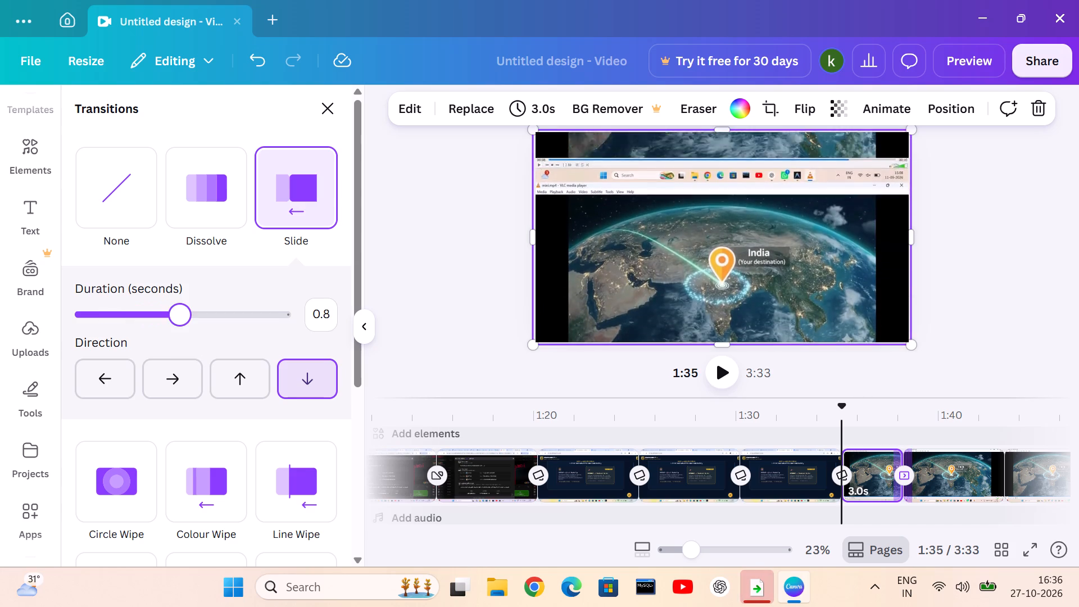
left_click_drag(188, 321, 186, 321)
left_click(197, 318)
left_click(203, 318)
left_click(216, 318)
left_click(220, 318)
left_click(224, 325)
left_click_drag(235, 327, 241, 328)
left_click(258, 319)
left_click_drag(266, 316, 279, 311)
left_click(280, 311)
Try the Slide's up and right directions, and set it to slide left.
left_click(251, 390)
left_click(191, 388)
left_click(110, 380)
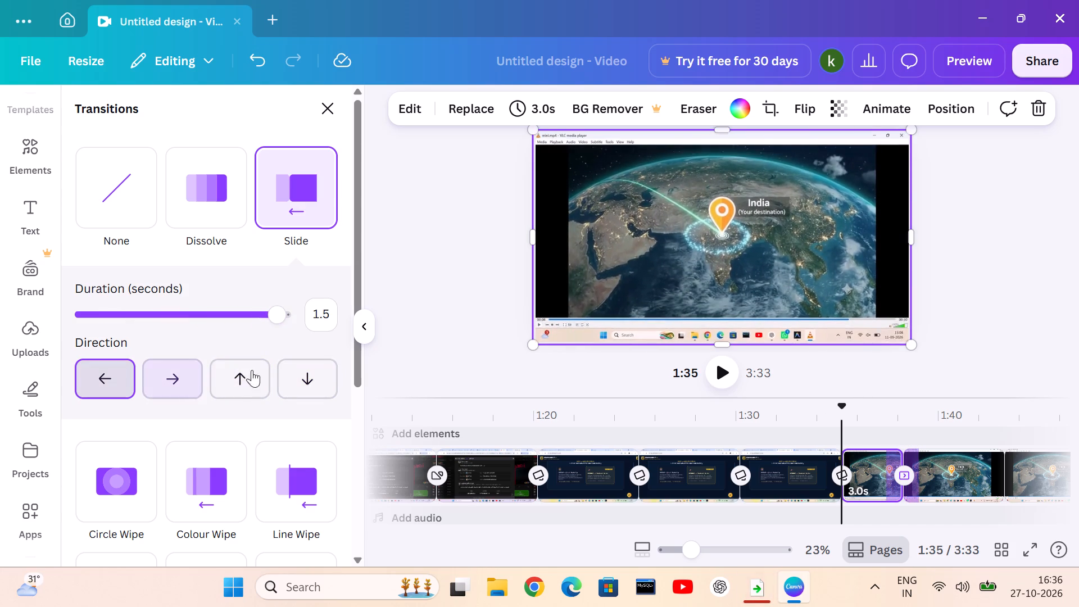
Reduce the left Slide's duration to 1.2 seconds.
left_click(245, 320)
left_click(230, 321)
left_click(232, 326)
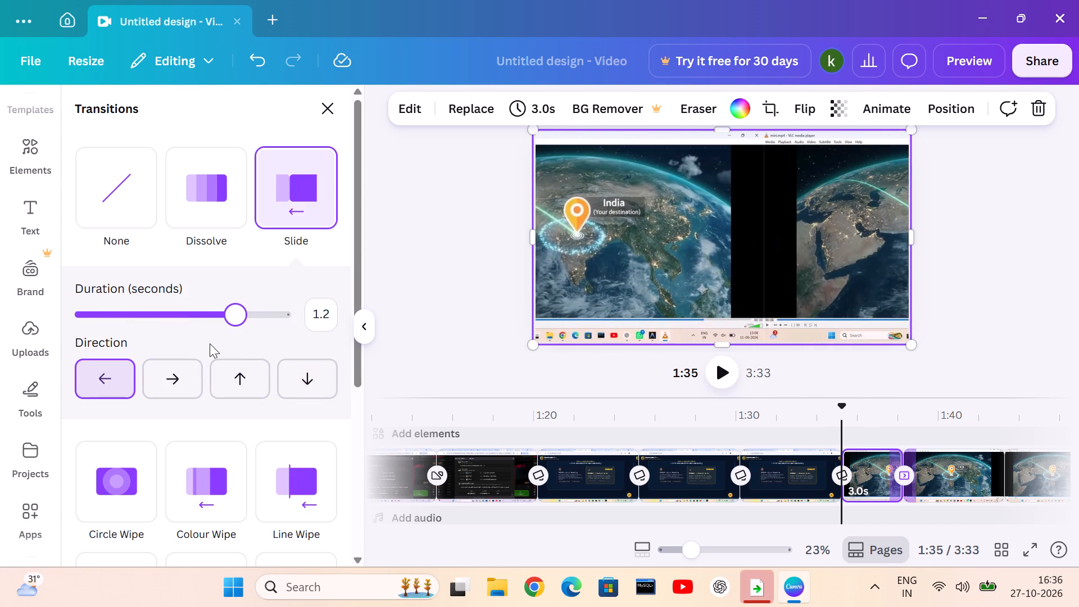
left_click(207, 332)
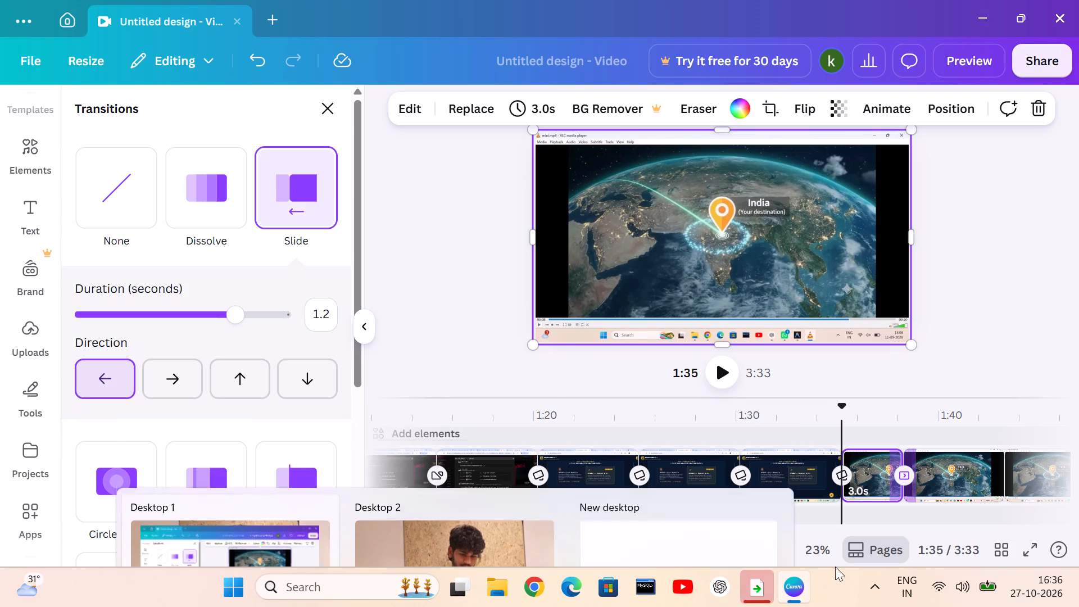
Show the hidden system tray icons.
left_click(885, 587)
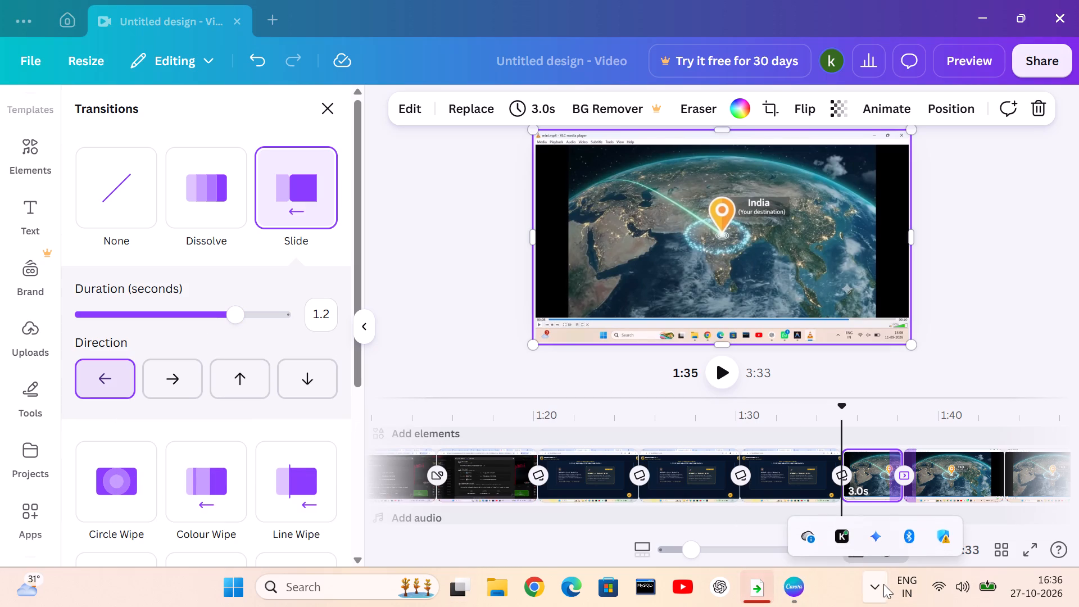
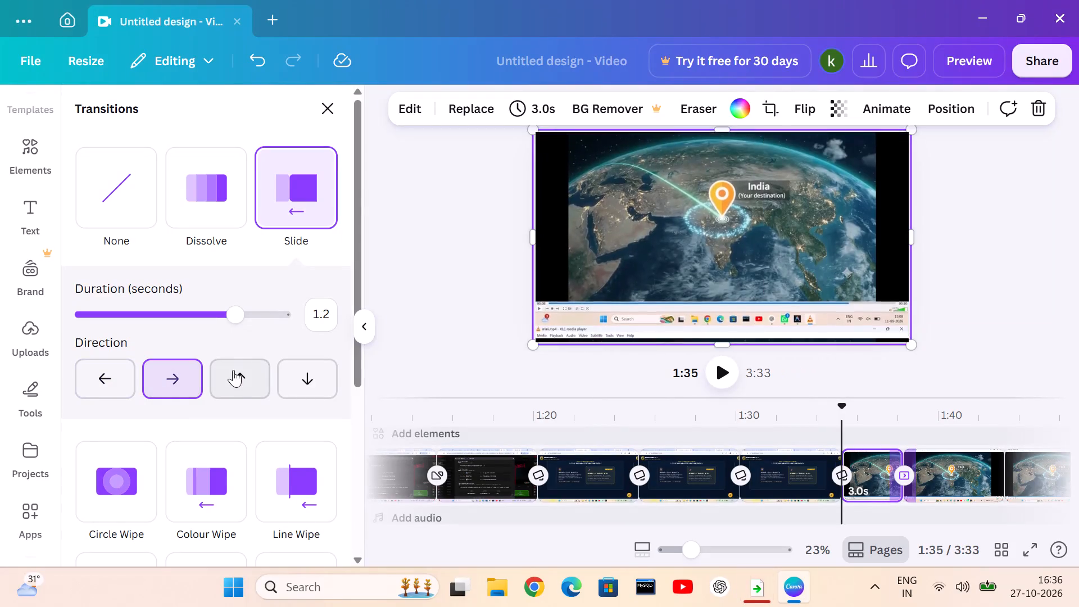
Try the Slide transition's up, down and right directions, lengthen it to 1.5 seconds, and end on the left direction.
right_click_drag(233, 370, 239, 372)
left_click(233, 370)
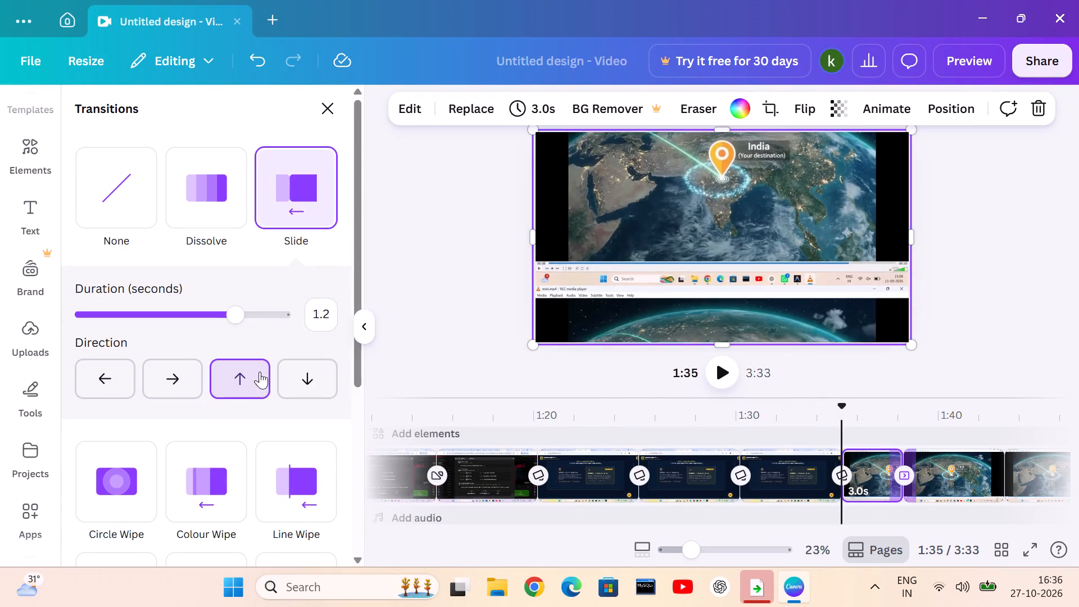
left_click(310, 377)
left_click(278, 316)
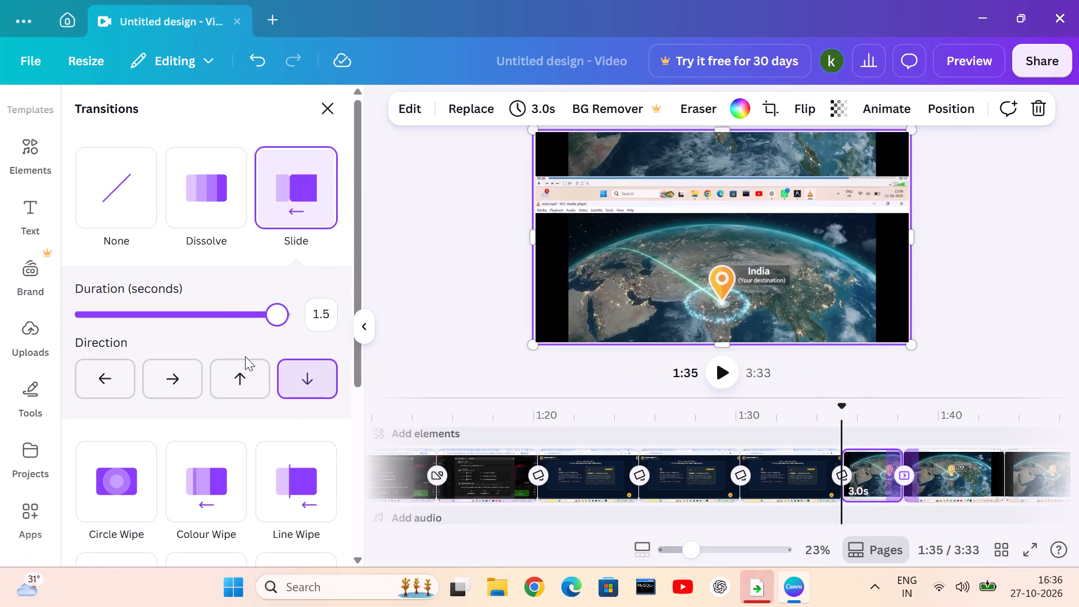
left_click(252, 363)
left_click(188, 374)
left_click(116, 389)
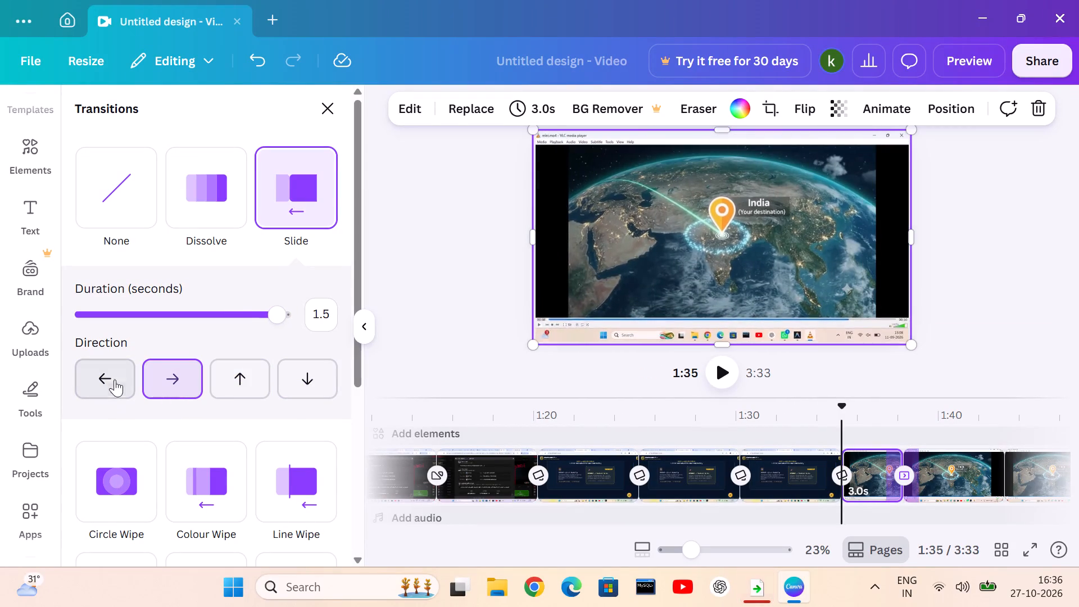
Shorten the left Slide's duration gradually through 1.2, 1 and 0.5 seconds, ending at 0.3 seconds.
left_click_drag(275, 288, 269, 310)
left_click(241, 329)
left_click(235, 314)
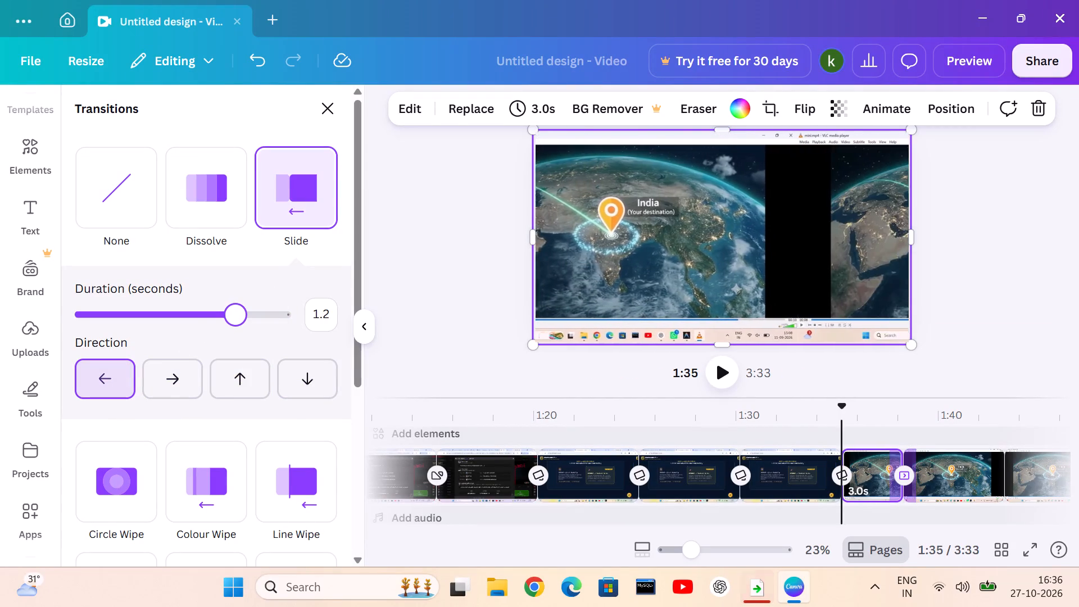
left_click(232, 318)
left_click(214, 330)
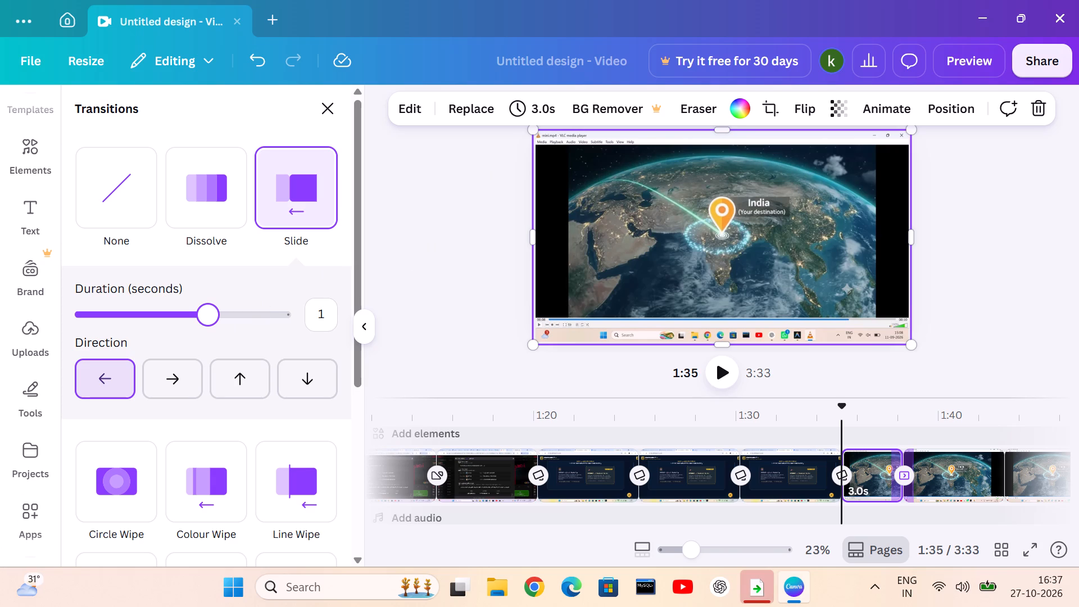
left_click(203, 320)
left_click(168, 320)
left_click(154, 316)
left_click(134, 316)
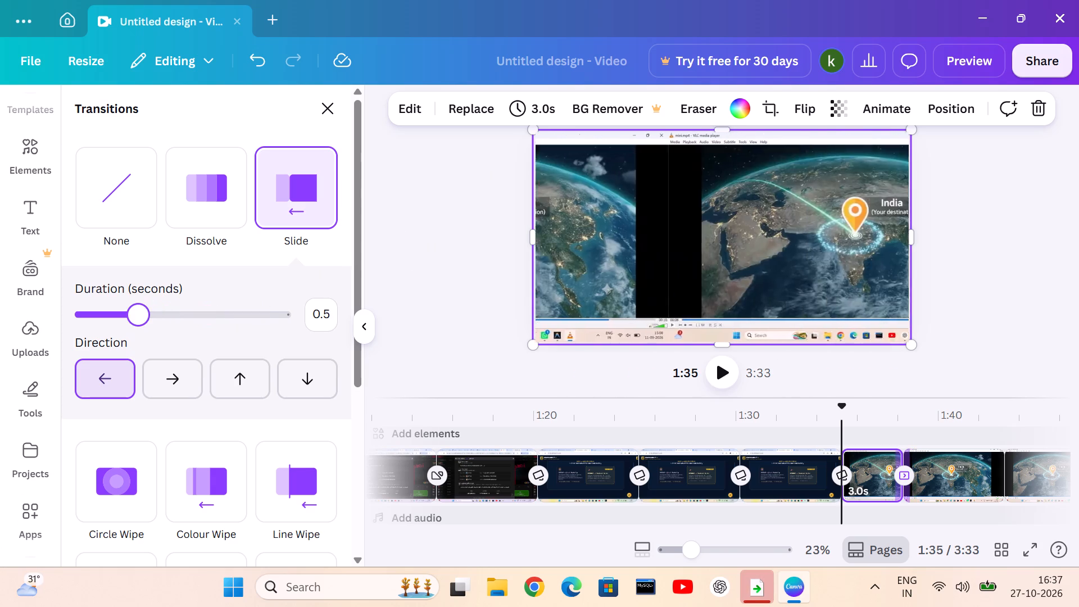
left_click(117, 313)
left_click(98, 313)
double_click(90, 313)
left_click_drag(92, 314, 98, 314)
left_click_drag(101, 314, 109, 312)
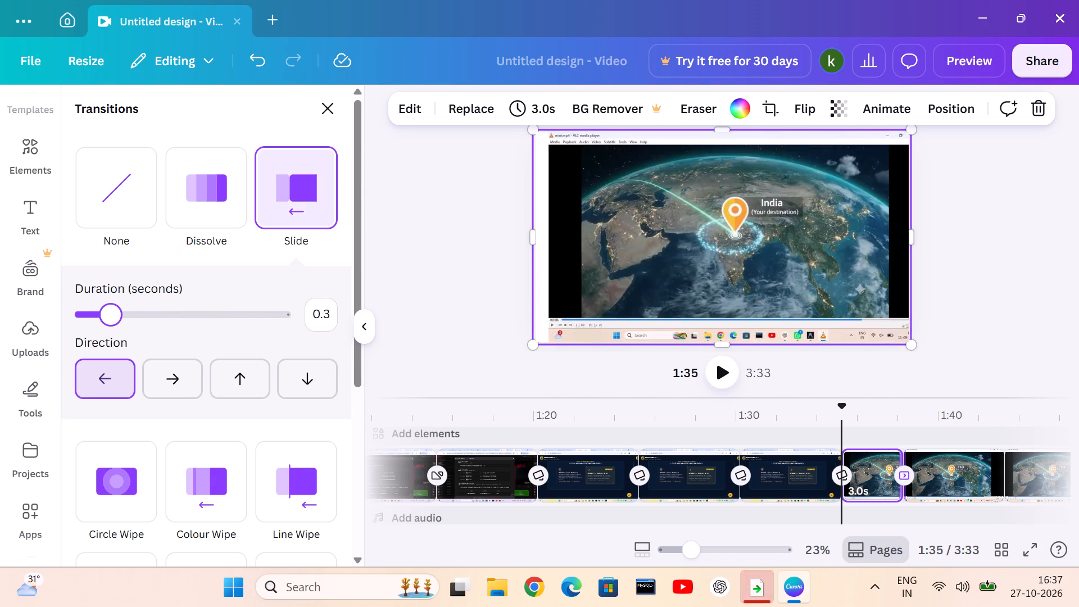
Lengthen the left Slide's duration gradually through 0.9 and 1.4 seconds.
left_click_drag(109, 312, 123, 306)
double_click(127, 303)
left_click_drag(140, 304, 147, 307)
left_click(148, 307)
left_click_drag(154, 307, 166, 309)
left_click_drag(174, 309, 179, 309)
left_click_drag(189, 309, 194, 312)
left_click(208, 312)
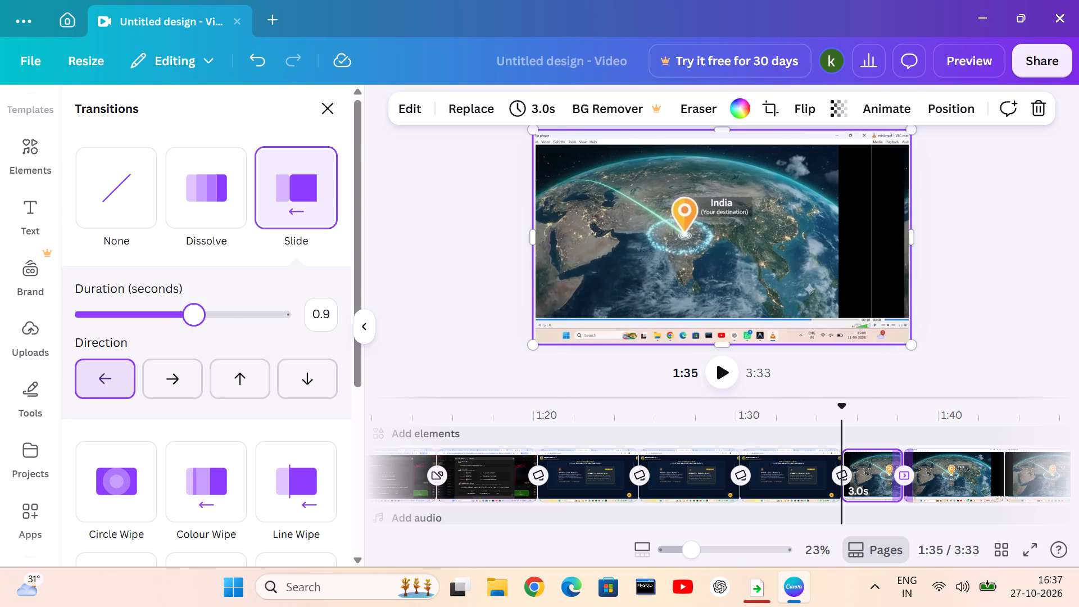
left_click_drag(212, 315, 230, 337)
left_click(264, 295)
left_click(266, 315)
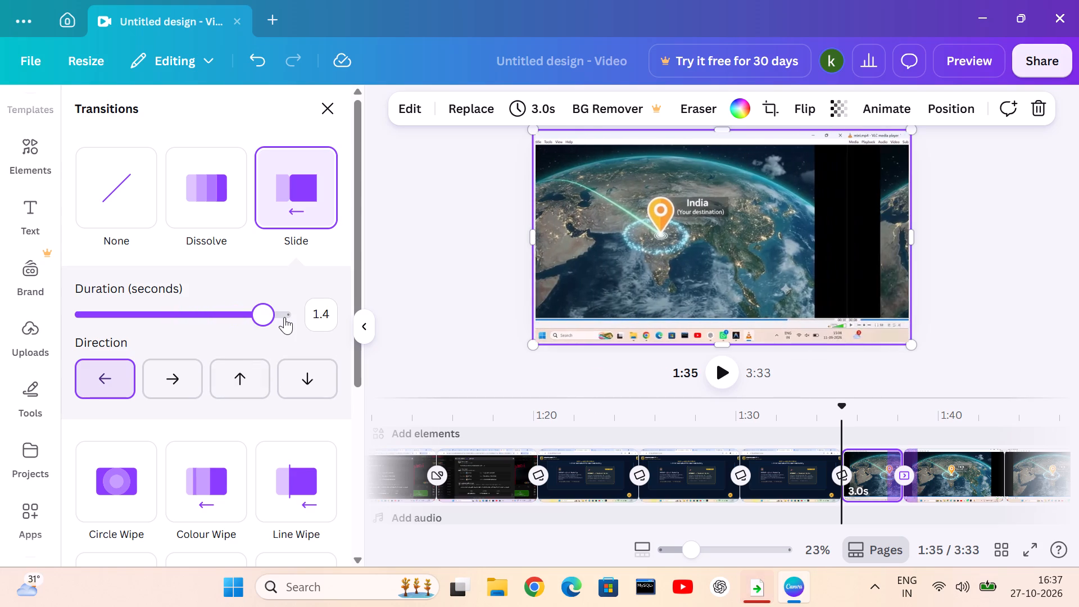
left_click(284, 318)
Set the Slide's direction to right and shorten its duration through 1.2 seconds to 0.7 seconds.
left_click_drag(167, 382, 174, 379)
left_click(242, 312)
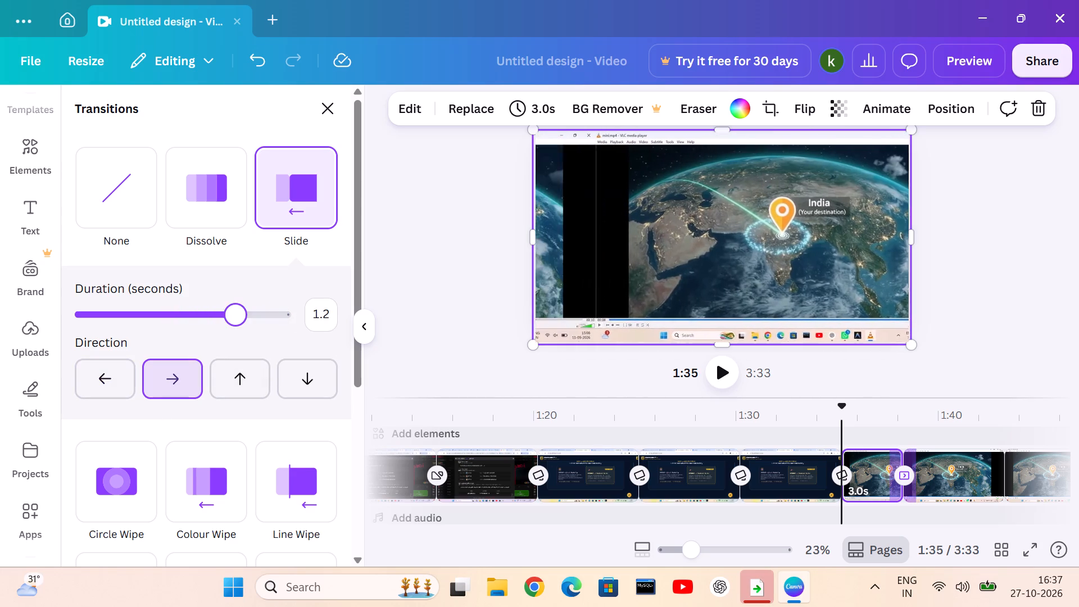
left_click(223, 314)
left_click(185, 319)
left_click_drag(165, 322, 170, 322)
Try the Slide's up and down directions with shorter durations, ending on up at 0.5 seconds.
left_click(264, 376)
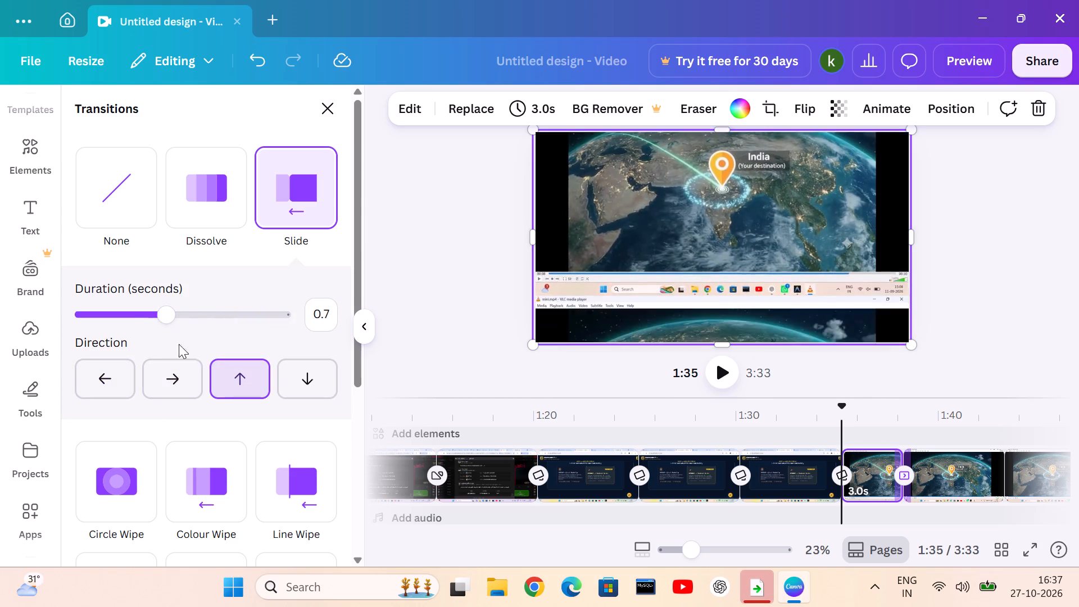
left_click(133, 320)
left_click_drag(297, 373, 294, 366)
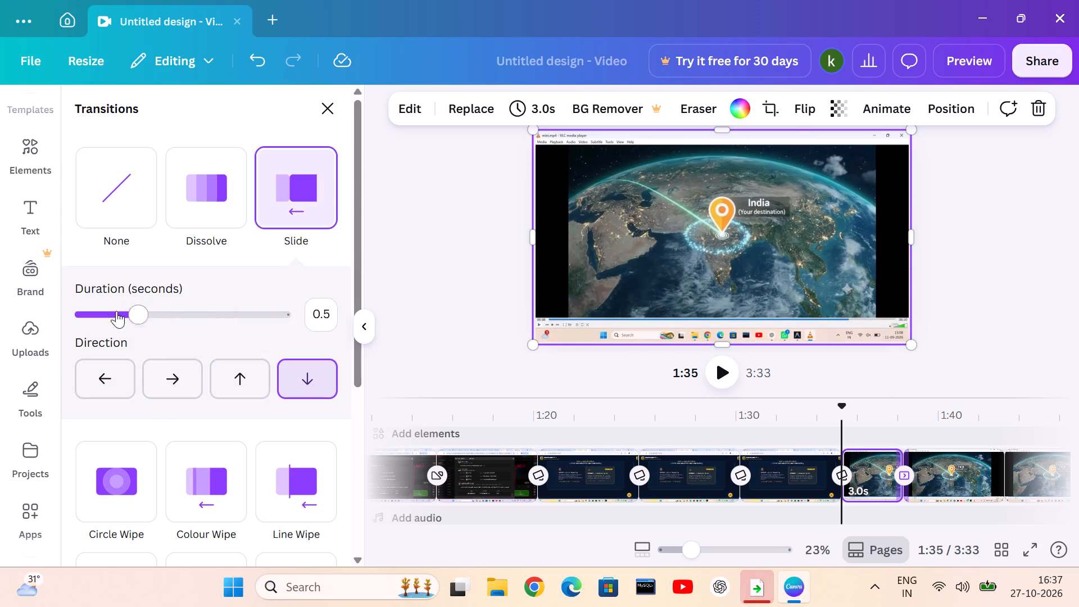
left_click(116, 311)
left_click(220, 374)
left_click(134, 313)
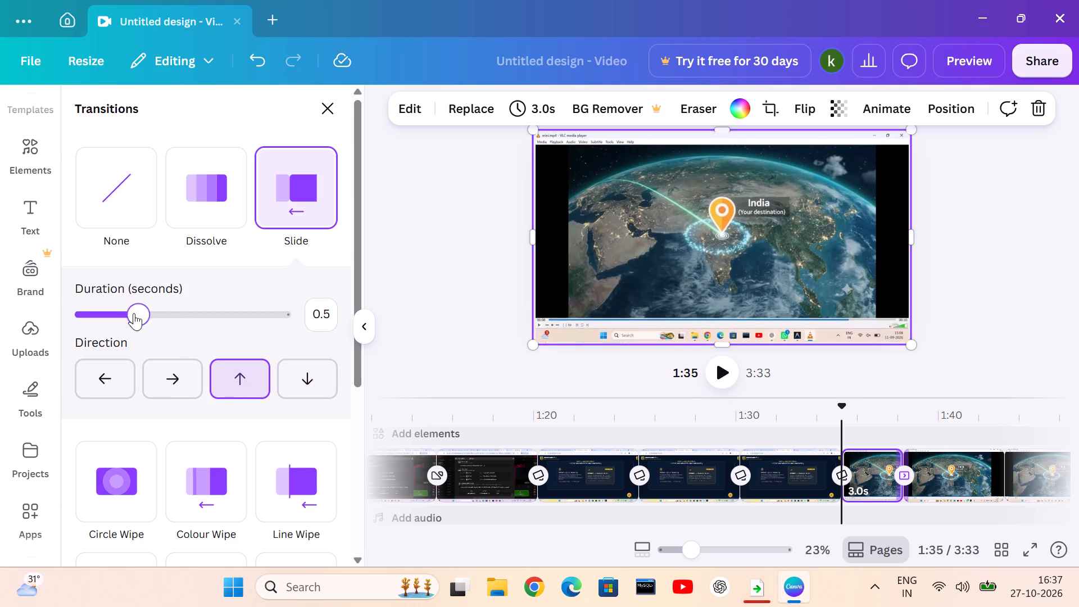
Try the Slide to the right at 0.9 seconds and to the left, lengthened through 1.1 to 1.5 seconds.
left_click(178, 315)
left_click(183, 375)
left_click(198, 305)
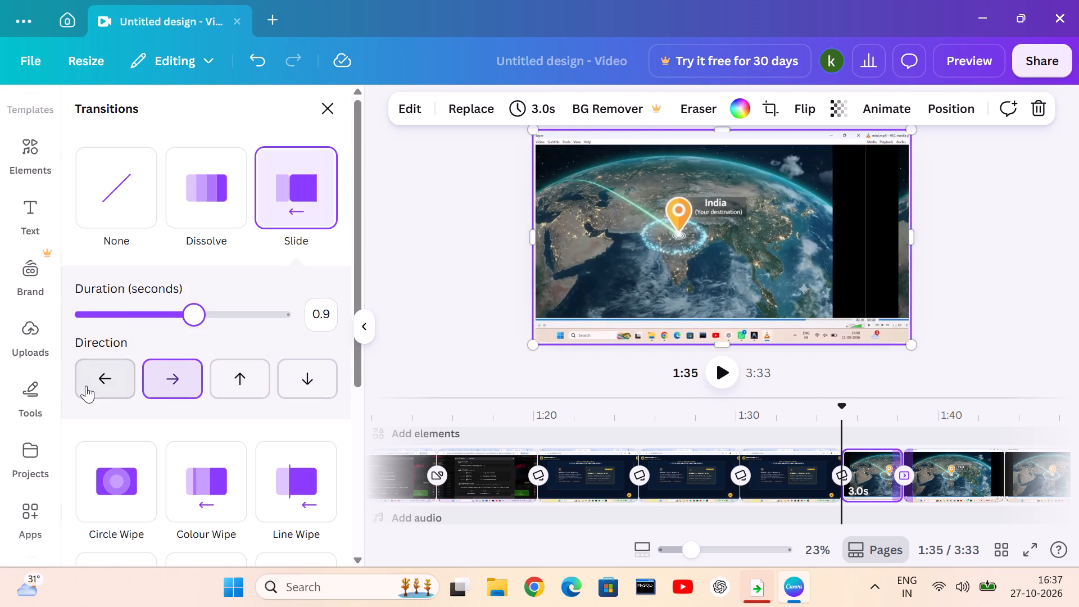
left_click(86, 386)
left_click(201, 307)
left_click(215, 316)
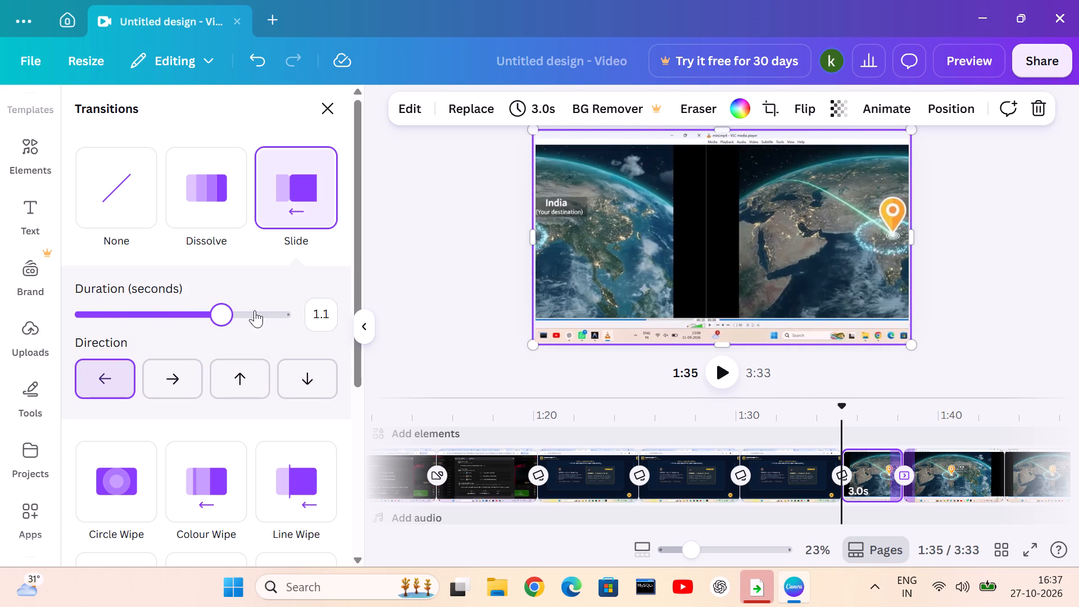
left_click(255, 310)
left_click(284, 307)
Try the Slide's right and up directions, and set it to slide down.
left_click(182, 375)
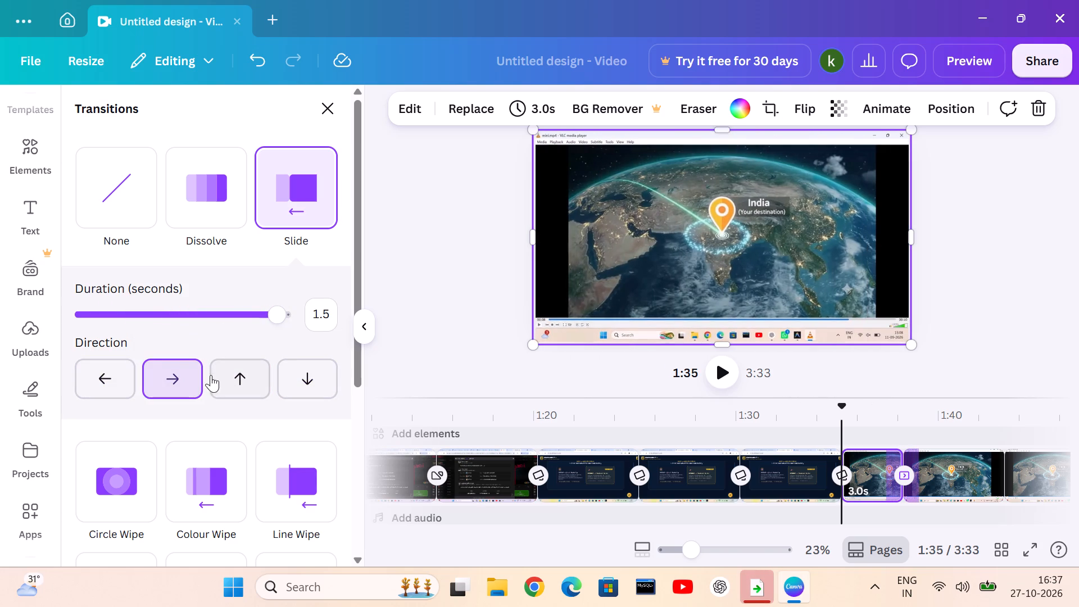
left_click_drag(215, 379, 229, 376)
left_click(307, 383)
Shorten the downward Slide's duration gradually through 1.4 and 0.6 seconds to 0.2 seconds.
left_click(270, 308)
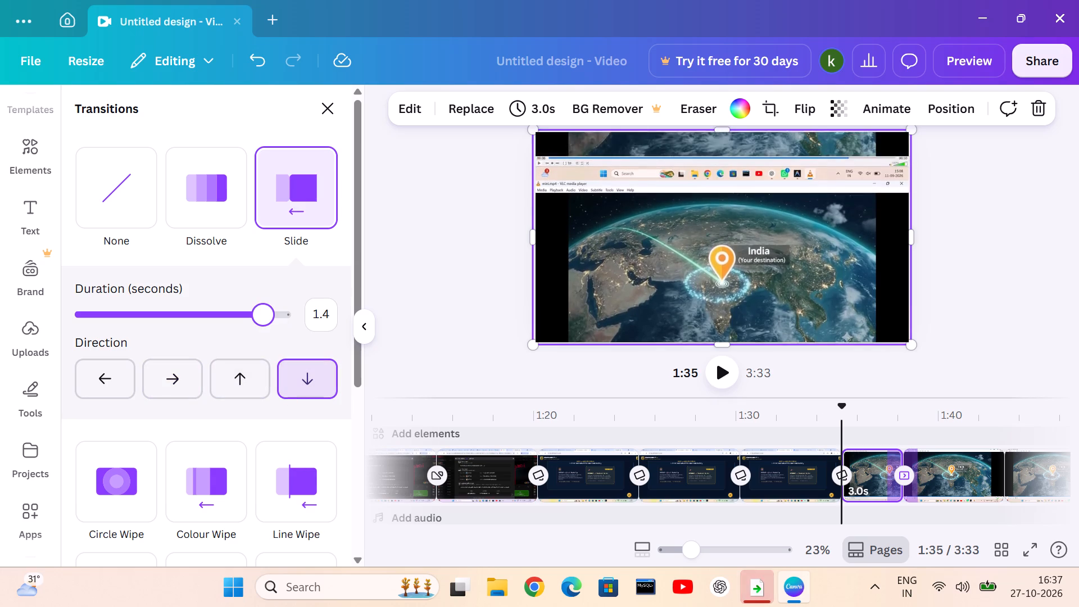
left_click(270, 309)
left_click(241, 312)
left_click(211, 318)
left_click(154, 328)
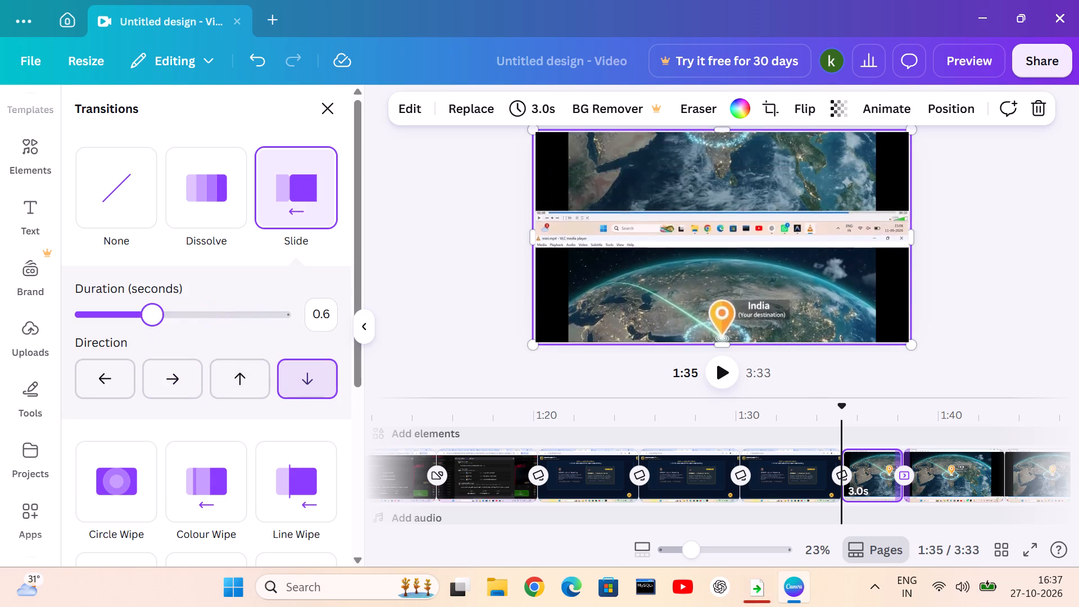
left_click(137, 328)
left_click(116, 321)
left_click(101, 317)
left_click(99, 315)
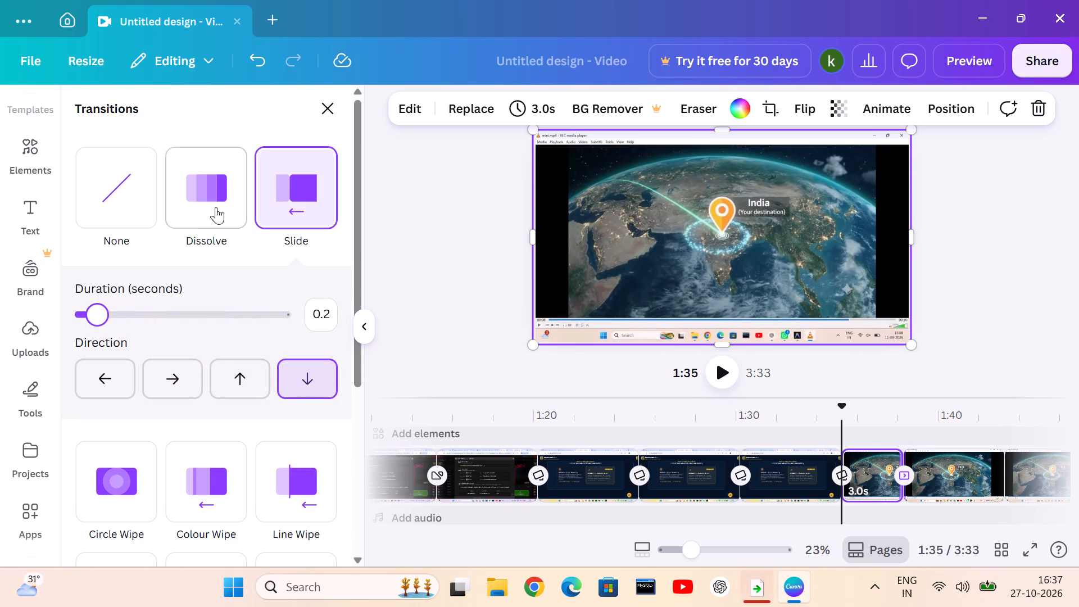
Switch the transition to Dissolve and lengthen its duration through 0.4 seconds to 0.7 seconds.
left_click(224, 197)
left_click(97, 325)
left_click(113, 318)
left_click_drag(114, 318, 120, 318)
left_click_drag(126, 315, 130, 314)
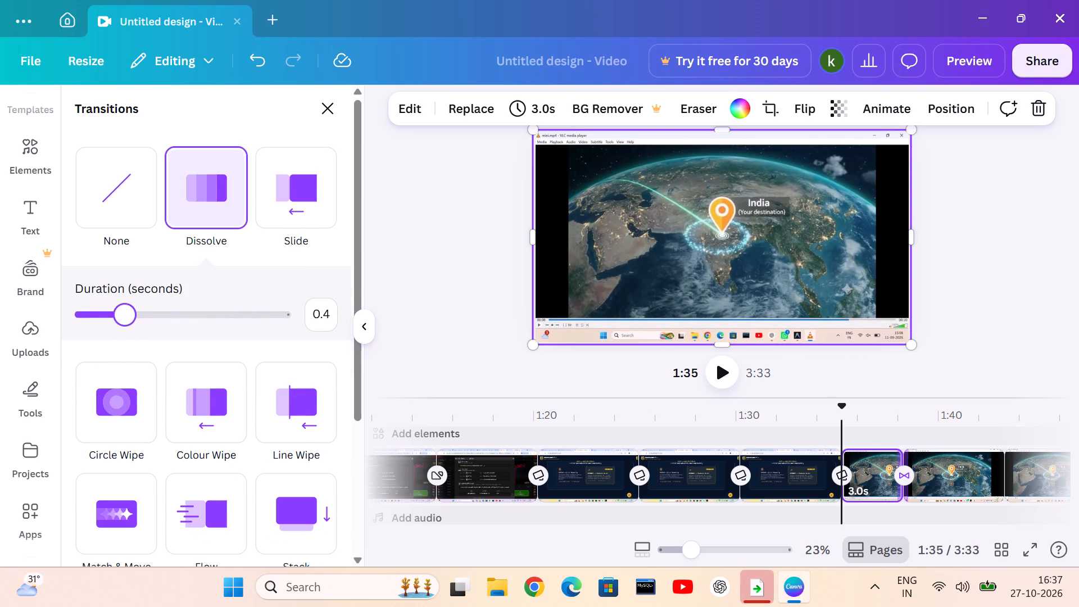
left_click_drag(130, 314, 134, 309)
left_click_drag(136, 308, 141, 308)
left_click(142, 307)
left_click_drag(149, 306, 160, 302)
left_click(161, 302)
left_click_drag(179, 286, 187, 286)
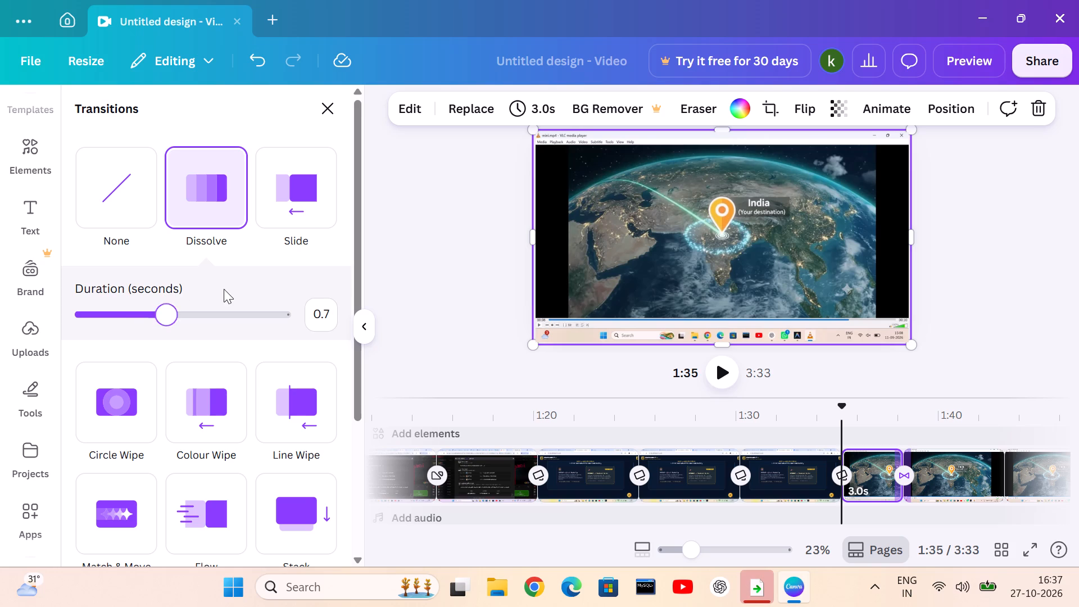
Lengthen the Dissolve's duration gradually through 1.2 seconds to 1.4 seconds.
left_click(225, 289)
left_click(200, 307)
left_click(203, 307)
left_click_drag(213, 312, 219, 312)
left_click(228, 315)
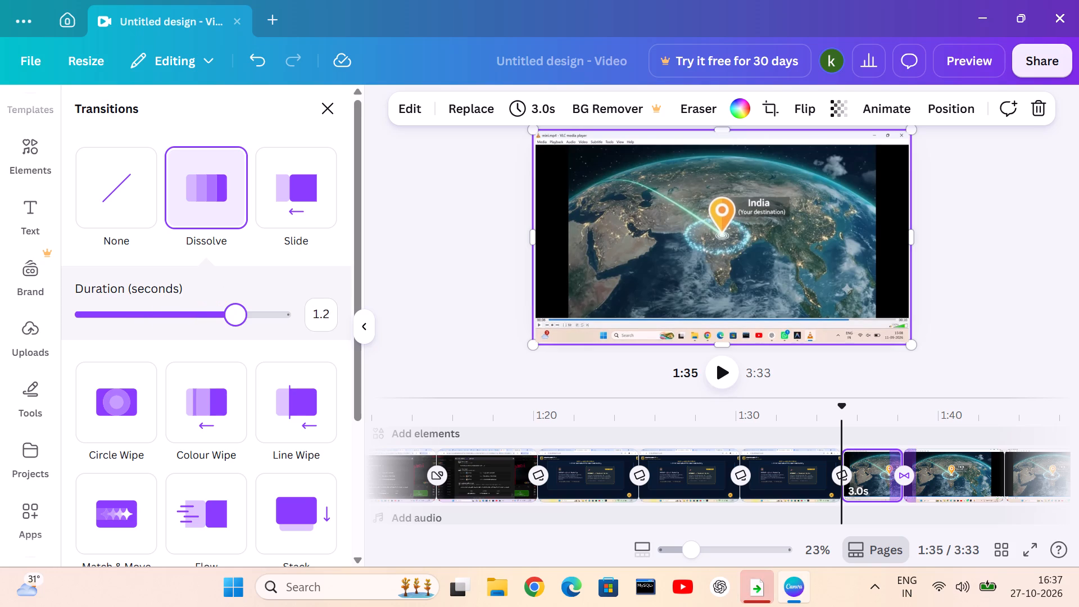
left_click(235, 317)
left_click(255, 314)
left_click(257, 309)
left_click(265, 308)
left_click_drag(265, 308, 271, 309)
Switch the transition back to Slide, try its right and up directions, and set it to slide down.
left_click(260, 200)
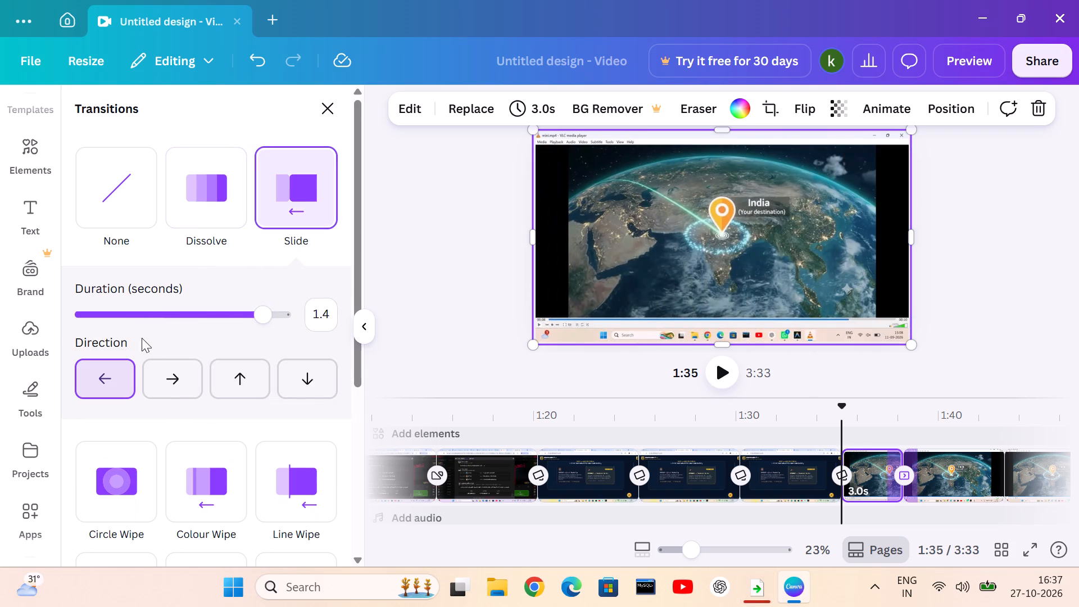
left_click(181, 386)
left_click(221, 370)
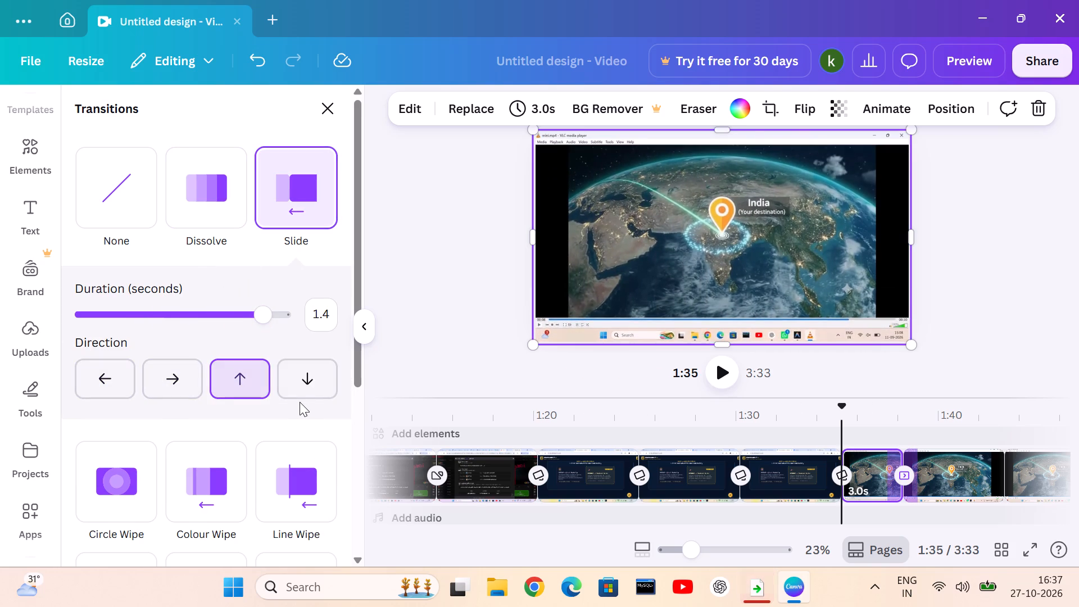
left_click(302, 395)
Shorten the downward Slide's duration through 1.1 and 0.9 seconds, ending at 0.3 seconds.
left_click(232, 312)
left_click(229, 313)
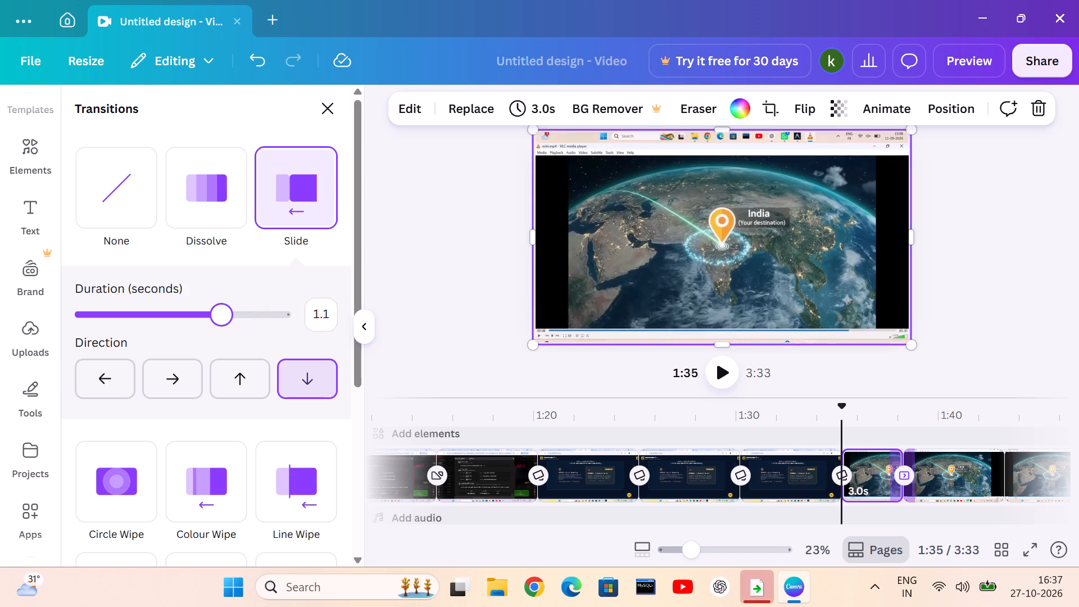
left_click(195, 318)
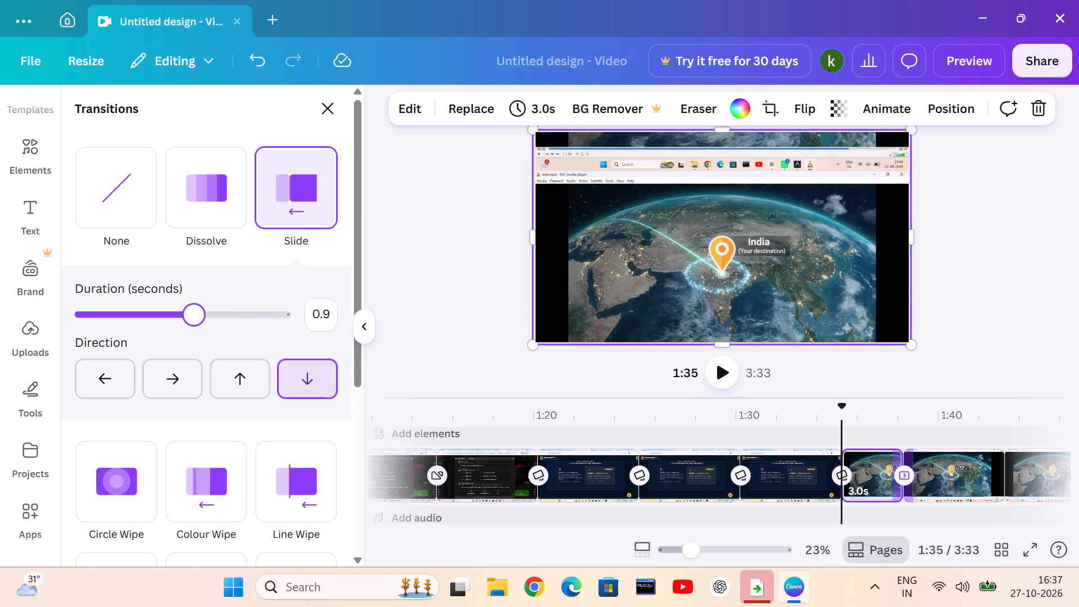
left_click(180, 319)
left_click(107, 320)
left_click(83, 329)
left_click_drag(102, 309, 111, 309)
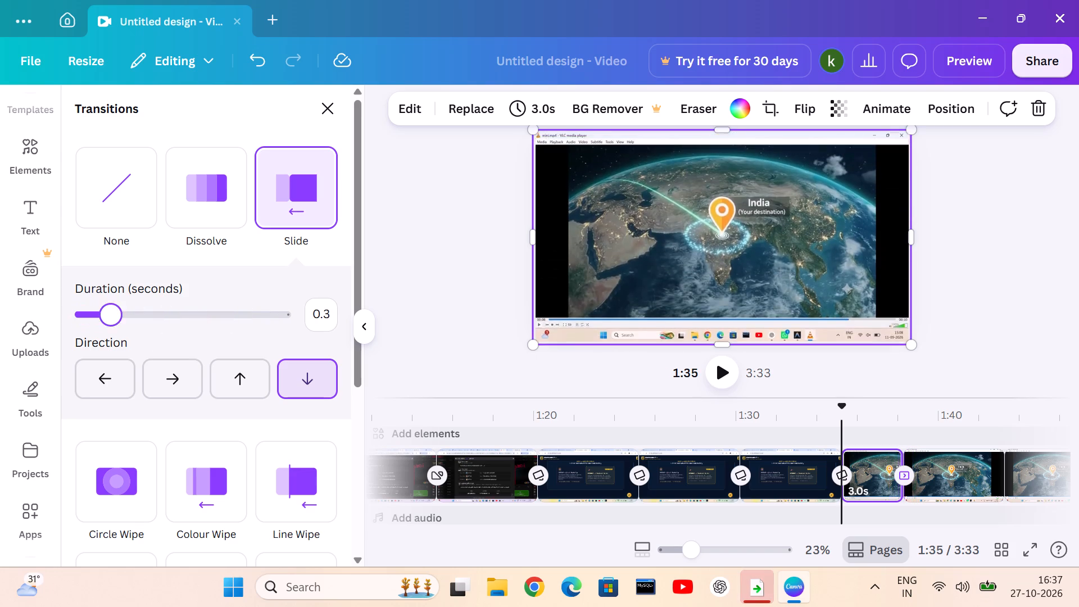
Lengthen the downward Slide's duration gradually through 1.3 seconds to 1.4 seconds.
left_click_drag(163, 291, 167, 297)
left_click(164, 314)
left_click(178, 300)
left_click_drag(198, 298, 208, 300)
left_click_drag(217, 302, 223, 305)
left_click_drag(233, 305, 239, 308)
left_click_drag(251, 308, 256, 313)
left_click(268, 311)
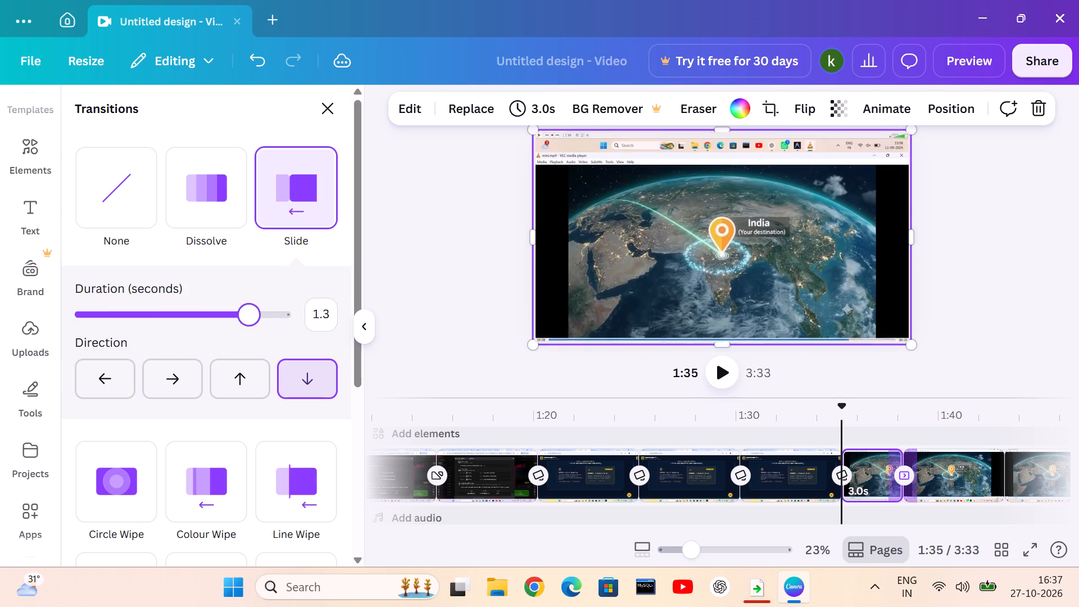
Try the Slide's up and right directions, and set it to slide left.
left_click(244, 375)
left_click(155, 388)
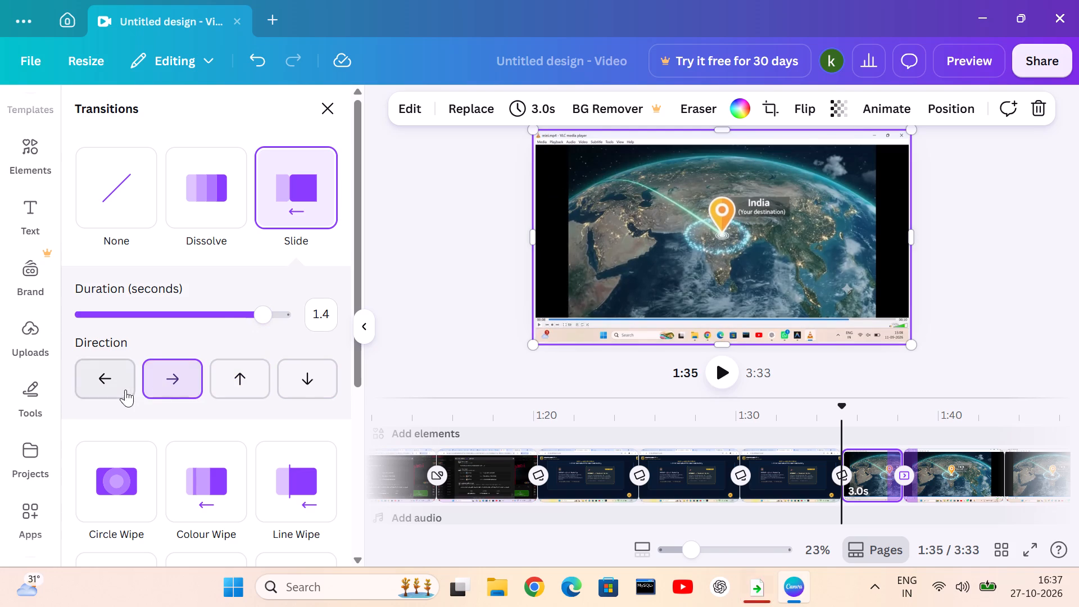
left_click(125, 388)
Apply the Chop transition with the anticlockwise direction and try its bottom-right, bottom-left, top-right and top-left origins.
scroll(220, 316, "down", 6)
left_click(129, 444)
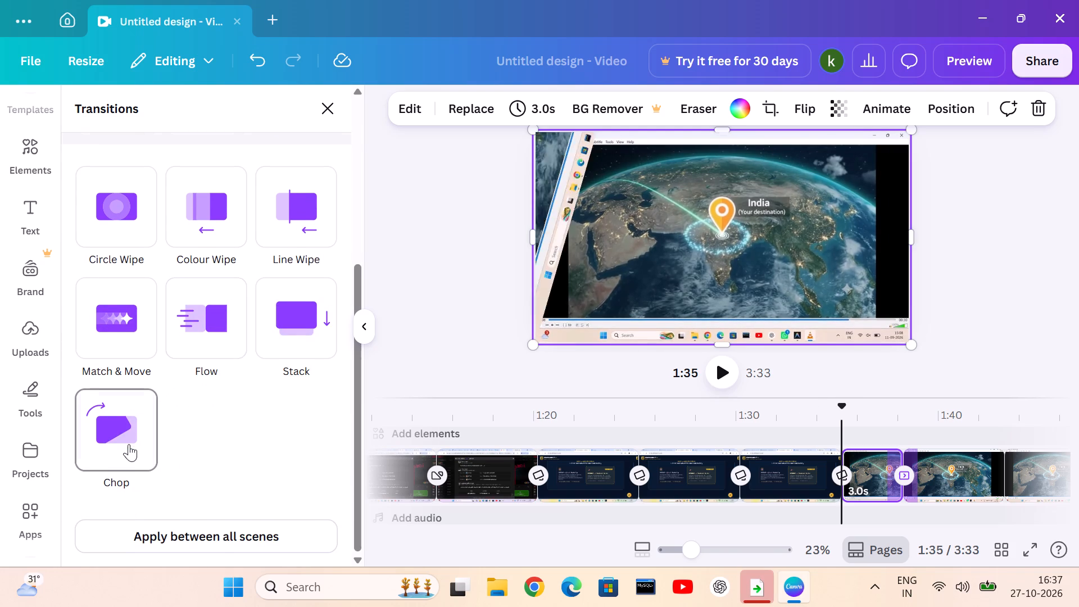
left_click(261, 429)
left_click(294, 518)
left_click(235, 524)
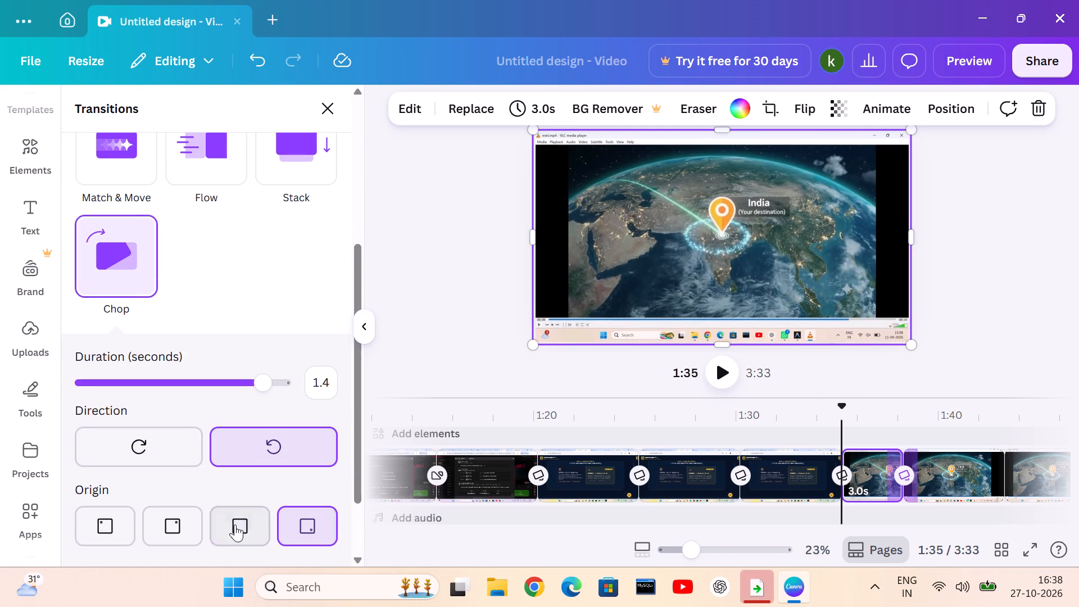
left_click(157, 524)
left_click_drag(88, 522, 87, 511)
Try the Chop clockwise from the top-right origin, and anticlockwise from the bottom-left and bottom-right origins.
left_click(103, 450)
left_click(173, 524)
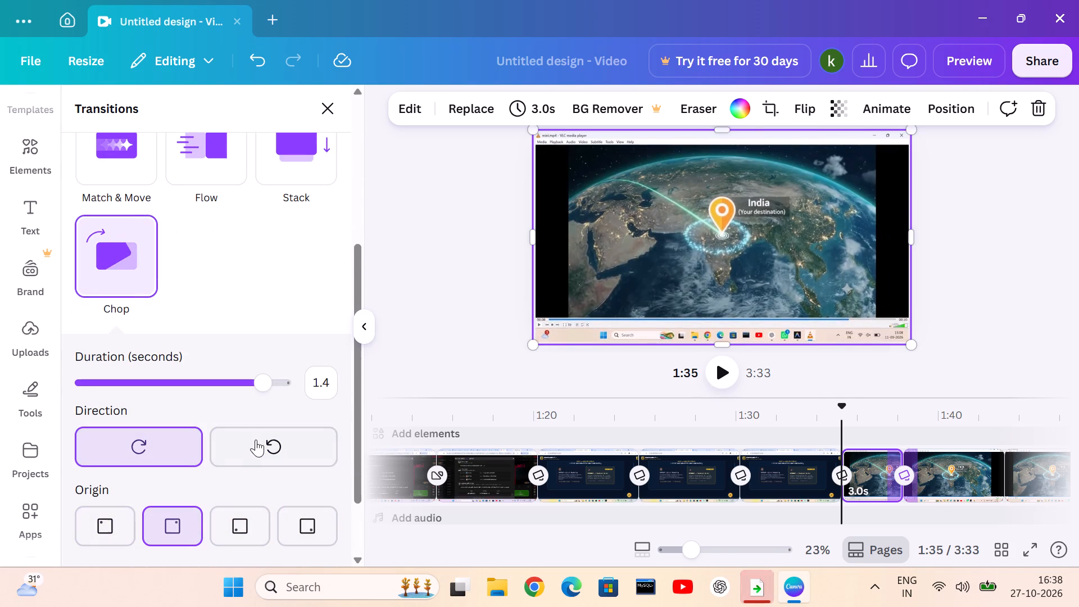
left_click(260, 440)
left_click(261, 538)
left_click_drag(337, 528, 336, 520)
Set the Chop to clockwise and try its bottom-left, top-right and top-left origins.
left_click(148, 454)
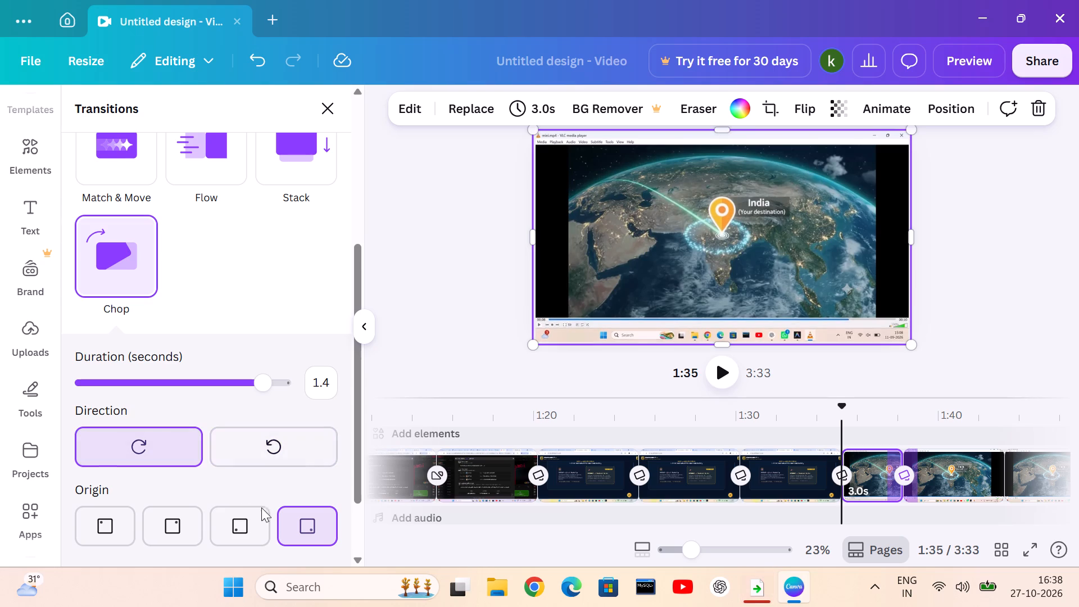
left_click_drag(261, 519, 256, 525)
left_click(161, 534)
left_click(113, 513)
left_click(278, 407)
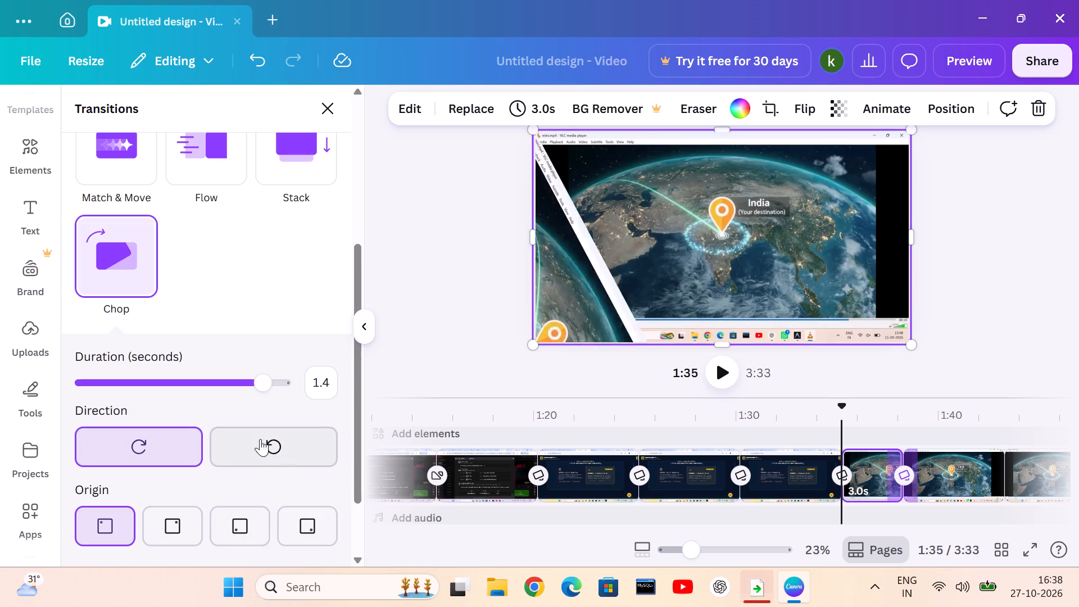
Set the Chop to anticlockwise with the top-right origin and a duration of 1.3 seconds.
left_click(260, 439)
left_click(179, 531)
left_click(288, 373)
left_click(249, 393)
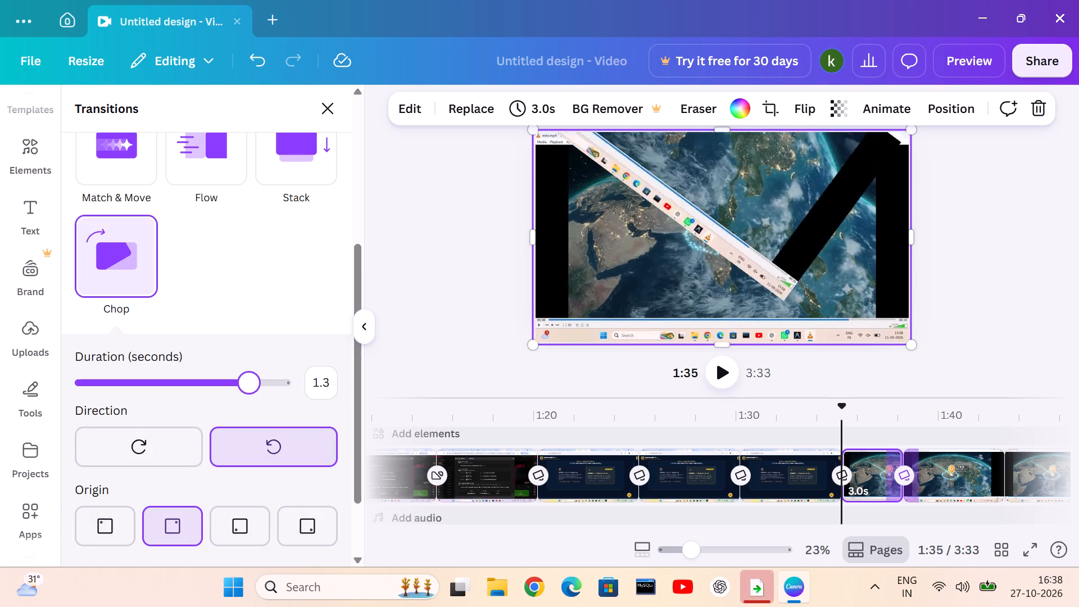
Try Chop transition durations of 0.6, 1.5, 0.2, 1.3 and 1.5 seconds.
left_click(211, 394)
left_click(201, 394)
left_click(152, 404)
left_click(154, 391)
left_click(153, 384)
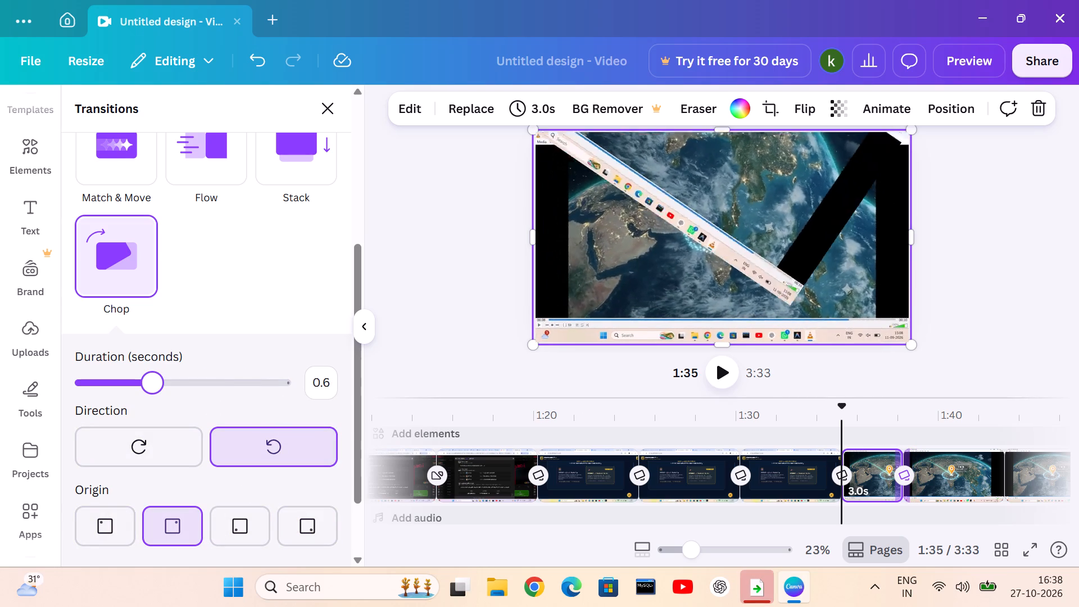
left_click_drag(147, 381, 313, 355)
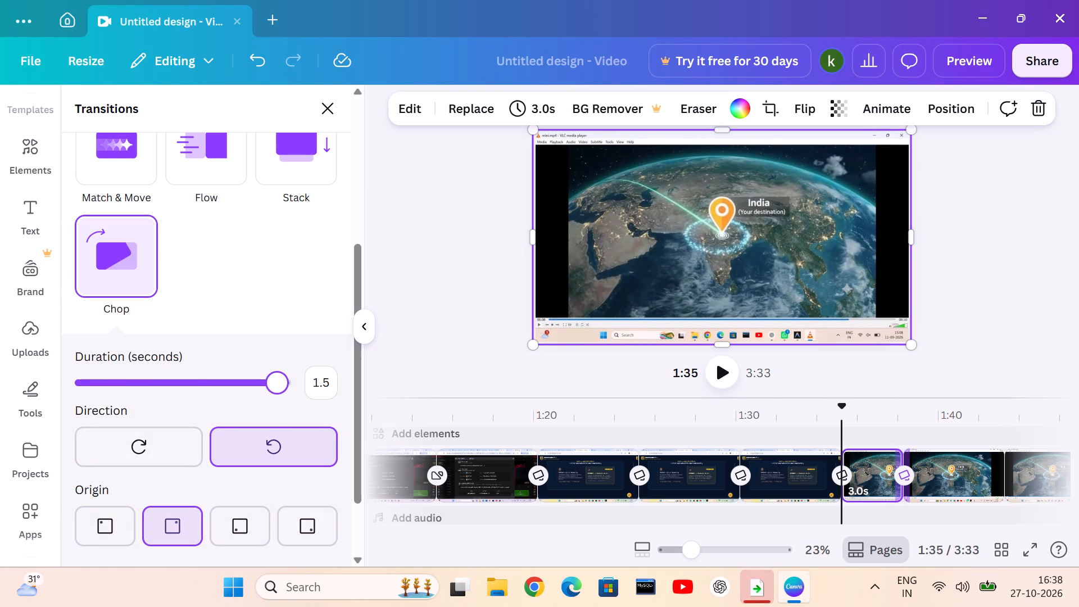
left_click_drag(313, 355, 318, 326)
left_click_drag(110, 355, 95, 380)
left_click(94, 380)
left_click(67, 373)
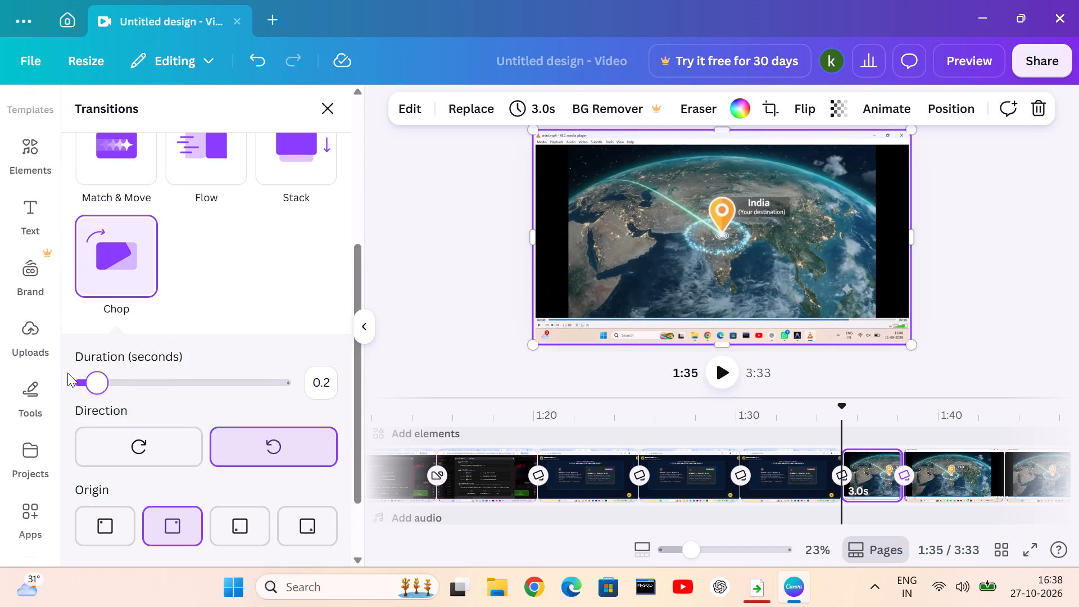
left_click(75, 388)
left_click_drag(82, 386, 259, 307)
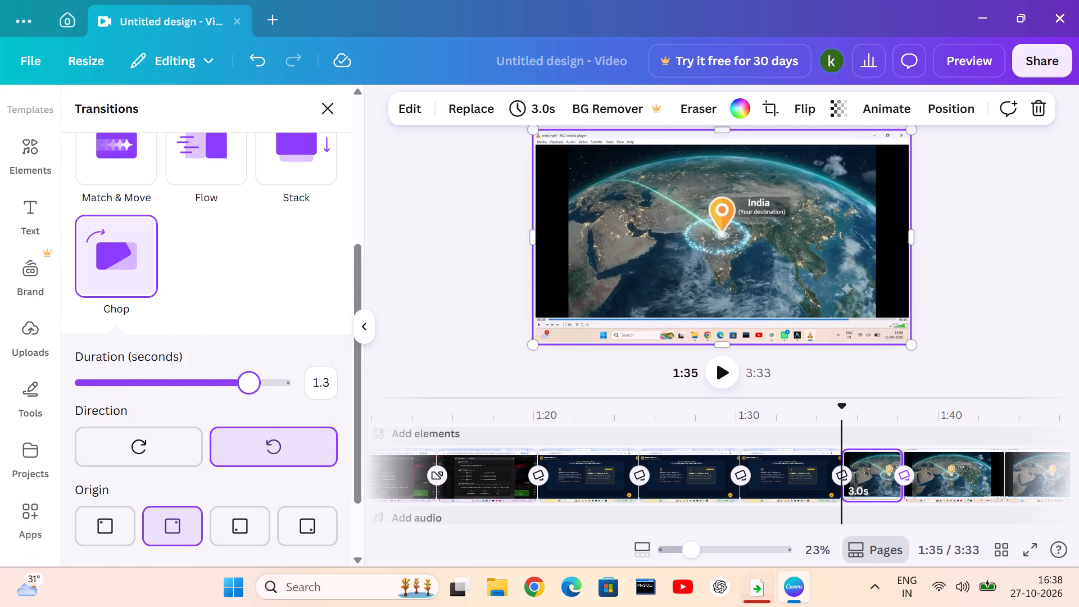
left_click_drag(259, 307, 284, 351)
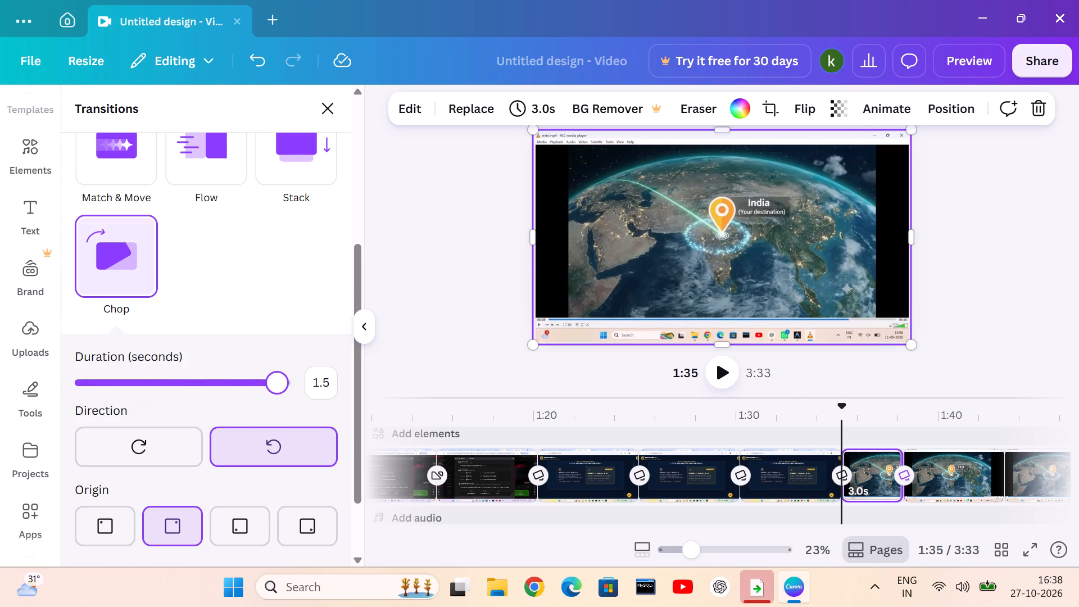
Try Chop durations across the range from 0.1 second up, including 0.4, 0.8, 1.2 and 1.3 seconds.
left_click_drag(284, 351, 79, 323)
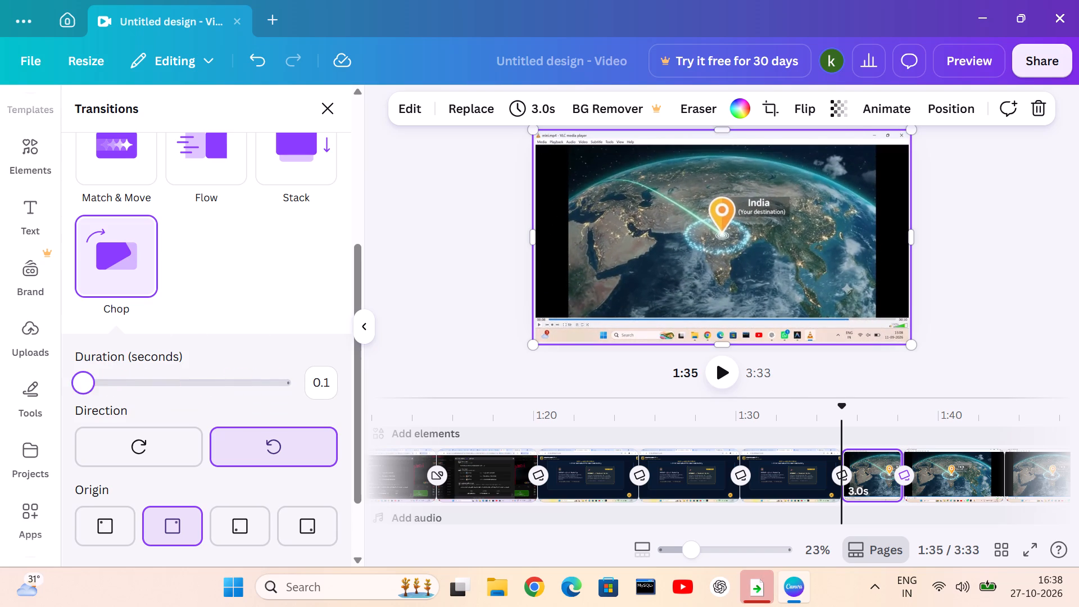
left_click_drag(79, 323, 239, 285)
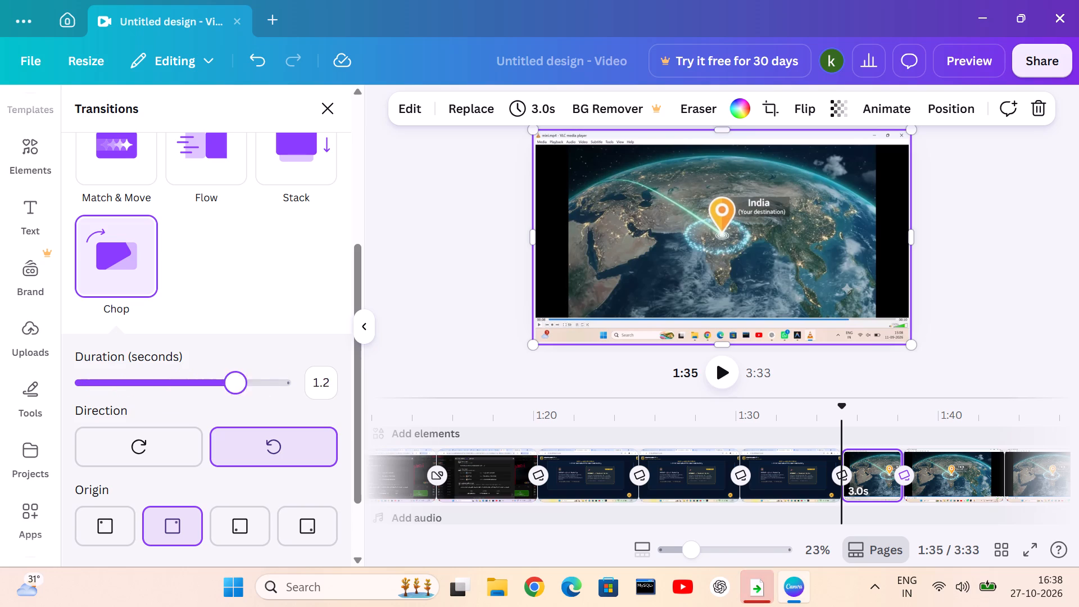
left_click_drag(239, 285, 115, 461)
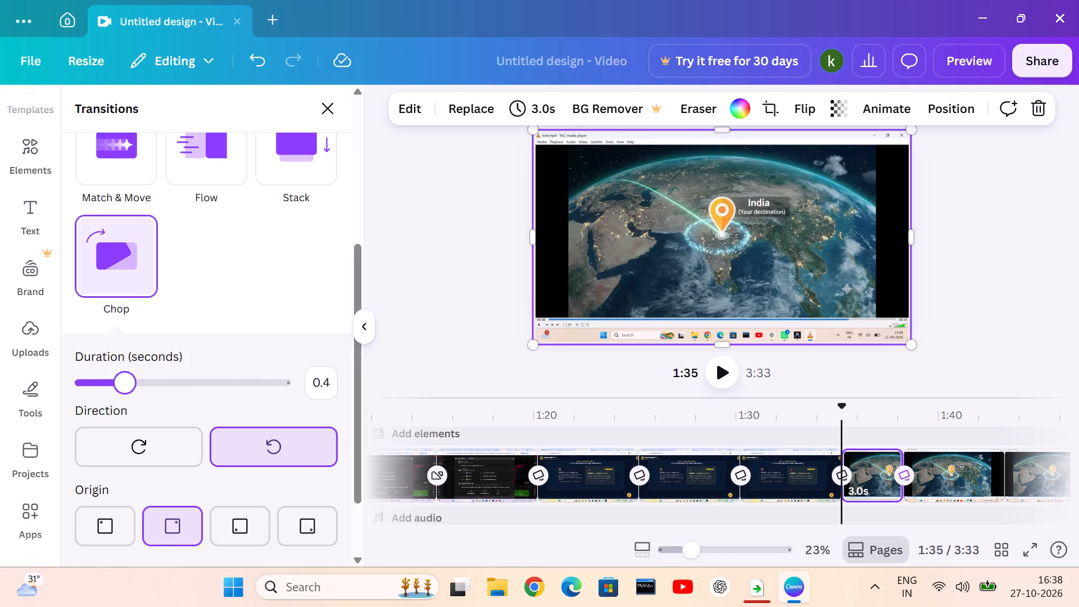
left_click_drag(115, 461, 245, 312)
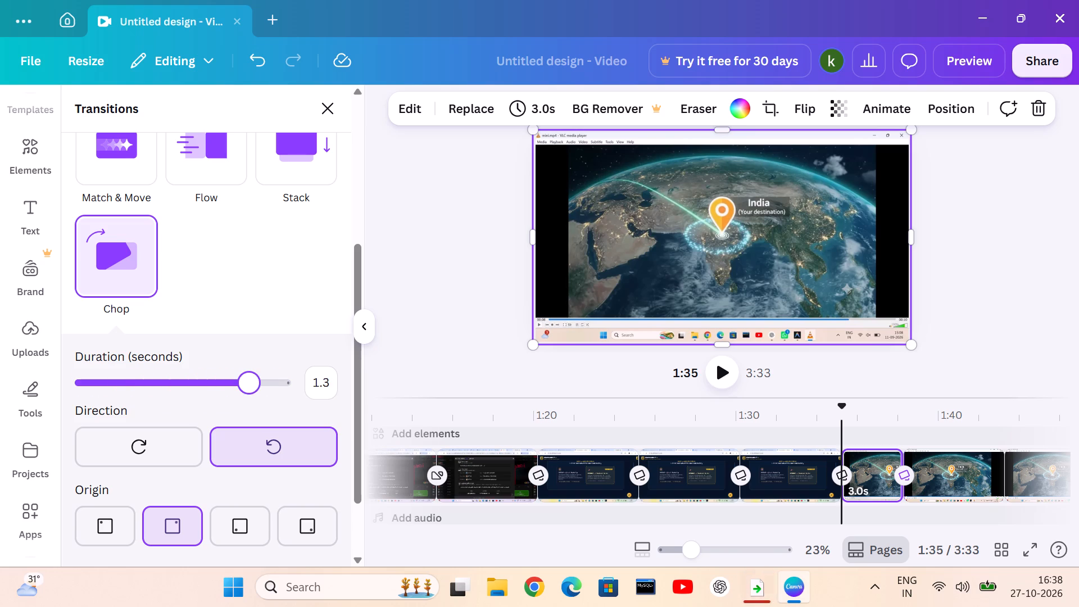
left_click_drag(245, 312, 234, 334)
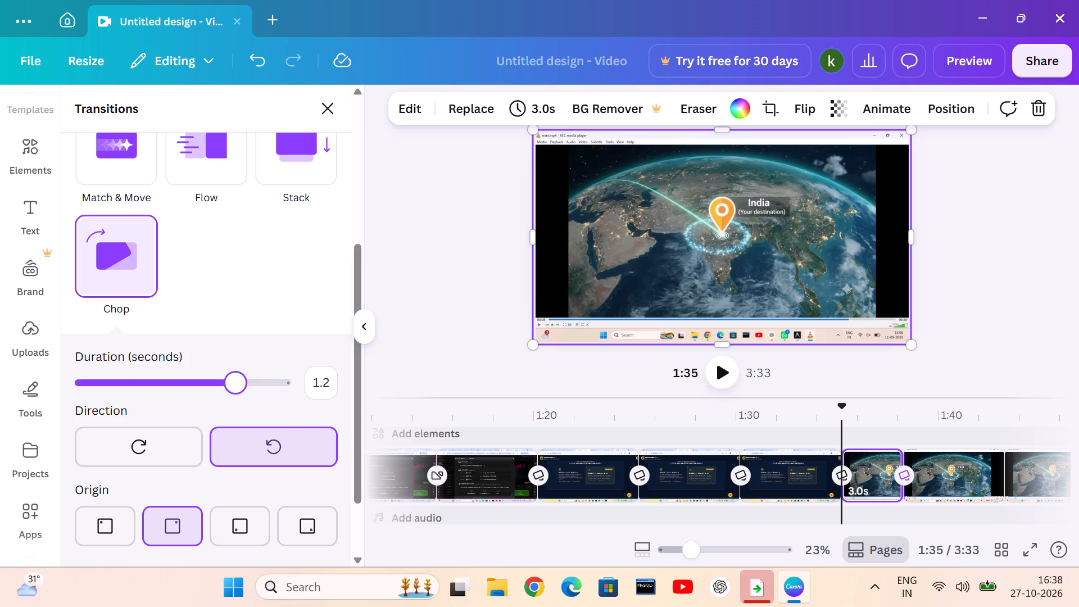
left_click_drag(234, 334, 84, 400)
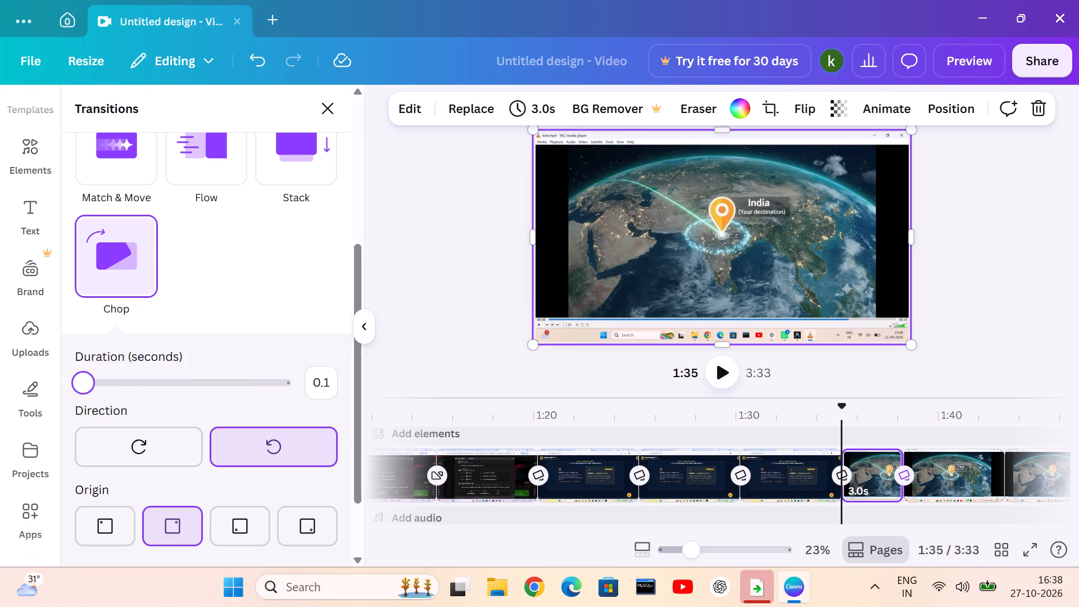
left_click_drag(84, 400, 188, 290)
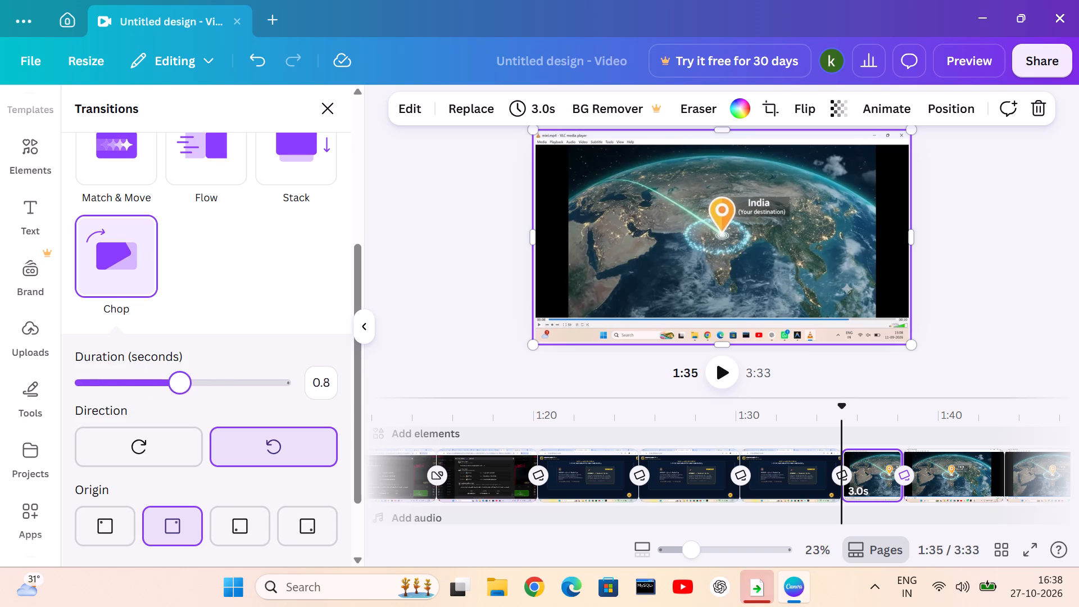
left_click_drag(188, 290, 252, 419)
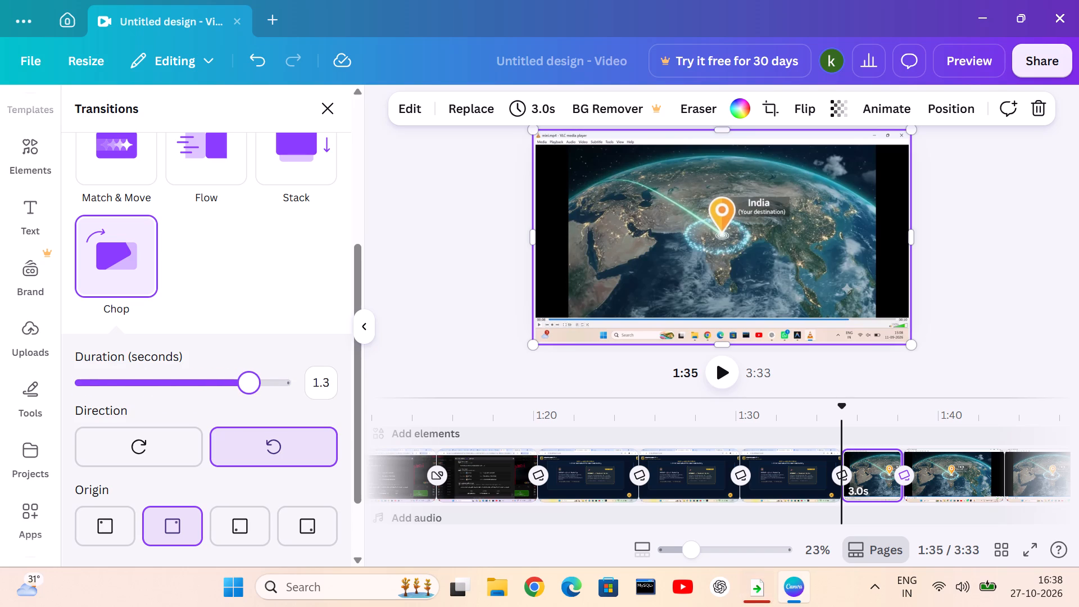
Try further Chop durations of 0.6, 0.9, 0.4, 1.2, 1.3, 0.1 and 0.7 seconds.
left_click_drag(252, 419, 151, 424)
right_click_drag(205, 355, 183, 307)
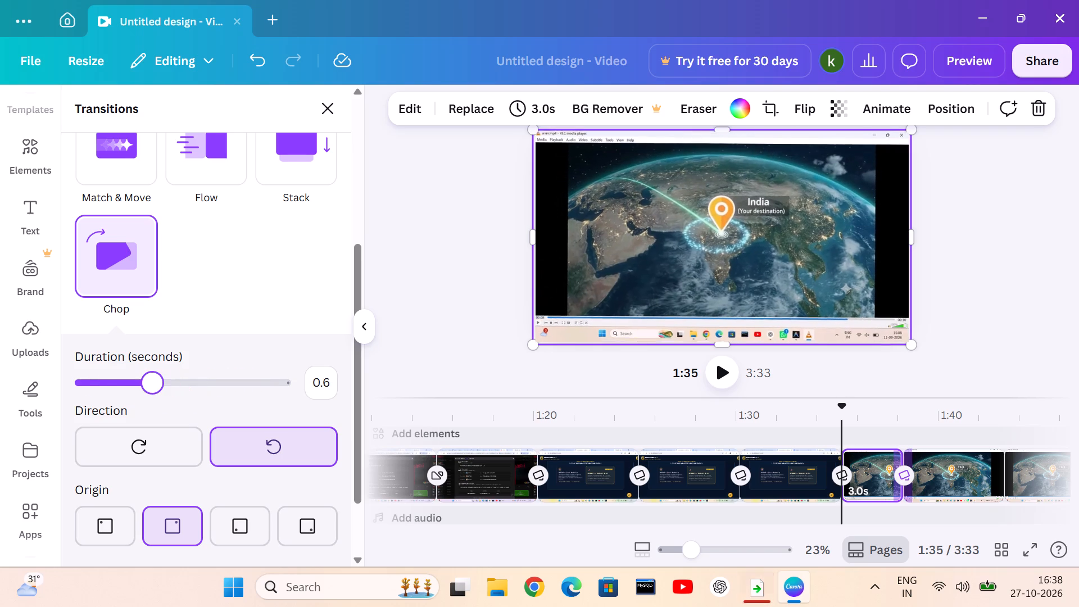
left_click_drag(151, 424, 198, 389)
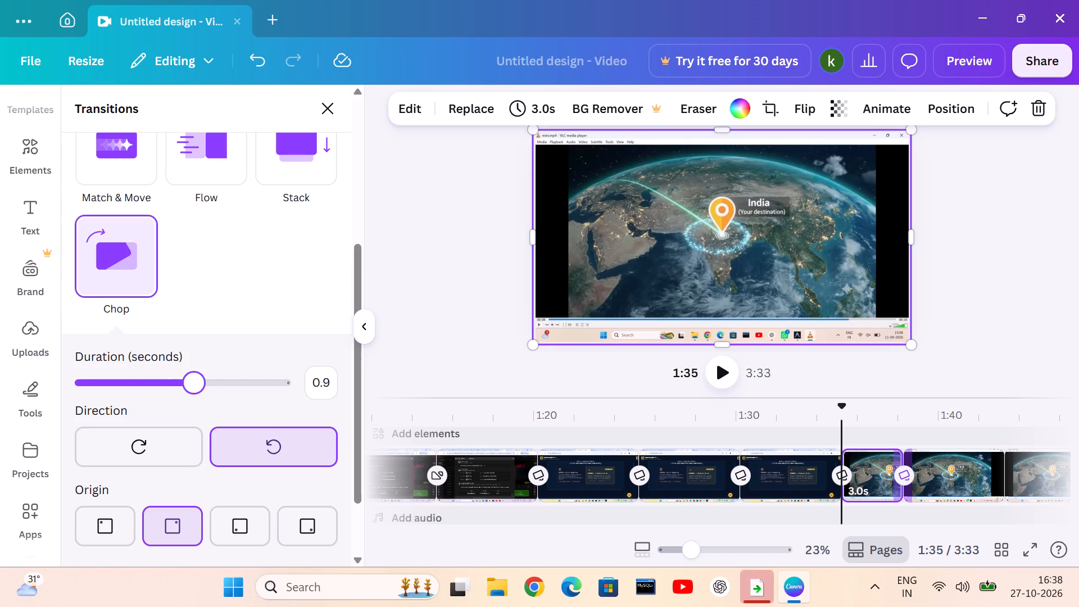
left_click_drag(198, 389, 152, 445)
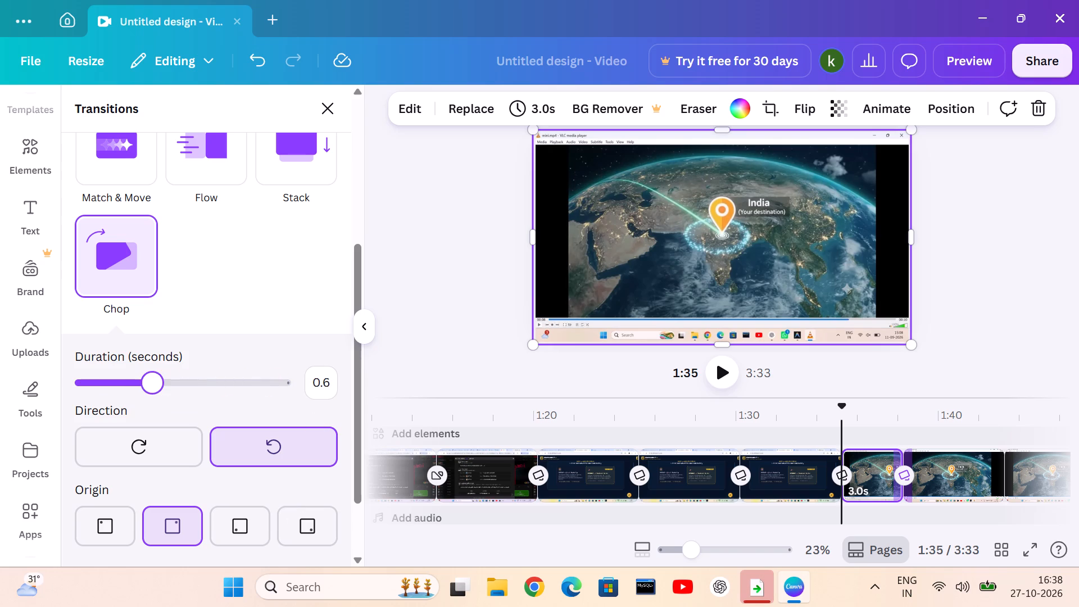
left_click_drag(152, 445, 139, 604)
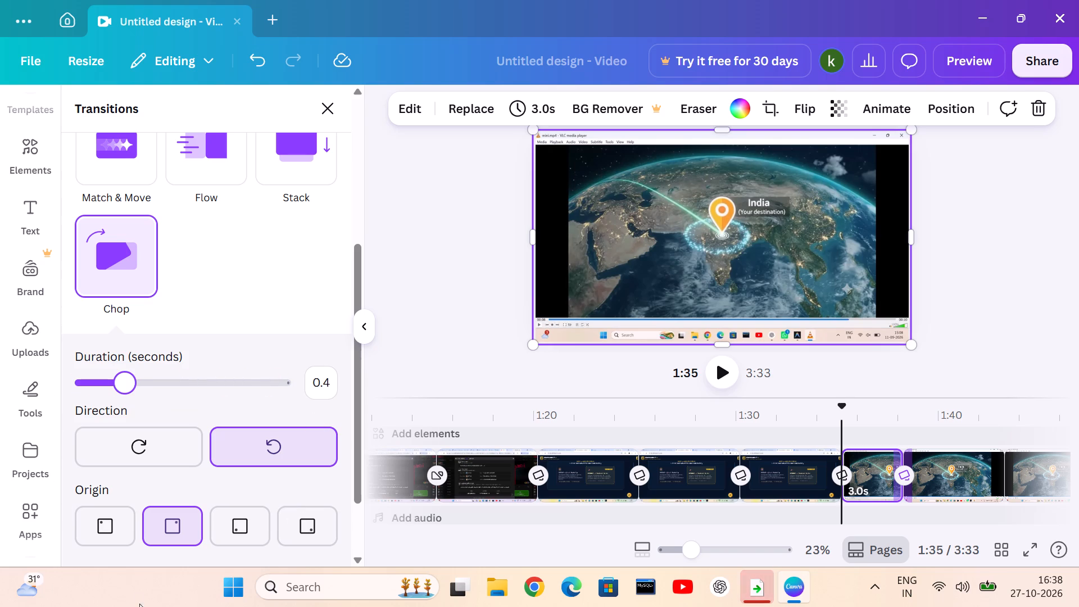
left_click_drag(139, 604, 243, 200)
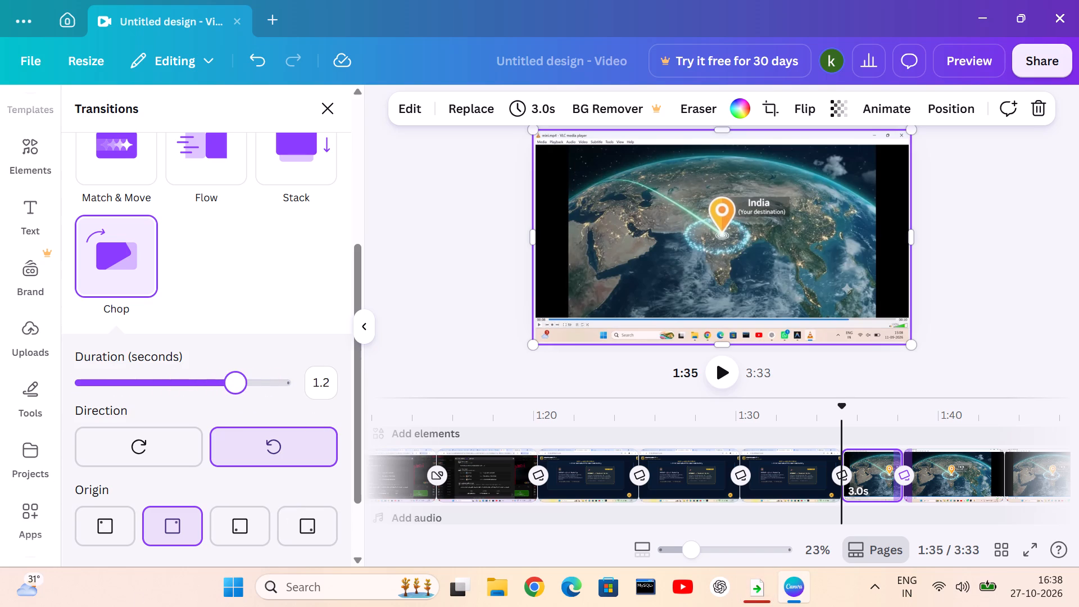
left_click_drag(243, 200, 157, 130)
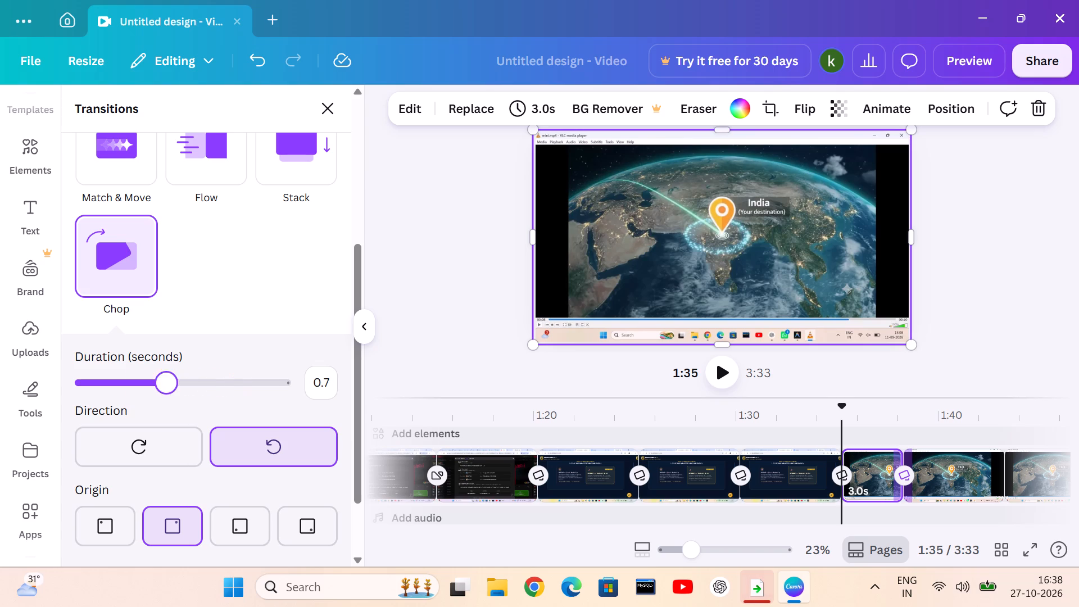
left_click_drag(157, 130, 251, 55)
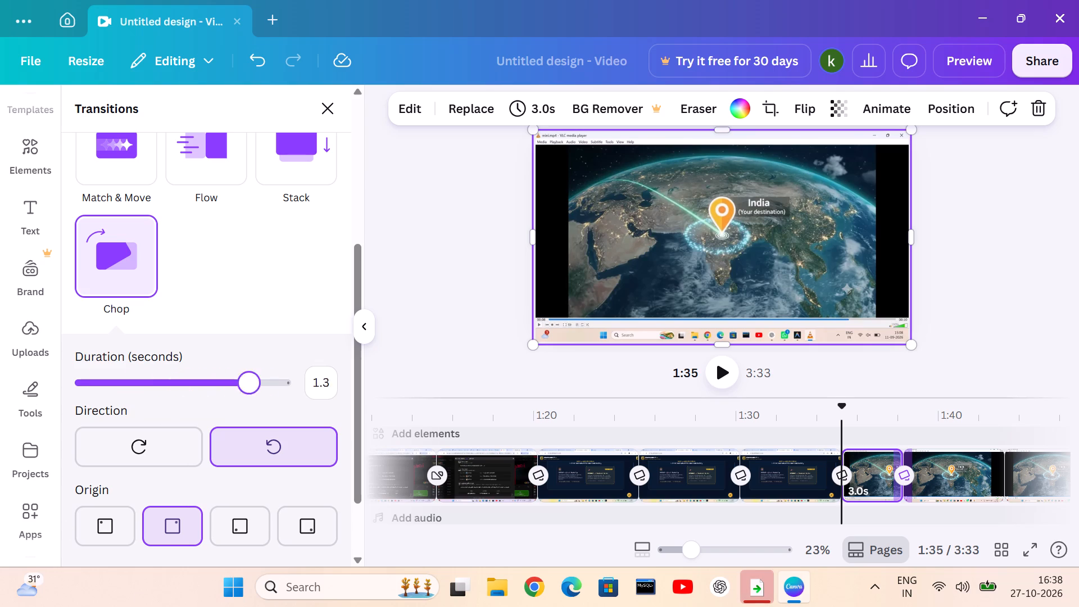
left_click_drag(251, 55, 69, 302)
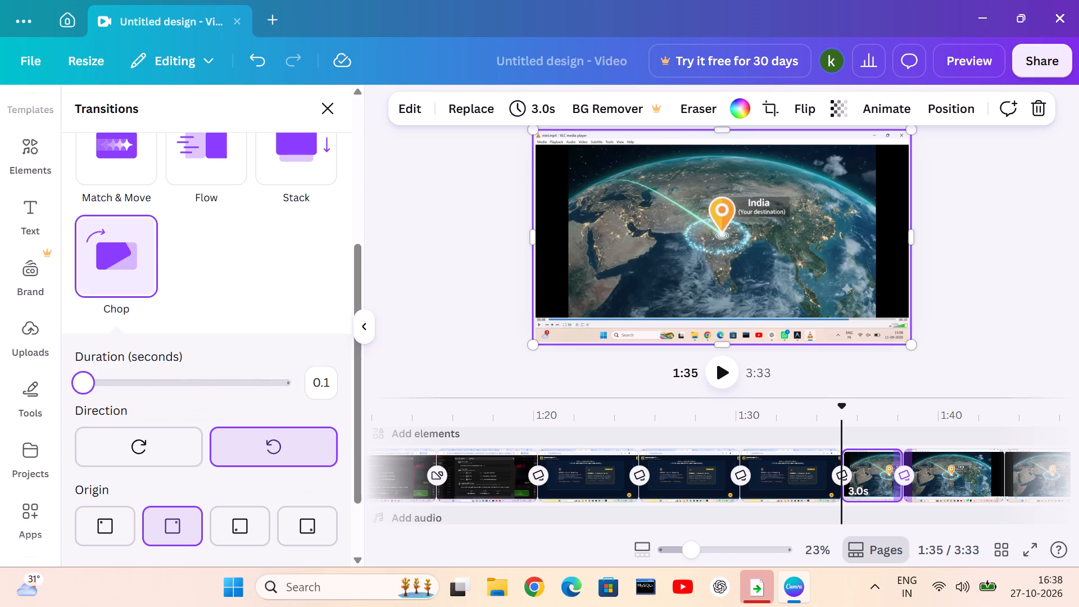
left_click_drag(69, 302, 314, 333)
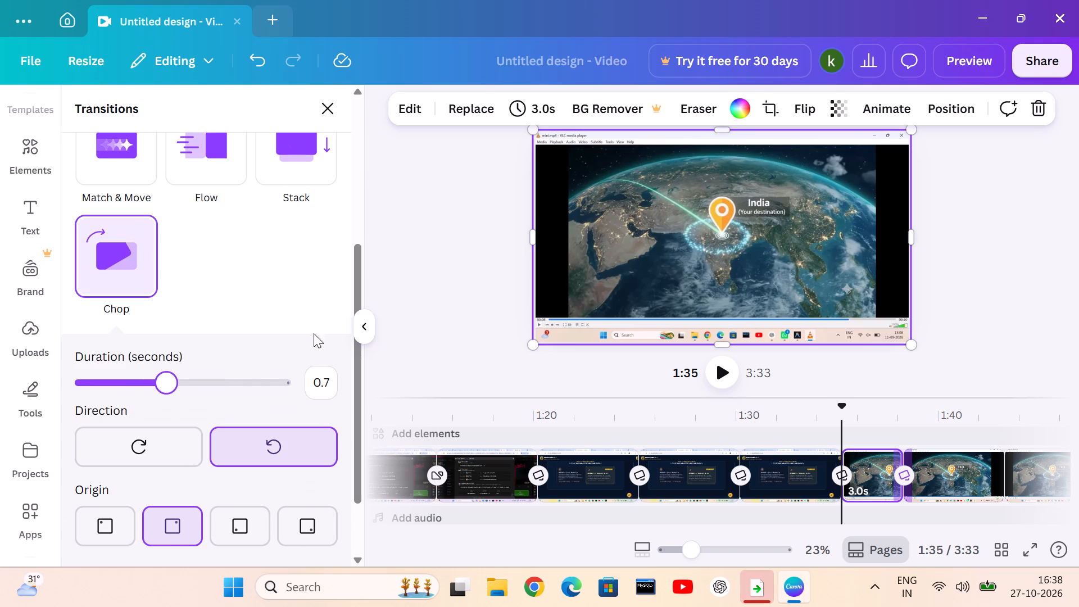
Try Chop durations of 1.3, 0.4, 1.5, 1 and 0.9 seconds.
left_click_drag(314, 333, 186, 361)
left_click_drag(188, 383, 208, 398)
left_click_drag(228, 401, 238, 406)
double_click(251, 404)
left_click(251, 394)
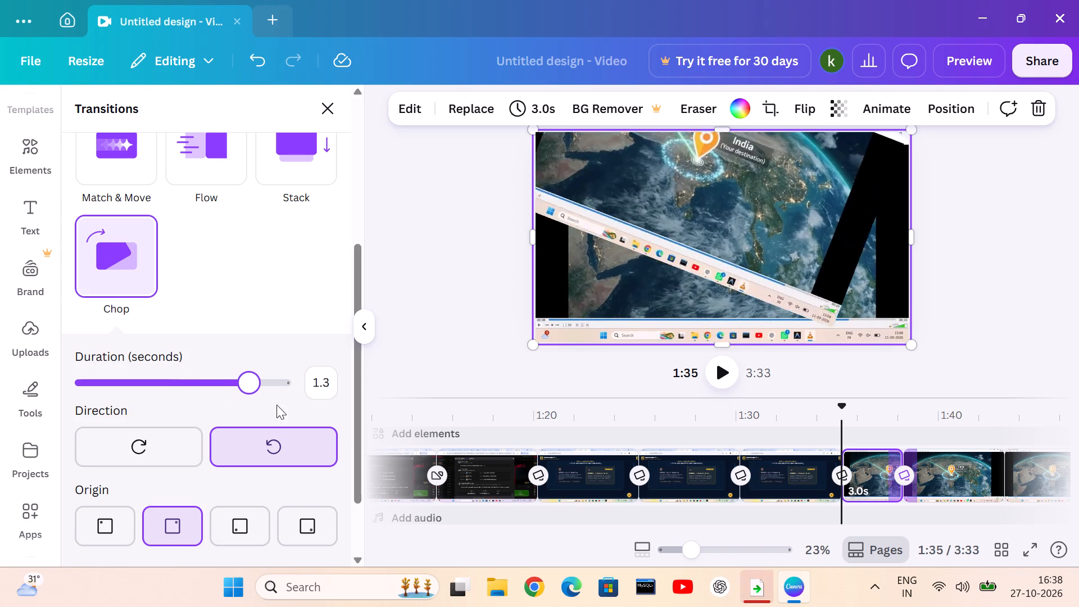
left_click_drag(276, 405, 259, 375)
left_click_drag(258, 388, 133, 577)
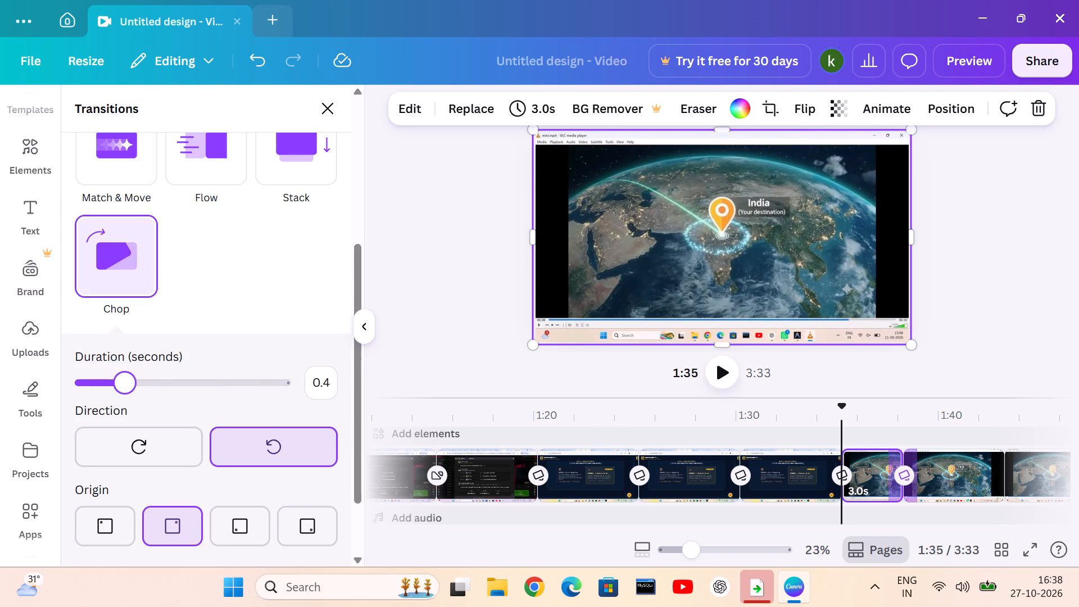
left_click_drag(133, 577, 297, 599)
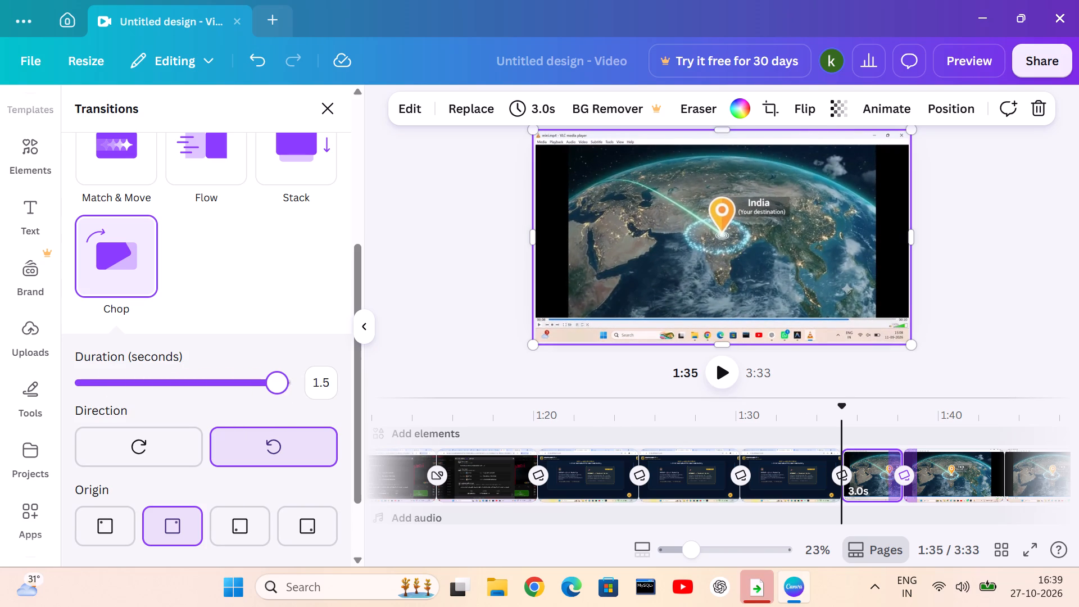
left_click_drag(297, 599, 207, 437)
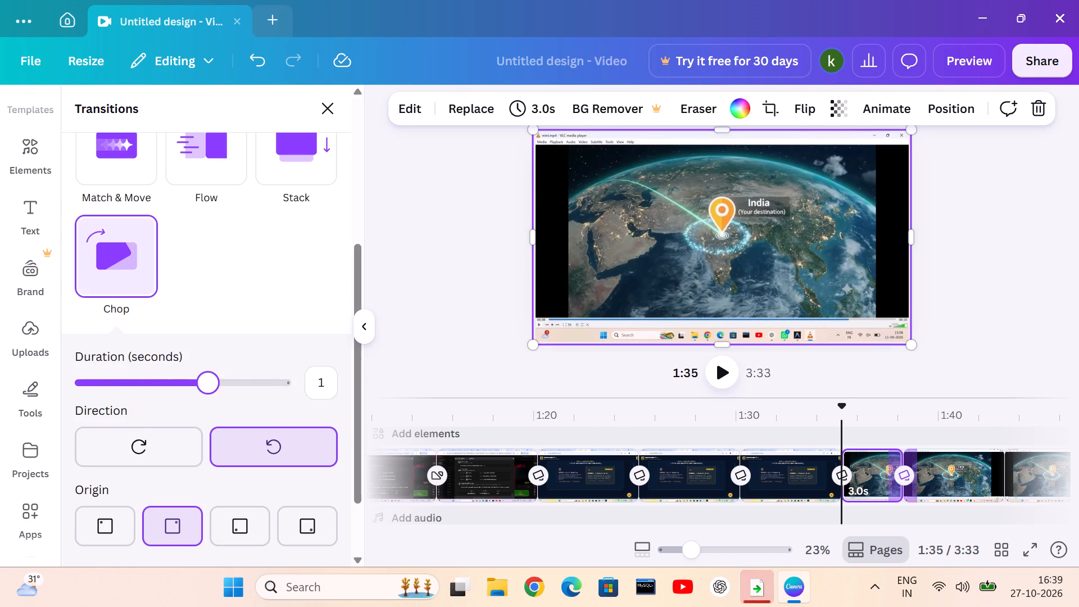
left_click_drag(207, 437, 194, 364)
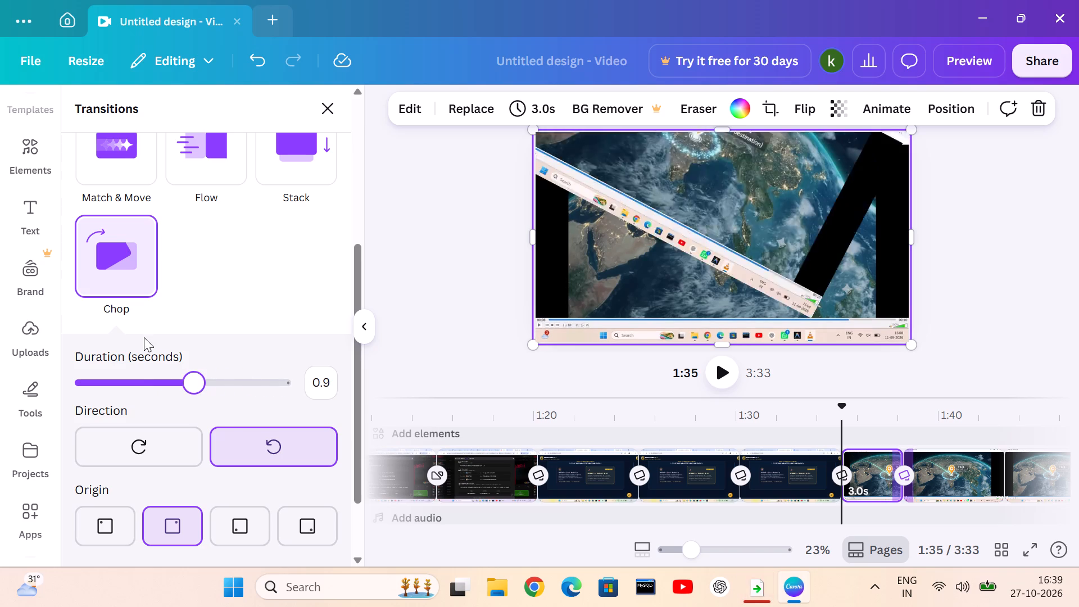
Set the Chop transition's duration to 1.4 seconds.
left_click_drag(158, 397, 116, 365)
left_click(106, 397)
double_click(92, 384)
left_click_drag(92, 387, 287, 381)
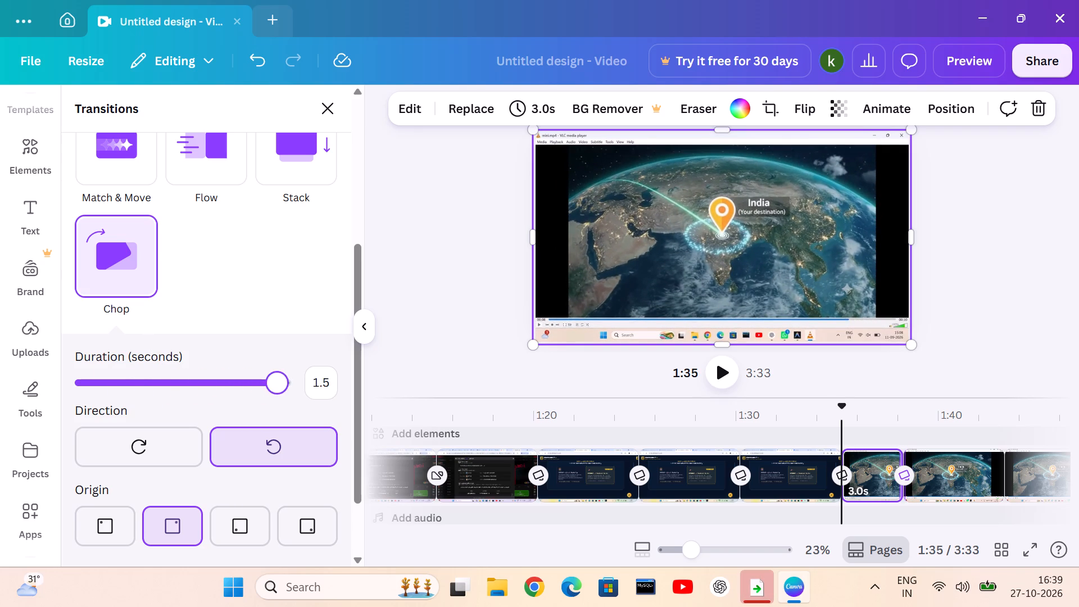
left_click_drag(287, 381, 267, 415)
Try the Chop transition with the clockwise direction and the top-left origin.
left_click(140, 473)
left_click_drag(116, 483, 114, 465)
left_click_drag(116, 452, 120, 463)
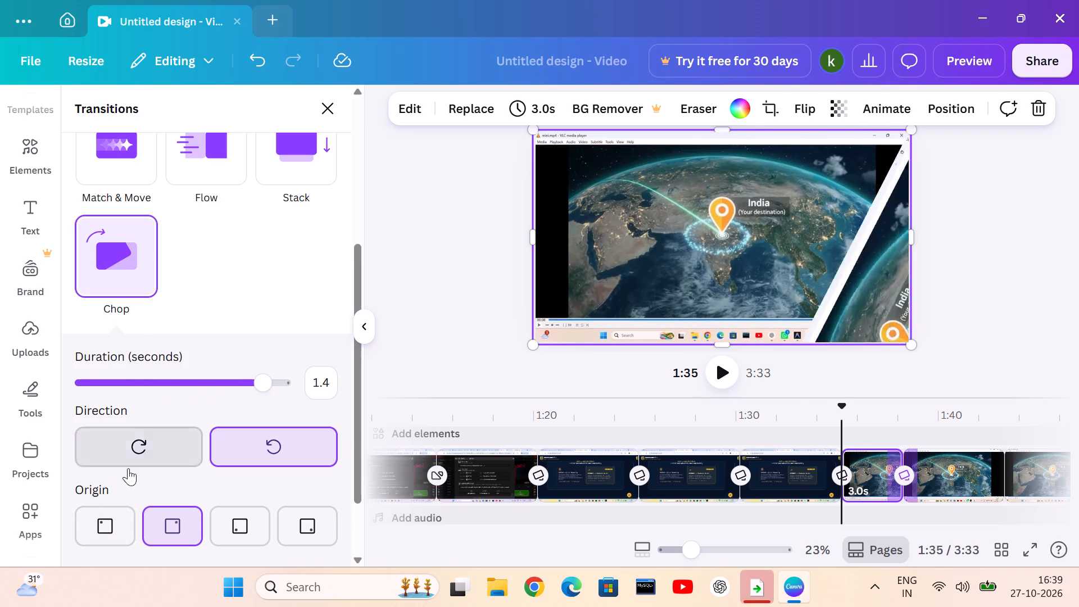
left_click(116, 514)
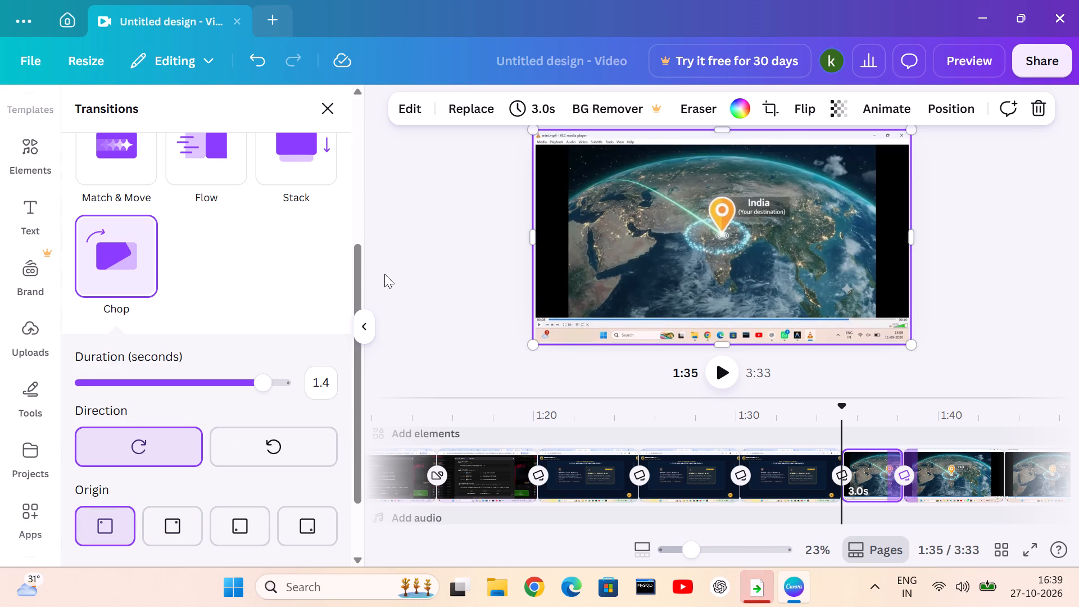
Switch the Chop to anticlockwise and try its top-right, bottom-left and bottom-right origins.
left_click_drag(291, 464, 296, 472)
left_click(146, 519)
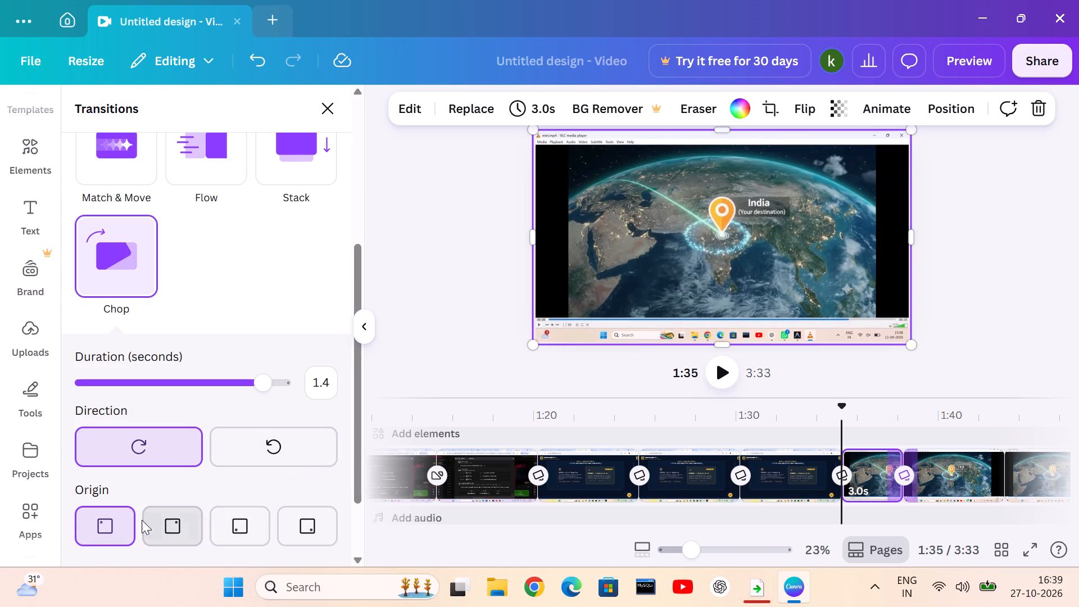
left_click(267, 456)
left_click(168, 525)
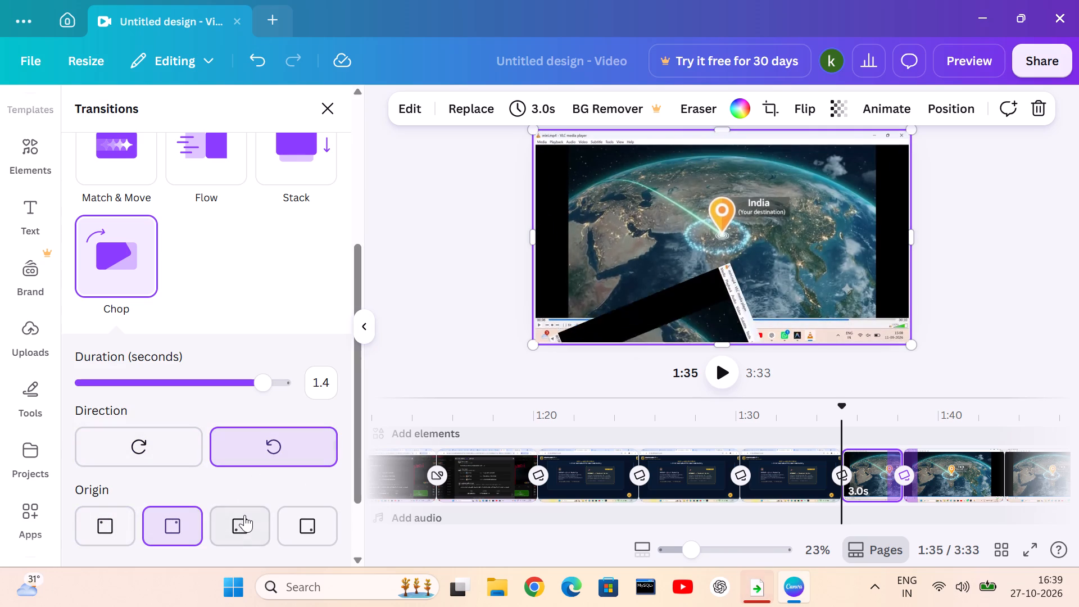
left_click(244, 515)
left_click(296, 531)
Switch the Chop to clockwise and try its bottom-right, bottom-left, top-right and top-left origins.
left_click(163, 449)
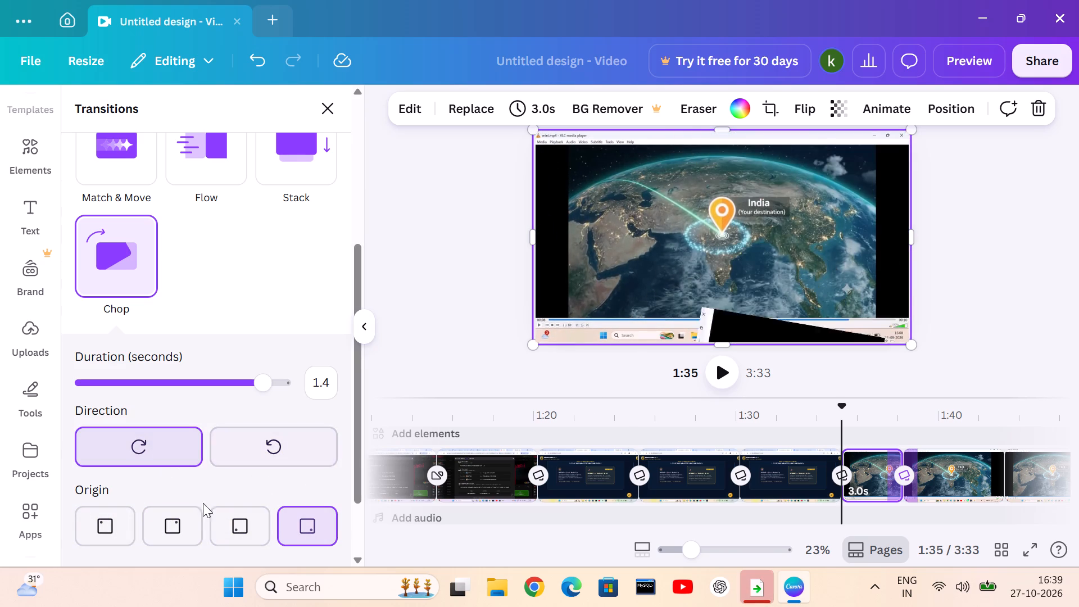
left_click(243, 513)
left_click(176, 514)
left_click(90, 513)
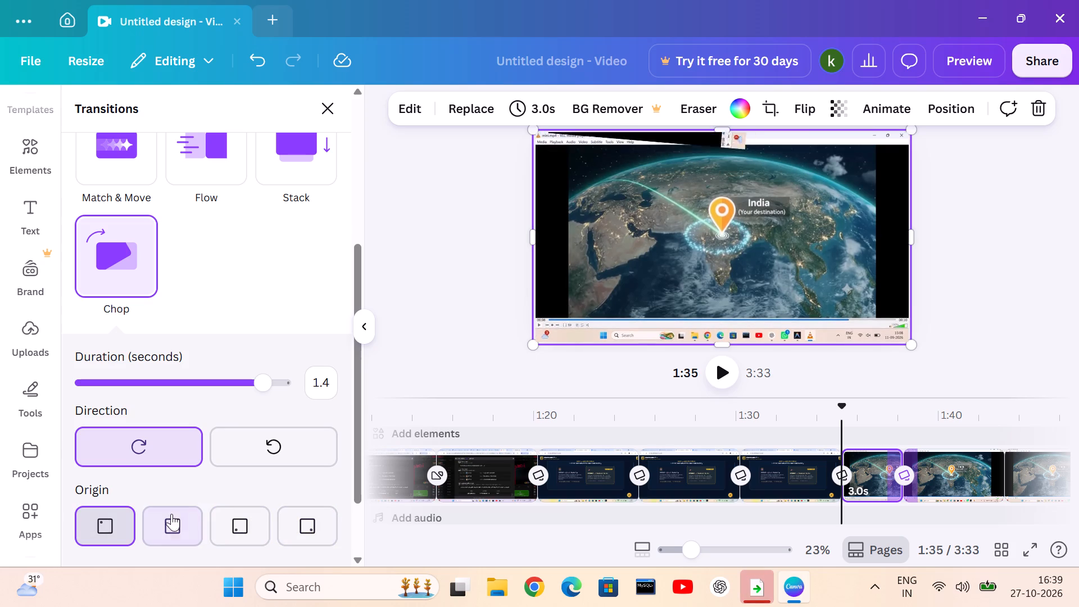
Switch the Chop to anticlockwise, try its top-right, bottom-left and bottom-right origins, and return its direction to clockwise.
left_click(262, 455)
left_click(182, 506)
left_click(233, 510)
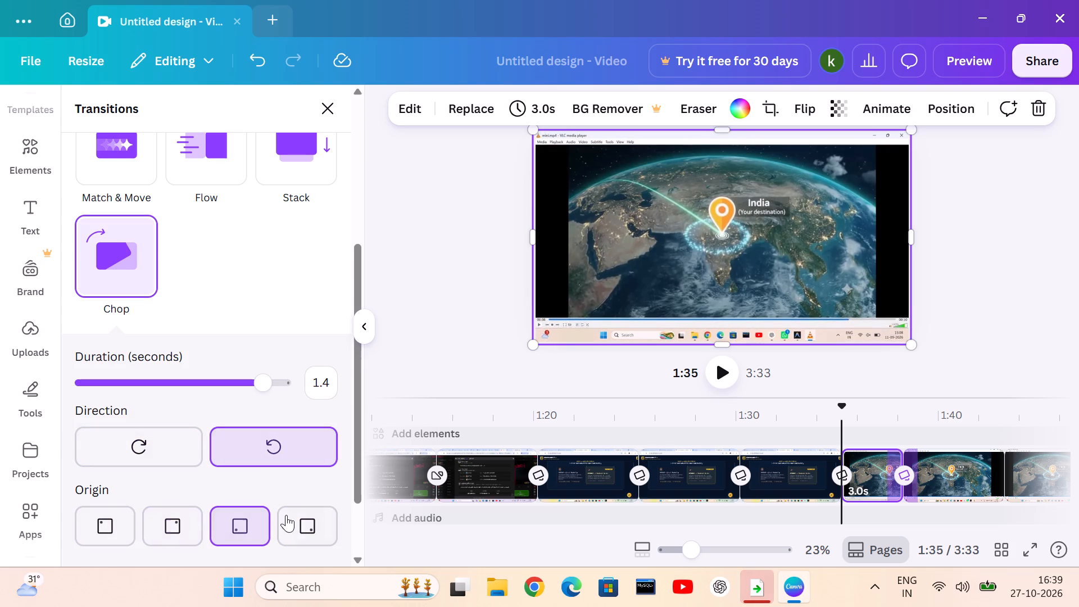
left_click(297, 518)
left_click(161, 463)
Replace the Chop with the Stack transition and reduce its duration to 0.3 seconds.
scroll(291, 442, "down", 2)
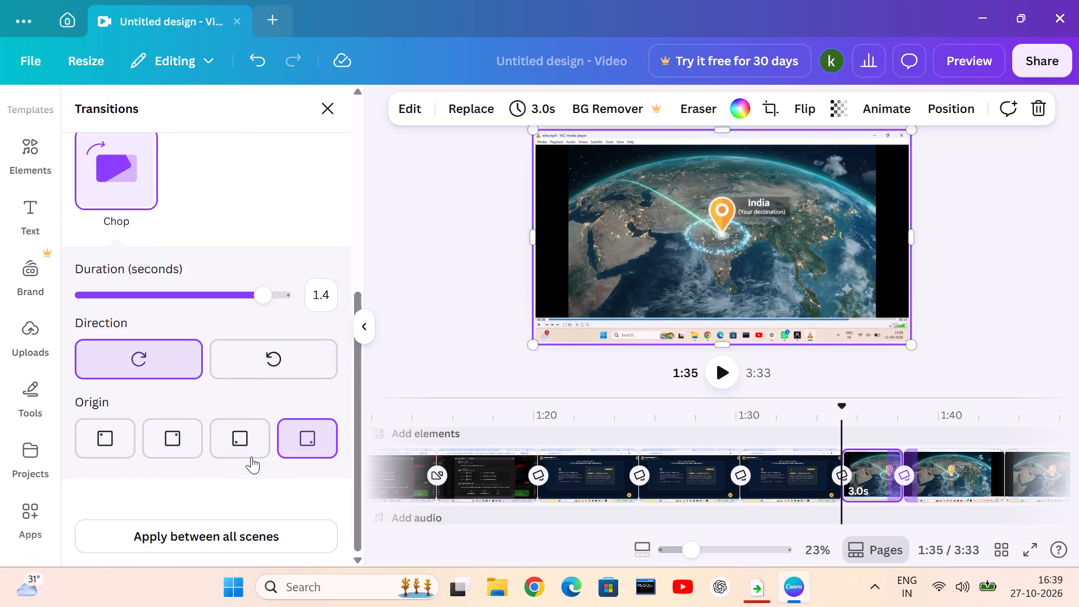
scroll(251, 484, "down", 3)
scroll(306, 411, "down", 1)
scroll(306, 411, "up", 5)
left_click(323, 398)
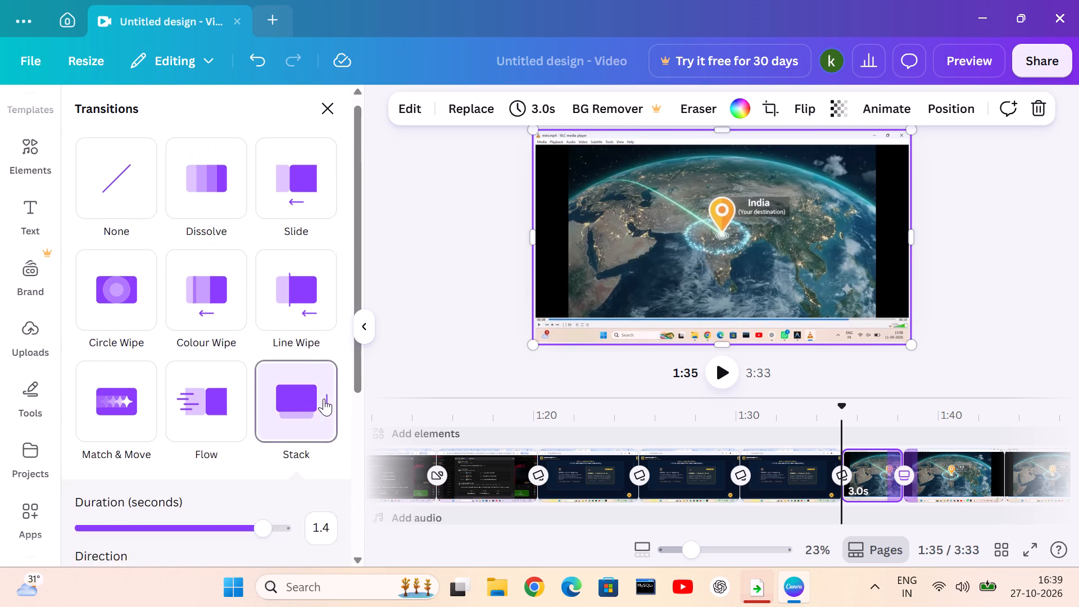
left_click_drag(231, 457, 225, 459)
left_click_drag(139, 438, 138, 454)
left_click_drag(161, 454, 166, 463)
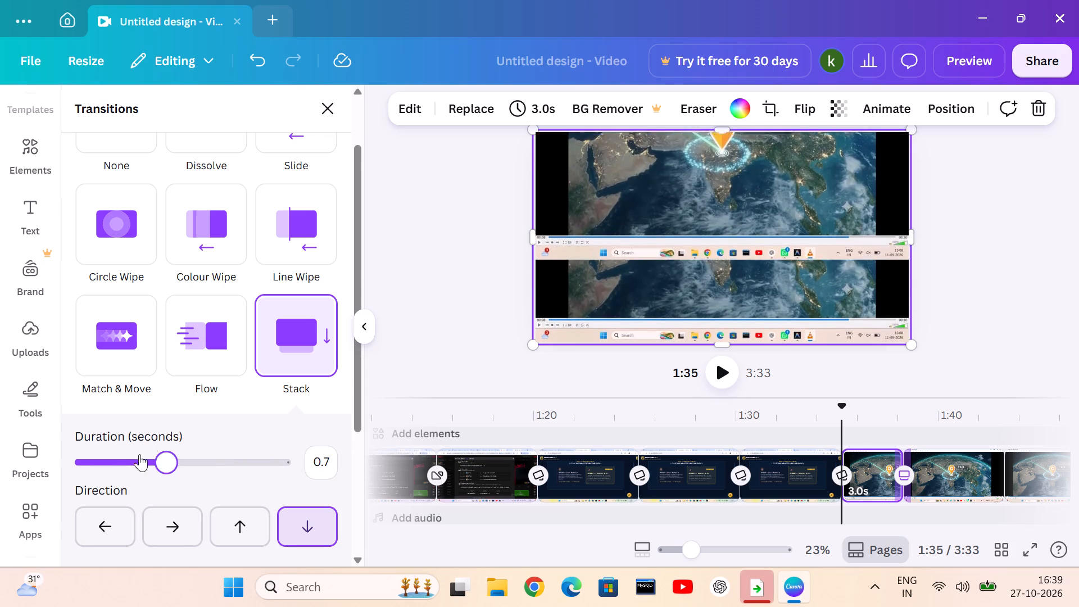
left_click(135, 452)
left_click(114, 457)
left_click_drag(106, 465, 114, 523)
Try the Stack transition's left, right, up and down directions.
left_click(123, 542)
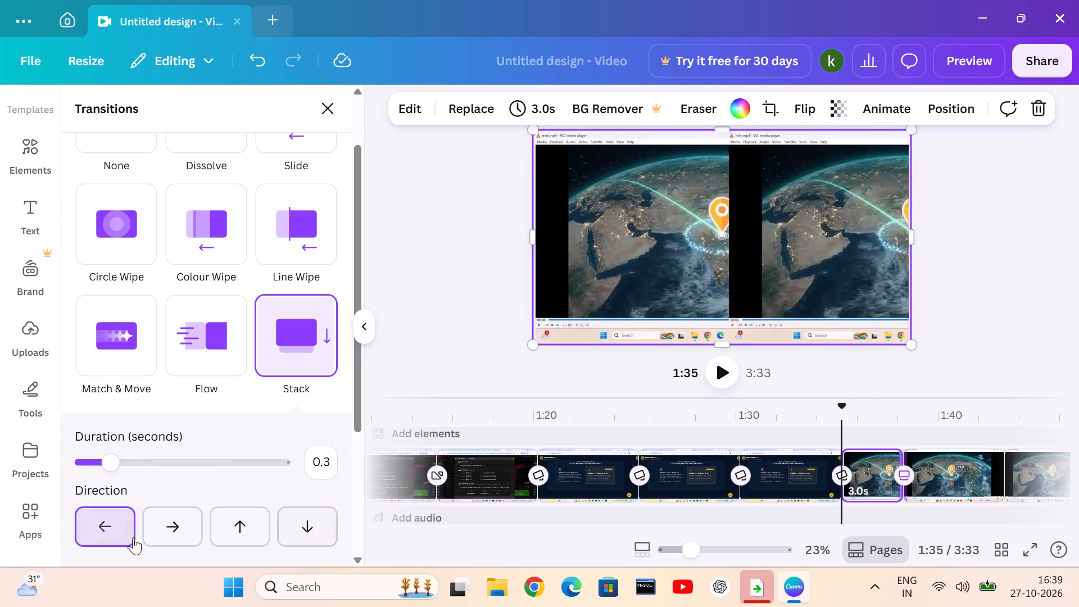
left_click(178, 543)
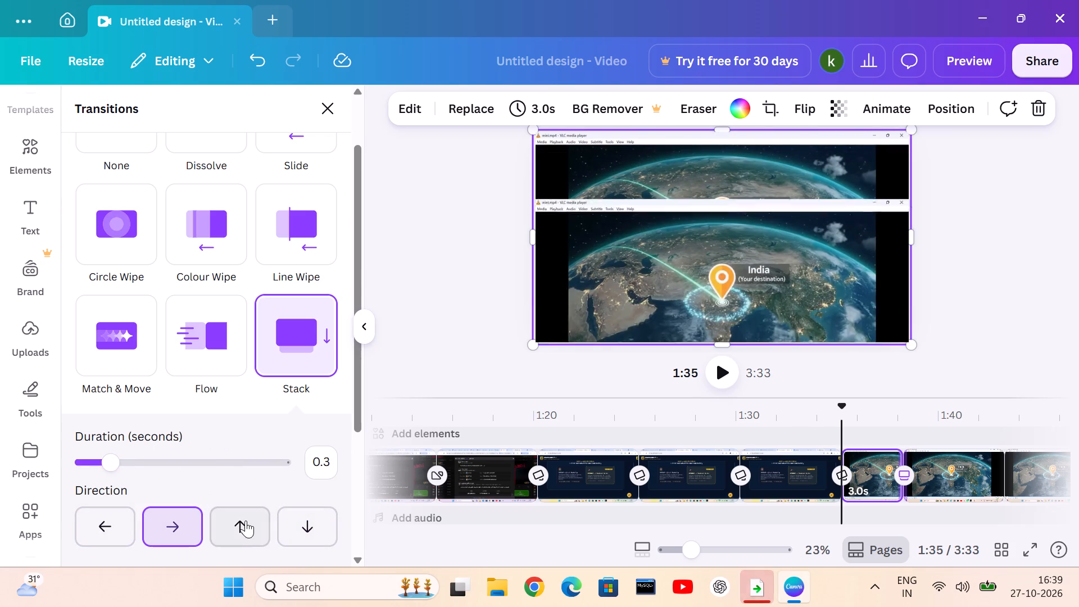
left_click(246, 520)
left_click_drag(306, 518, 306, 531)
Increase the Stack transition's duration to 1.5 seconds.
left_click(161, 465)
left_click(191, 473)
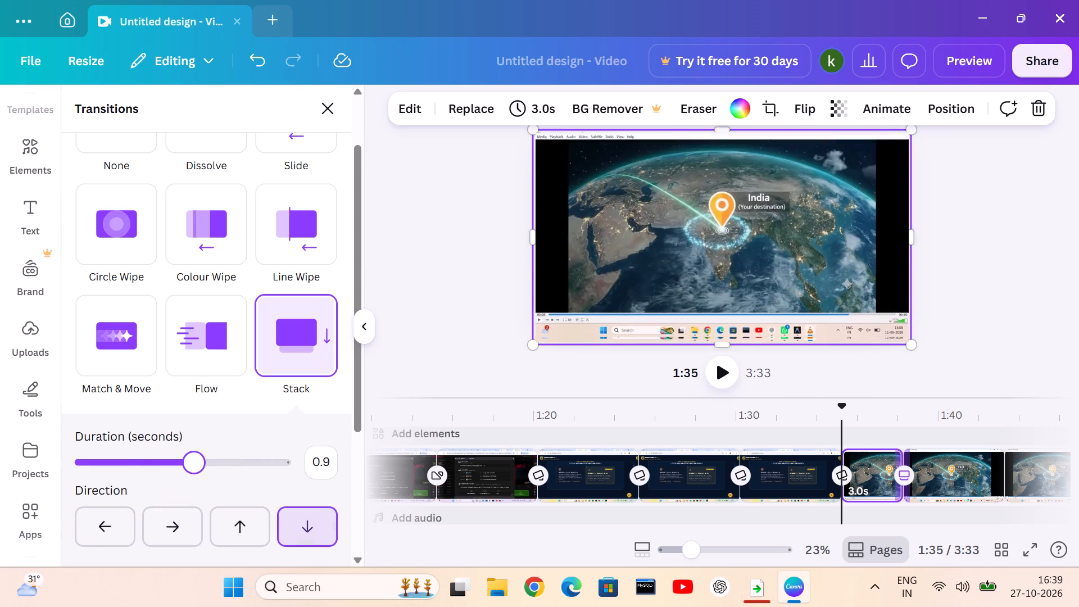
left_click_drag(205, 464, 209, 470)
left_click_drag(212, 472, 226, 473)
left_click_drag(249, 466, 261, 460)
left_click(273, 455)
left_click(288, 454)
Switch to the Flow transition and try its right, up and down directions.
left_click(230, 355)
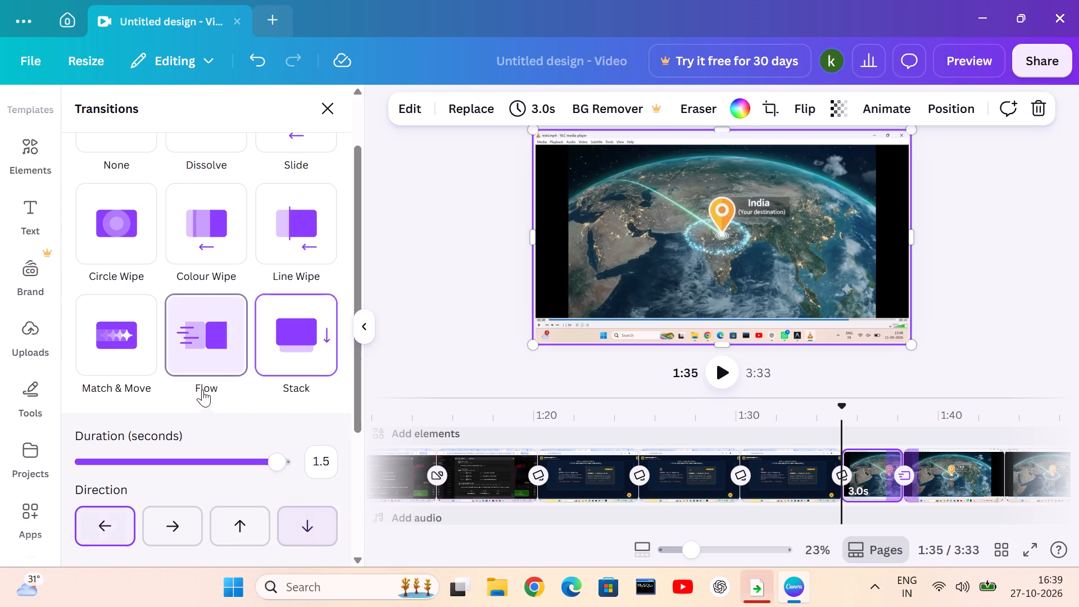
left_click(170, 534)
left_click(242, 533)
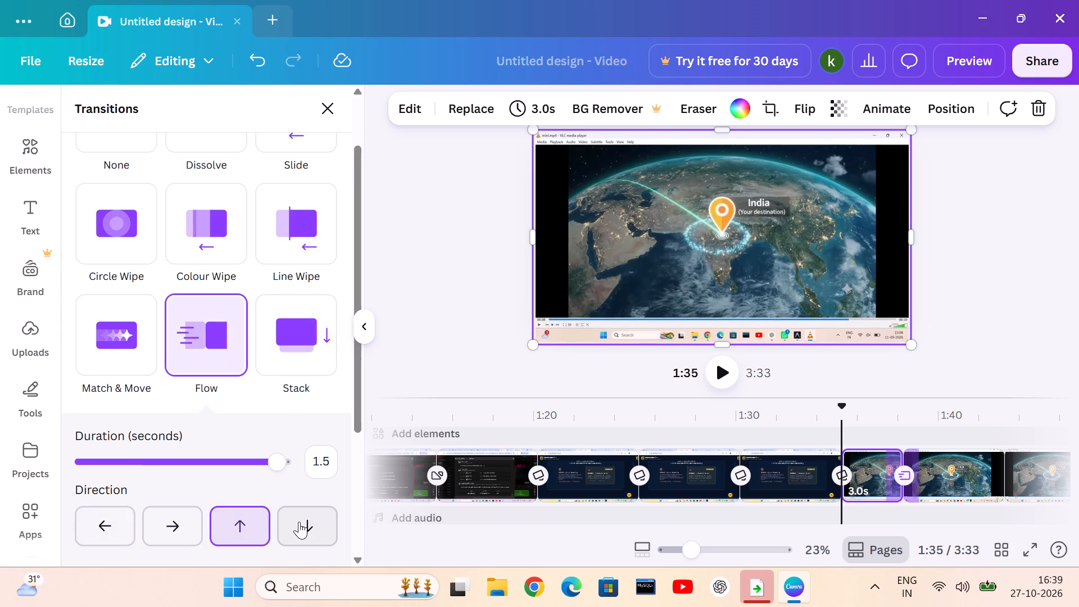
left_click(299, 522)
Reapply the Chop transition, try each of its four origins ending at top-left, and set its direction to anticlockwise.
scroll(300, 482, "down", 3)
left_click(152, 453)
left_click(280, 462)
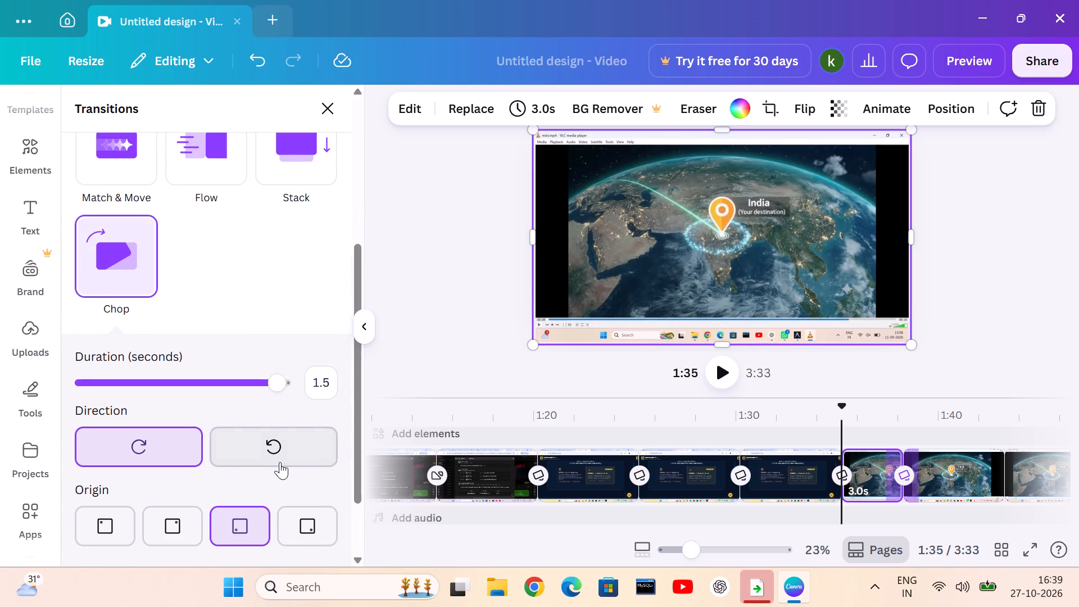
left_click_drag(314, 560, 314, 552)
left_click(298, 524)
left_click(239, 524)
left_click_drag(183, 524, 171, 524)
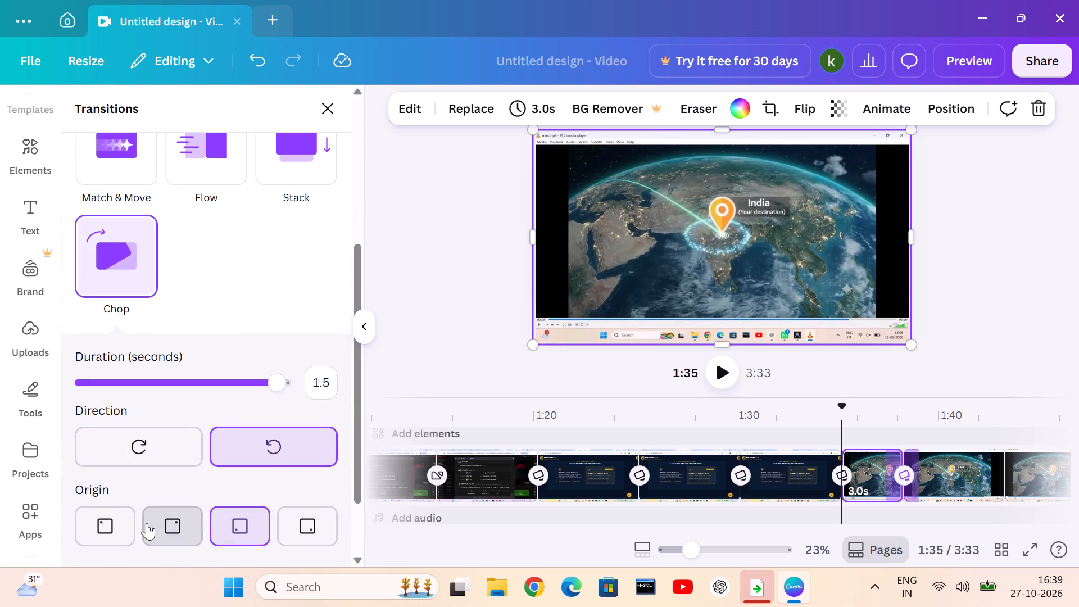
left_click(112, 532)
left_click(133, 460)
left_click(276, 436)
left_click(188, 432)
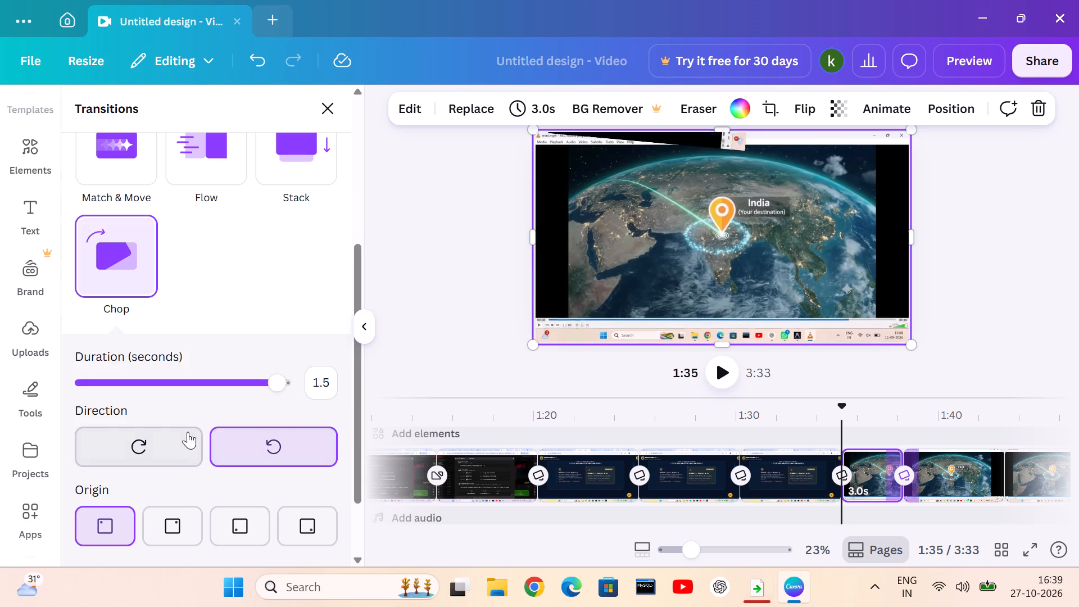
left_click(310, 432)
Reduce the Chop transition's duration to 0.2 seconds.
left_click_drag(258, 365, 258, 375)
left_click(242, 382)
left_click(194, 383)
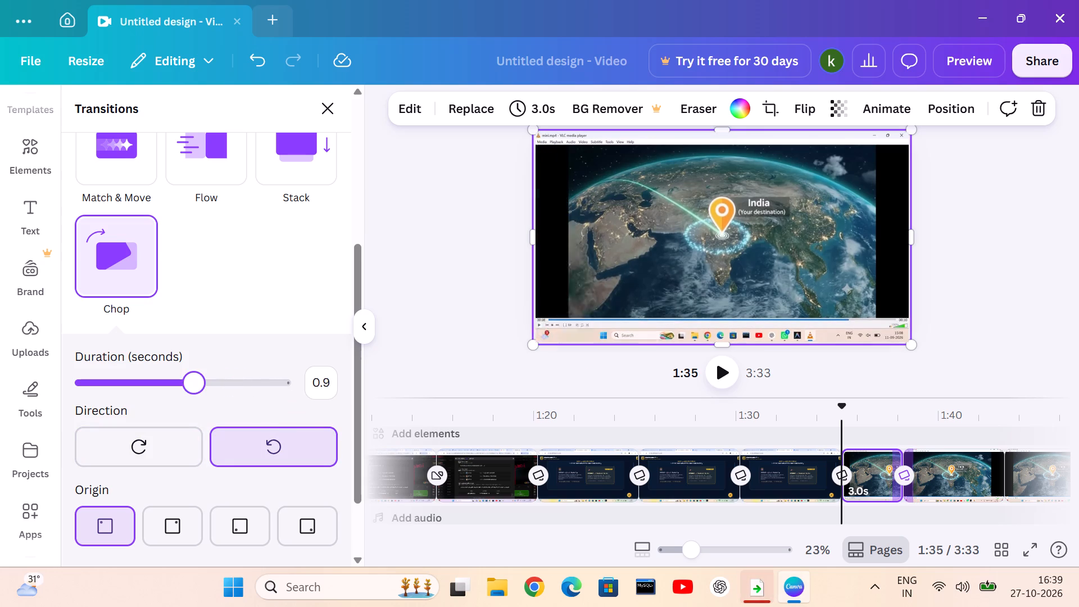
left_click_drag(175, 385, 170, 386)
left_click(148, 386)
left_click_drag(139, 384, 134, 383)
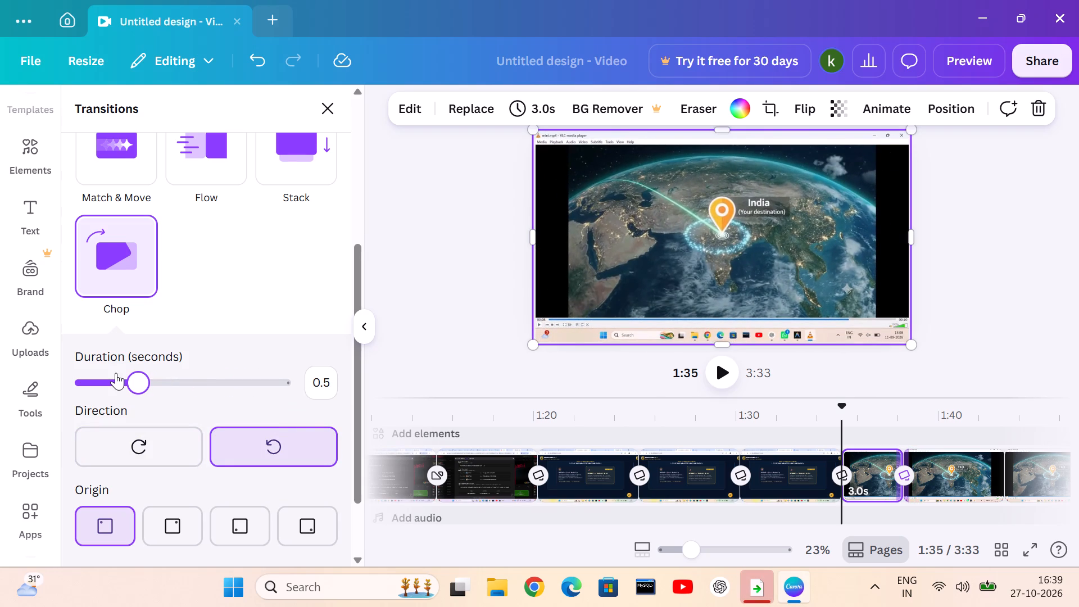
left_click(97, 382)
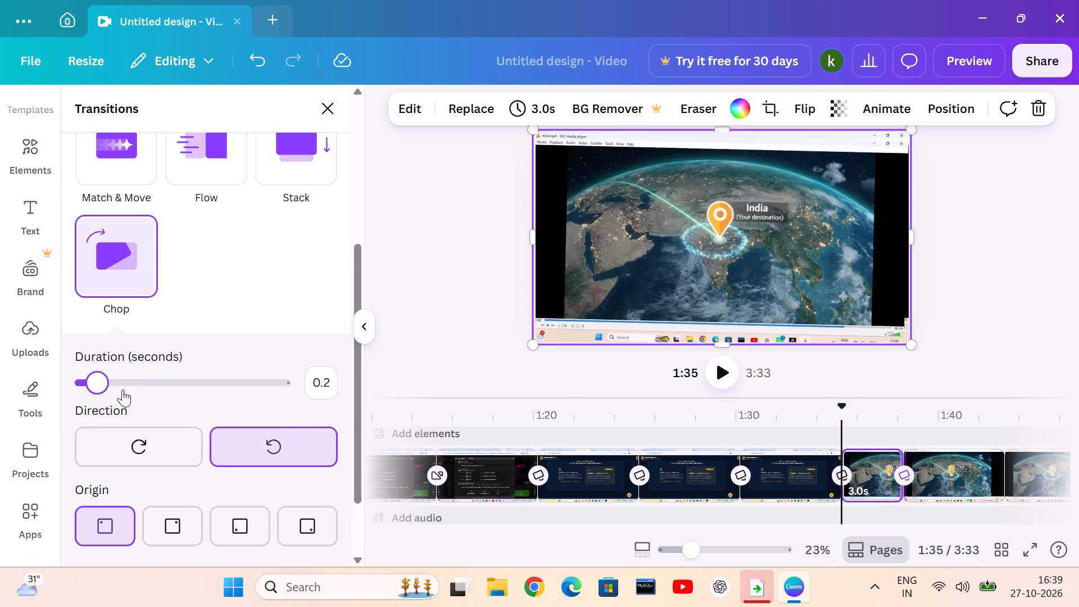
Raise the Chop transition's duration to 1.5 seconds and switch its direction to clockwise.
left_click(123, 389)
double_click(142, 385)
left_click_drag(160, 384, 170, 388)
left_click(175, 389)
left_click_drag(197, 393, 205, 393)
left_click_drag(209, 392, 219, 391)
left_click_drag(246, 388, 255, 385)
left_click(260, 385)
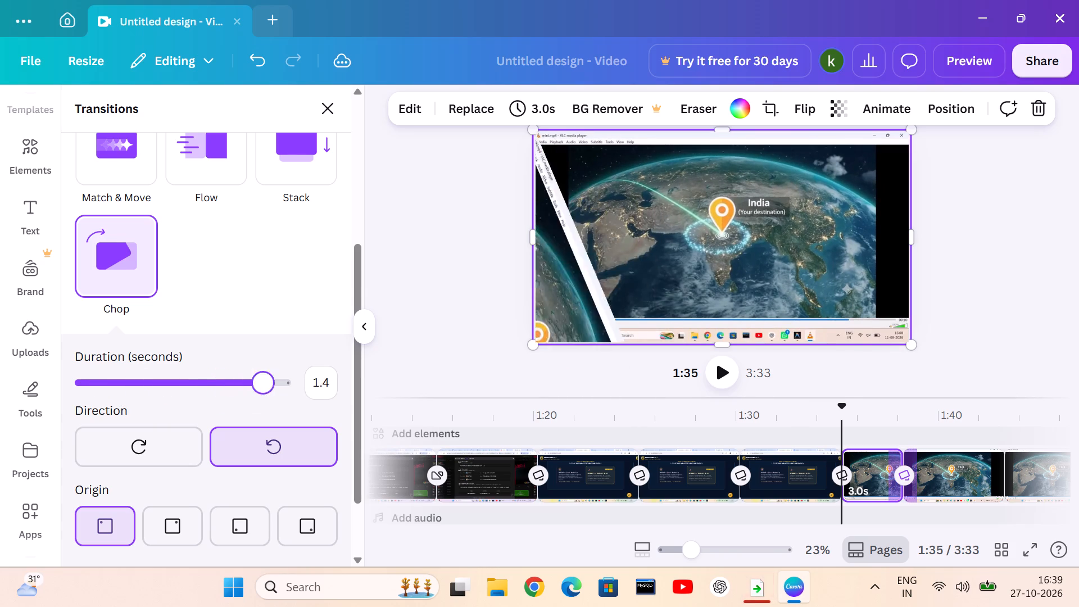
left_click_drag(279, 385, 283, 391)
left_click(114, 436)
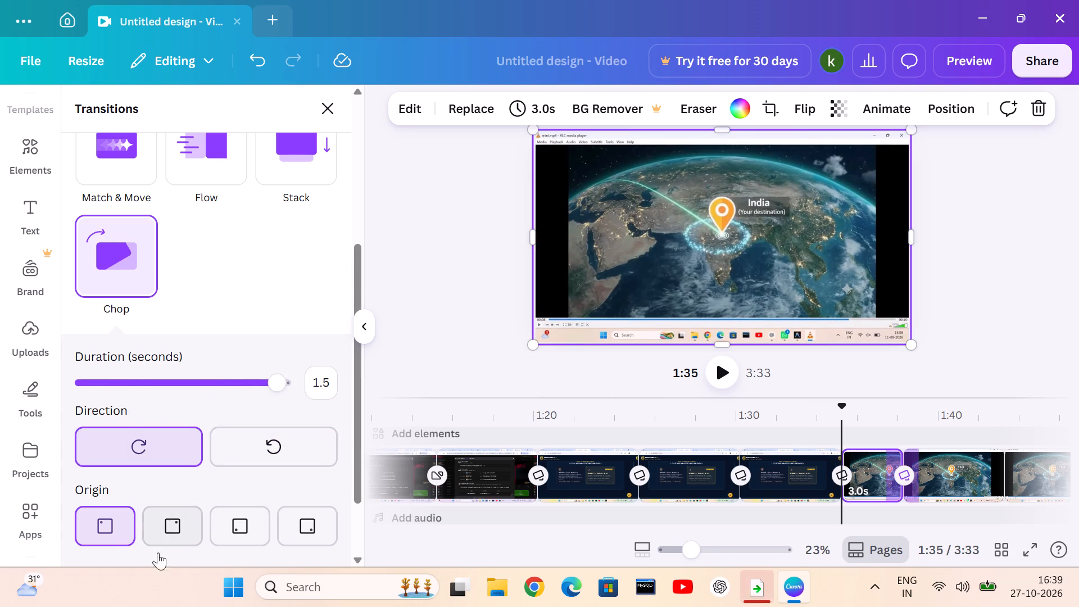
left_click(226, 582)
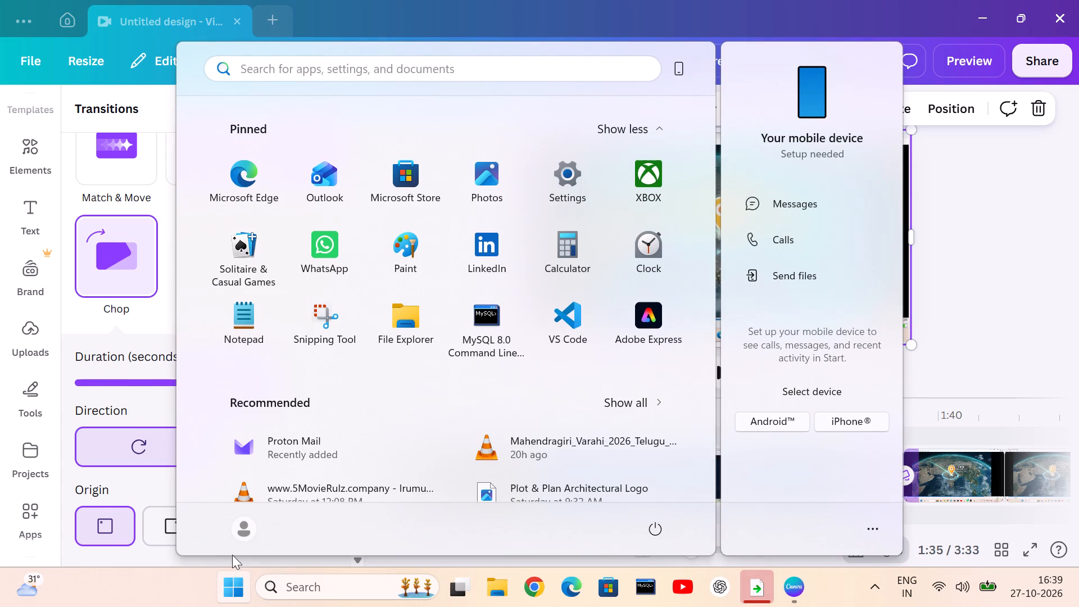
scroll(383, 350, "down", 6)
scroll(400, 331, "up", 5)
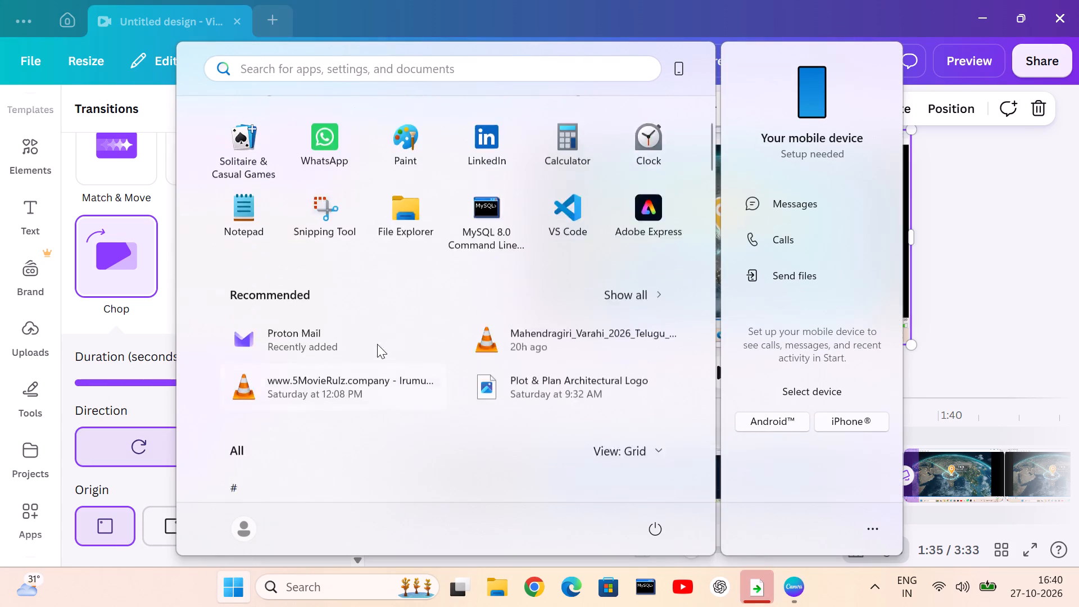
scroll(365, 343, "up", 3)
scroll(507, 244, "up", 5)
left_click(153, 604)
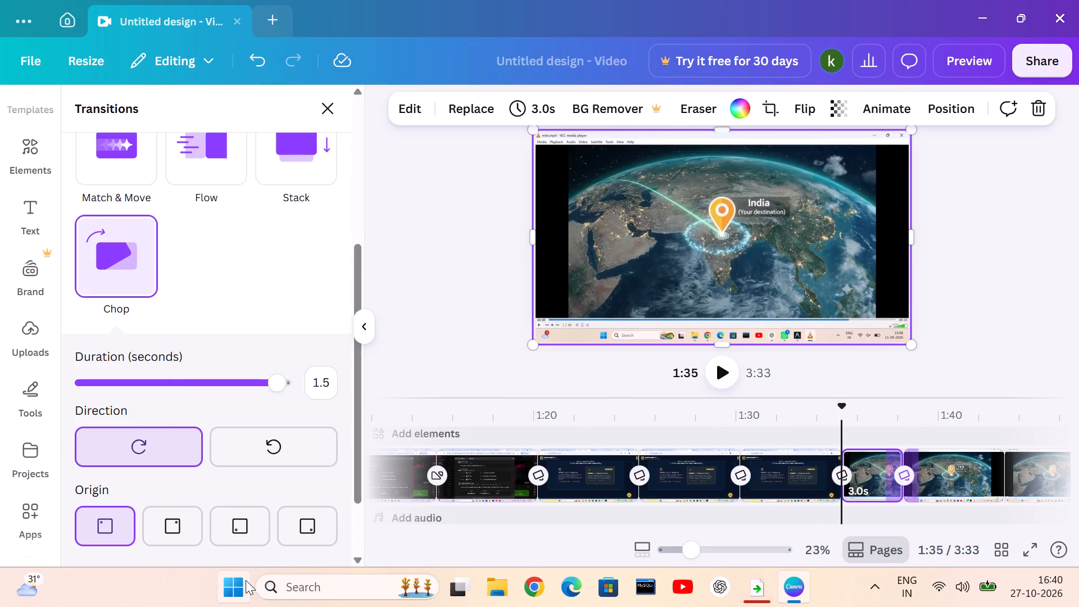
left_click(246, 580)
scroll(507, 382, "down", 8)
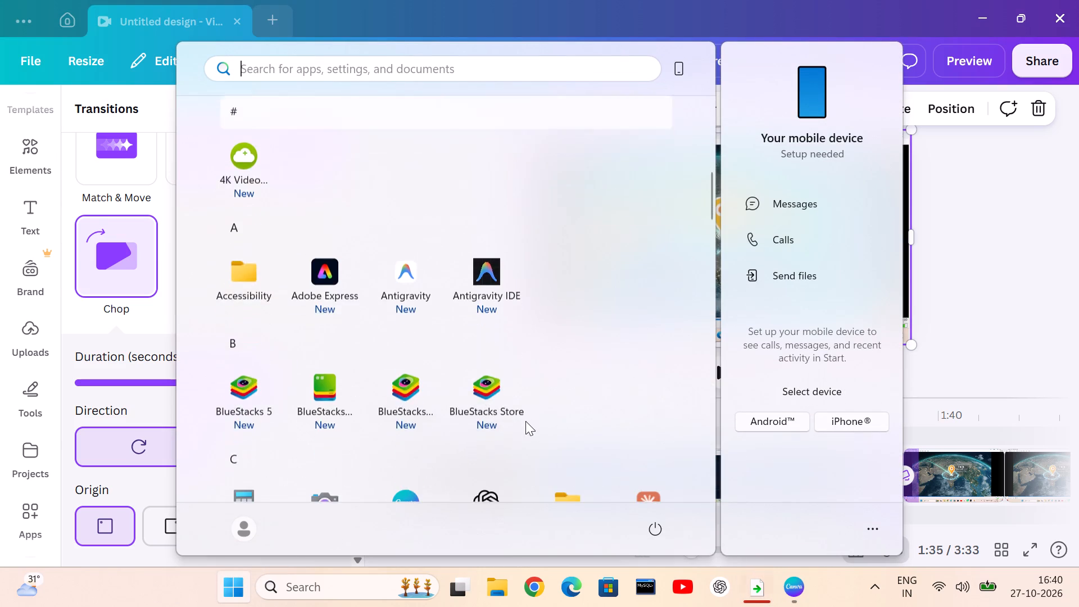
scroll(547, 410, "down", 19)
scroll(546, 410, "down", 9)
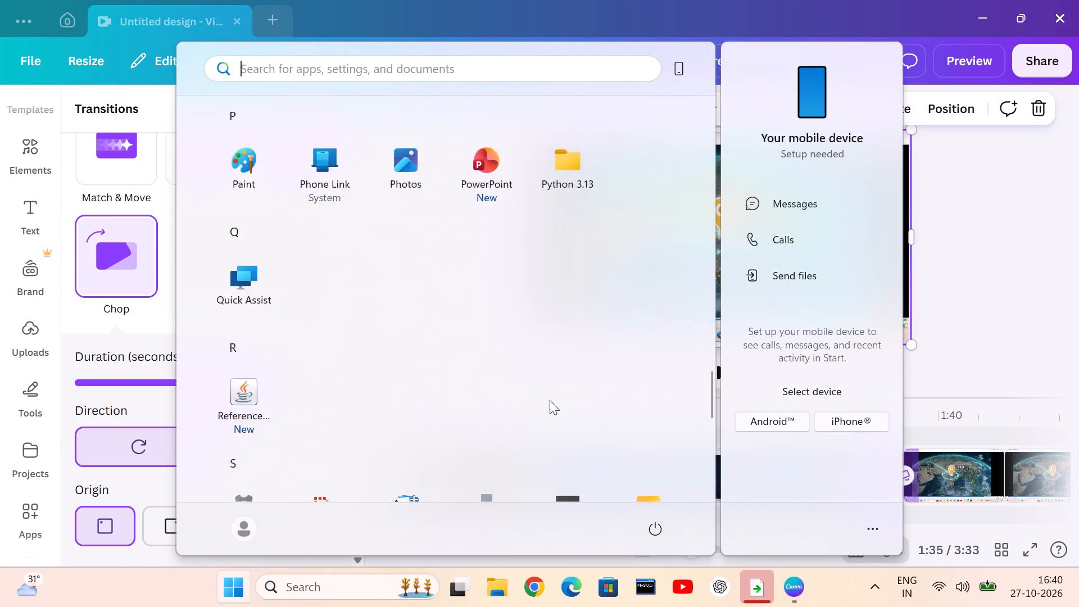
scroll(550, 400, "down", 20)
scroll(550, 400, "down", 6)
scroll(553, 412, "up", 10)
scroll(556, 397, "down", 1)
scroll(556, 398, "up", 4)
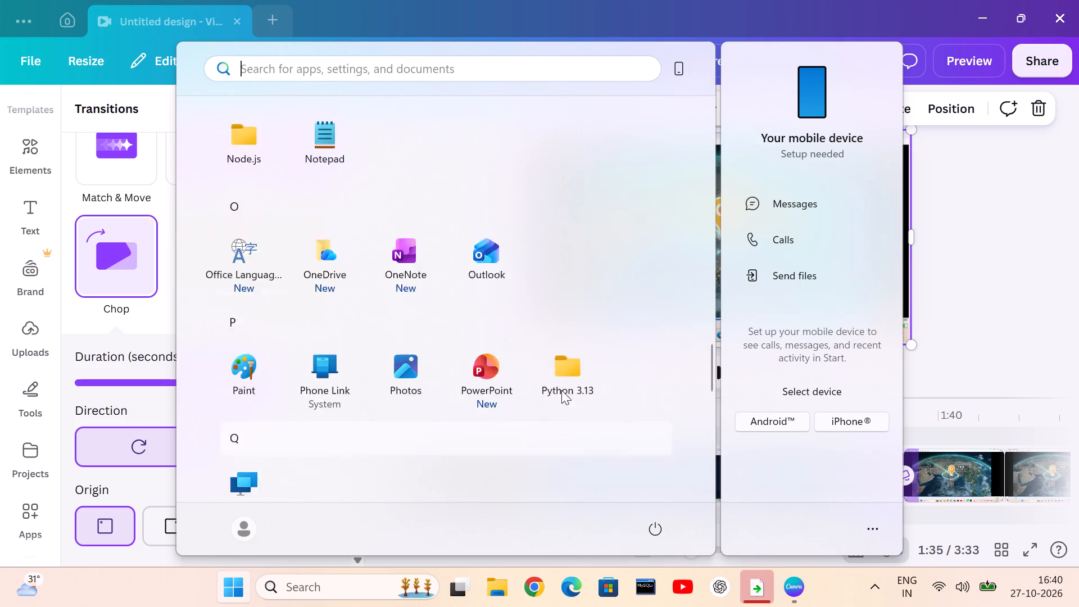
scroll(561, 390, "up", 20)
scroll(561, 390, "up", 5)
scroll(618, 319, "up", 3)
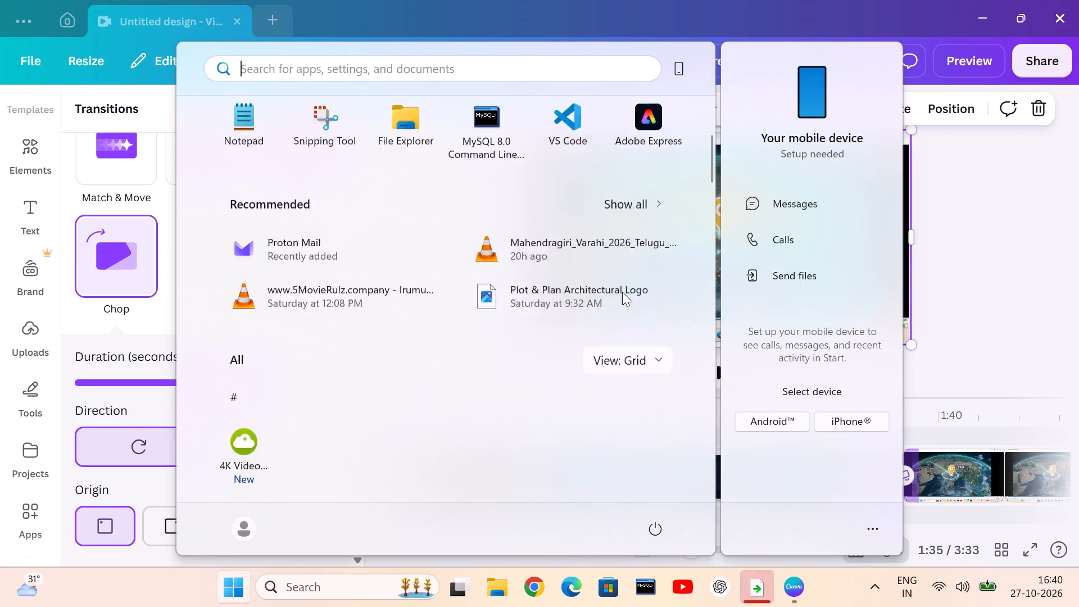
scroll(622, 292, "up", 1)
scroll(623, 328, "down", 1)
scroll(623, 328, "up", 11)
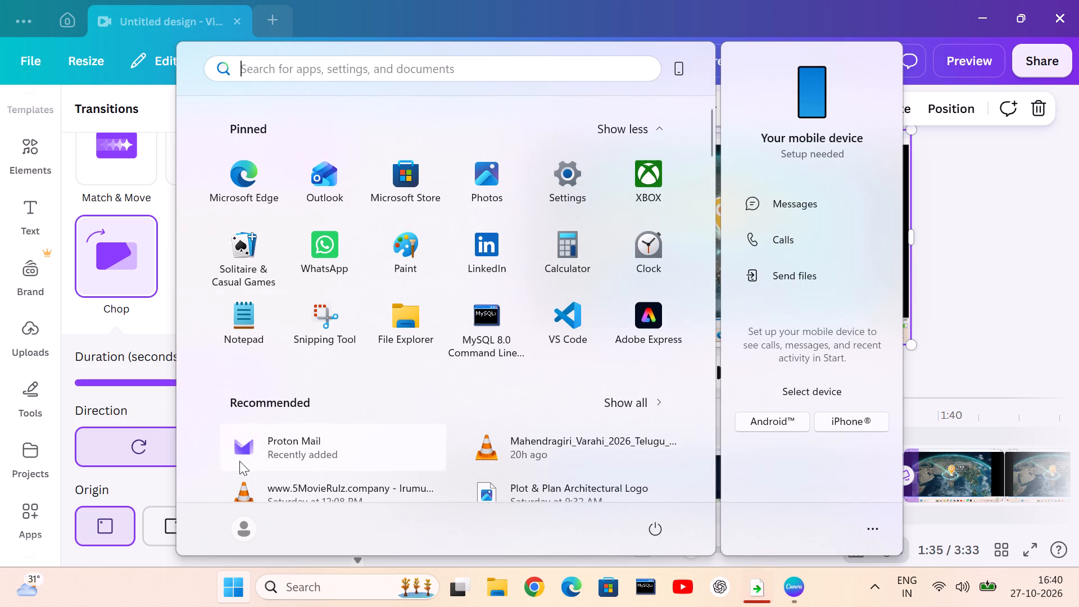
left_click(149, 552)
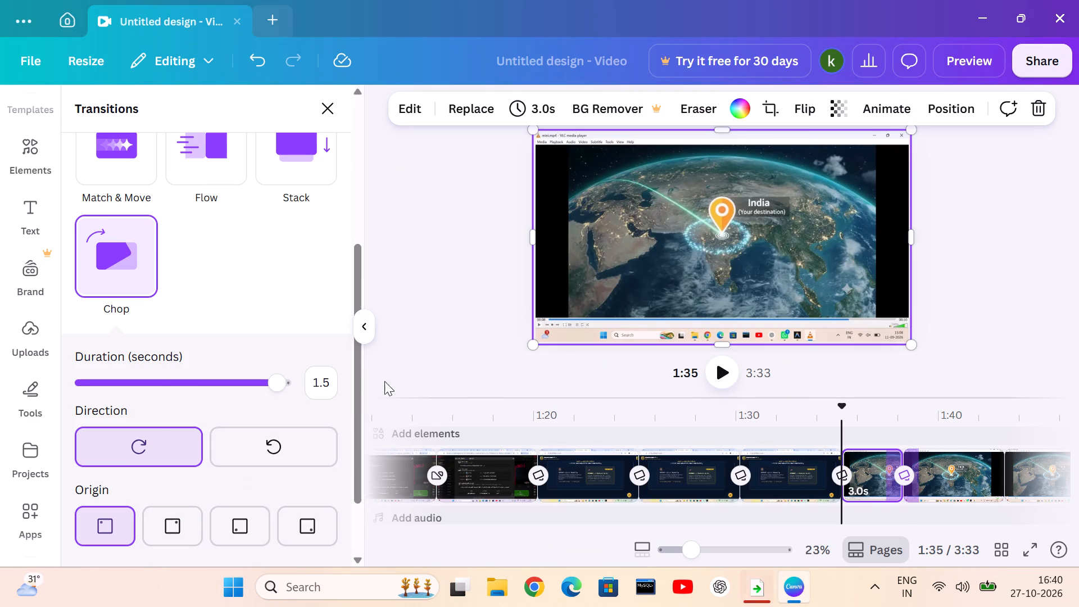
Try other Chop origins, settling on bottom-right with the clockwise direction and a duration of 1.4 seconds.
scroll(284, 392, "down", 12)
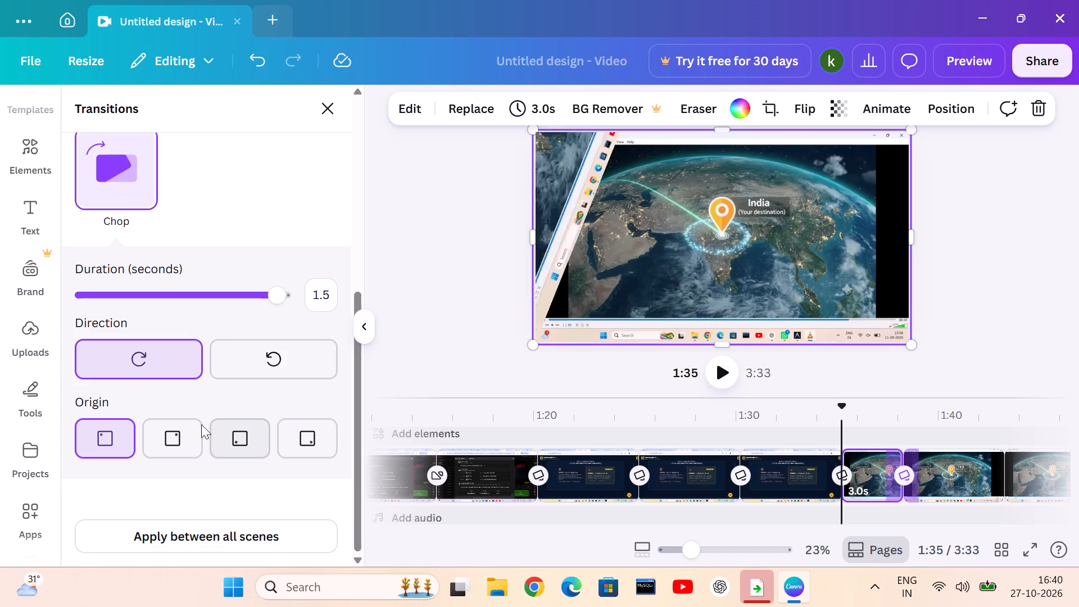
left_click(171, 434)
left_click(225, 443)
left_click(298, 454)
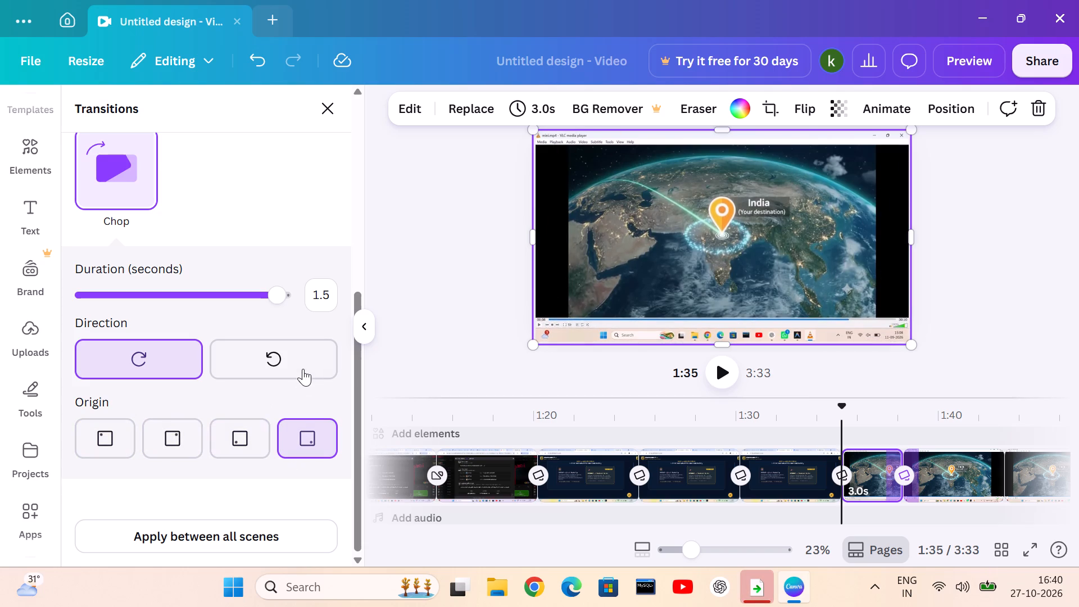
left_click(303, 365)
left_click(185, 356)
left_click(258, 300)
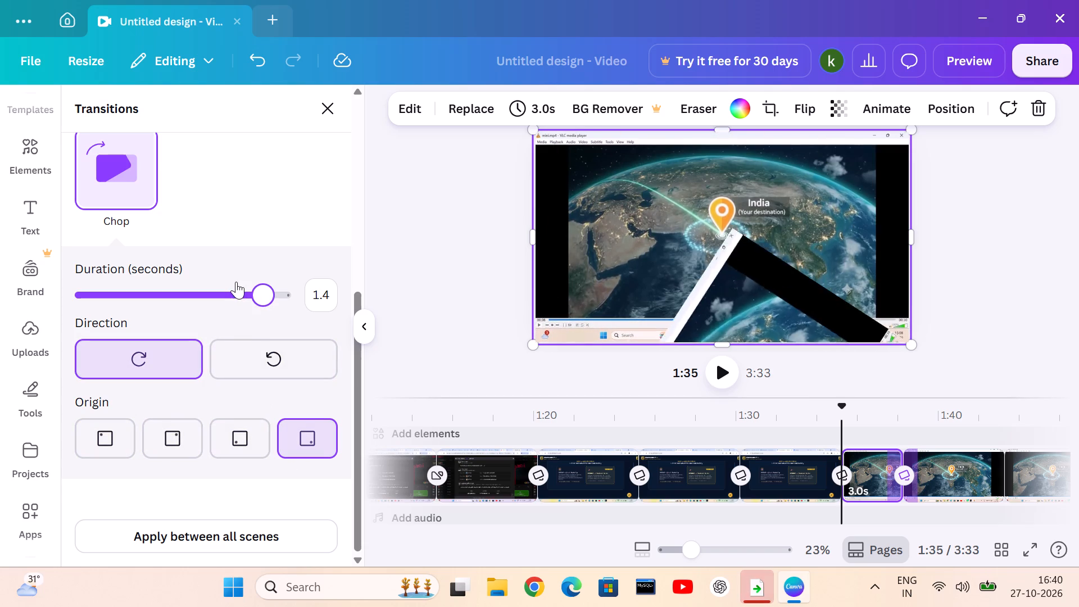
left_click(359, 328)
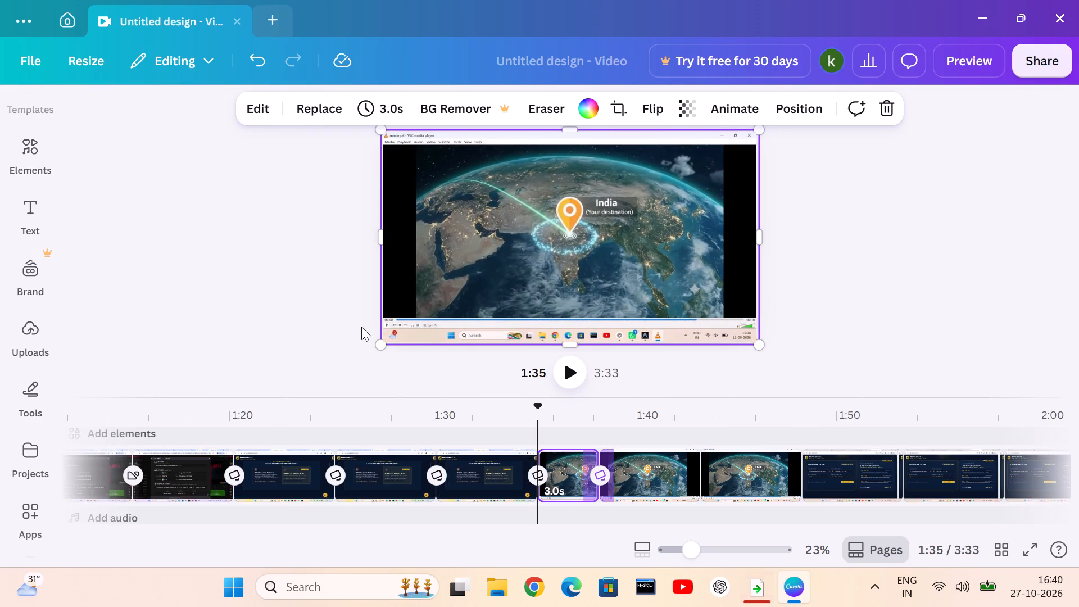
Add a Dissolve transition between the last two India map clips, try a 2.5-second duration, and set it to 0.1 seconds.
left_click(704, 479)
left_click(699, 485)
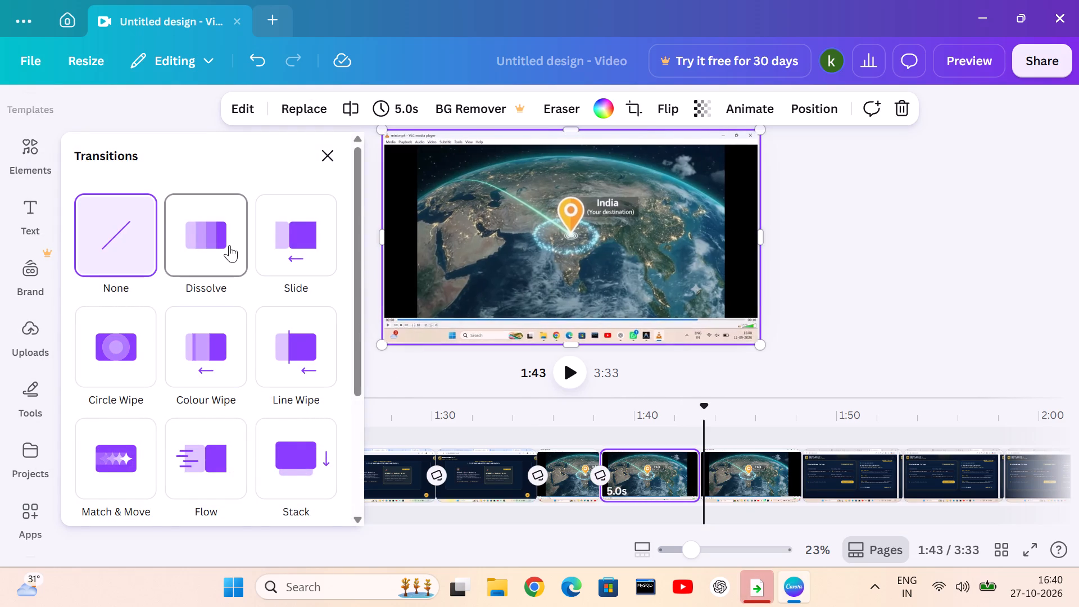
left_click(229, 245)
left_click(127, 354)
left_click(155, 366)
left_click_drag(159, 369, 186, 347)
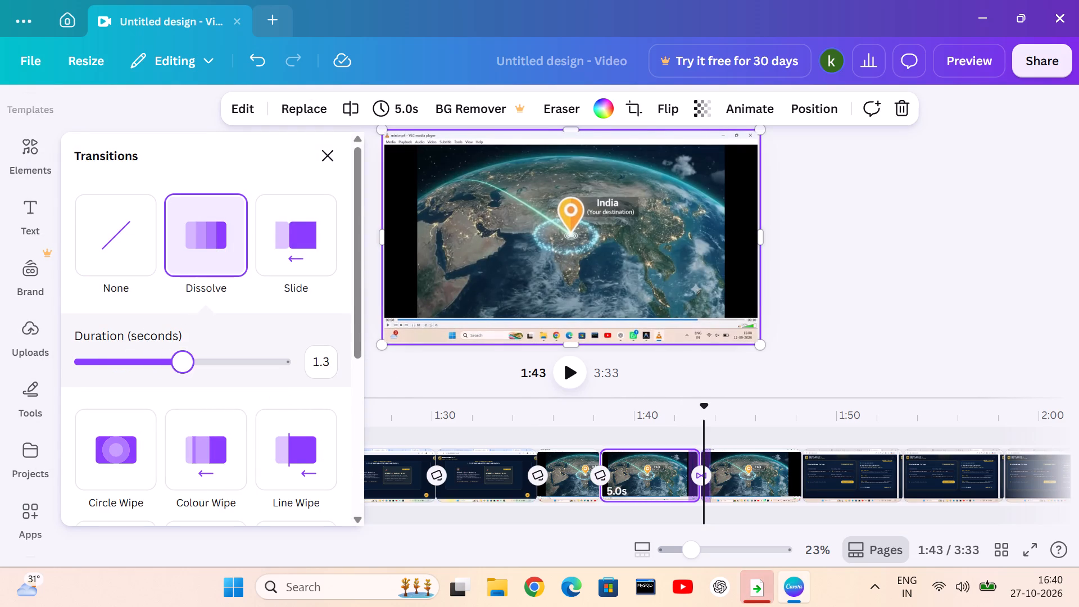
left_click_drag(186, 347, 215, 351)
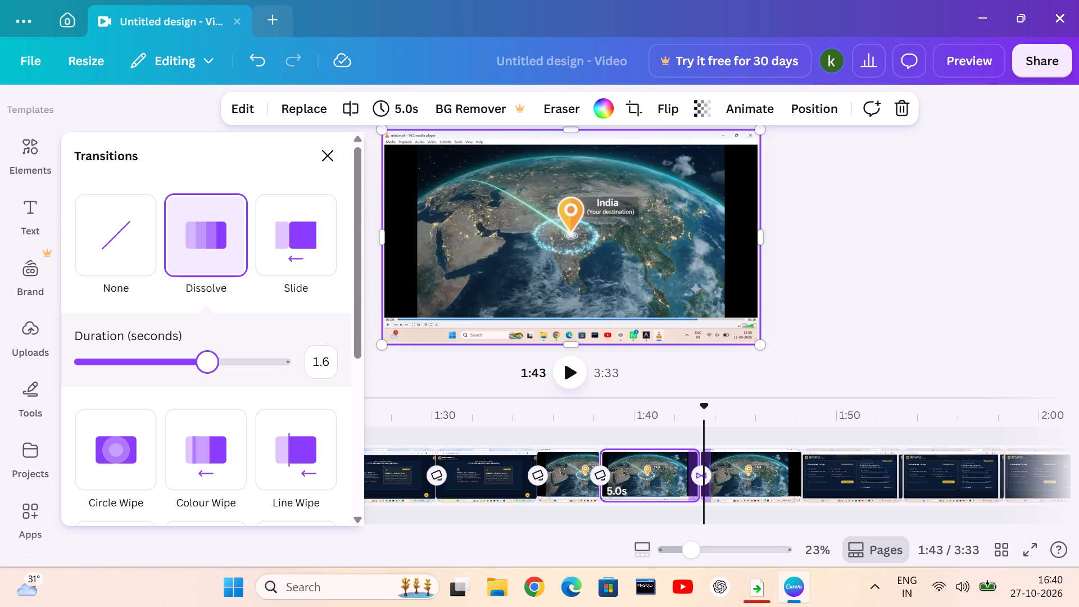
left_click_drag(215, 351, 295, 334)
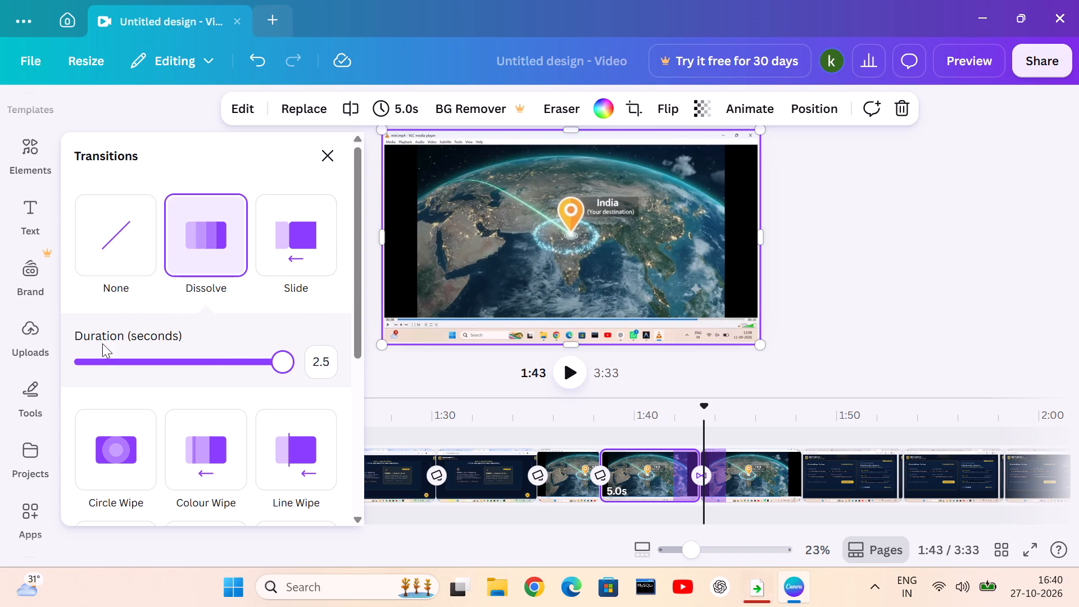
left_click(76, 361)
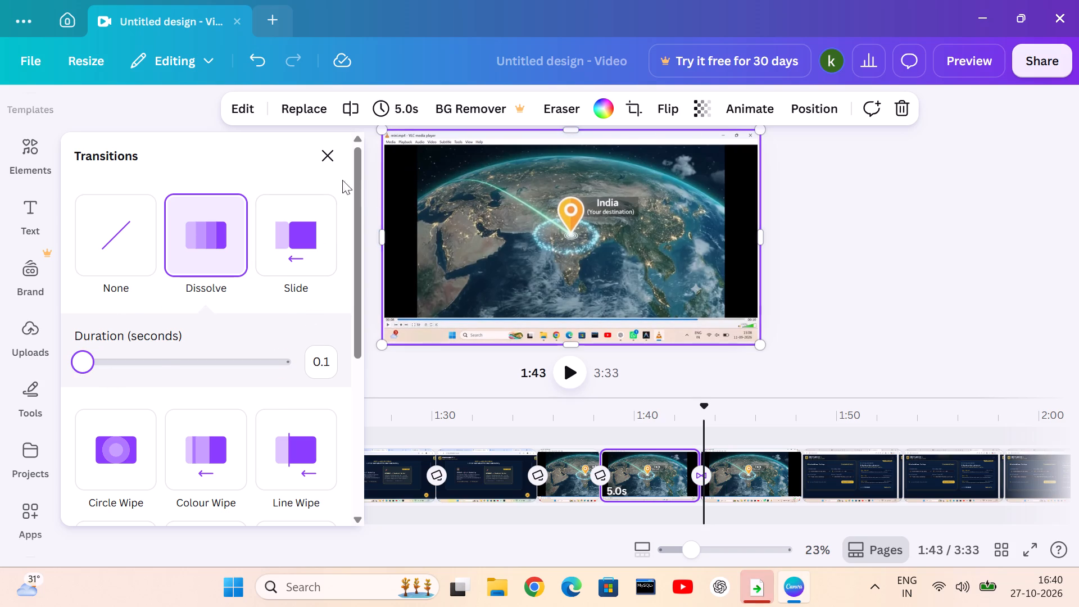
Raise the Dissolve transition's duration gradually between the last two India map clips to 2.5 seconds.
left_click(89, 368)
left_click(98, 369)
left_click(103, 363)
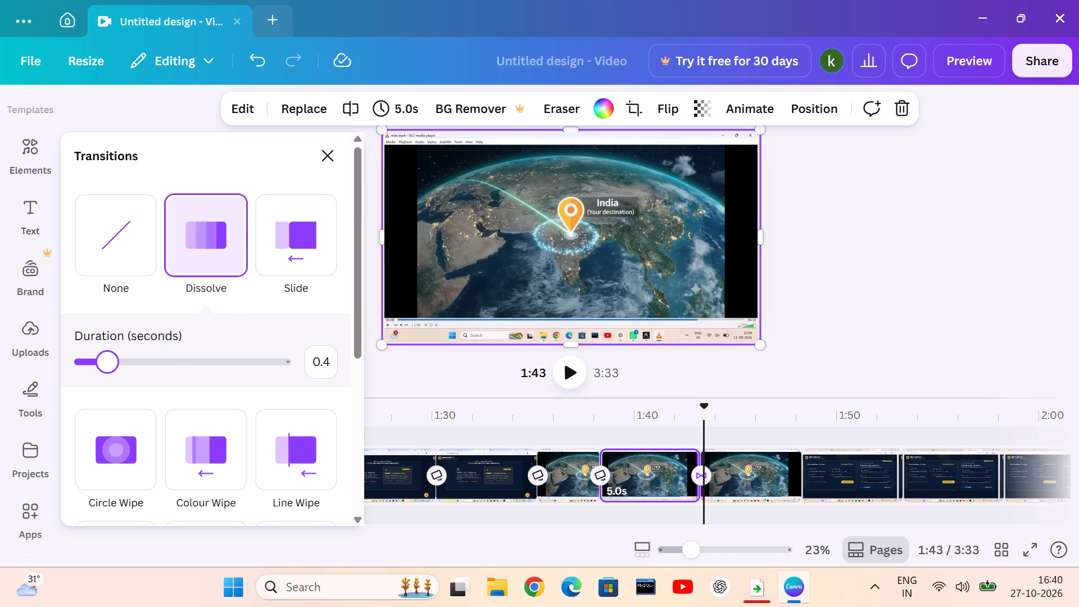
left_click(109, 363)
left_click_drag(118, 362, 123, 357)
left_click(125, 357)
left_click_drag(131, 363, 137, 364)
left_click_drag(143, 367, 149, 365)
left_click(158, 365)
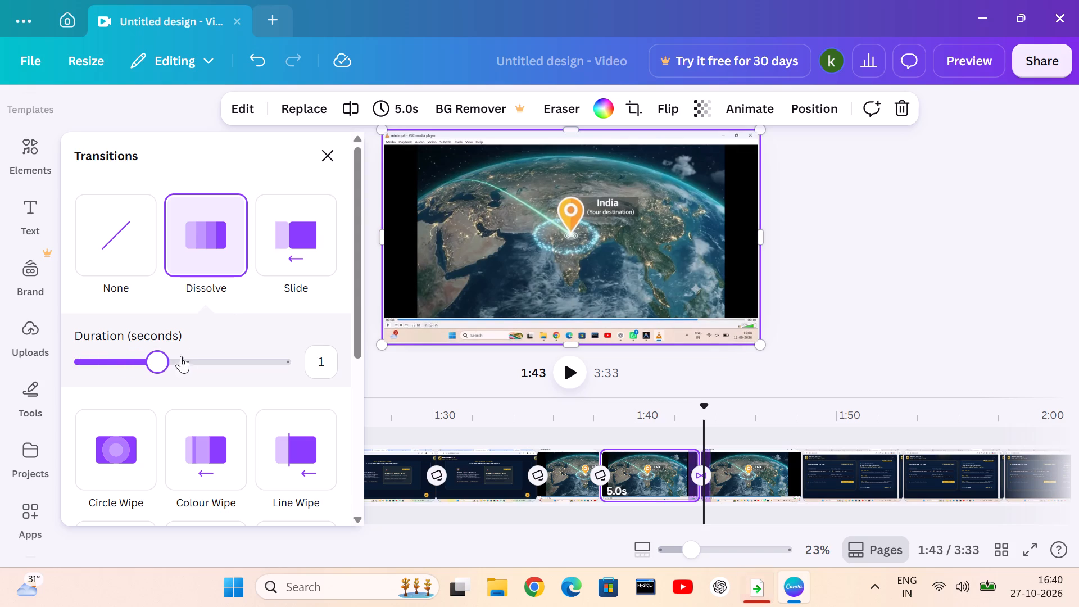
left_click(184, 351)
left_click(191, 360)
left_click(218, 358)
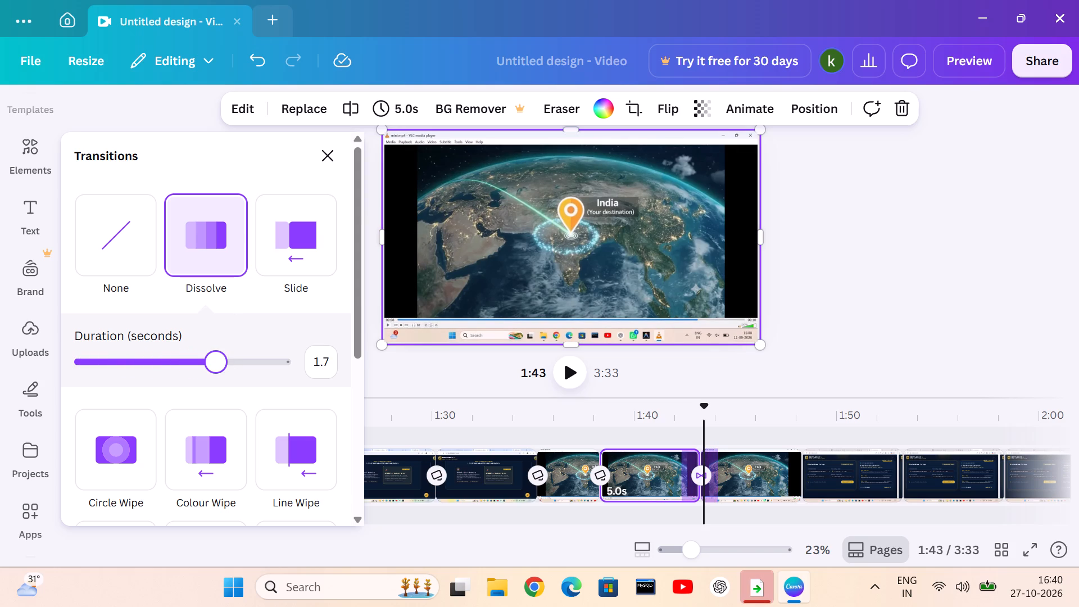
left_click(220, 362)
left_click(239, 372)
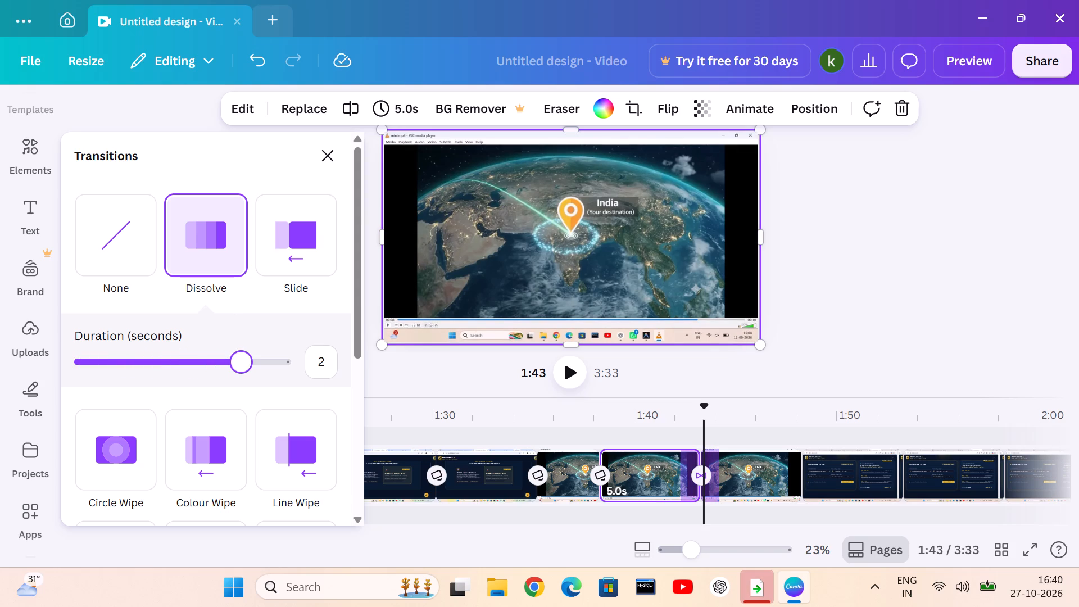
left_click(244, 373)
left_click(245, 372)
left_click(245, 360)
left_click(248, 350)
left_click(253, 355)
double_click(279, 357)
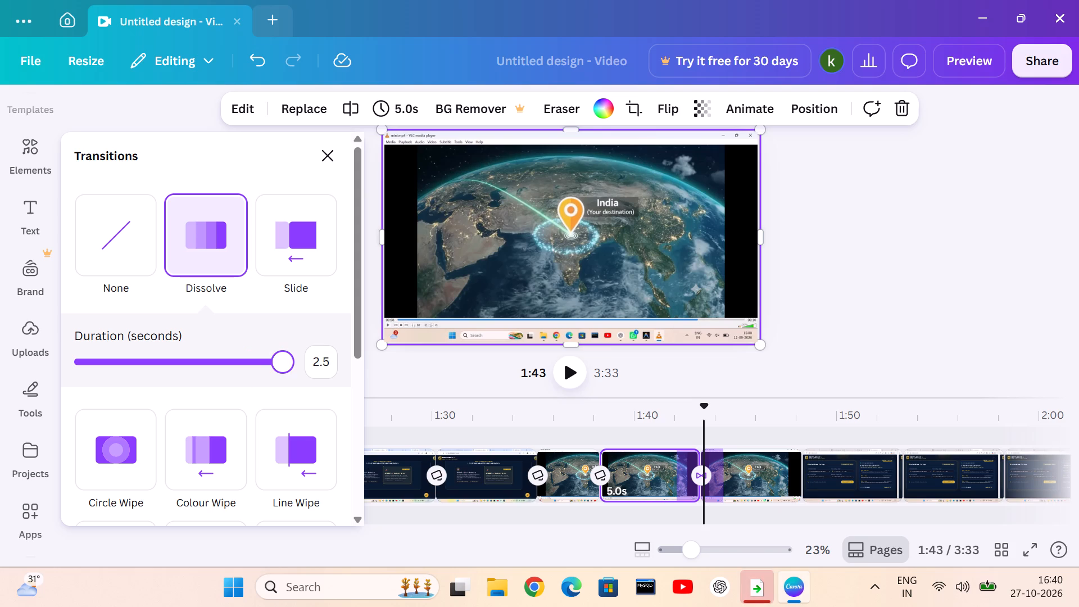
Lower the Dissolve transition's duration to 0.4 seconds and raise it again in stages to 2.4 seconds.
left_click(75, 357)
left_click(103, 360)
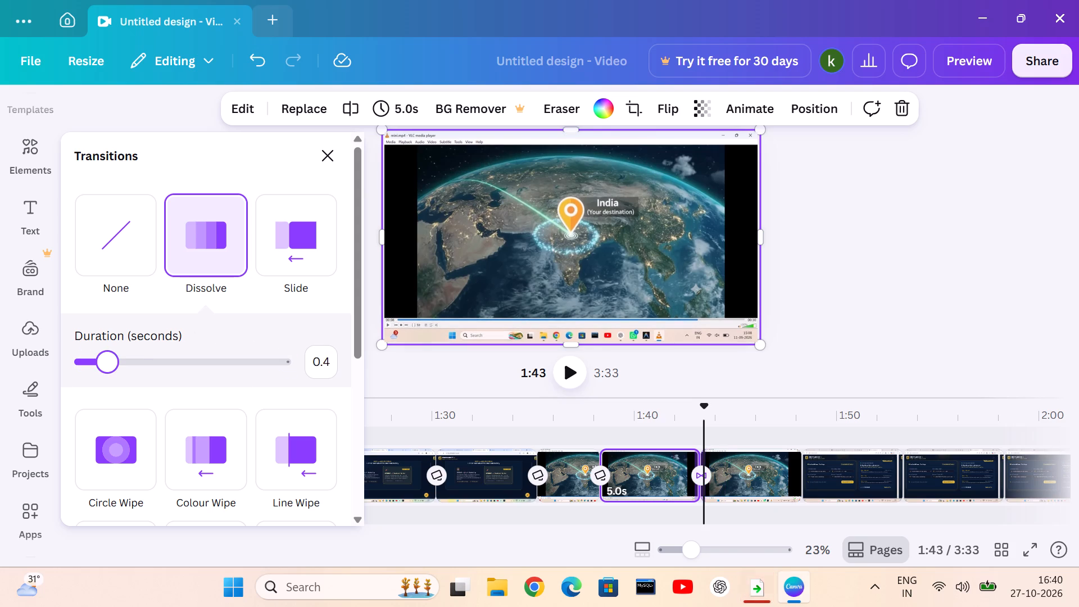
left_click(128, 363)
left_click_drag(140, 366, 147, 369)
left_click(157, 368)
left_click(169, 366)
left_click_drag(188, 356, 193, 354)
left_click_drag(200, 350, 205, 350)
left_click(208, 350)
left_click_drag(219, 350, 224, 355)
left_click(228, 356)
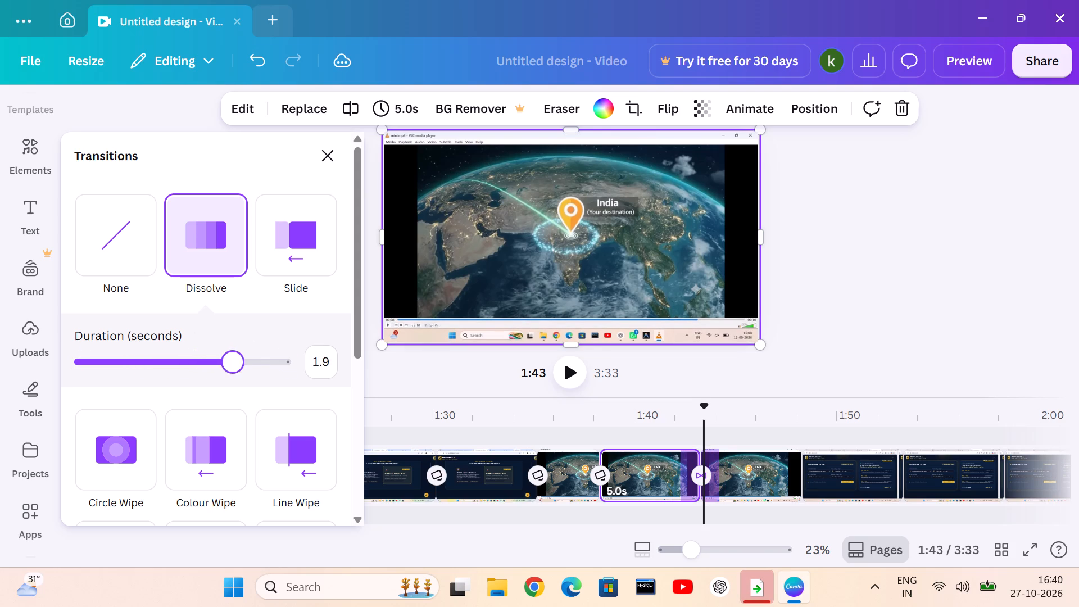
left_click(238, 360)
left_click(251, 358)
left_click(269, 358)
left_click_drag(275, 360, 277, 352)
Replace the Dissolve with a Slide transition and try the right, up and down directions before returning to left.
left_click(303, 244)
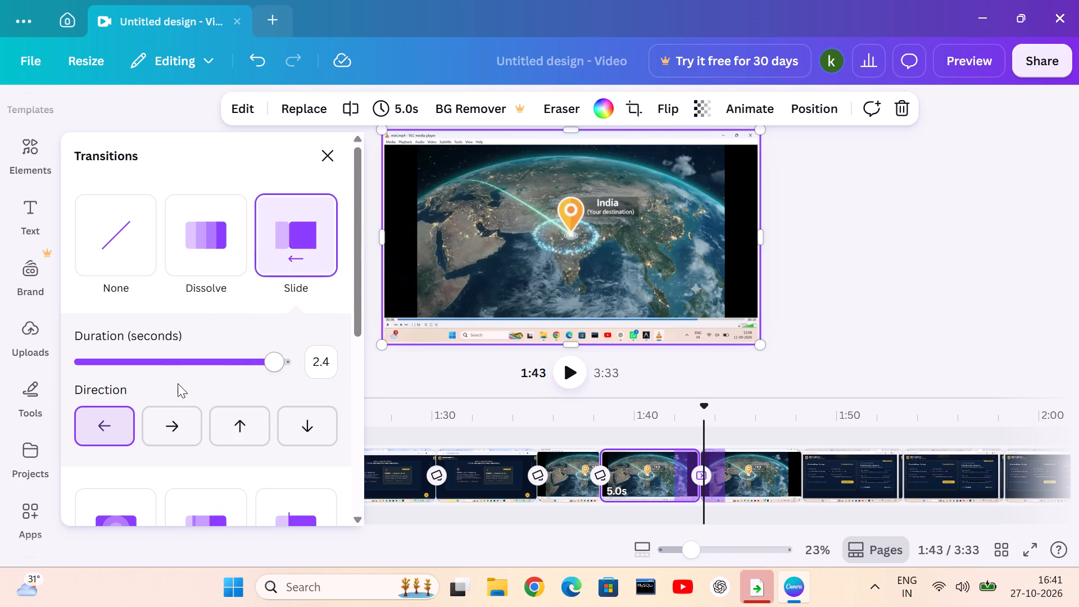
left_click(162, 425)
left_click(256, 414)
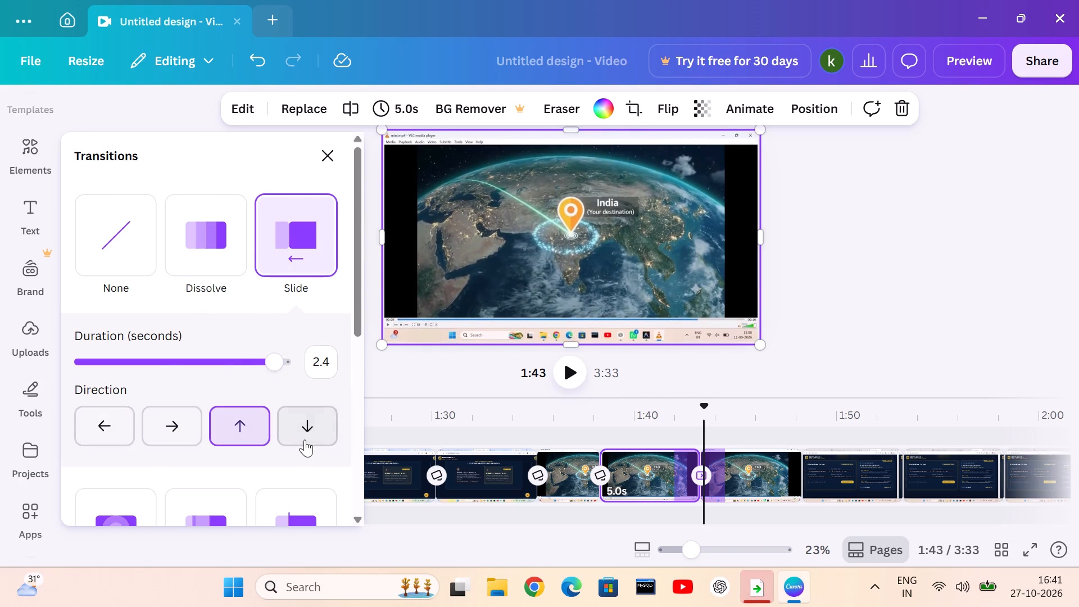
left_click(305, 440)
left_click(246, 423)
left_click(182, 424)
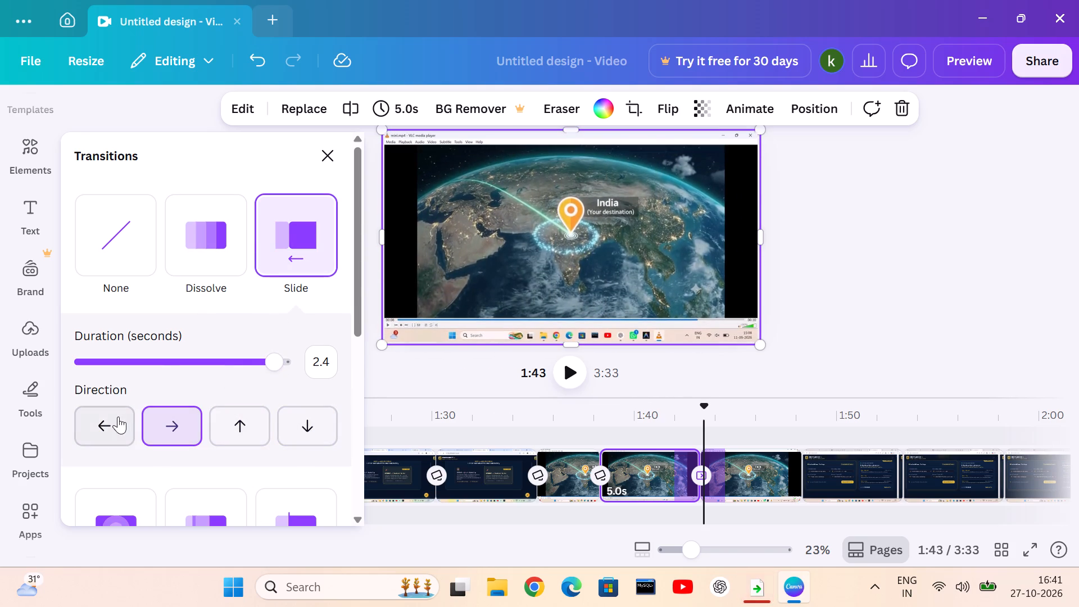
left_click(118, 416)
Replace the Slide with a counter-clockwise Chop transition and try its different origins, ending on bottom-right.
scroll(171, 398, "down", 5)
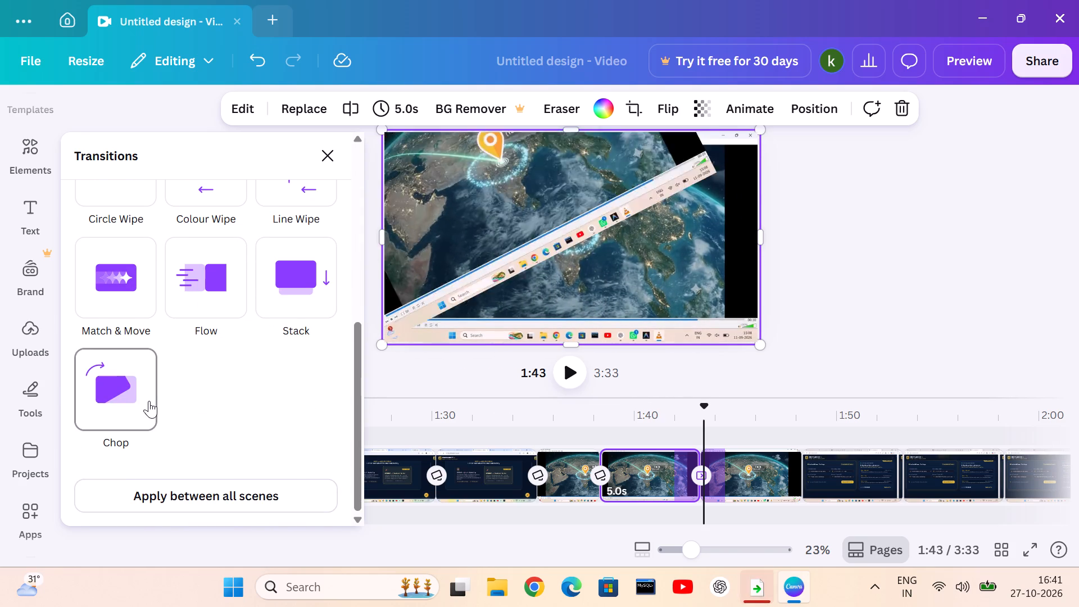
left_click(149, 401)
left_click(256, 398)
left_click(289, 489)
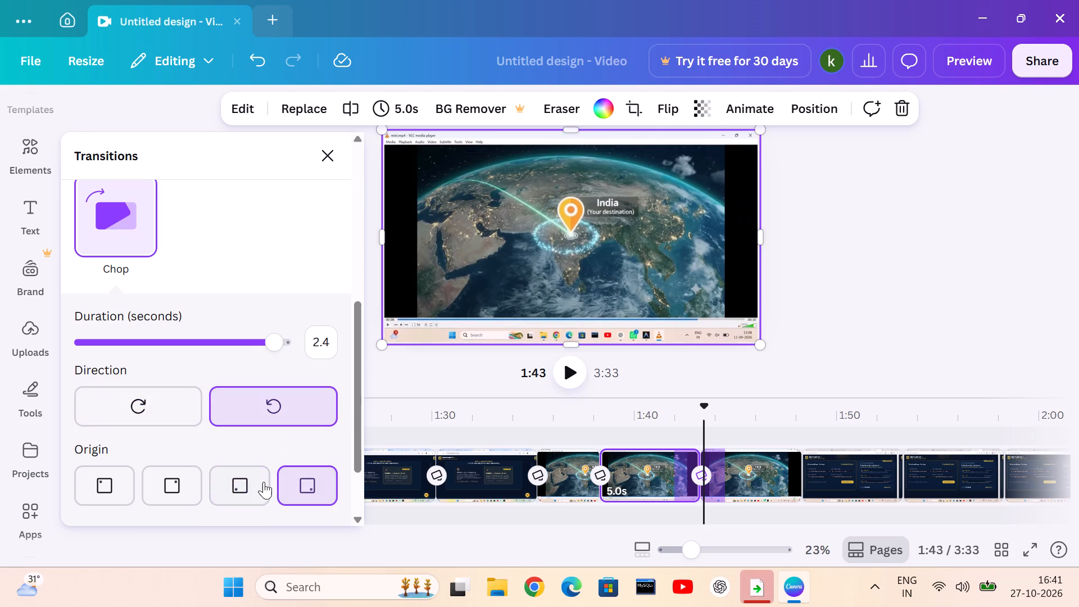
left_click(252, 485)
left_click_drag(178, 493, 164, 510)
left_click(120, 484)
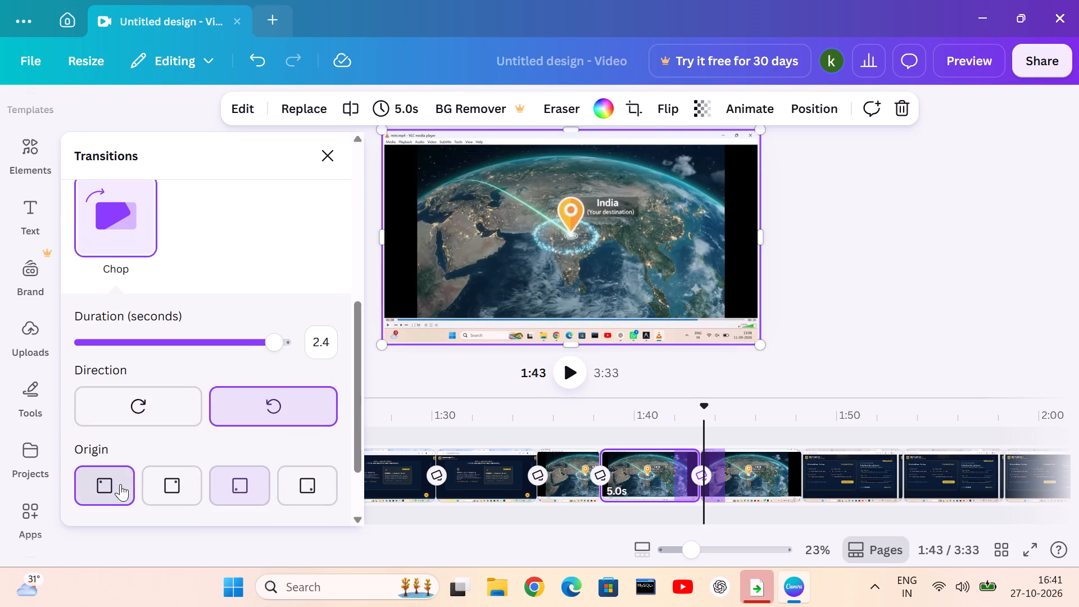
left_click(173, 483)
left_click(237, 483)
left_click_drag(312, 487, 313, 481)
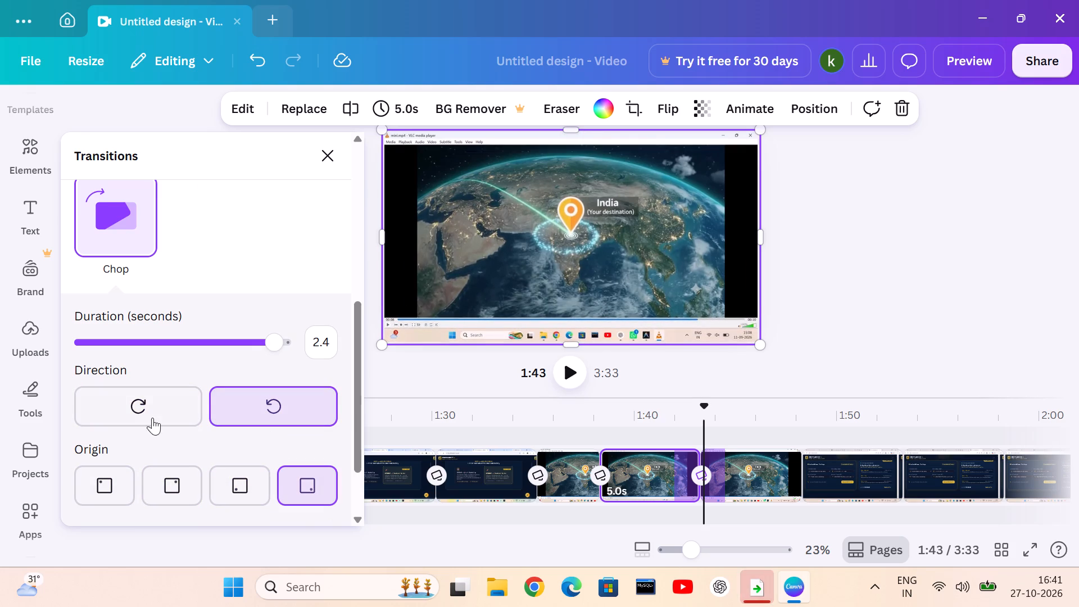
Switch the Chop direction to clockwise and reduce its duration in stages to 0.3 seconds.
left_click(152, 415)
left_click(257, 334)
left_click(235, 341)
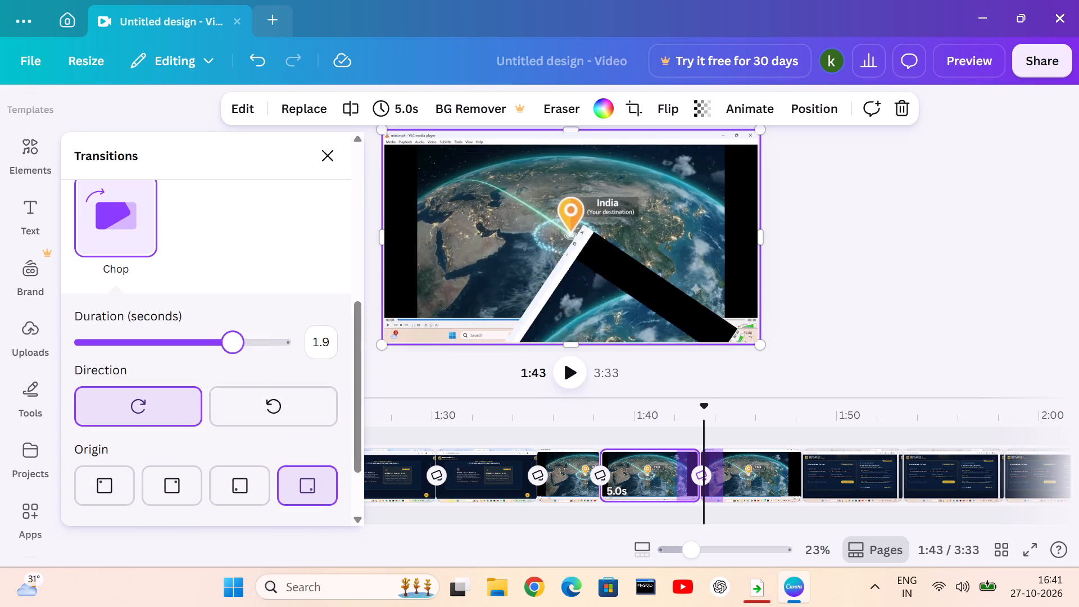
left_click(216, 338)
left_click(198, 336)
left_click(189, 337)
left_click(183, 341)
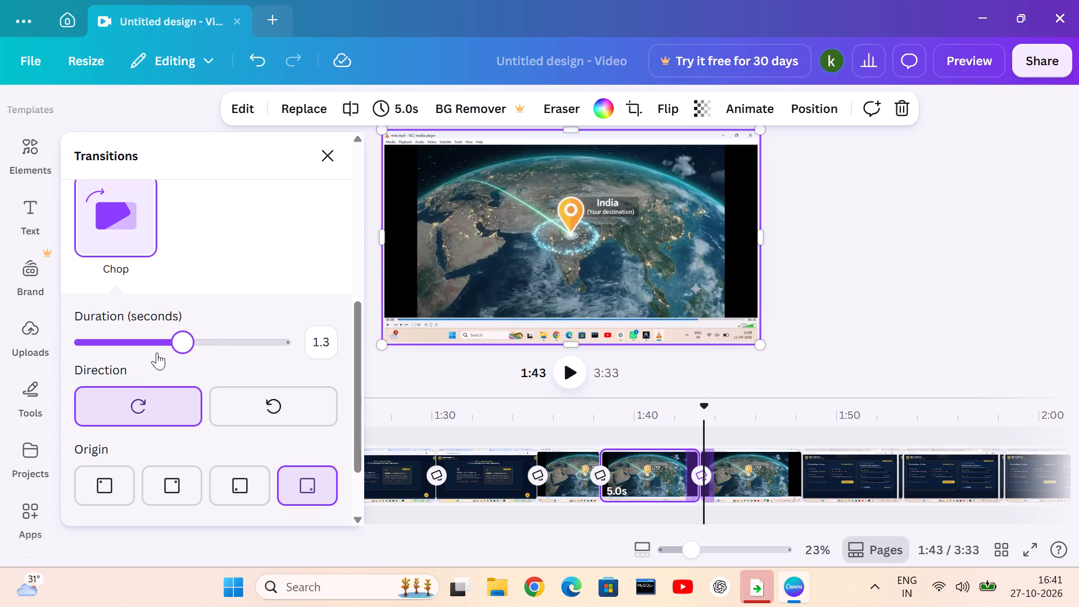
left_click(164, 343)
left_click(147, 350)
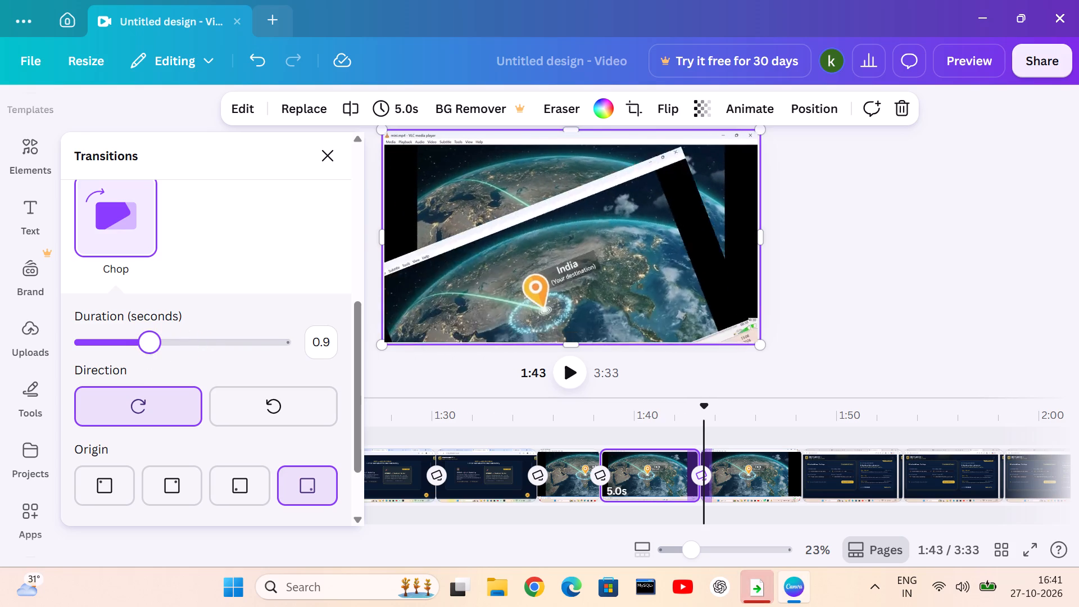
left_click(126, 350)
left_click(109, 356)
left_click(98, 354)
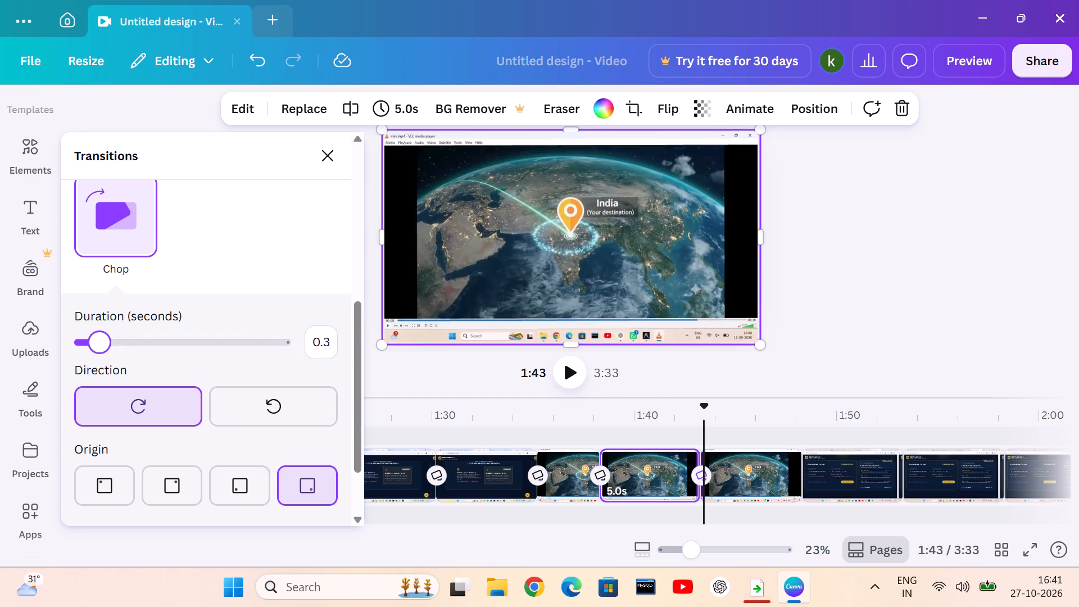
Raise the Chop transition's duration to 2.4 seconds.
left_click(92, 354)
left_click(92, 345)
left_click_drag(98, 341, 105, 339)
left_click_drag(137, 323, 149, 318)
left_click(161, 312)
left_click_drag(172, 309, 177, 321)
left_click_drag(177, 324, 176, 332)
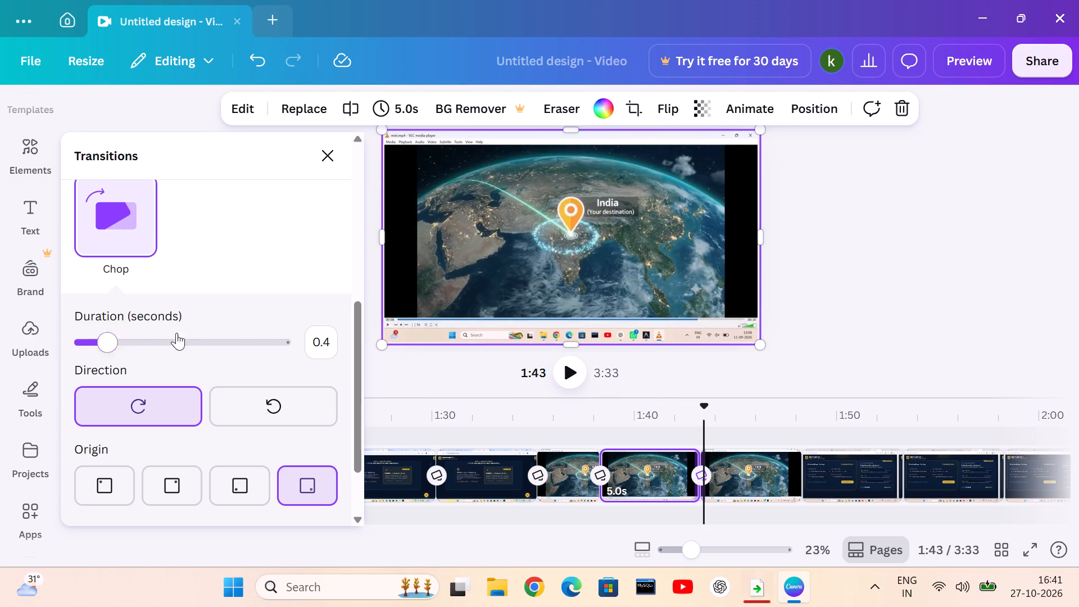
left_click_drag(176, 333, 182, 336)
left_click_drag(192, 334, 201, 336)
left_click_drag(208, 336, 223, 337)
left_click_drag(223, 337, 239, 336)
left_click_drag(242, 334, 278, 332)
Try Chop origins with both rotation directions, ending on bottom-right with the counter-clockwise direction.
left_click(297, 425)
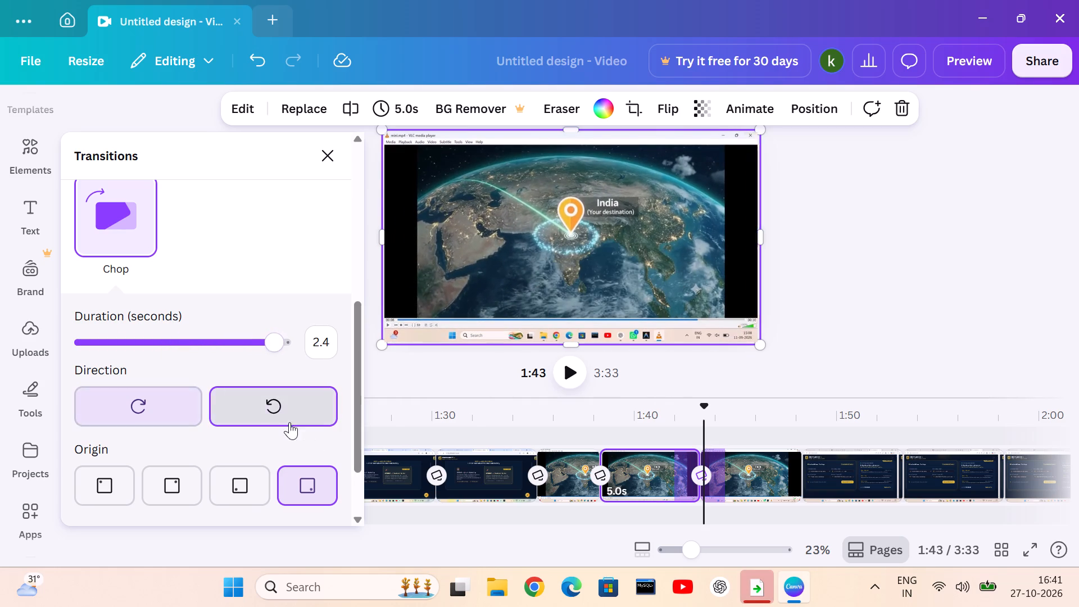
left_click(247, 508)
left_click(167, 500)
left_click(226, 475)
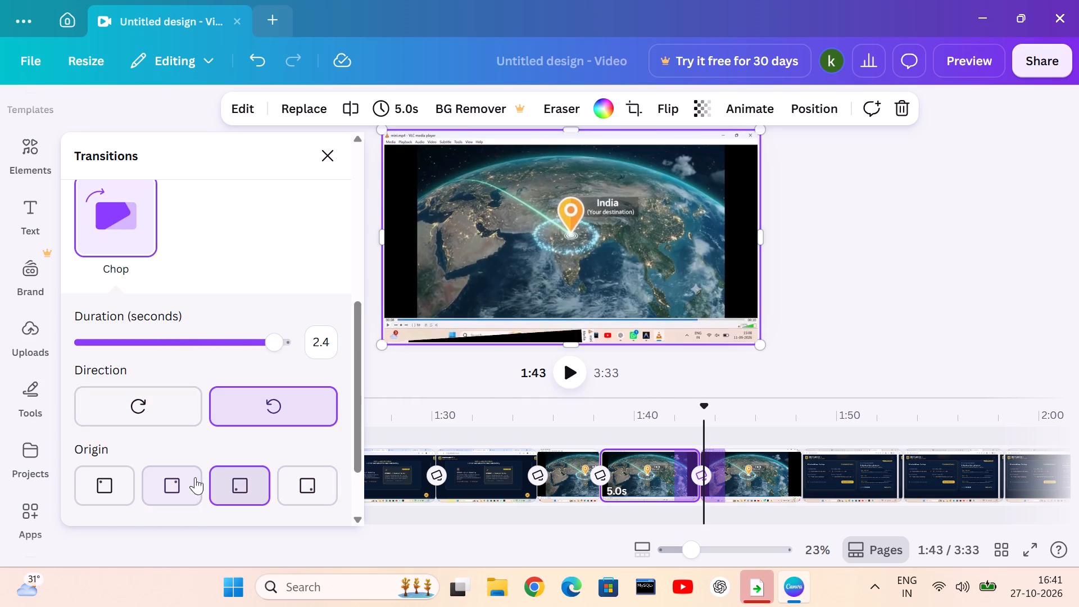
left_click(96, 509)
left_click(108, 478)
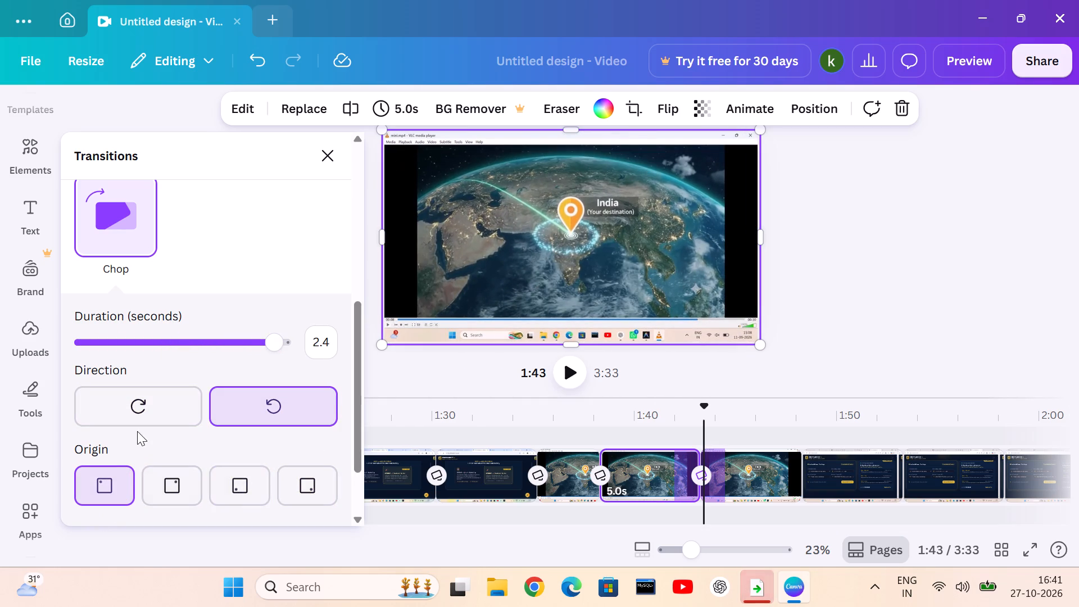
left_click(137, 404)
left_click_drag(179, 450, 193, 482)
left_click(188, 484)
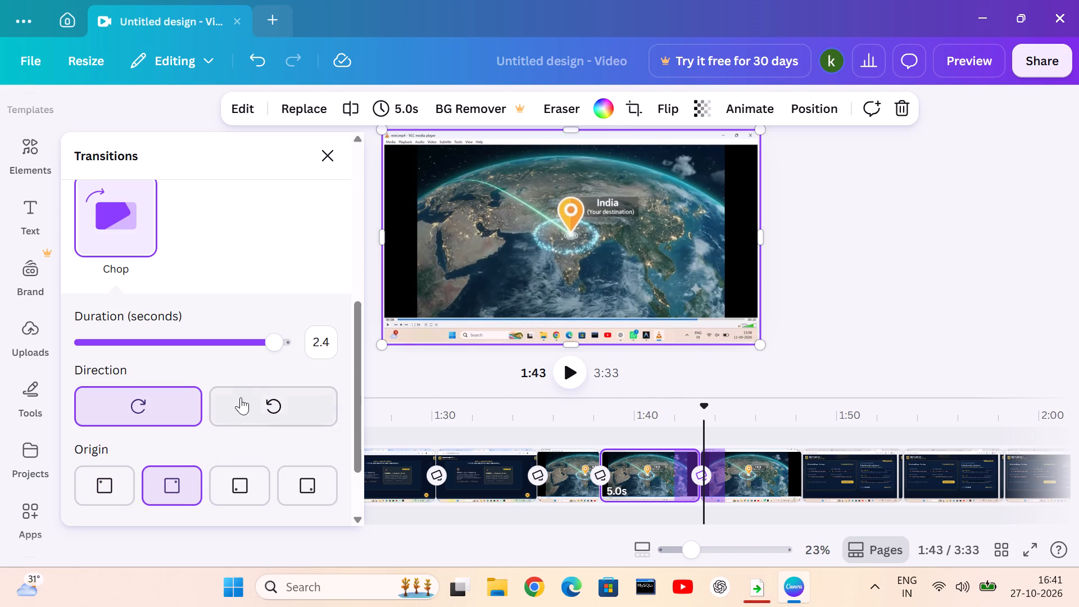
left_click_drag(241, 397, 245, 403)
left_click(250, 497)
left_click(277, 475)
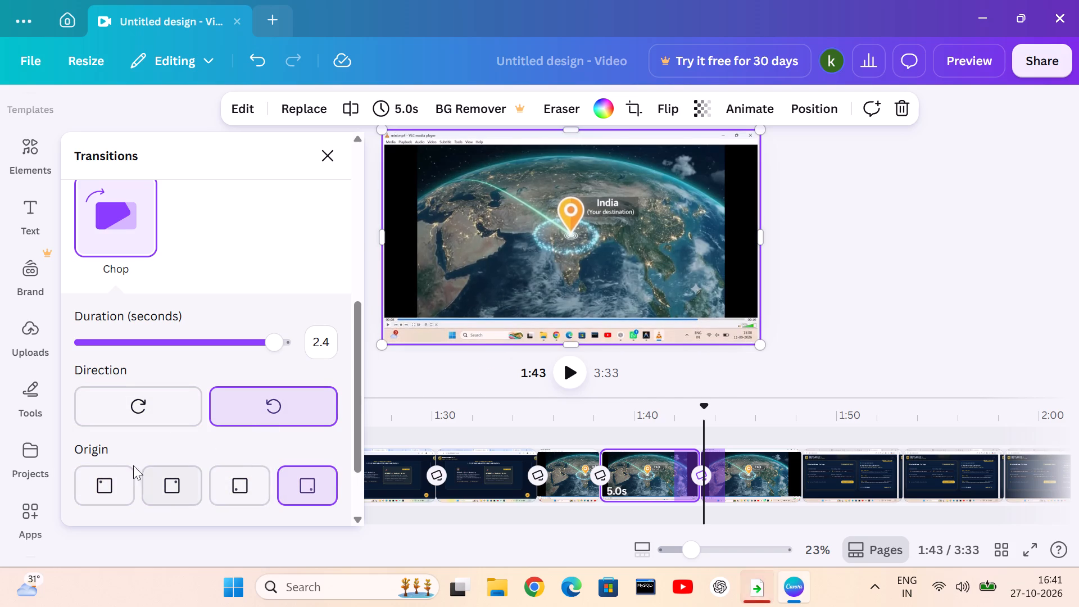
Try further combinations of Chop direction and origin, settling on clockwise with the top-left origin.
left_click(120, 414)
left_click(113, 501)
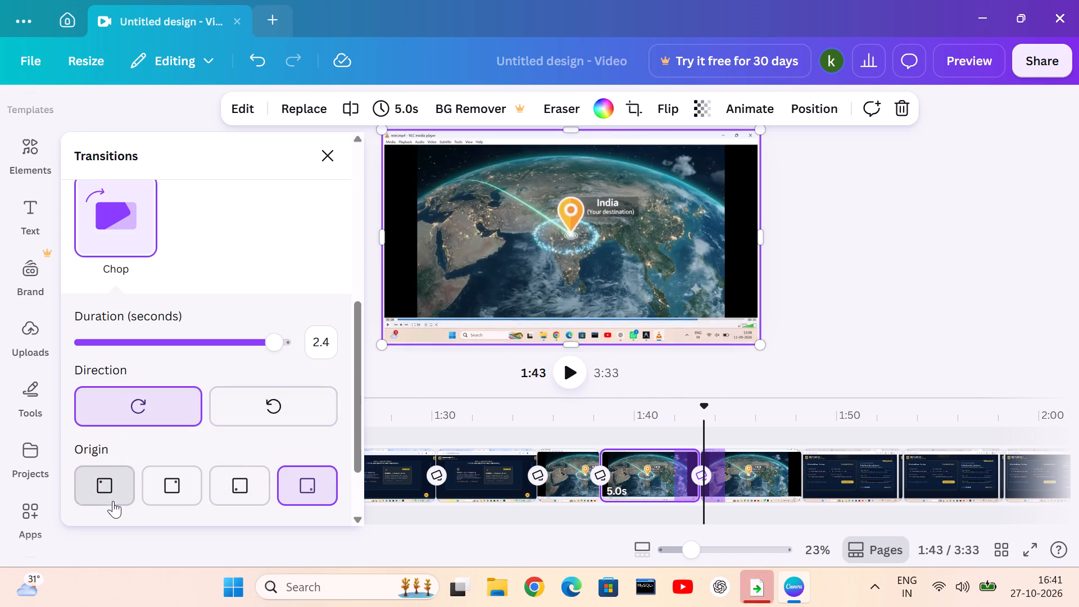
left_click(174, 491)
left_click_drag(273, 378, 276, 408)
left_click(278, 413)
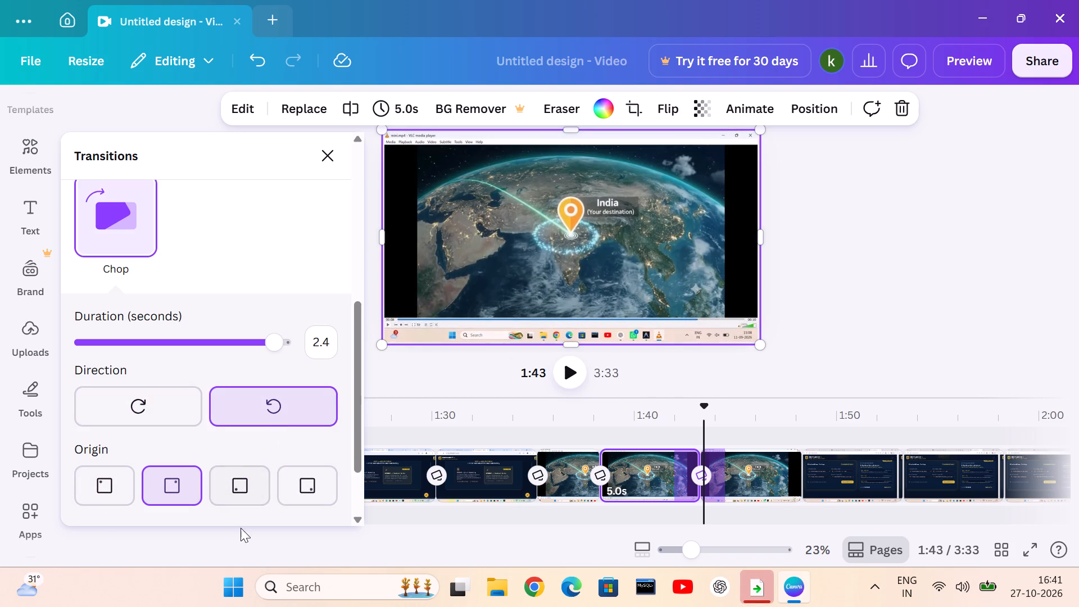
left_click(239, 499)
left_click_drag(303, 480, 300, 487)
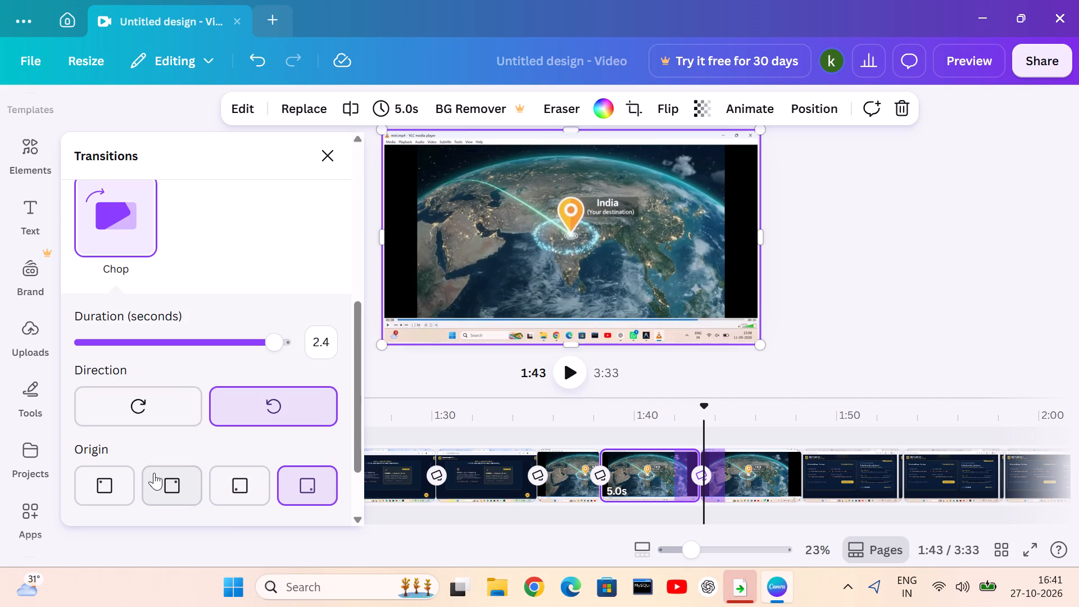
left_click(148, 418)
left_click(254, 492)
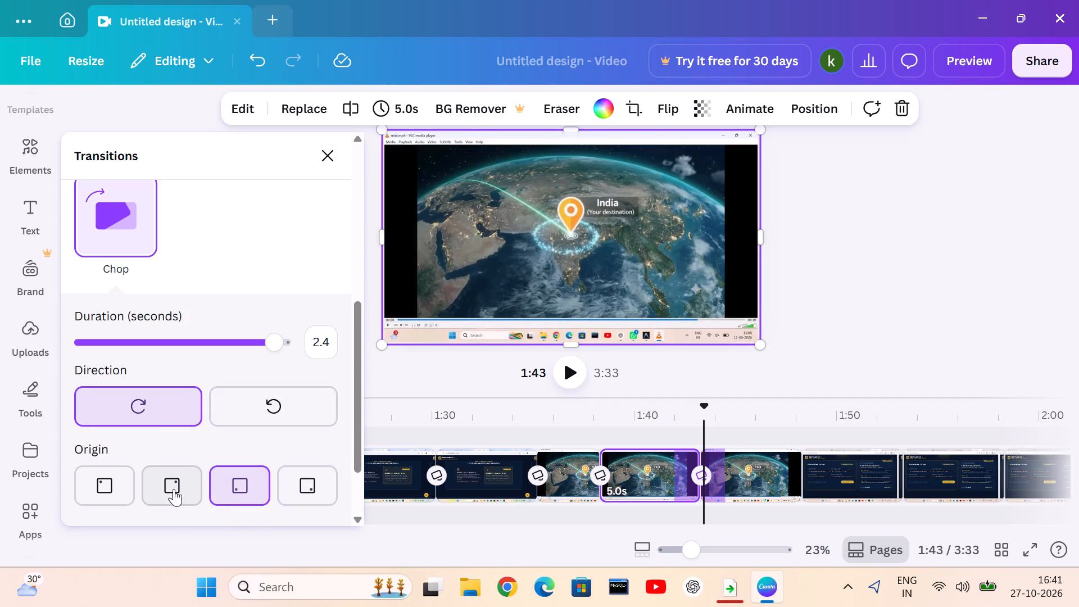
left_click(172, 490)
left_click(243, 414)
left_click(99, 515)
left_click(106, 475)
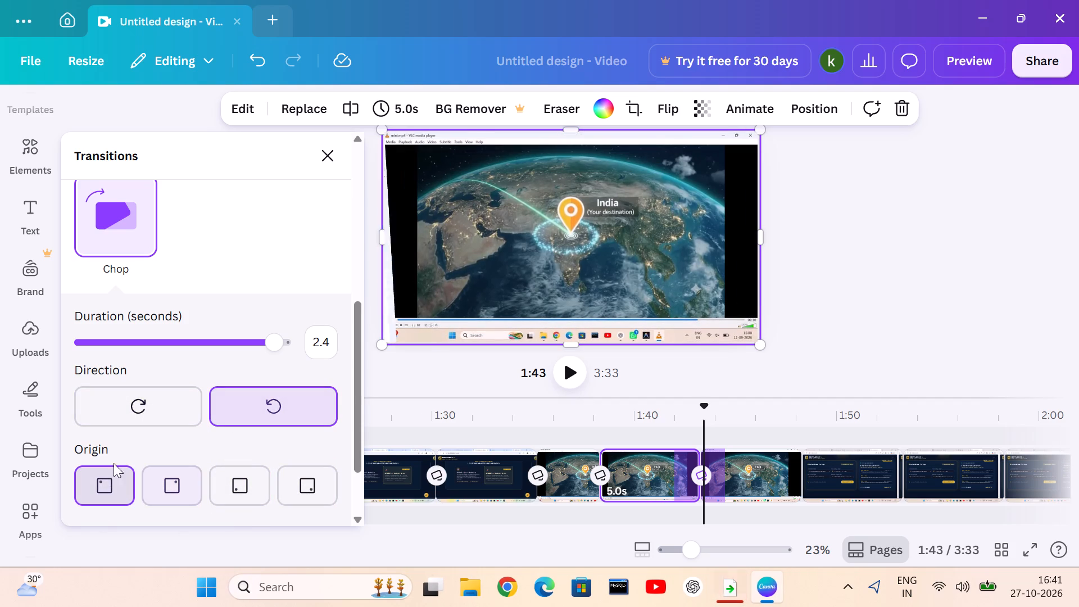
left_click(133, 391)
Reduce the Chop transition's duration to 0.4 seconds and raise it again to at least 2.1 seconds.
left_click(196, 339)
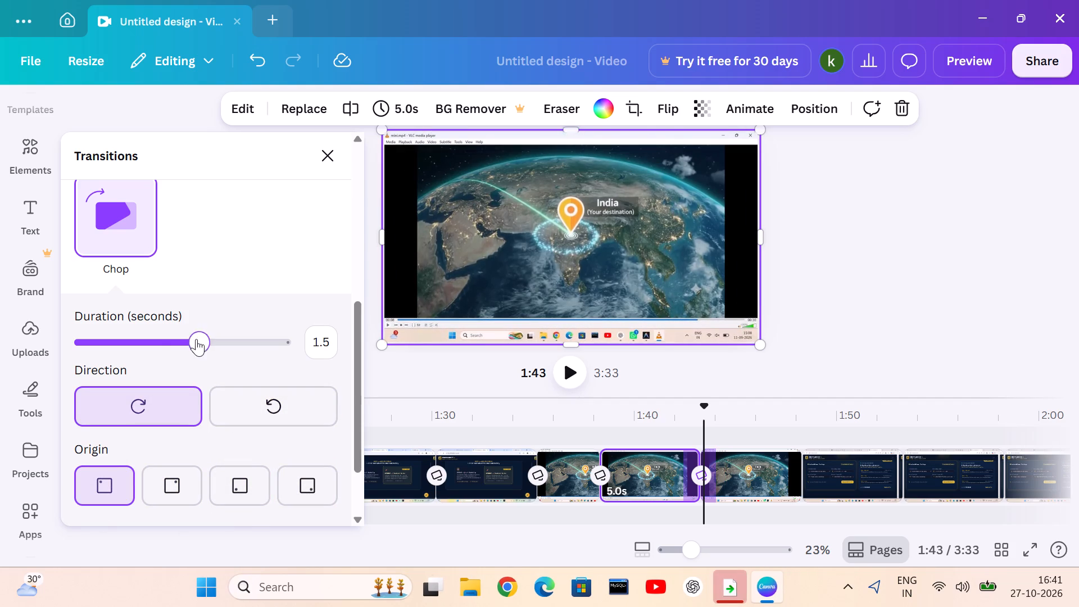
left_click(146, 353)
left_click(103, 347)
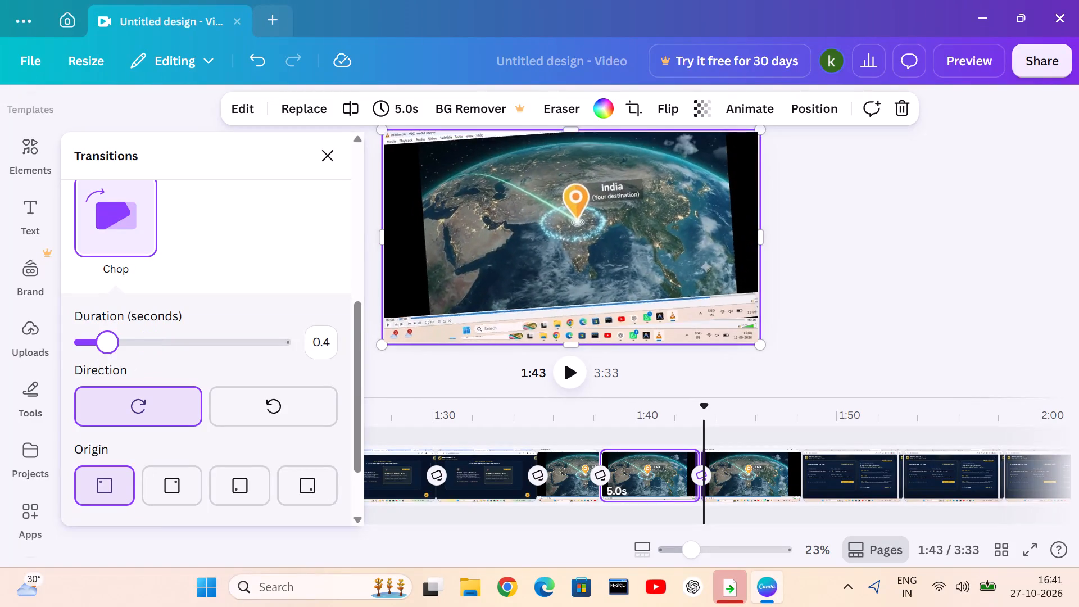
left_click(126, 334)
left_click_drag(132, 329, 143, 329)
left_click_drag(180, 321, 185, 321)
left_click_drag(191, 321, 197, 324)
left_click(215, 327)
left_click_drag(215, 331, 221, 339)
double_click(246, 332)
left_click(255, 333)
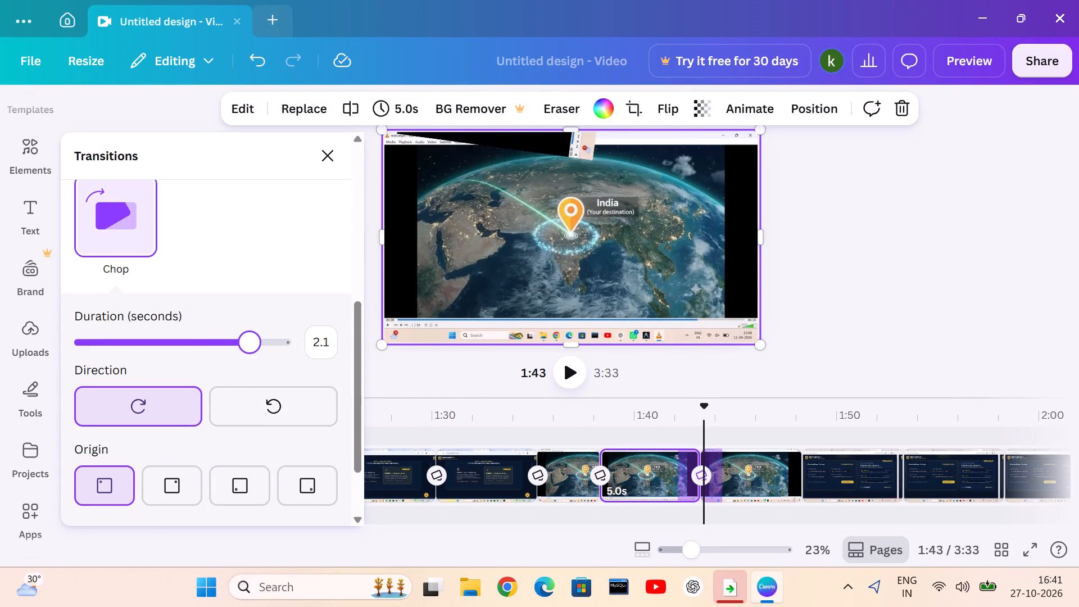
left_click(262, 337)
Replace the Chop with a Dissolve transition and lower its duration to 0.4 seconds.
scroll(242, 327, "up", 5)
scroll(229, 280, "up", 4)
left_click(216, 273)
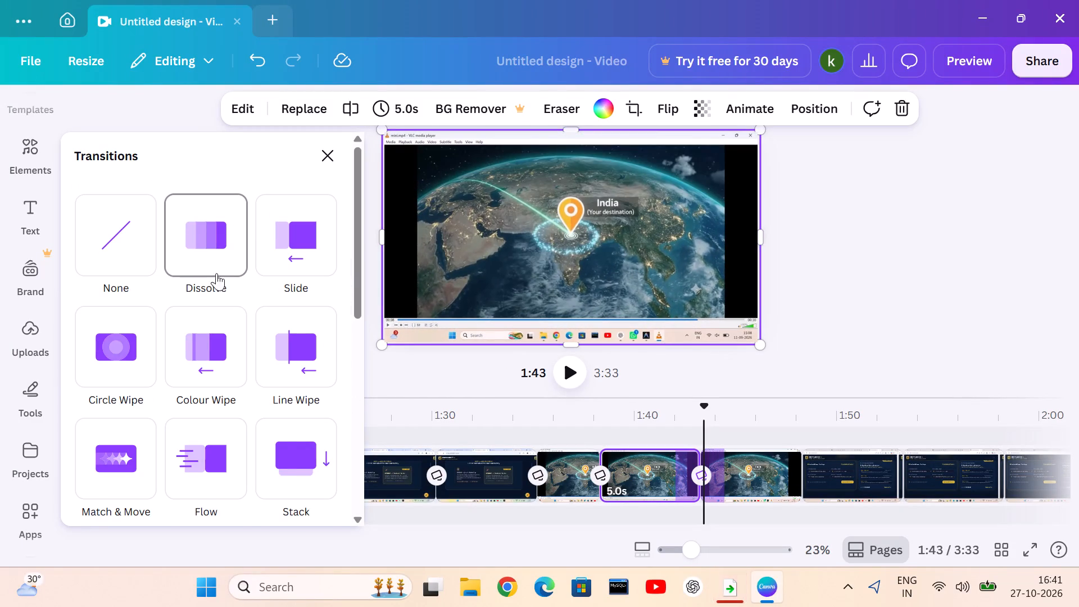
left_click(193, 364)
left_click(158, 359)
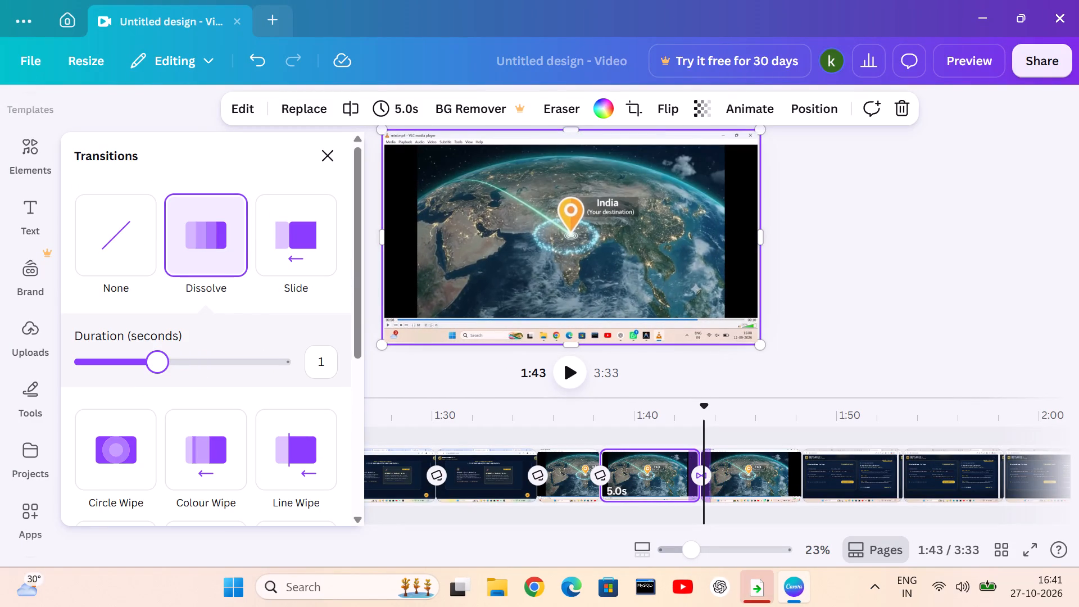
left_click(138, 365)
left_click_drag(124, 365, 119, 365)
left_click(113, 365)
left_click(66, 366)
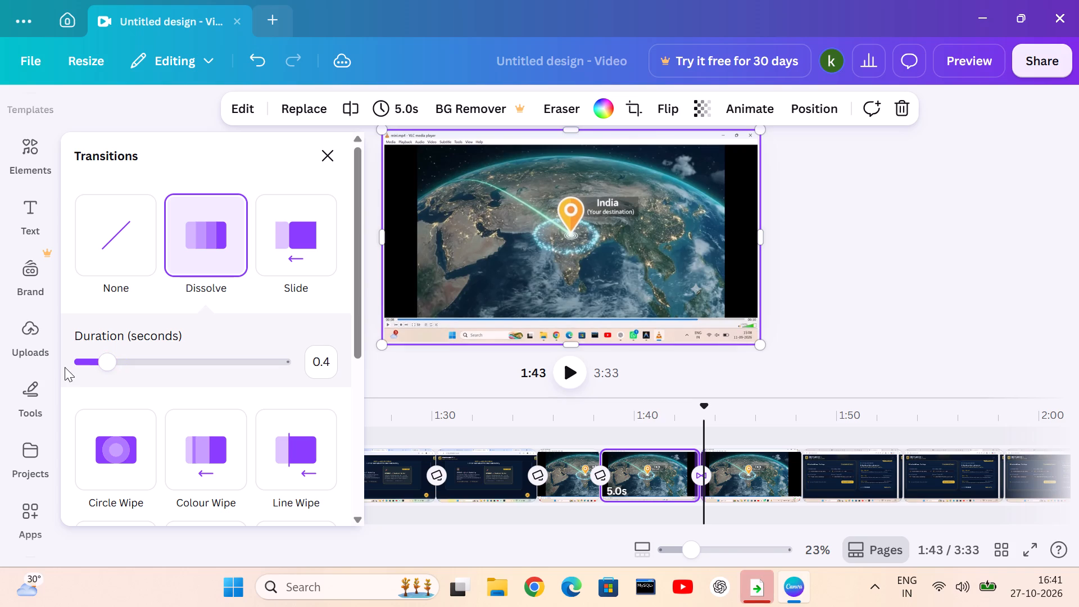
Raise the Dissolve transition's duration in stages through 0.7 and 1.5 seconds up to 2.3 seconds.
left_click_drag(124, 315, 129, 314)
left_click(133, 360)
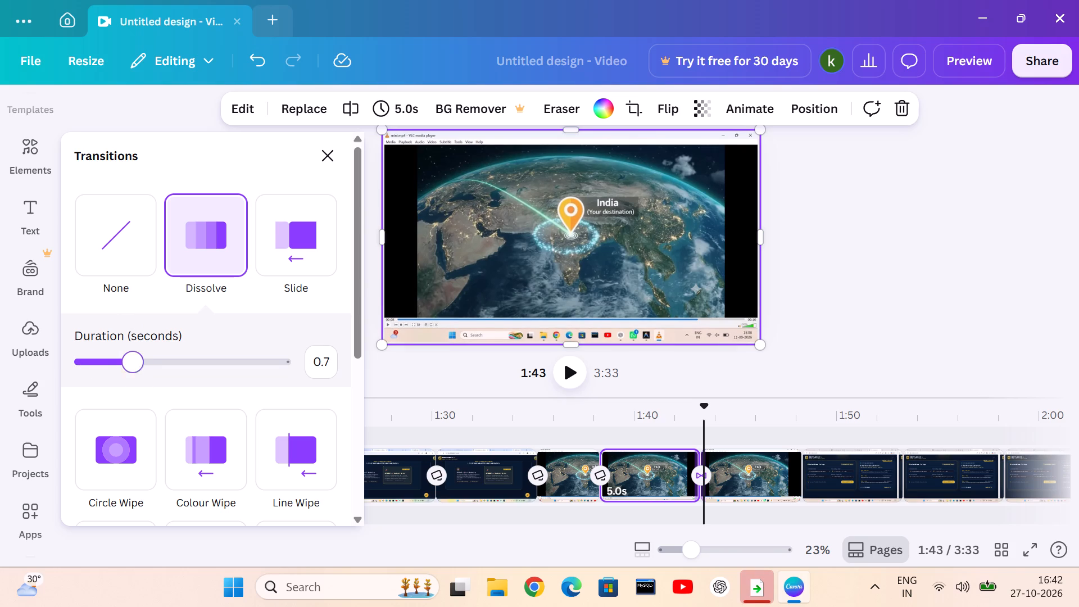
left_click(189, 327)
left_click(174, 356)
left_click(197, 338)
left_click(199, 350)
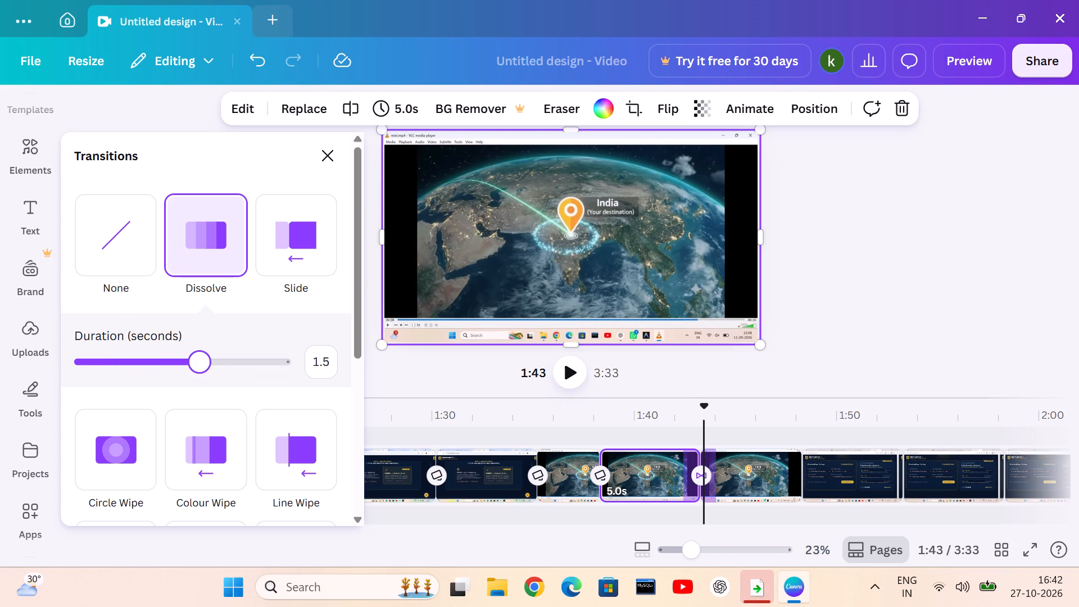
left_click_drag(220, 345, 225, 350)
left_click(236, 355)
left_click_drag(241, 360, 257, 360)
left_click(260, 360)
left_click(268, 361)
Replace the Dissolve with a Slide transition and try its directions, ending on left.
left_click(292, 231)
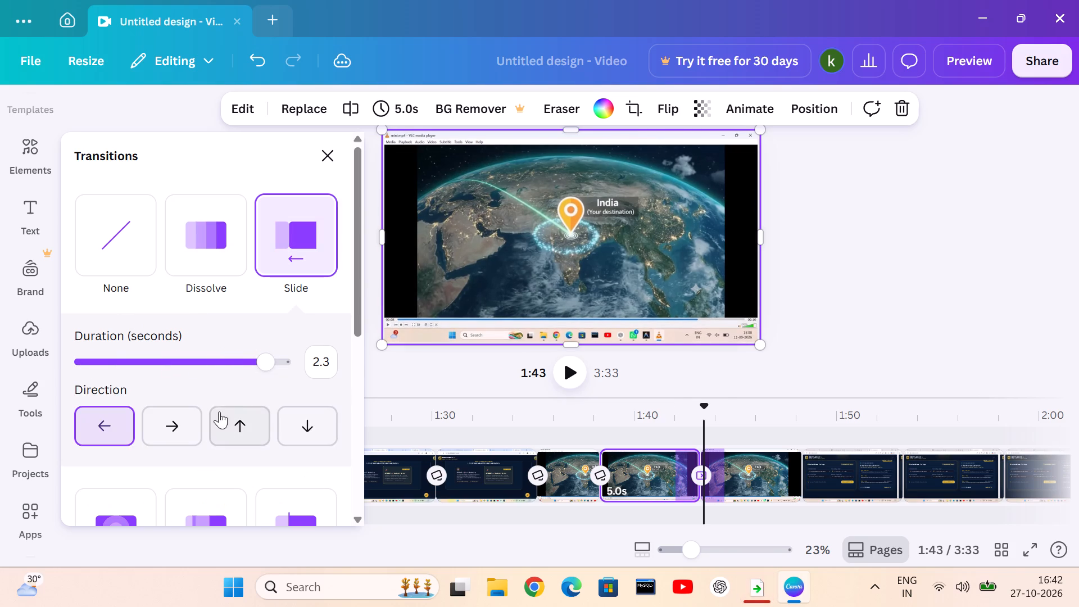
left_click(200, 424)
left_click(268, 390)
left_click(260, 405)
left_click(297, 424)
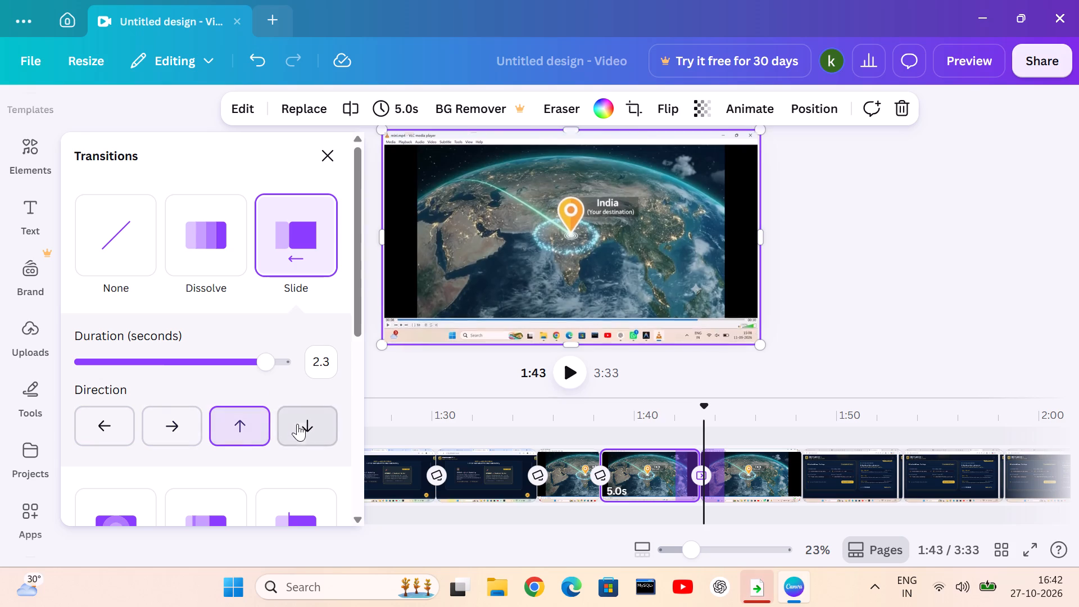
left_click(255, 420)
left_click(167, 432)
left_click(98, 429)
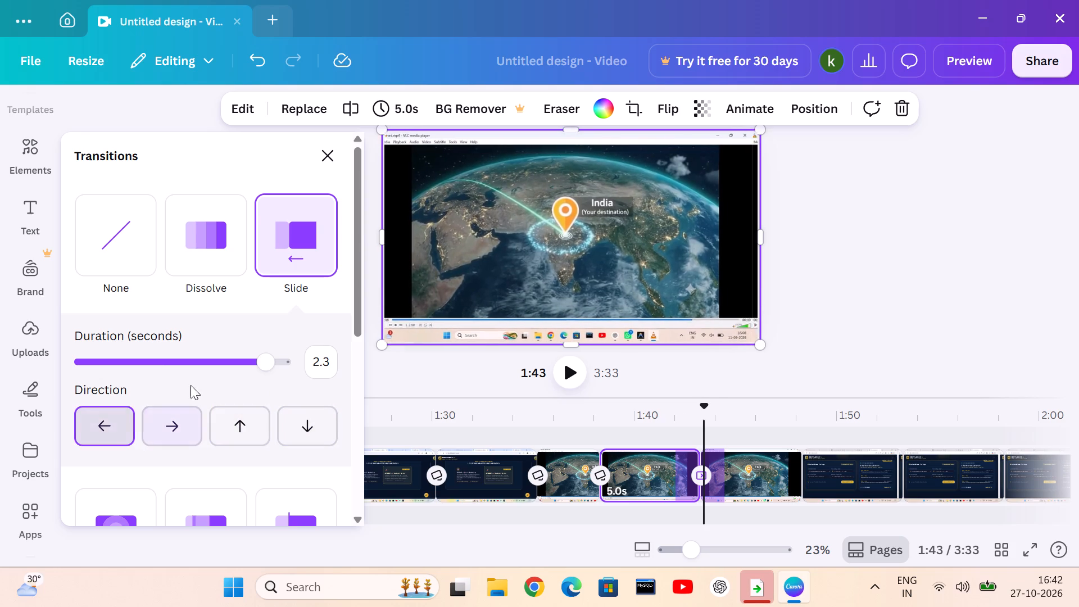
Replace the Slide with a Circle Wipe transition, lower its duration and raise it back to 2.3 seconds.
scroll(239, 346, "down", 3)
left_click(114, 316)
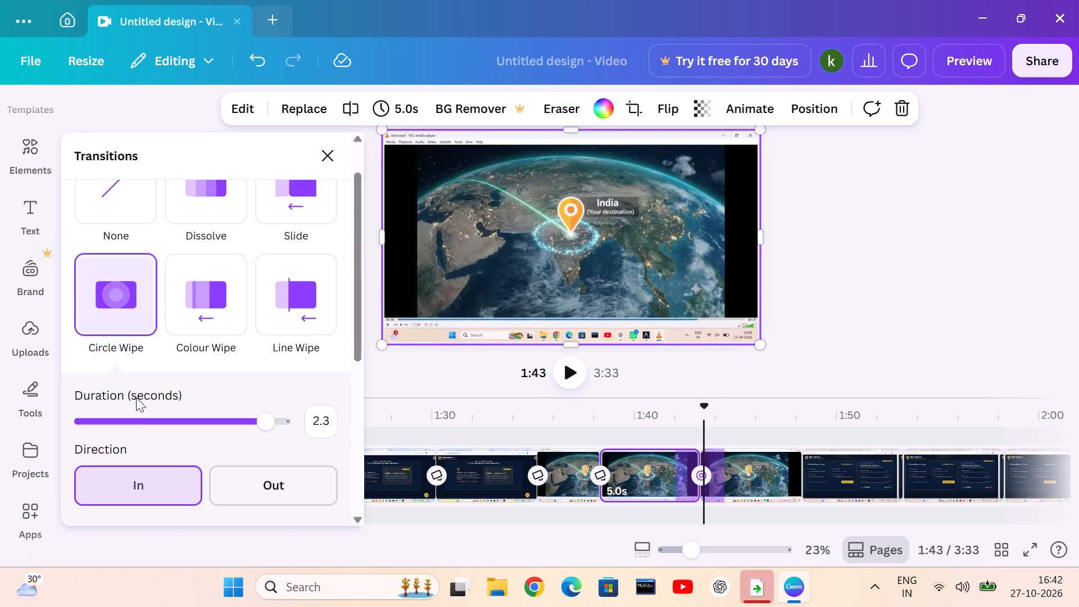
left_click(134, 402)
left_click(132, 423)
left_click_drag(144, 423, 155, 423)
left_click(175, 420)
left_click_drag(194, 420, 204, 420)
left_click(205, 420)
left_click_drag(212, 420, 218, 420)
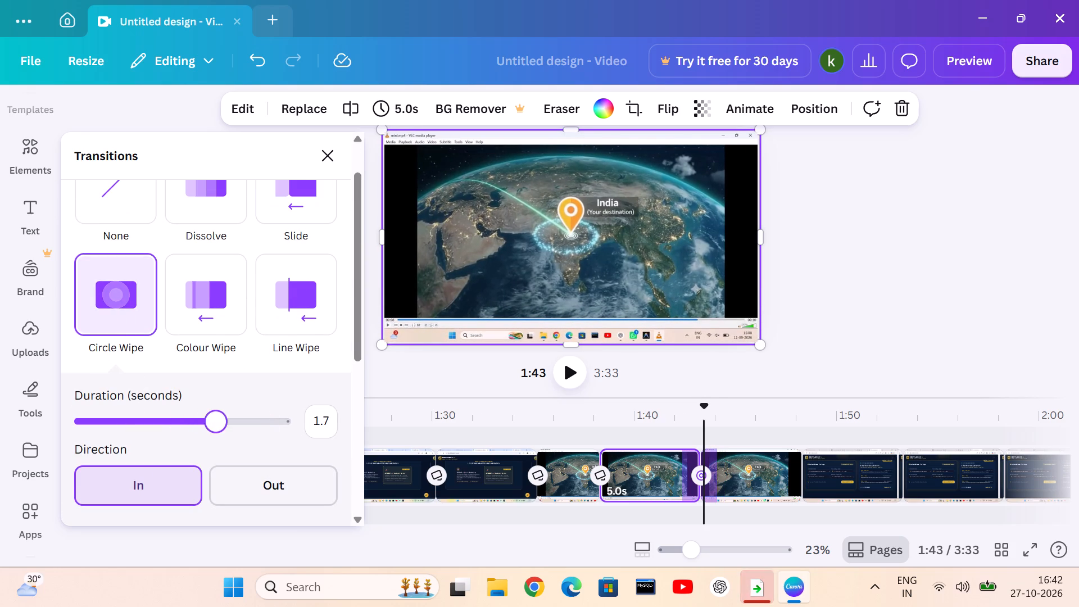
left_click_drag(218, 420, 219, 419)
left_click_drag(224, 418, 230, 418)
left_click(250, 415)
left_click_drag(253, 415, 268, 413)
Replace the Circle Wipe with a Colour Wipe transition and try its straight and diagonal directions, ending on up-right.
left_click(183, 294)
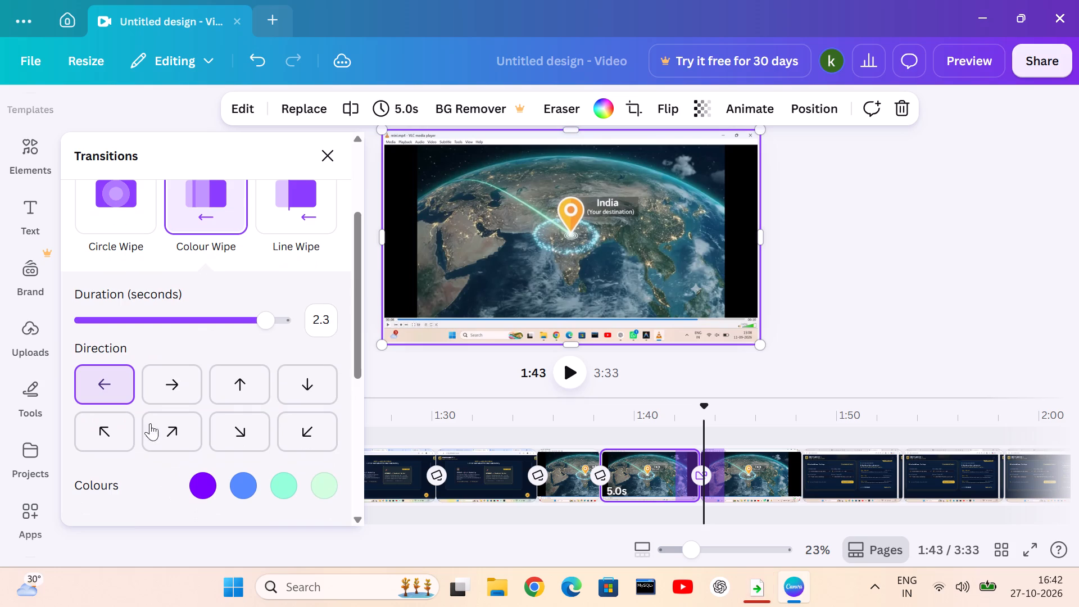
left_click(170, 370)
left_click(230, 376)
left_click(283, 384)
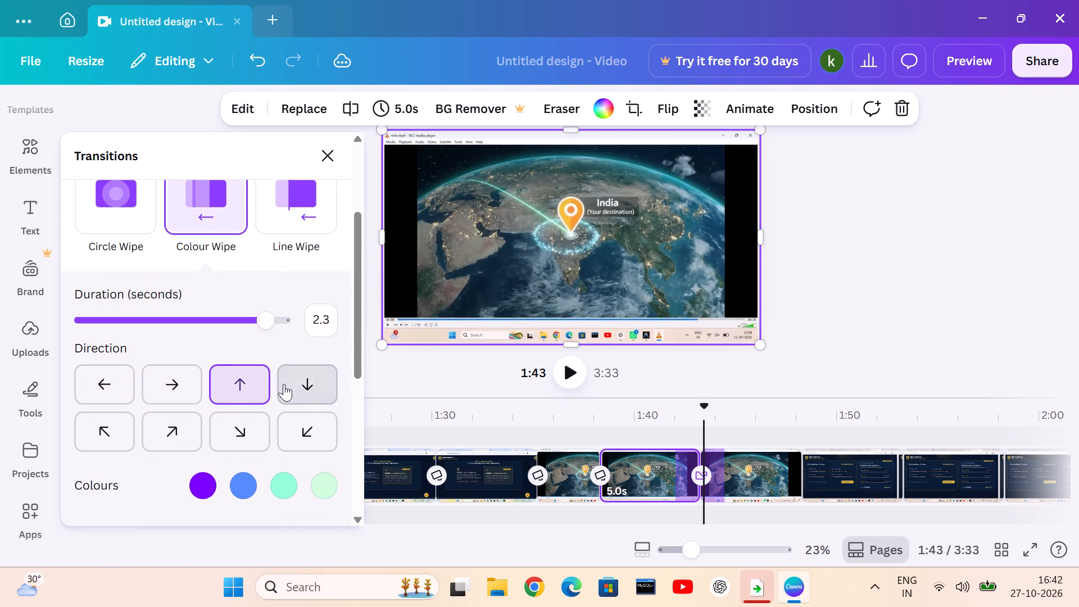
left_click(294, 435)
left_click(250, 432)
left_click(243, 375)
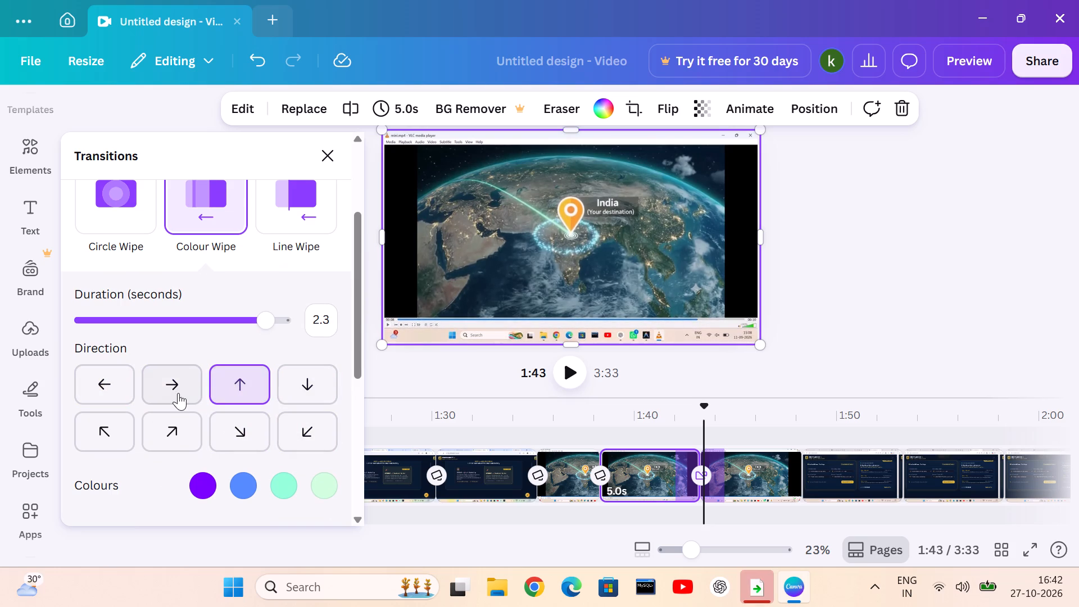
left_click(177, 393)
left_click_drag(179, 452, 173, 438)
left_click(173, 438)
left_click(71, 457)
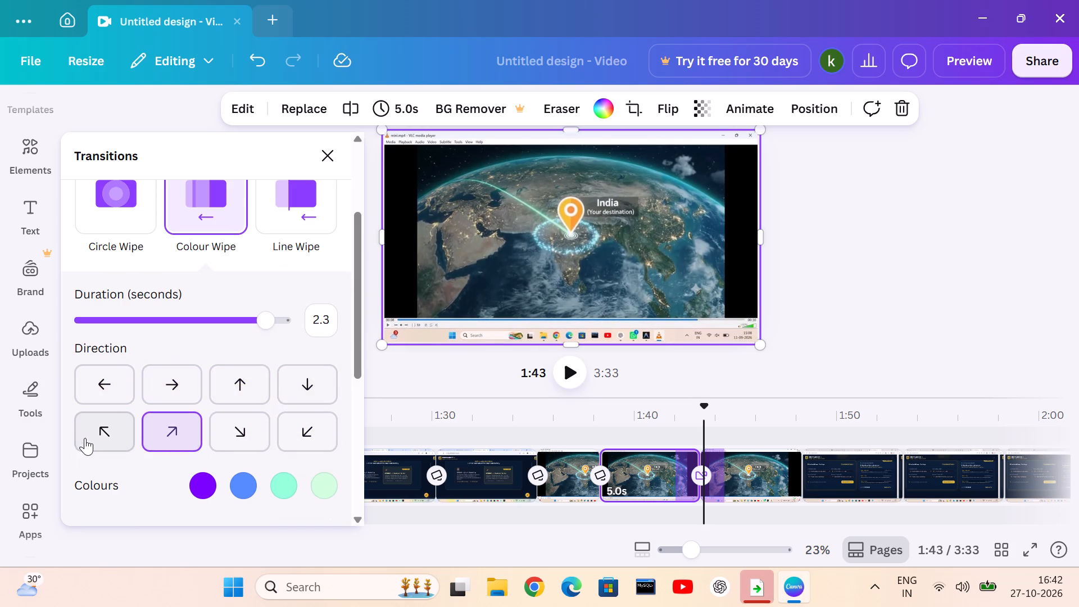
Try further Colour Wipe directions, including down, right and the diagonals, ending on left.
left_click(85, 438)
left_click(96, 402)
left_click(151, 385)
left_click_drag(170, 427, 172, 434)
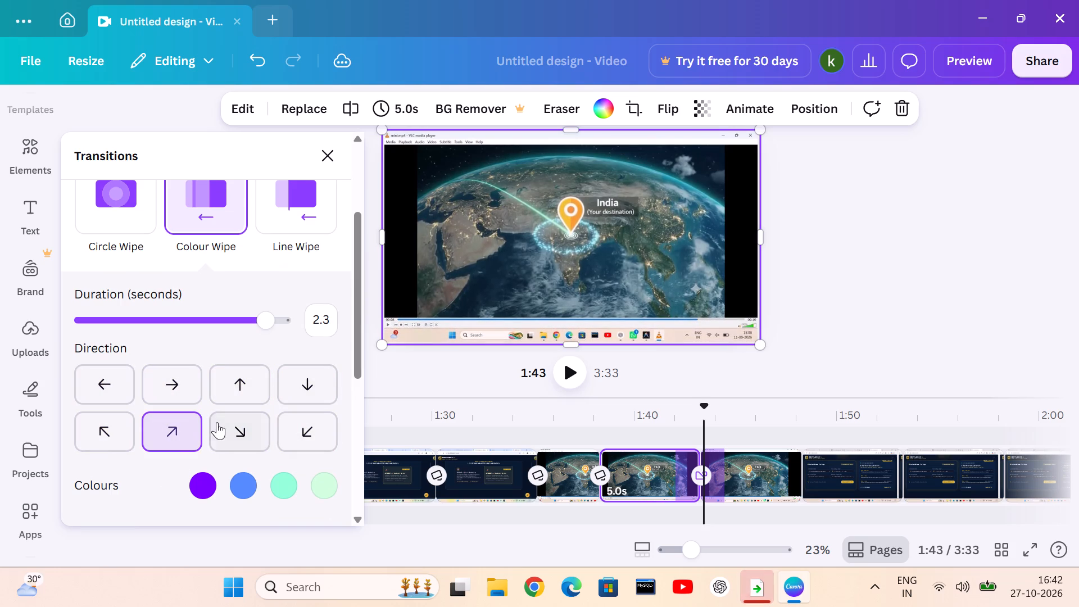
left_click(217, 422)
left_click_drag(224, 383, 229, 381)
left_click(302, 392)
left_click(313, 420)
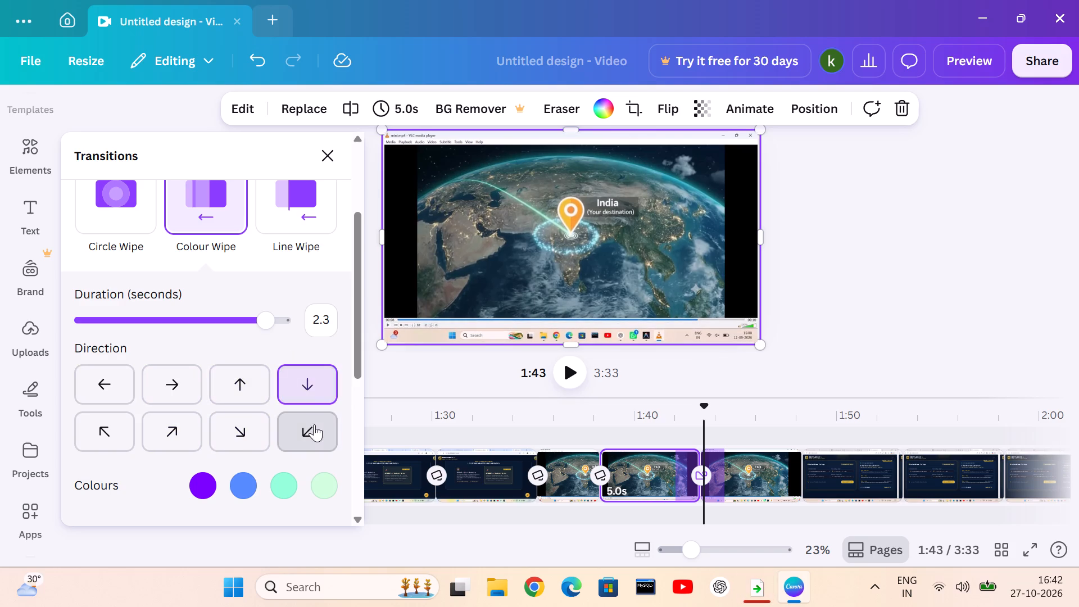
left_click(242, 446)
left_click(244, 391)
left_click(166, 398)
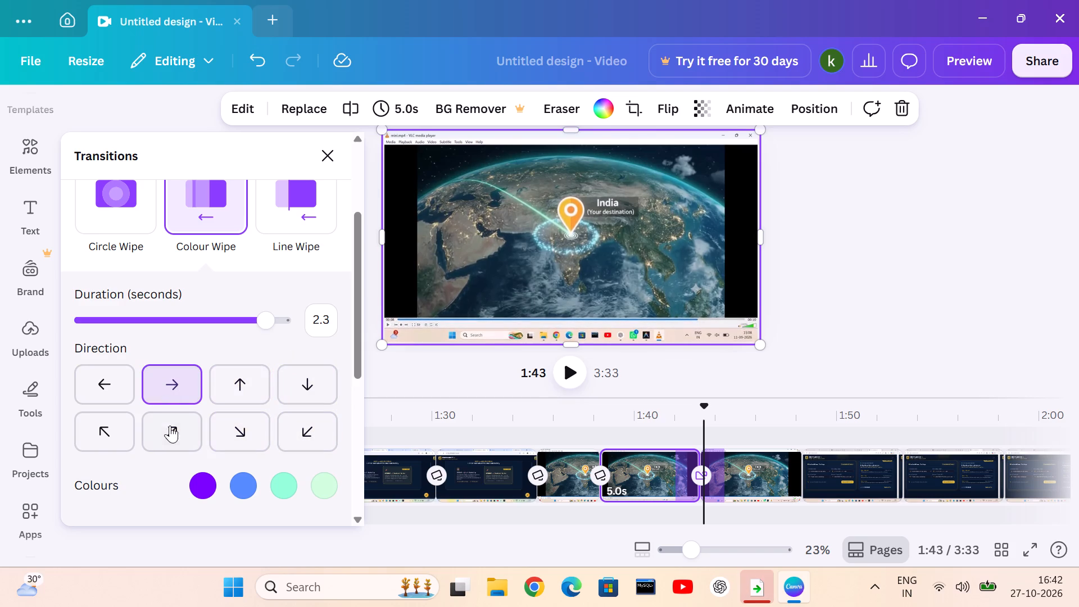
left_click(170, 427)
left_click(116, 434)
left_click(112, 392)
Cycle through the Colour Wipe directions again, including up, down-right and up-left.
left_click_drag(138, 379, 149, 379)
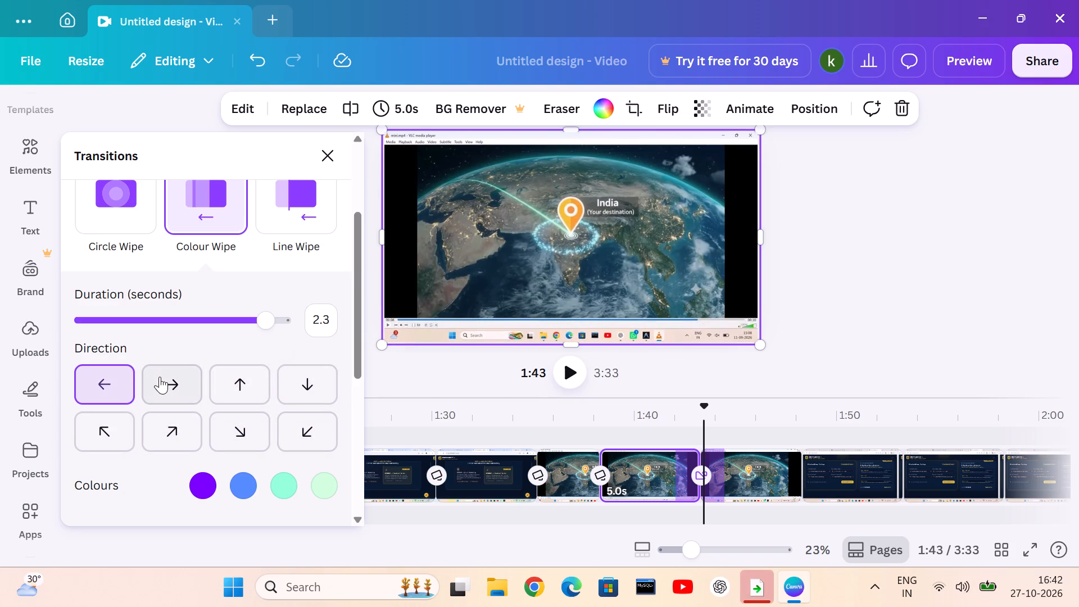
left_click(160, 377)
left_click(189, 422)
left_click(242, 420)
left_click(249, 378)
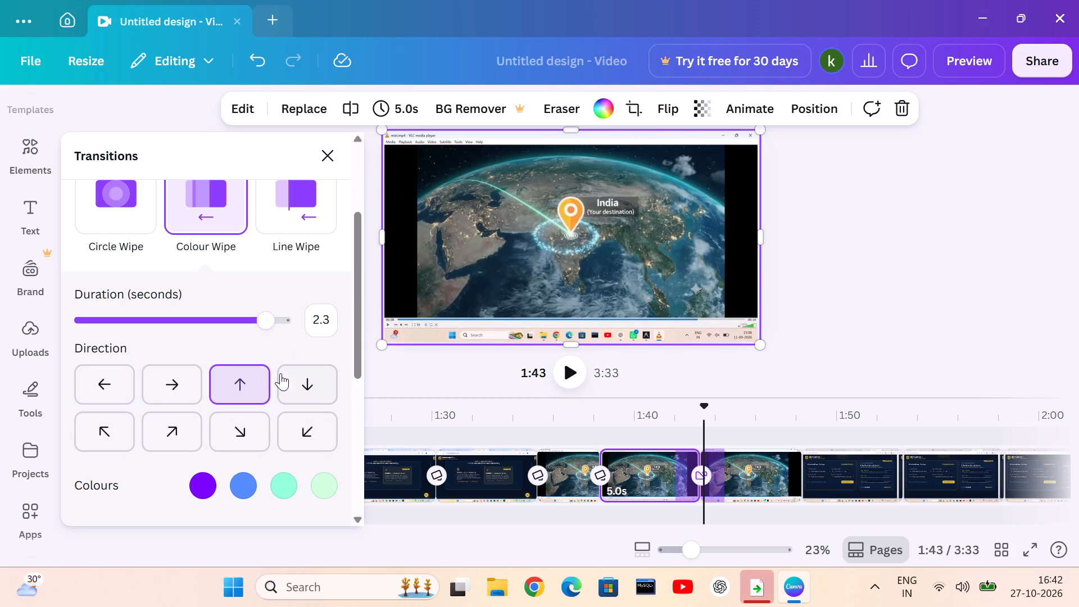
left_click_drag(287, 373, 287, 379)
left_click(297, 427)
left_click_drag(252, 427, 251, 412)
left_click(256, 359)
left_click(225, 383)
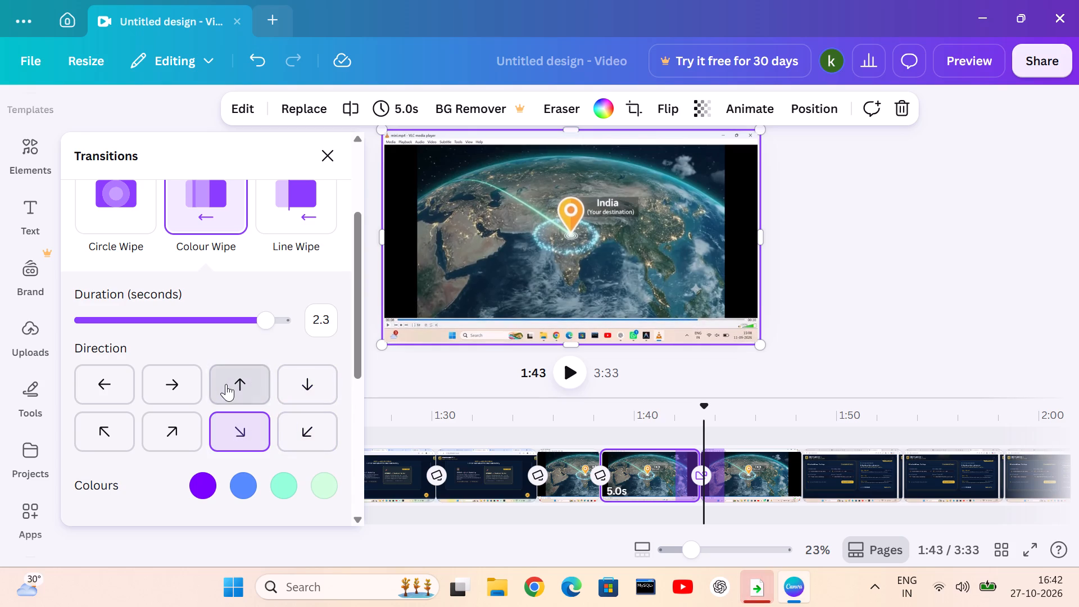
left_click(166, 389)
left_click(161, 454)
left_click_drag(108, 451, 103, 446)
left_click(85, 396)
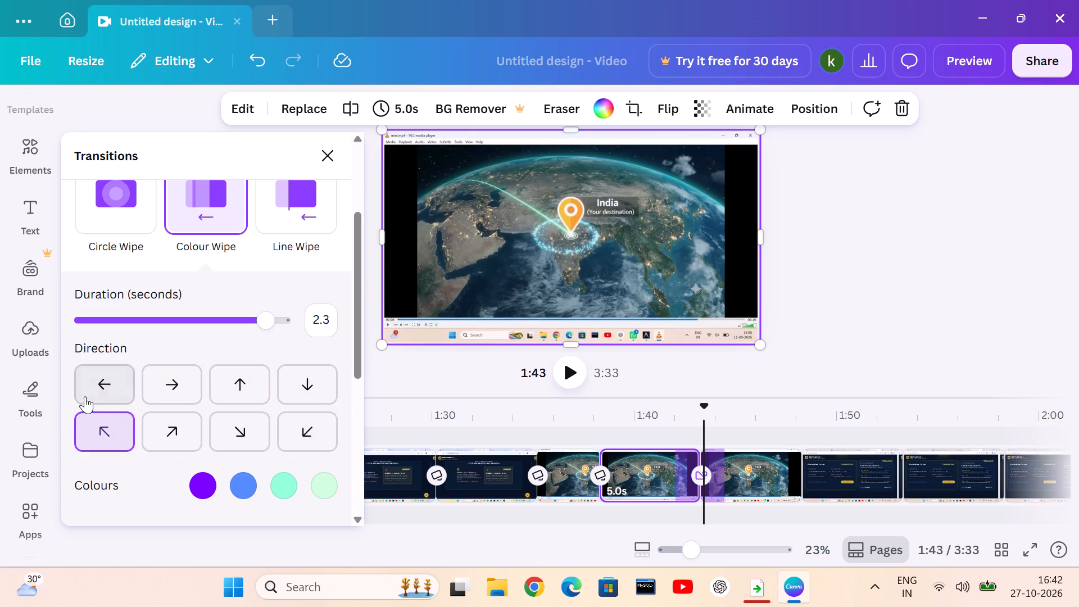
Try the Colour Wipe's straight and diagonal directions once more, settling on the up-right diagonal.
left_click(165, 387)
left_click(167, 425)
left_click(247, 402)
left_click(237, 434)
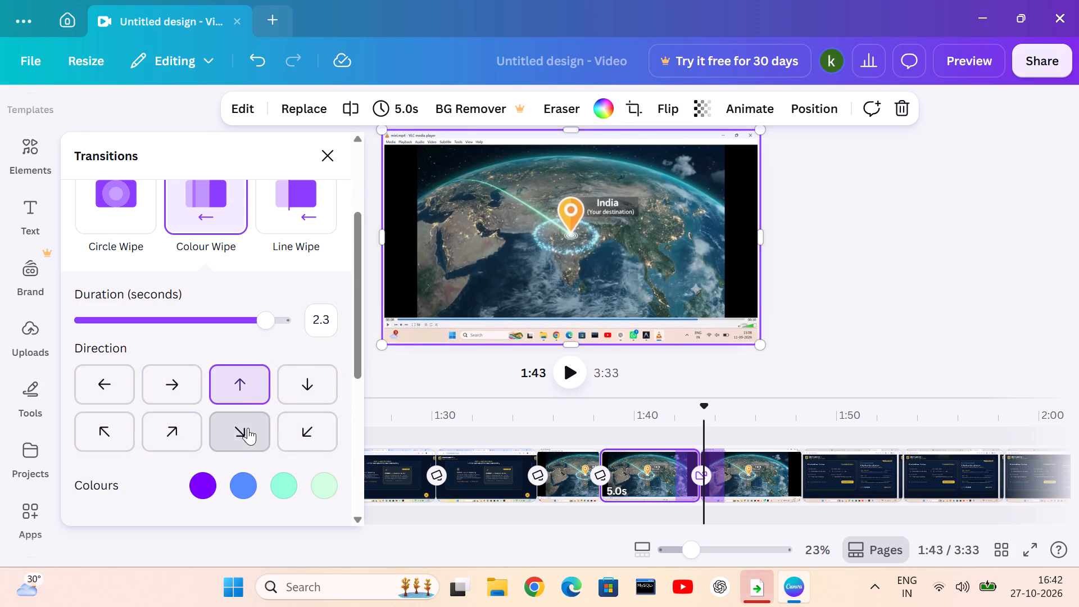
left_click(275, 390)
left_click(292, 393)
left_click(297, 427)
left_click(218, 385)
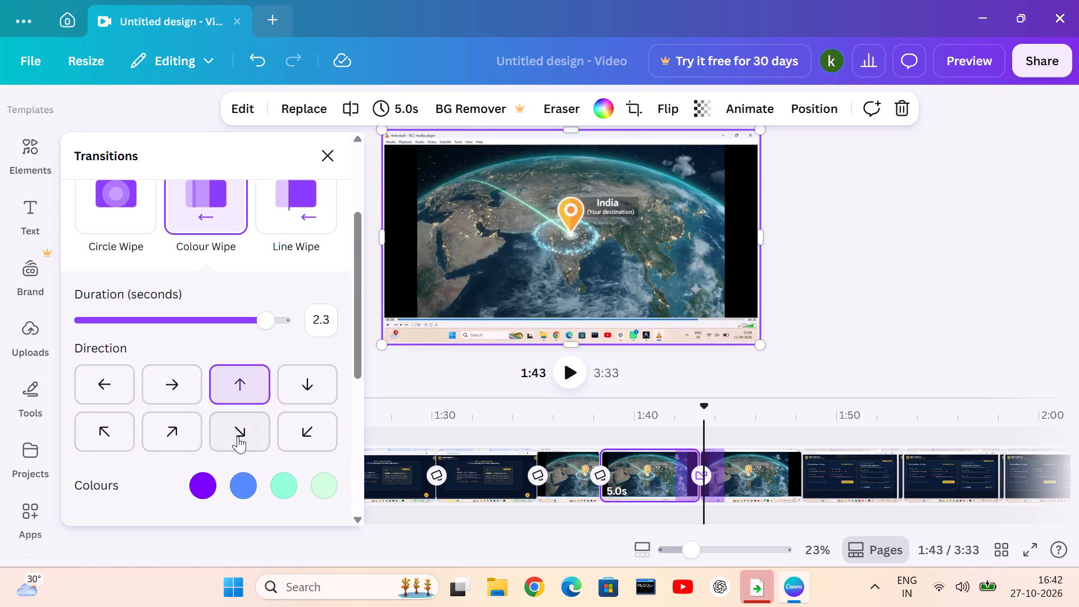
left_click(238, 436)
left_click(188, 429)
left_click(169, 396)
left_click(124, 388)
left_click(107, 439)
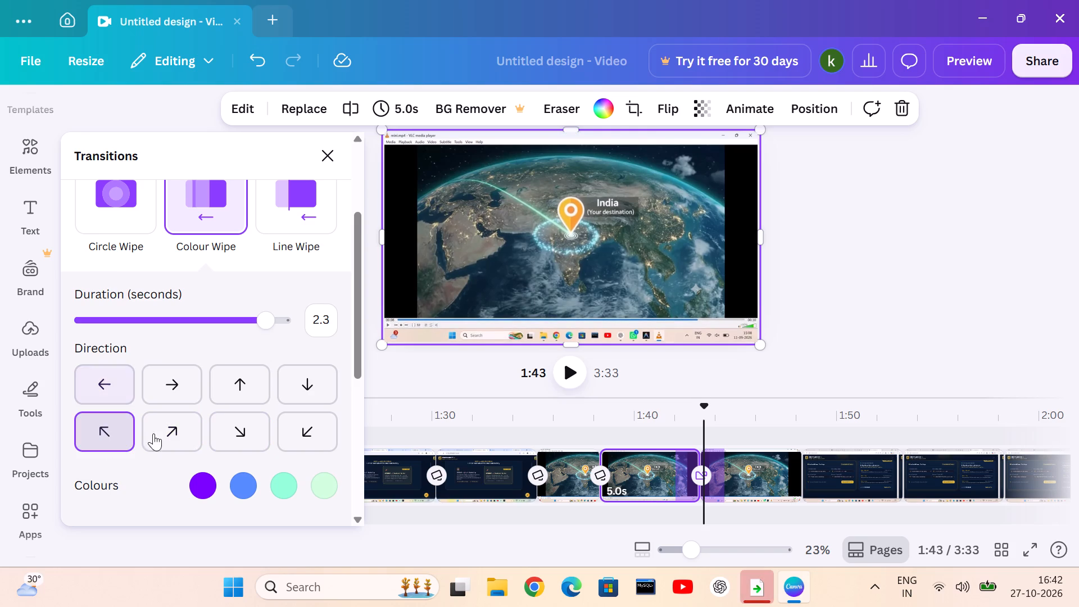
left_click(169, 433)
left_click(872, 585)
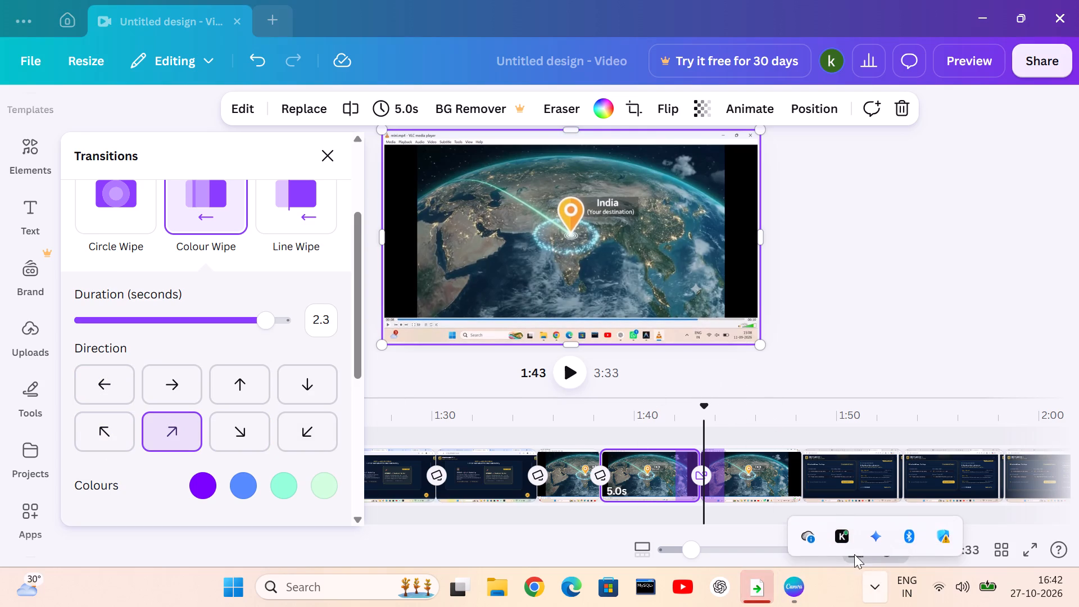
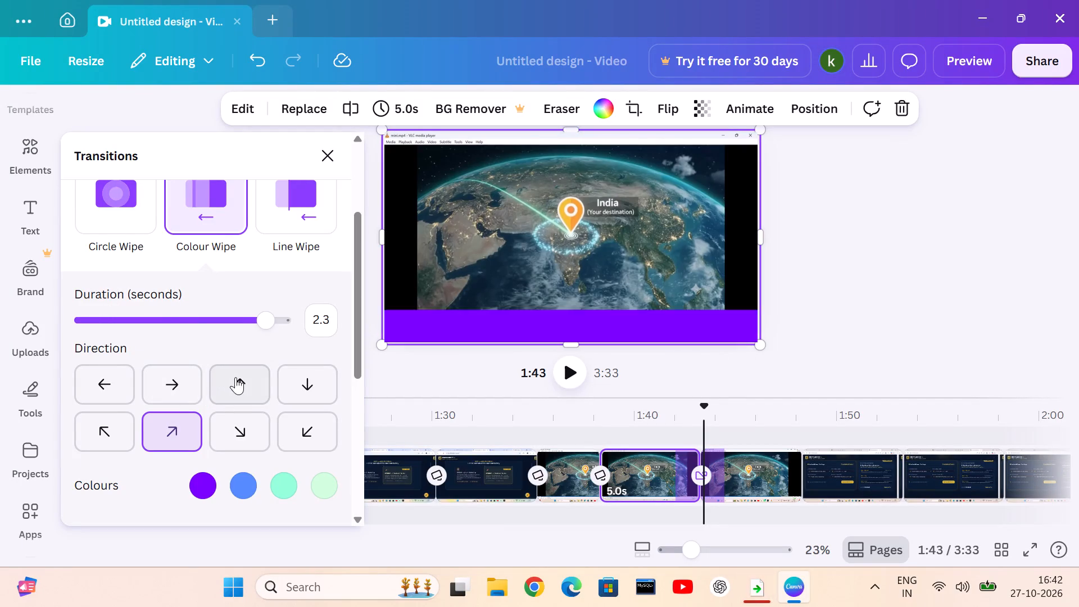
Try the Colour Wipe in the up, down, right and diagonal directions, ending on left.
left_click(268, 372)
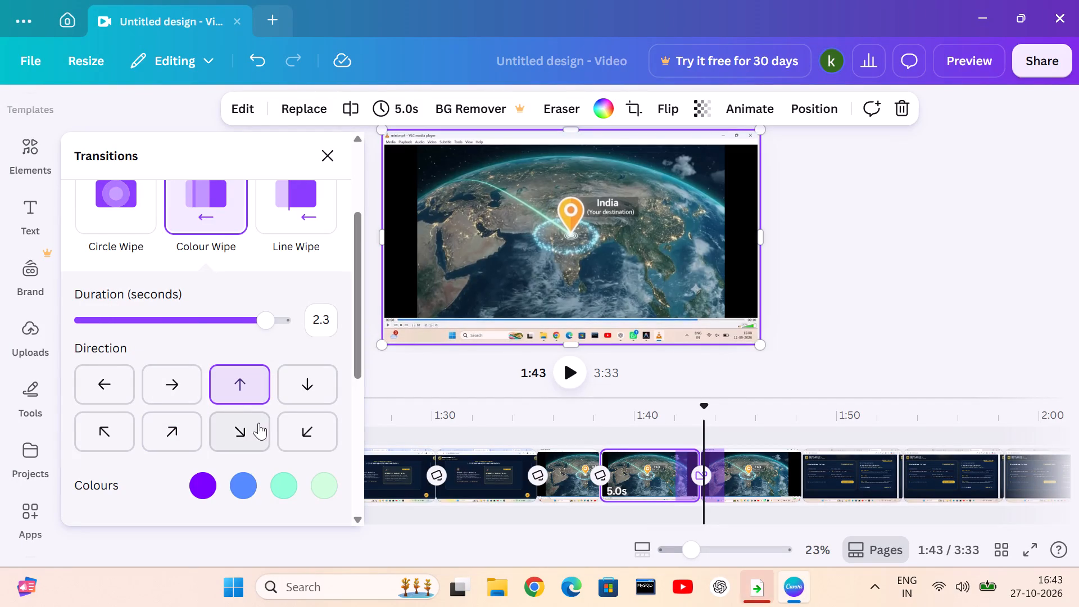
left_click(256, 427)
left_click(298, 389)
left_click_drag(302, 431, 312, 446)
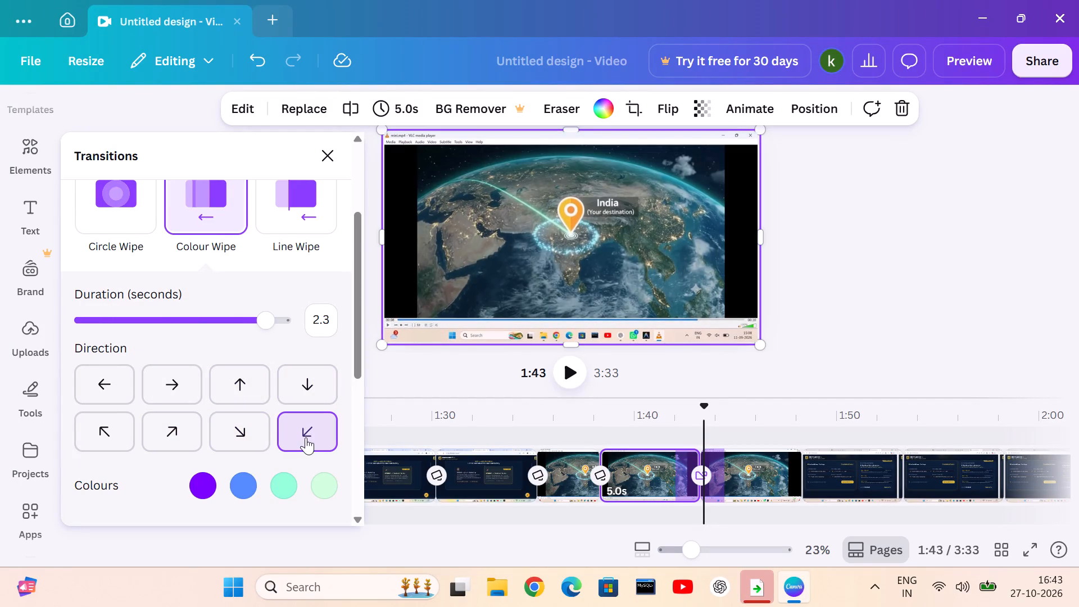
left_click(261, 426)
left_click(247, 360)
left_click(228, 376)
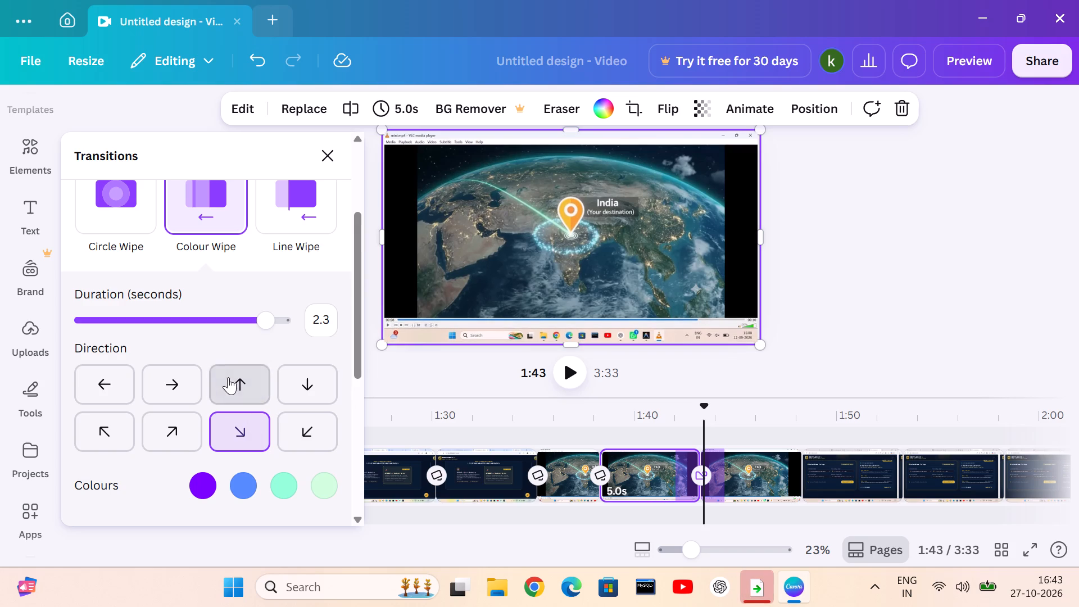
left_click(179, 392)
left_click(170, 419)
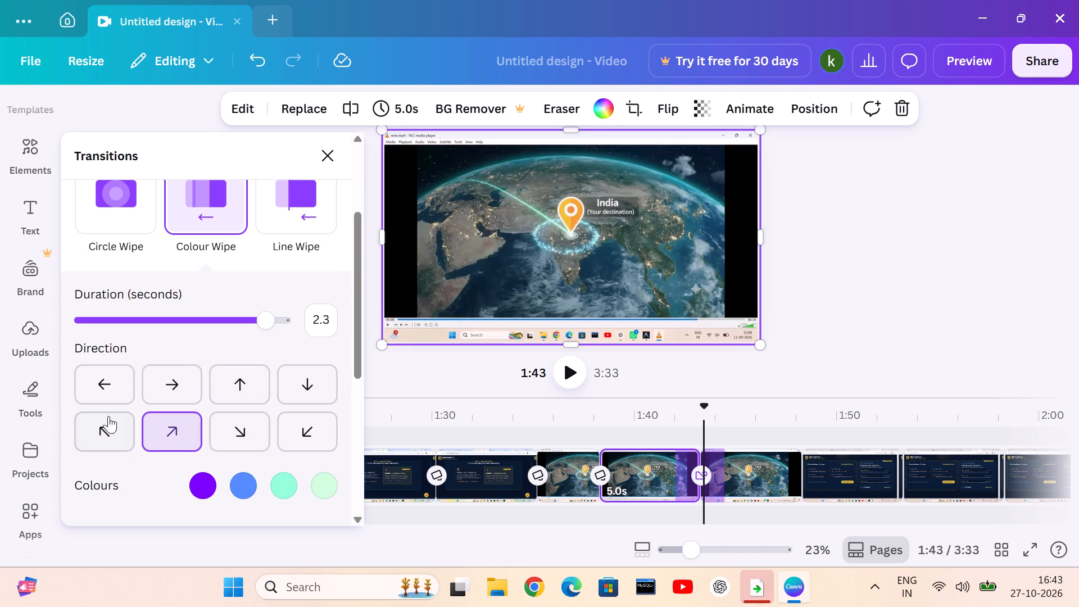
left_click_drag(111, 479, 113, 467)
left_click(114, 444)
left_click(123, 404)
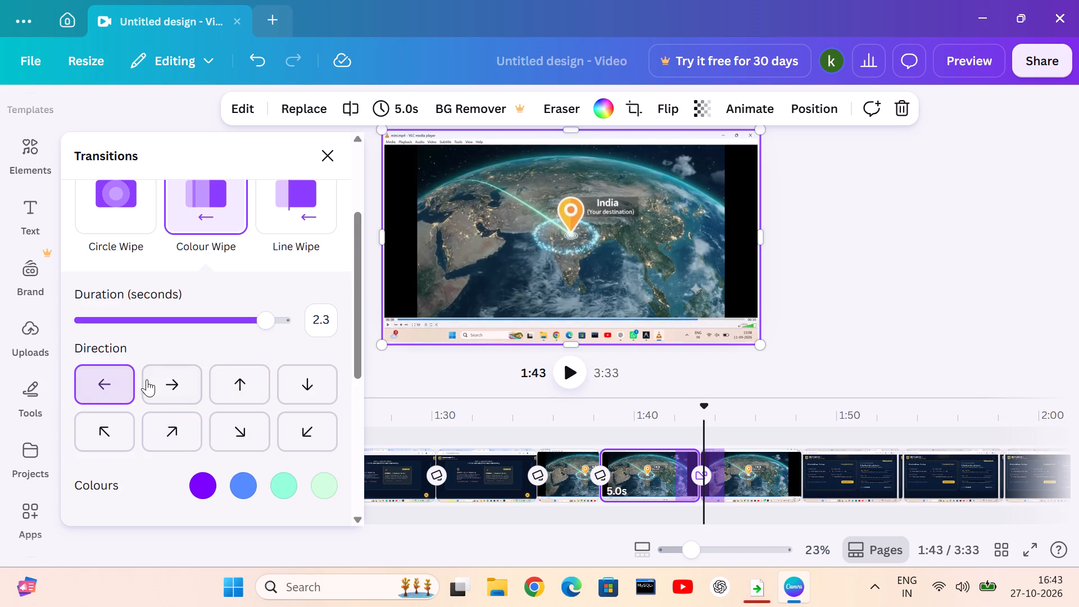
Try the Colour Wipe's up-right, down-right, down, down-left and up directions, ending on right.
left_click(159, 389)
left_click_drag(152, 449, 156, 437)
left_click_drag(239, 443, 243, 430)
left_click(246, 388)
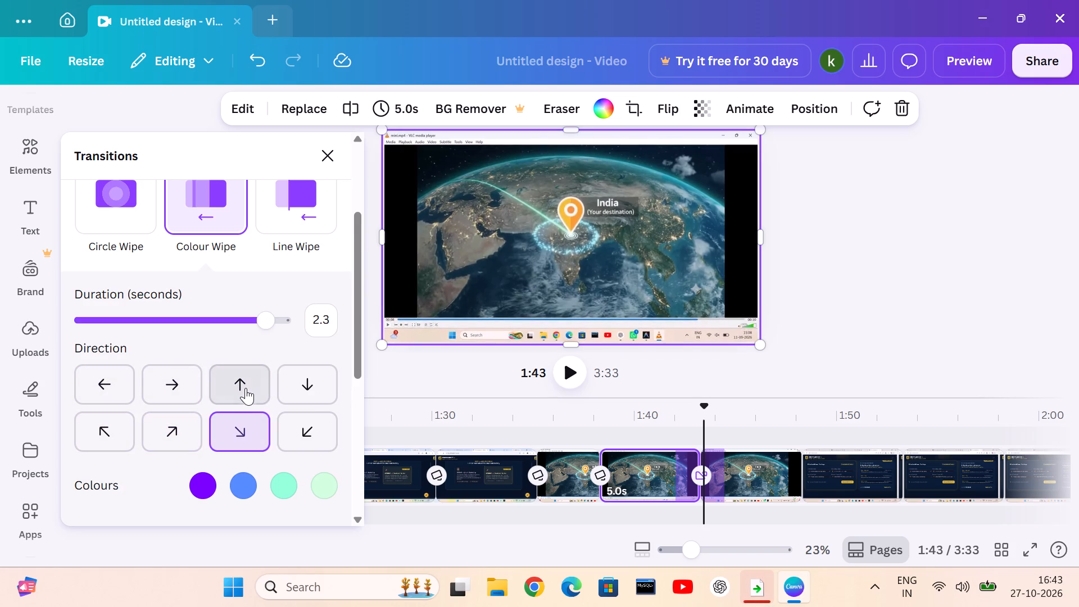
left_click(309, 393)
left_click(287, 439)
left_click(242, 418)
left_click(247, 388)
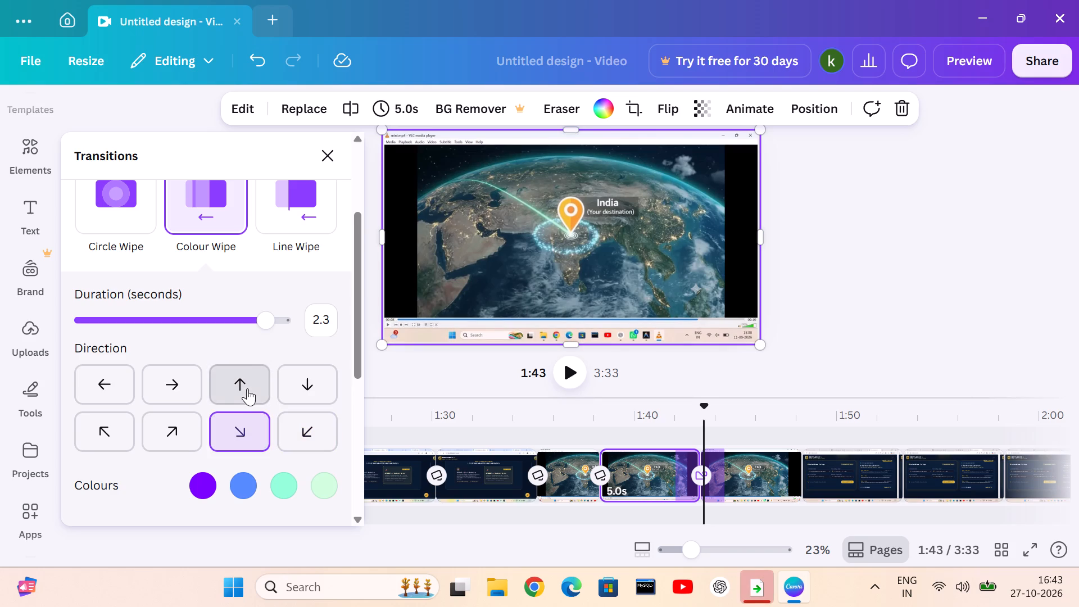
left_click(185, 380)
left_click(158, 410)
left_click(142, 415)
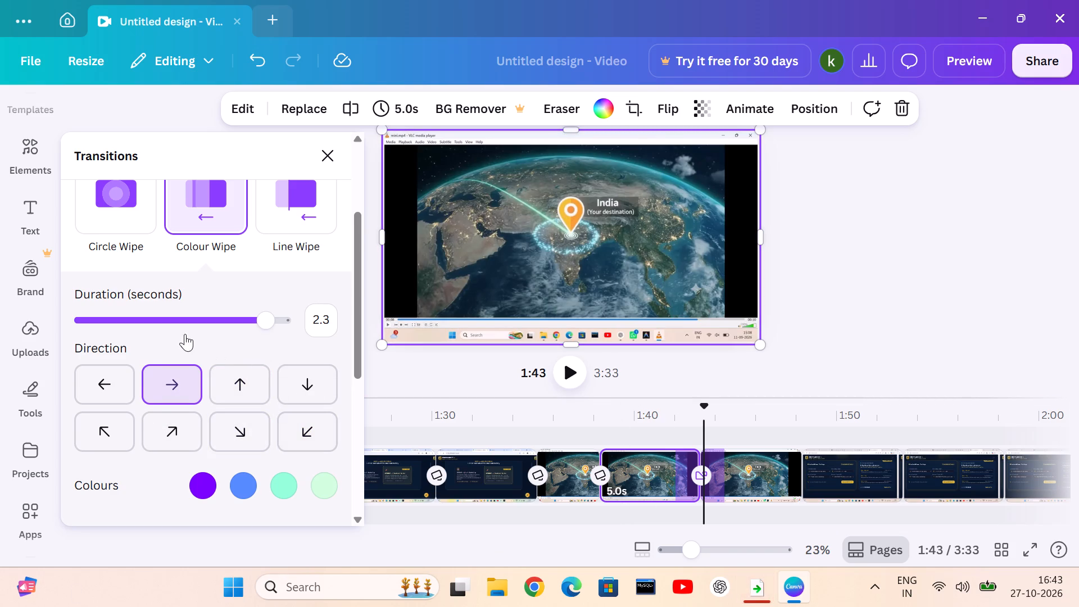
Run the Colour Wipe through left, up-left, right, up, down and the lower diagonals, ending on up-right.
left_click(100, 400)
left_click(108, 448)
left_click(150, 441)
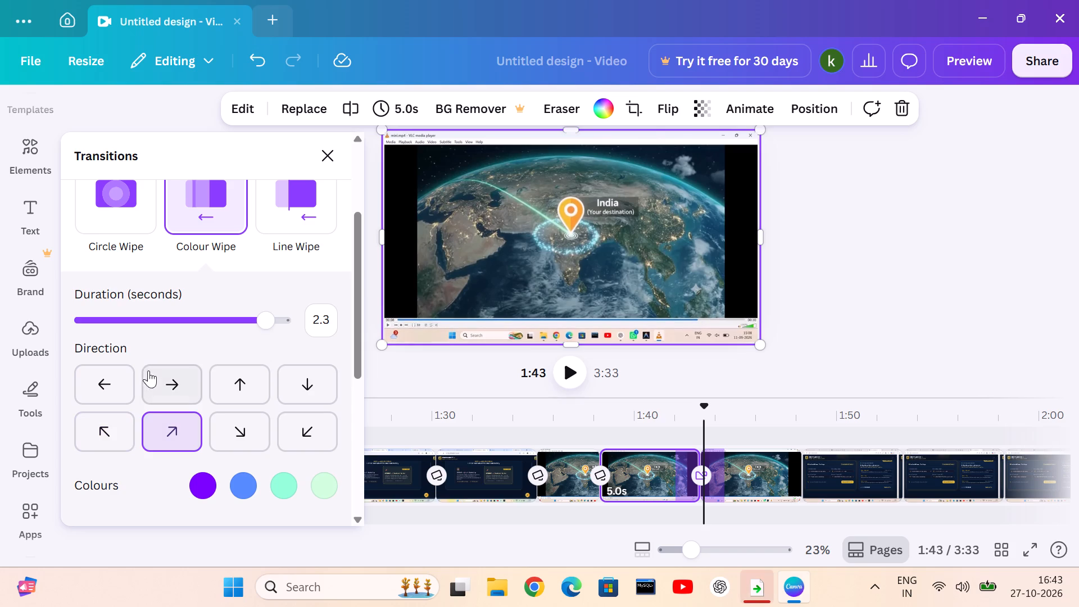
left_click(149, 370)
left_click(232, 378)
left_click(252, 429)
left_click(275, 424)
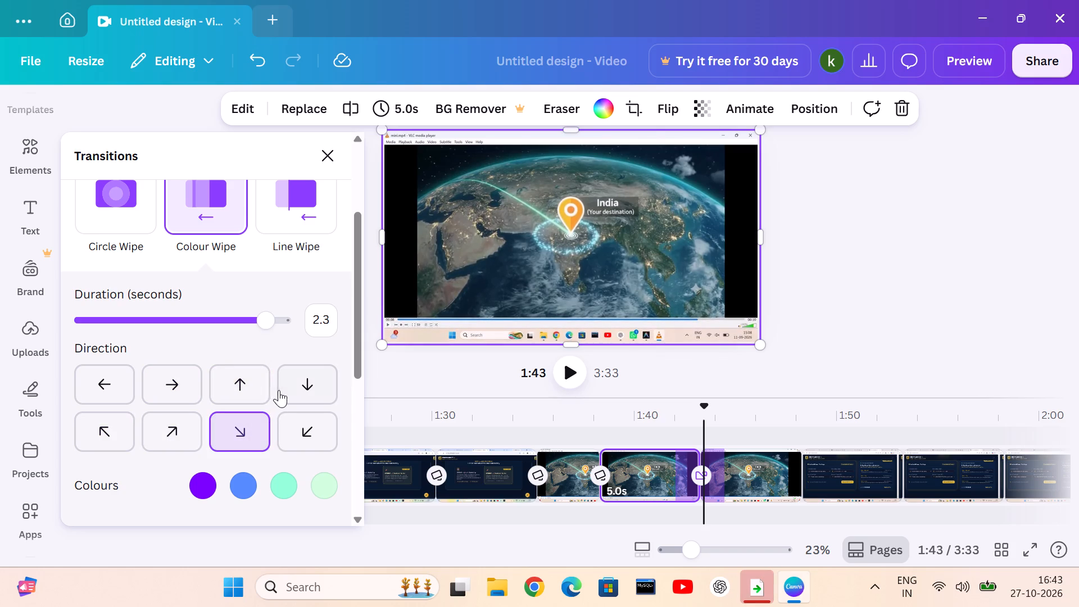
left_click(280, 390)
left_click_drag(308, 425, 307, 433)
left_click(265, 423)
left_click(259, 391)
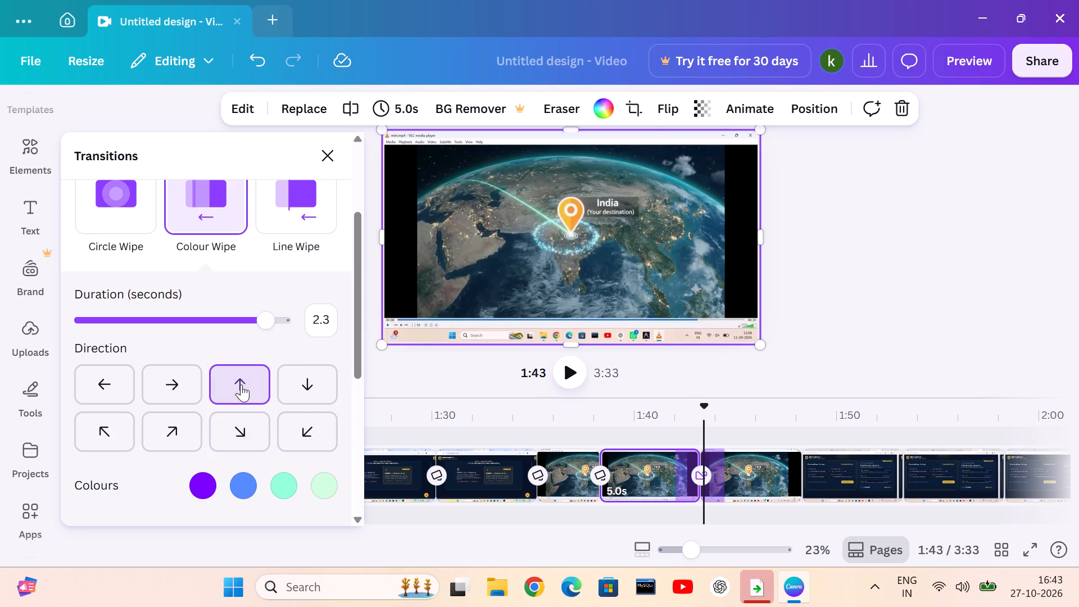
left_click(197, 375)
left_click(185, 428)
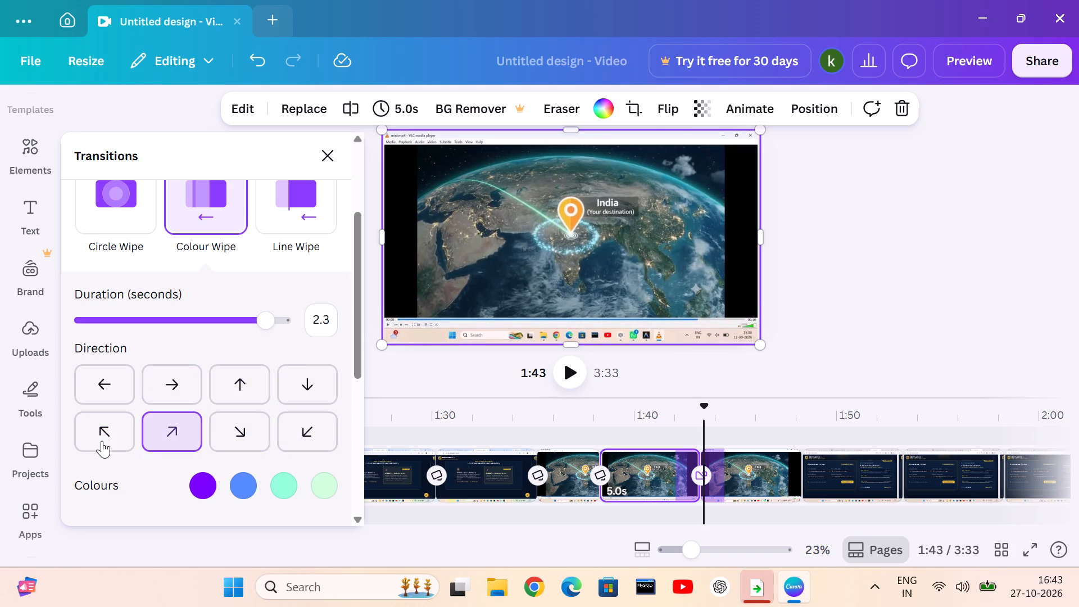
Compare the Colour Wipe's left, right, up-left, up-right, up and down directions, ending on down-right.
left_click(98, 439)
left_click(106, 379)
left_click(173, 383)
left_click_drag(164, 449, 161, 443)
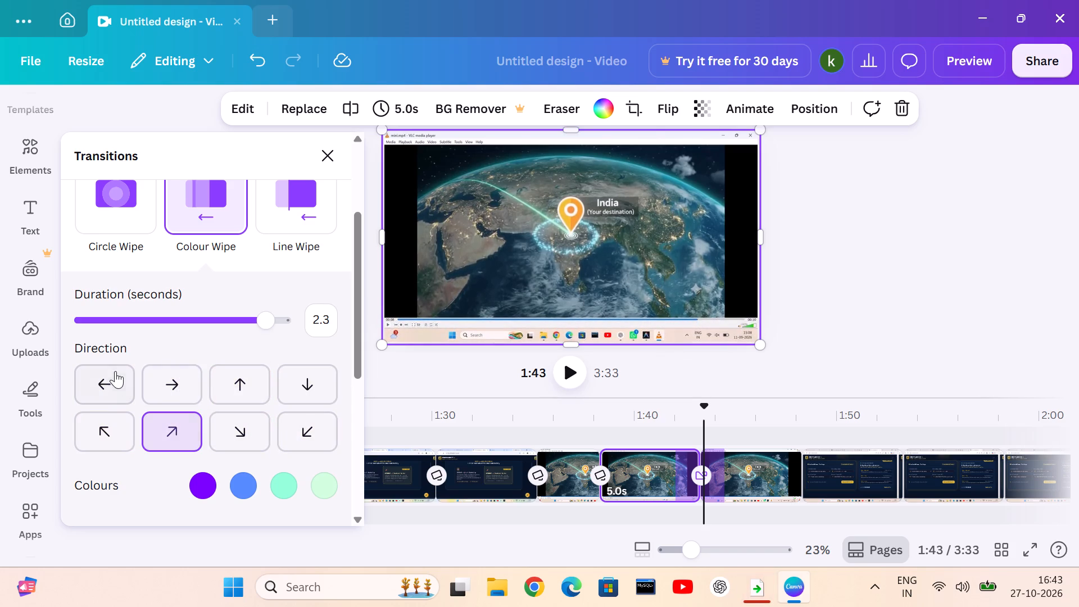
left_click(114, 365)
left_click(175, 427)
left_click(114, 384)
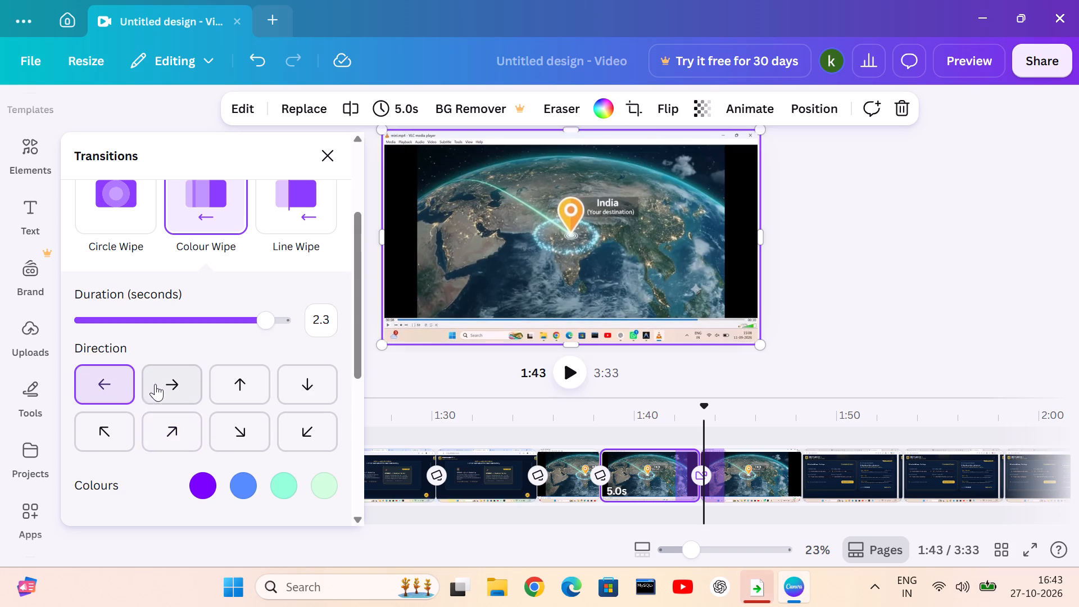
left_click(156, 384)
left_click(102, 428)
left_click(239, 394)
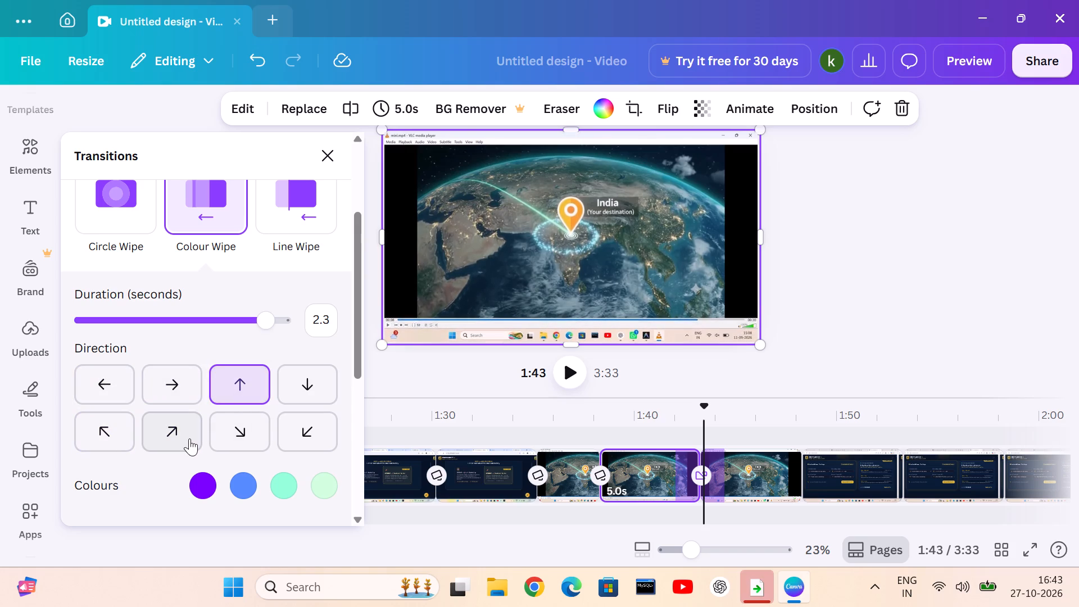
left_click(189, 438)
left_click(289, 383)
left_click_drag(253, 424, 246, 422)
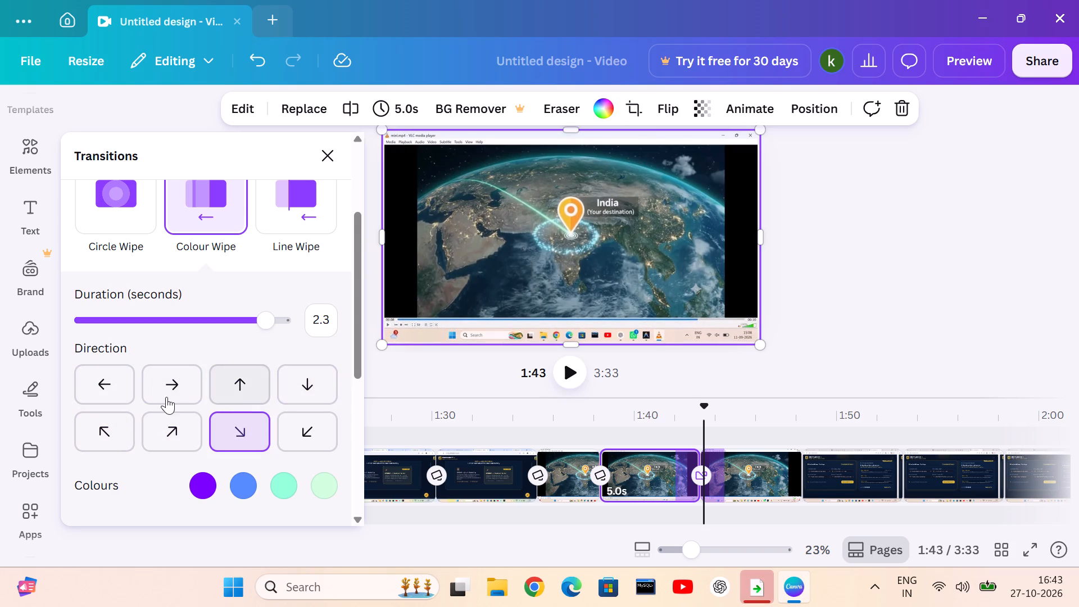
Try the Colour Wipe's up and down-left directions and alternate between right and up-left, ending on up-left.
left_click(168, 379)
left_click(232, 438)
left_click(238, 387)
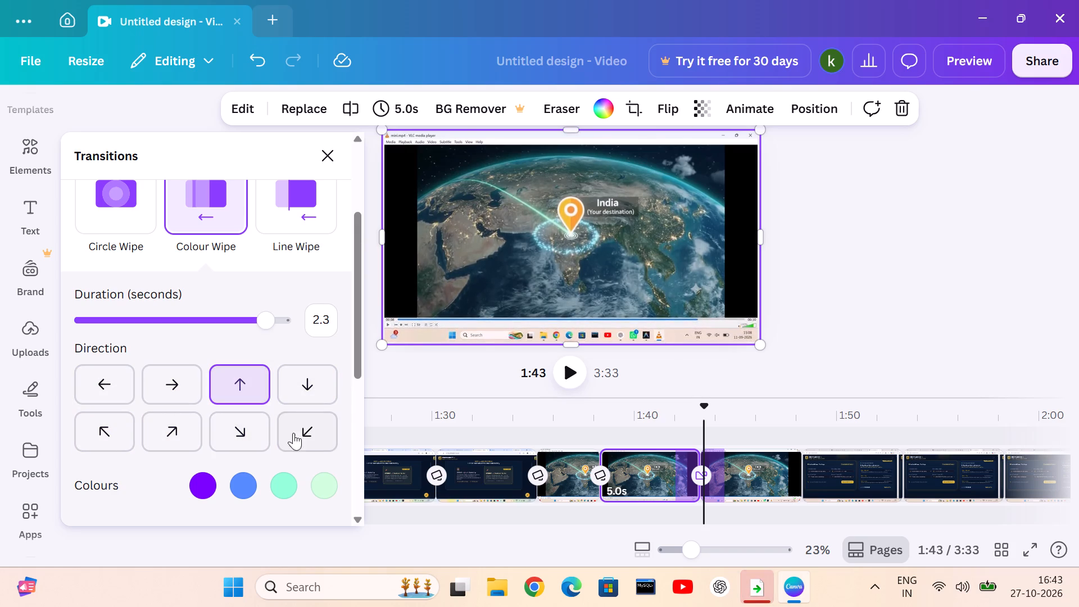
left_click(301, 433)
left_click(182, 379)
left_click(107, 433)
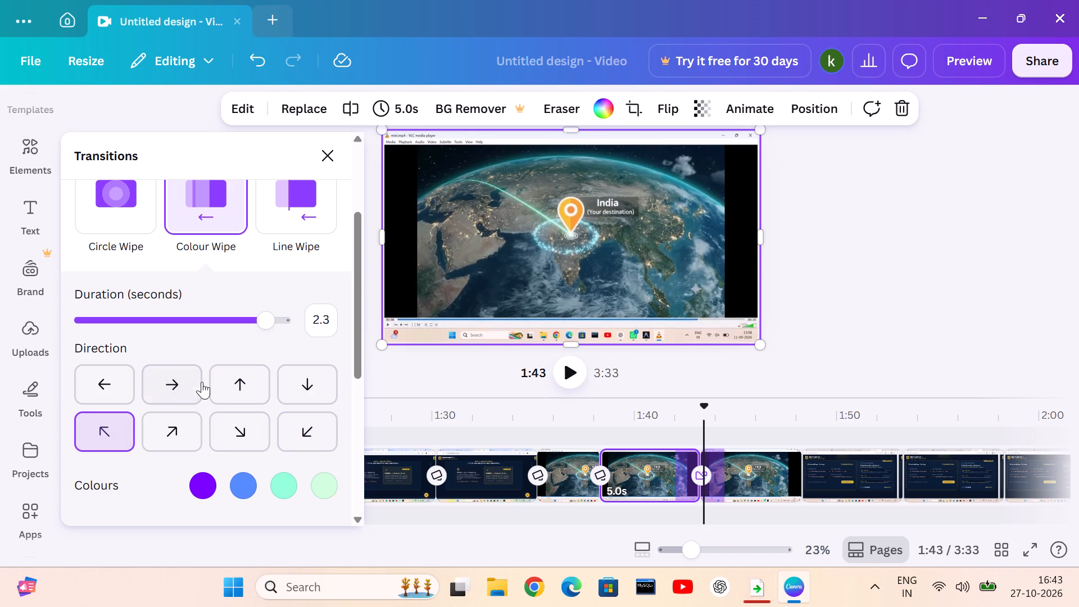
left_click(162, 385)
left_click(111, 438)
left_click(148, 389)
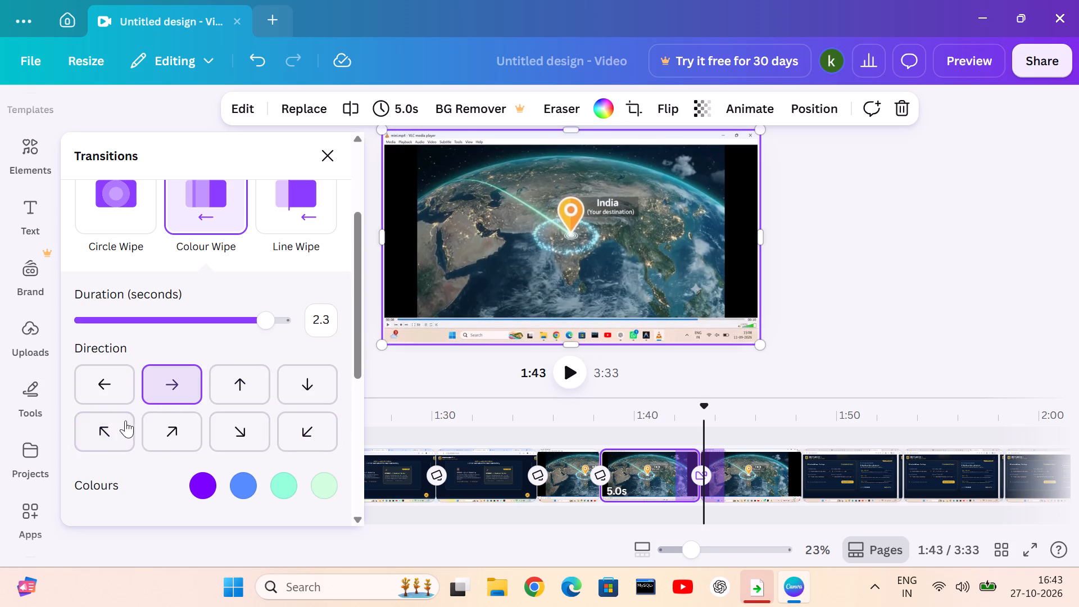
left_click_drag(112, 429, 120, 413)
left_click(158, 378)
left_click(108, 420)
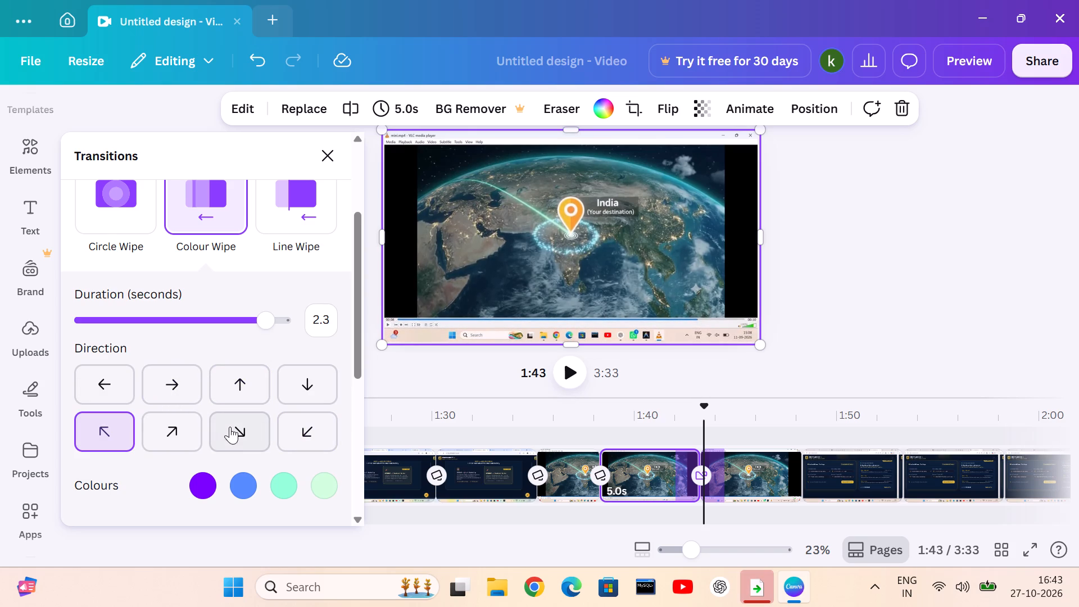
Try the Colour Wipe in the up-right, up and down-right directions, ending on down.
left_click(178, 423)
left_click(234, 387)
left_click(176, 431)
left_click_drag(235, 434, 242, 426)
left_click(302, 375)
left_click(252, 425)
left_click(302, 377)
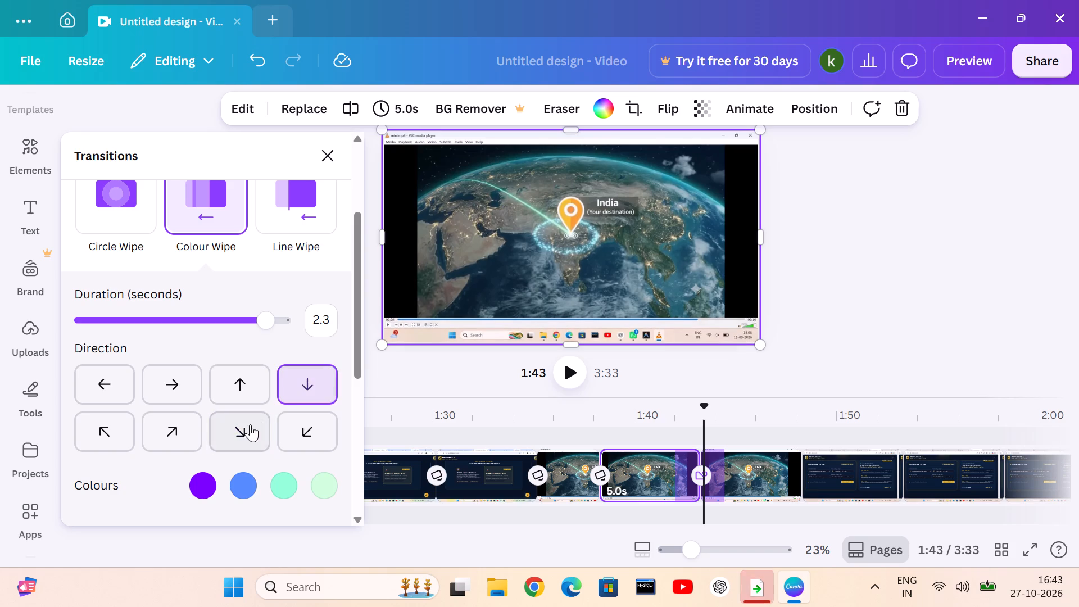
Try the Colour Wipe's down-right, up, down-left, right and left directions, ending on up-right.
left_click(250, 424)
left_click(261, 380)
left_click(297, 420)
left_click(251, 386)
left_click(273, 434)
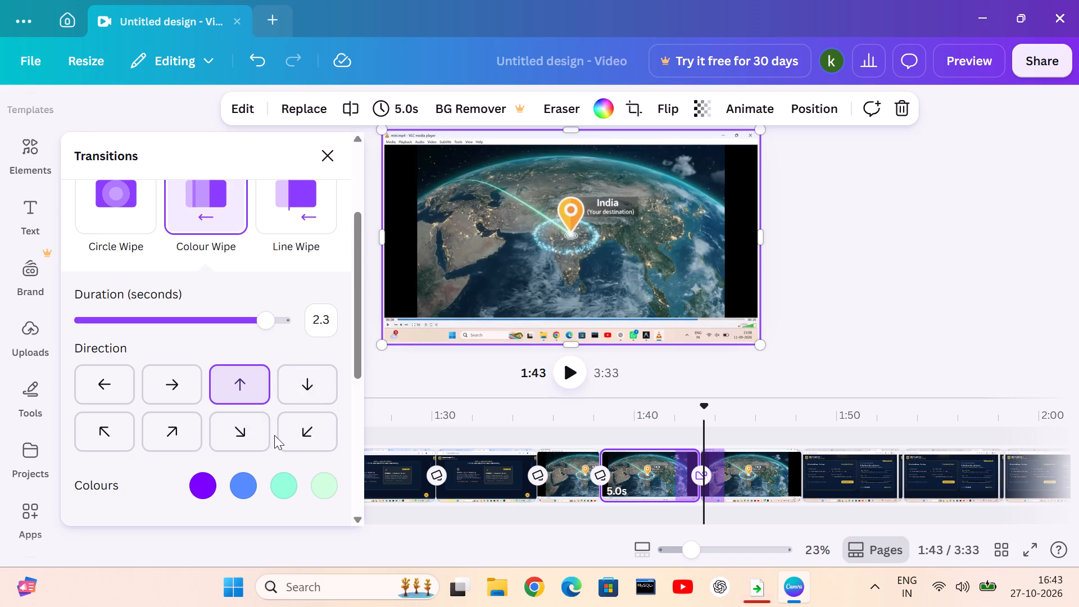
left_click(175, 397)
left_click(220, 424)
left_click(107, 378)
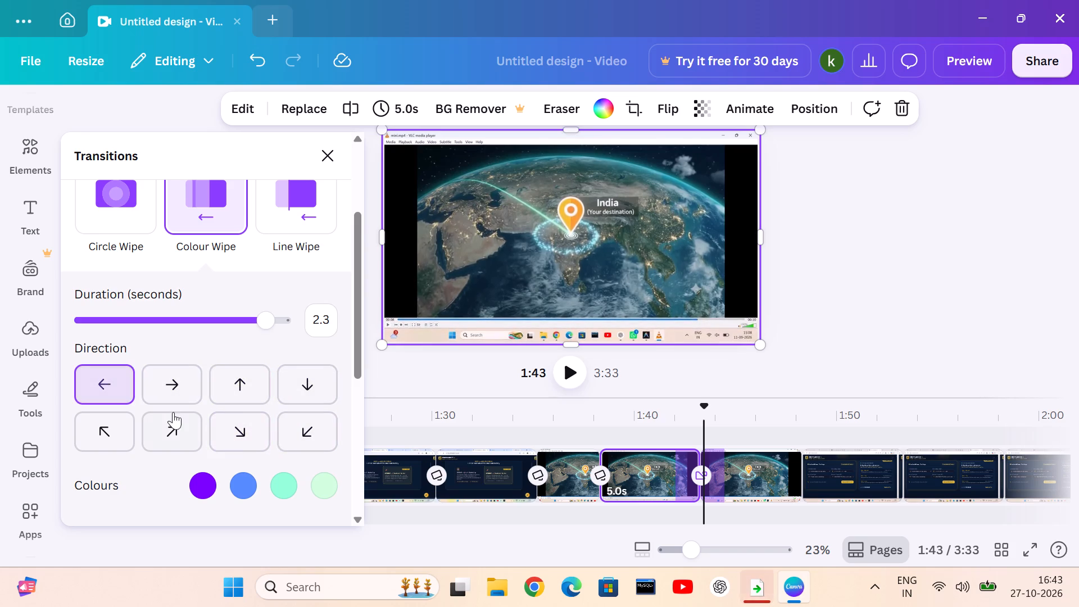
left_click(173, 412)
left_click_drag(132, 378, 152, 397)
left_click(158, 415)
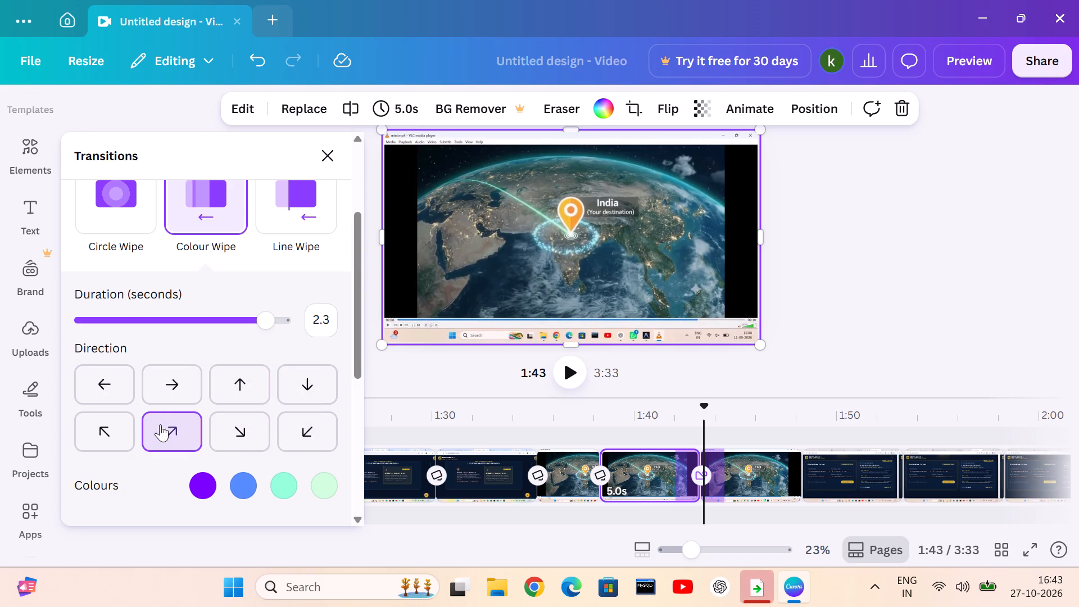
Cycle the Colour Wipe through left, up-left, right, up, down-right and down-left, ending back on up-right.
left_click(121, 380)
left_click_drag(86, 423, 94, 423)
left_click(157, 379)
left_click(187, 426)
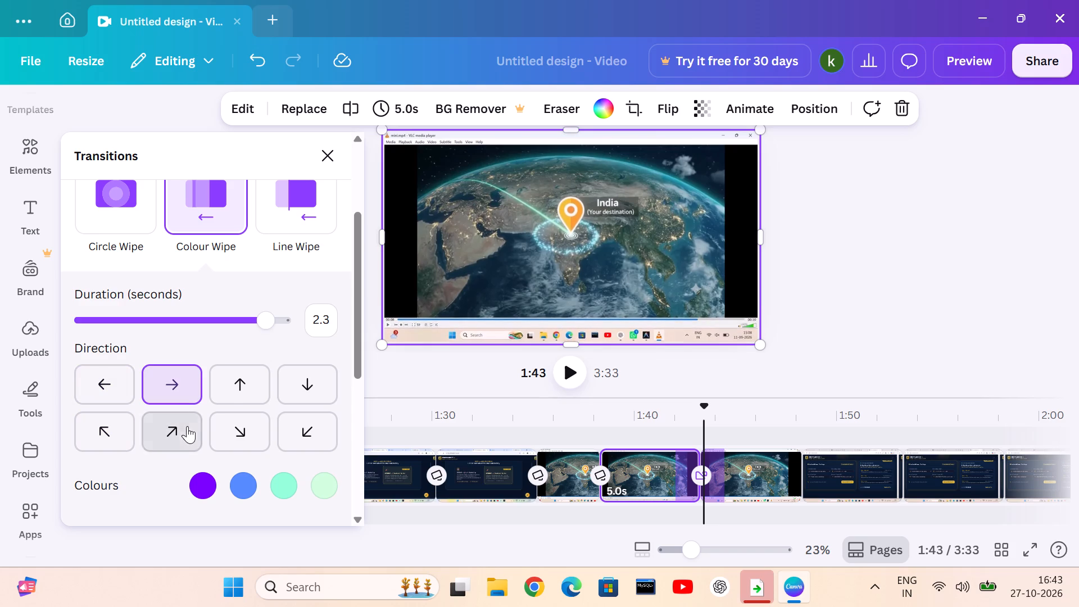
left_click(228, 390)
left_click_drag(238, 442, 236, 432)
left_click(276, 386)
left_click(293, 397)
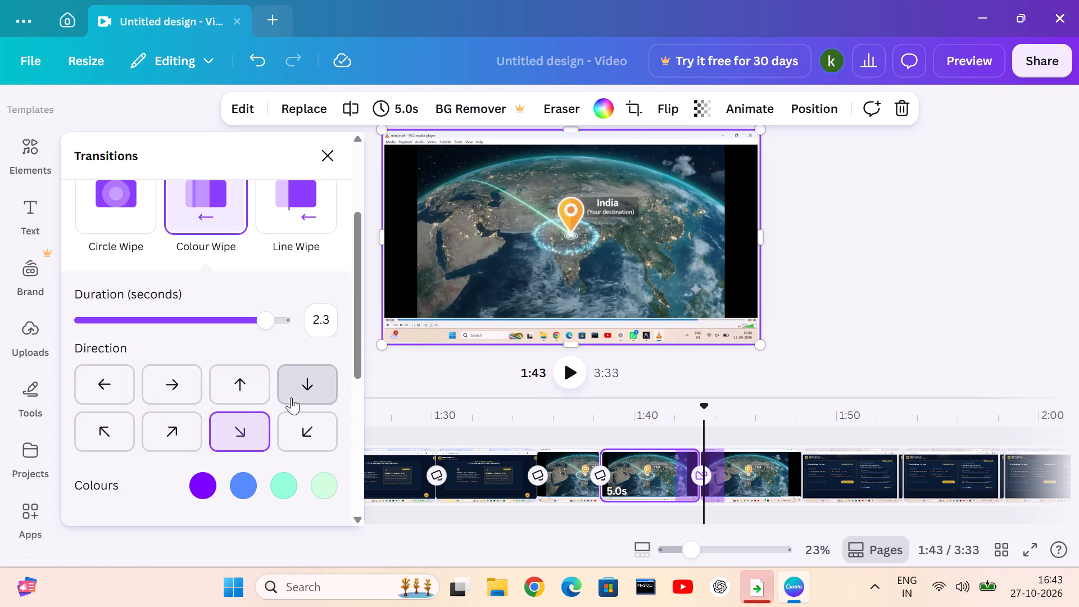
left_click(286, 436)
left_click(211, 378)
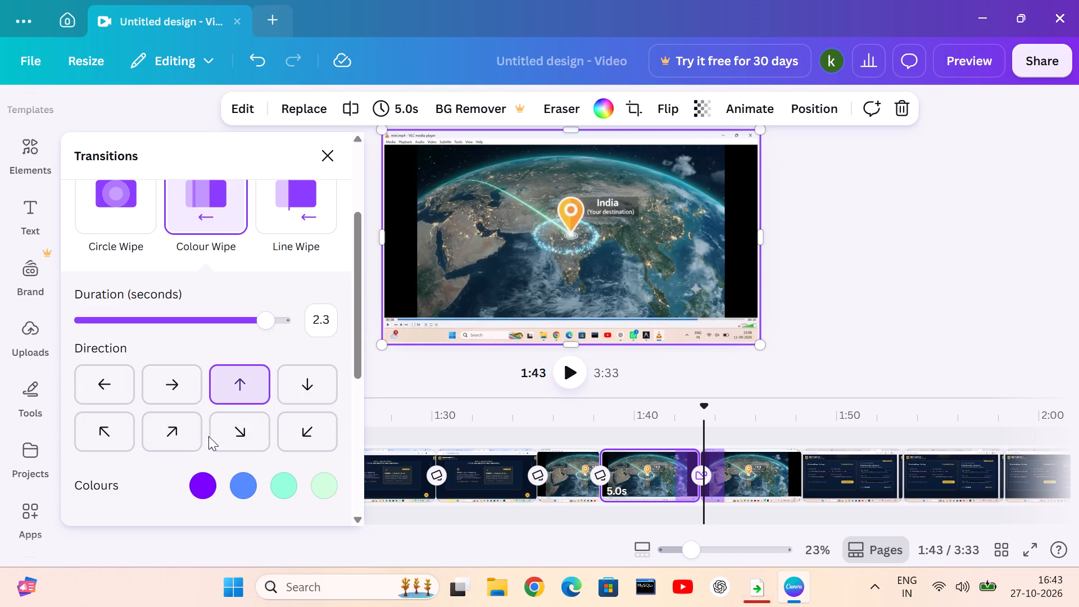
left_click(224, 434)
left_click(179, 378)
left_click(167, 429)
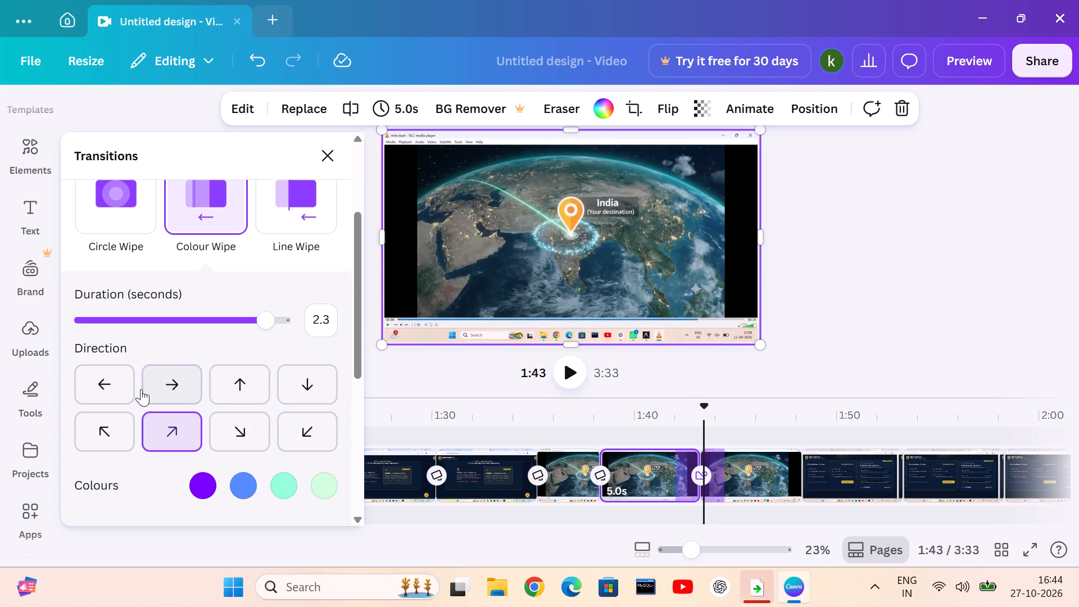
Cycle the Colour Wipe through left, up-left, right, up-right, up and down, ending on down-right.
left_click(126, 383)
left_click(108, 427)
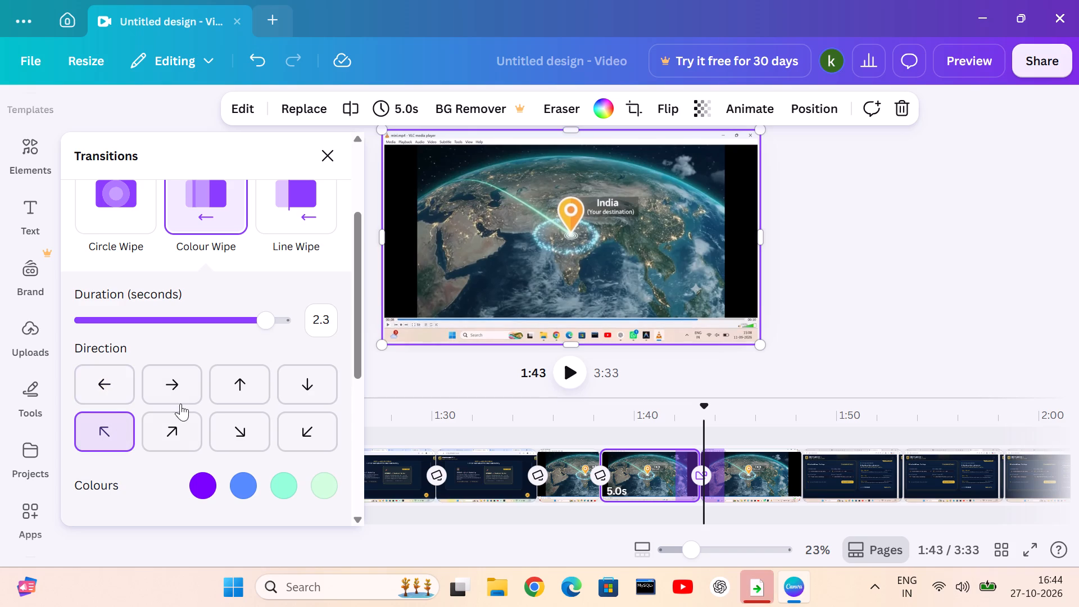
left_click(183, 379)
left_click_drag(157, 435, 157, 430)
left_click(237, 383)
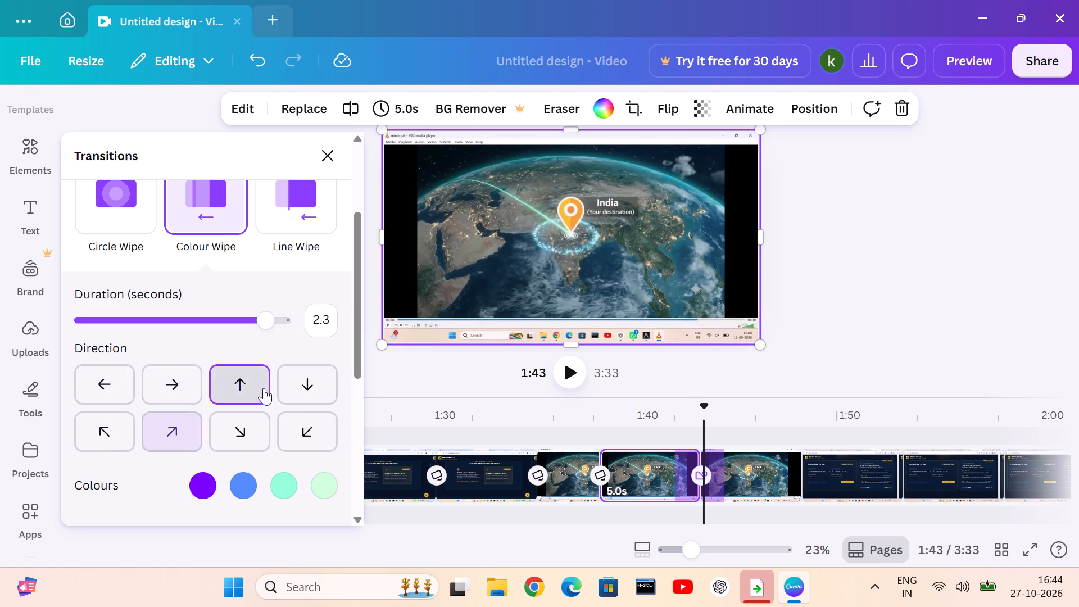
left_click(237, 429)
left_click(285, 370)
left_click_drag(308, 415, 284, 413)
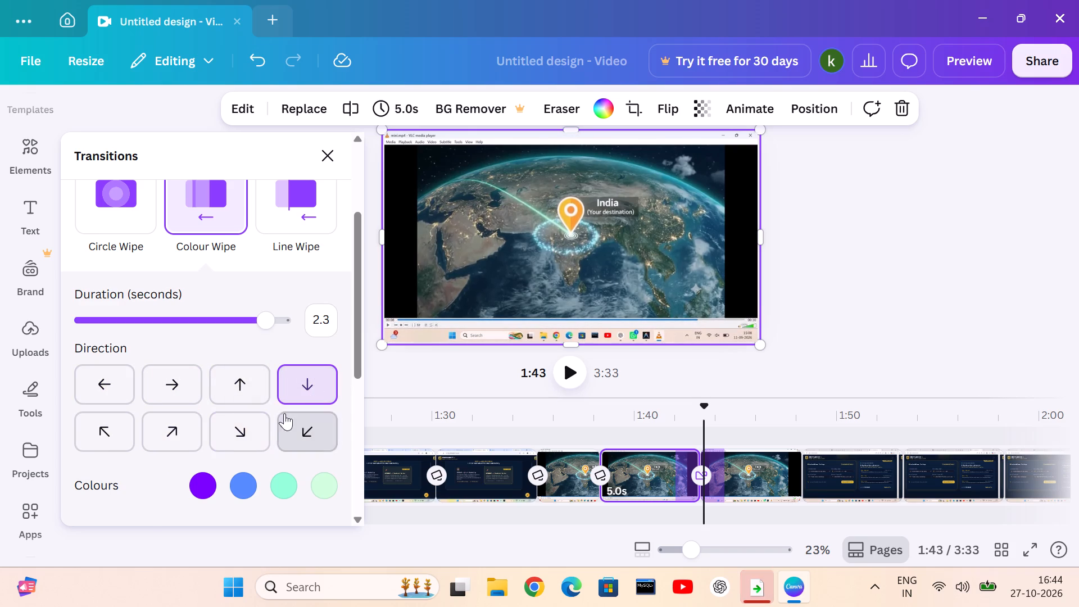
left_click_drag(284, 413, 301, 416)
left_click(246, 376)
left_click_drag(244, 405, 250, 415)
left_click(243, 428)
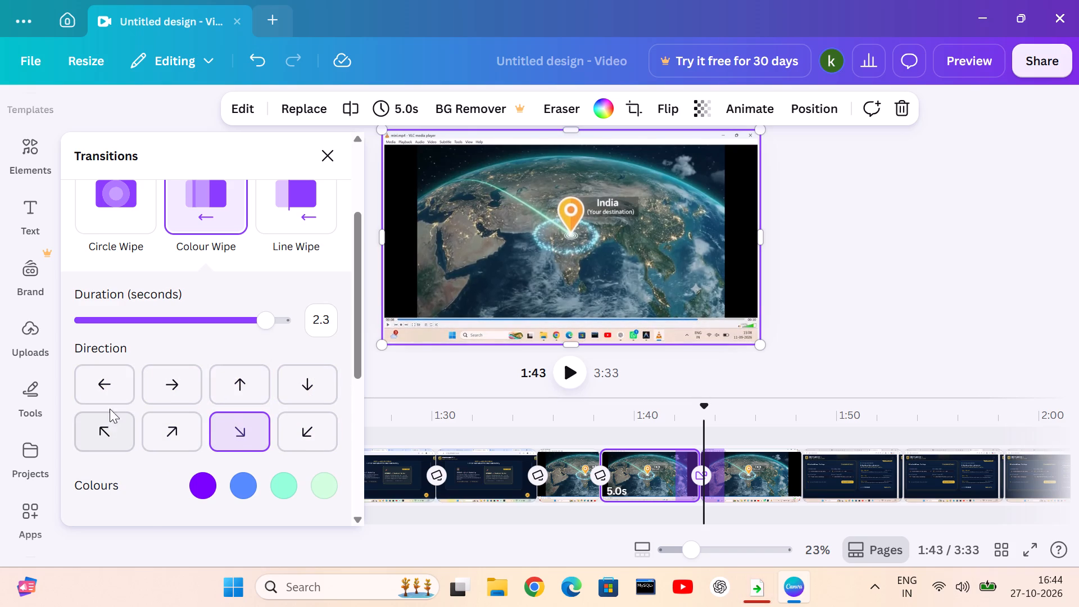
Try the Colour Wipe's right, up-right, left, up-left, up and down-right directions, ending on down.
left_click_drag(179, 386, 187, 392)
left_click_drag(178, 433, 169, 420)
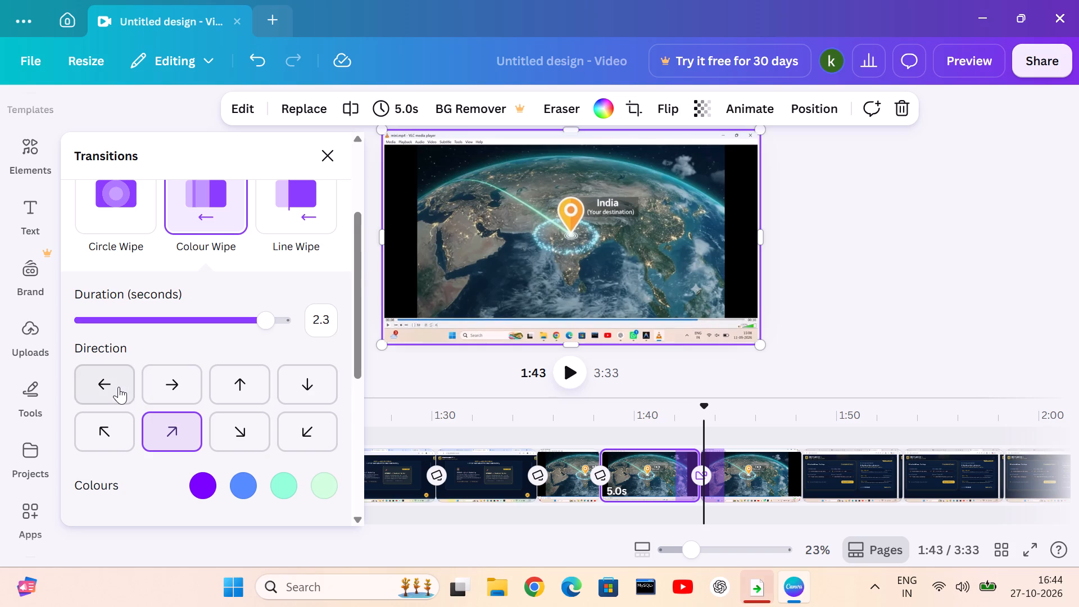
left_click(119, 387)
left_click(116, 433)
left_click(160, 384)
left_click(161, 422)
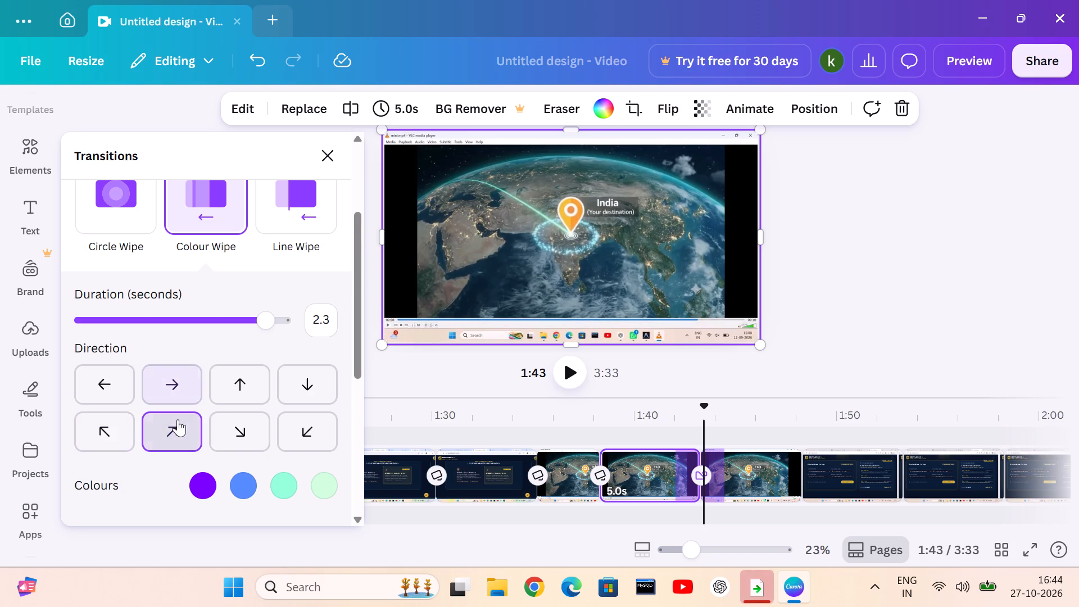
left_click(232, 379)
left_click(253, 420)
left_click(292, 385)
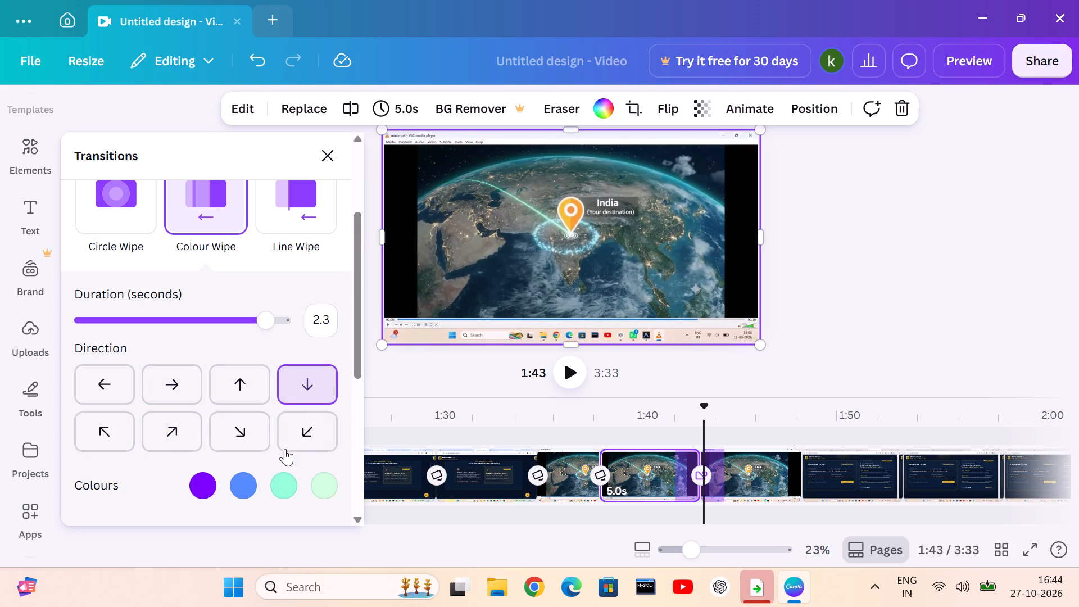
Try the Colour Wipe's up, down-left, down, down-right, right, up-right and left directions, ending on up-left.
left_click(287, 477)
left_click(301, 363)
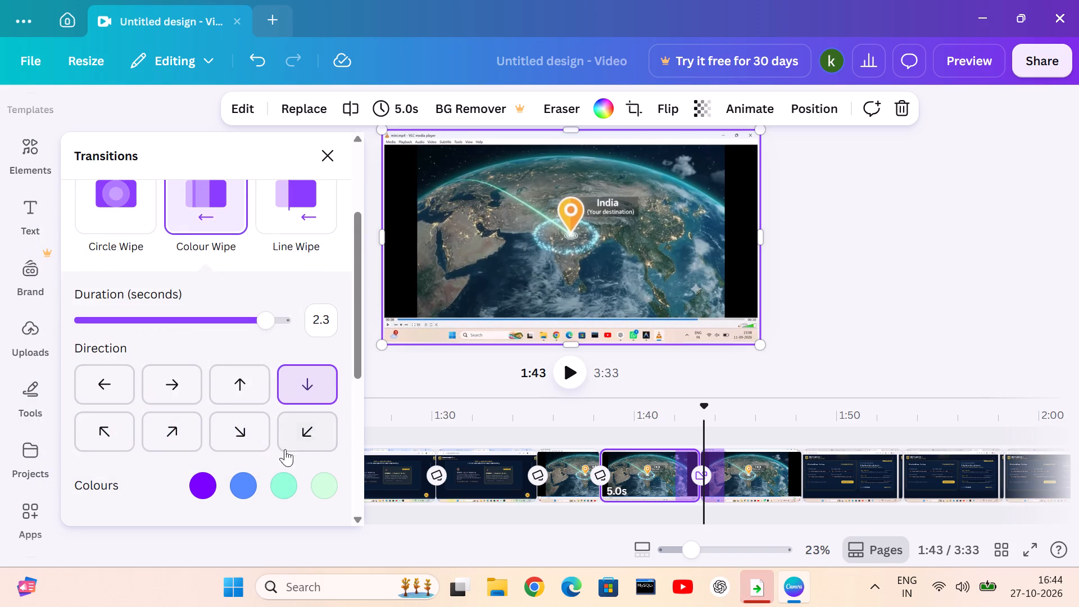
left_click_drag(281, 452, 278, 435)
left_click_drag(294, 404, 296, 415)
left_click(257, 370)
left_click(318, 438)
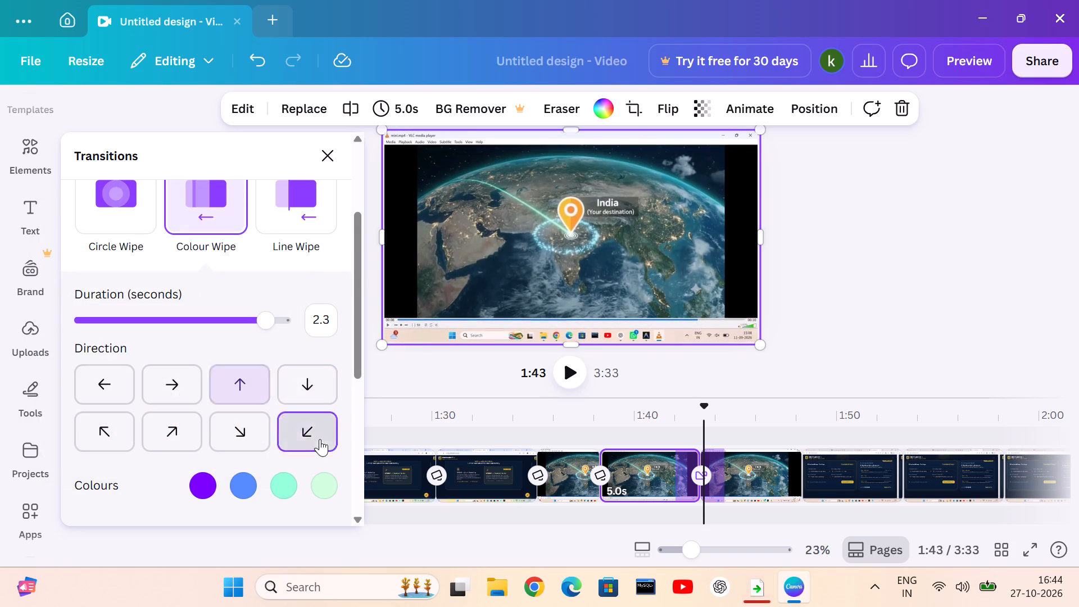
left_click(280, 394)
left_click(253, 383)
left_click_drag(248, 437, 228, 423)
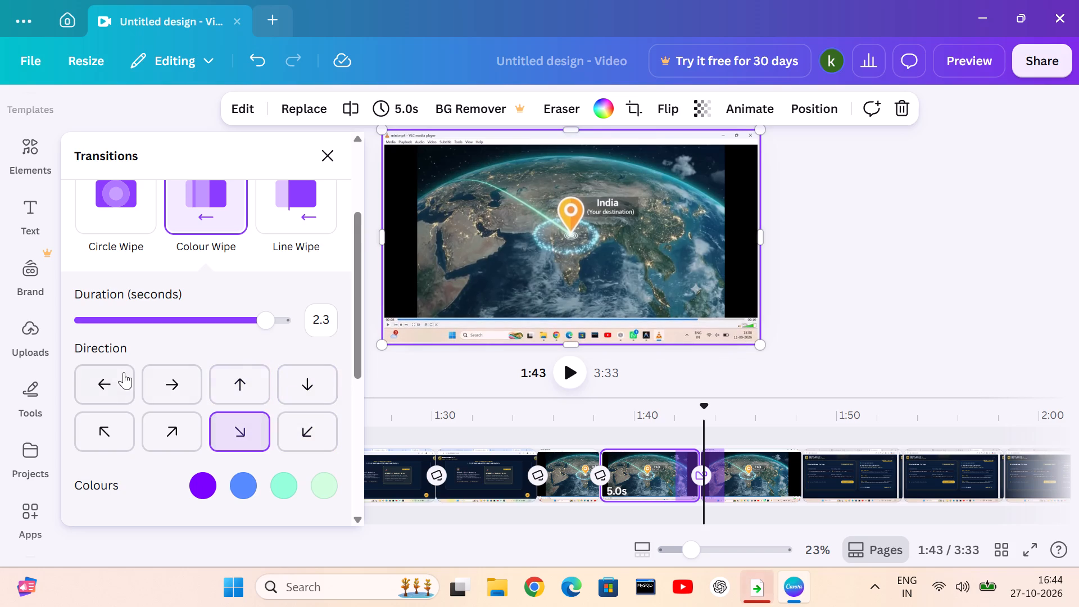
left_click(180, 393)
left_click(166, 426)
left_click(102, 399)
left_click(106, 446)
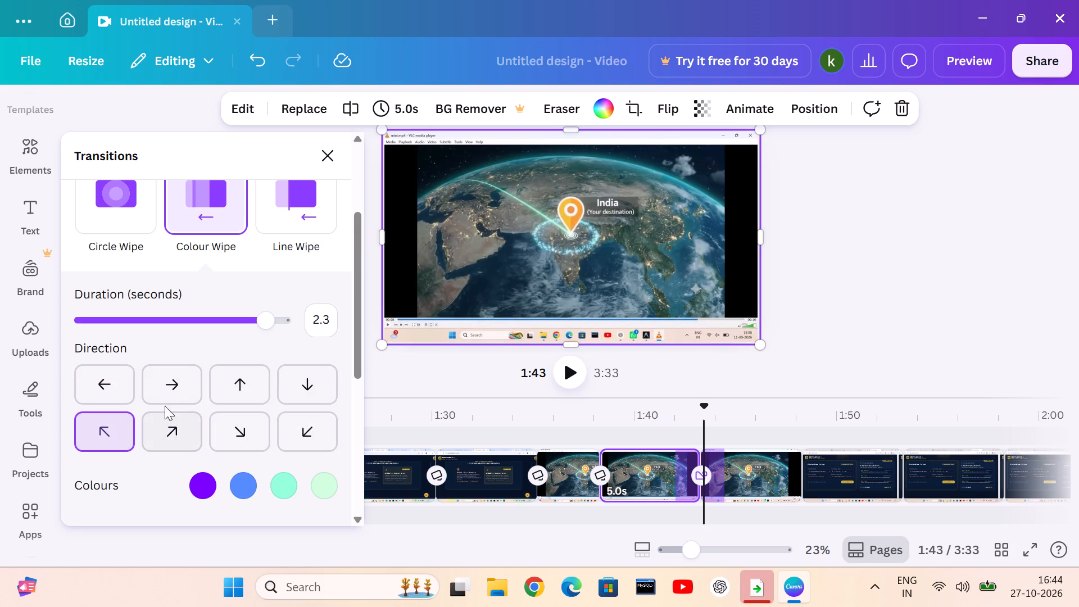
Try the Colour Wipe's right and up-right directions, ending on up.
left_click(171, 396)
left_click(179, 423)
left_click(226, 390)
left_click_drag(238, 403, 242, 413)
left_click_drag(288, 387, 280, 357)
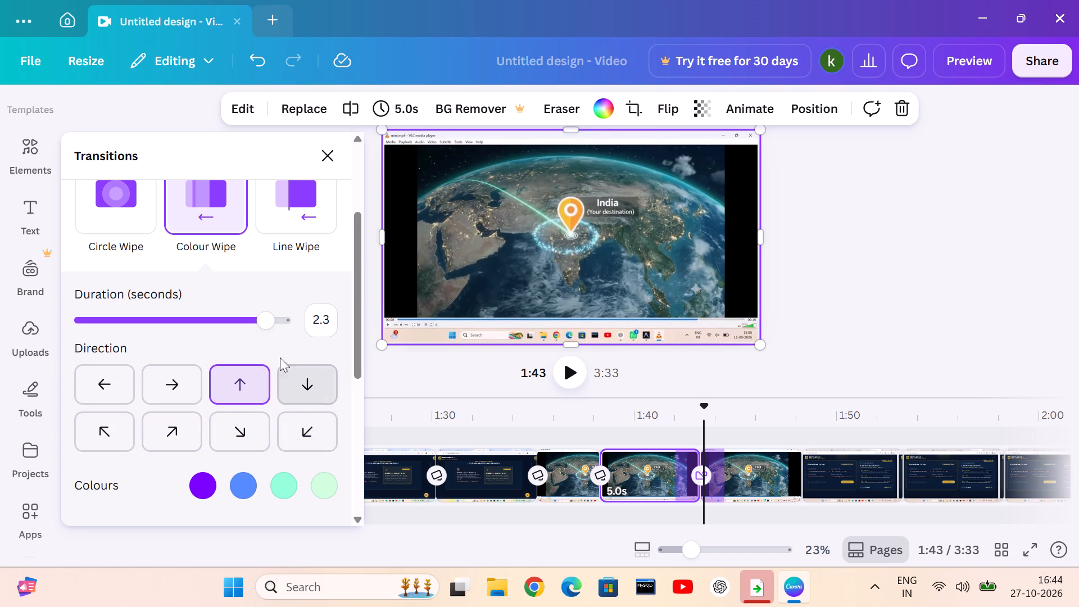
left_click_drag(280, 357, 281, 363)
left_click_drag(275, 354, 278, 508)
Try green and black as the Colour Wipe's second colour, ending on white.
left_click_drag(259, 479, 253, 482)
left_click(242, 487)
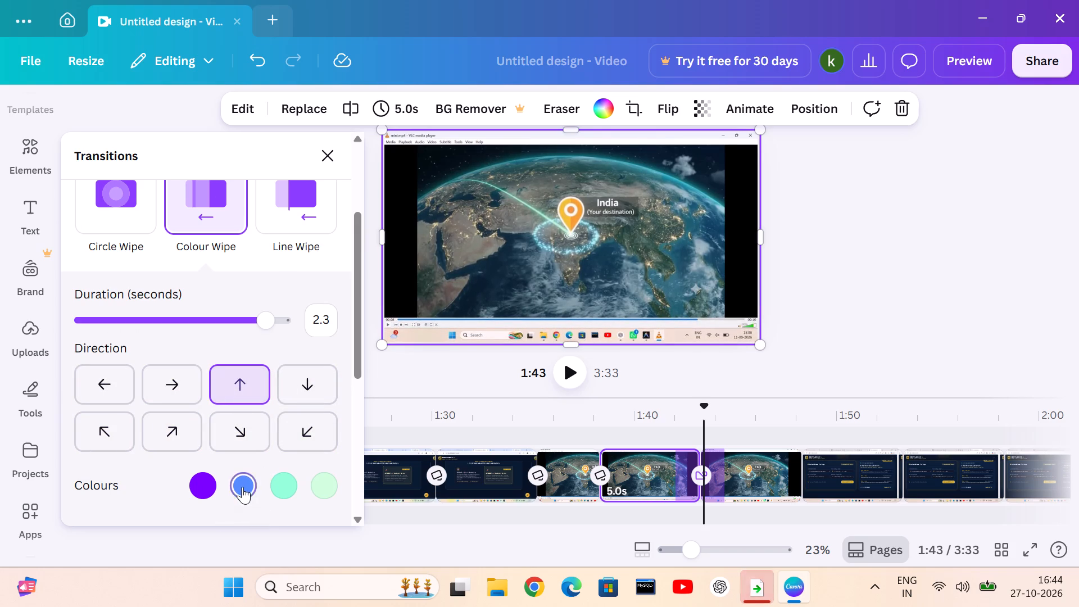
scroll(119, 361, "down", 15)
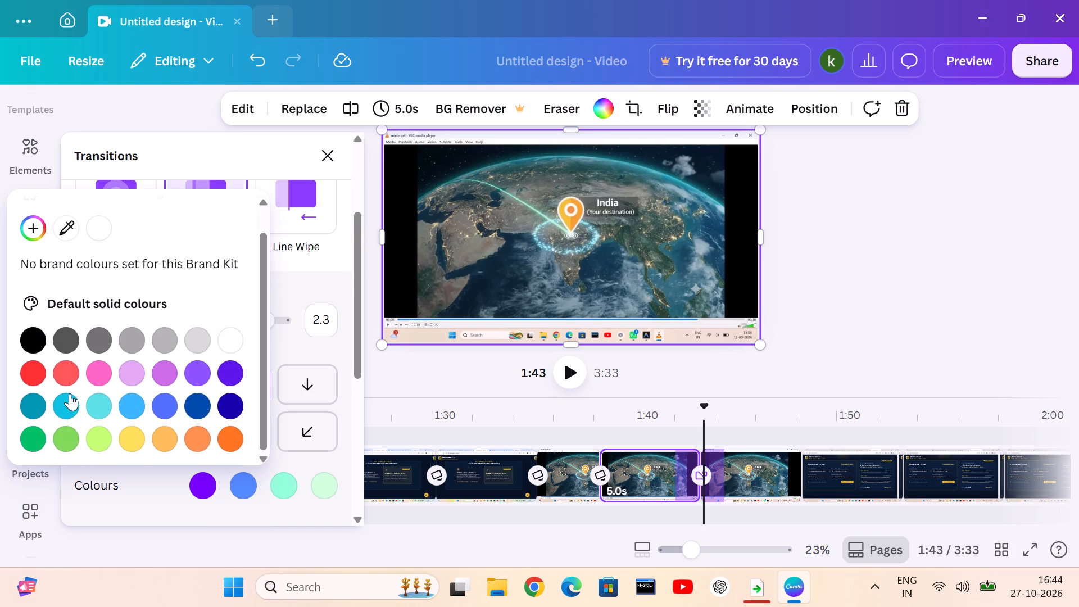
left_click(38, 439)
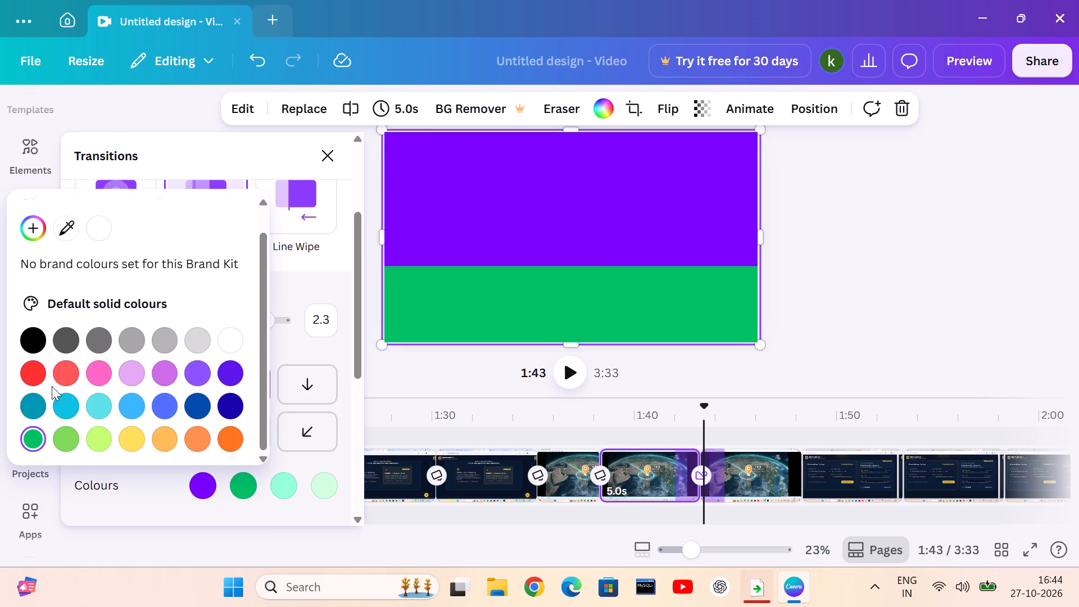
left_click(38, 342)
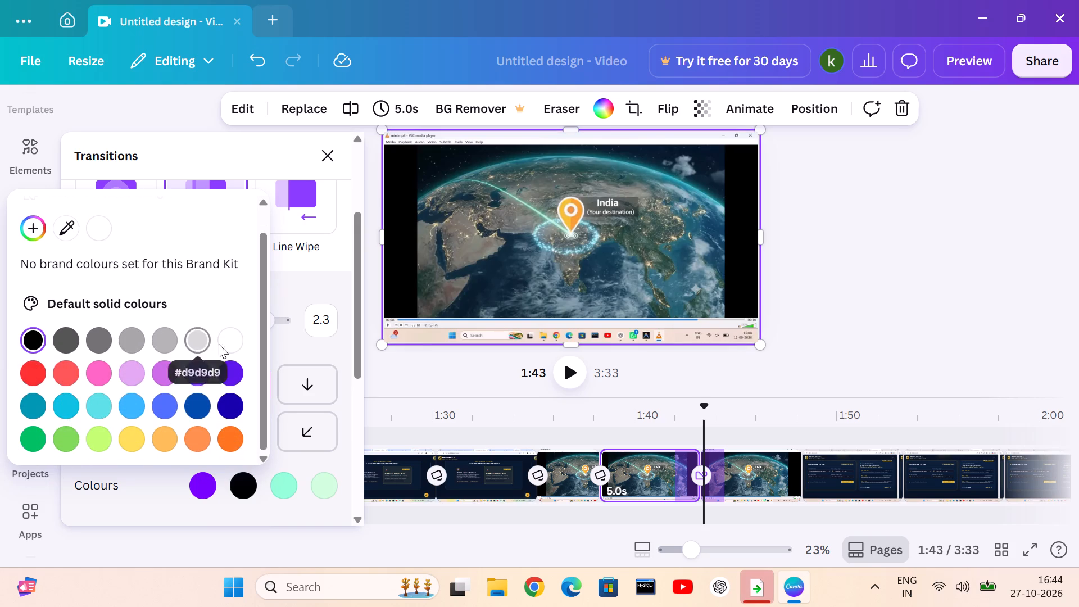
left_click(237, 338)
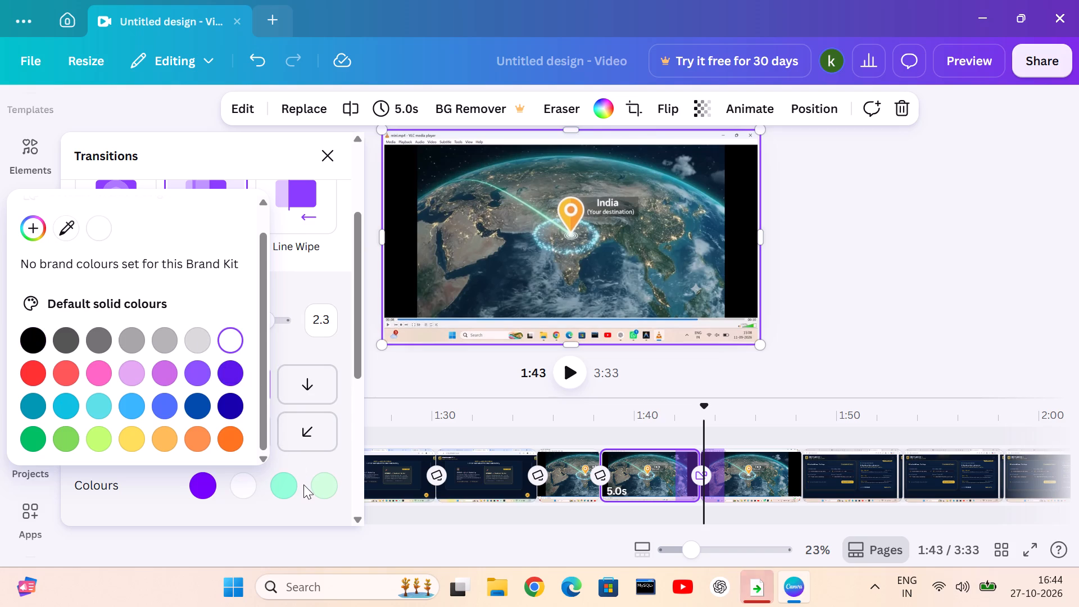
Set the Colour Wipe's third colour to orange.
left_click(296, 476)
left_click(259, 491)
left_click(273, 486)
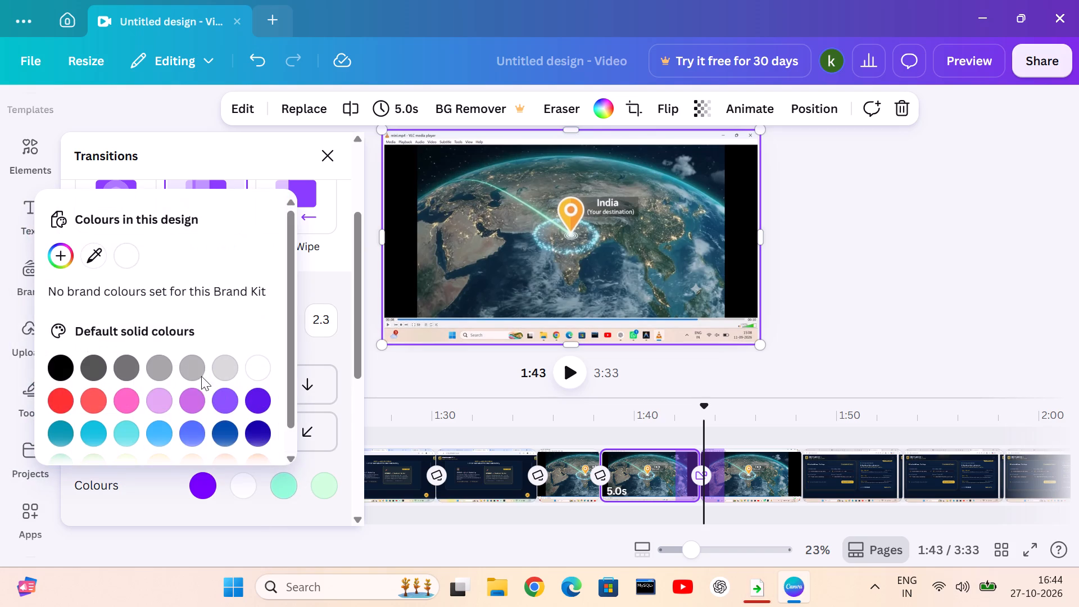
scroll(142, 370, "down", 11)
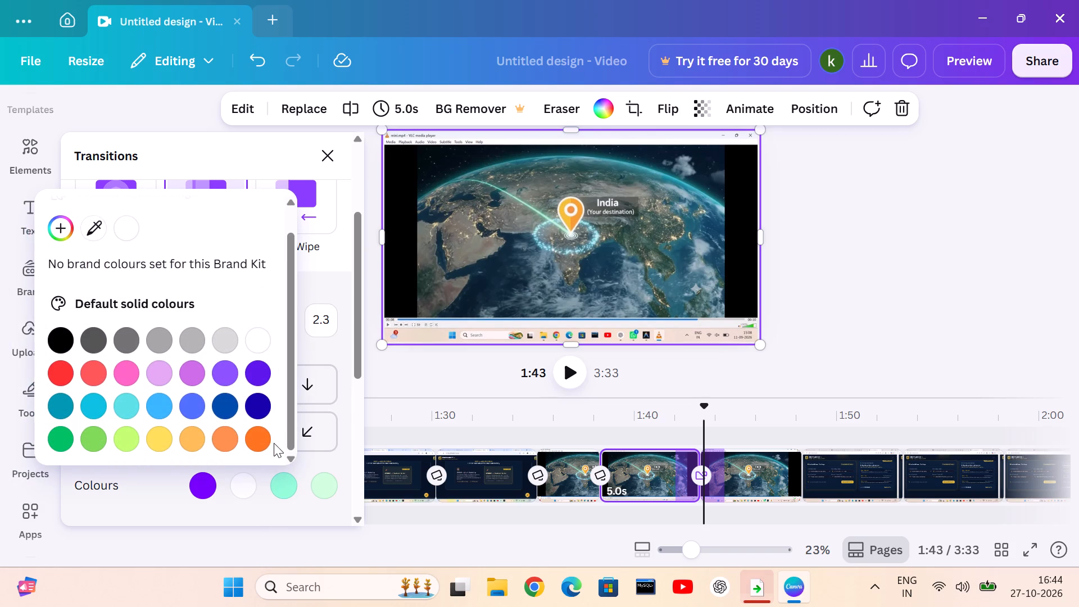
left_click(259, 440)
Set the Colour Wipe's fourth colour to the light green from the default solid colours.
left_click(320, 479)
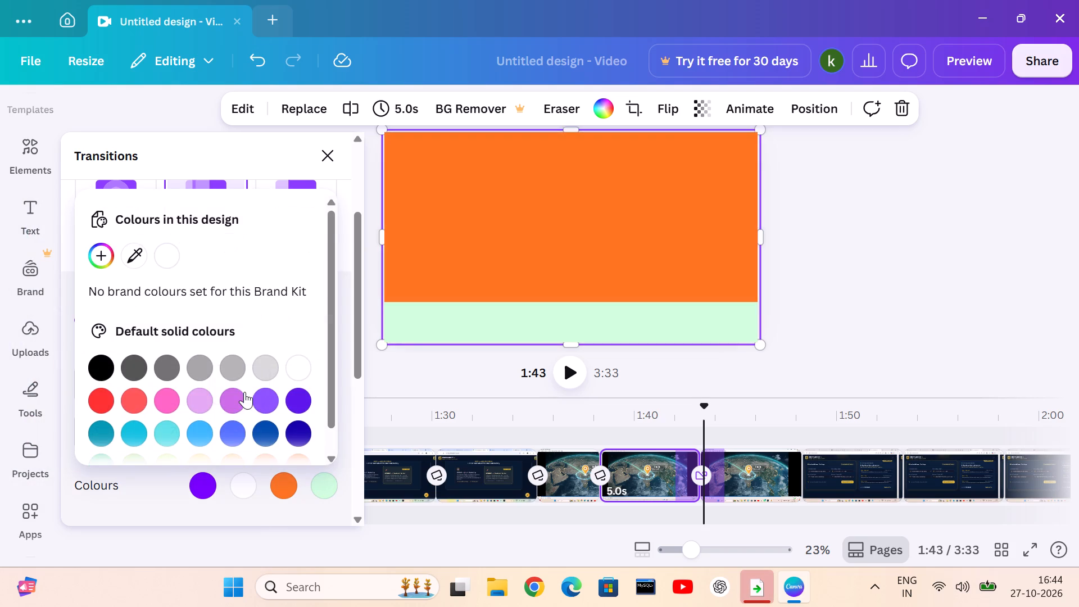
scroll(235, 375, "down", 13)
left_click(129, 433)
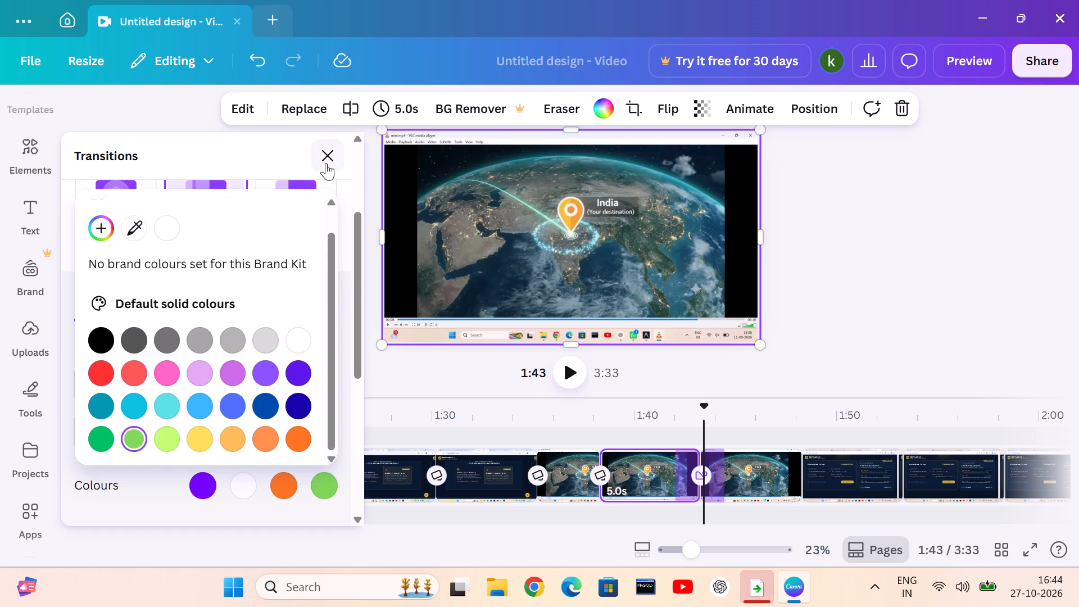
left_click(248, 180)
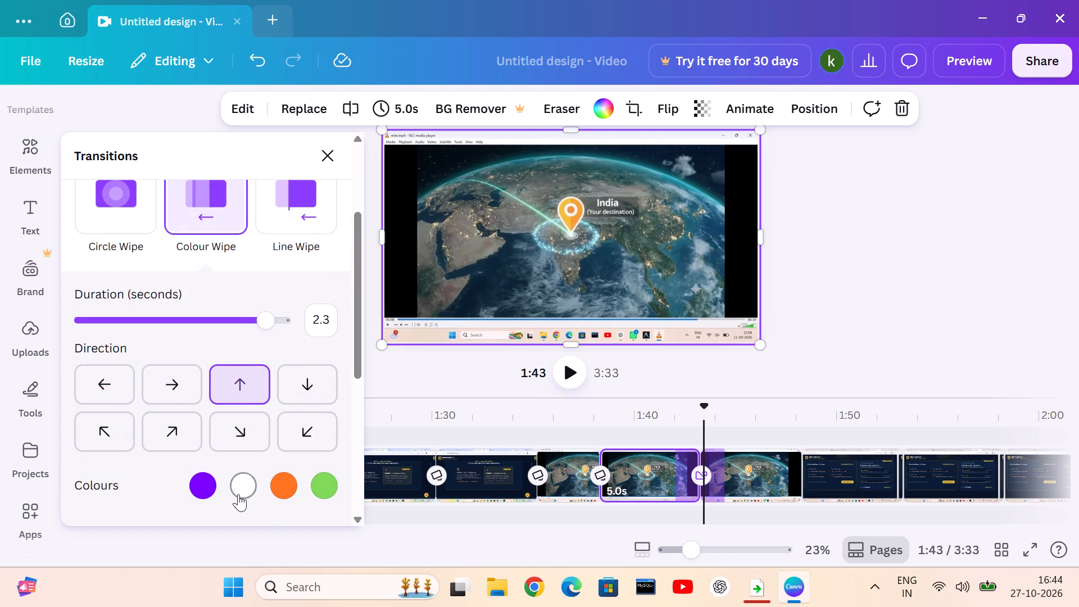
Set the Colour Wipe's second colour to orange from the default solid colours.
left_click(249, 468)
left_click(242, 480)
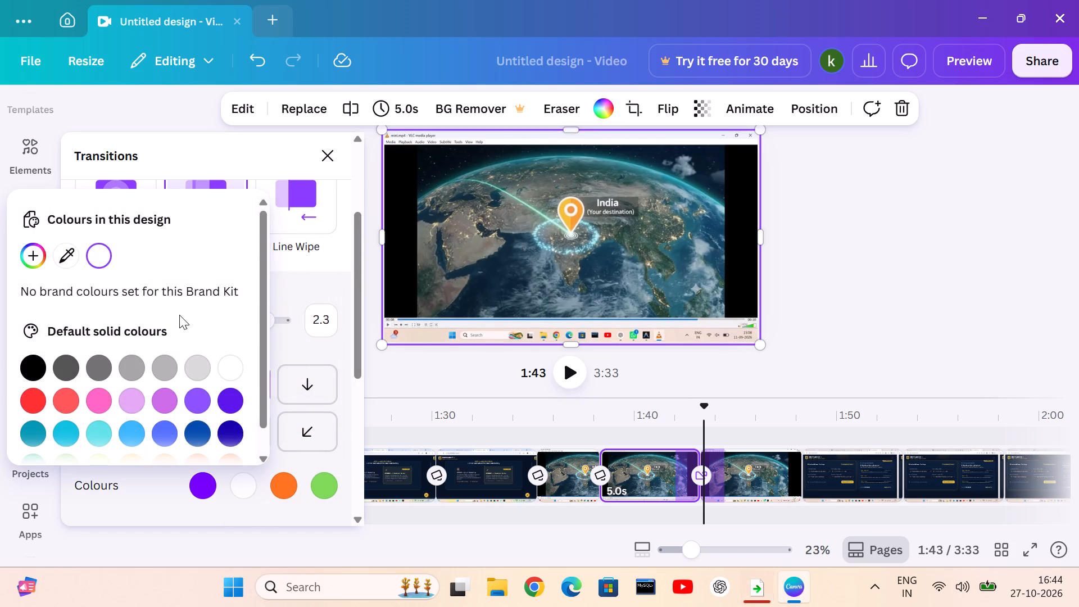
scroll(179, 315, "down", 18)
left_click(232, 441)
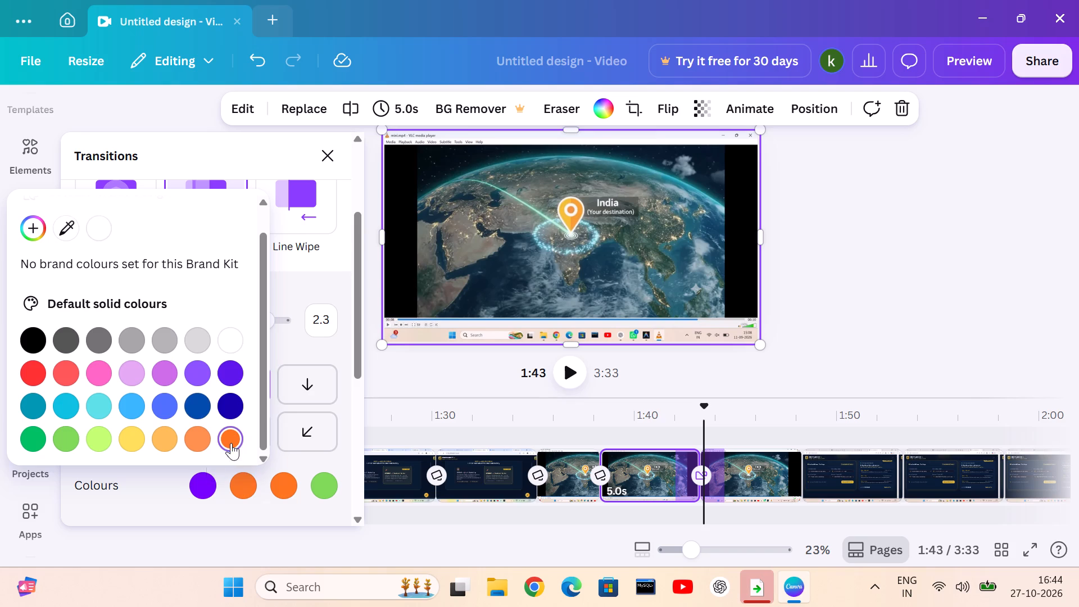
Set the Colour Wipe's third colour to white.
left_click(294, 482)
scroll(248, 360, "down", 4)
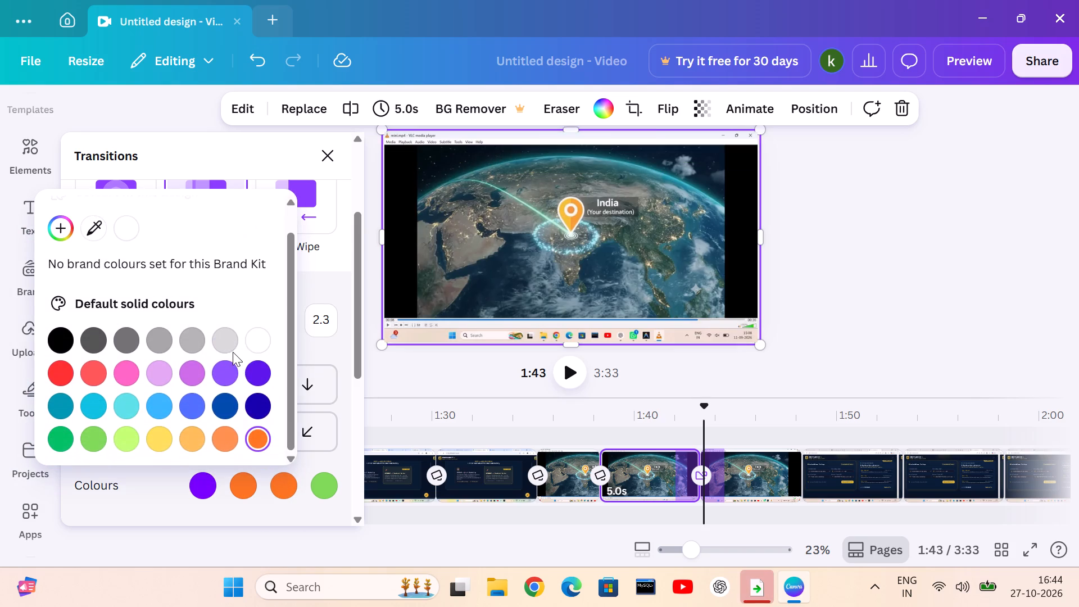
left_click(255, 346)
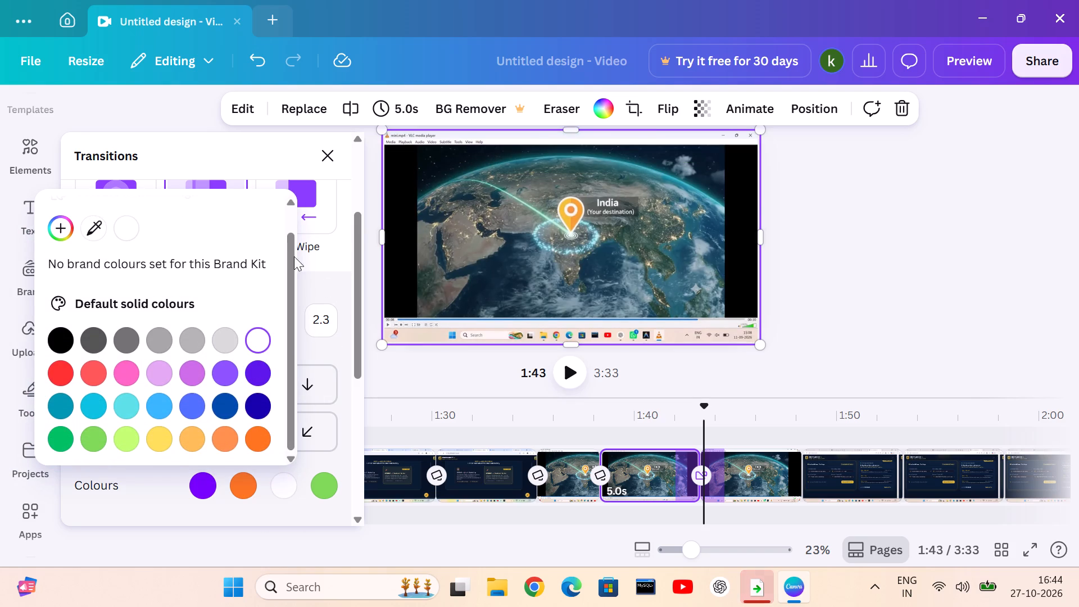
left_click(235, 149)
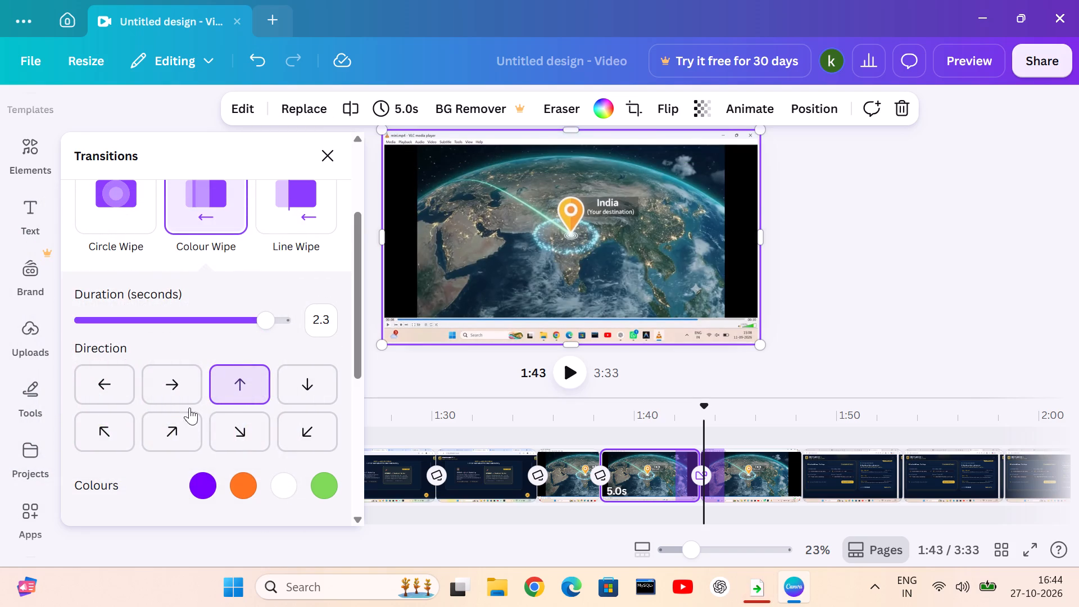
Set the Colour Wipe's first colour to white.
left_click(194, 499)
left_click(199, 478)
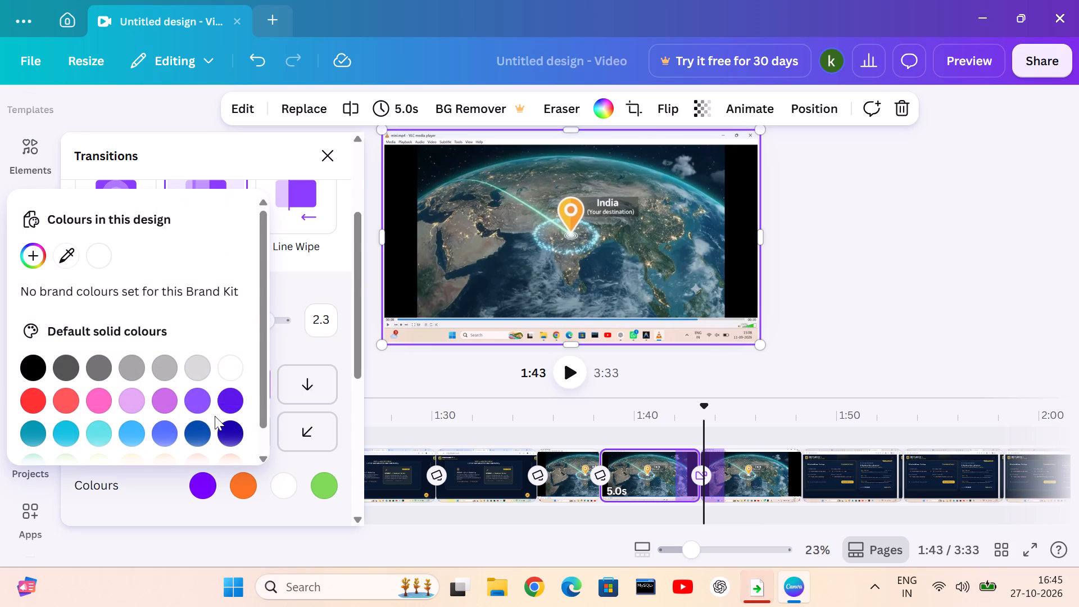
left_click(236, 374)
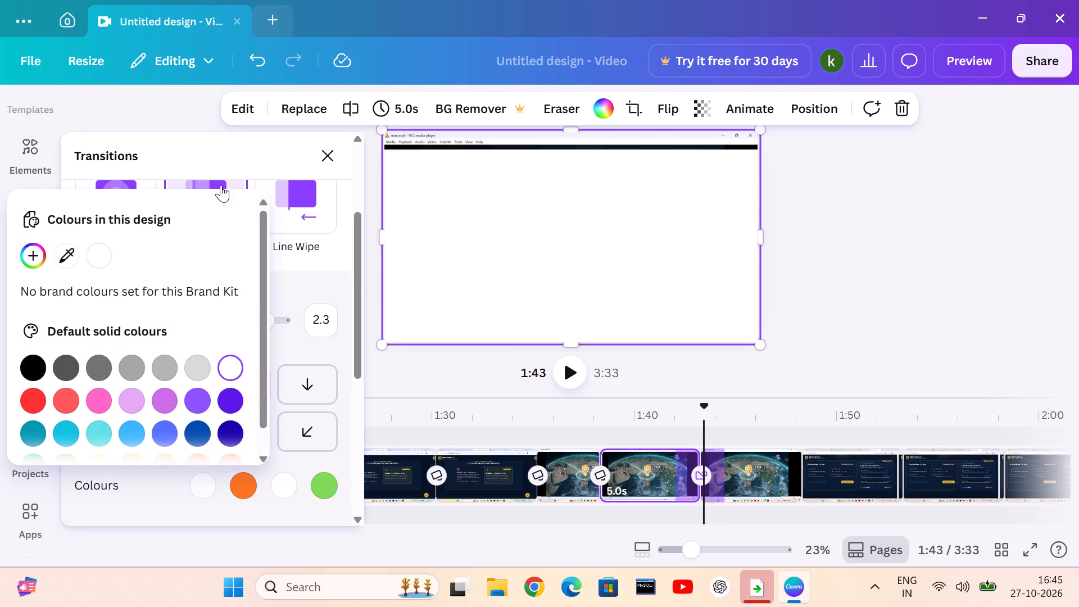
left_click(216, 148)
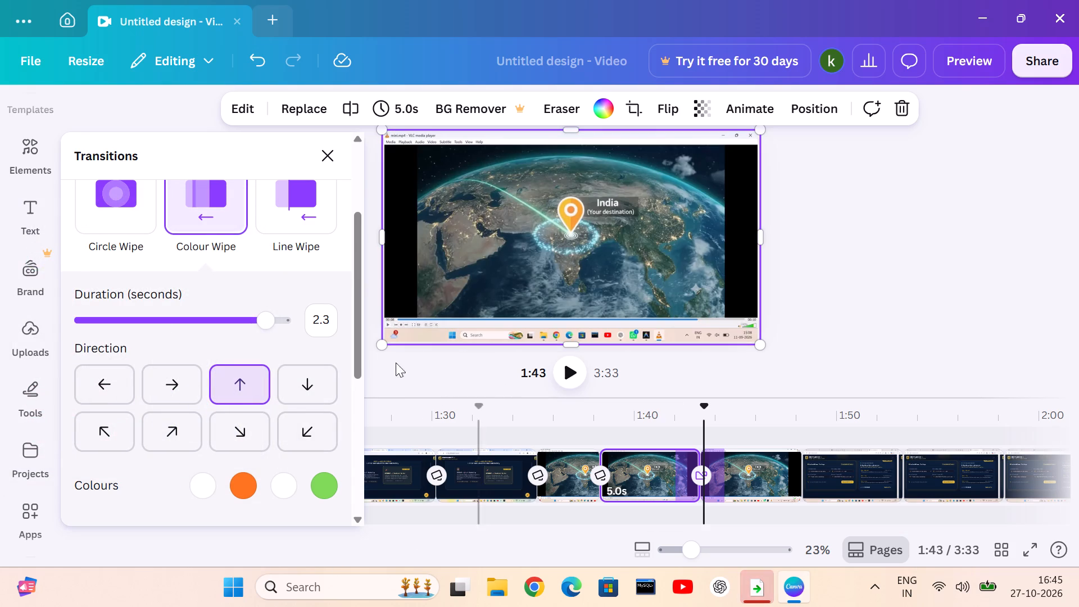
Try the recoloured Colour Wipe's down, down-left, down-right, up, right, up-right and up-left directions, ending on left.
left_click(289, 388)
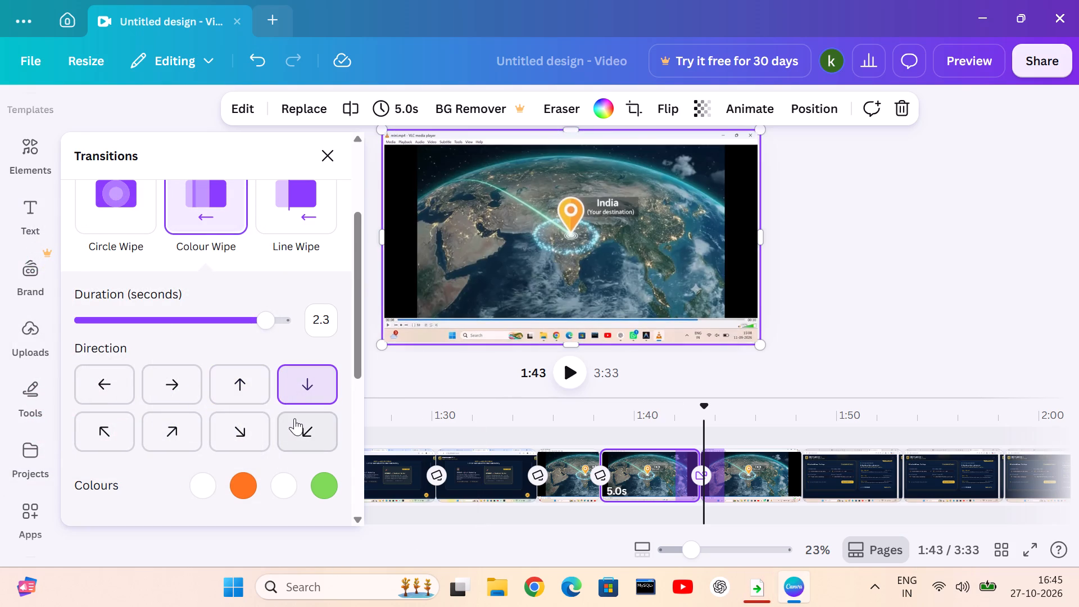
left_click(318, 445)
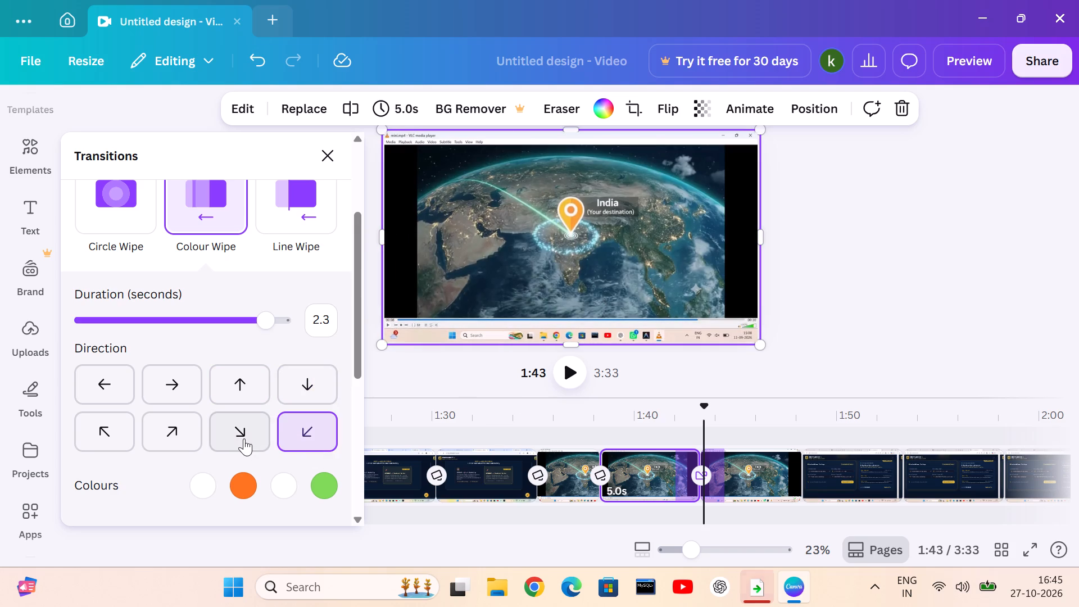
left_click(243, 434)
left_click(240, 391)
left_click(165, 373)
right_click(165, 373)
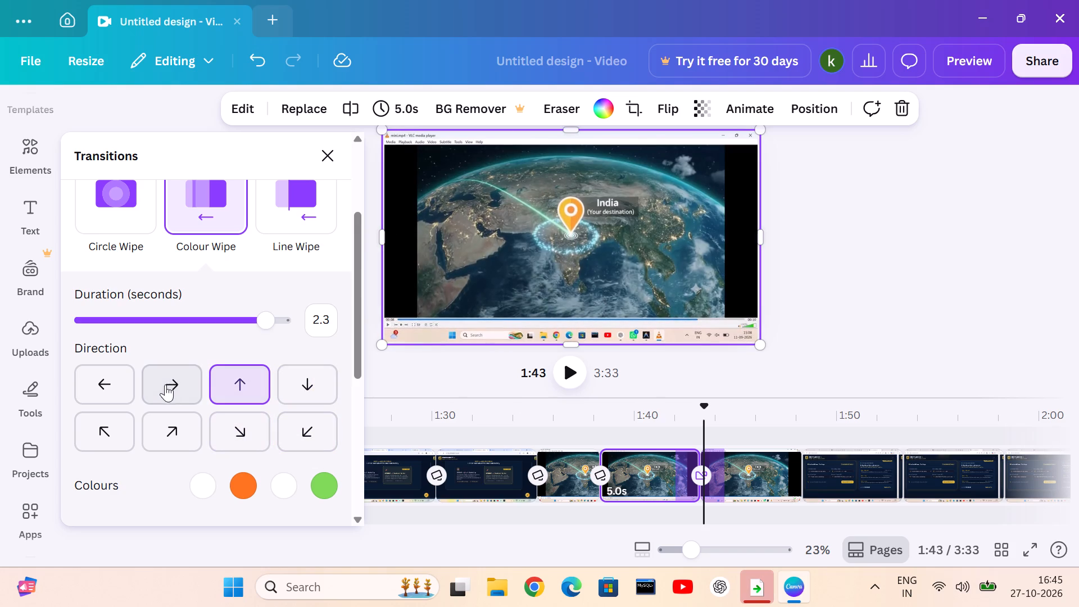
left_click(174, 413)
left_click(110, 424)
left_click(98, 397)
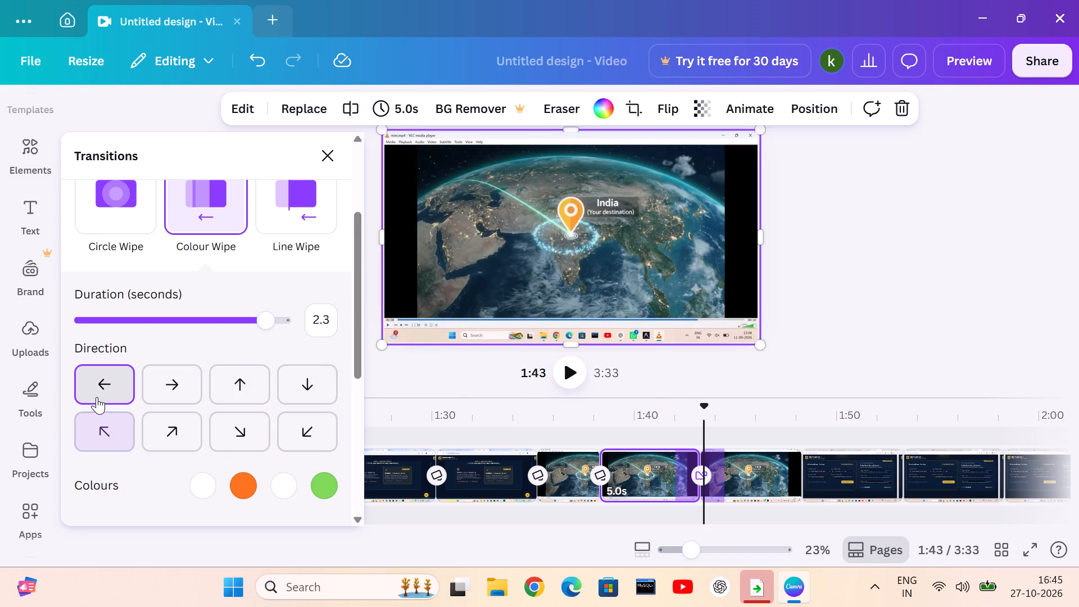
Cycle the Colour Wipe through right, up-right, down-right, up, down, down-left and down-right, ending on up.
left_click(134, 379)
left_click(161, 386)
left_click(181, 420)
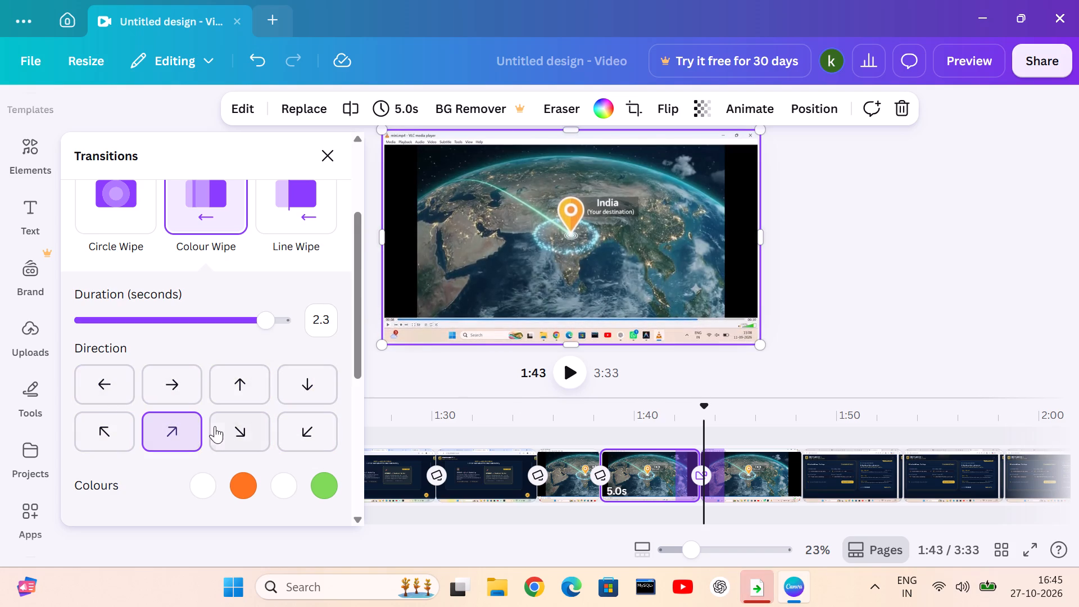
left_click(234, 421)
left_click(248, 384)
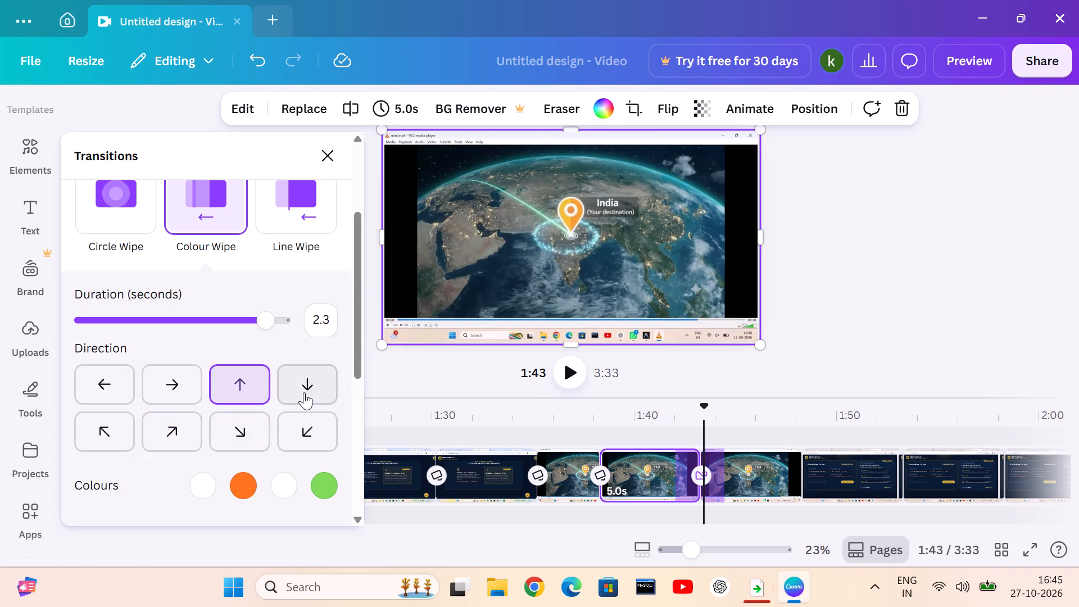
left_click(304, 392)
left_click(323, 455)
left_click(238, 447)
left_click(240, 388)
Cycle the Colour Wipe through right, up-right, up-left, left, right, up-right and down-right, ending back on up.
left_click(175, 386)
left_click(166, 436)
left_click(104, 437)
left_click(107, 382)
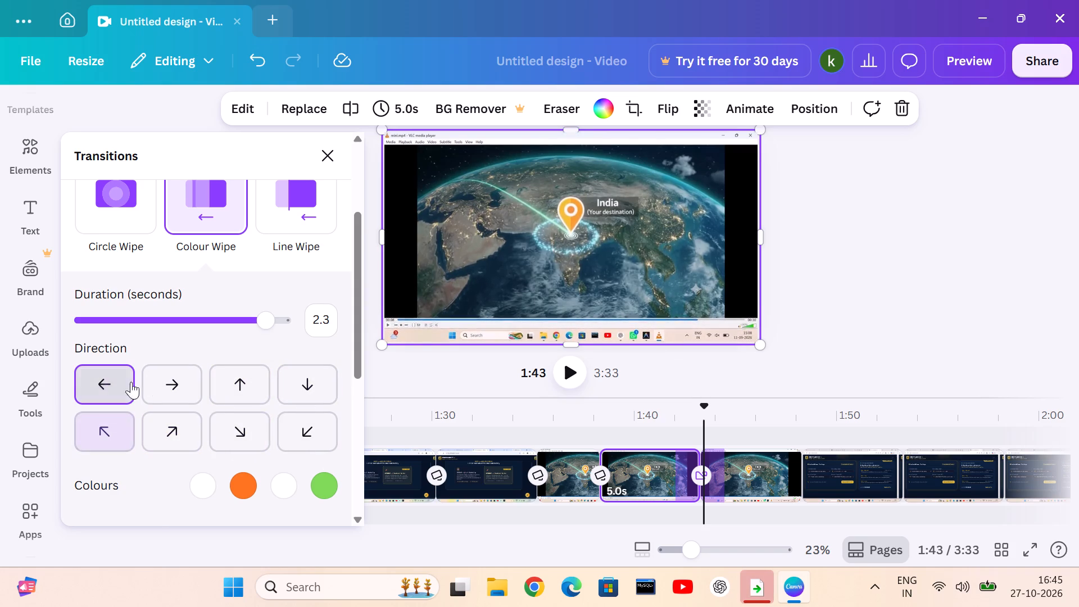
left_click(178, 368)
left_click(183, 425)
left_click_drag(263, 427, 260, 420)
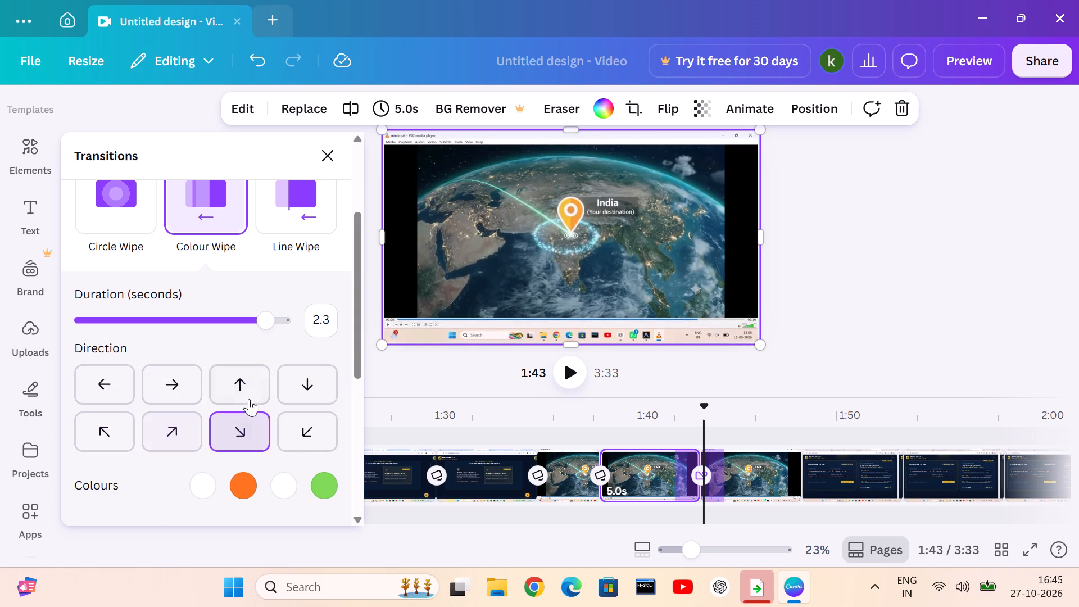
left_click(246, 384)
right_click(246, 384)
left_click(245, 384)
Cycle the Colour Wipe through down, down-left, down-right, up, right, up-right and up-left, ending on left.
left_click(304, 372)
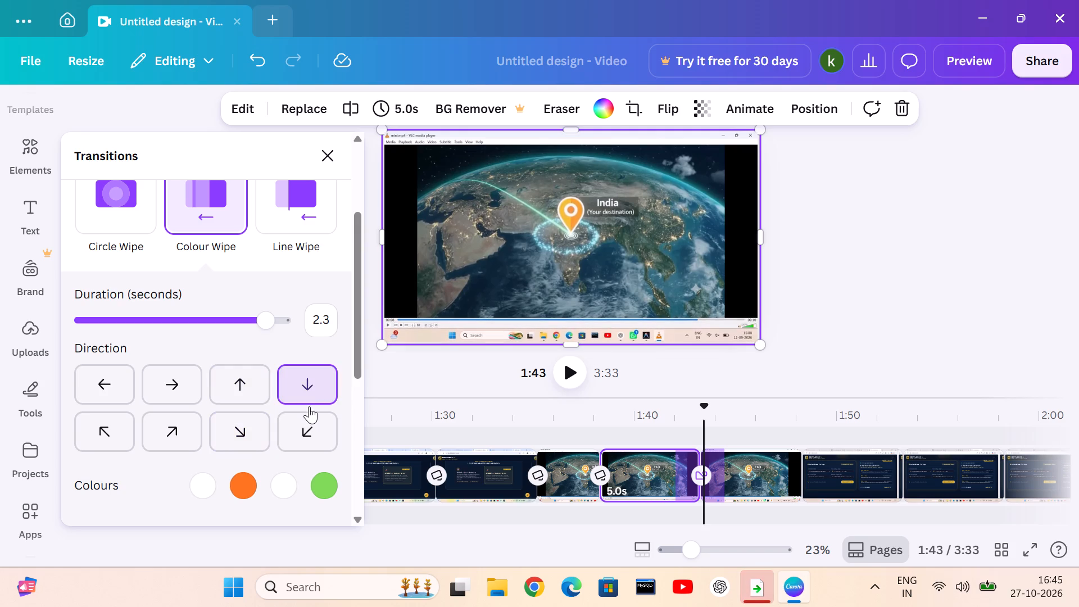
left_click(312, 432)
left_click(244, 433)
left_click(245, 380)
left_click(176, 386)
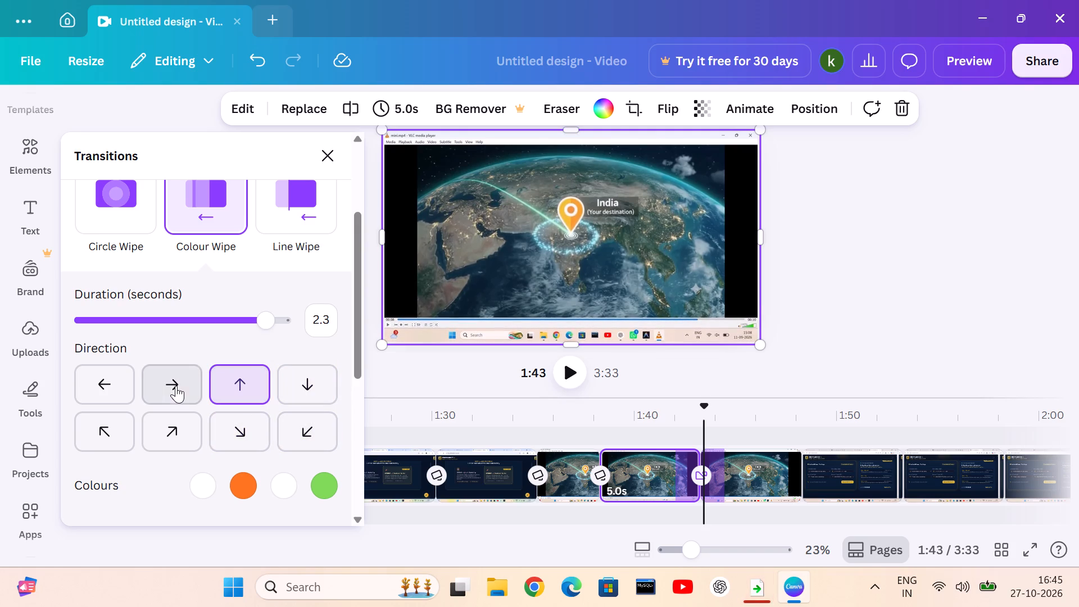
left_click(172, 437)
left_click(110, 437)
left_click(110, 386)
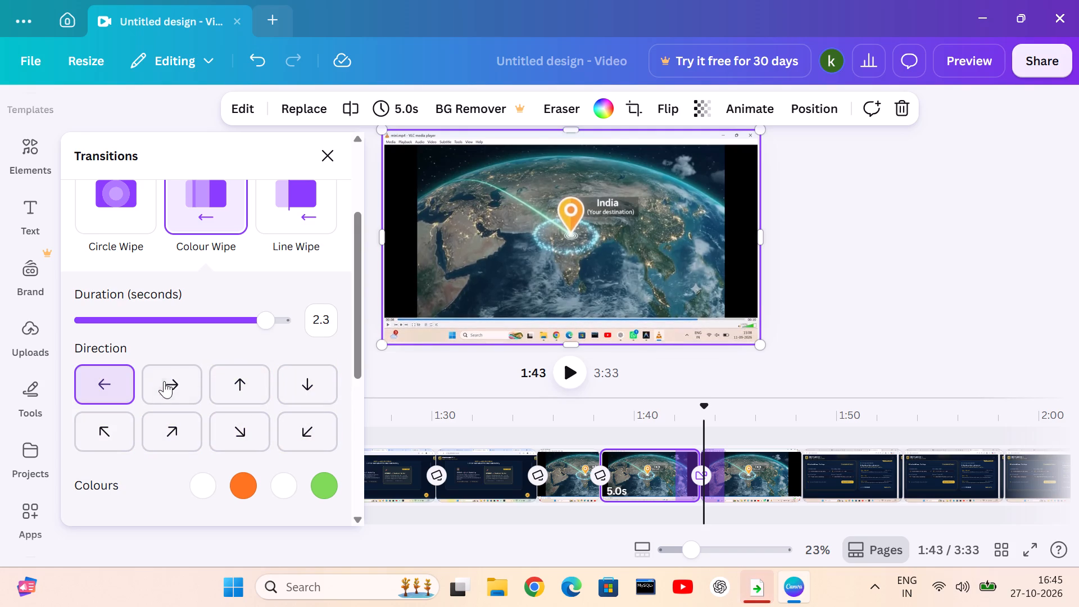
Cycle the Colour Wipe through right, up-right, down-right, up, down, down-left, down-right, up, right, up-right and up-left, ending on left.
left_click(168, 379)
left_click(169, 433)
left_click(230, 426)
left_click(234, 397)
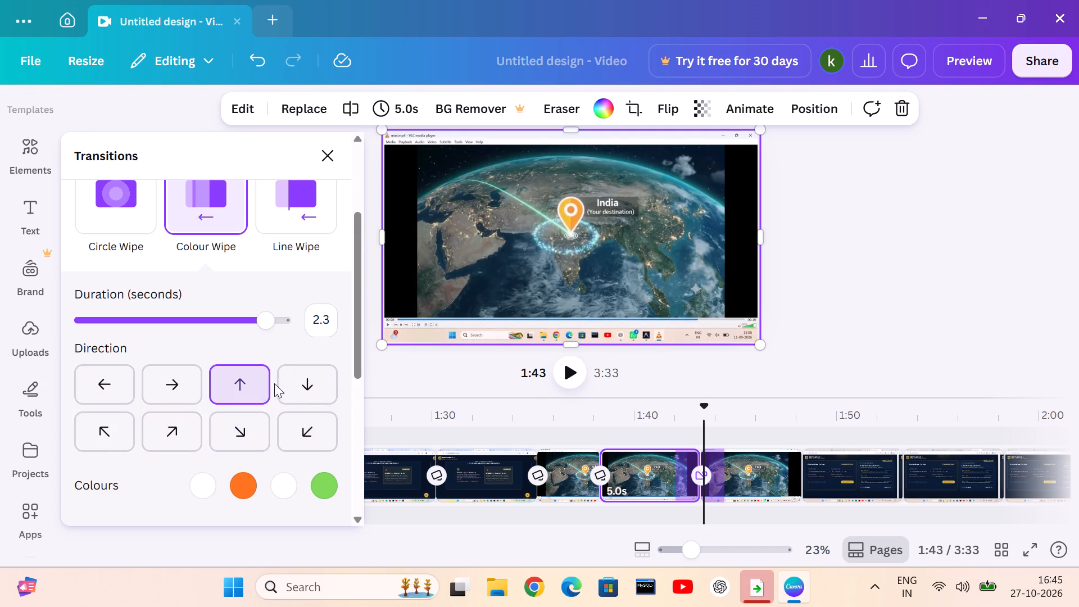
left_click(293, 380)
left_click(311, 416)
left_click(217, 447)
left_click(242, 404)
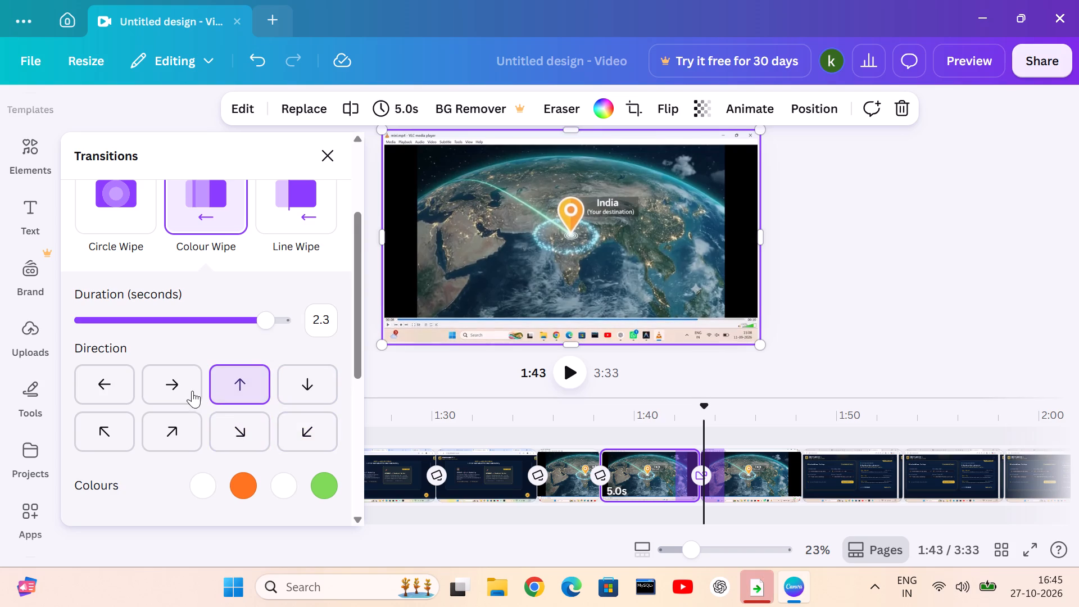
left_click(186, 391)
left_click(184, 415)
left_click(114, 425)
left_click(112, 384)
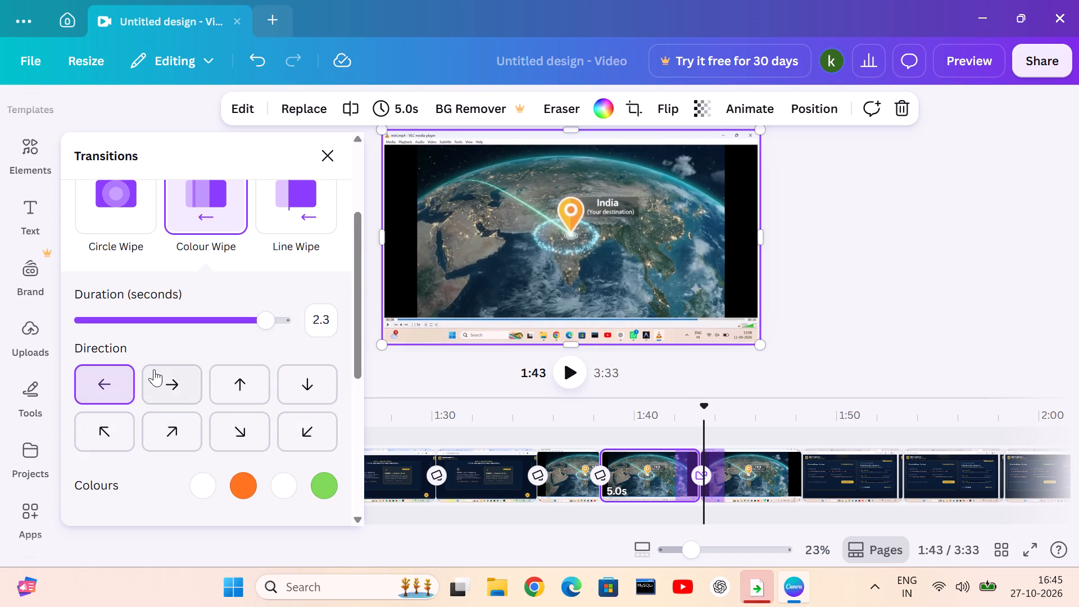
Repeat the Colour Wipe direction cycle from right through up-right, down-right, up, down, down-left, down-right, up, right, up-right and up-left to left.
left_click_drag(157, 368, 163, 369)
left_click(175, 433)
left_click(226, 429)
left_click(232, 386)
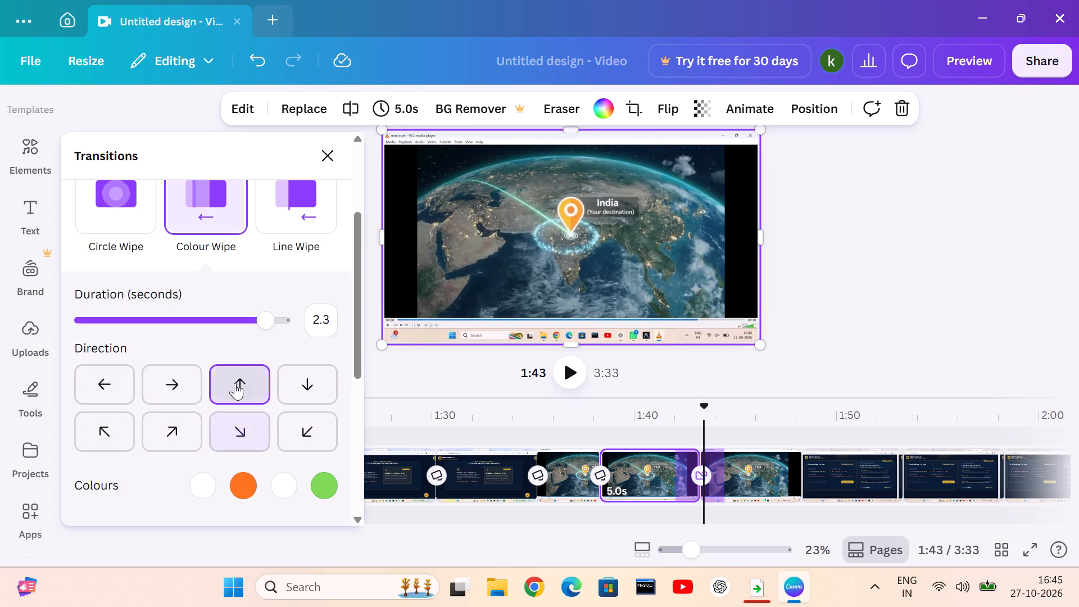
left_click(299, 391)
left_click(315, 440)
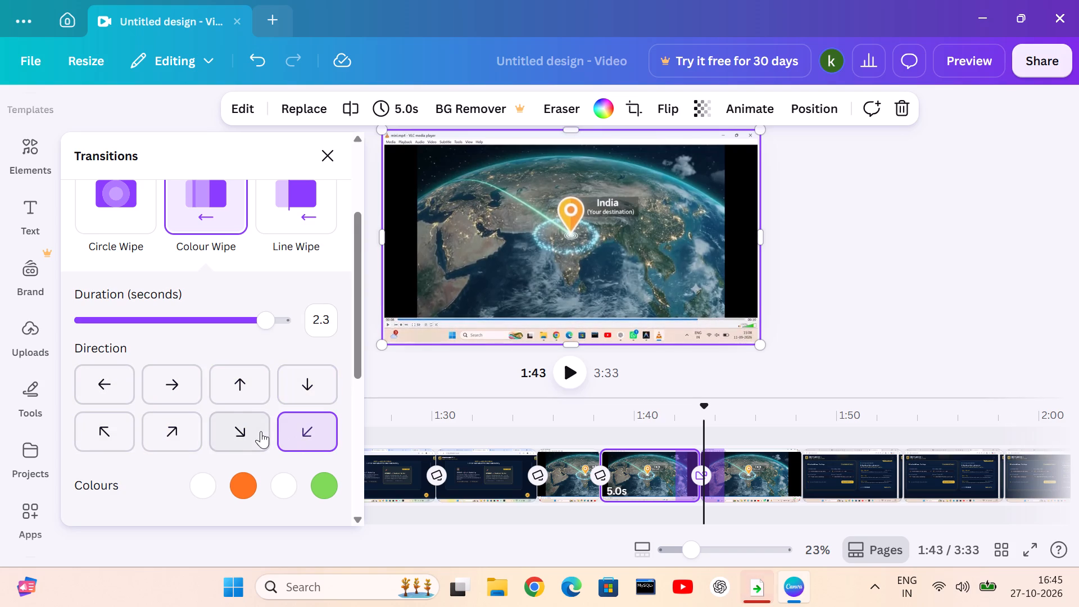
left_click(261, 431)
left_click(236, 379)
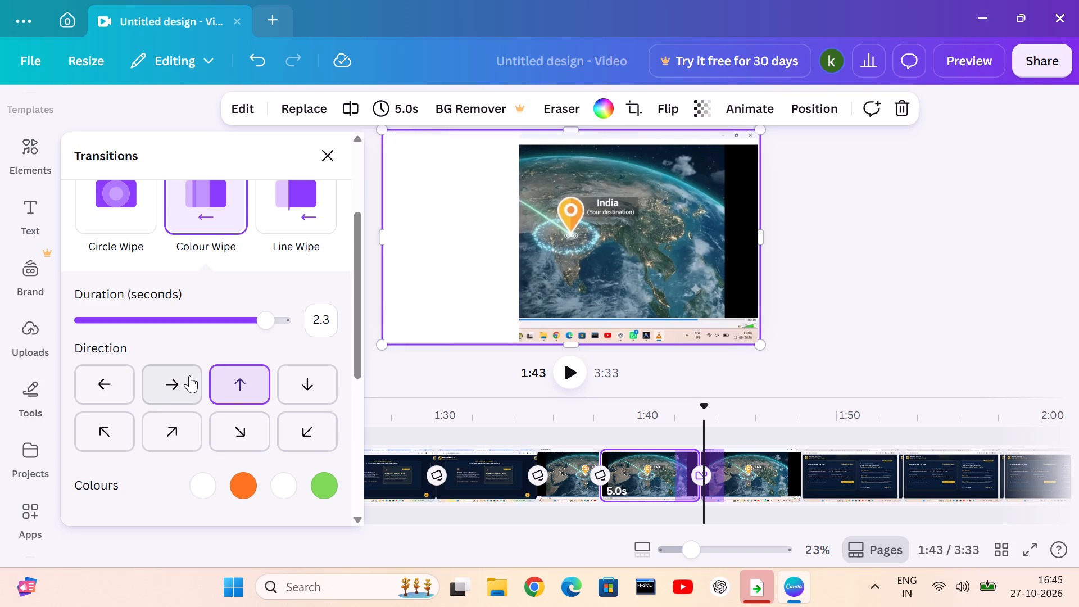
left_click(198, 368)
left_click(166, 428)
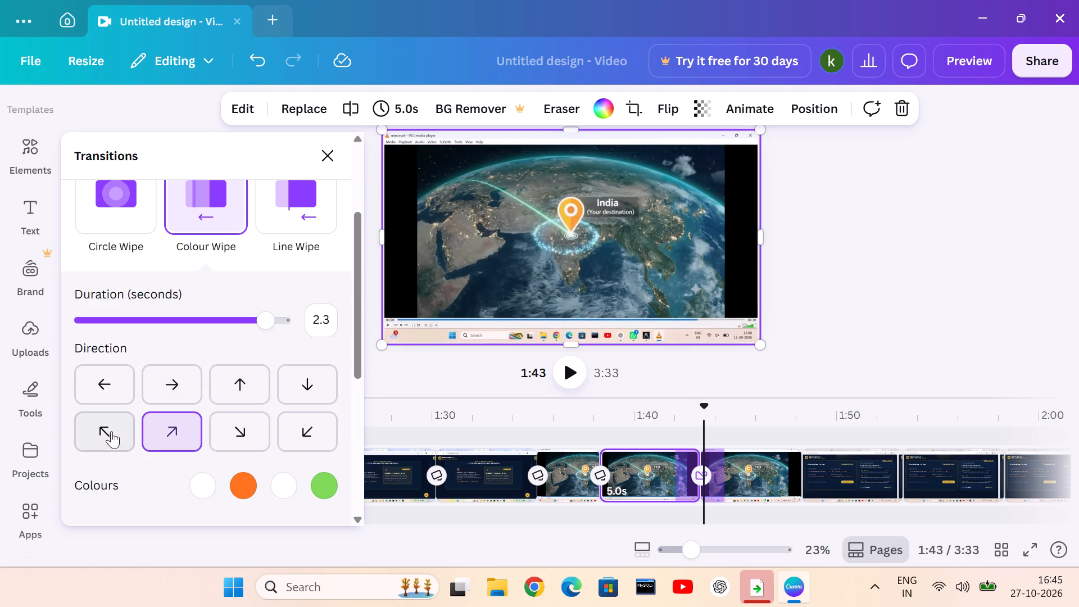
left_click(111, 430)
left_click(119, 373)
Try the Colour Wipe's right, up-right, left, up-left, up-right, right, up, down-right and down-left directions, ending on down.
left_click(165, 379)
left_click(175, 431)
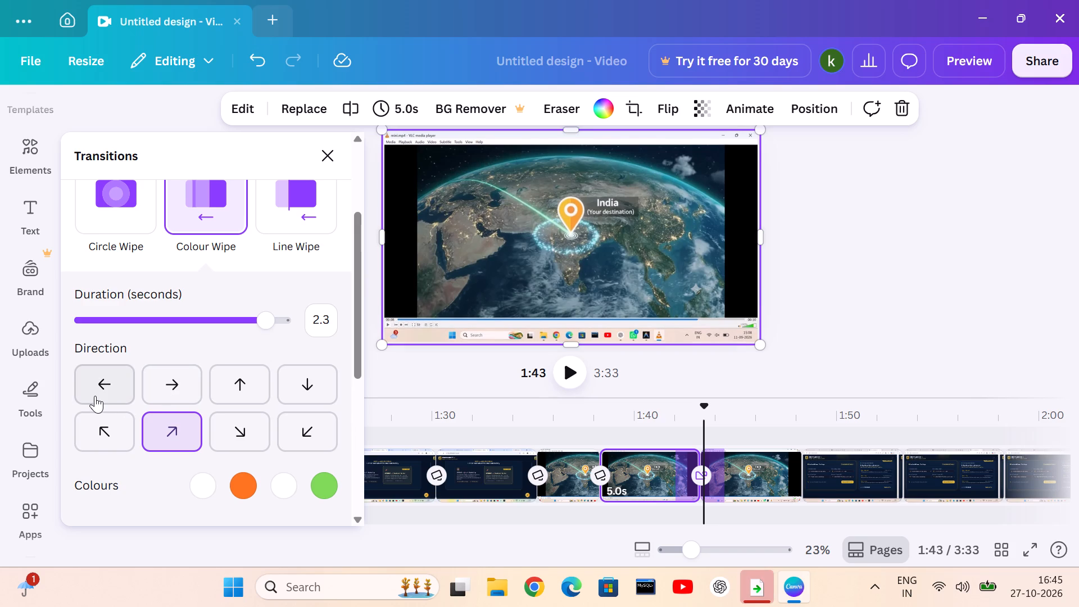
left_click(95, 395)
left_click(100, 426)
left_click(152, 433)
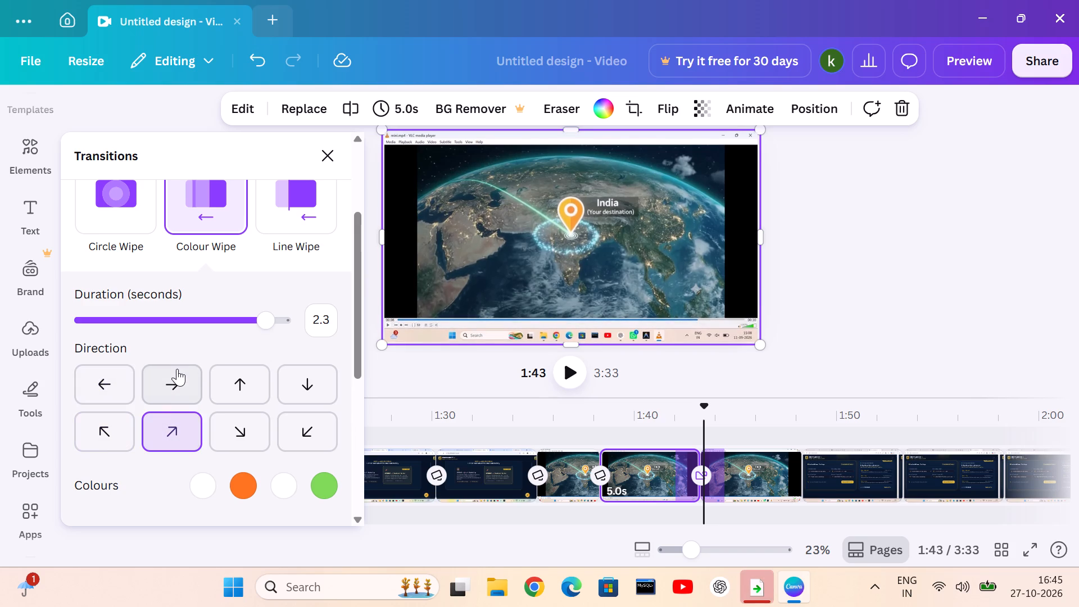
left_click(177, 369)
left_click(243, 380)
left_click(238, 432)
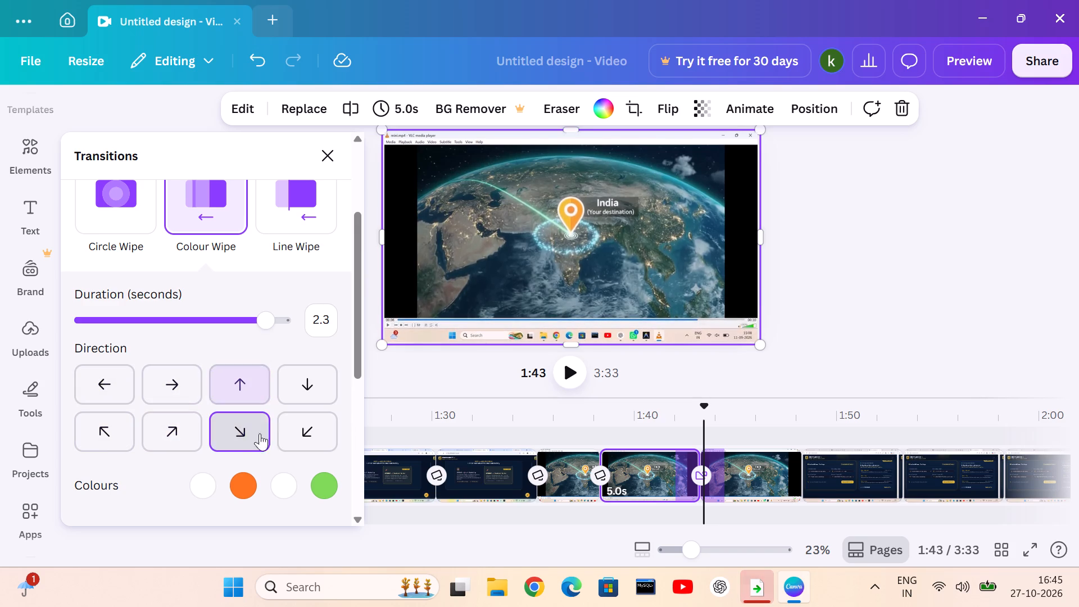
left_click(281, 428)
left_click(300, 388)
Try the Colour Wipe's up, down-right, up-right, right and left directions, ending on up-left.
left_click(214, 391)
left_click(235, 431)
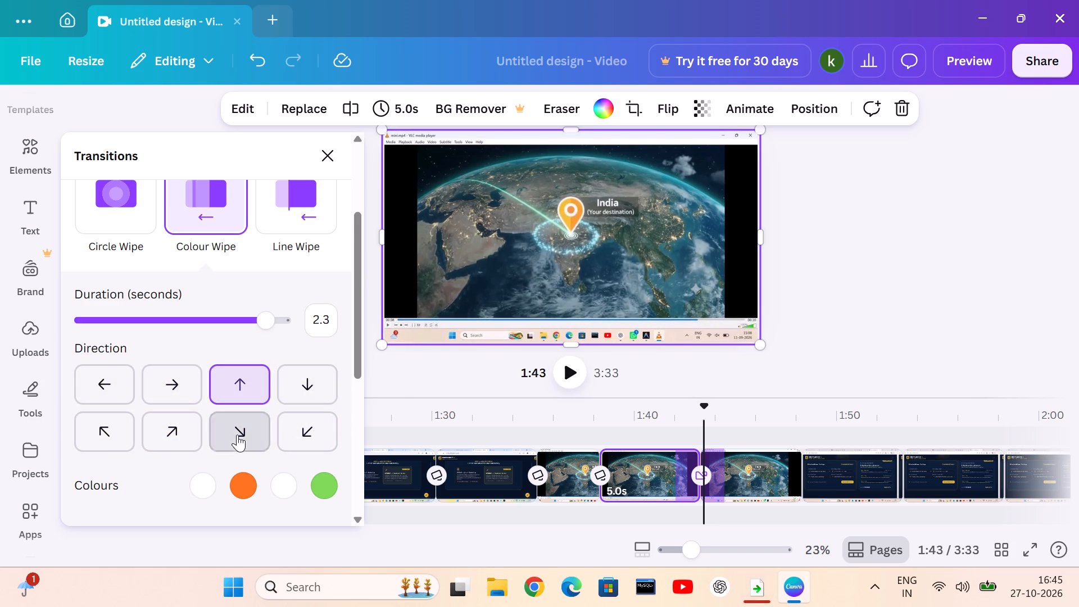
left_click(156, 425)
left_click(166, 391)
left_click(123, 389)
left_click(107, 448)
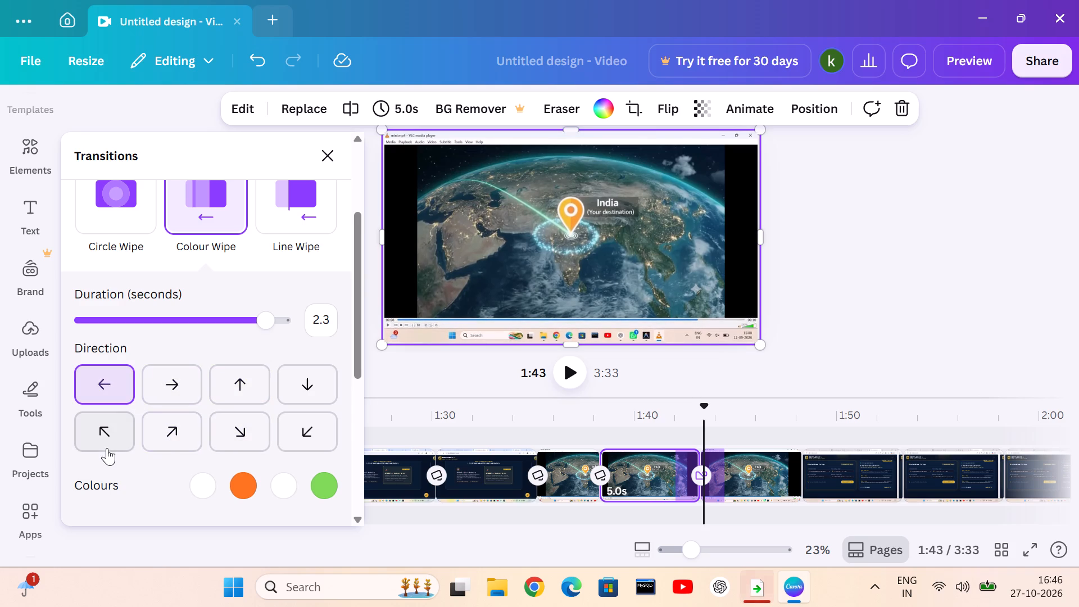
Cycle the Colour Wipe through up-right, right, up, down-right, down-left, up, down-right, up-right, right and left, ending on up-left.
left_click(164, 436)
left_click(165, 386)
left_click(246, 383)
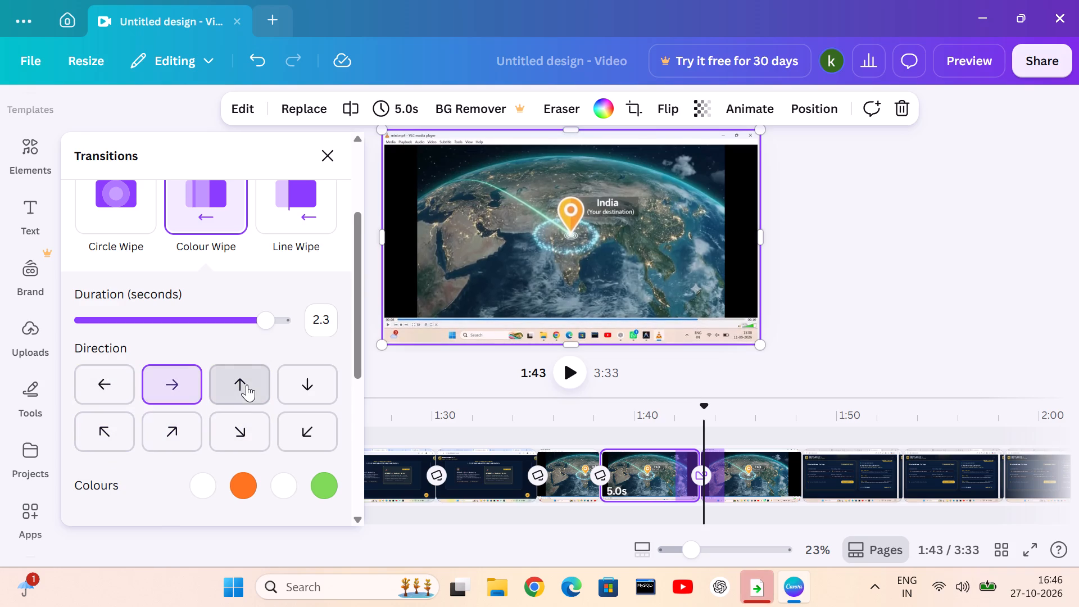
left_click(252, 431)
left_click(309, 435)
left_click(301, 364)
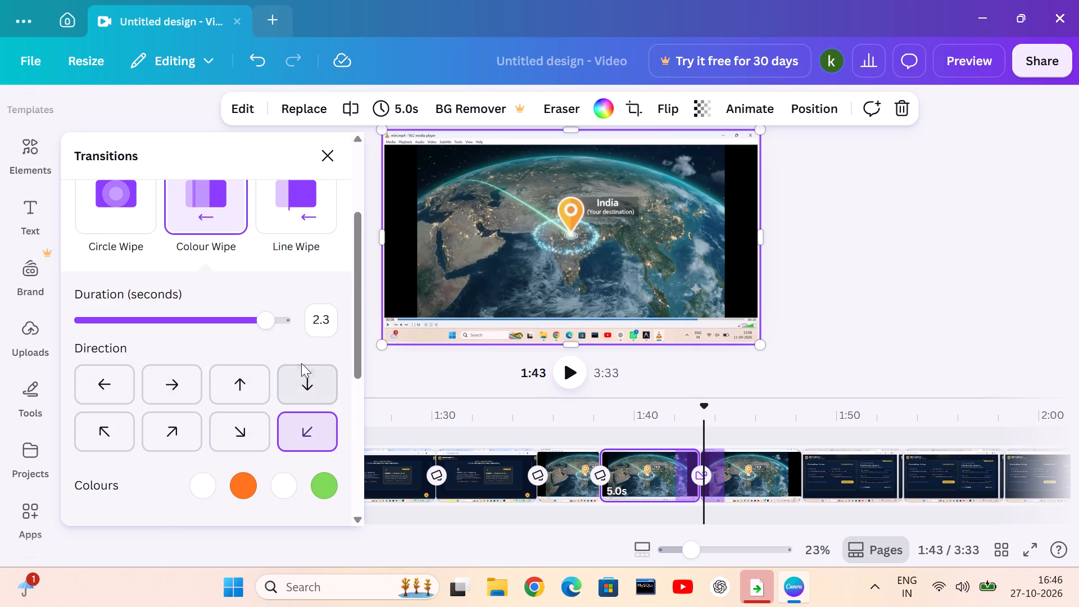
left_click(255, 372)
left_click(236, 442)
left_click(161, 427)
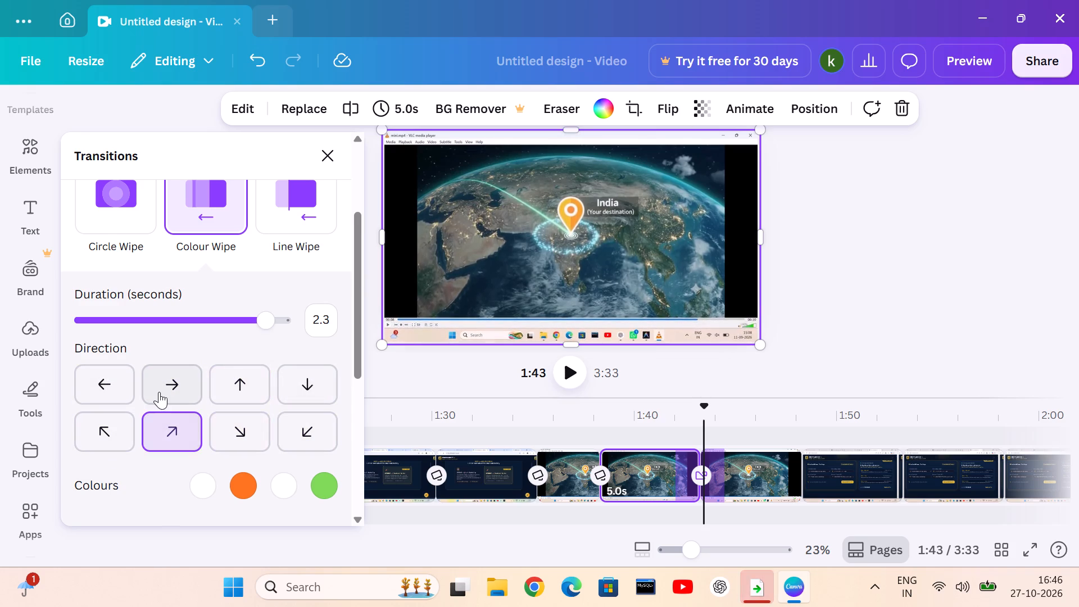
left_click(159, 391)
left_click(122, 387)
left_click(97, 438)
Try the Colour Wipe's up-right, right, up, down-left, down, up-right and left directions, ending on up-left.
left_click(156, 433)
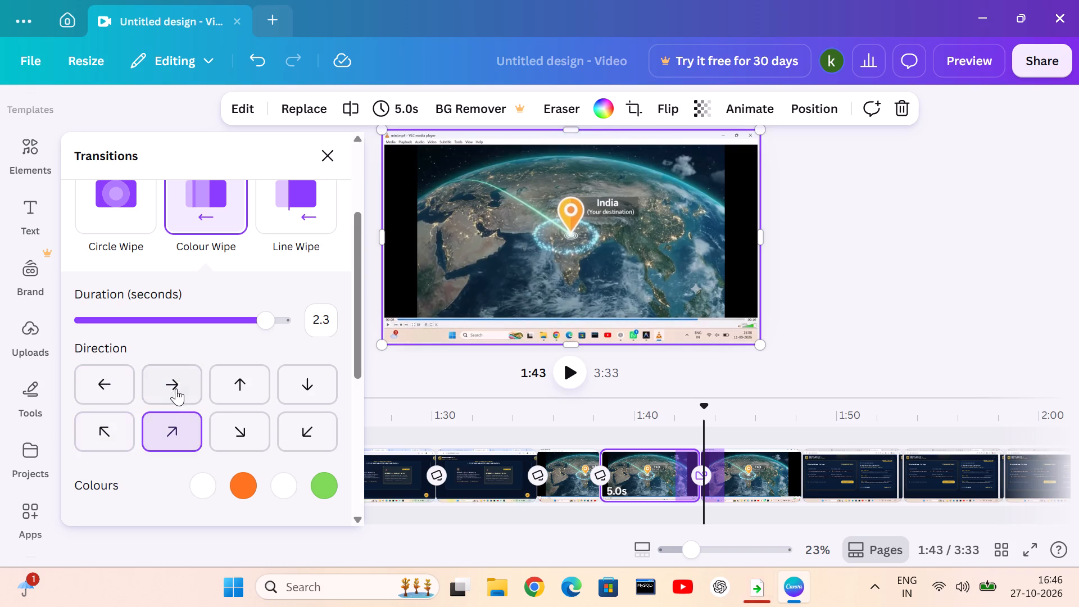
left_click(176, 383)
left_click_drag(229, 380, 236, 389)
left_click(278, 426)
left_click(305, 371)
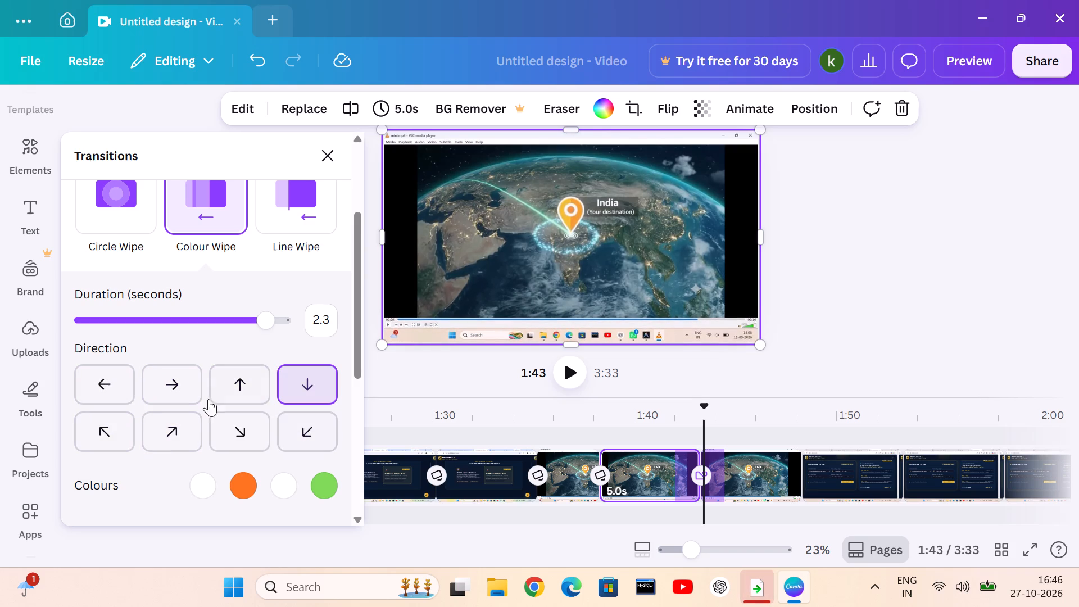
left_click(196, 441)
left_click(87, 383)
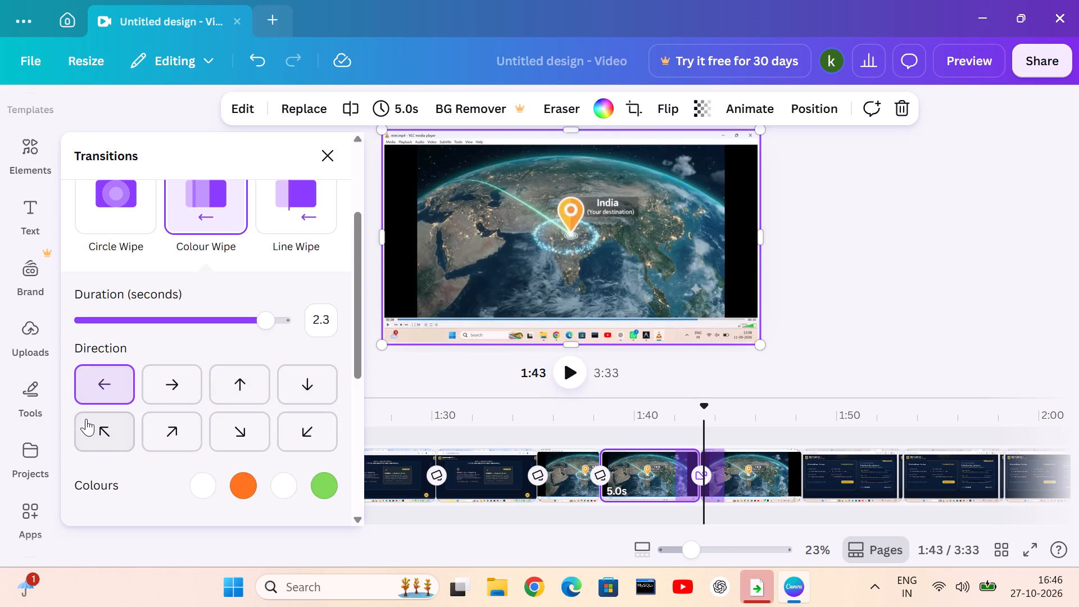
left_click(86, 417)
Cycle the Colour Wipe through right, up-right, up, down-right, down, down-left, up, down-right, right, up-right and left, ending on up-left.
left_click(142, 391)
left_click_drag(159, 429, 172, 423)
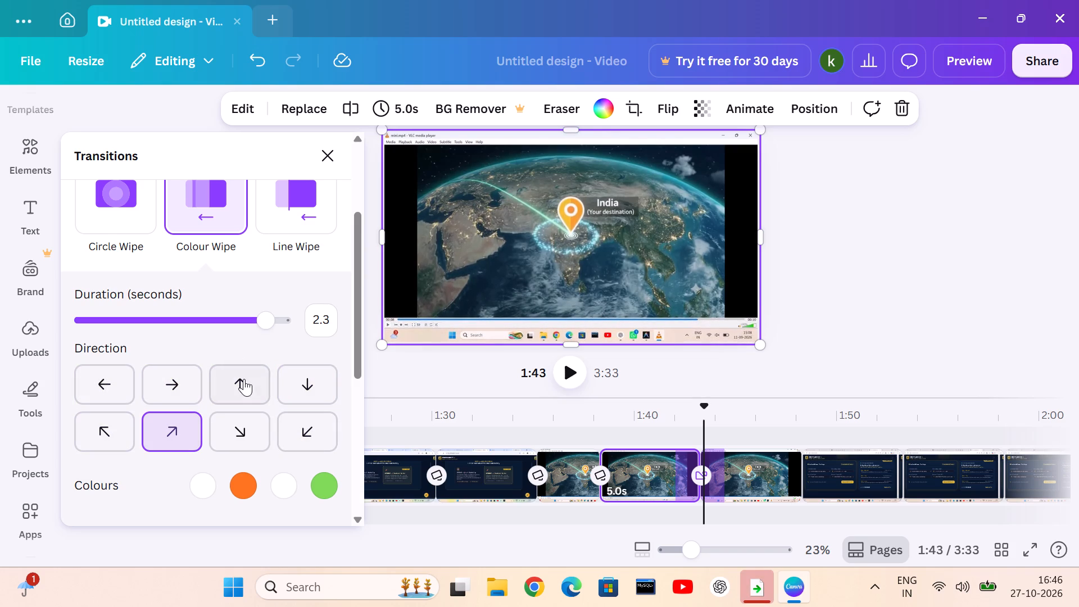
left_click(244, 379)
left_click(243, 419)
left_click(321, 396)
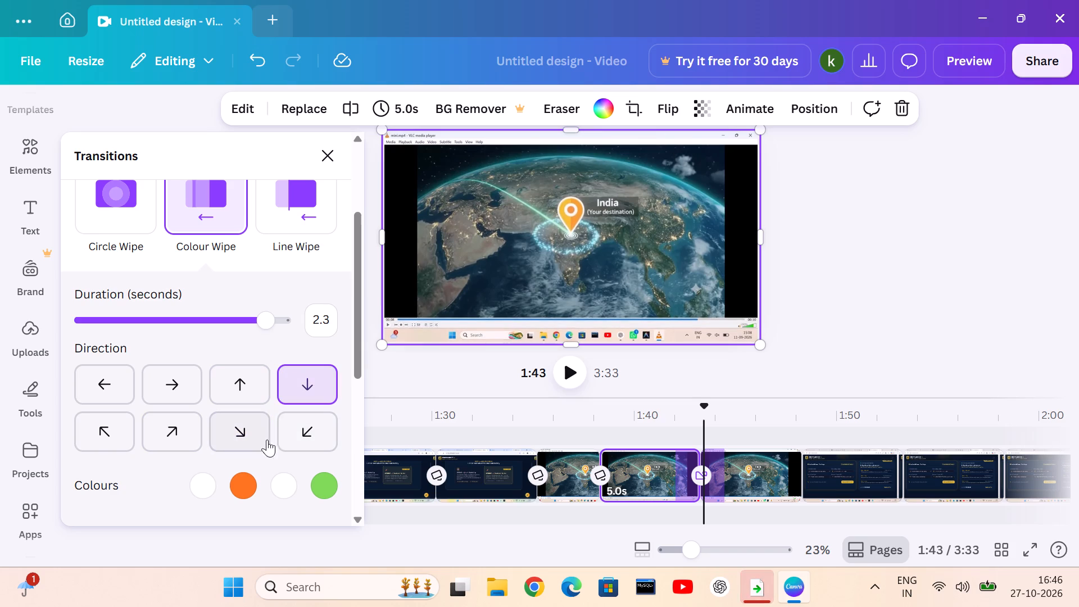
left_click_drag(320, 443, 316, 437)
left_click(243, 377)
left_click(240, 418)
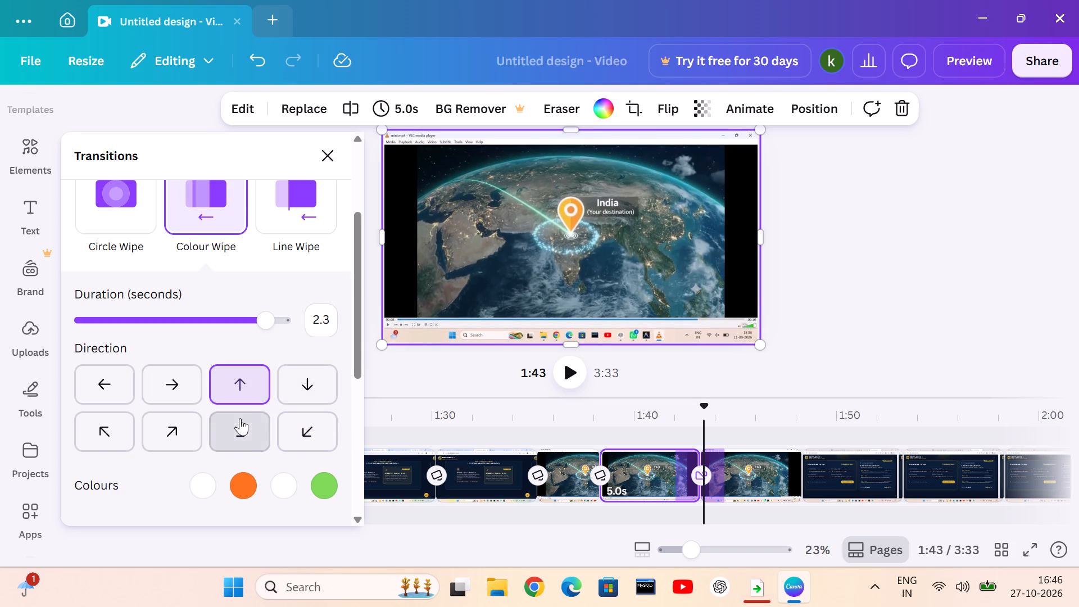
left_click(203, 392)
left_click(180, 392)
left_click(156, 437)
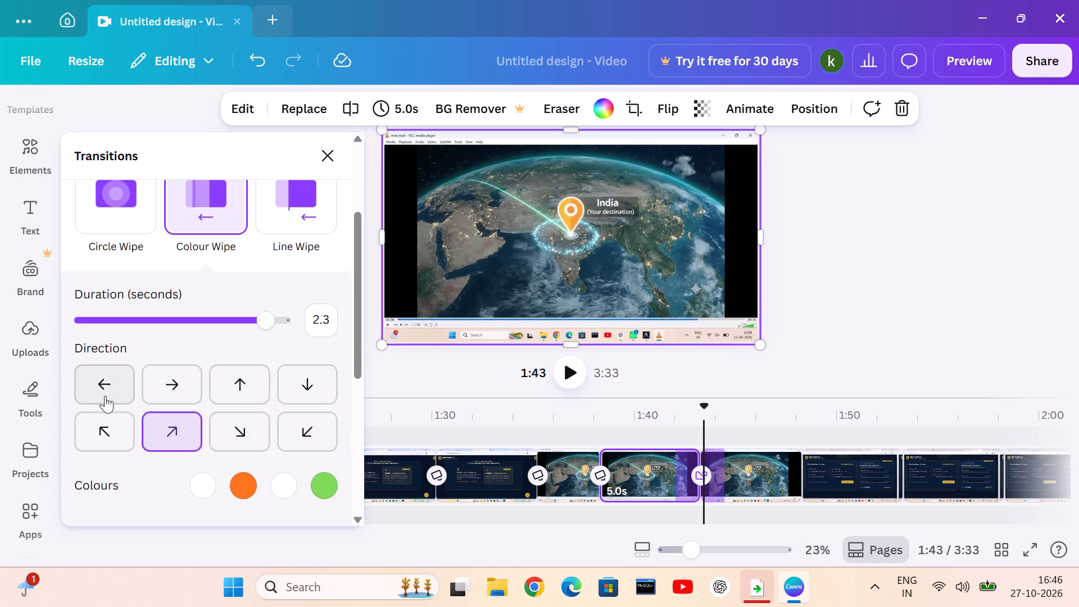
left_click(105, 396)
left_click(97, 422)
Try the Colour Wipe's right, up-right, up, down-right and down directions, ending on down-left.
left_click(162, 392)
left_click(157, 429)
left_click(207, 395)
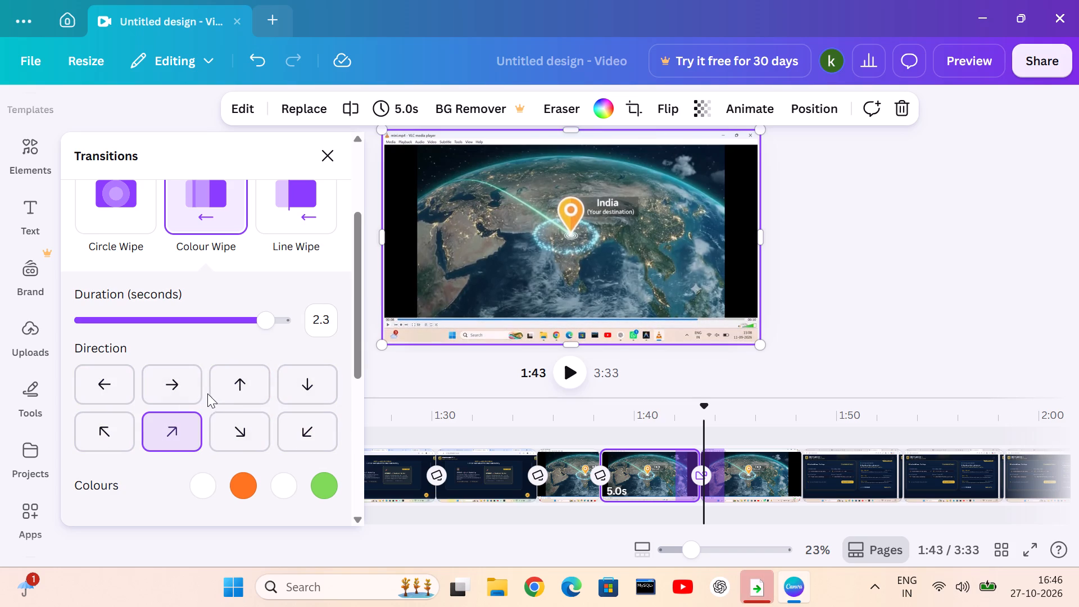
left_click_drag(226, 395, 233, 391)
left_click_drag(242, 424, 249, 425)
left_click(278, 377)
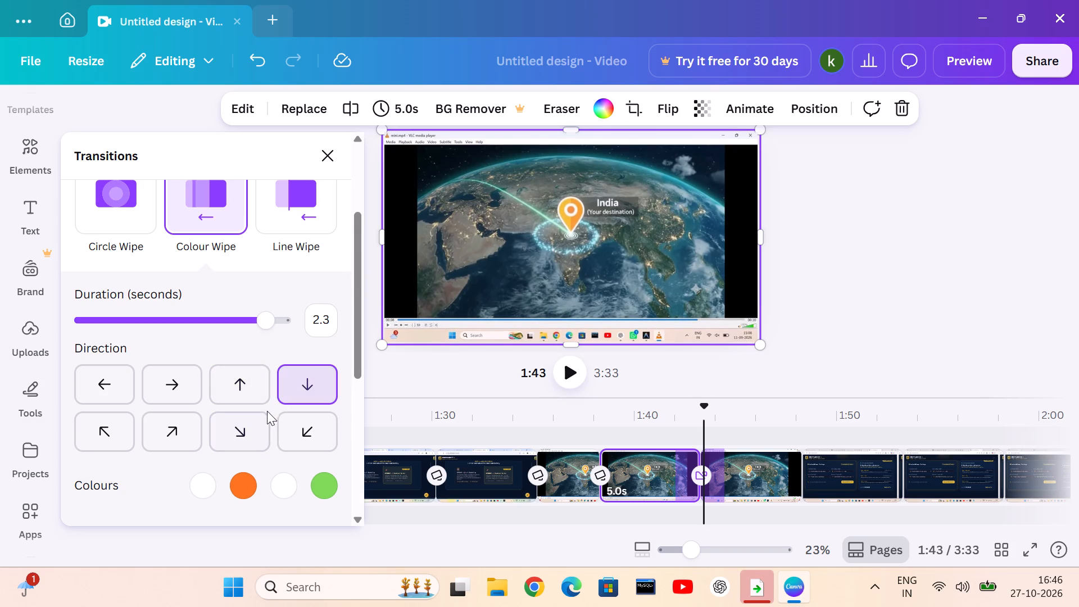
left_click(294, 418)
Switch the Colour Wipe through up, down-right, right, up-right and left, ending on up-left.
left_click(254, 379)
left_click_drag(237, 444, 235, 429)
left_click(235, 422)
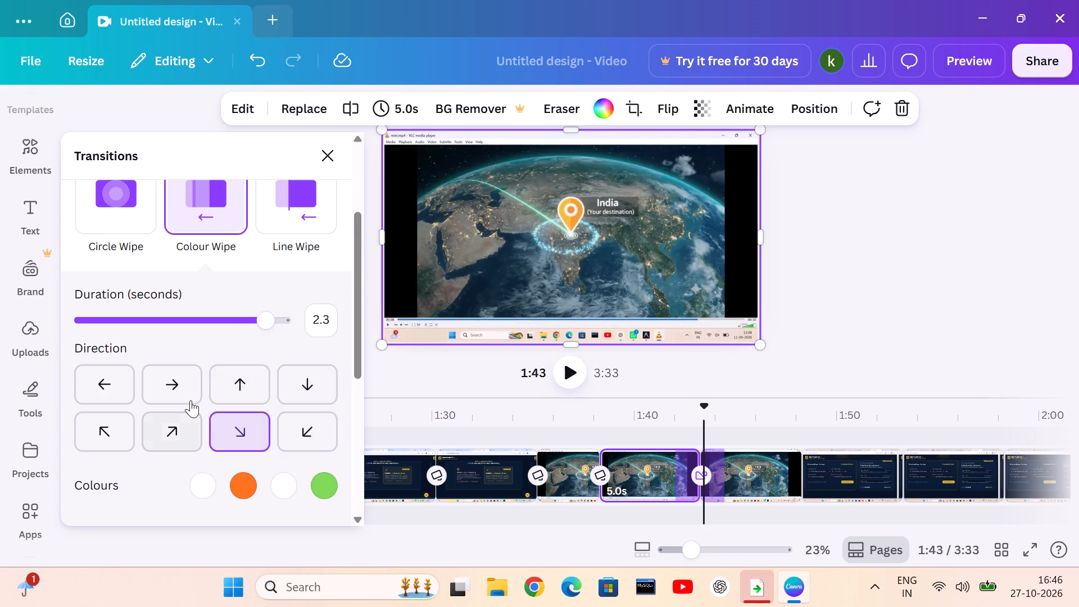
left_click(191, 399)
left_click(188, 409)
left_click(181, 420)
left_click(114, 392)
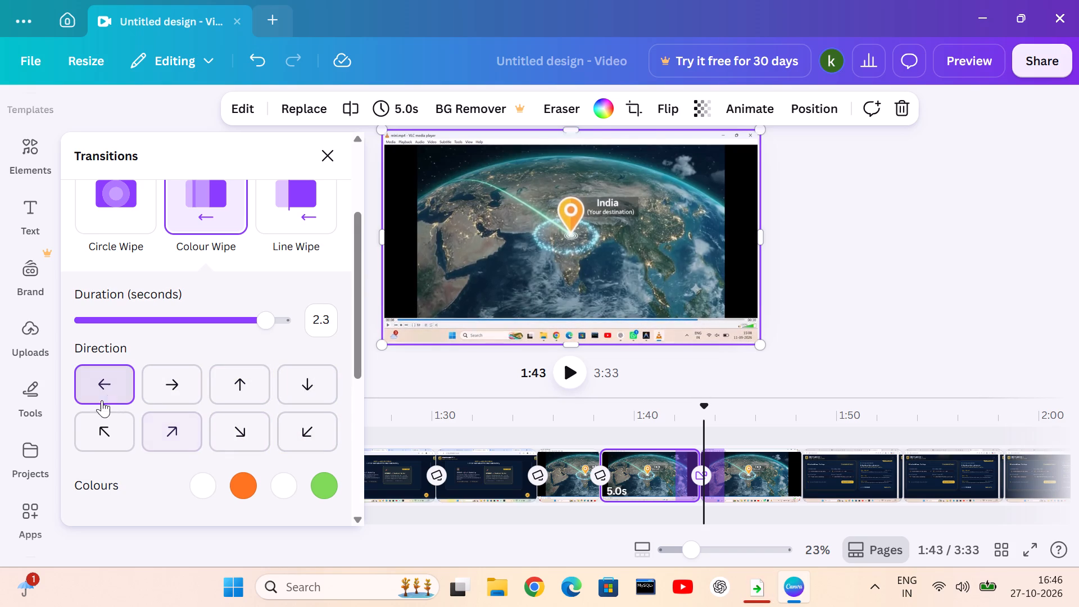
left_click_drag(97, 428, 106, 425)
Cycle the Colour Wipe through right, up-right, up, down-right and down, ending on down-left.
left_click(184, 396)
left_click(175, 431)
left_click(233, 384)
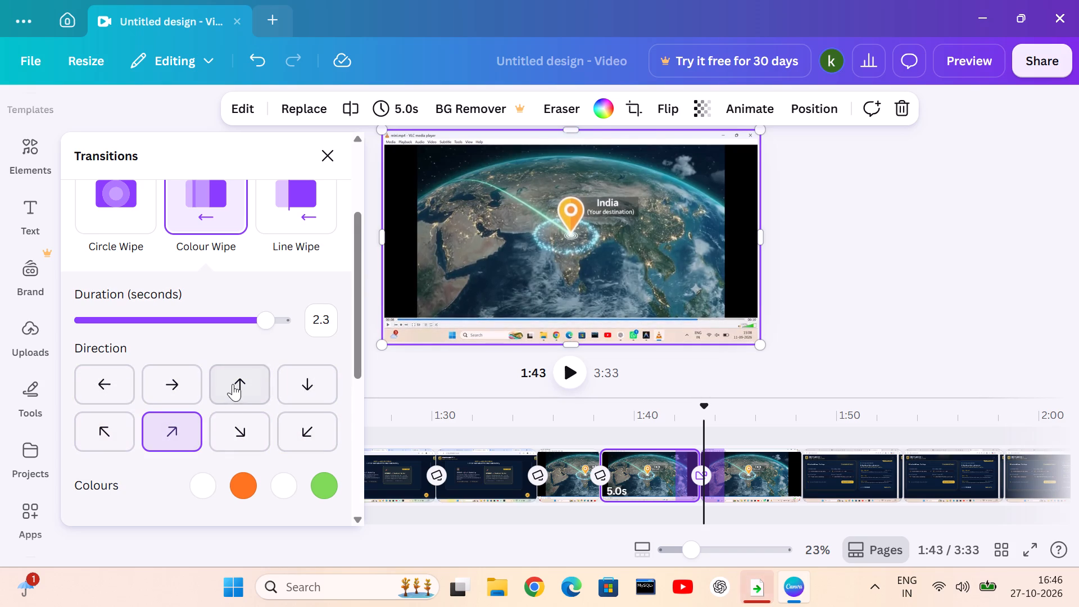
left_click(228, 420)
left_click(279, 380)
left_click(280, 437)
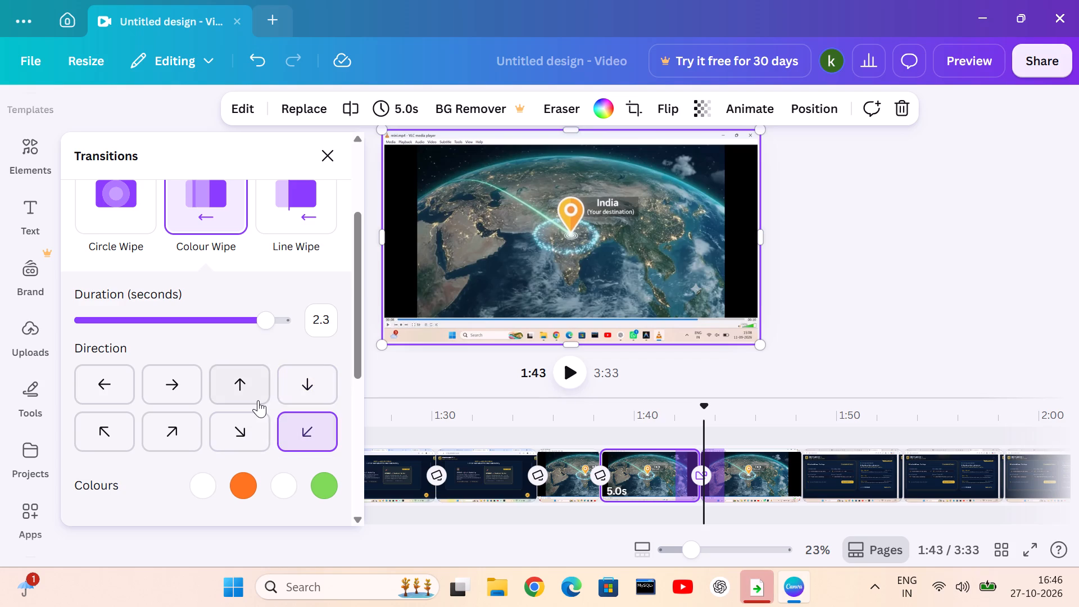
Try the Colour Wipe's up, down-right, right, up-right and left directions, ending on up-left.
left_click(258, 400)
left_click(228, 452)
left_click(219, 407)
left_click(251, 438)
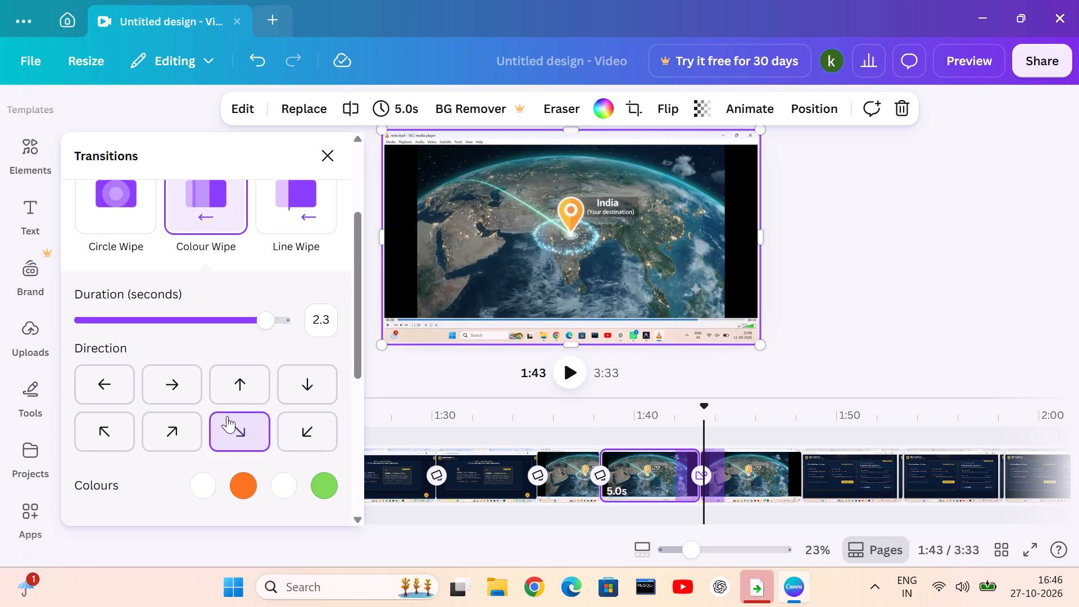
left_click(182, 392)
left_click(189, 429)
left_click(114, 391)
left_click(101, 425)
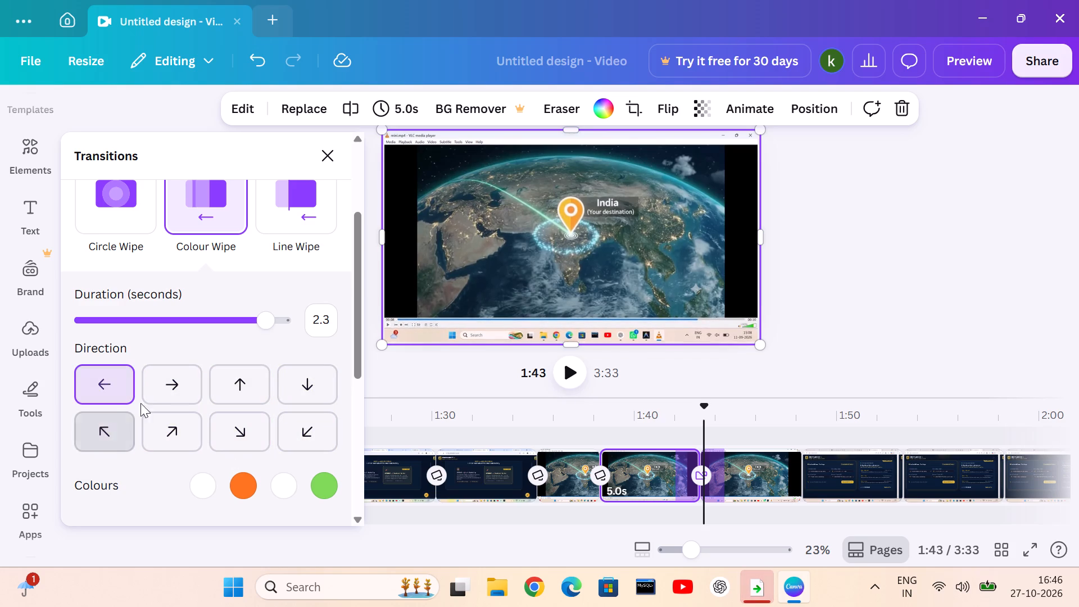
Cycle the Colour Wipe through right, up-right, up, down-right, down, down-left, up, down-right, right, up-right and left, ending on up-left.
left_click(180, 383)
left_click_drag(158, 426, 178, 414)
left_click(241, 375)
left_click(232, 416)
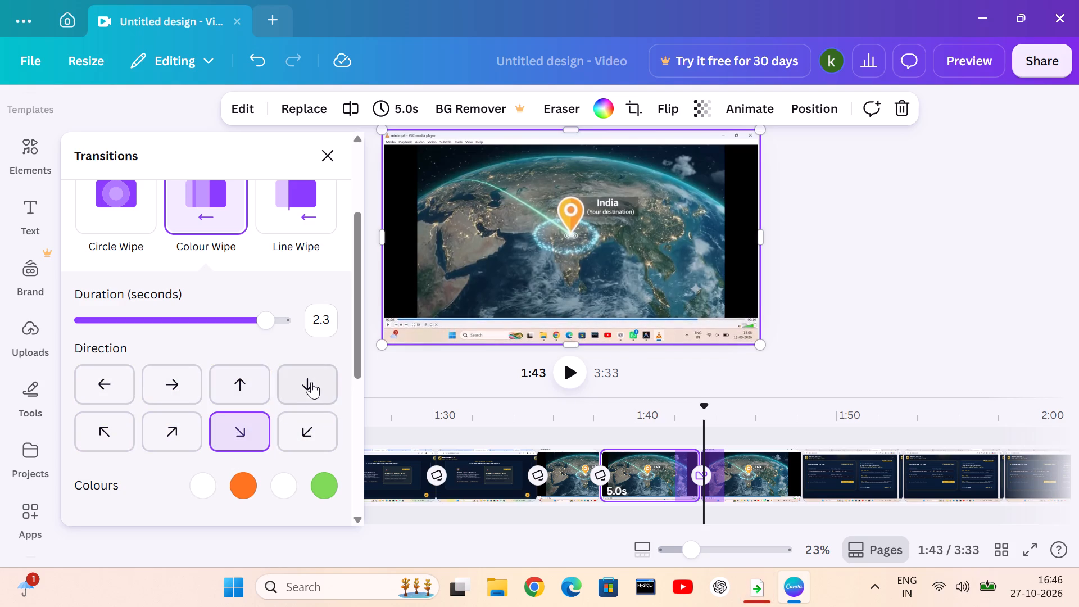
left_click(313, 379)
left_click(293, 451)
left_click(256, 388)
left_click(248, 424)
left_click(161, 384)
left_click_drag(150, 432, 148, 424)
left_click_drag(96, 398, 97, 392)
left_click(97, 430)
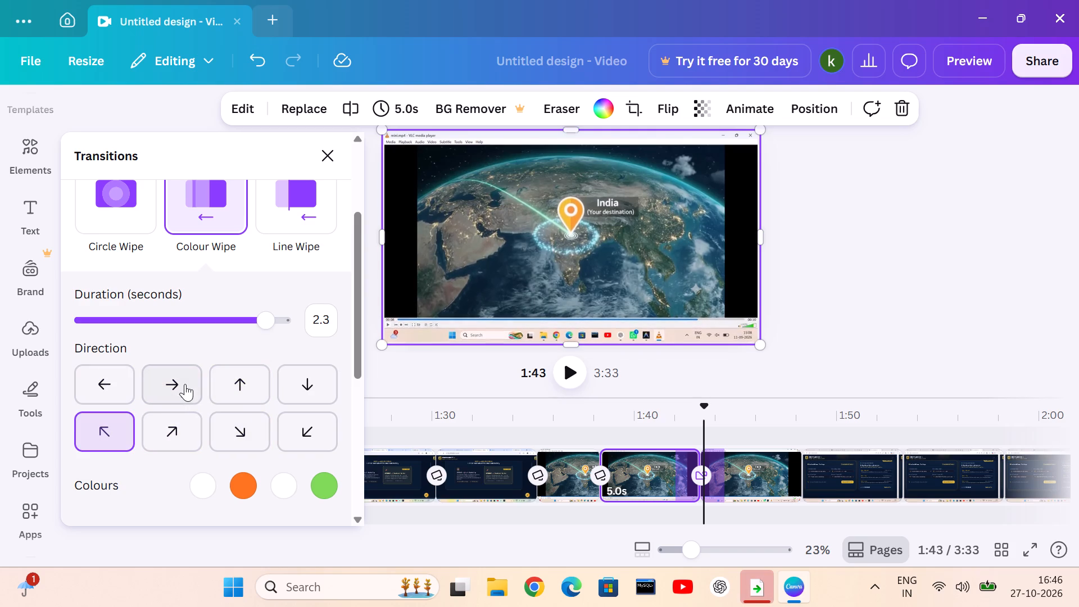
Cycle the Colour Wipe through right, up-right, up, down-right, down, down-left and up, ending on down-right.
left_click(189, 381)
left_click(173, 427)
left_click(256, 371)
left_click(240, 413)
left_click(285, 388)
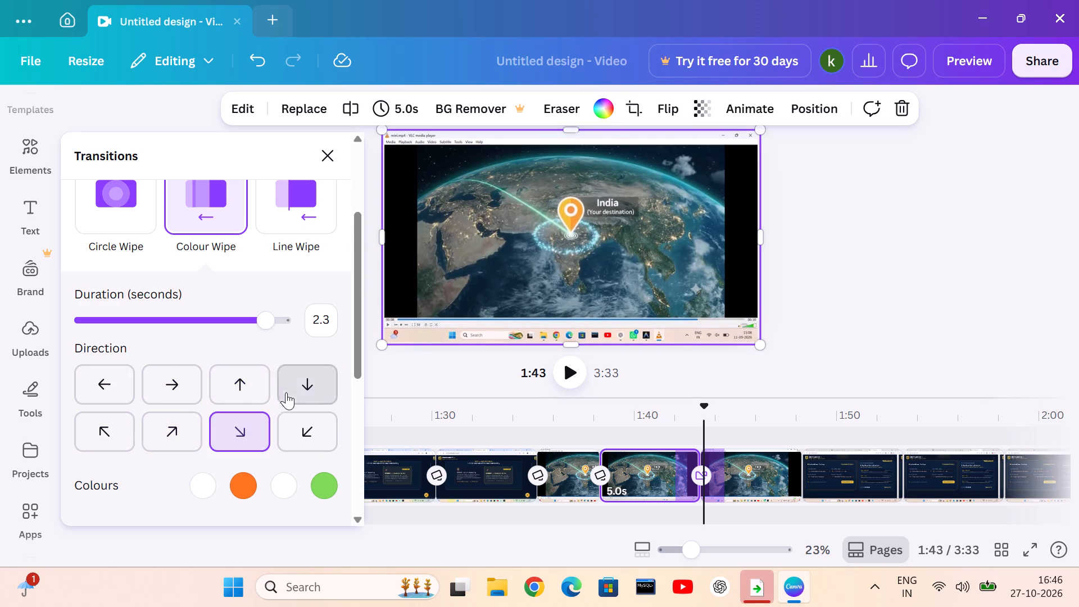
left_click_drag(280, 449, 283, 436)
left_click(260, 392)
left_click(251, 437)
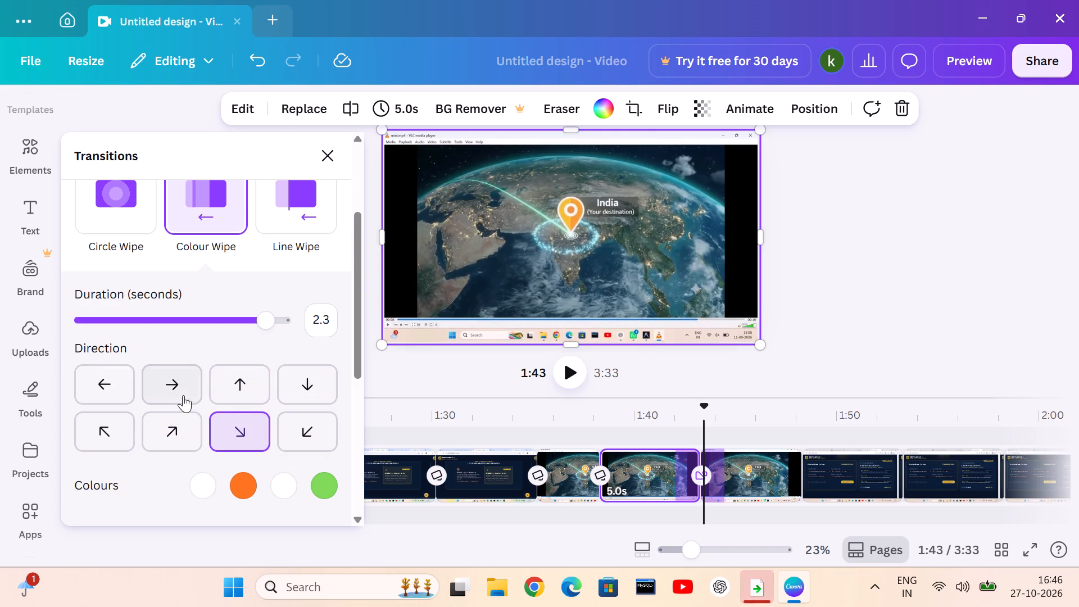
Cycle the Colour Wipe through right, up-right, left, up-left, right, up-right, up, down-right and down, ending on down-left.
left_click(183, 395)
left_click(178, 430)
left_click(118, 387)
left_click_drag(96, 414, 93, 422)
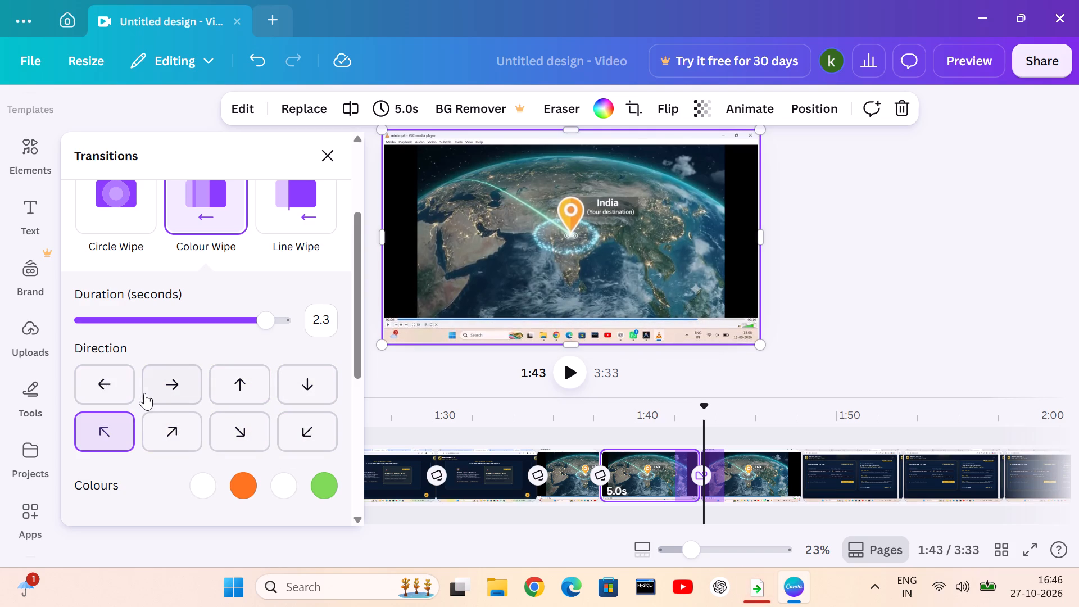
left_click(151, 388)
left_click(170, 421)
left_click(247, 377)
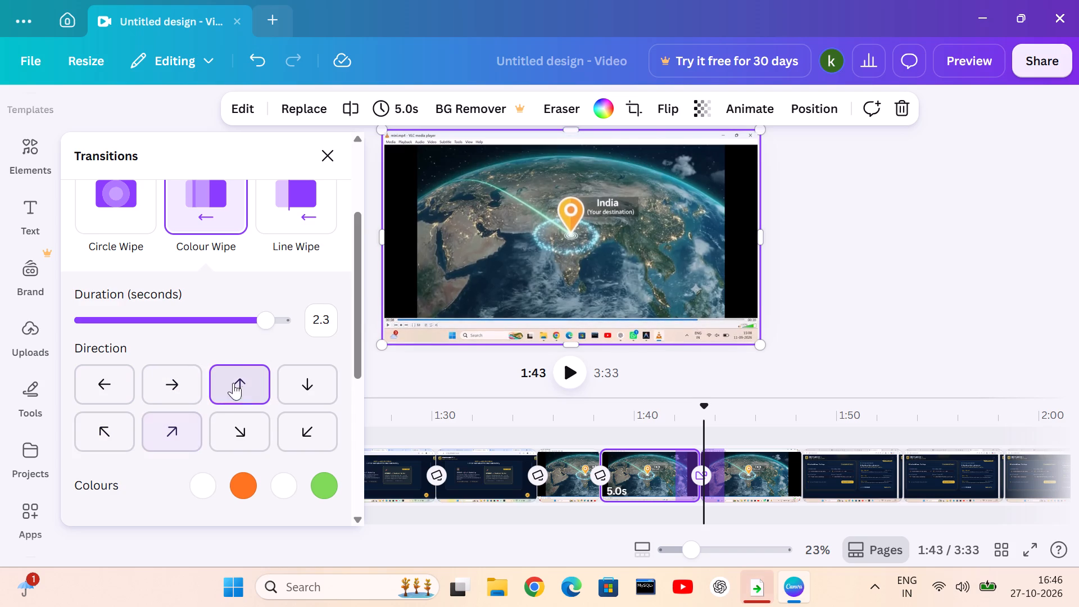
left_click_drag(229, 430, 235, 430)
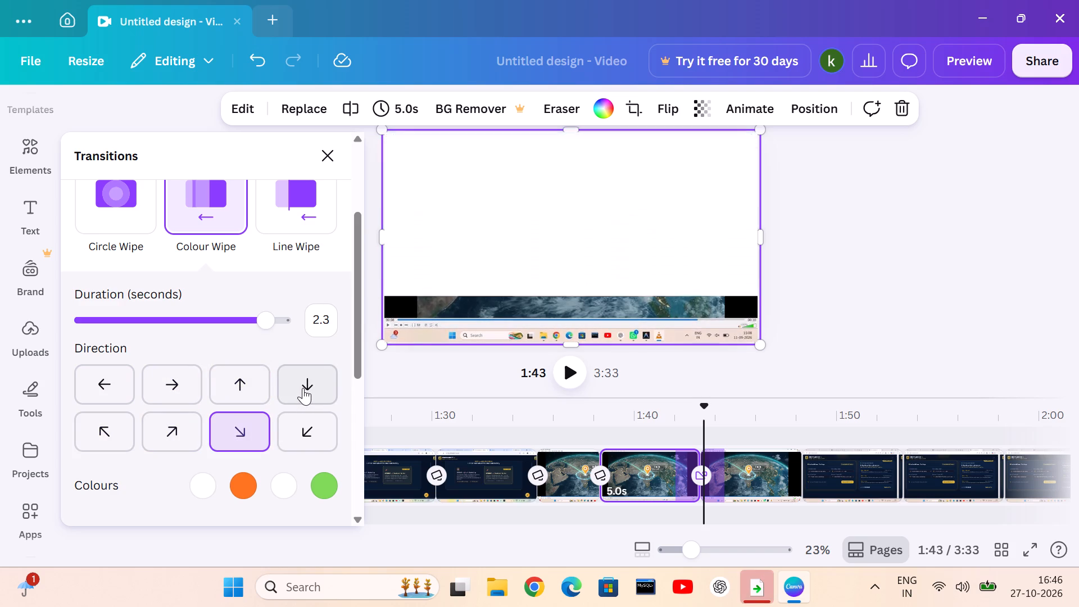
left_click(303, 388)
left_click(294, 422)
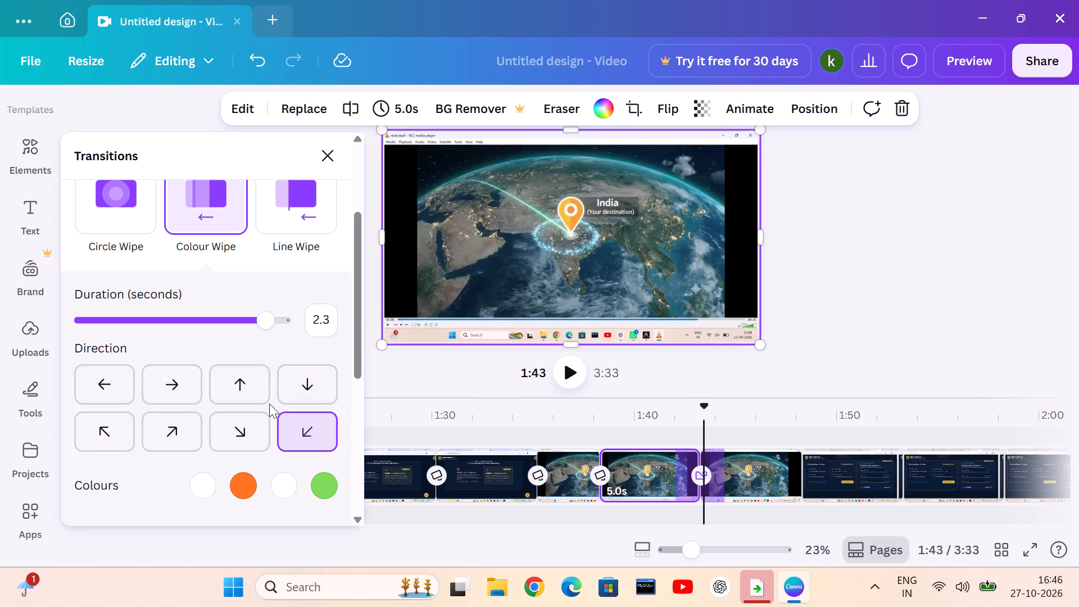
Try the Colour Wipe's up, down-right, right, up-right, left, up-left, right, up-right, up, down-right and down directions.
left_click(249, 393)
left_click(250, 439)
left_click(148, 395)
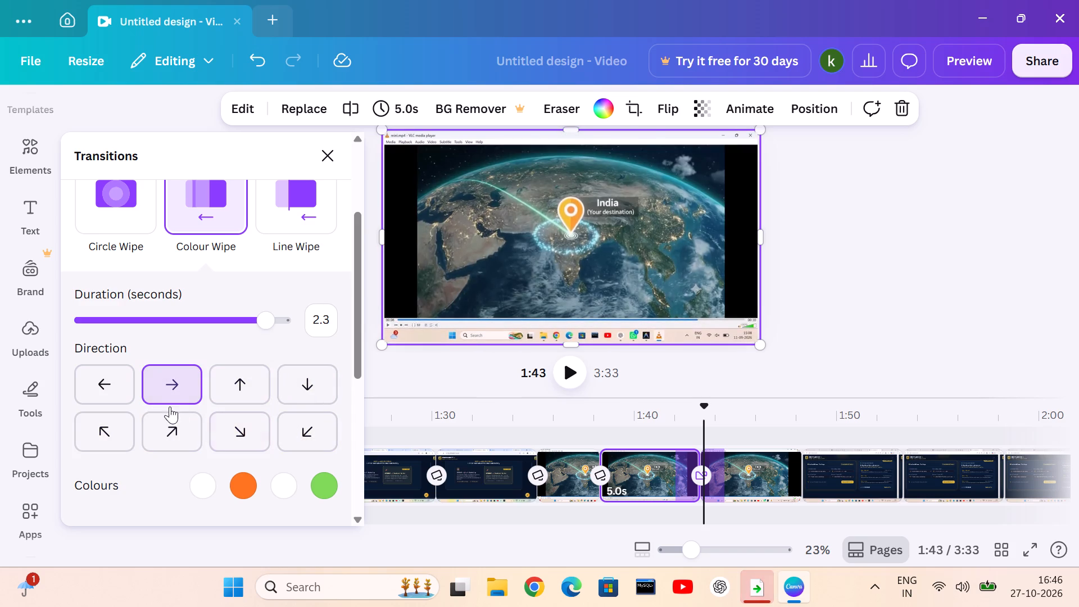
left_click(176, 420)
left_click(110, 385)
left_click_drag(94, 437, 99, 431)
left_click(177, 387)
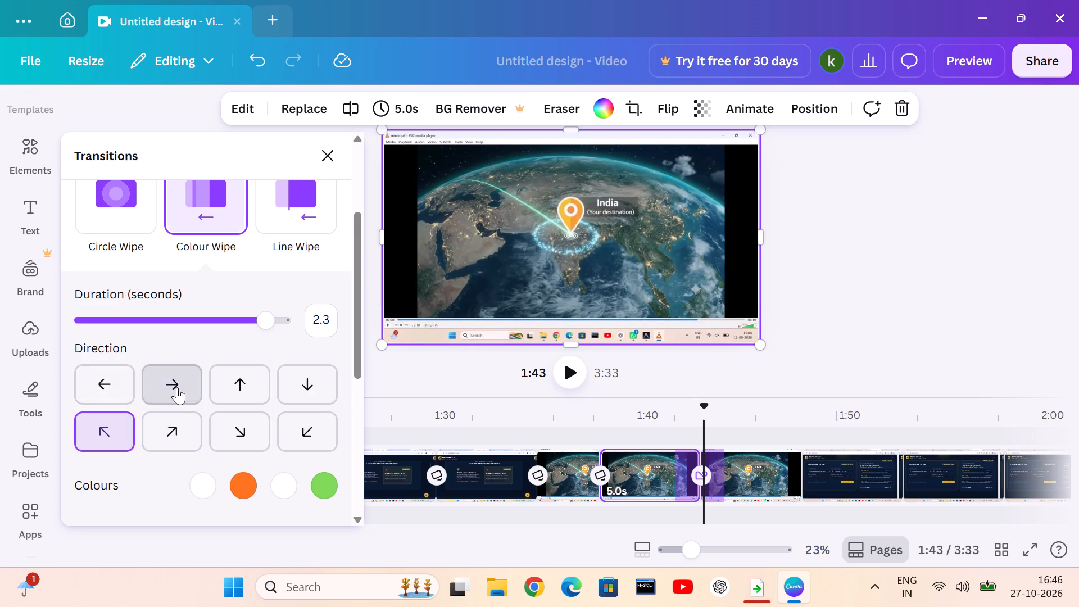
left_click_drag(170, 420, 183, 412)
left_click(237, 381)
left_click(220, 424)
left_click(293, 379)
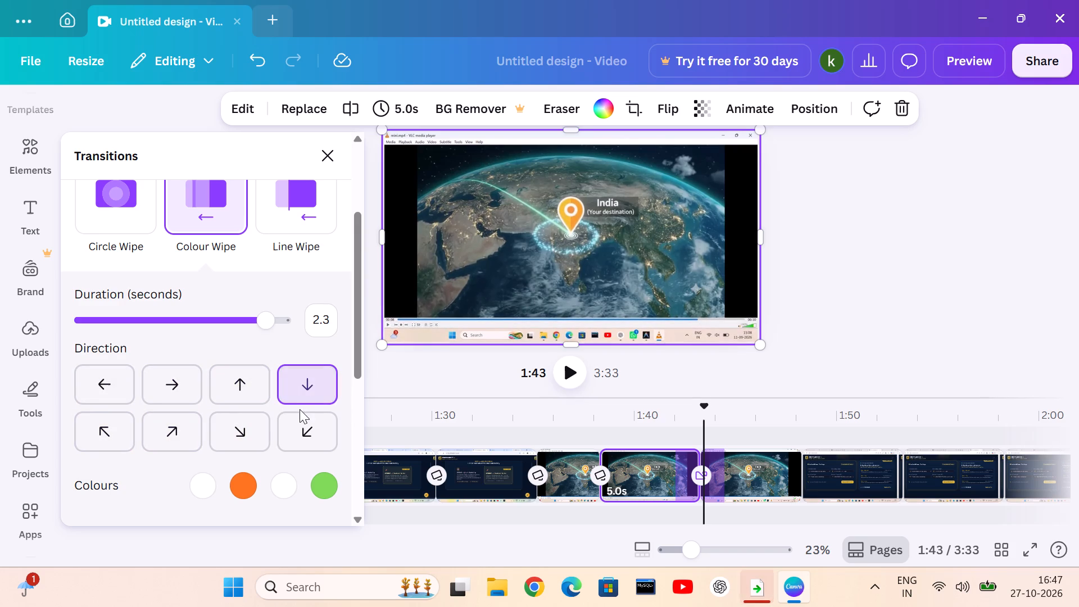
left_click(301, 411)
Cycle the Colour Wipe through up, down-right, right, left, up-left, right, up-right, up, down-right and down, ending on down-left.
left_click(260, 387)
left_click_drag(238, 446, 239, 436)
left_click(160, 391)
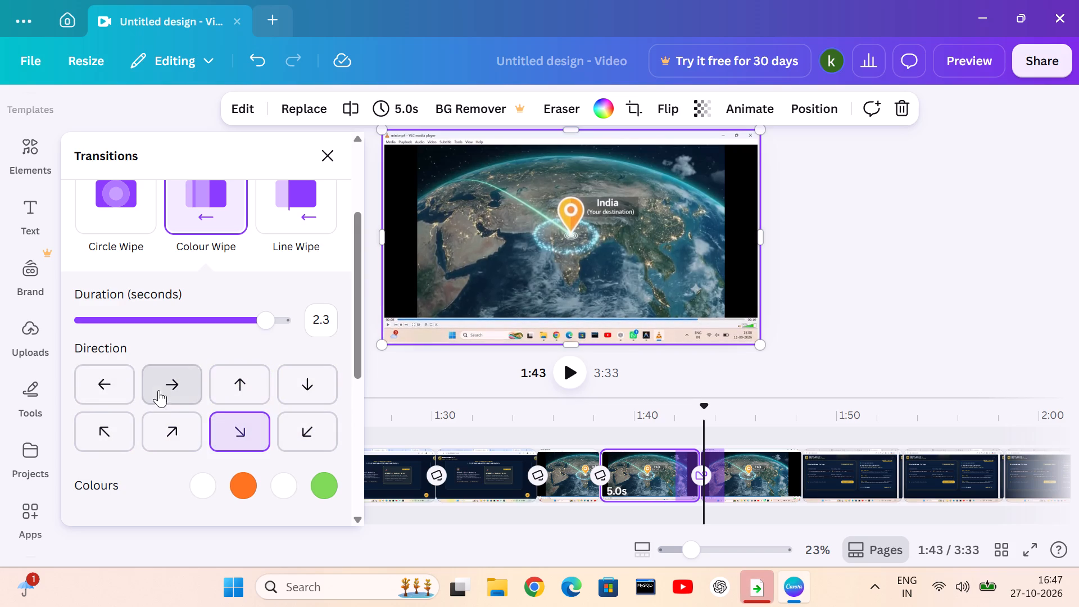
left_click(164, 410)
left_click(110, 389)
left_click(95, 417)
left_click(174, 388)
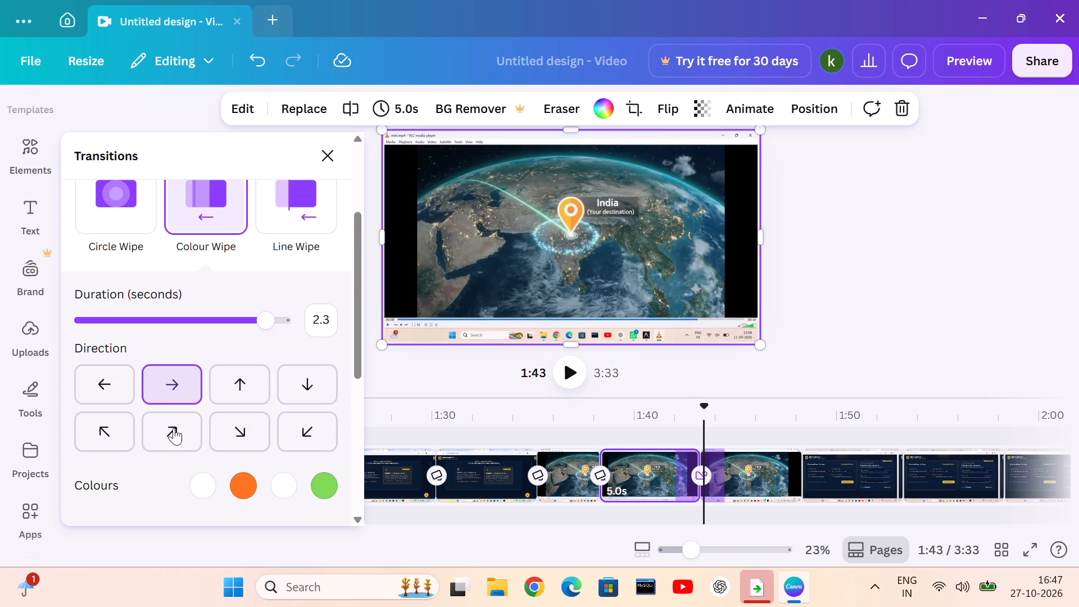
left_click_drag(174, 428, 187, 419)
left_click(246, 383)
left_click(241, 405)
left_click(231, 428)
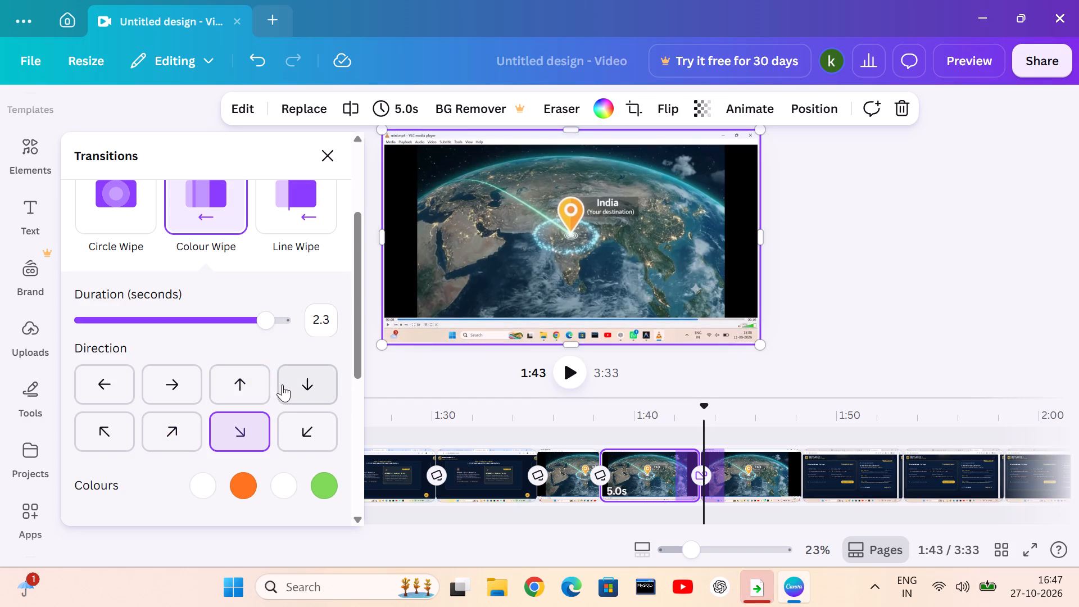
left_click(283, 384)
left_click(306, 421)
Cycle the Colour Wipe through up, down-right, right, up-right, left, up-left and right, ending on down-right.
left_click(215, 381)
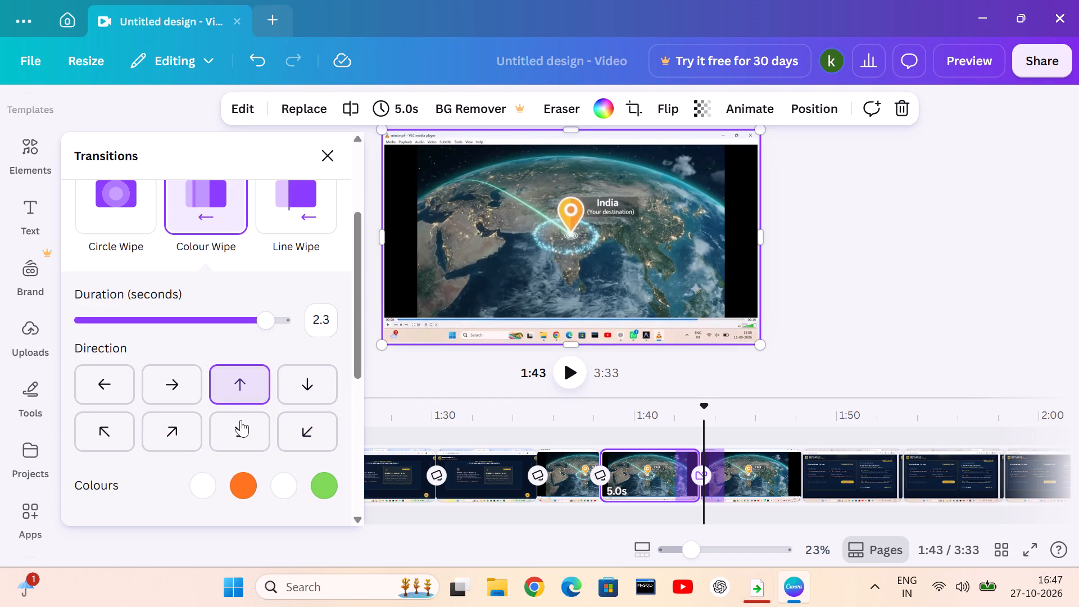
left_click_drag(243, 425, 244, 419)
left_click(167, 388)
left_click_drag(176, 423, 169, 414)
left_click(116, 389)
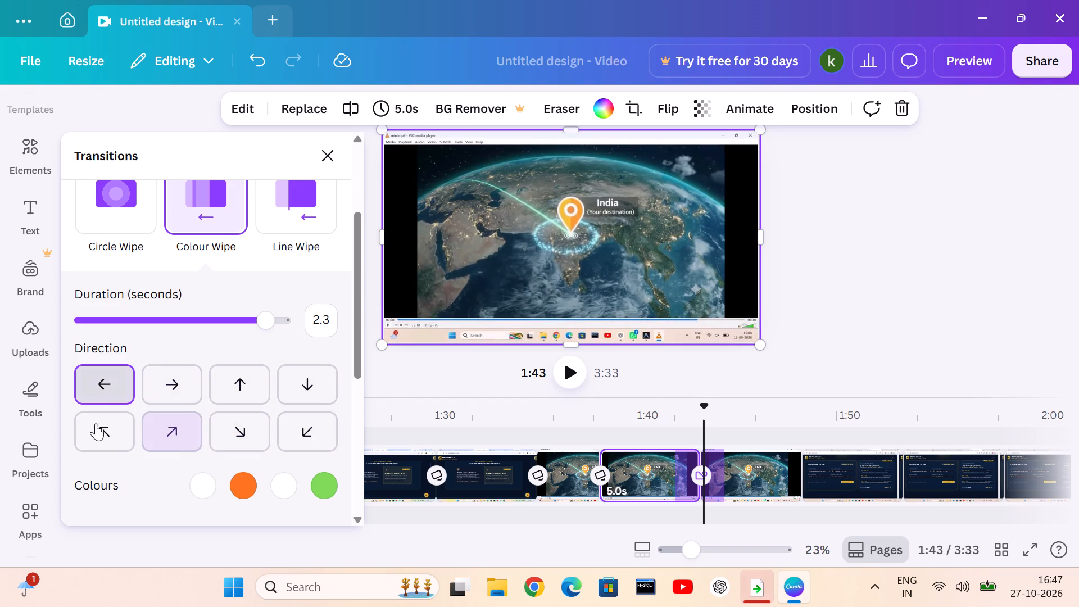
left_click(89, 446)
left_click(200, 400)
left_click(184, 410)
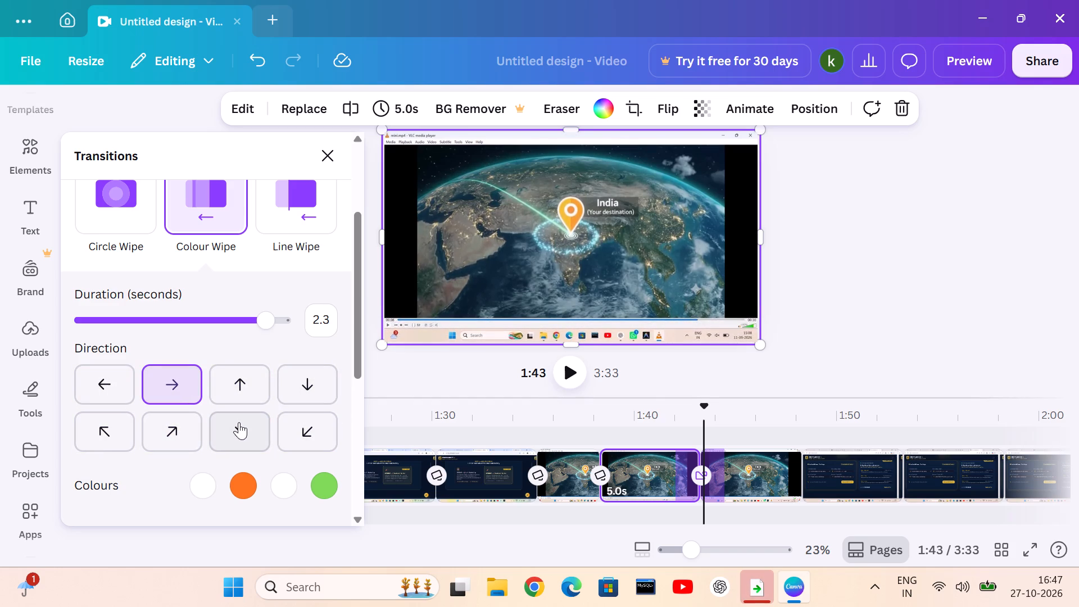
left_click_drag(240, 422, 256, 428)
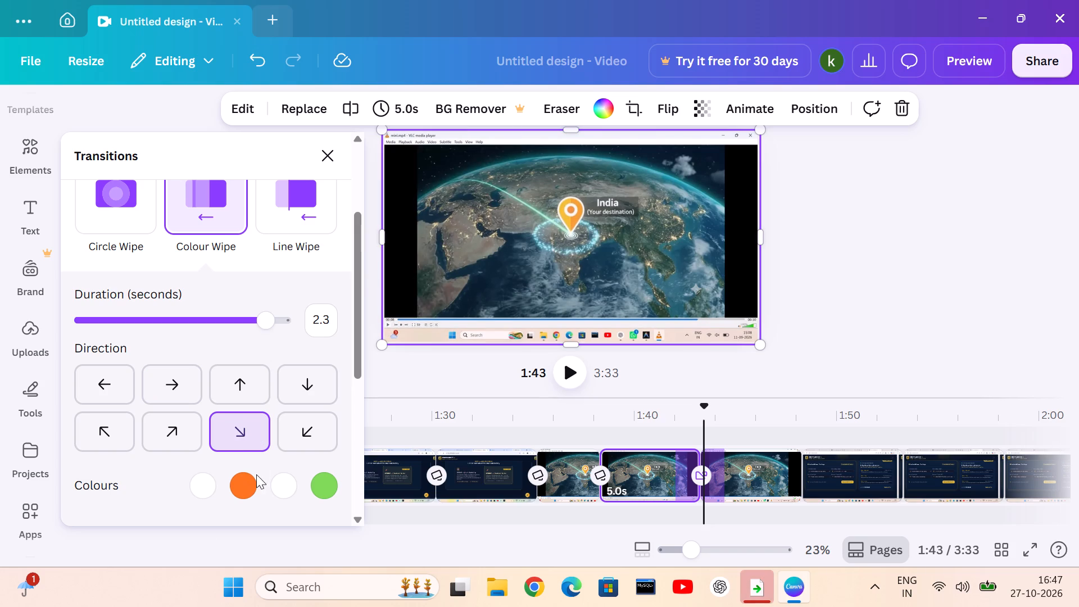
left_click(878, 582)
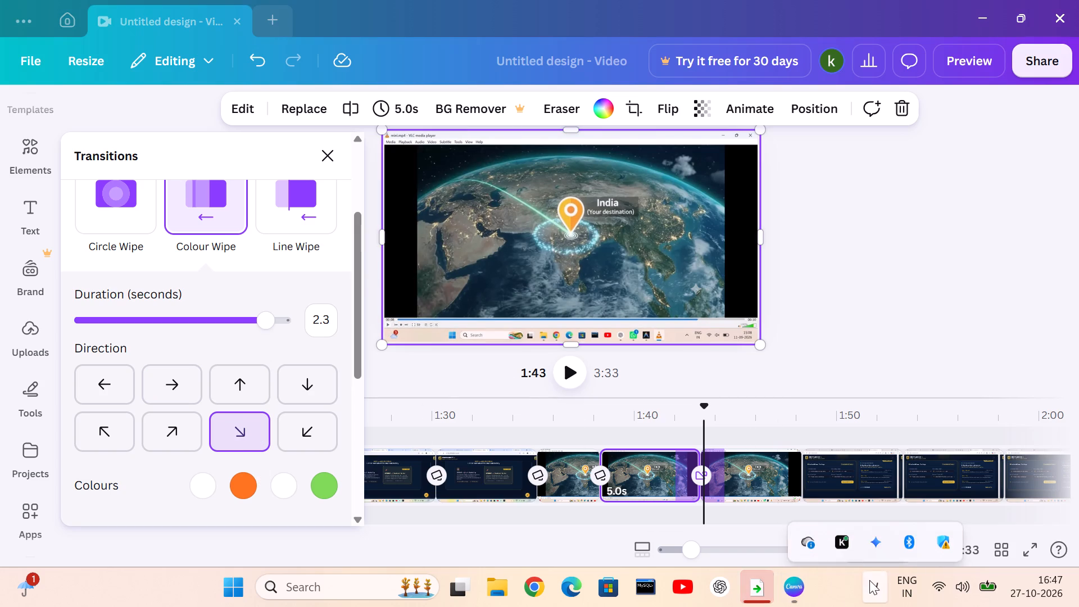
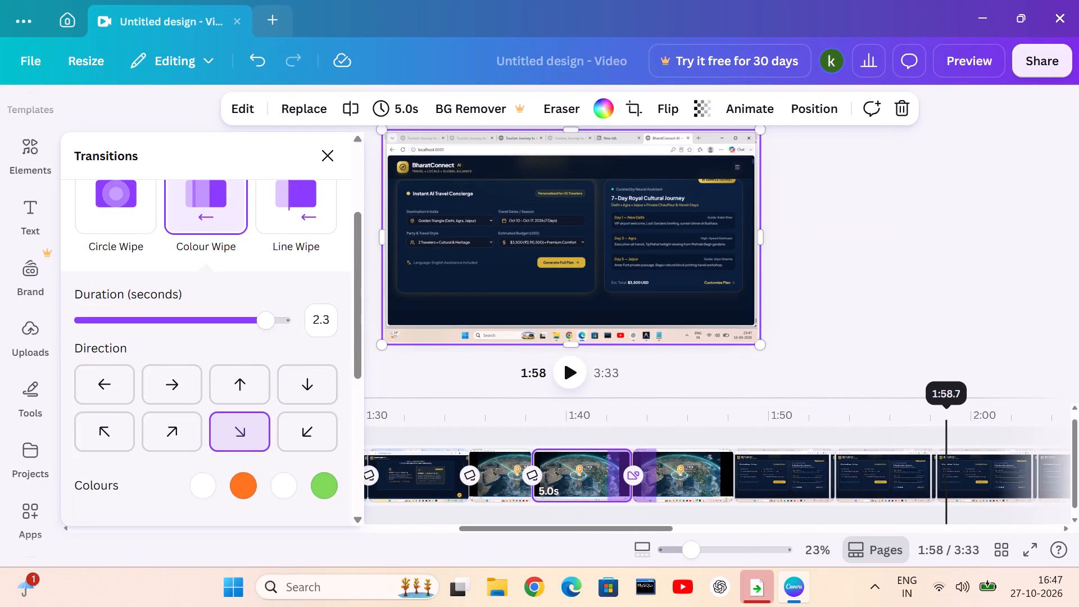
Add a Dissolve transition between the last globe clip and the following travel concierge clip, lengthening it to 2.5 seconds.
left_click(732, 477)
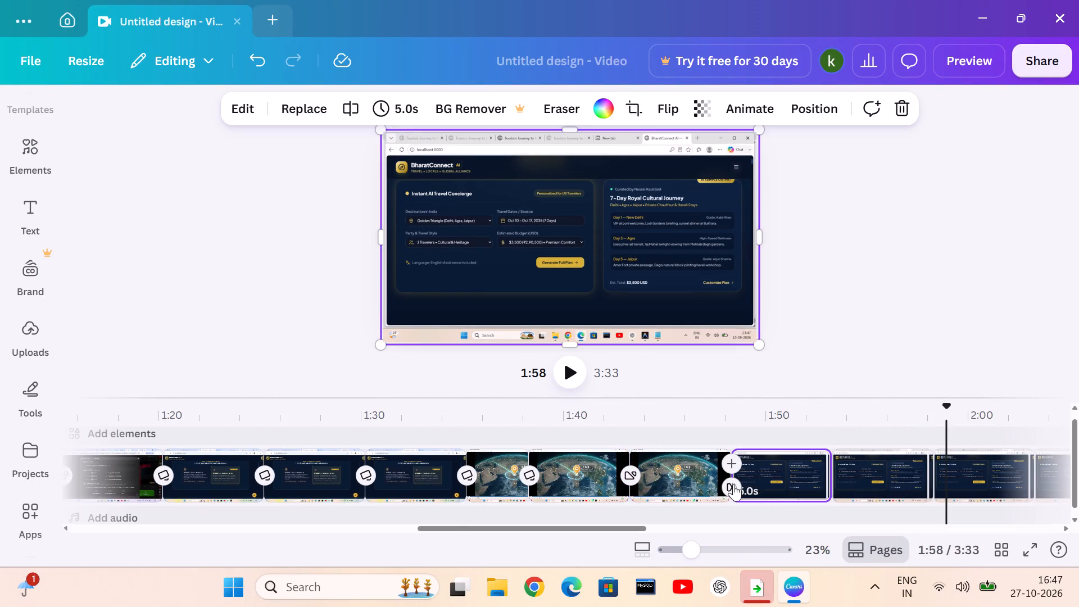
left_click(733, 484)
left_click(212, 270)
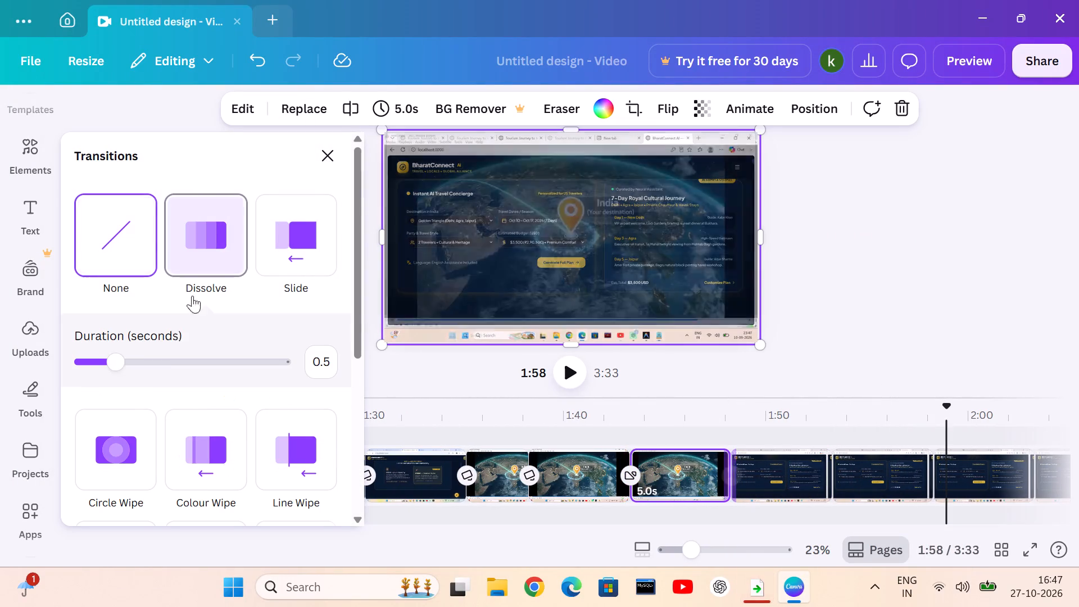
left_click(157, 353)
left_click(194, 359)
left_click(214, 354)
left_click(236, 352)
left_click_drag(248, 355, 255, 362)
left_click(257, 363)
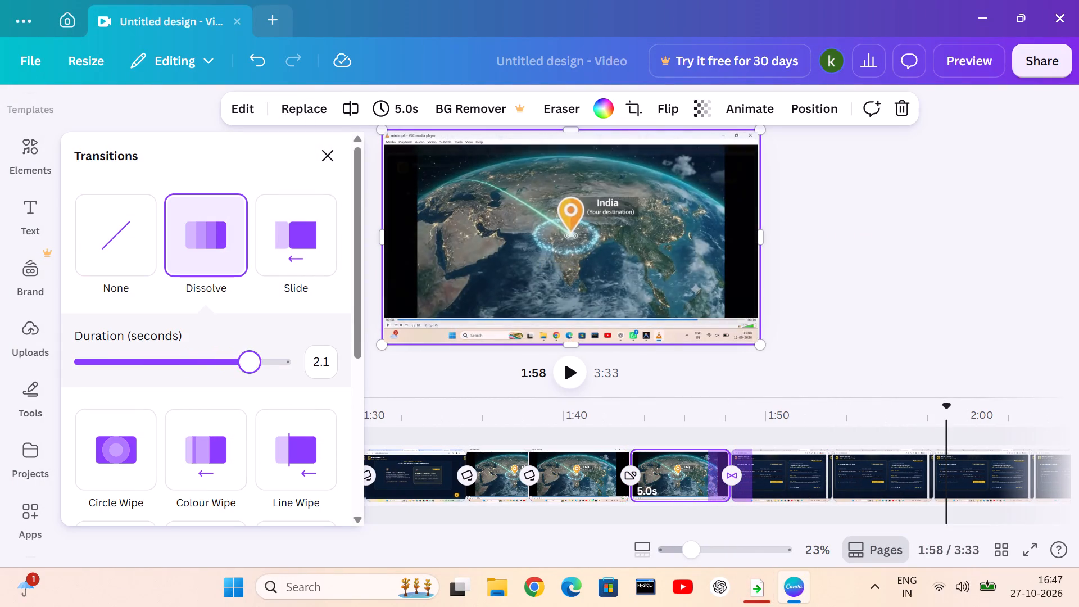
left_click_drag(268, 357, 282, 356)
left_click(282, 356)
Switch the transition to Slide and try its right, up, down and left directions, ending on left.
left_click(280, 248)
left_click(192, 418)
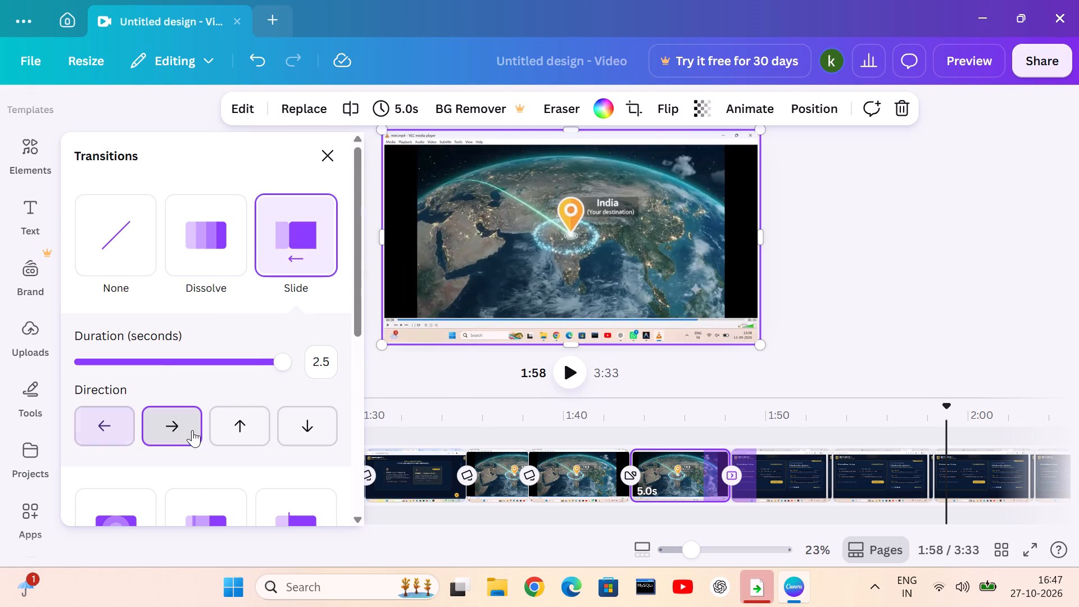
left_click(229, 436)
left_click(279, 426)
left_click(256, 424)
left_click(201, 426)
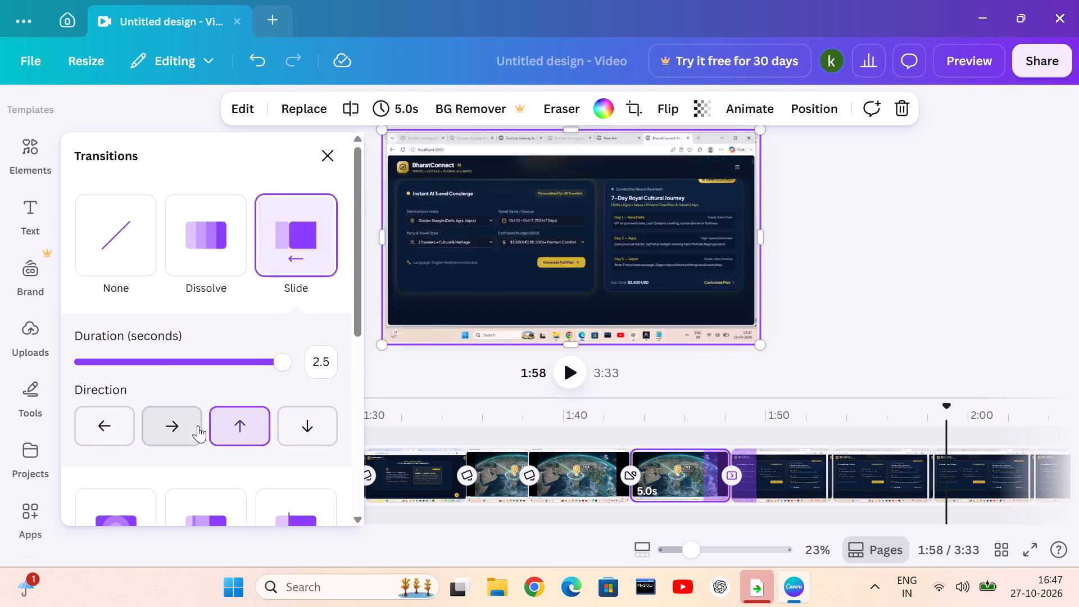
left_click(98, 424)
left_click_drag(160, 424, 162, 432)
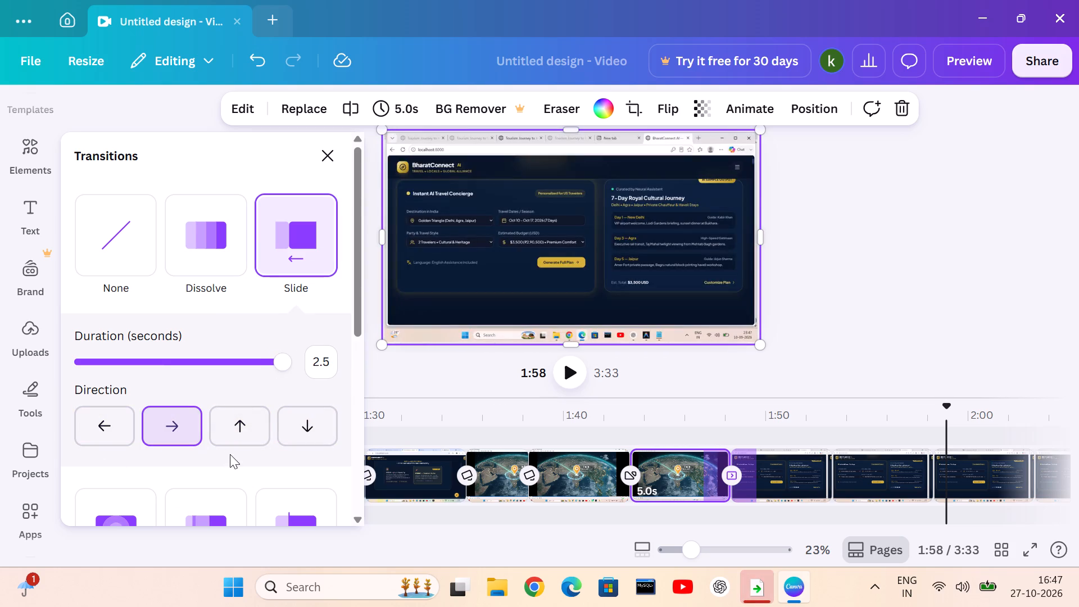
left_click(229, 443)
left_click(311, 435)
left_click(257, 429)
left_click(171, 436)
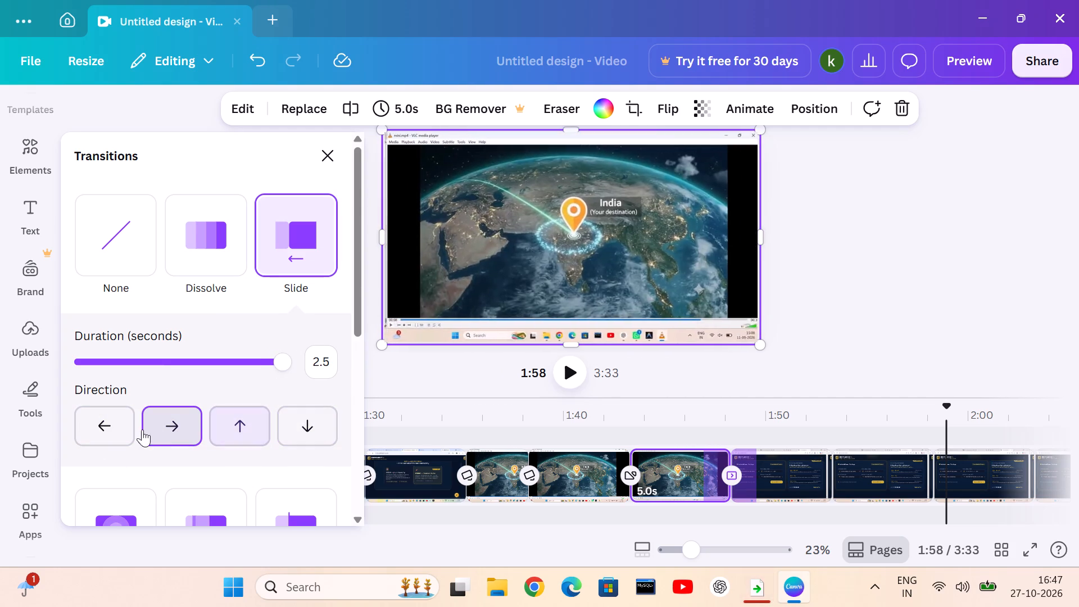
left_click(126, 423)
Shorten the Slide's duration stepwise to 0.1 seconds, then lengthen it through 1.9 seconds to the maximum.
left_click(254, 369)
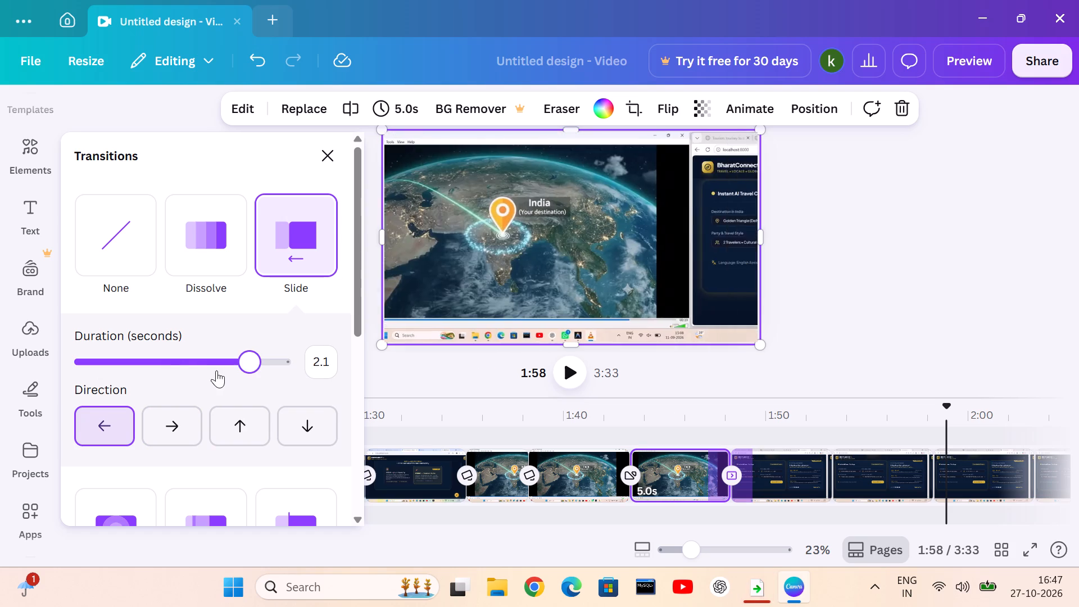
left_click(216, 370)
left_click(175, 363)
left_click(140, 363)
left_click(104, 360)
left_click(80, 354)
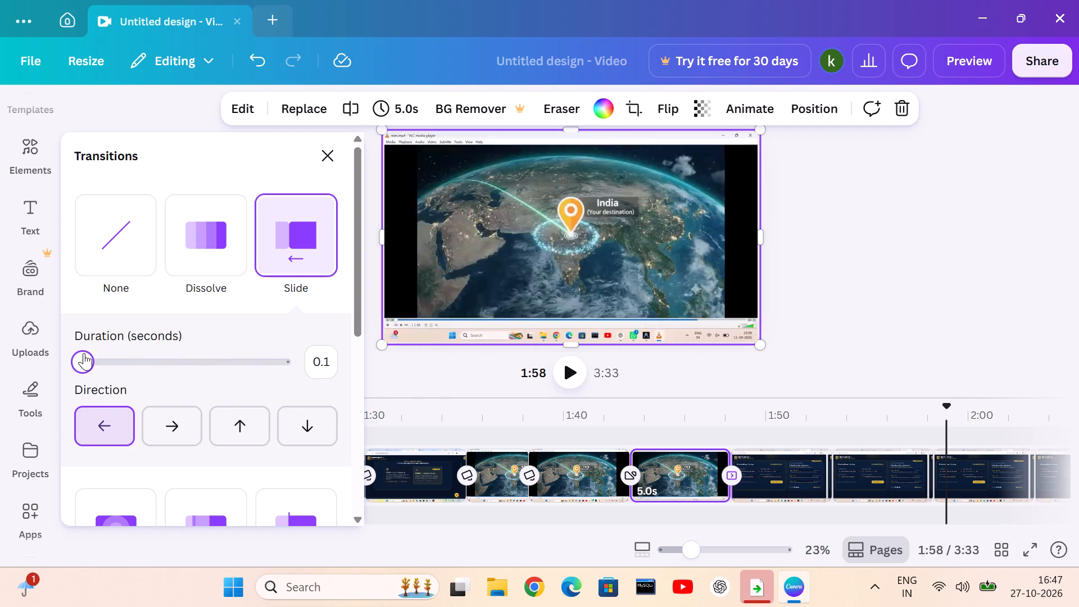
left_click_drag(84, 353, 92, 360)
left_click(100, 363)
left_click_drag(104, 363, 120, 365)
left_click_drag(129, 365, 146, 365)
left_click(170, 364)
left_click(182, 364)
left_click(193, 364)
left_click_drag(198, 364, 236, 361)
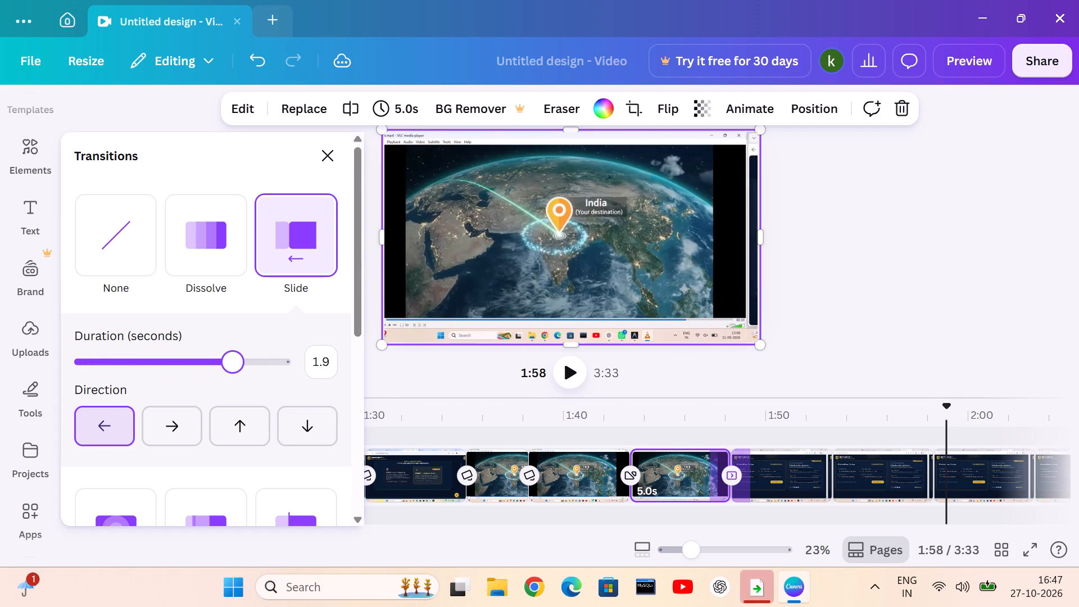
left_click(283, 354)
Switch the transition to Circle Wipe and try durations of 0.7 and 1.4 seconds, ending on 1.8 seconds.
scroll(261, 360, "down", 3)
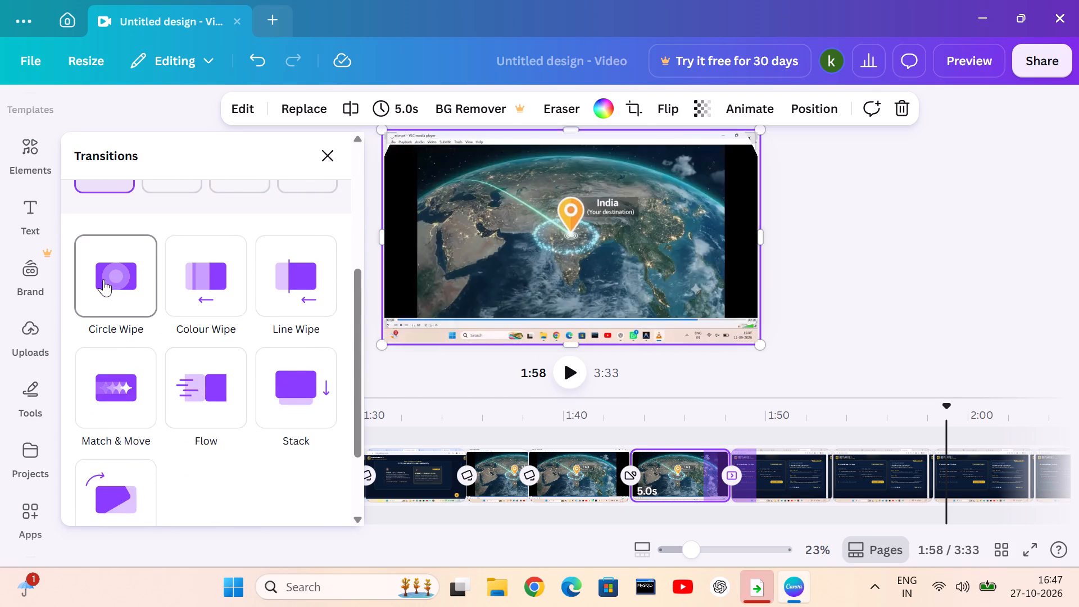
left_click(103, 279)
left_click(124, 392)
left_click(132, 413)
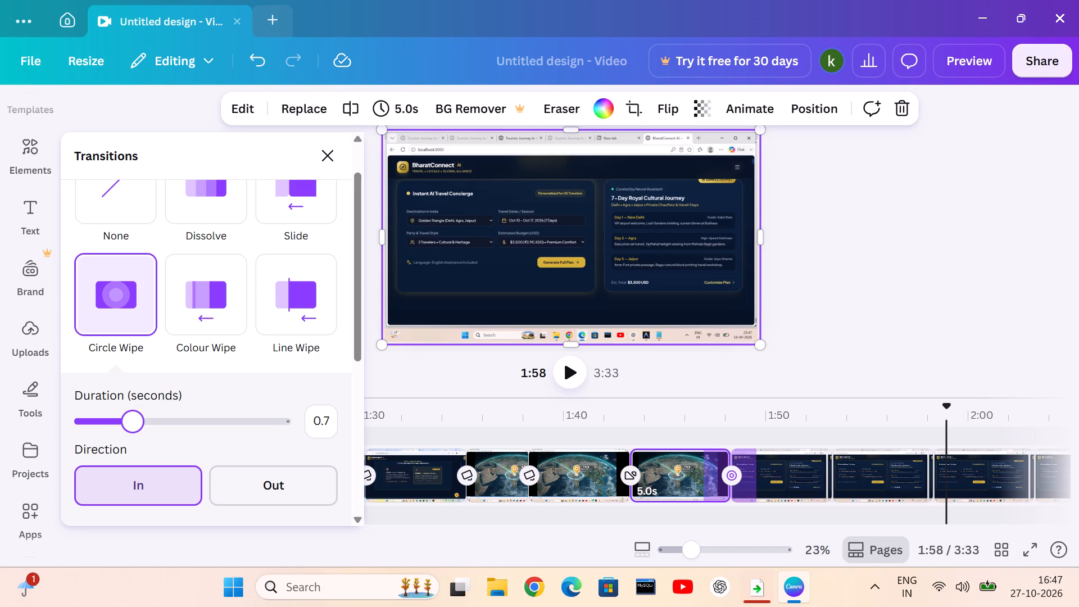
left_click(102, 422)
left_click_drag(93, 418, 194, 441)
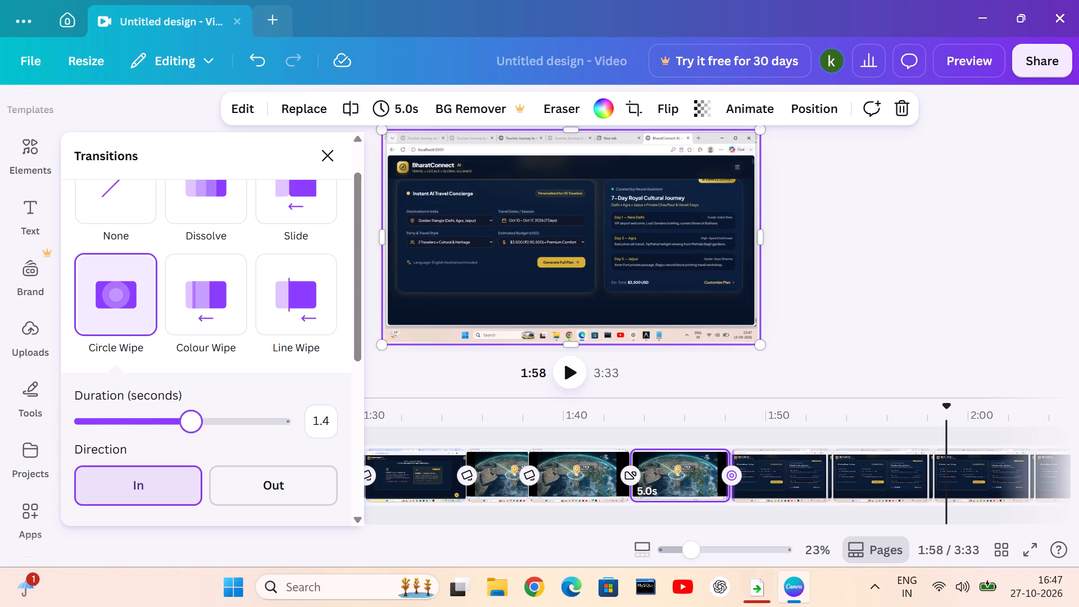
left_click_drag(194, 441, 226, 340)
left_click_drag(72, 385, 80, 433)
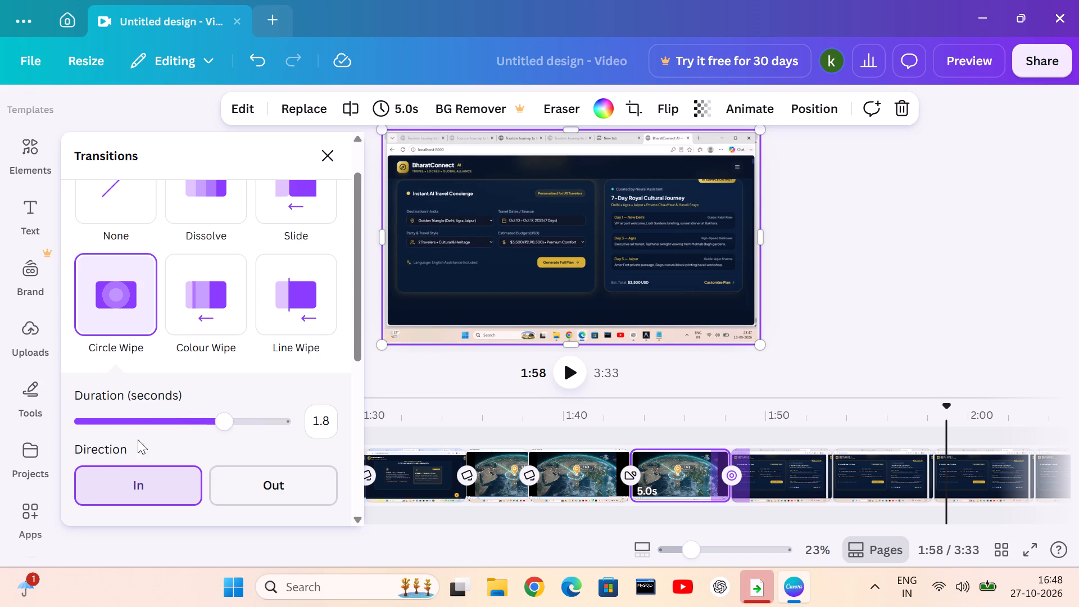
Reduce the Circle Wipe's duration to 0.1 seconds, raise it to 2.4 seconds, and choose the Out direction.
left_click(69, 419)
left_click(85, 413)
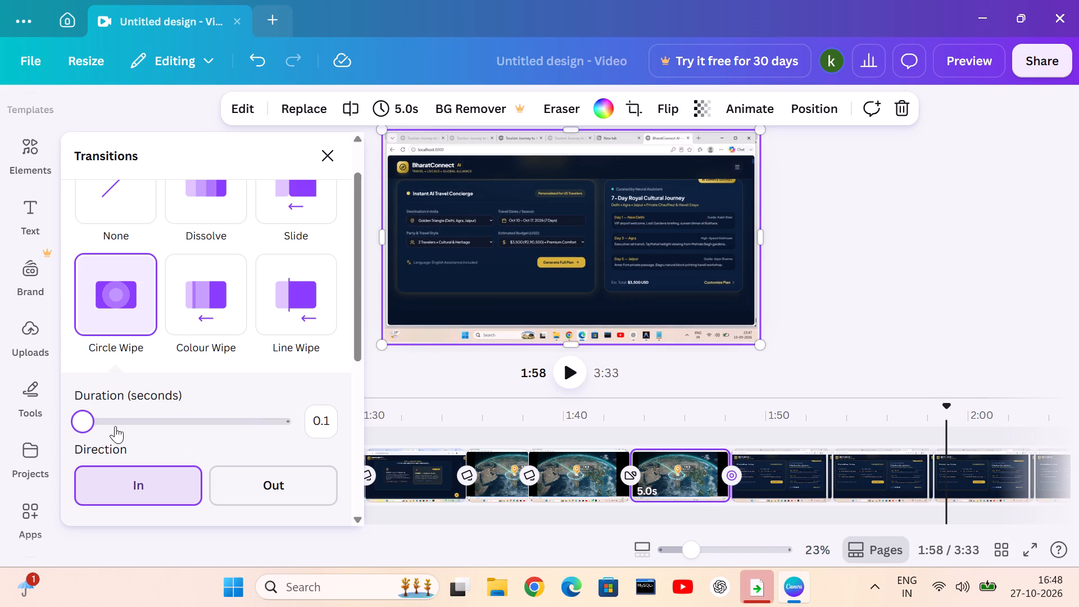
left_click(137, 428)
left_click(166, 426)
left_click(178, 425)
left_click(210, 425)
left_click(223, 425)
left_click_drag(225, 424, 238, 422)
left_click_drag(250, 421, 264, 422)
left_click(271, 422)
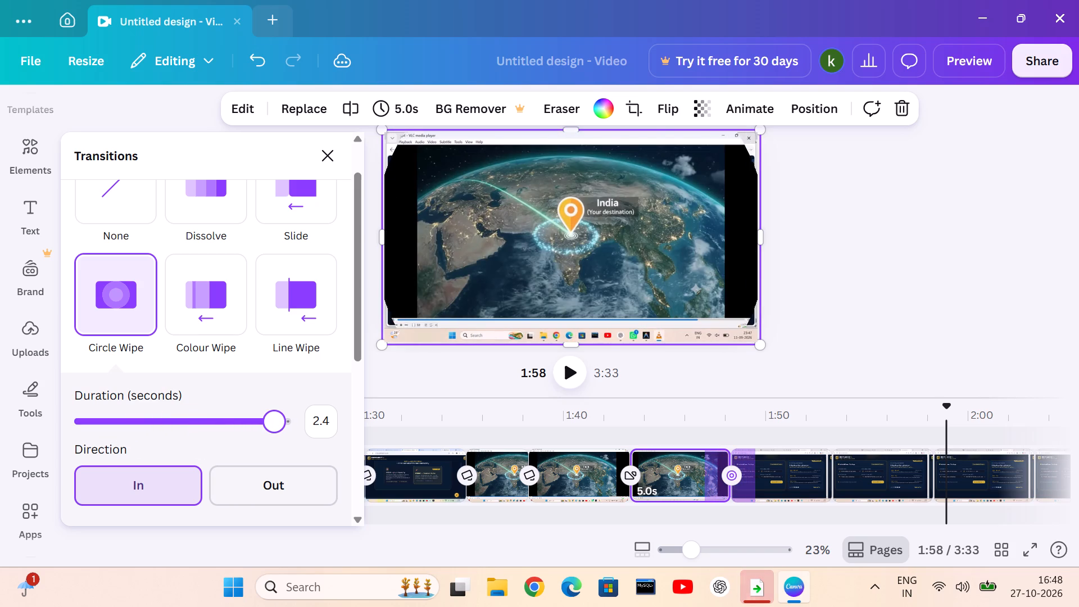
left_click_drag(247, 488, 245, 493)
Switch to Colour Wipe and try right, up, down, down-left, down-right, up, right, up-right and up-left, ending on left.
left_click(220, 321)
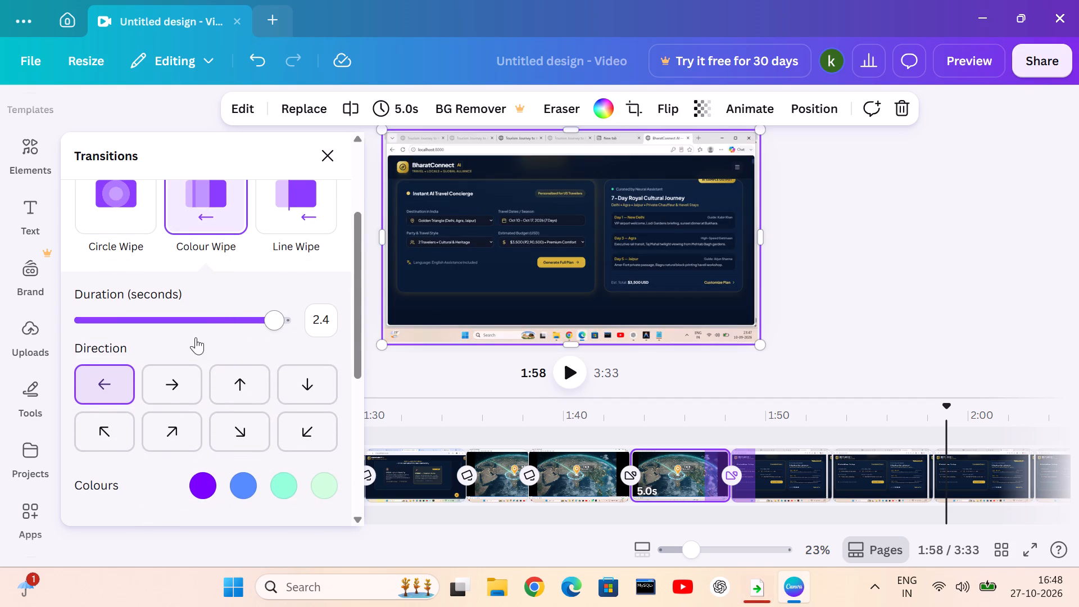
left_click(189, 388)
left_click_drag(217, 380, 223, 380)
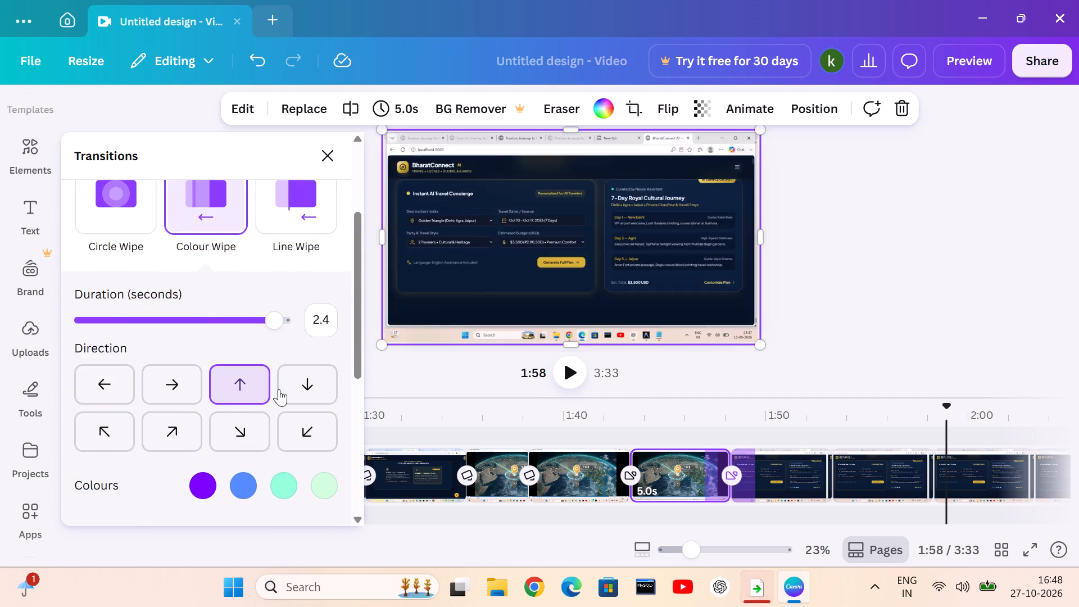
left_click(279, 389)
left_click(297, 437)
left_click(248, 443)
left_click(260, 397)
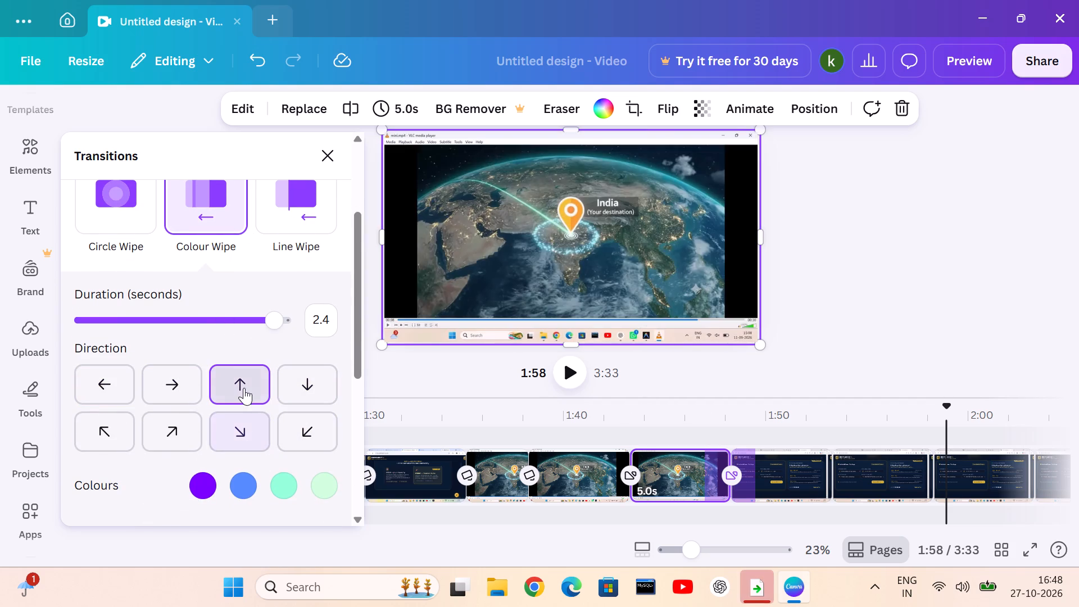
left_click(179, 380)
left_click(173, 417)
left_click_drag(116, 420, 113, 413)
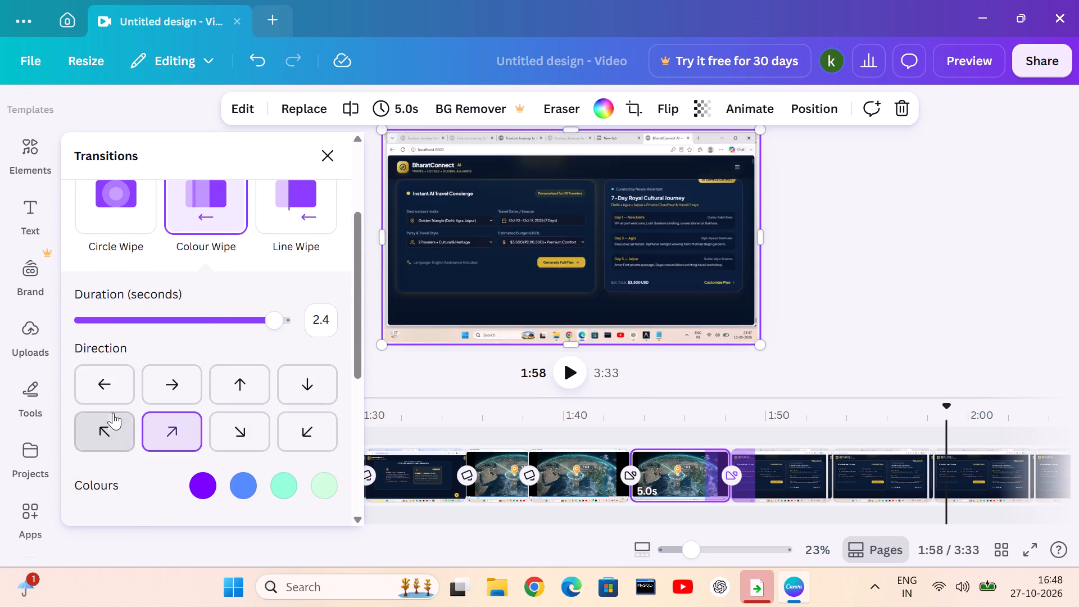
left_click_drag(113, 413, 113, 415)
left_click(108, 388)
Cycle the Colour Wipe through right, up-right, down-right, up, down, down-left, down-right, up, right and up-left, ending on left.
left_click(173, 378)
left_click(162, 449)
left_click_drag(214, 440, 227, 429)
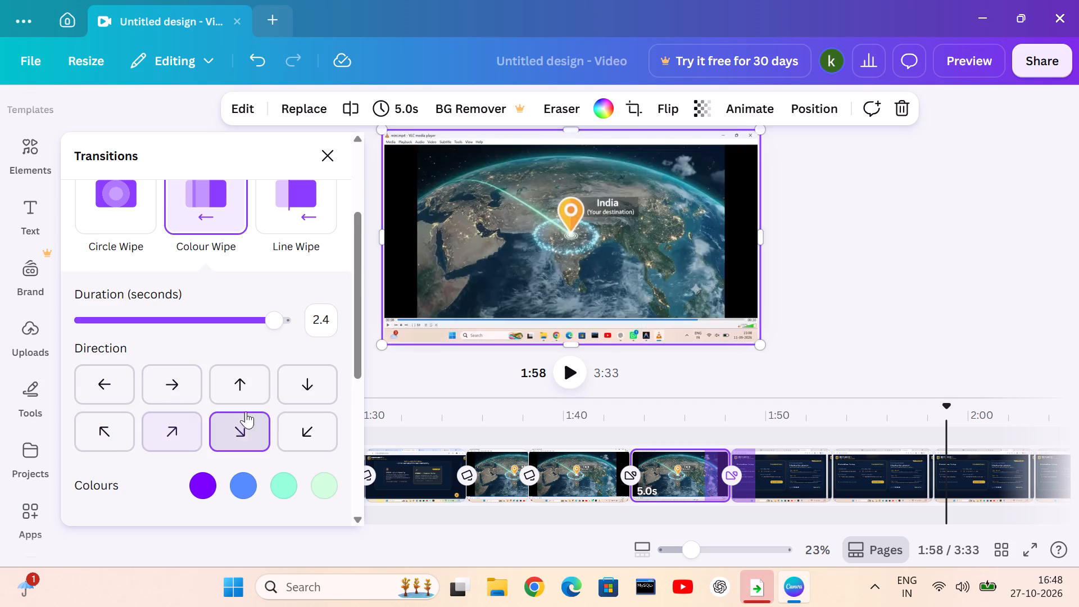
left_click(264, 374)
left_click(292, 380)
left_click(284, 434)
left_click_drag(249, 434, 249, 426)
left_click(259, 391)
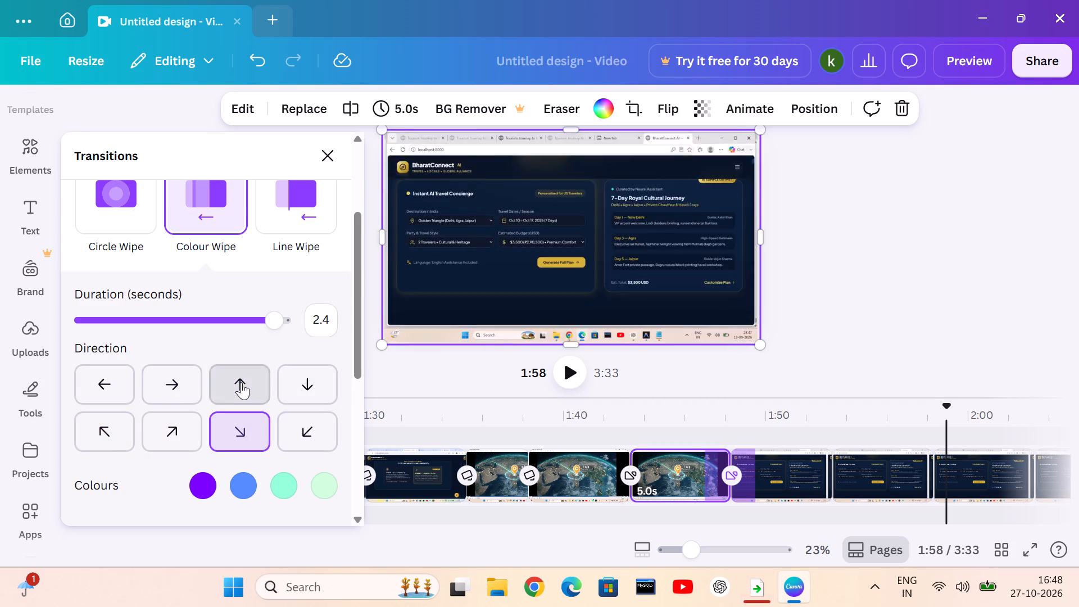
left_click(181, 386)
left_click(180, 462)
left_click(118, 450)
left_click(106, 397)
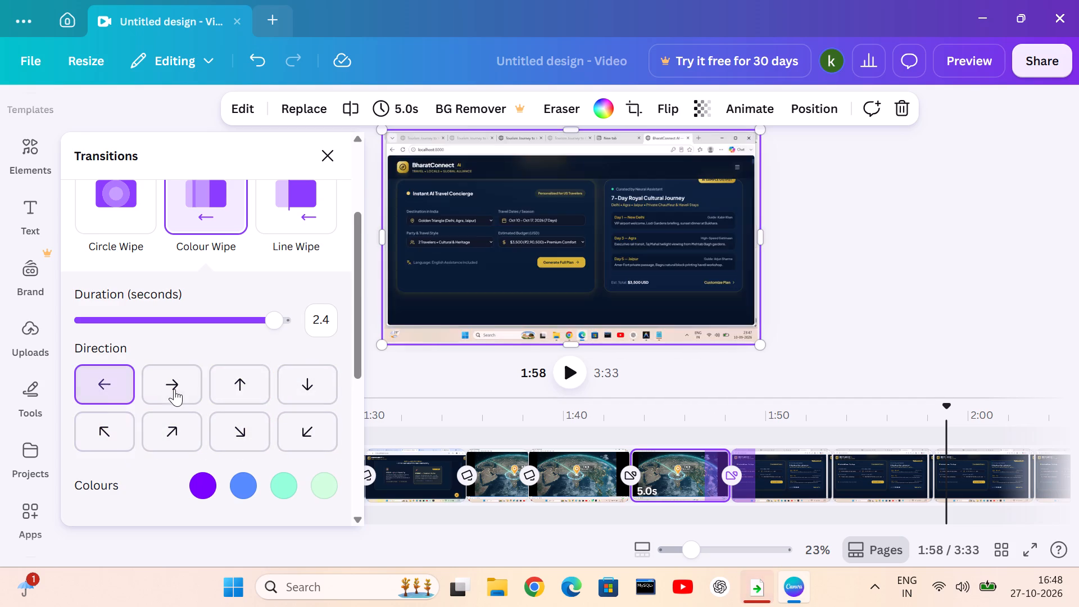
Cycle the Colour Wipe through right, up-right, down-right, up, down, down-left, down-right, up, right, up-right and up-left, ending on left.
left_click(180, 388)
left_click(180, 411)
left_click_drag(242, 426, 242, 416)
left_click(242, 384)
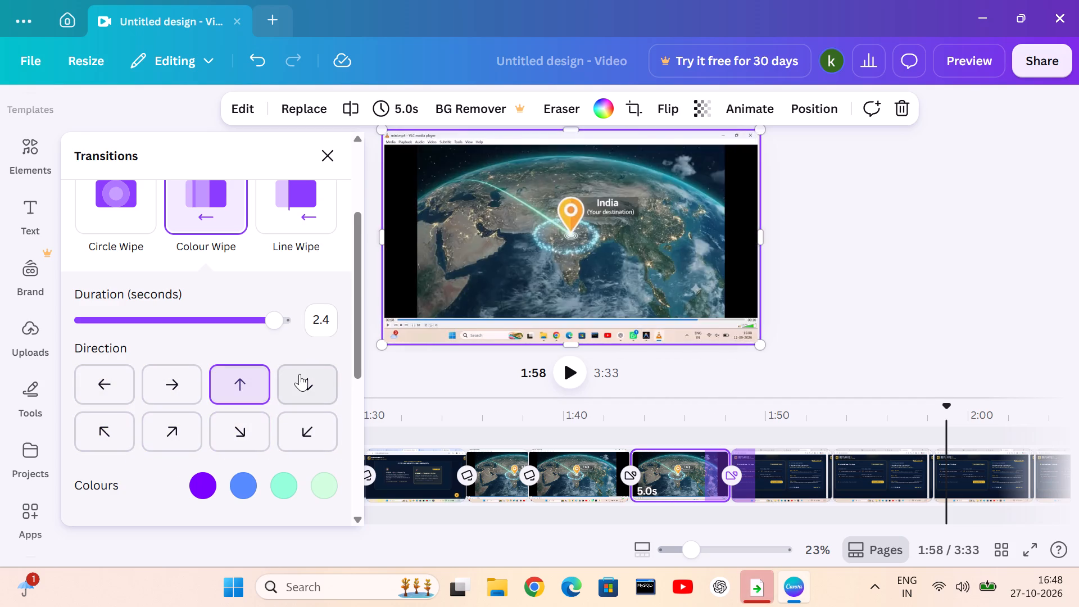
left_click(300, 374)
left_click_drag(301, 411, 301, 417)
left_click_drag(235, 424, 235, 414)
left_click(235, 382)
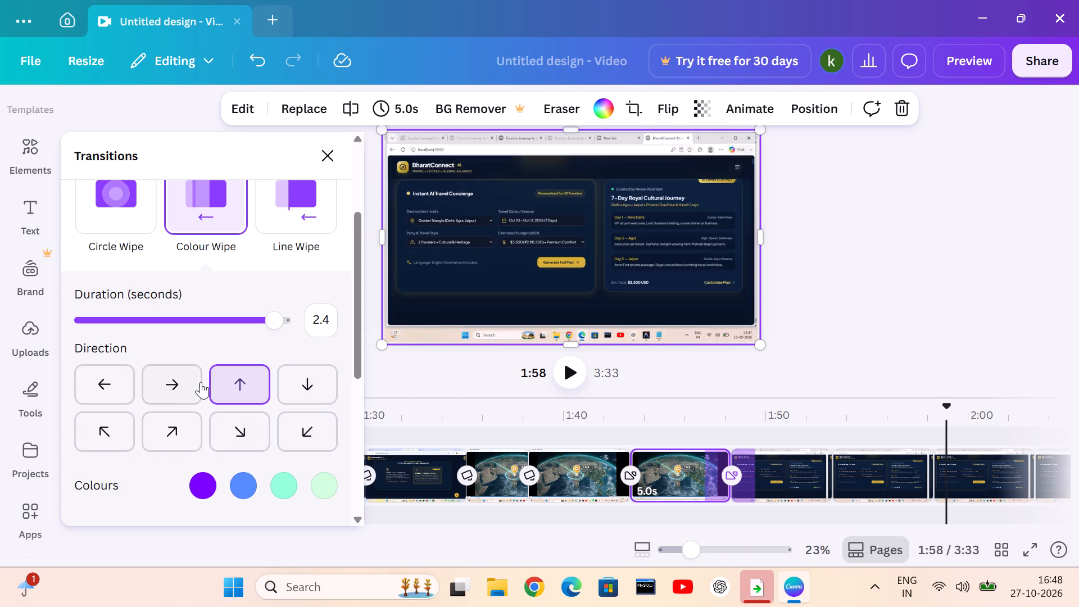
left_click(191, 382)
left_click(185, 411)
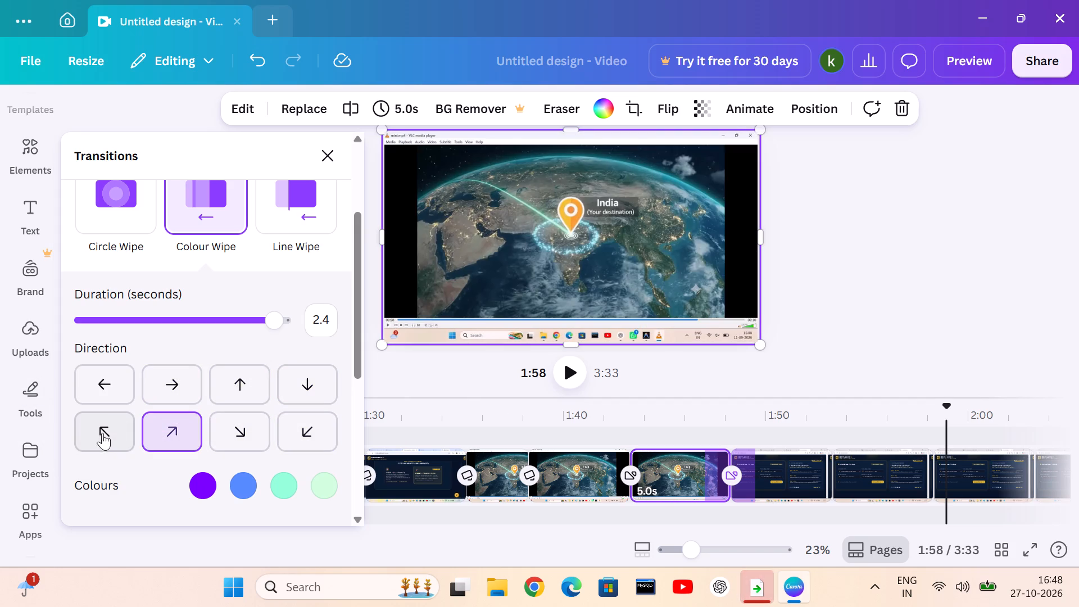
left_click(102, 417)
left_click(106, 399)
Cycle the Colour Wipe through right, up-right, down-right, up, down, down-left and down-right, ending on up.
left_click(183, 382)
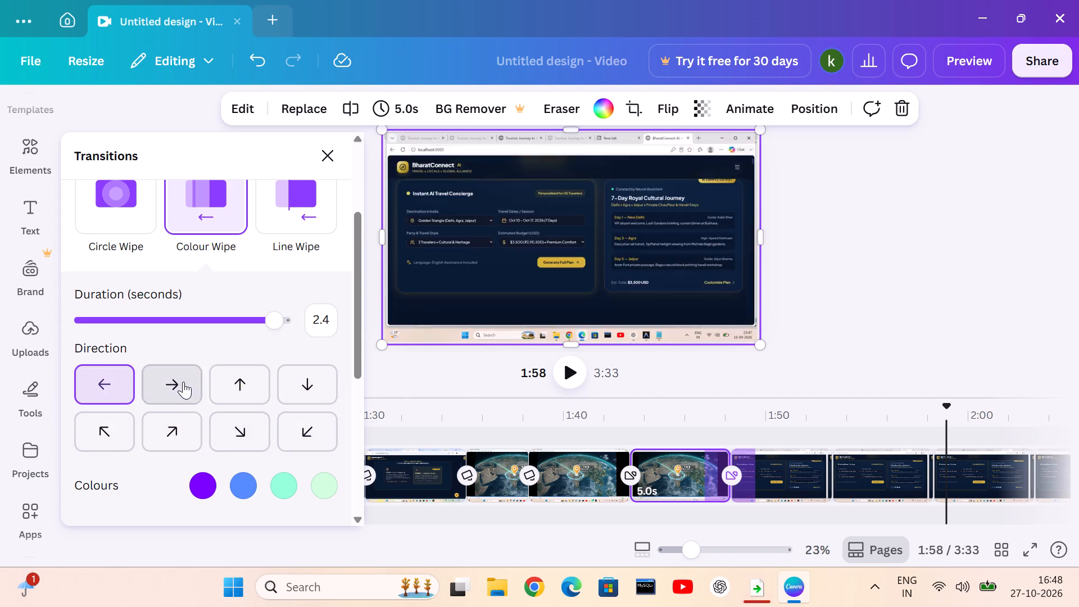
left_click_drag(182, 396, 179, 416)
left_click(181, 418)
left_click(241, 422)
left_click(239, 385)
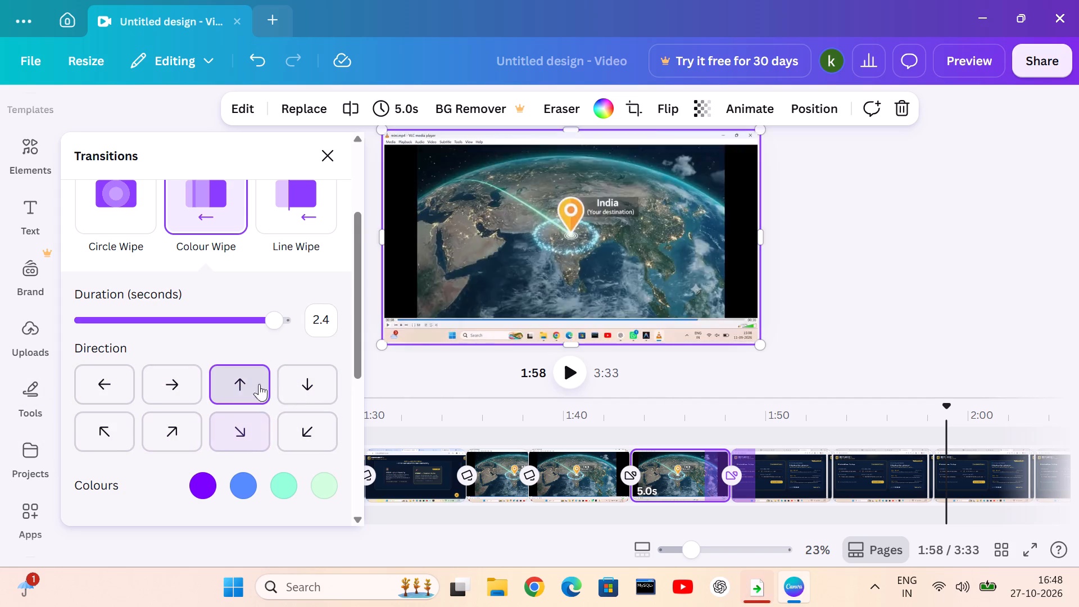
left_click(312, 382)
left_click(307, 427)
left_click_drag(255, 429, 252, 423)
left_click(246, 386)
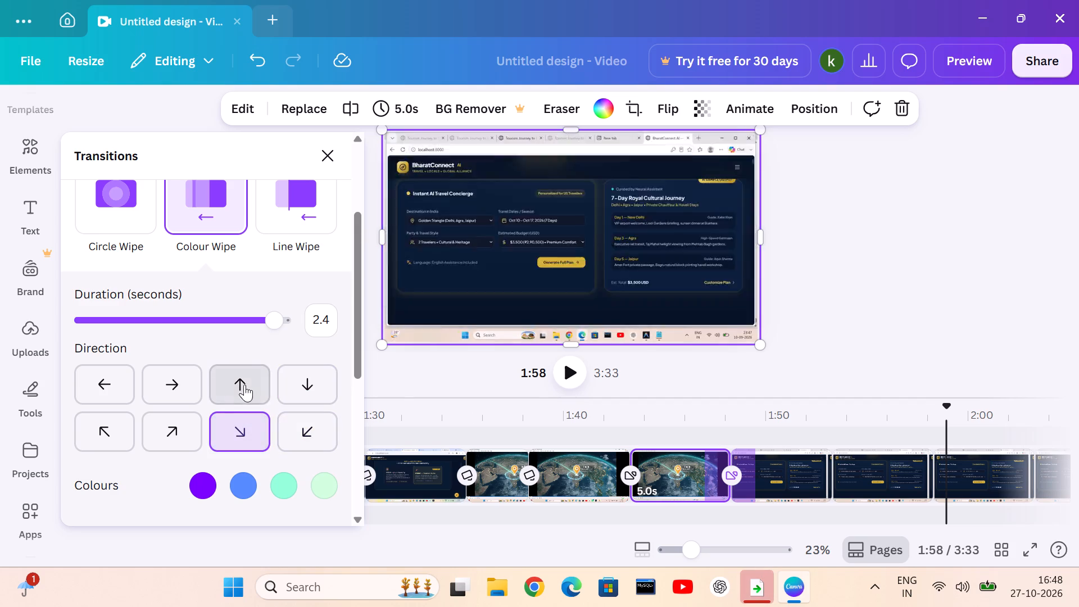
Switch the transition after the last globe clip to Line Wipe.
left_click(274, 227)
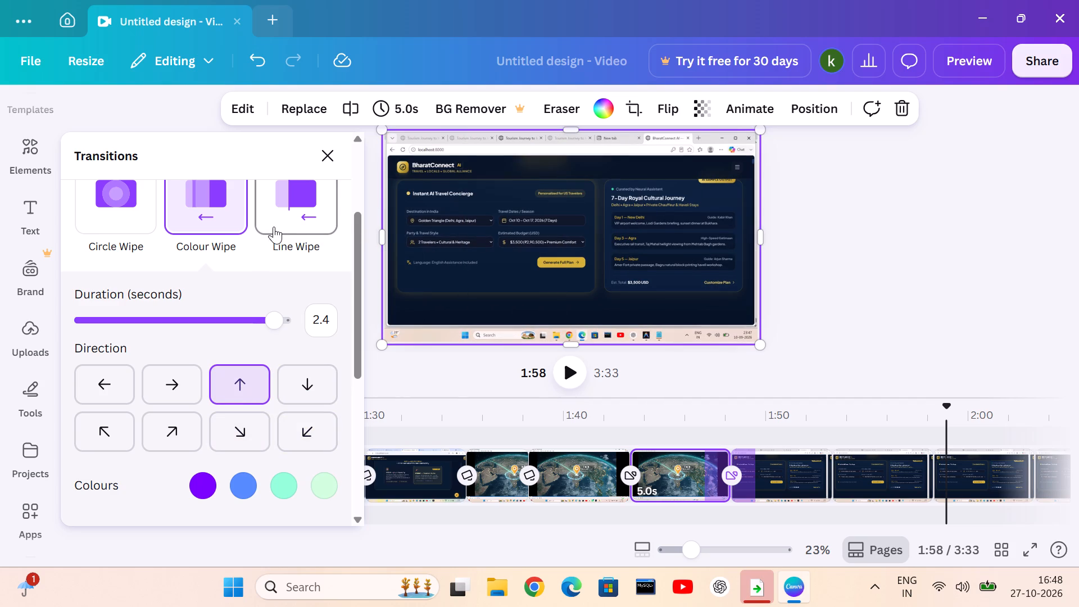
Switch the transition to Flow and lengthen its duration from 0.7 seconds stepwise to 2.1 seconds.
scroll(279, 328, "down", 4)
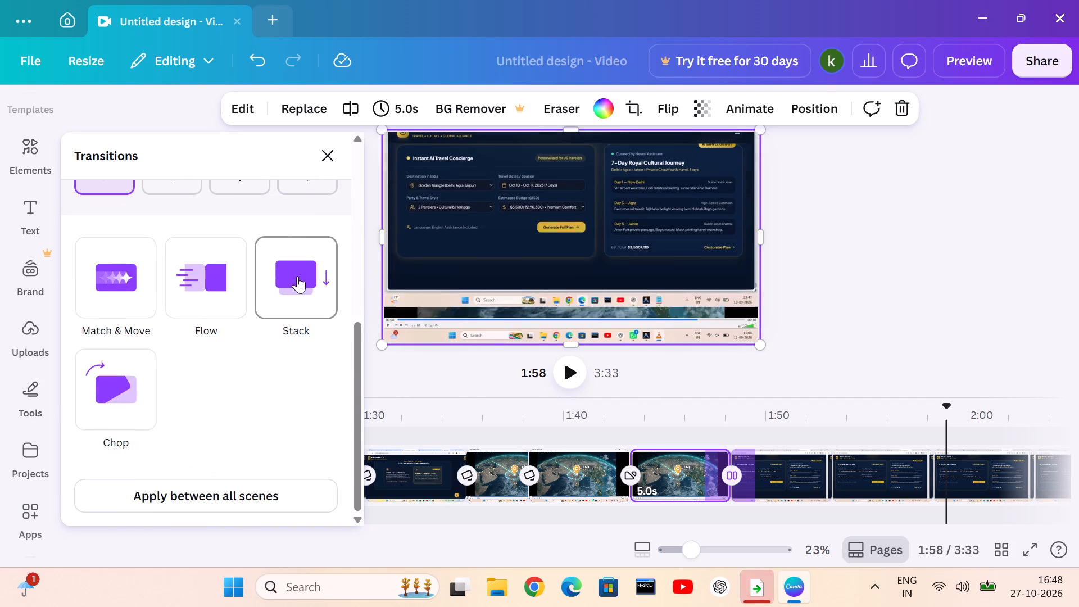
left_click(196, 270)
left_click(134, 420)
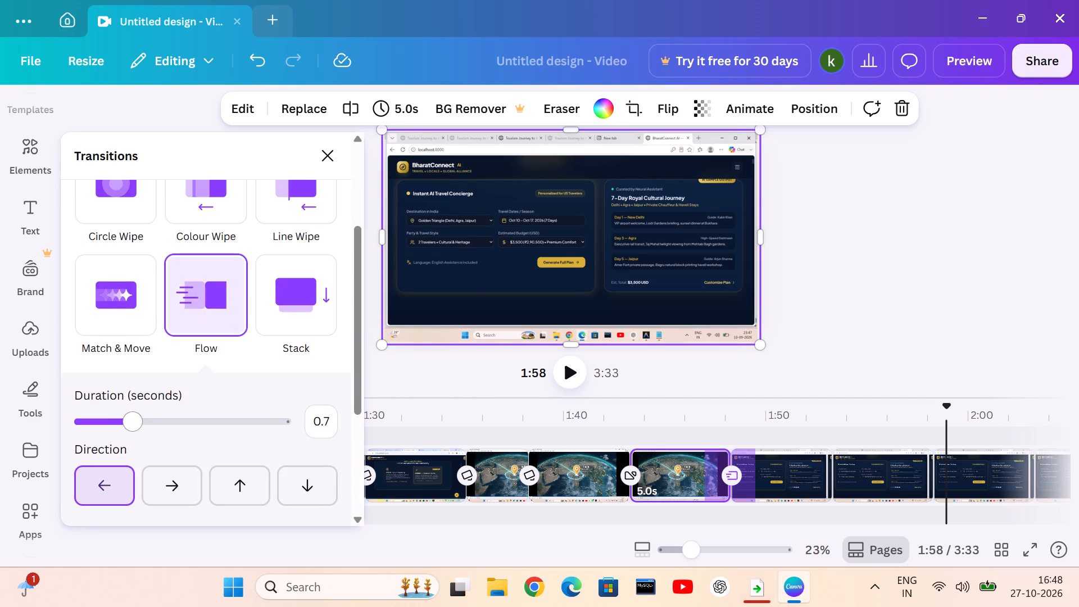
left_click(143, 422)
left_click(165, 419)
left_click(189, 419)
left_click_drag(210, 422, 216, 422)
left_click(246, 415)
left_click(308, 420)
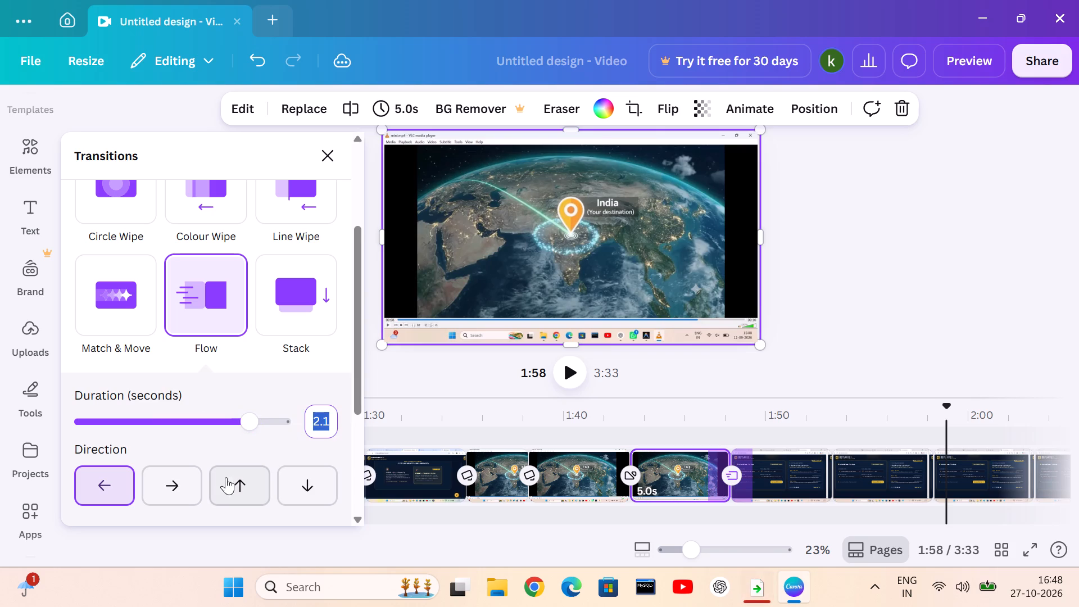
Try the Flow transition's right and up directions, ending on down.
left_click(177, 483)
left_click(222, 487)
left_click(296, 484)
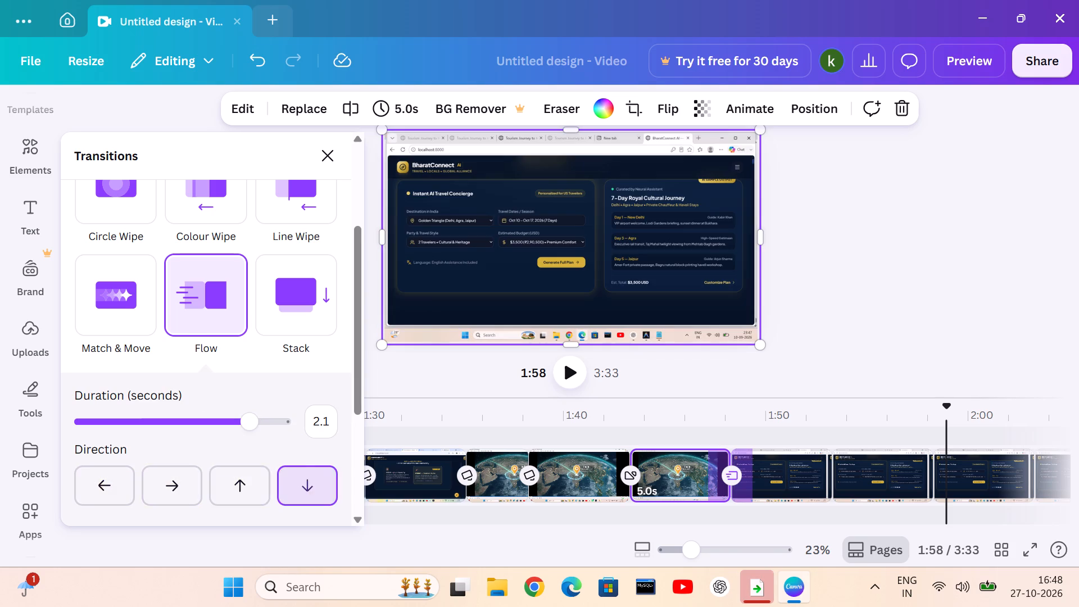
scroll(238, 416, "down", 6)
left_click(164, 413)
left_click(164, 401)
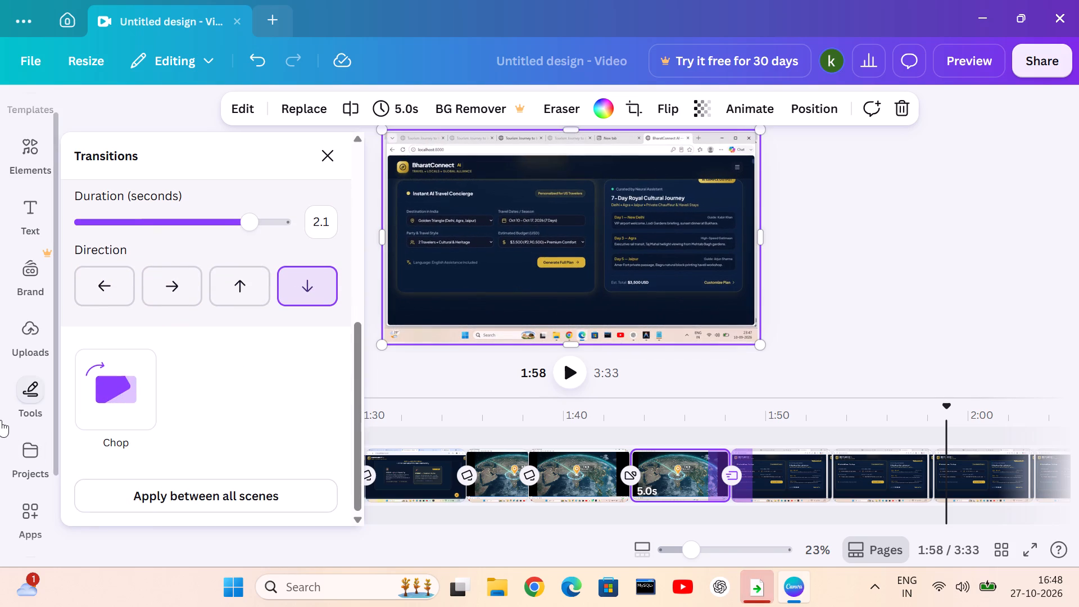
Switch the transition after the last globe clip to anticlockwise Chop, cycling its origin through bottom-right and bottom-left and ending on top-right.
left_click(108, 406)
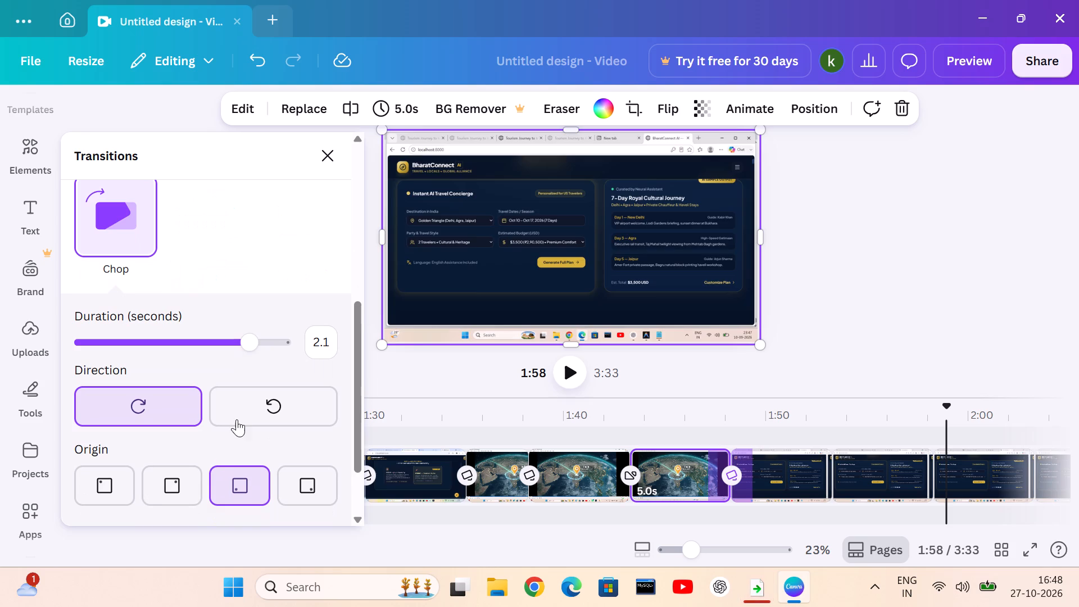
left_click(242, 408)
left_click(292, 487)
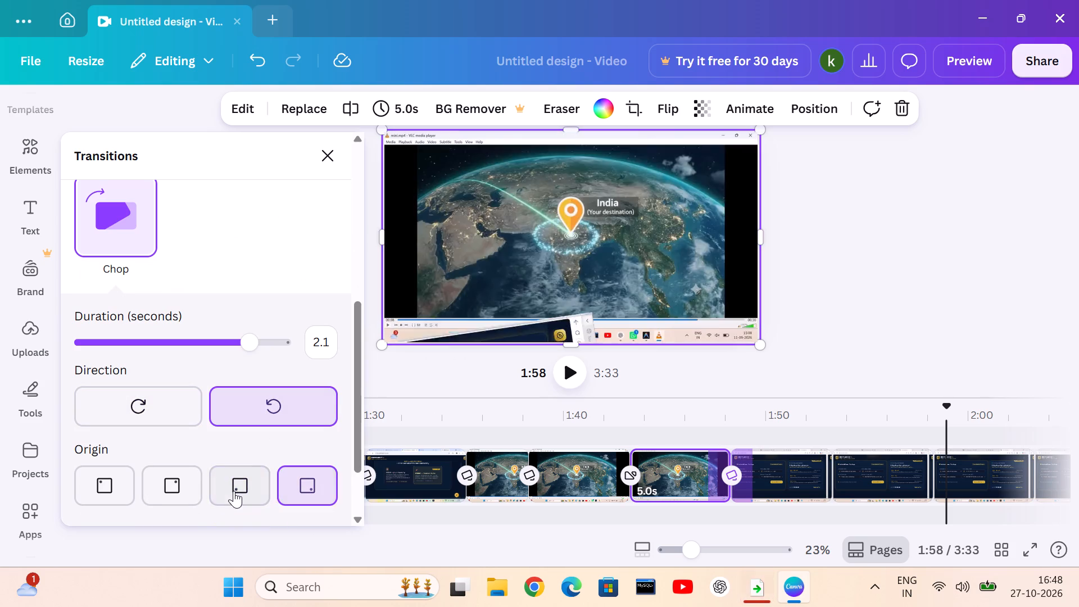
left_click(234, 491)
left_click(148, 492)
left_click(48, 499)
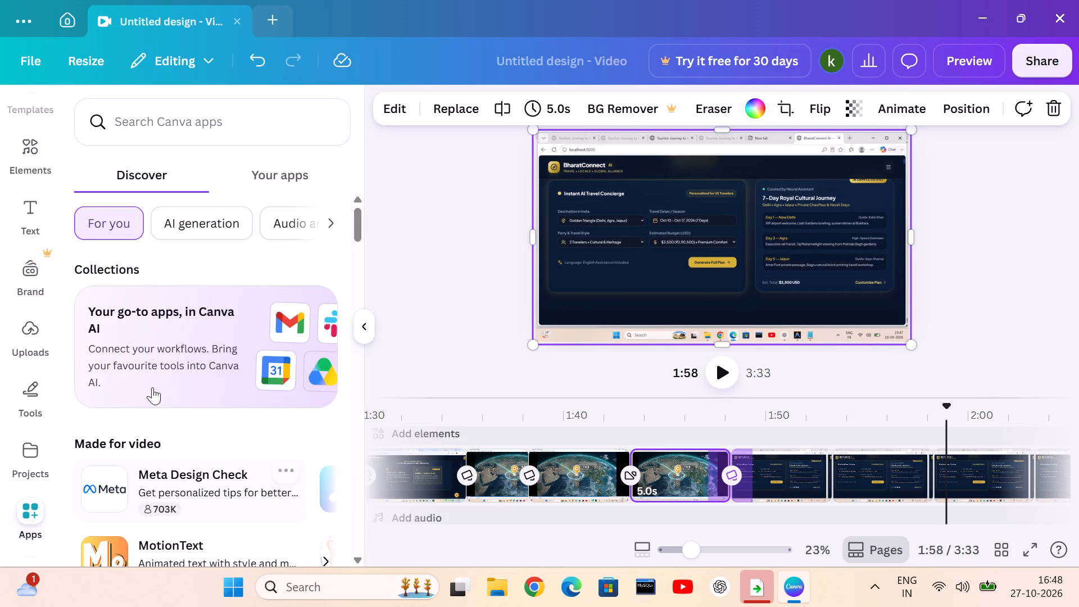
left_click(431, 201)
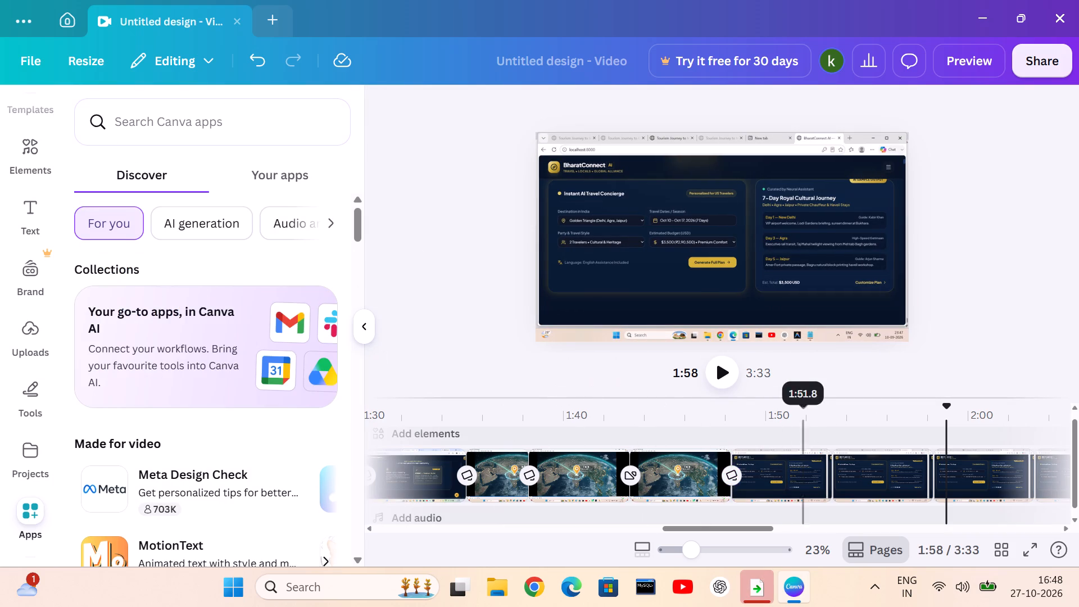
Add a Chop transition between the first two 5.0-second itinerary clips after the globe clips and lengthen it stepwise to 2.3 seconds.
left_click(828, 486)
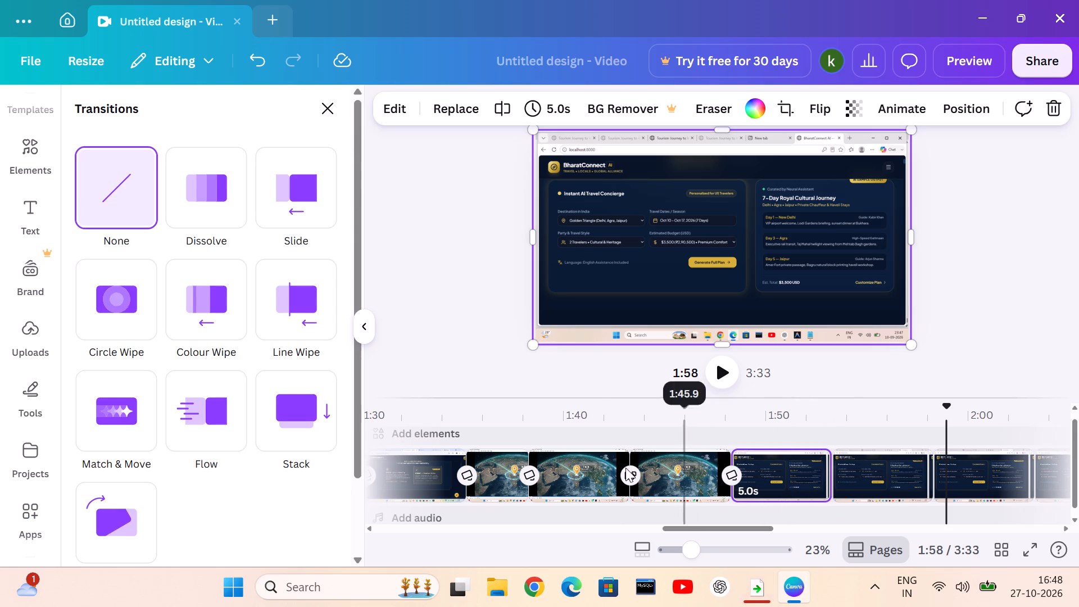
right_click(149, 337)
scroll(149, 336, "down", 4)
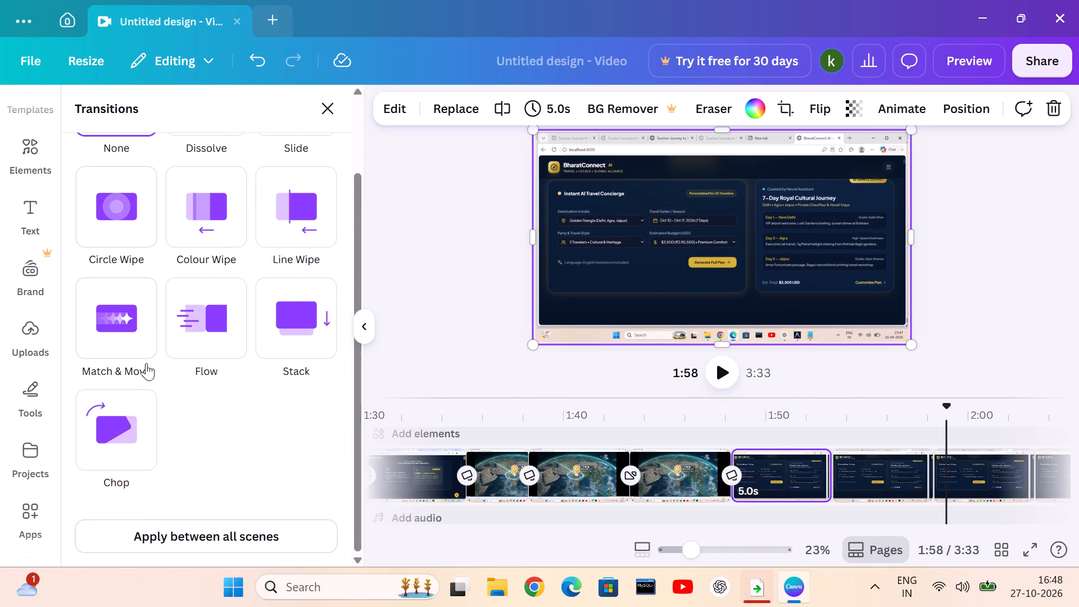
left_click(101, 422)
left_click(144, 396)
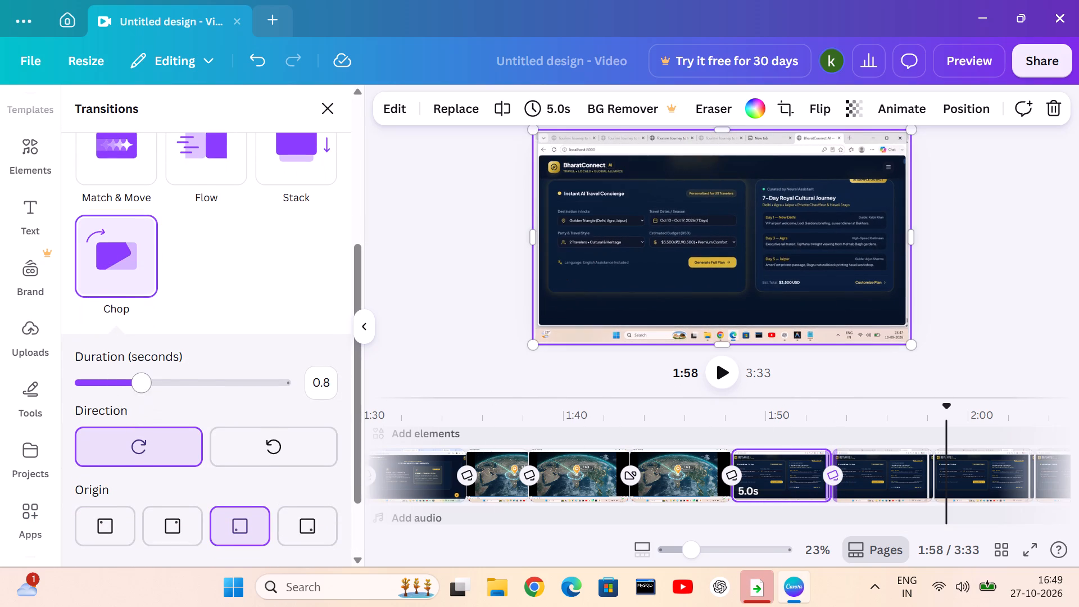
left_click(185, 388)
left_click(202, 388)
left_click(234, 383)
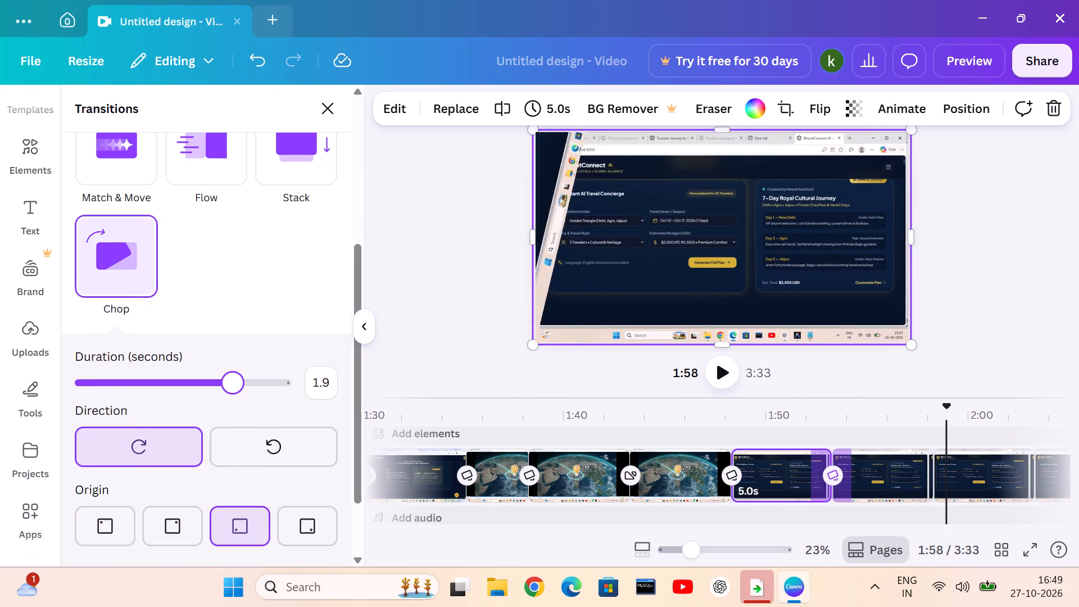
left_click(238, 383)
left_click(257, 378)
left_click(266, 387)
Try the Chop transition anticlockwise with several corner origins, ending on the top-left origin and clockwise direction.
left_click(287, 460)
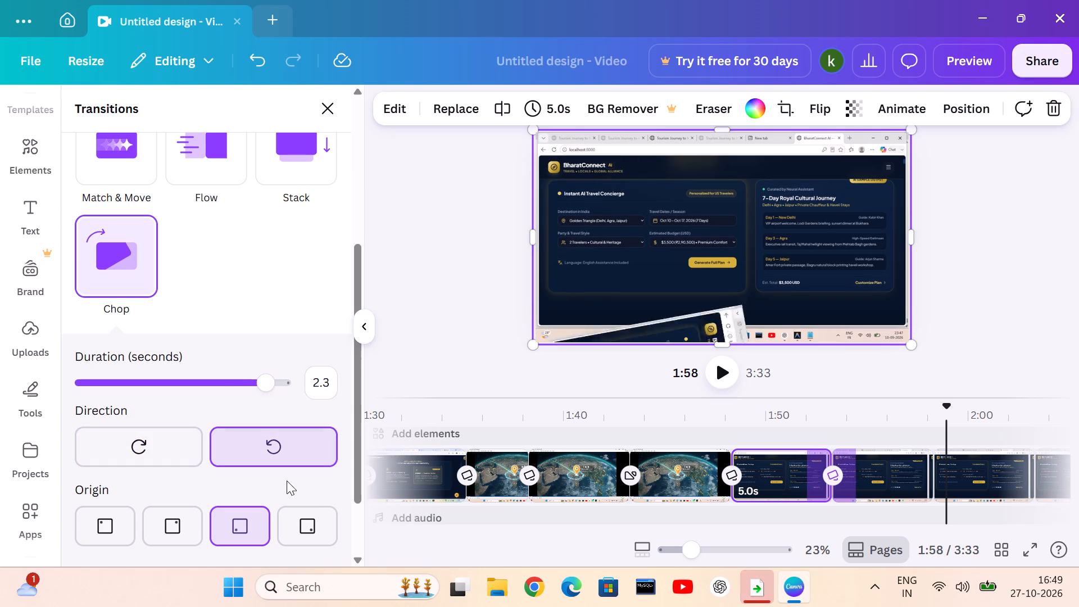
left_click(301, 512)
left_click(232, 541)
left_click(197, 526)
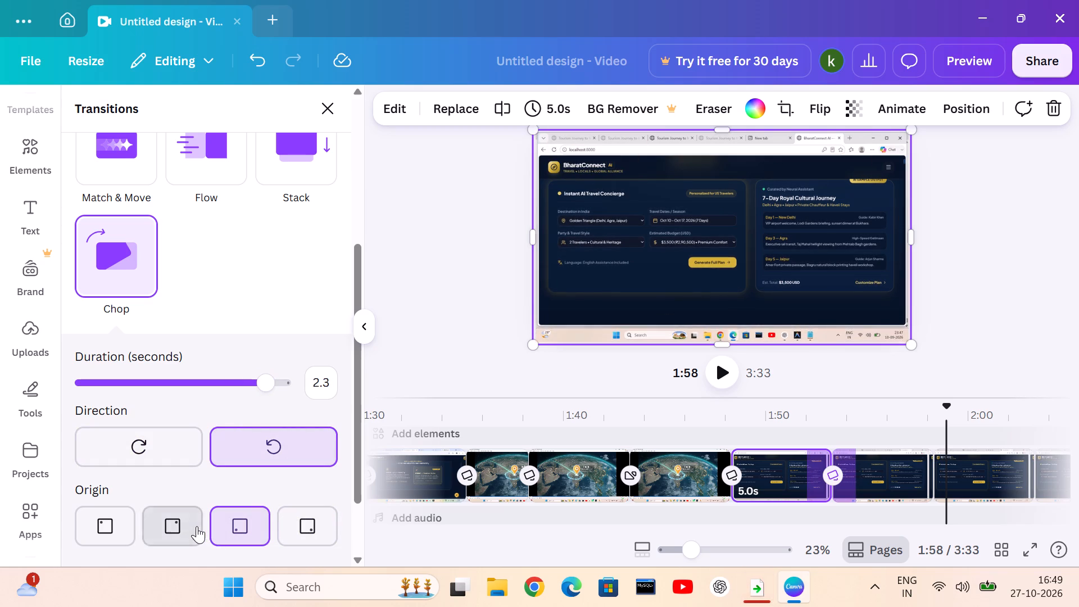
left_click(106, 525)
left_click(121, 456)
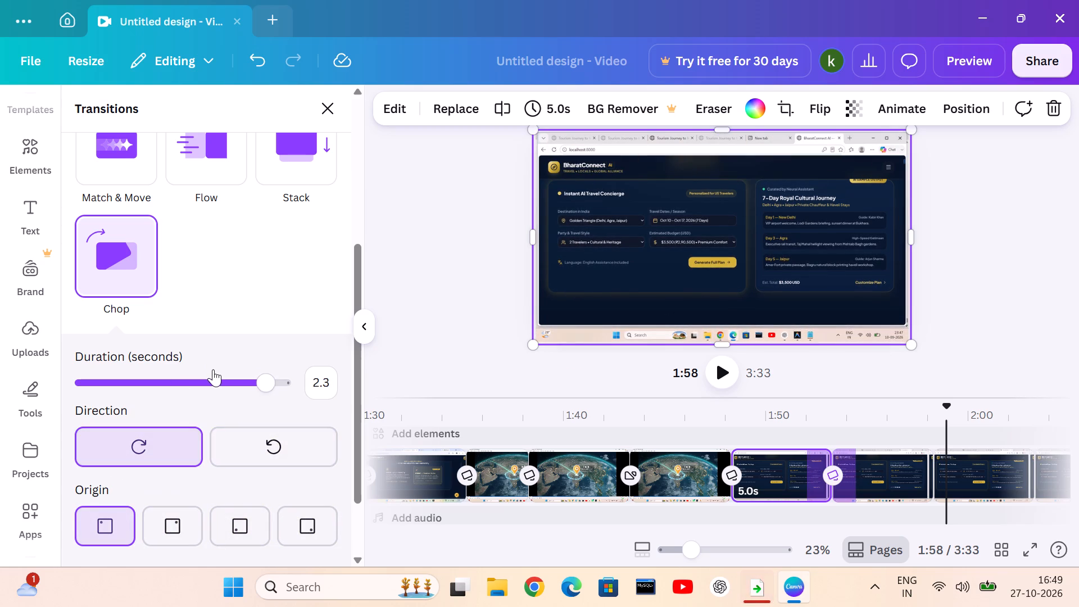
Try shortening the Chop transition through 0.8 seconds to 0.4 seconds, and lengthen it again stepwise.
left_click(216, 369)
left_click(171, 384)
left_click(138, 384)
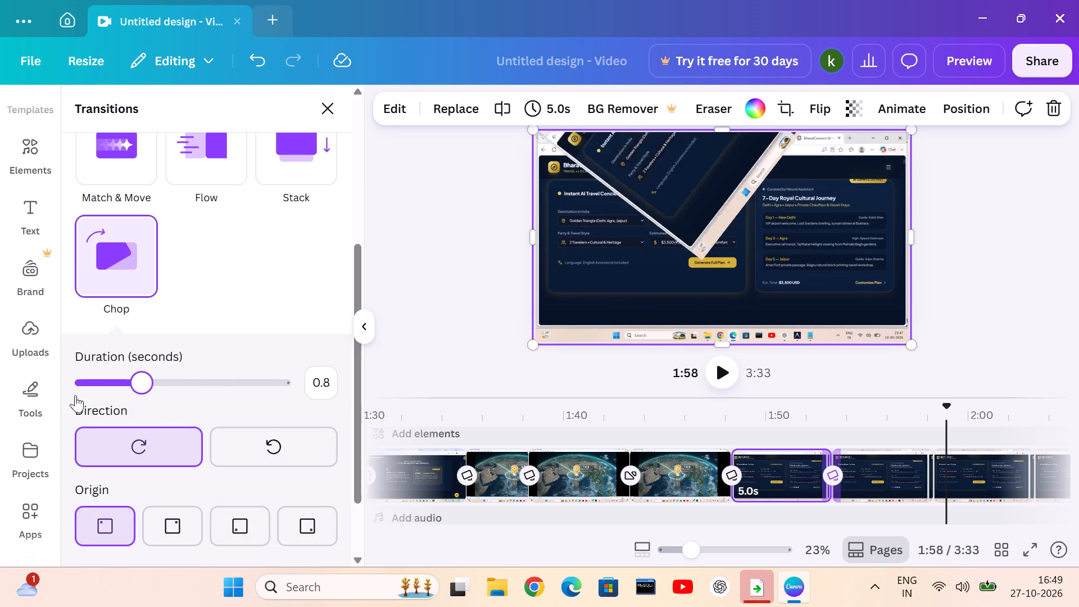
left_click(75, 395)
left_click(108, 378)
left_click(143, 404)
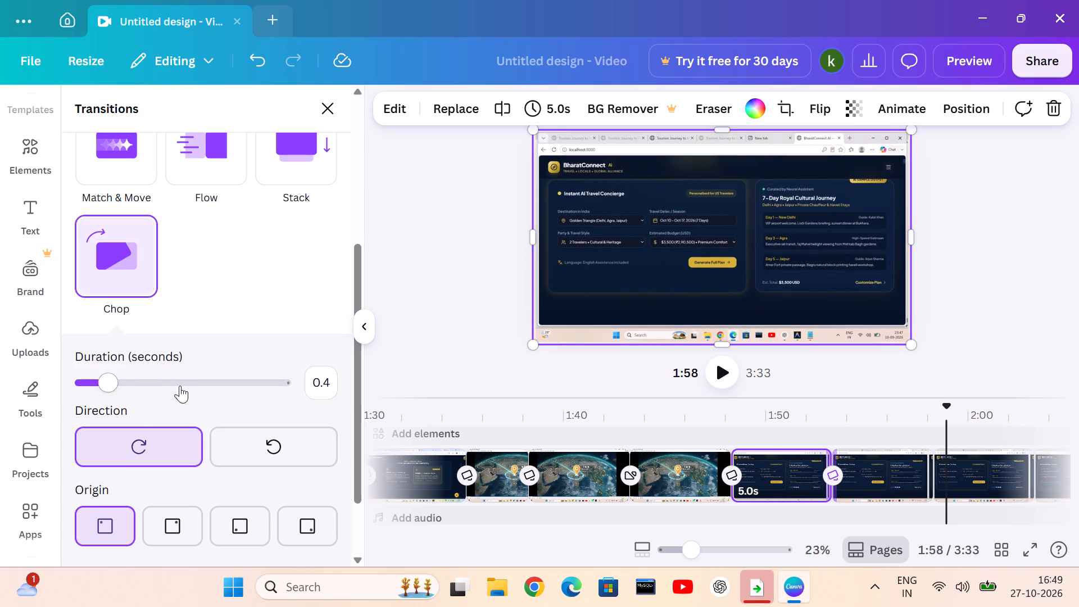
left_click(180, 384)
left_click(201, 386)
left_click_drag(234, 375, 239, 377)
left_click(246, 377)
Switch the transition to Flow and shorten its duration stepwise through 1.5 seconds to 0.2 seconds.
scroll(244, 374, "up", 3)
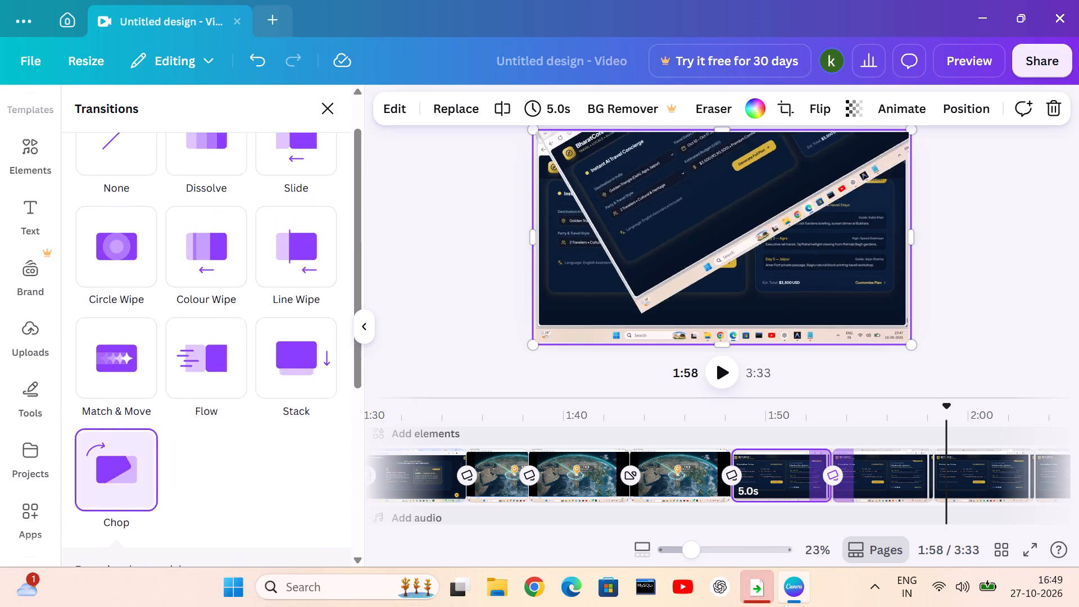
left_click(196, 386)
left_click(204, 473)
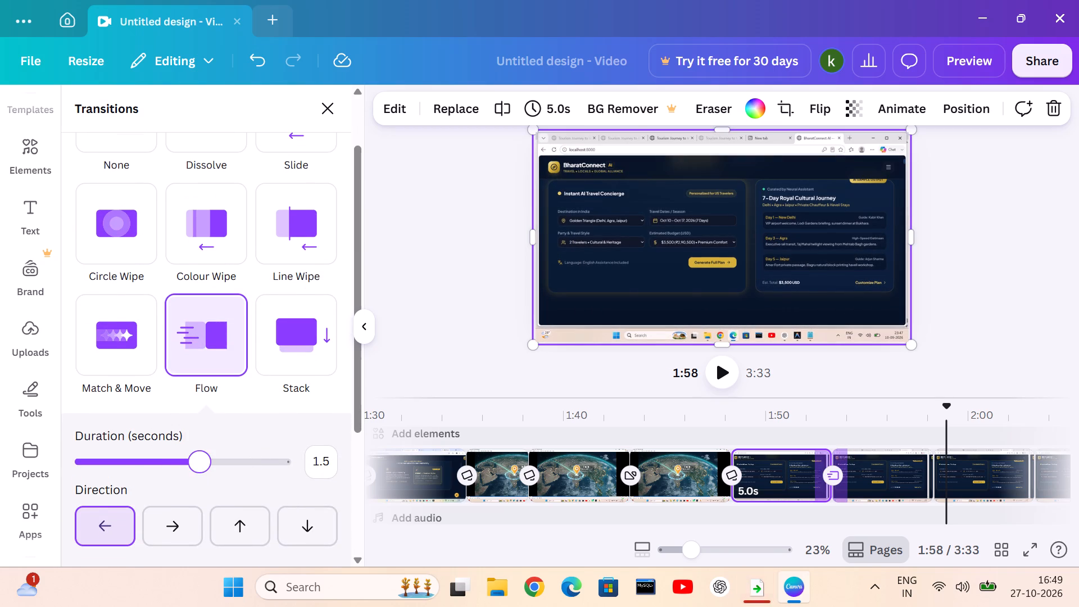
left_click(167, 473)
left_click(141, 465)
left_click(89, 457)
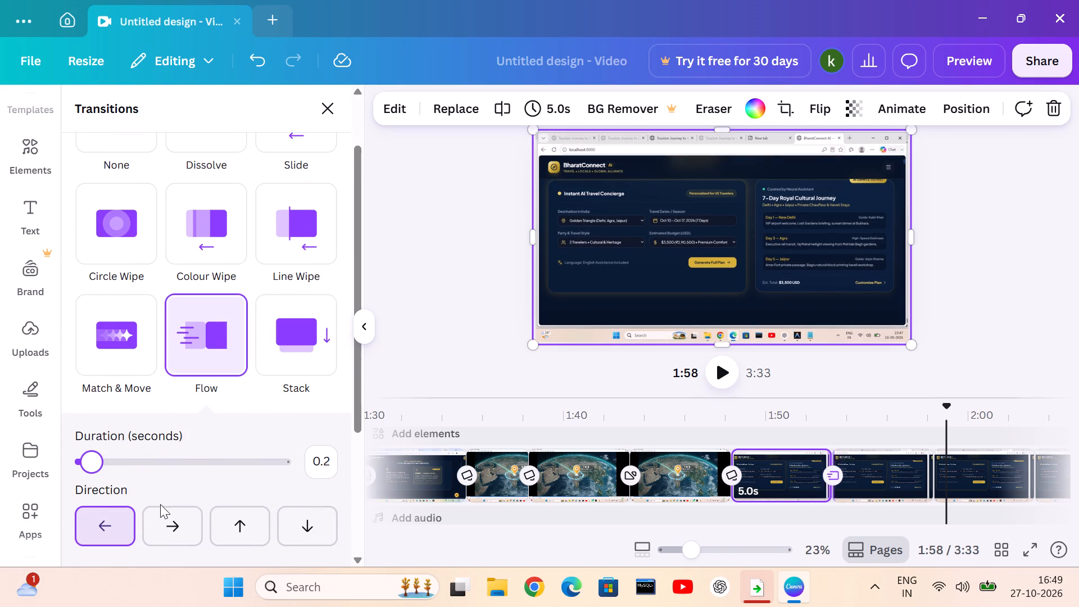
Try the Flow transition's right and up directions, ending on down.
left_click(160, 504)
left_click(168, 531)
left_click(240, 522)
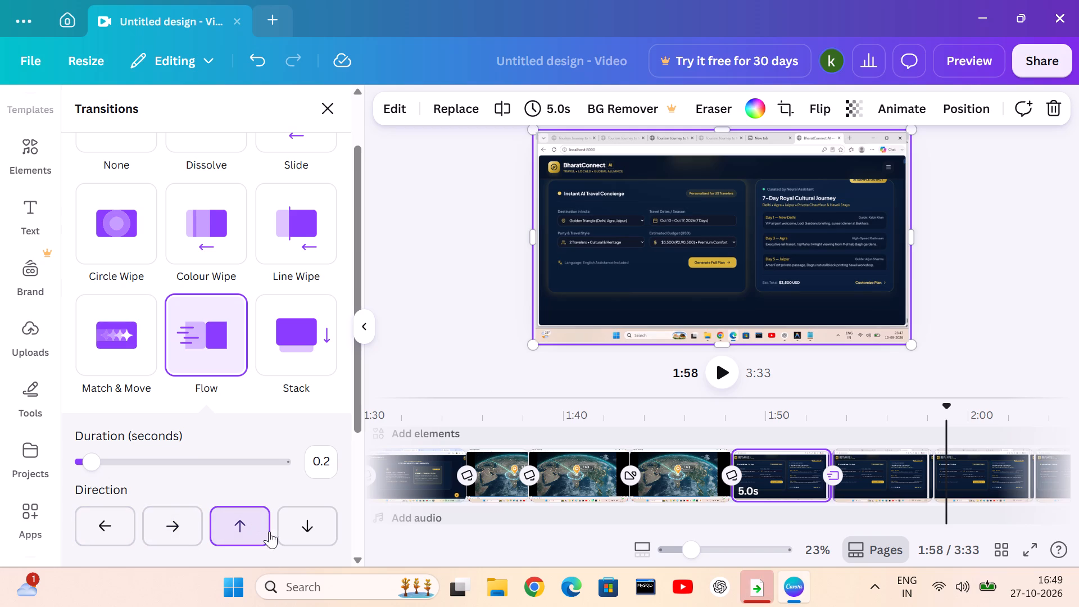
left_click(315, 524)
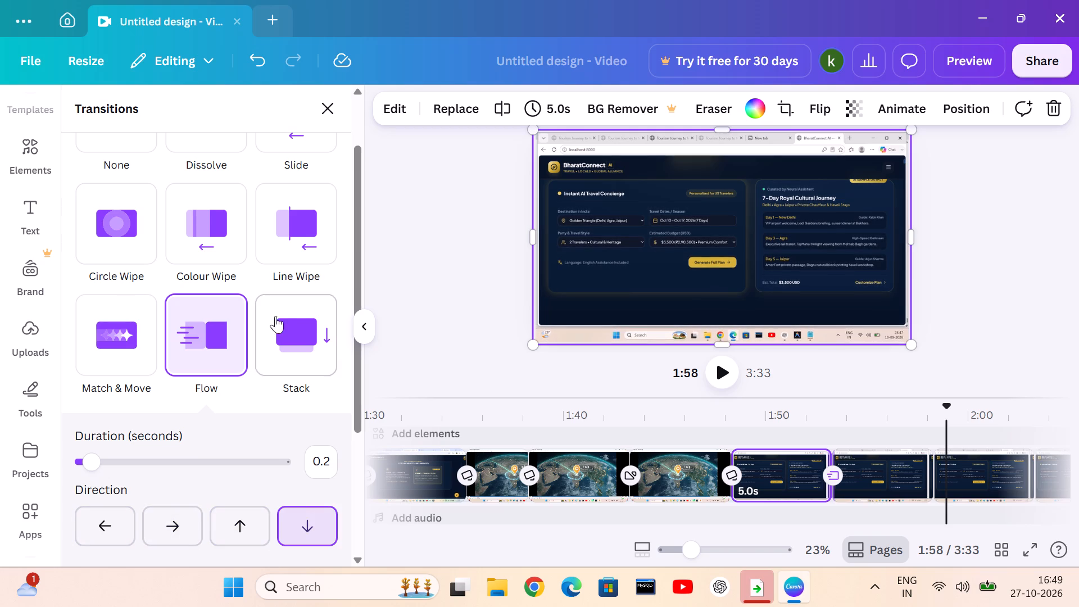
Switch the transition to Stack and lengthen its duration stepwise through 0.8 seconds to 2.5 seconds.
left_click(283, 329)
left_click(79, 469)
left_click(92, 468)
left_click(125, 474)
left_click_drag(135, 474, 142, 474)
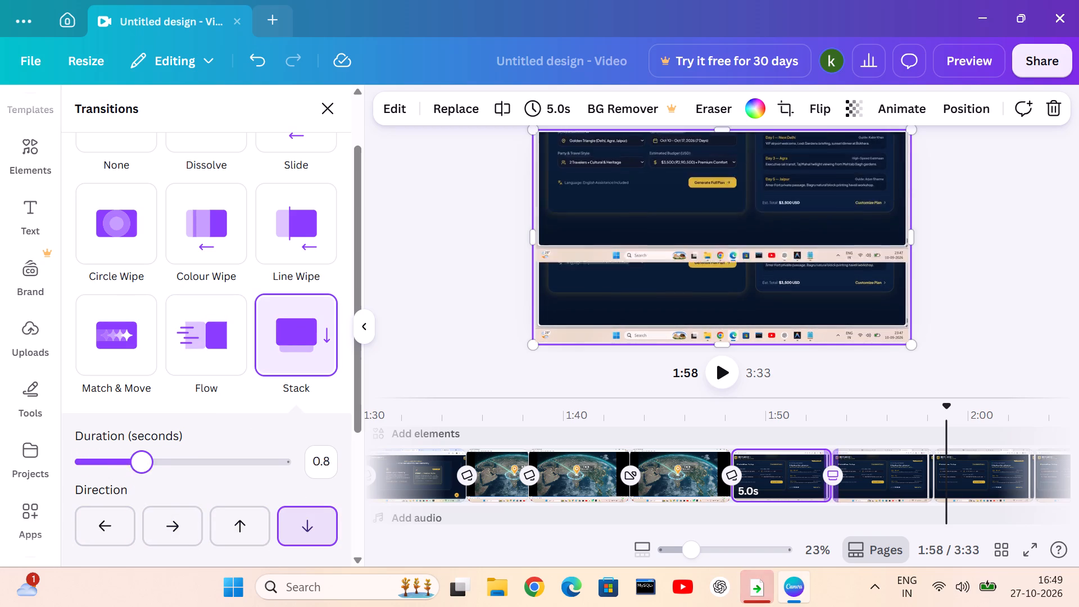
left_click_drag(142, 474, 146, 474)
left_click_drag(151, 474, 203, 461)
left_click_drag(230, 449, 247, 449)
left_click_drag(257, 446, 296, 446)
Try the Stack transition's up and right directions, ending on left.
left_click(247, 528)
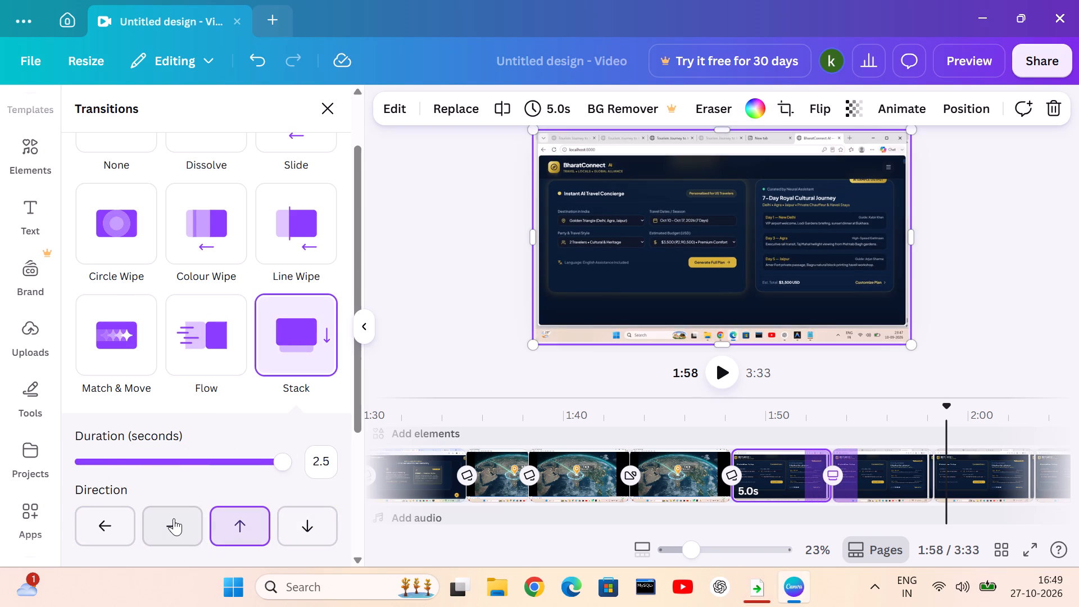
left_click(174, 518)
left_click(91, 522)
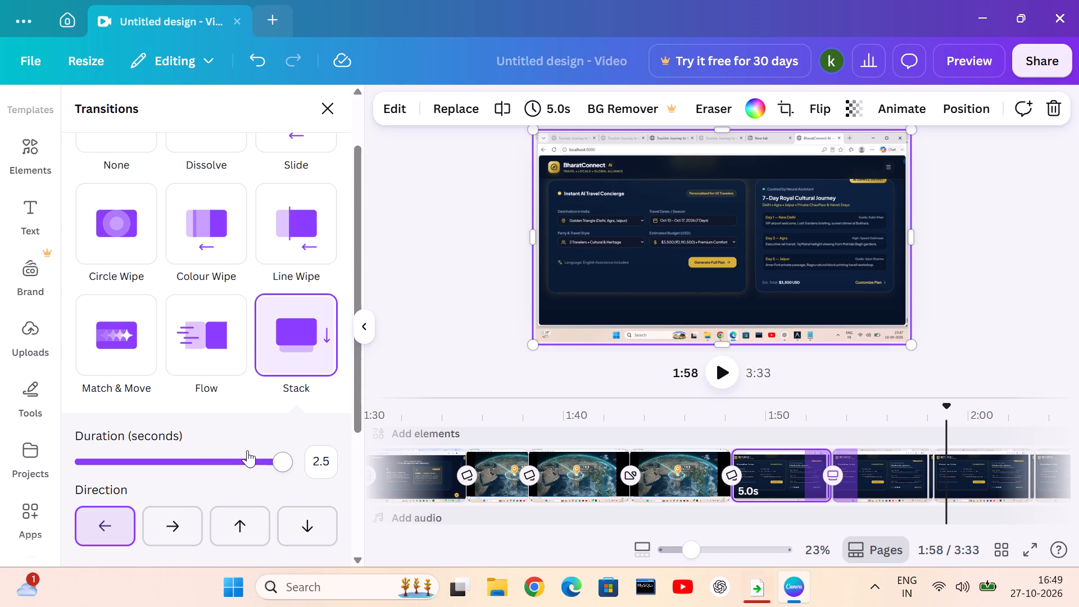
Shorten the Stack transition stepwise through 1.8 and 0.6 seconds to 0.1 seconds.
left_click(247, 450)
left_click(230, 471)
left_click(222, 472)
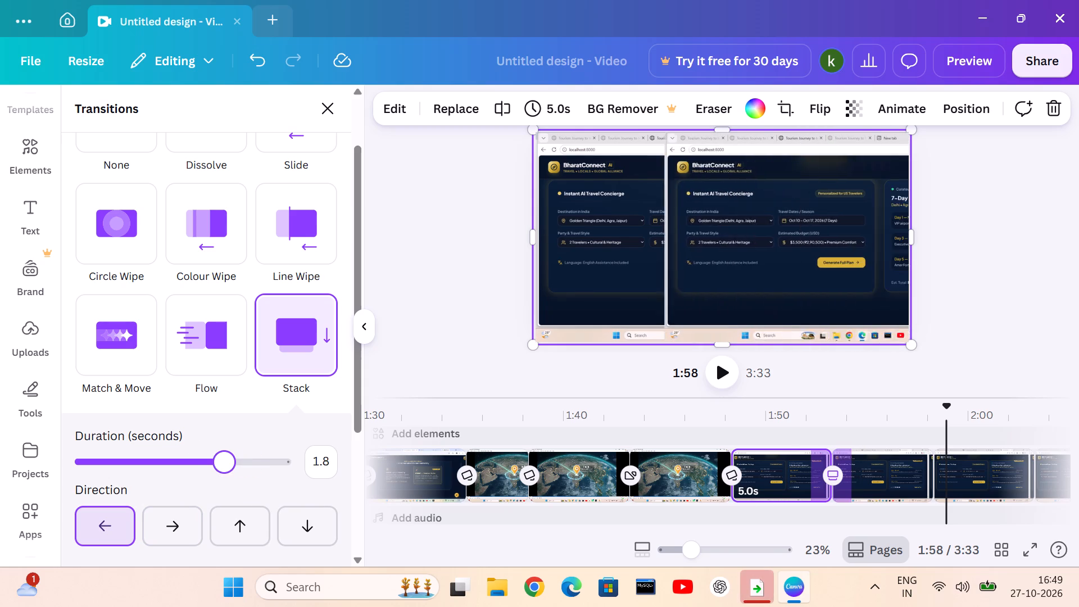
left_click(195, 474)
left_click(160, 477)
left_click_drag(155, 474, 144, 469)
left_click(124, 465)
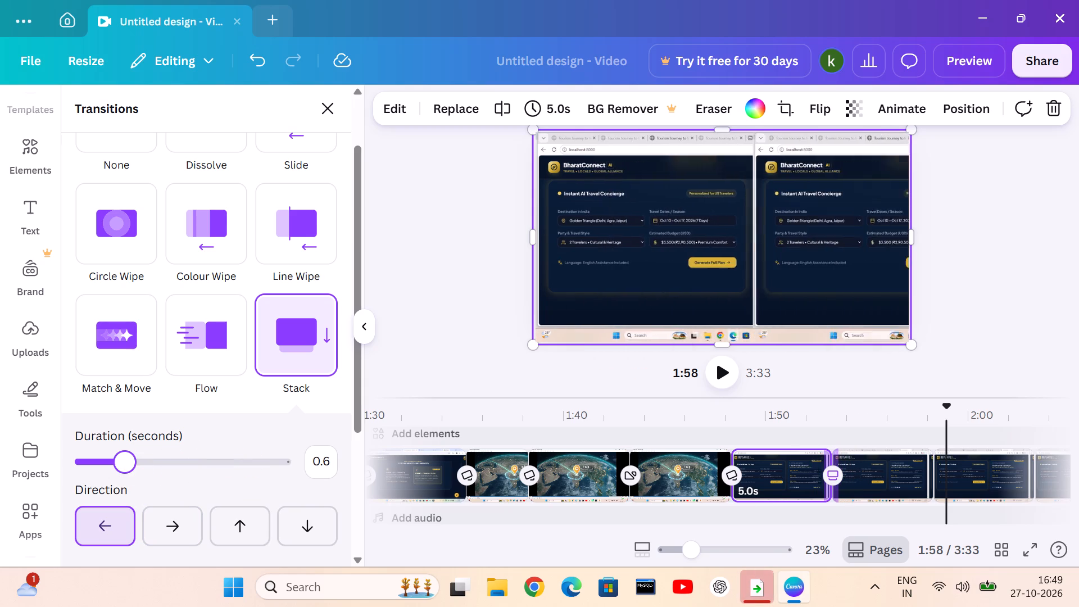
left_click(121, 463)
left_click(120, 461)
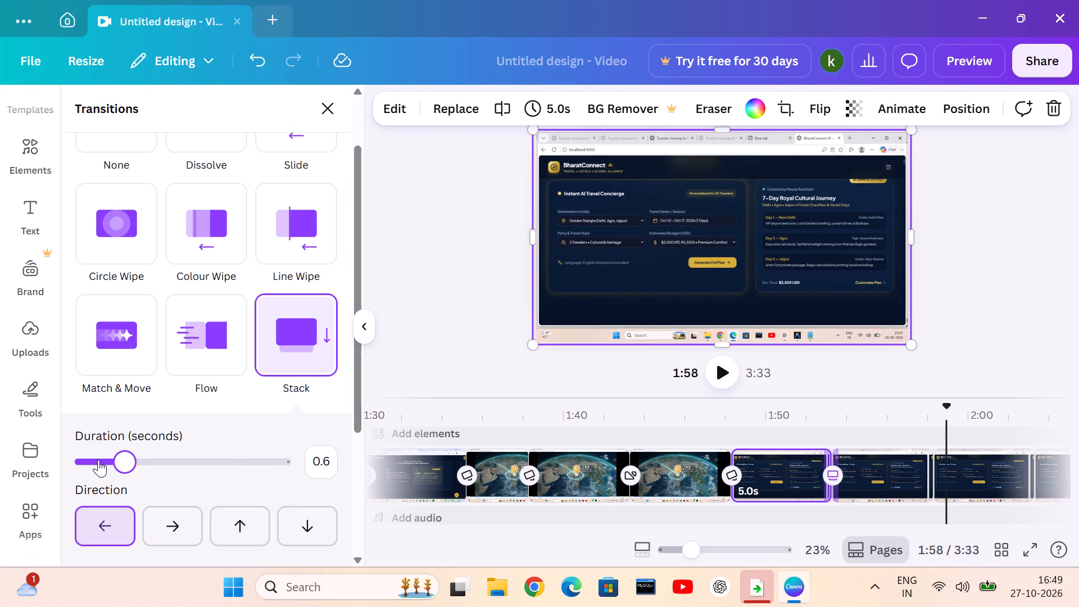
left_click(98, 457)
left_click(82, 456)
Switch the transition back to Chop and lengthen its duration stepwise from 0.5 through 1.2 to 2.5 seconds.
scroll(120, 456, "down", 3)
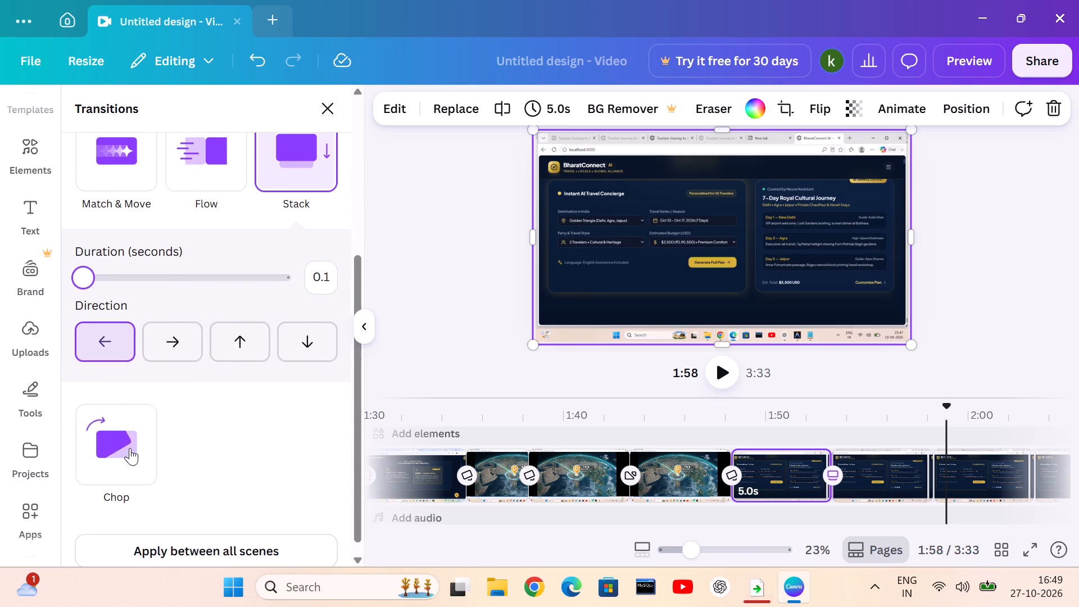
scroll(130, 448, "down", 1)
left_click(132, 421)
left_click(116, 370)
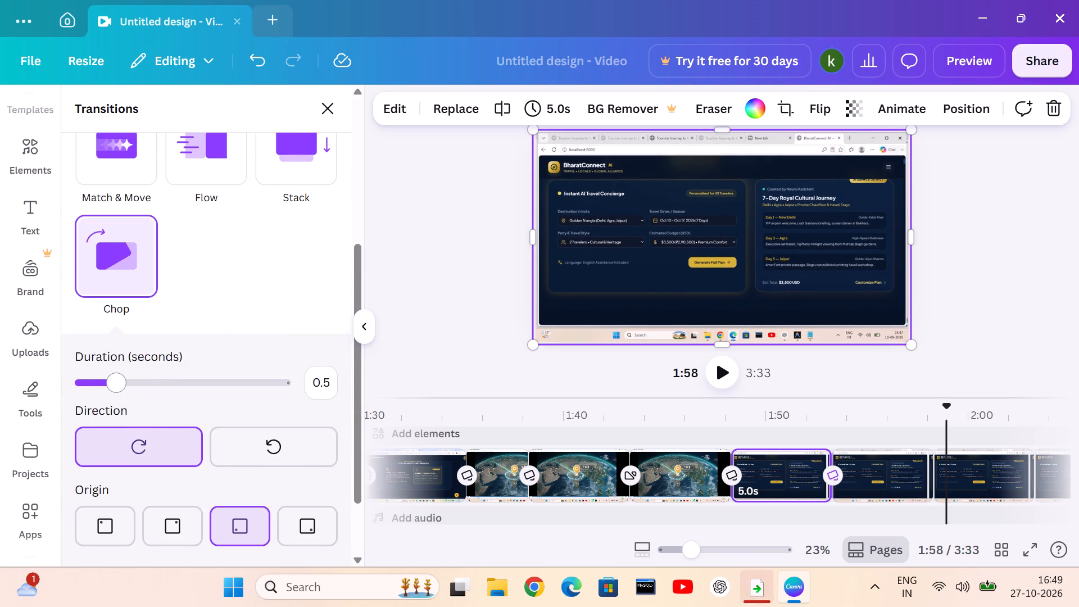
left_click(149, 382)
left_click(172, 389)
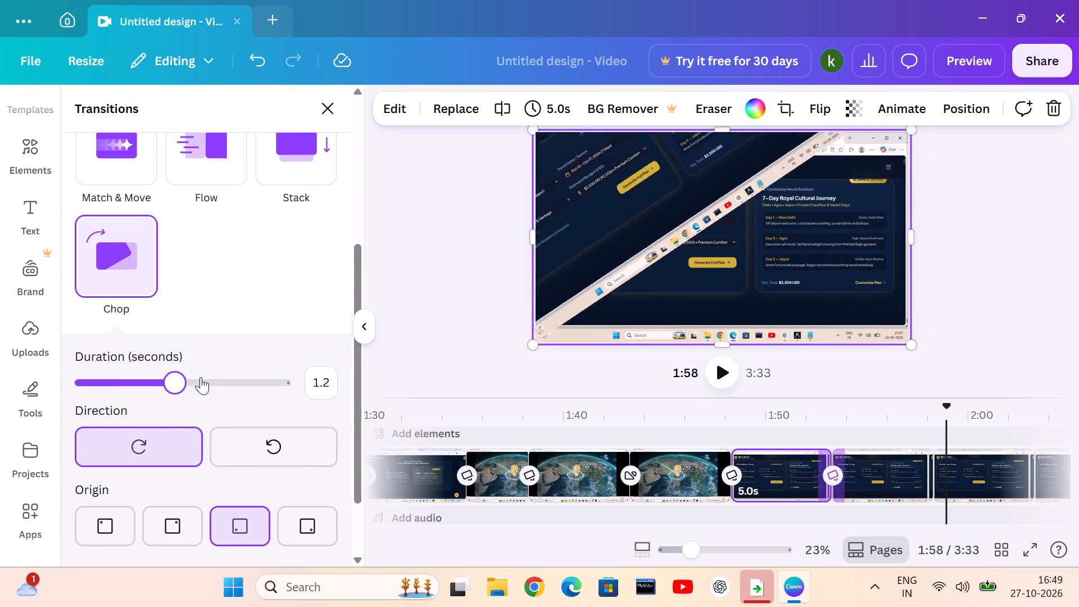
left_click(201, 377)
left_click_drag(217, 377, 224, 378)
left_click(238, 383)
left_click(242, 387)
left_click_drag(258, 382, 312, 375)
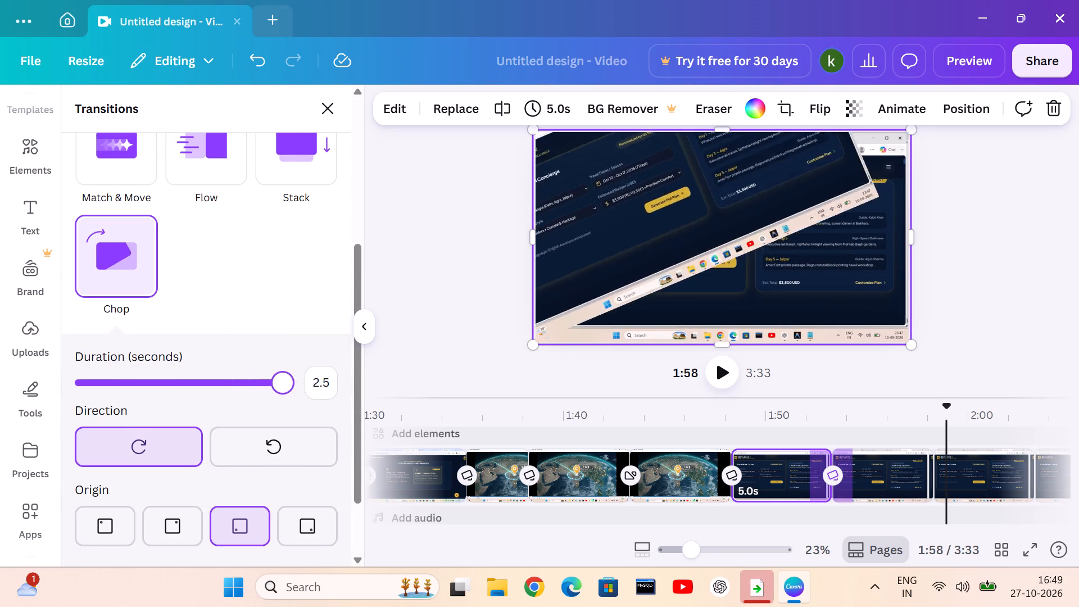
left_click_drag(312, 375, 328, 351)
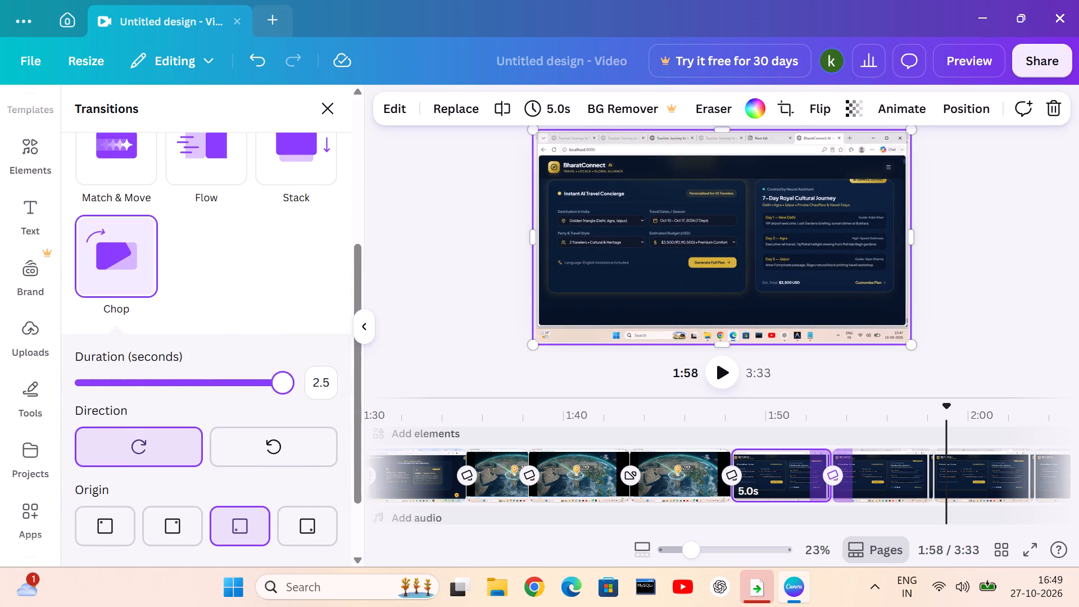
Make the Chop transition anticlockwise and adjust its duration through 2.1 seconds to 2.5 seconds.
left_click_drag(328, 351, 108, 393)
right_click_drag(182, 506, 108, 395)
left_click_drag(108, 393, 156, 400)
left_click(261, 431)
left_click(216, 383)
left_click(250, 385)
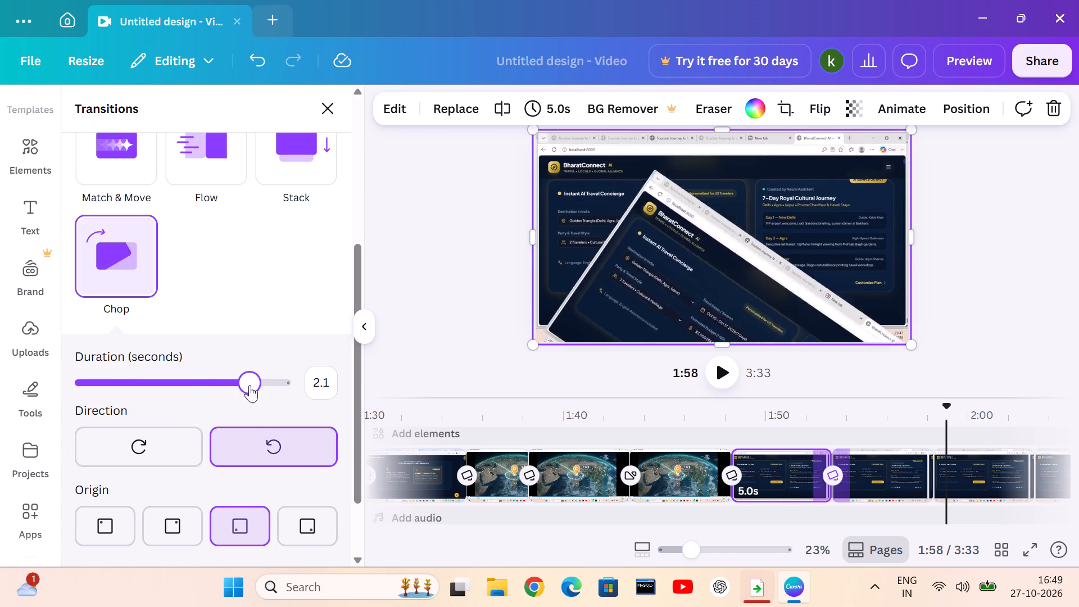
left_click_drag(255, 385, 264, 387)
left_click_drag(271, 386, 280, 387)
Switch the transition to Flow and vary its duration, trying 0.8 seconds and ending on 2.3 seconds.
scroll(235, 256, "up", 2)
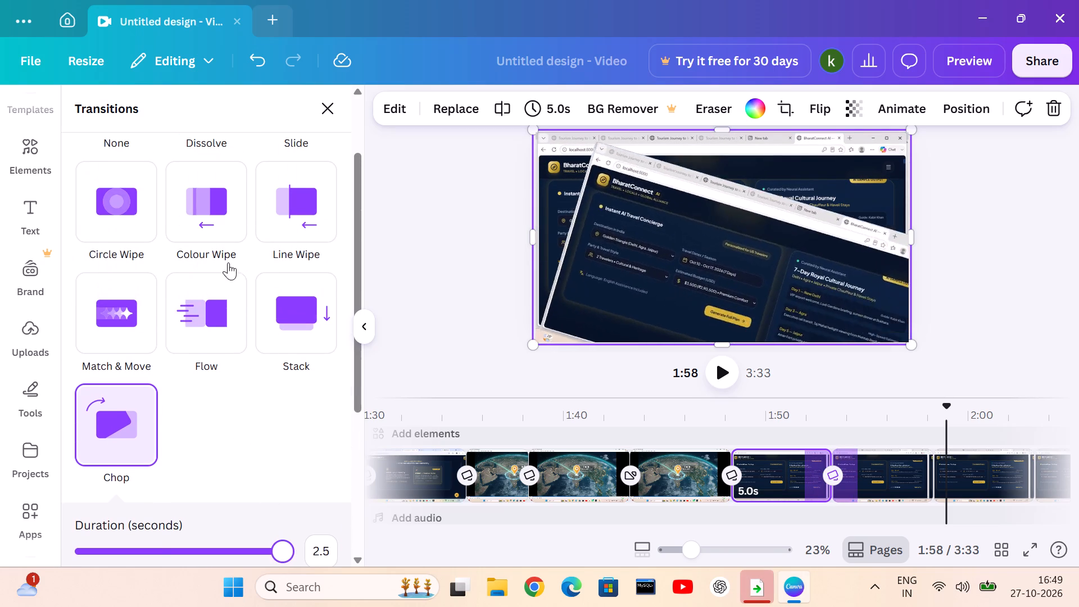
left_click(193, 345)
left_click(177, 461)
left_click(140, 472)
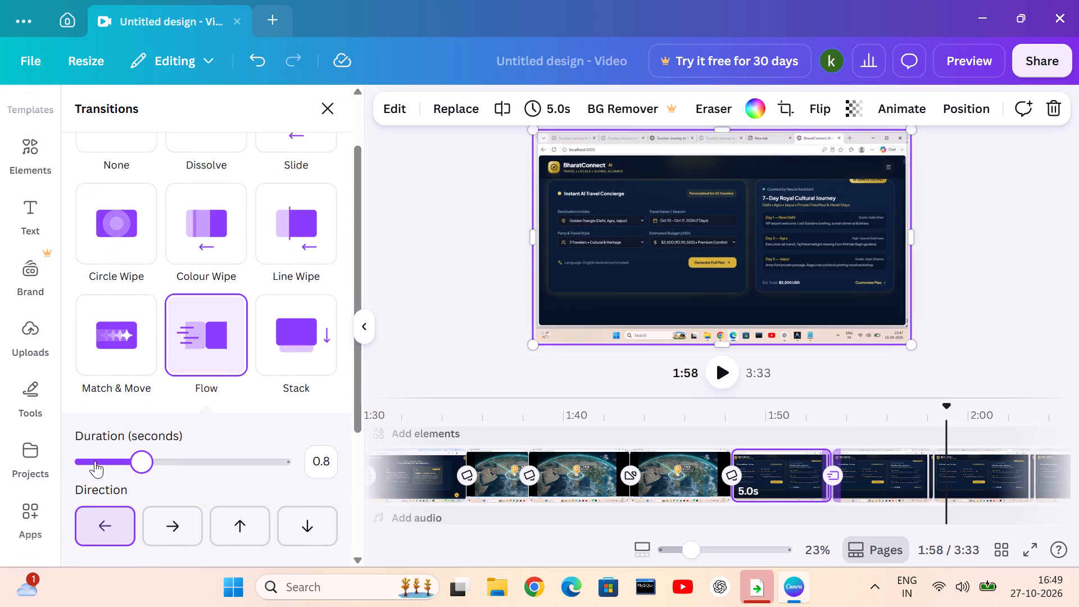
left_click(95, 461)
left_click_drag(137, 461, 143, 461)
left_click_drag(205, 446, 269, 447)
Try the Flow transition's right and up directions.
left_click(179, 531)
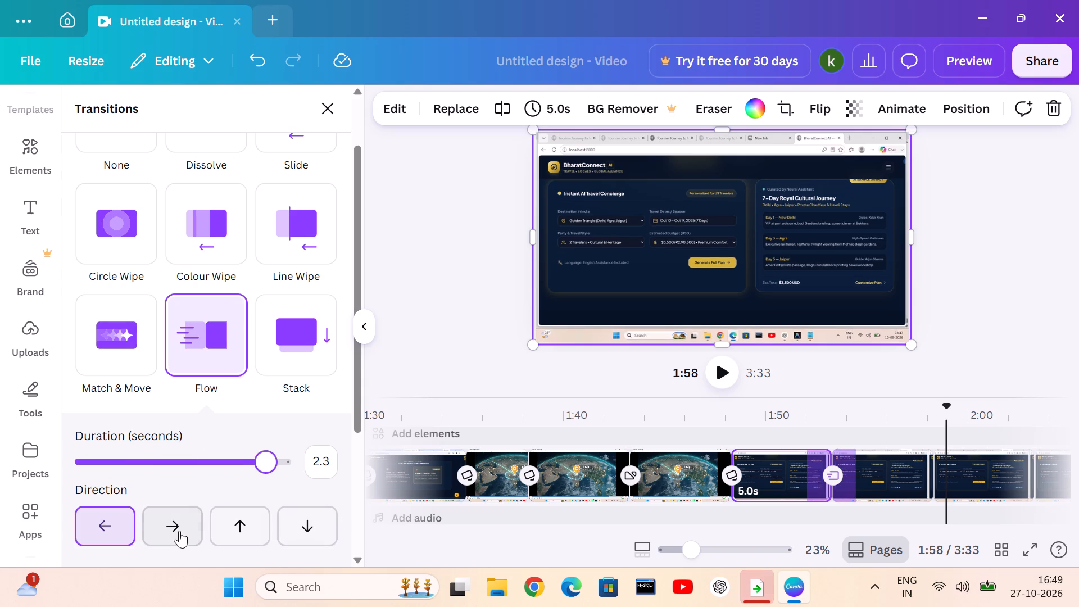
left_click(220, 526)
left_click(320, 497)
Switch the transition to Stack and try its up and right directions, ending on left.
left_click(289, 329)
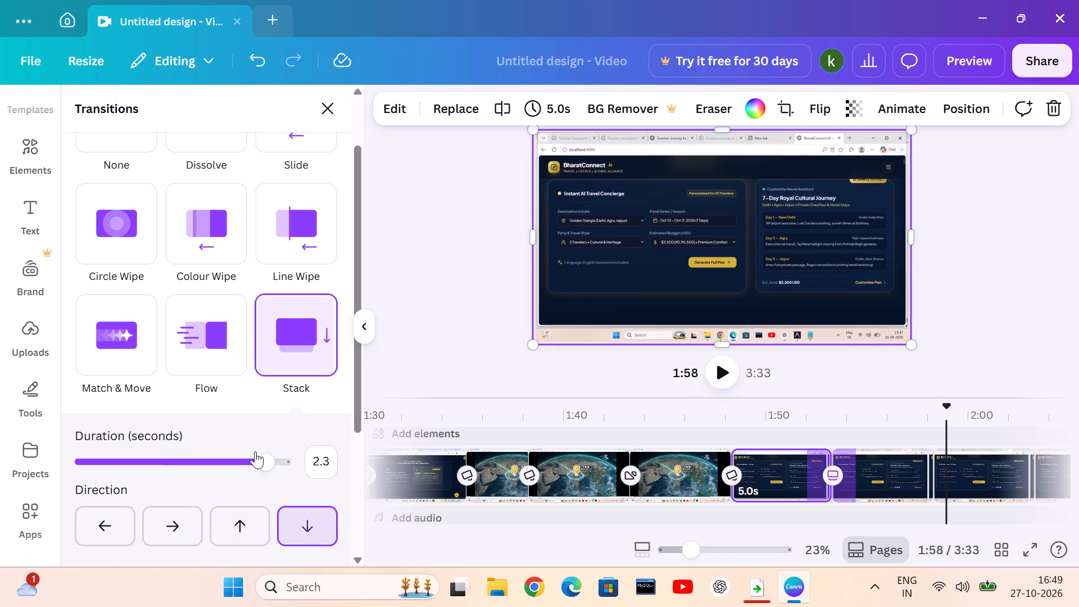
left_click(241, 522)
left_click(178, 542)
left_click(85, 528)
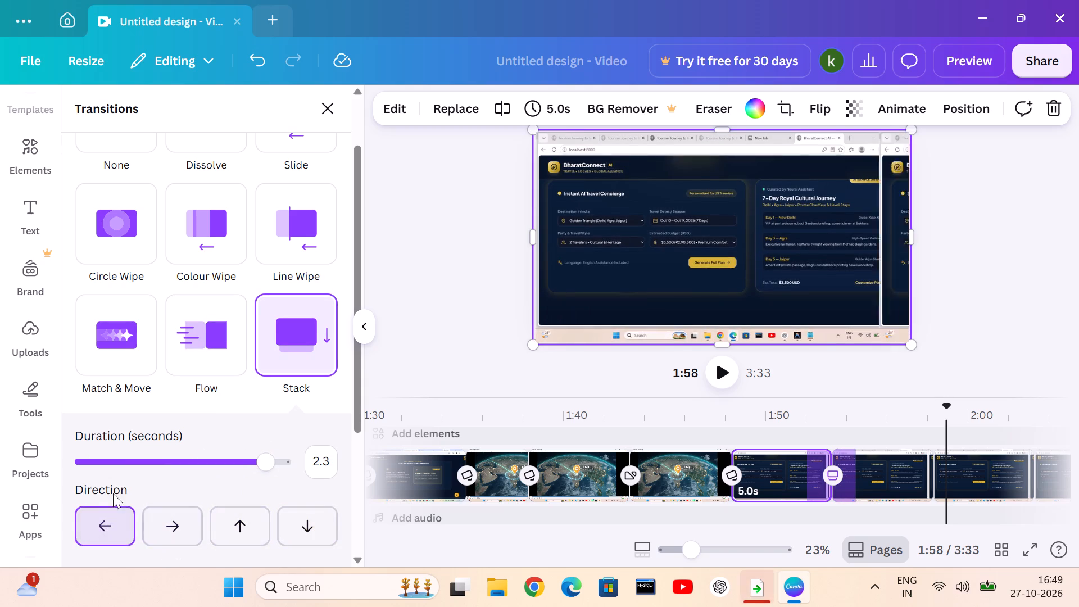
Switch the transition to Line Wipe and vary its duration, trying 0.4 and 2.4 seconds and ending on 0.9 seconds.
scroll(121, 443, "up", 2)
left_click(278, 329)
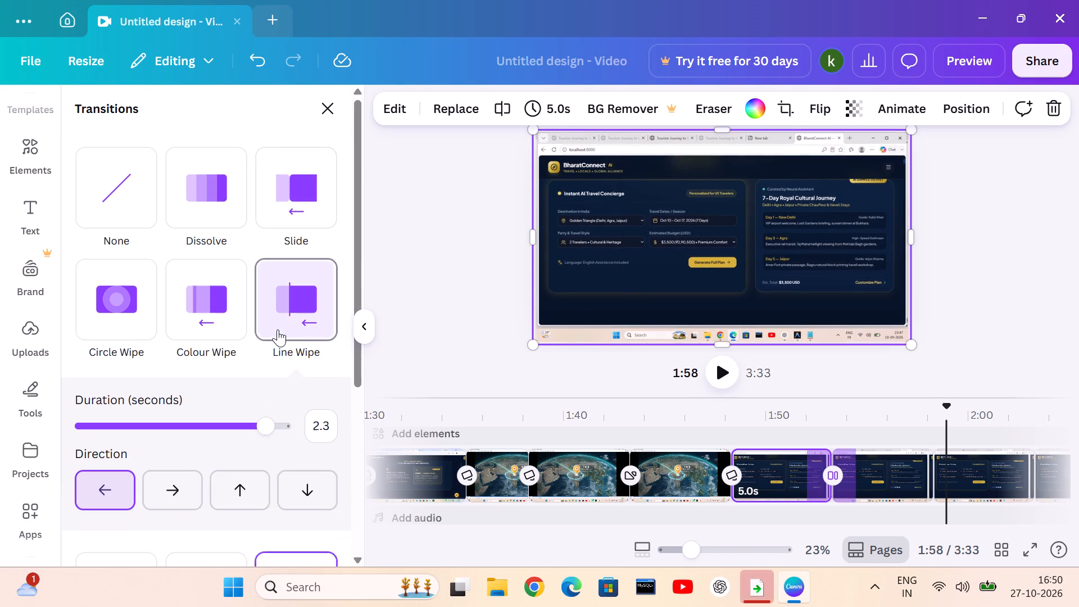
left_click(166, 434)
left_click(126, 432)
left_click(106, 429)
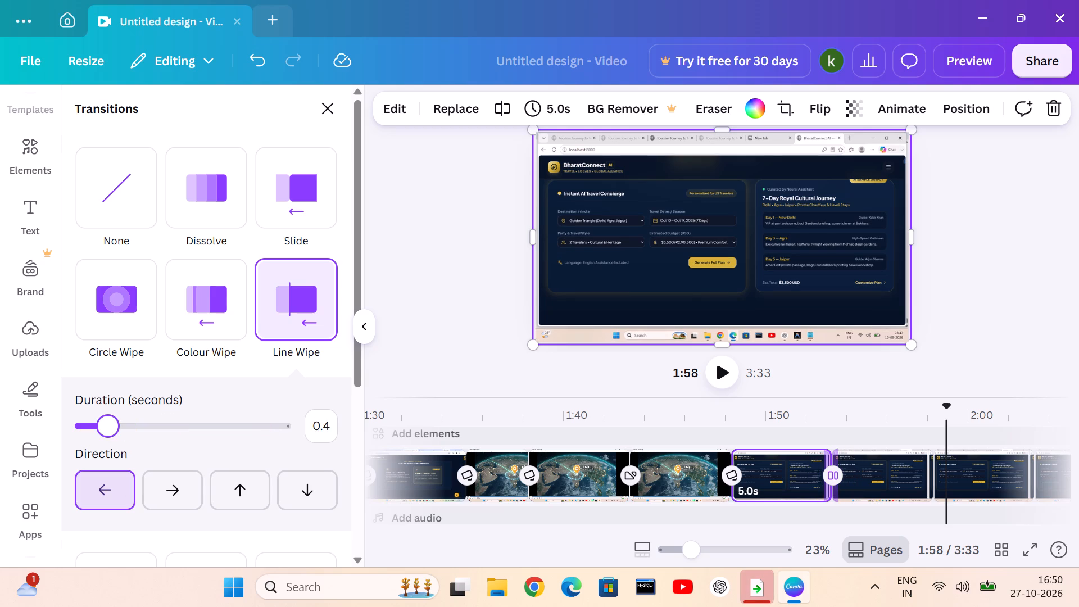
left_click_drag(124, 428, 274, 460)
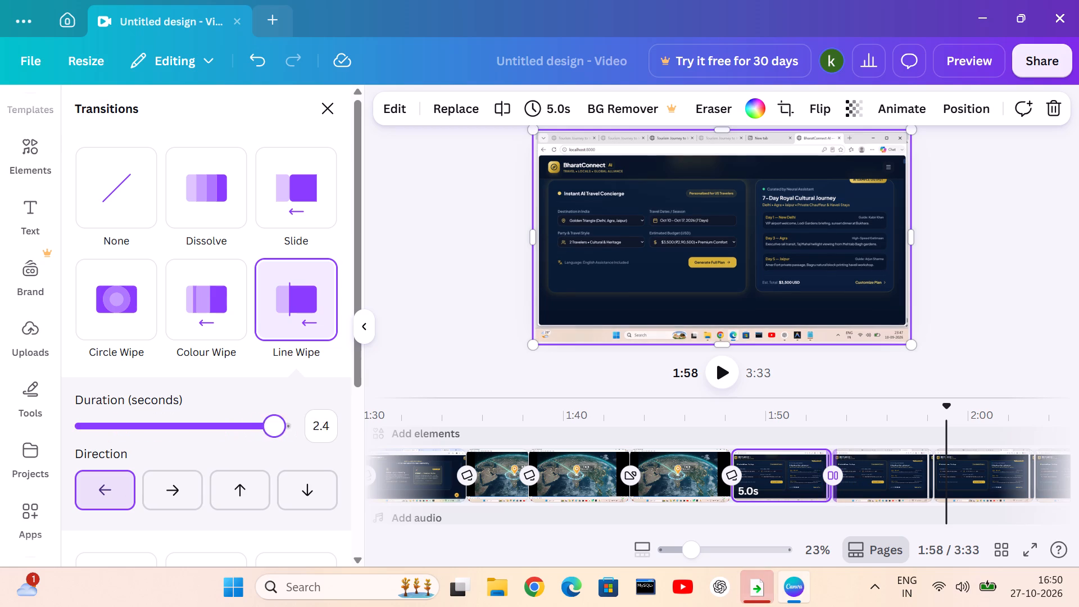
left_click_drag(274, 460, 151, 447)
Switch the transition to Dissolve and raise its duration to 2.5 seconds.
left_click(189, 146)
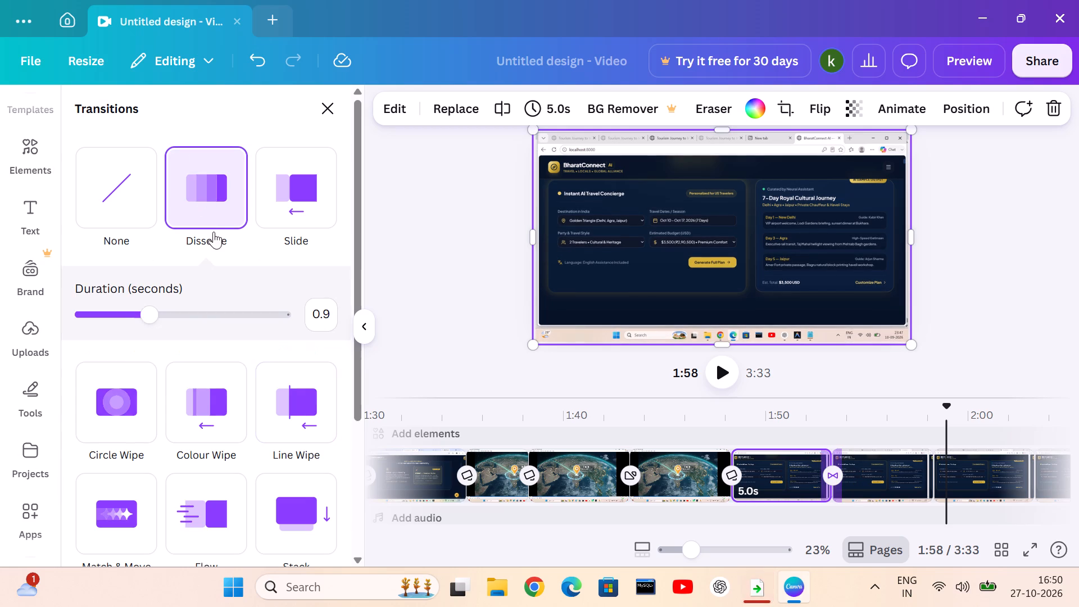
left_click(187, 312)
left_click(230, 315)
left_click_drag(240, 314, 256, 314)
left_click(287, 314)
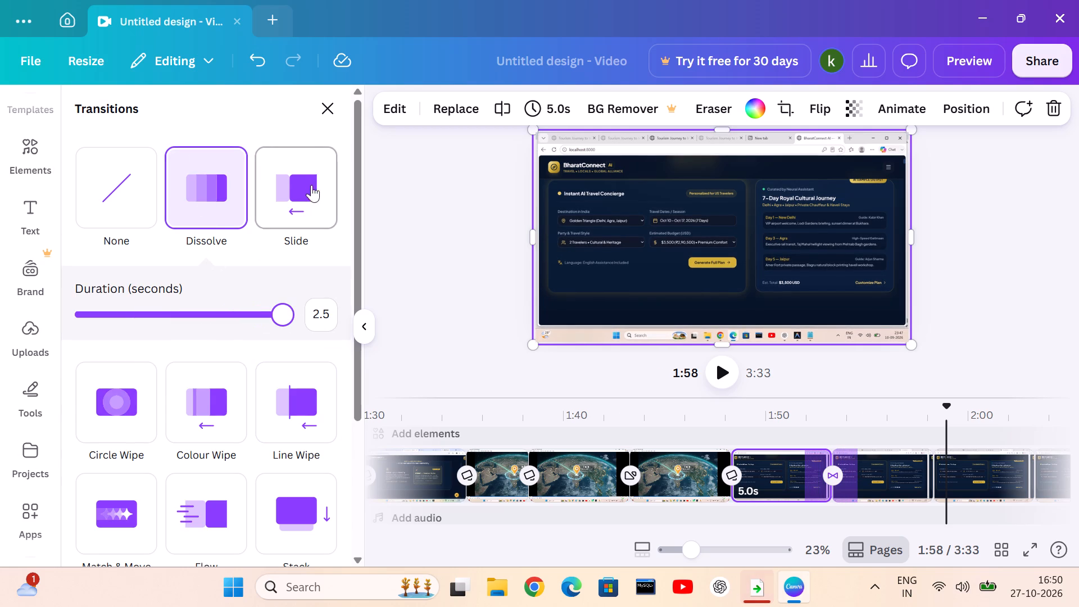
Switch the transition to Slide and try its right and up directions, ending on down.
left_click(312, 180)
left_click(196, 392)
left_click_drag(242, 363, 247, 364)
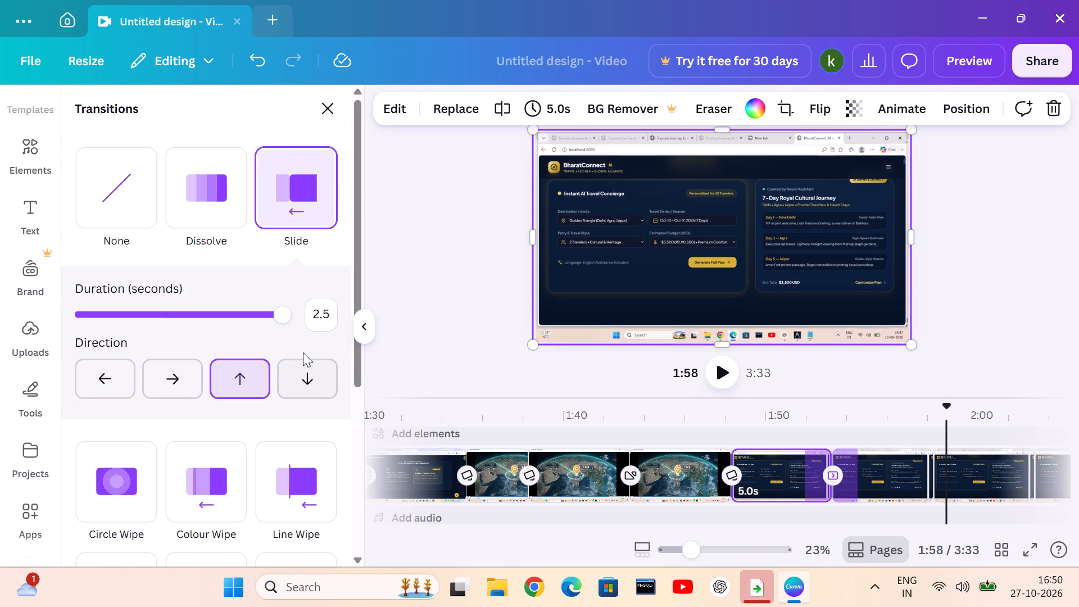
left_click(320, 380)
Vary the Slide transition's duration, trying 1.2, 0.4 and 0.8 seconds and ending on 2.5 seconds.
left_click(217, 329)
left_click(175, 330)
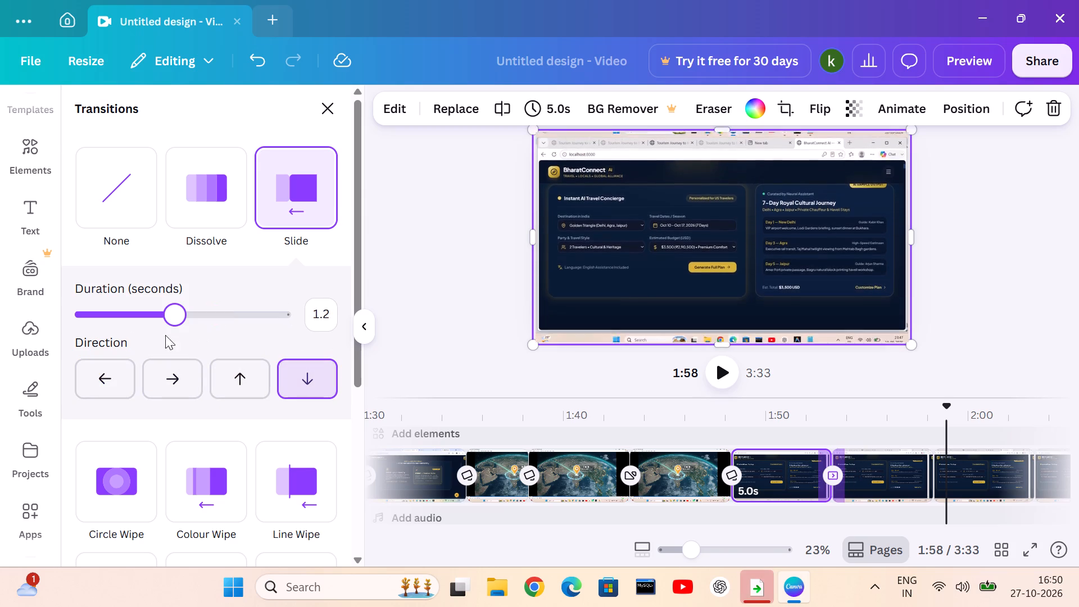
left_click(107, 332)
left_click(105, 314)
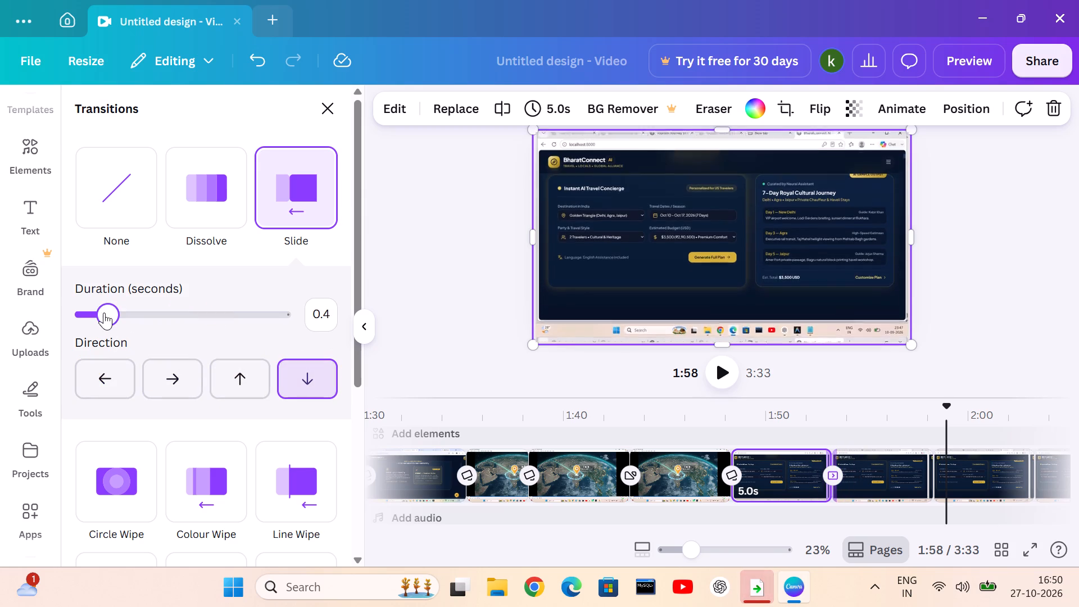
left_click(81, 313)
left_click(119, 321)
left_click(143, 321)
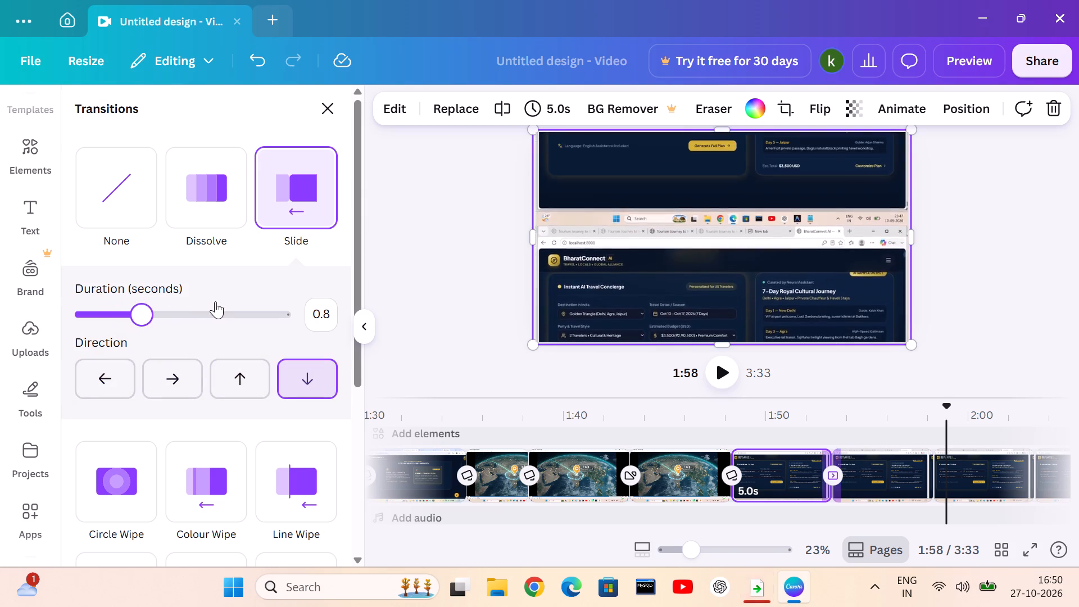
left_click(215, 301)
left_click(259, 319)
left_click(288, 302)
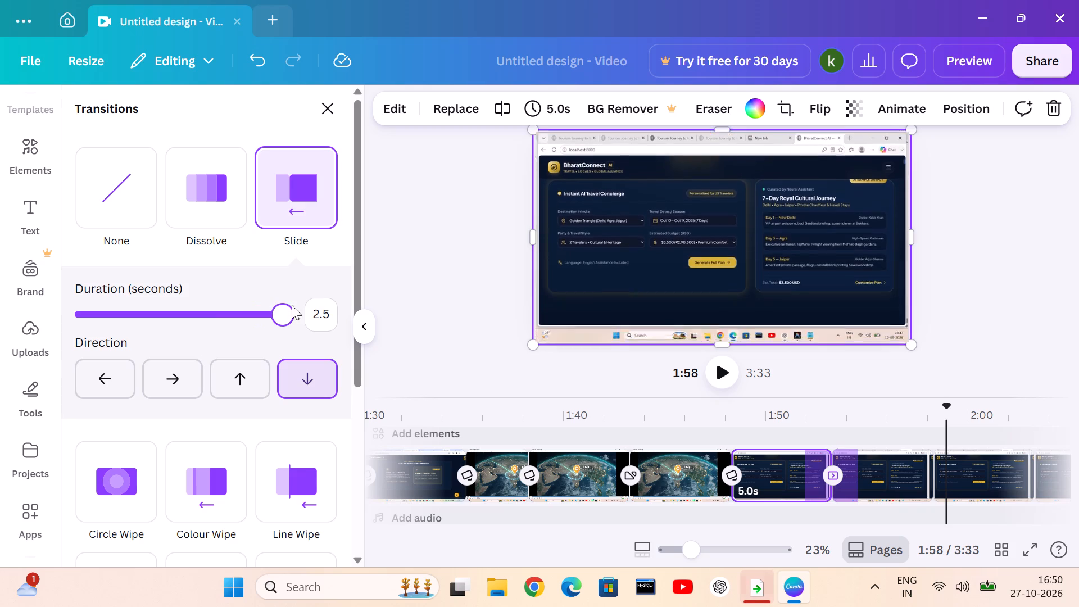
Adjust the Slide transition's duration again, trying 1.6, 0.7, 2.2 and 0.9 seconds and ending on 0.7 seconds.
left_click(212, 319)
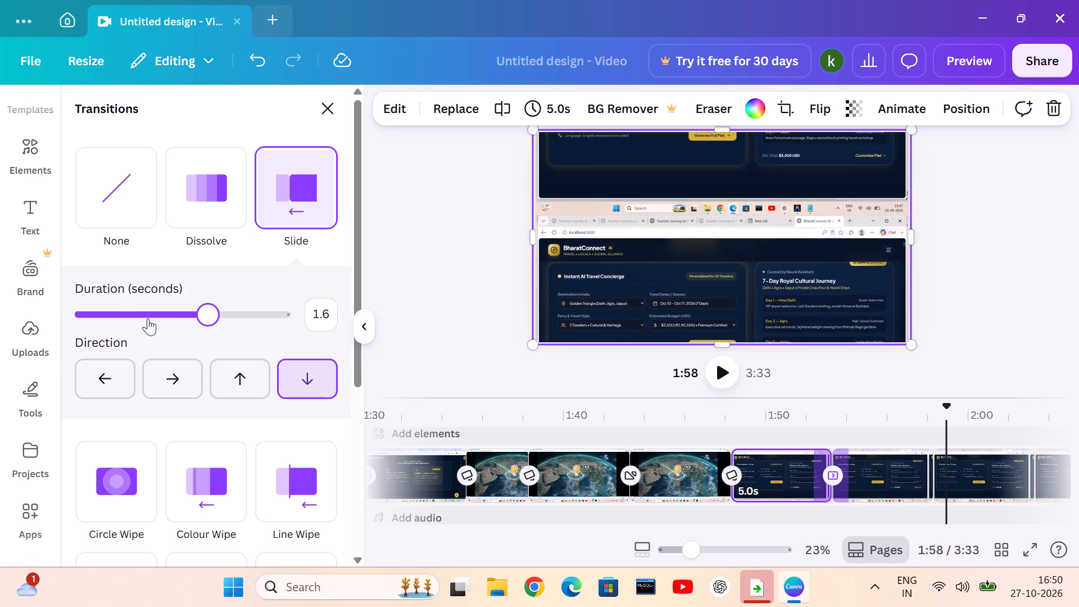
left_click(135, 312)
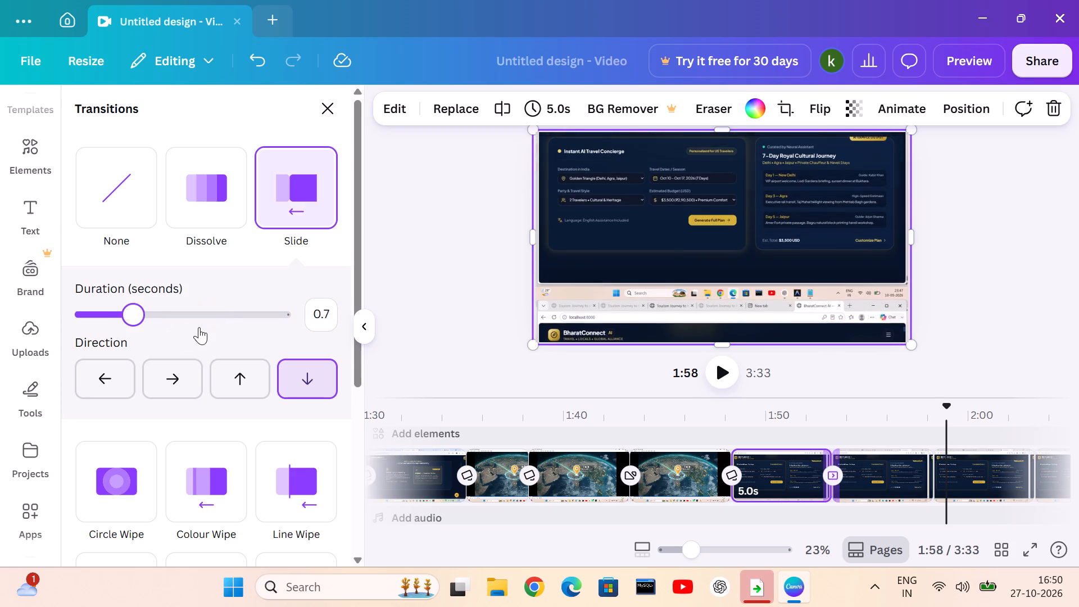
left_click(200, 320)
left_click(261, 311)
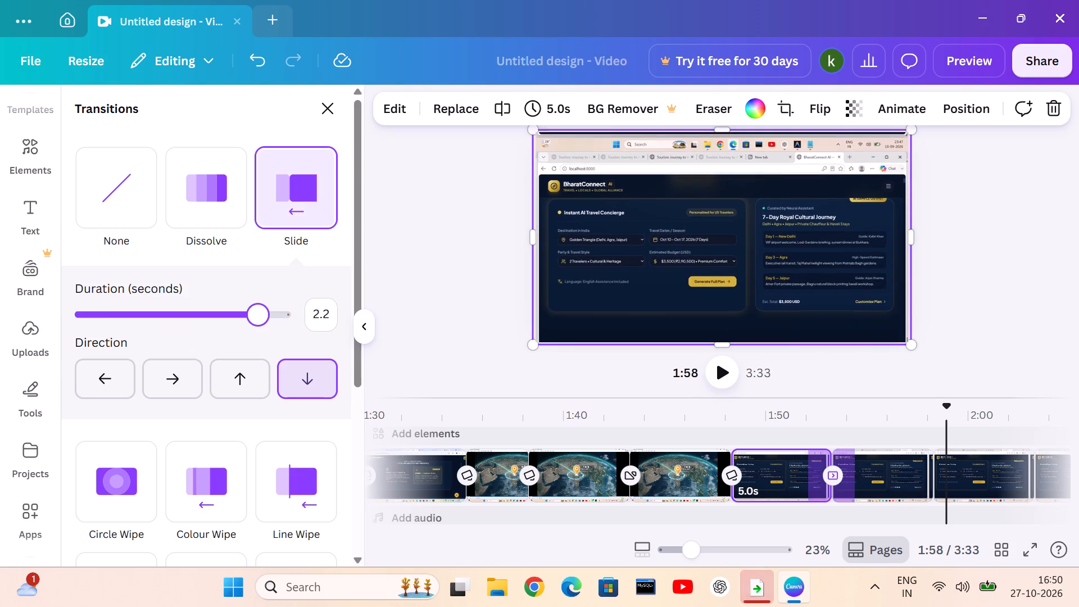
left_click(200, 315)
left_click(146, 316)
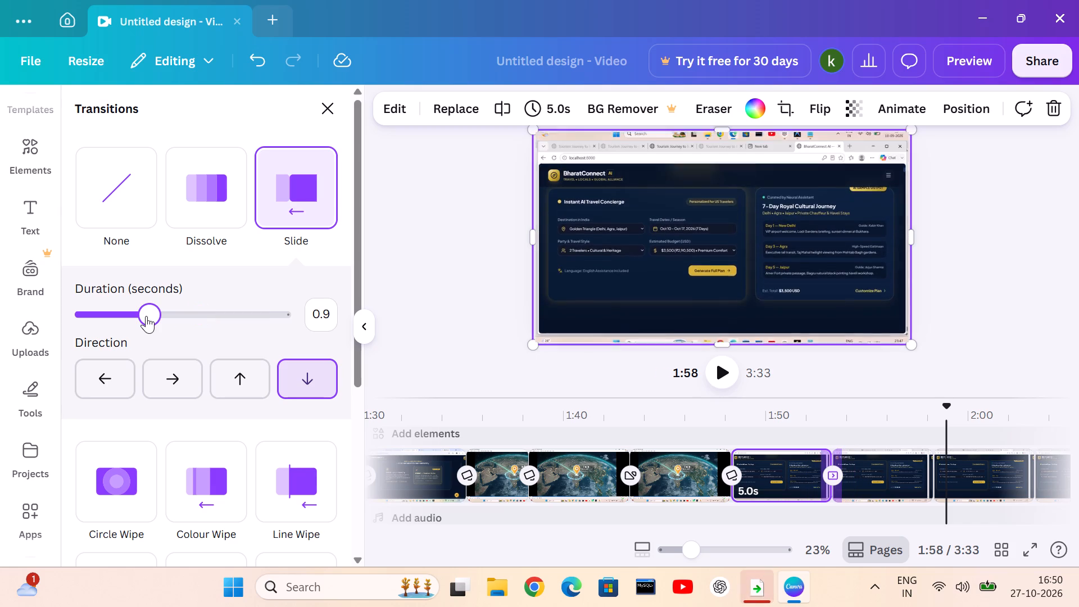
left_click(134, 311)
Switch the transition to Circle Wipe and raise its duration through 1.1, 1.6 and 2.2 seconds to 2.5 seconds.
scroll(191, 339, "down", 2)
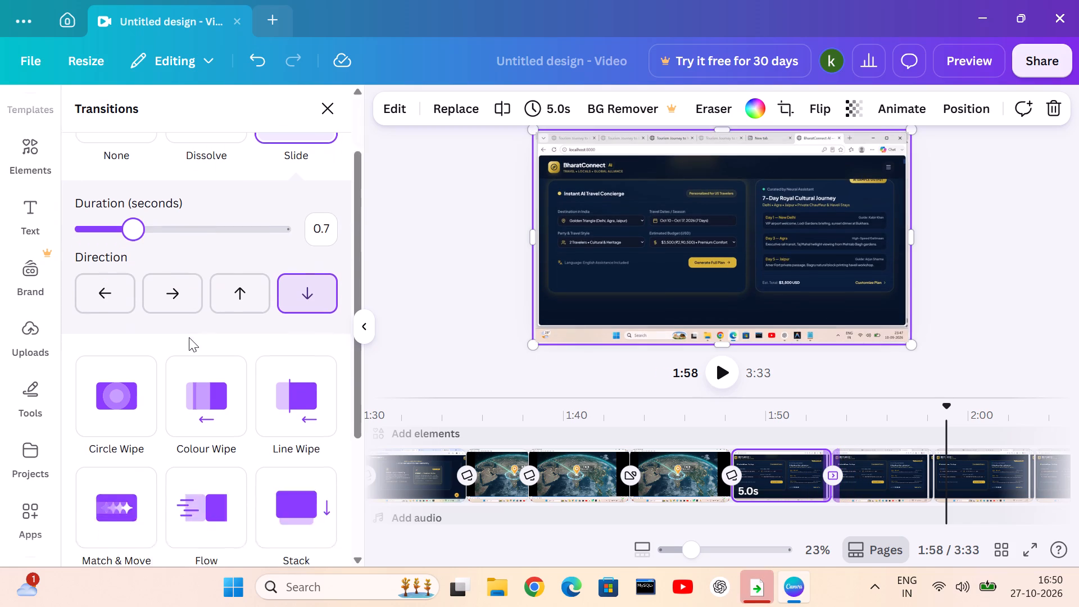
left_click(126, 313)
left_click(140, 432)
left_click(169, 437)
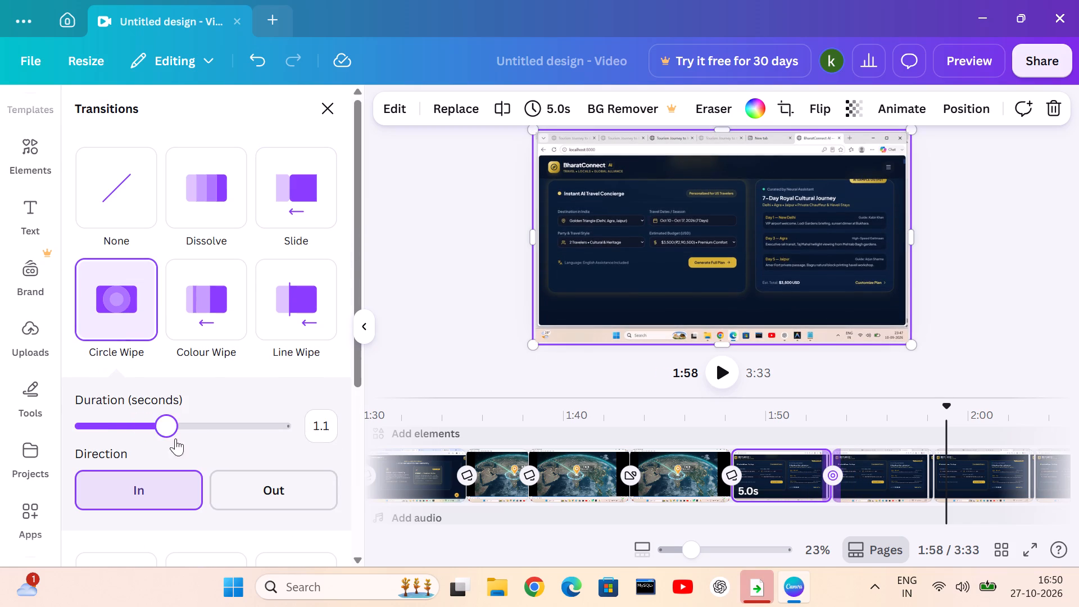
left_click_drag(203, 427, 208, 426)
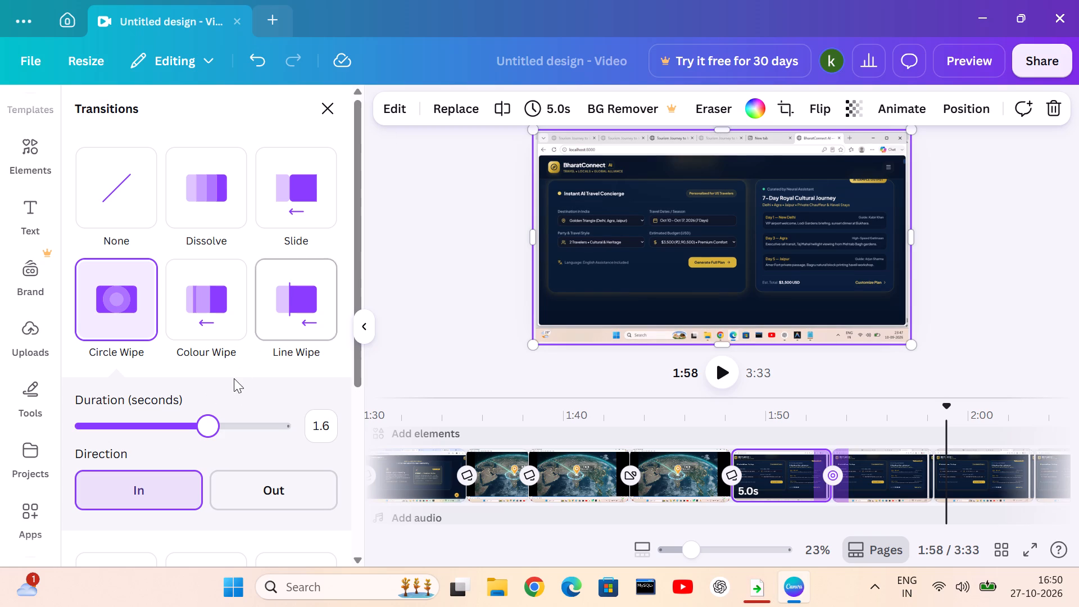
left_click(232, 415)
left_click(241, 428)
left_click(253, 433)
left_click_drag(264, 438, 253, 439)
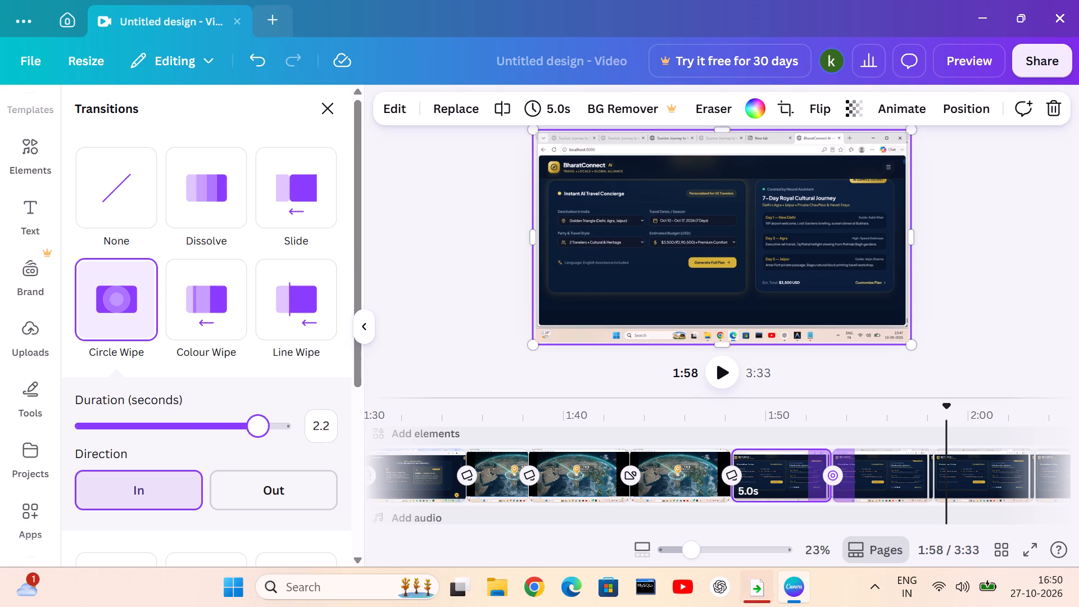
left_click_drag(253, 439, 314, 456)
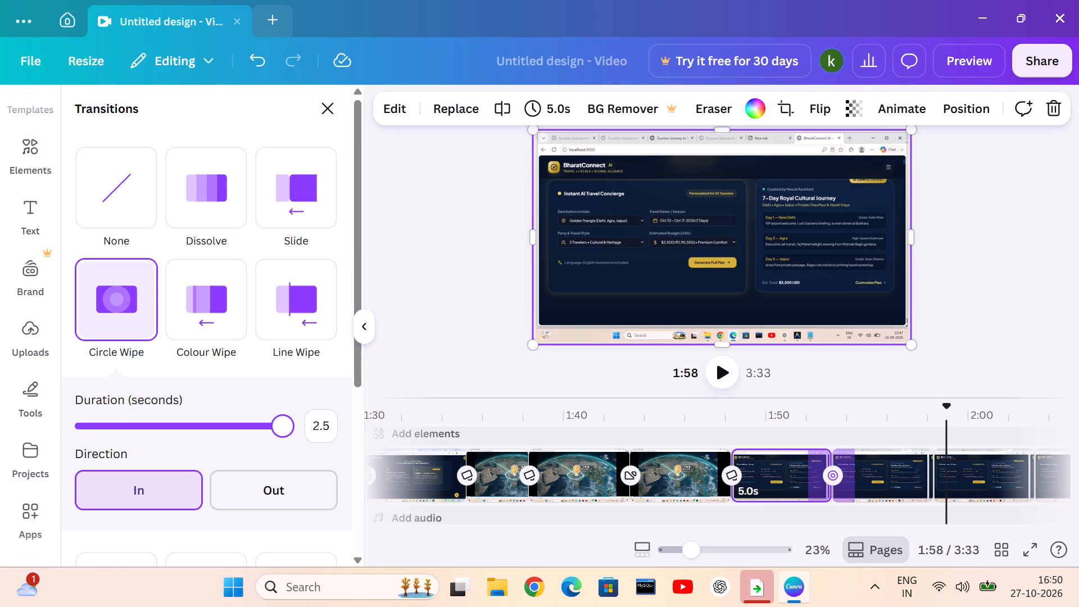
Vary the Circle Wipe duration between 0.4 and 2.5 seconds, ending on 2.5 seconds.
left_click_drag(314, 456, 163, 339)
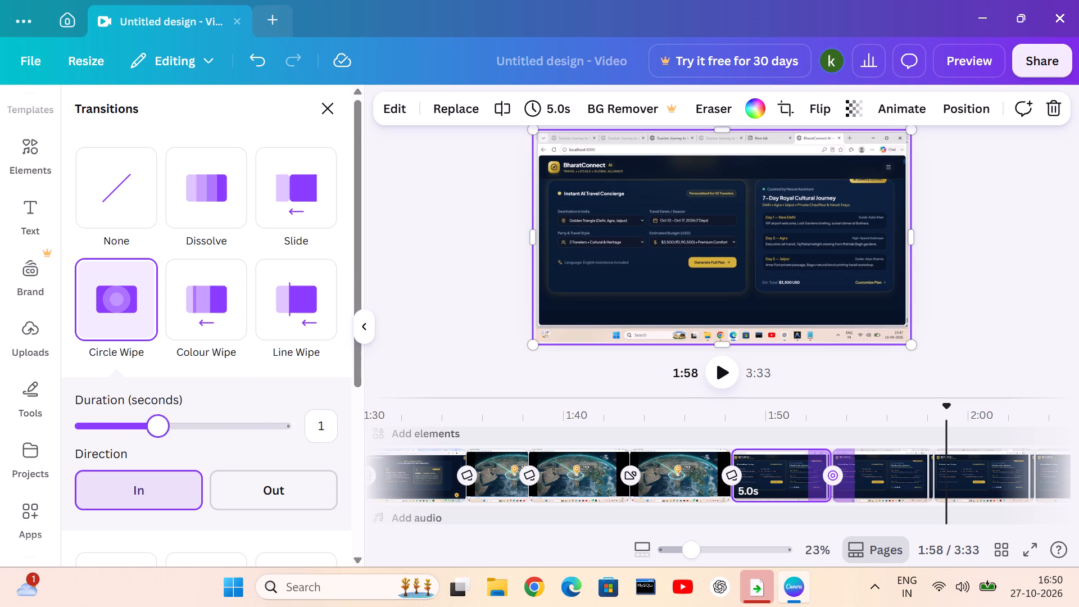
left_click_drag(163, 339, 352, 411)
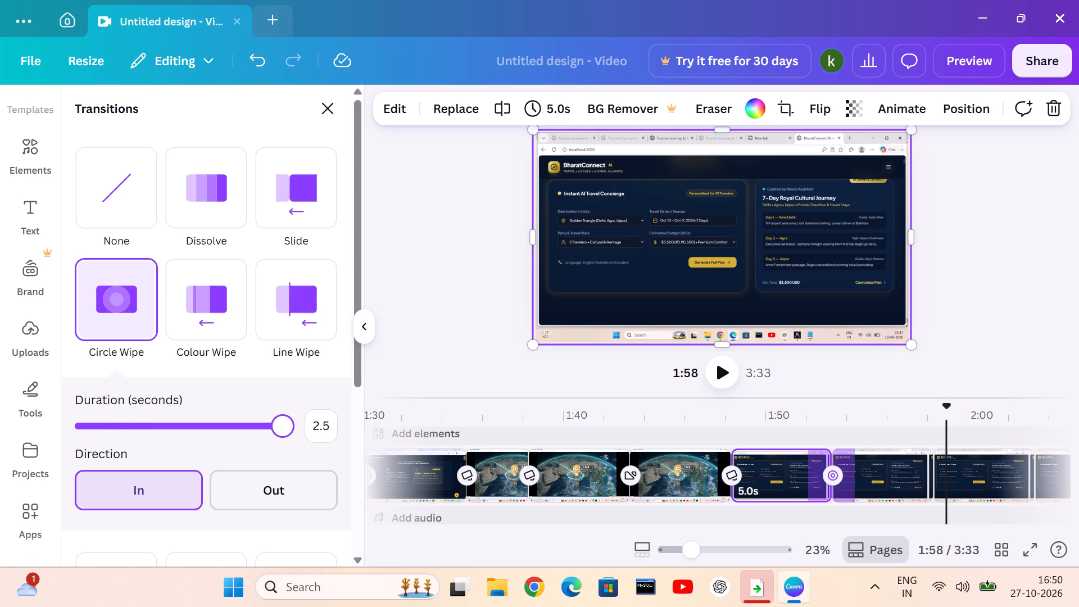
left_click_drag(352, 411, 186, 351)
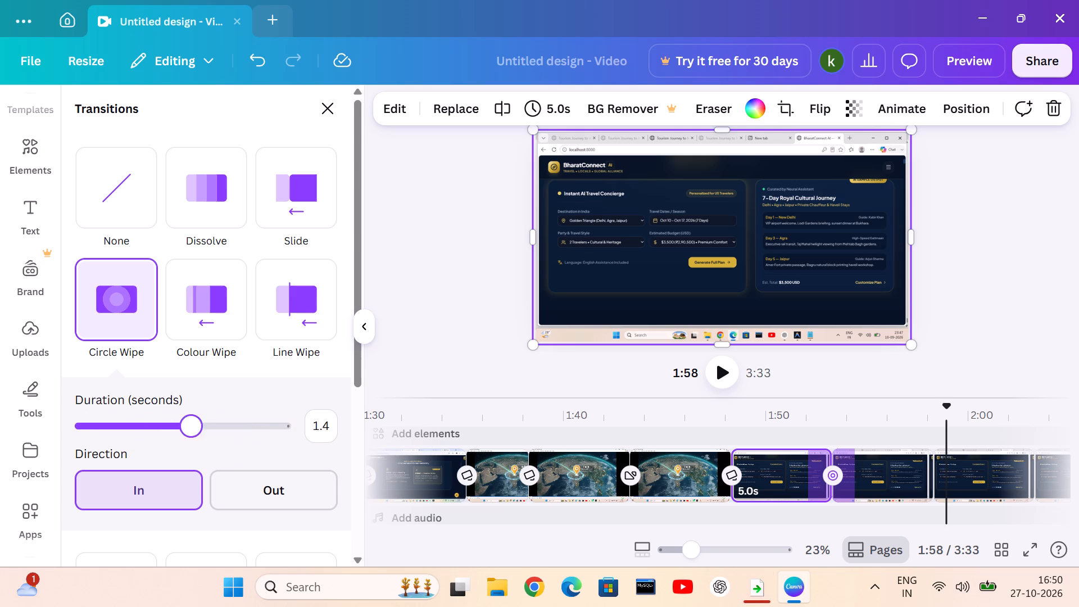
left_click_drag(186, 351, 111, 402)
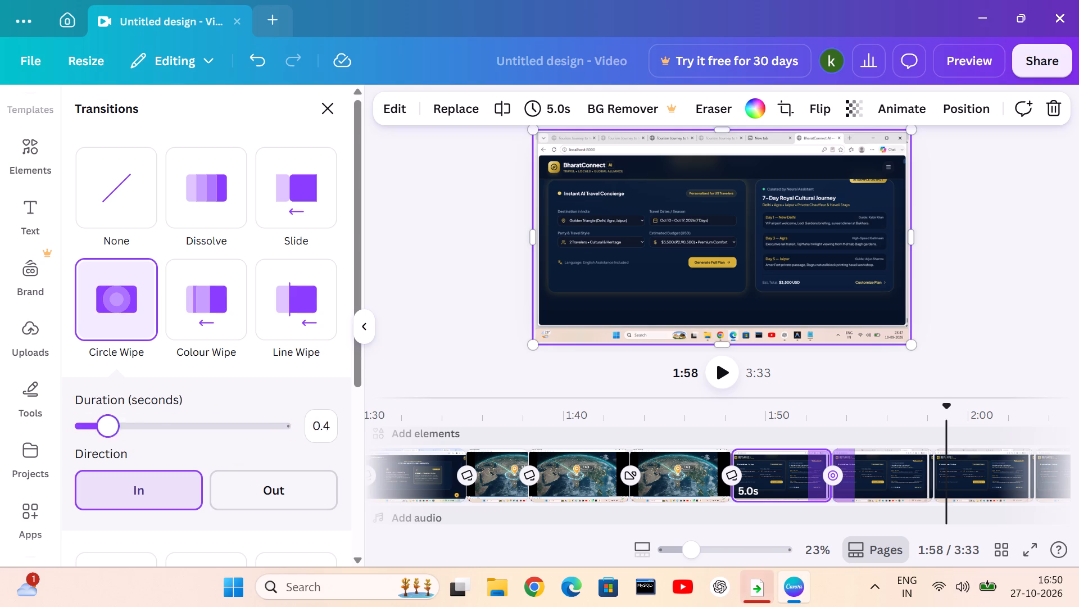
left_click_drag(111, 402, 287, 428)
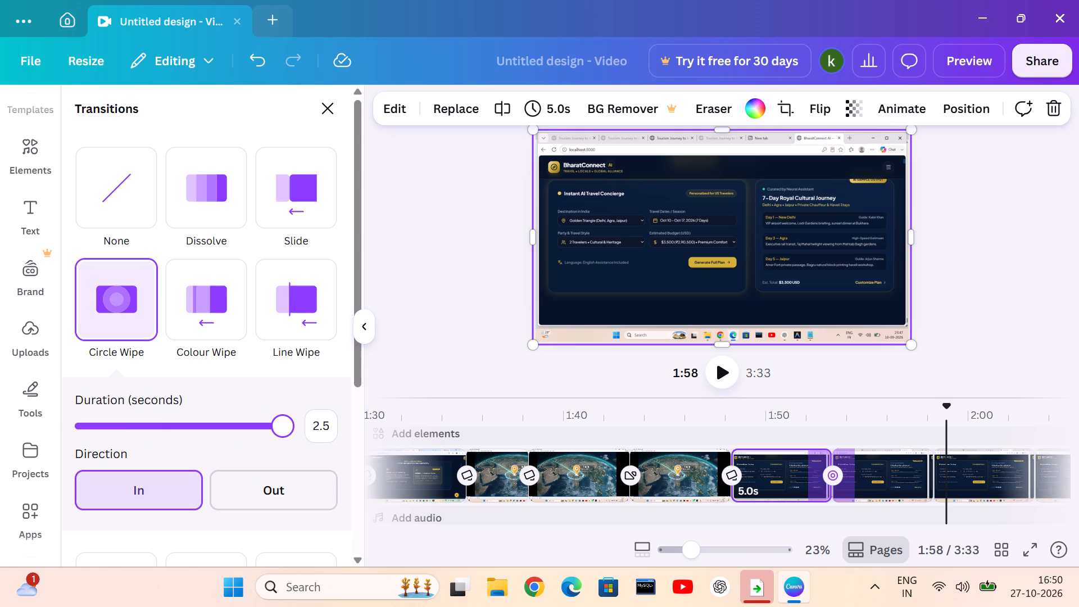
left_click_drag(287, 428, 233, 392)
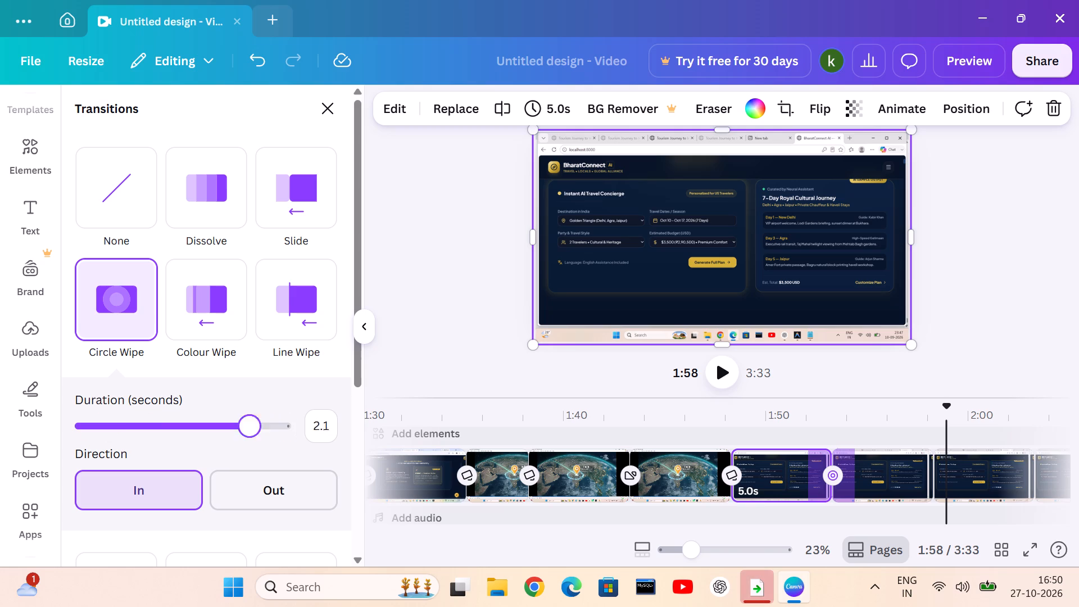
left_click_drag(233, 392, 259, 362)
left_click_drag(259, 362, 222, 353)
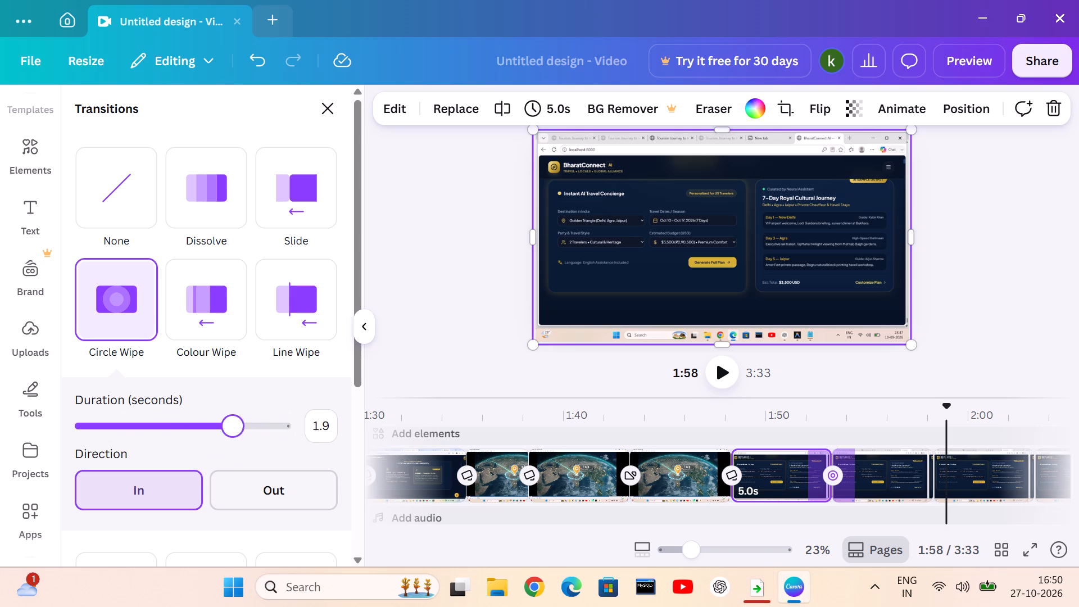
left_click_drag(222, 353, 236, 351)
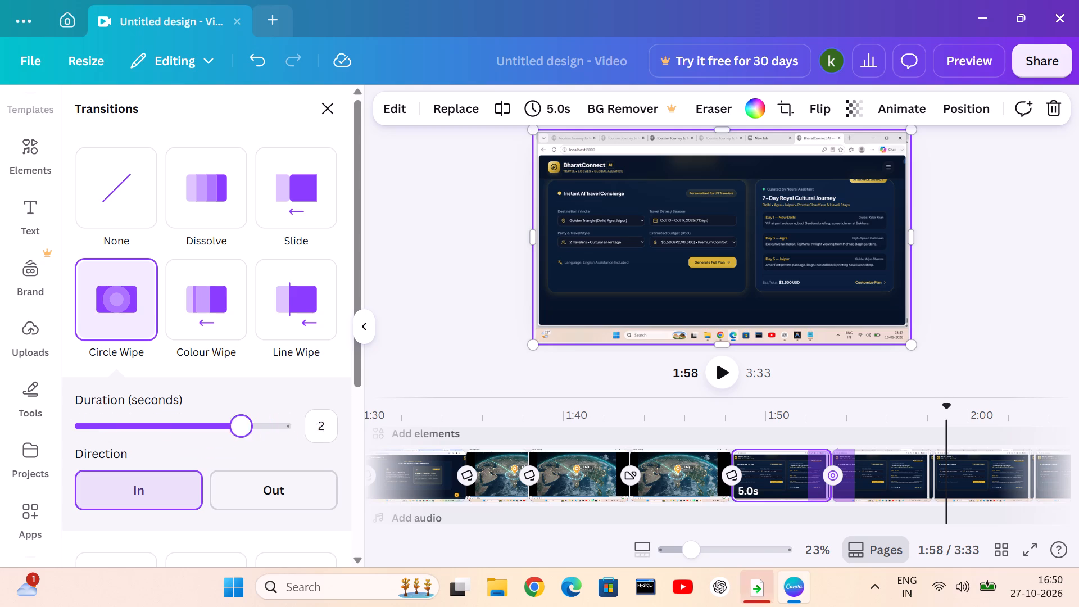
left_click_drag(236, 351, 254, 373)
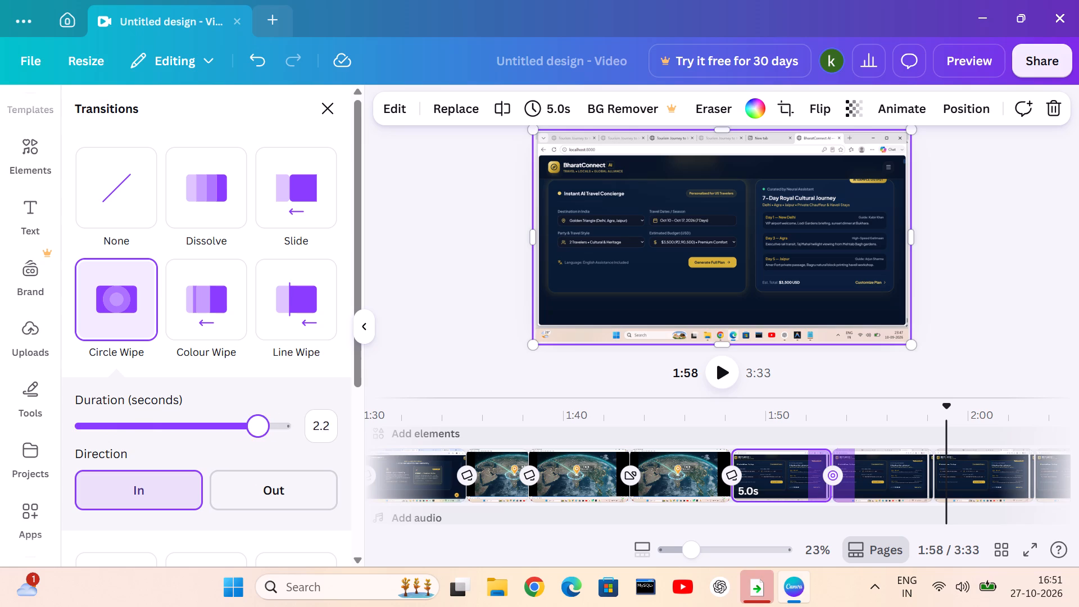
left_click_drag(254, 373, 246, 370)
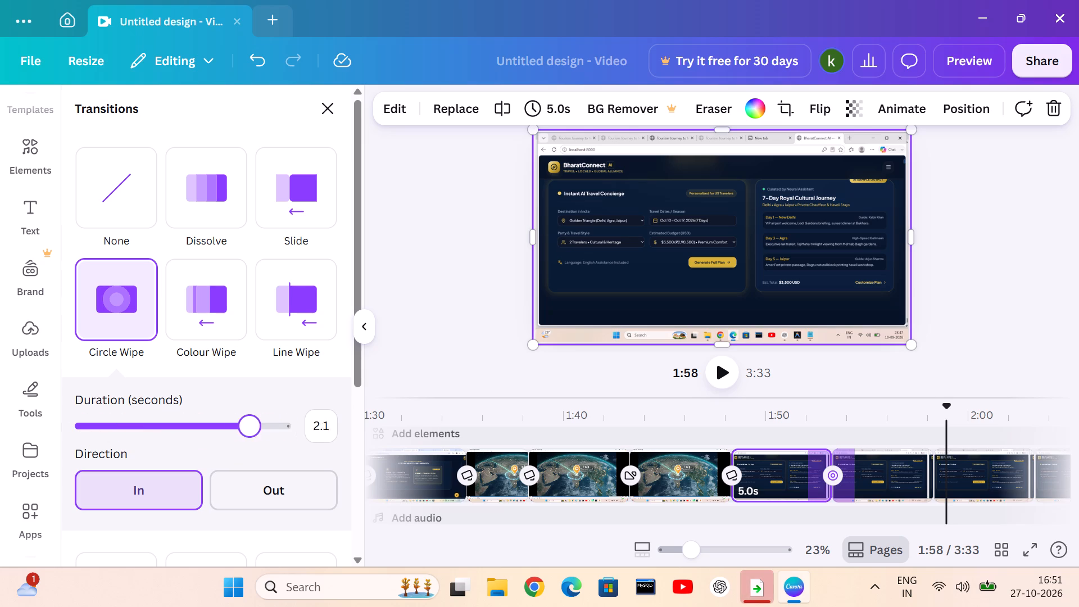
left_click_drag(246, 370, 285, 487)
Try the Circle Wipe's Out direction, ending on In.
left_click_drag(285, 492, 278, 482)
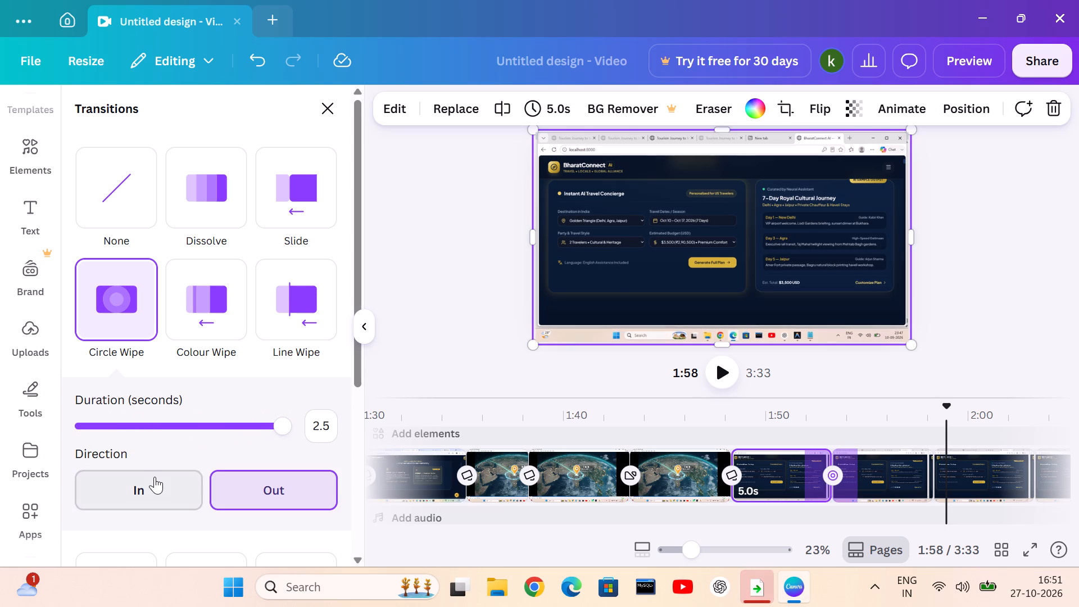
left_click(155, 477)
Switch the transition to Colour Wipe and try its right, up, down and diagonal directions, ending on the up-right diagonal.
left_click(191, 286)
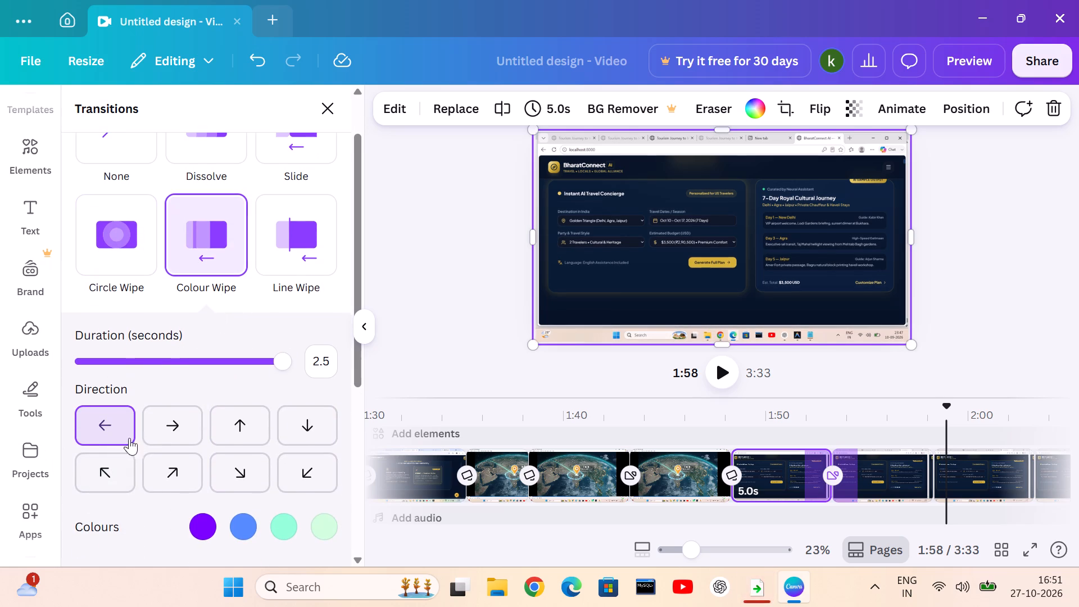
left_click(158, 417)
left_click(125, 480)
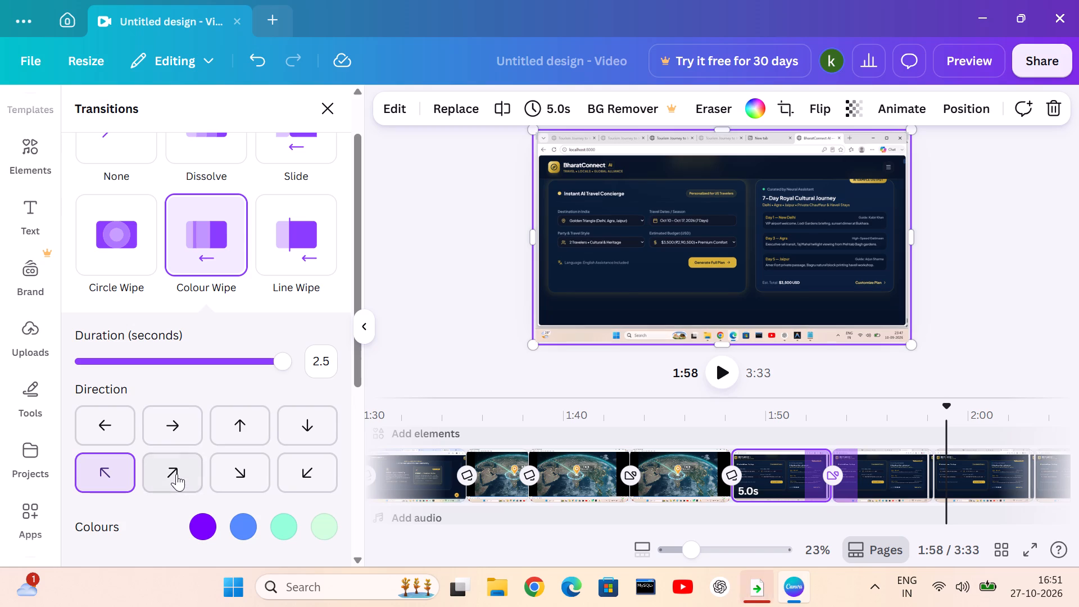
left_click(176, 474)
left_click(219, 417)
left_click(226, 461)
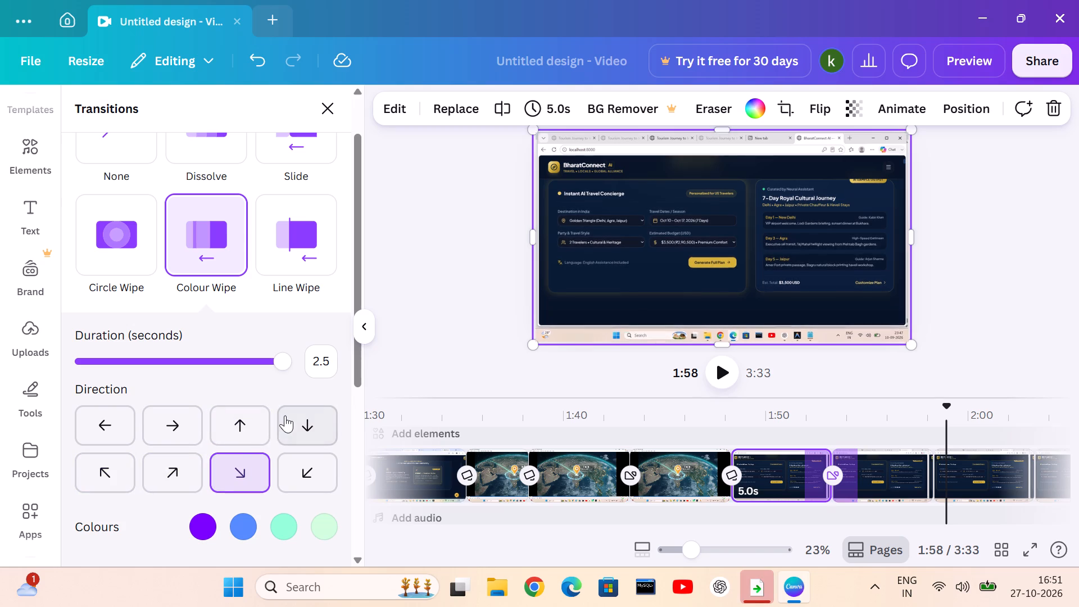
left_click(285, 415)
left_click_drag(306, 460, 307, 472)
left_click(259, 424)
left_click_drag(260, 445, 261, 454)
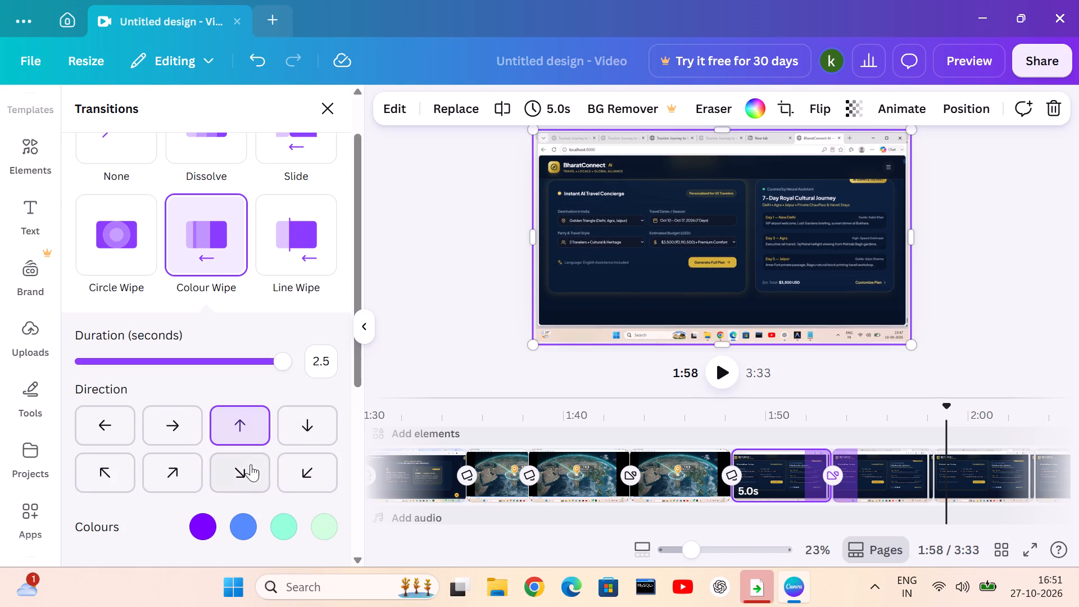
left_click(251, 464)
left_click(176, 440)
left_click(178, 470)
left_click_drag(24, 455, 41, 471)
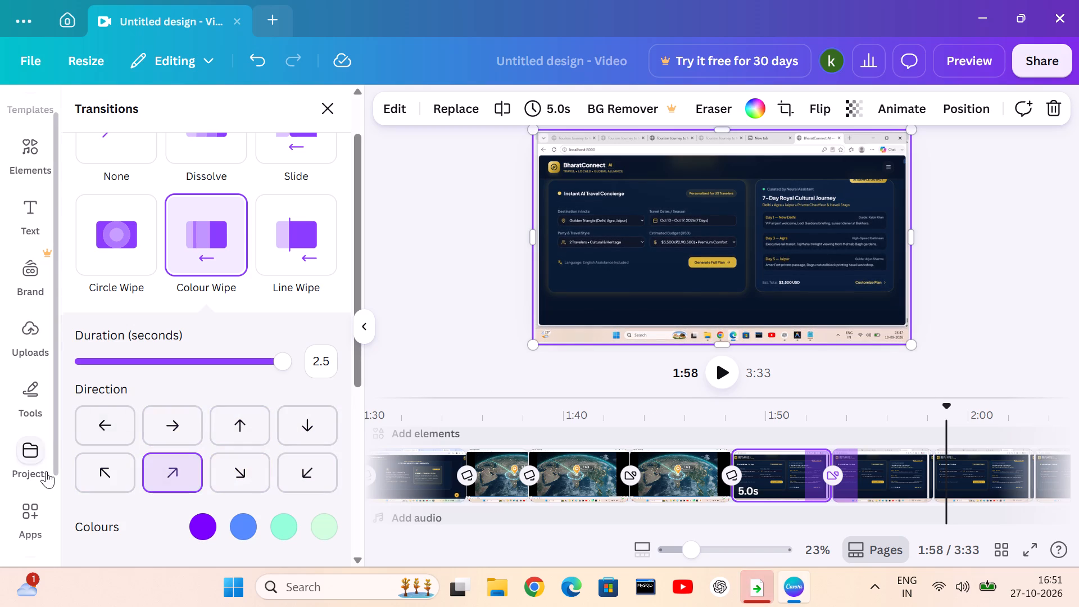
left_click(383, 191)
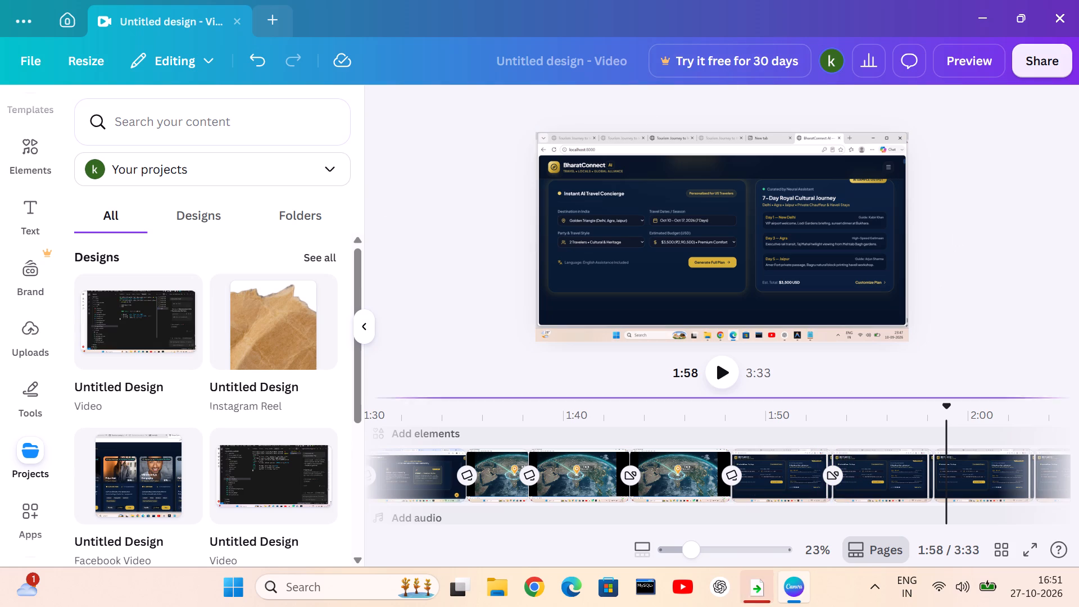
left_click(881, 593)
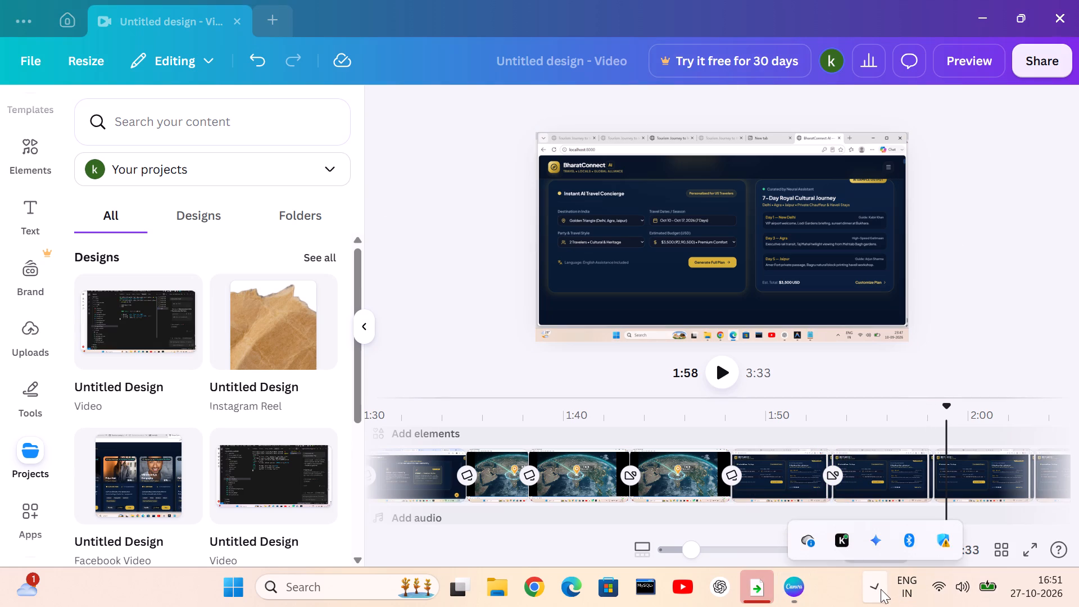
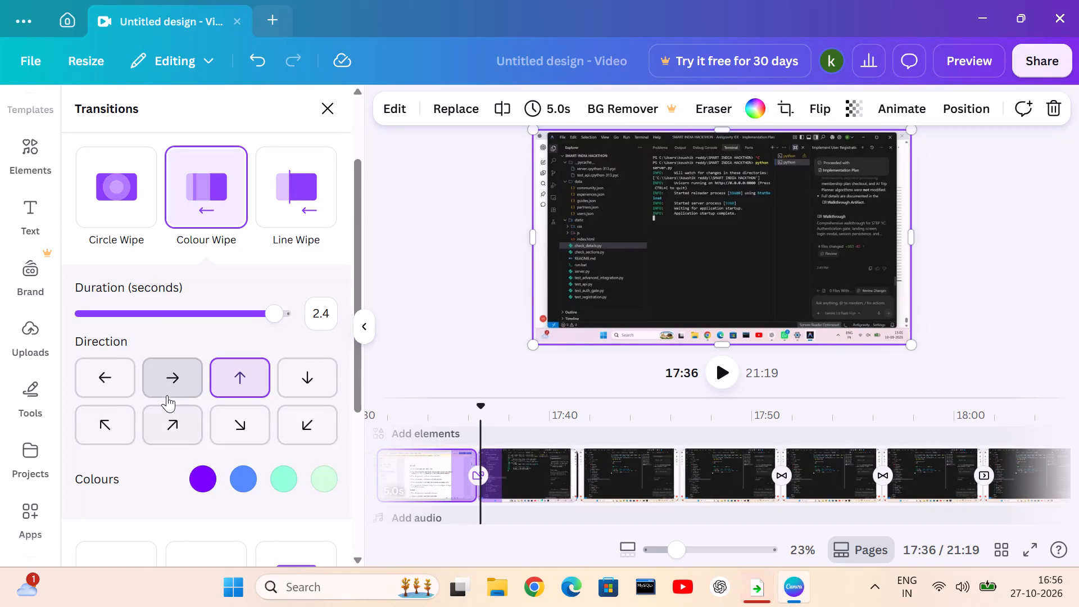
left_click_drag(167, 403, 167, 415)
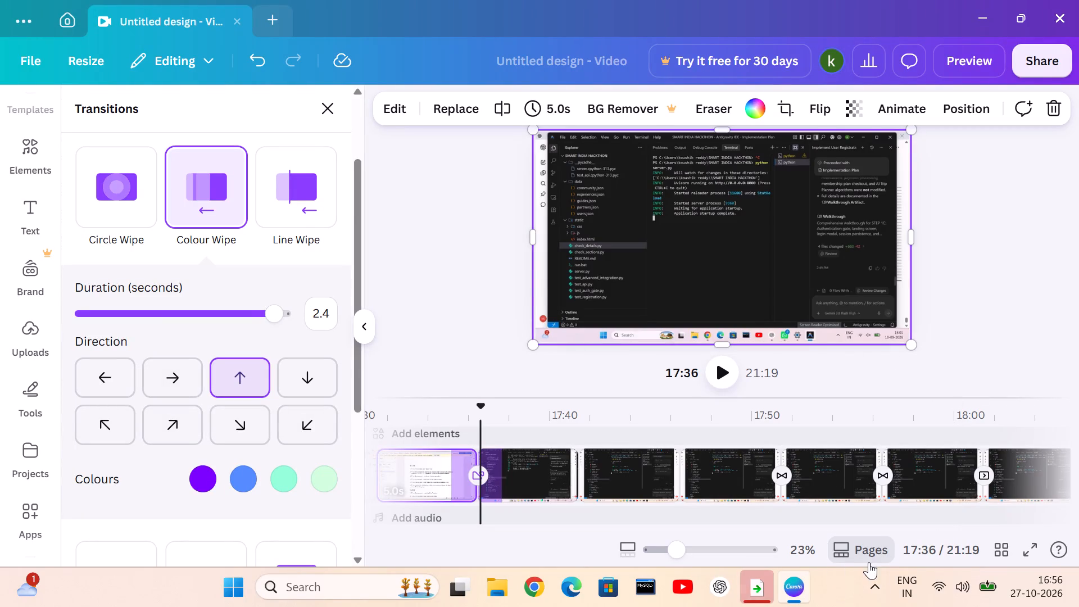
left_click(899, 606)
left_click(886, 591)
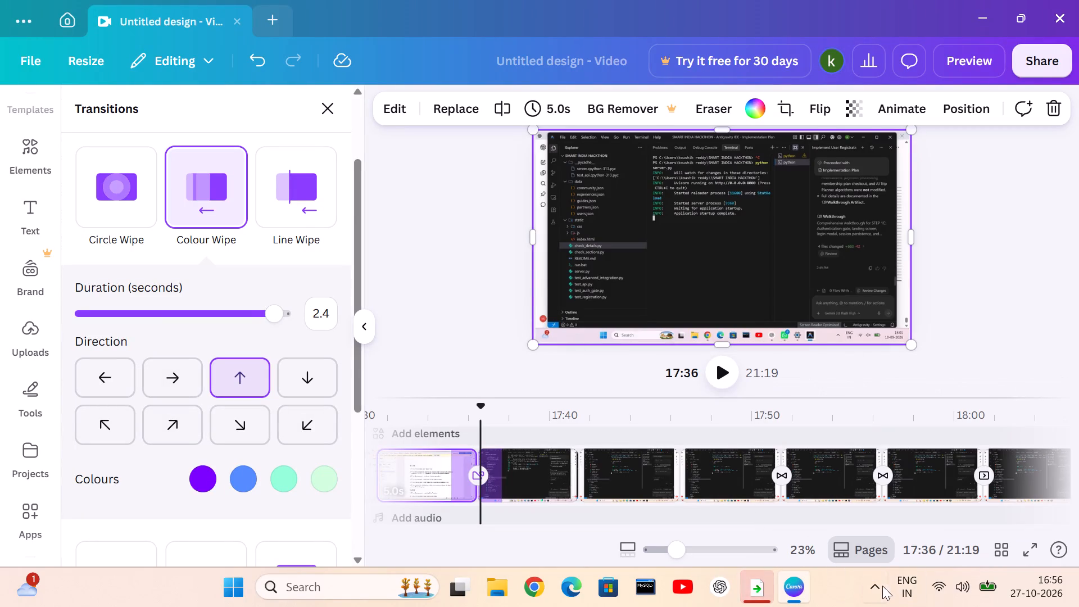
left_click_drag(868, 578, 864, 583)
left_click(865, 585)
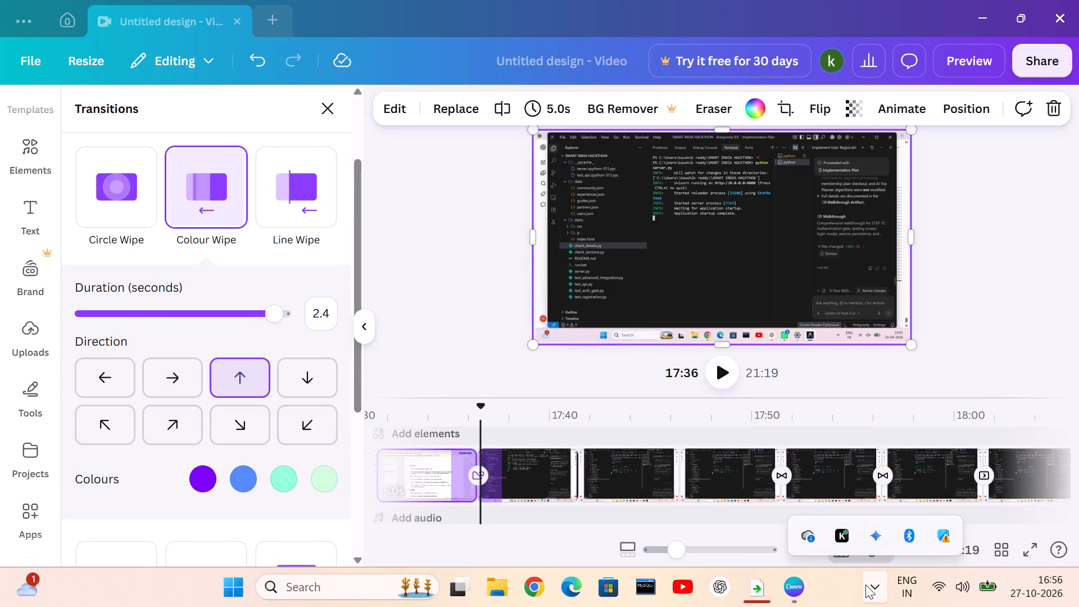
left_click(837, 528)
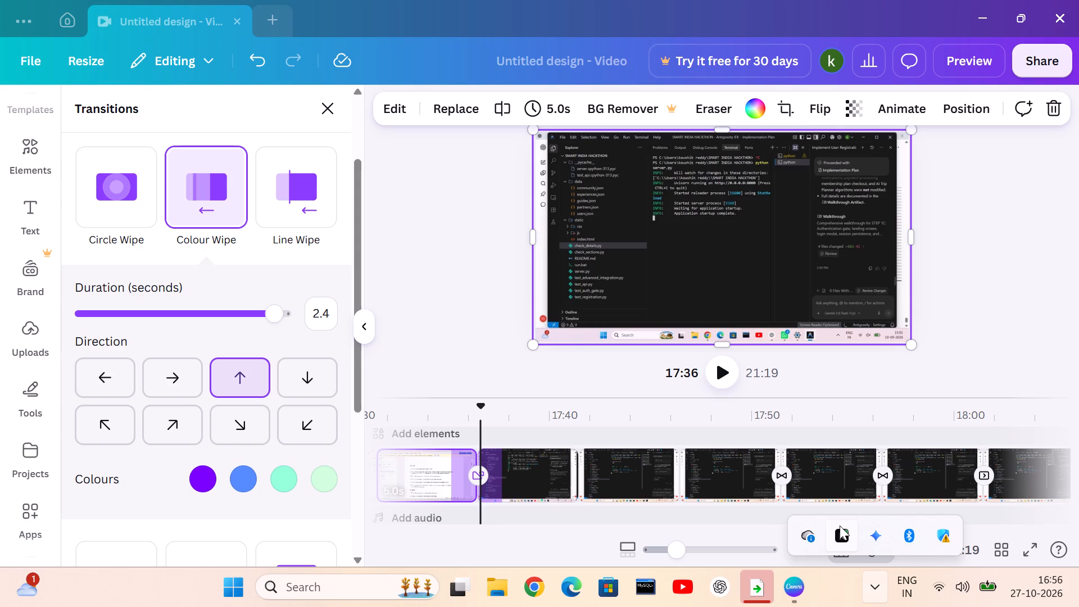
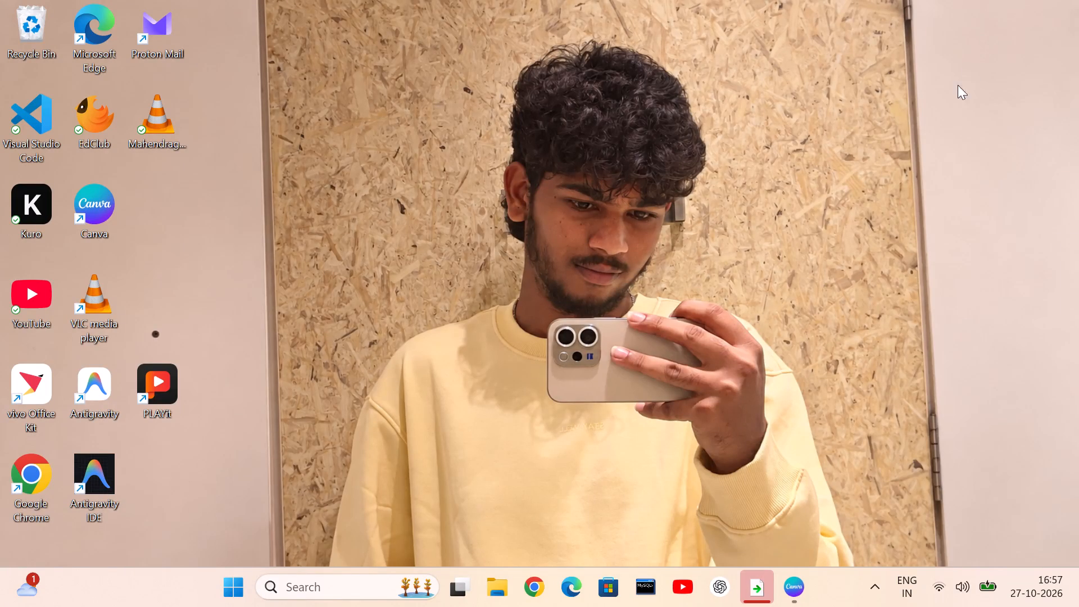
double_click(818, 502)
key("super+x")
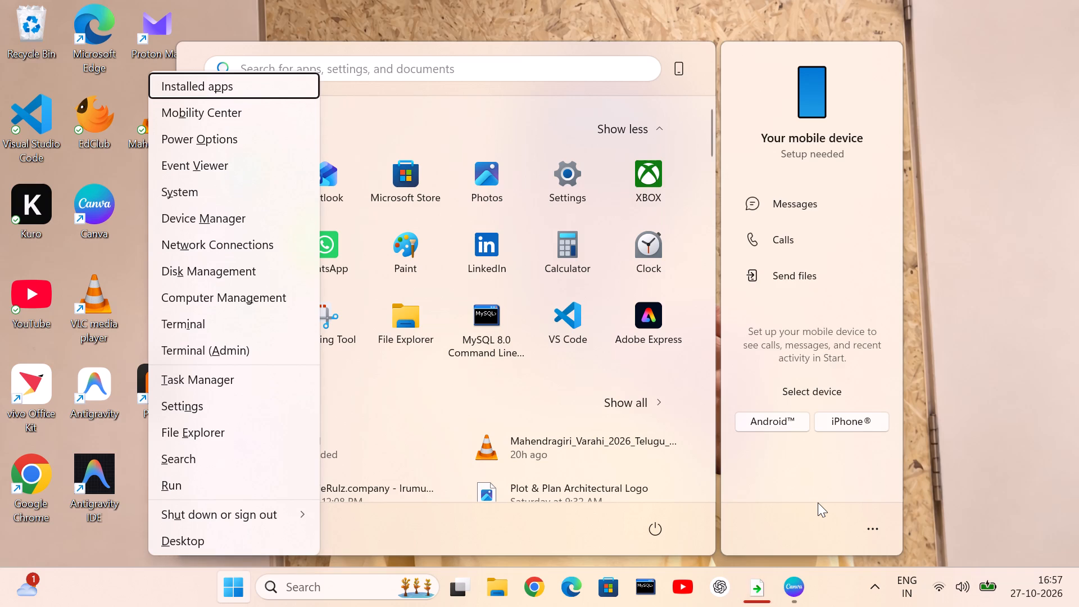